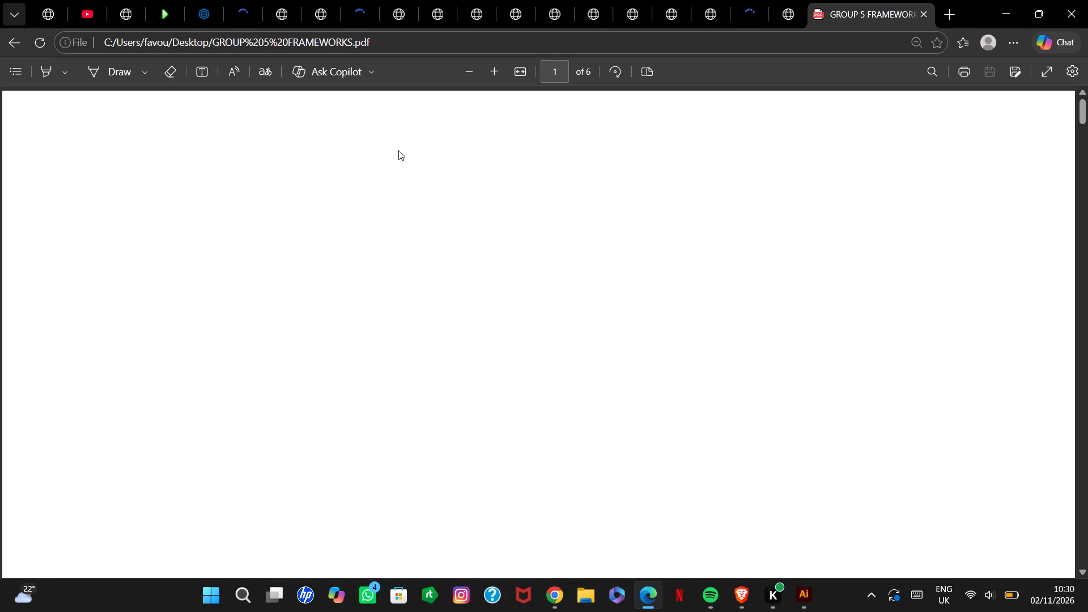
Look through the pages of the GROUP 5 FRAMEWORKS PDF to examine its contents.
{"action": "left_click_drag", "start_coordinate": [1082, 108], "coordinate": [1083, 136]}
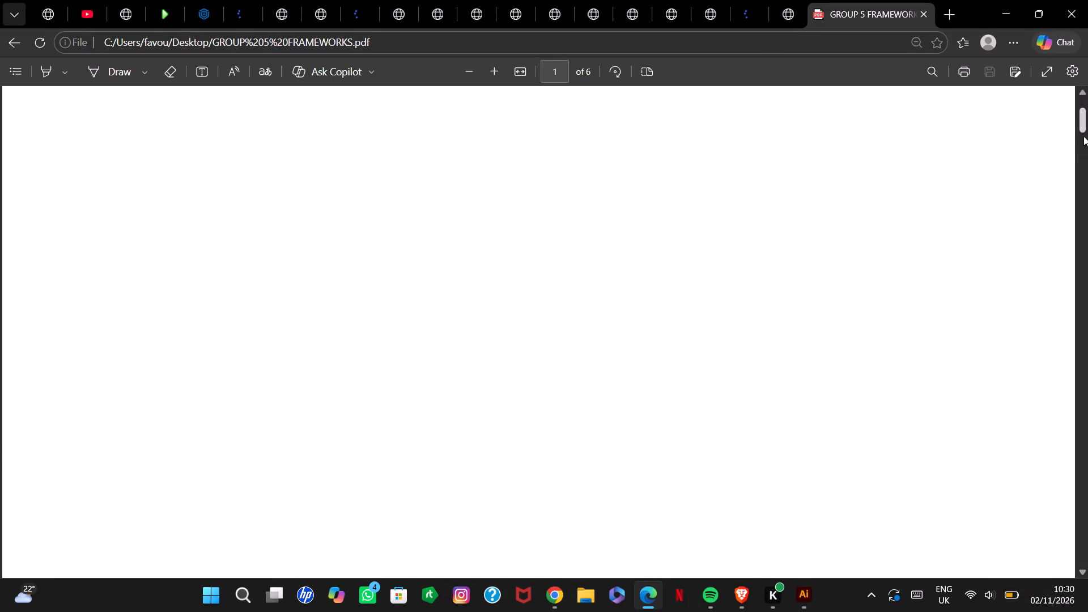
{"action": "left_click_drag", "start_coordinate": [1083, 136], "coordinate": [1087, 315]}
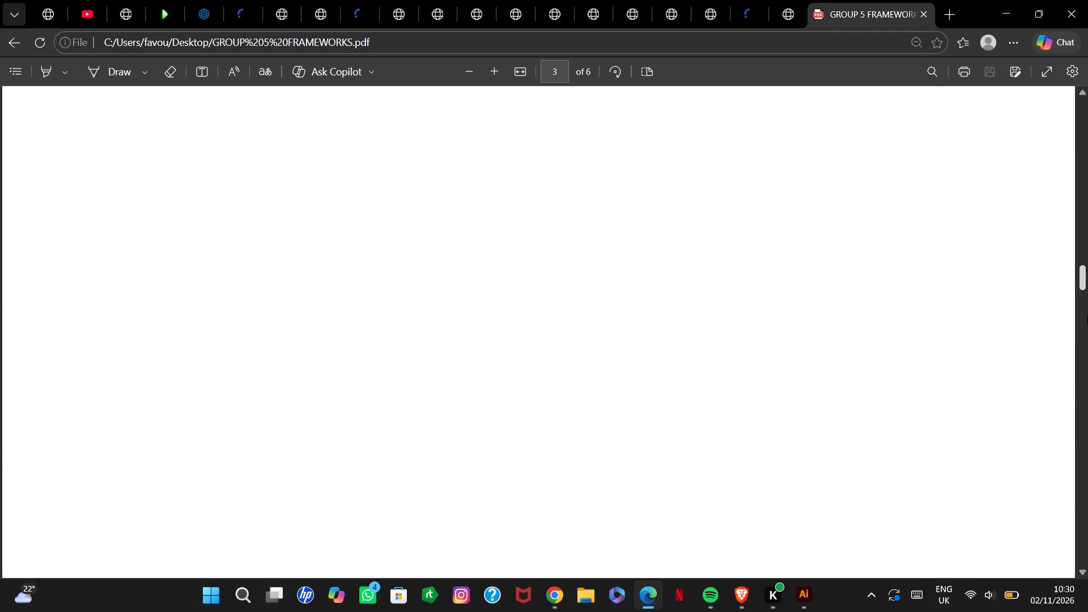
{"action": "left_click_drag", "start_coordinate": [1087, 315], "coordinate": [1081, 499]}
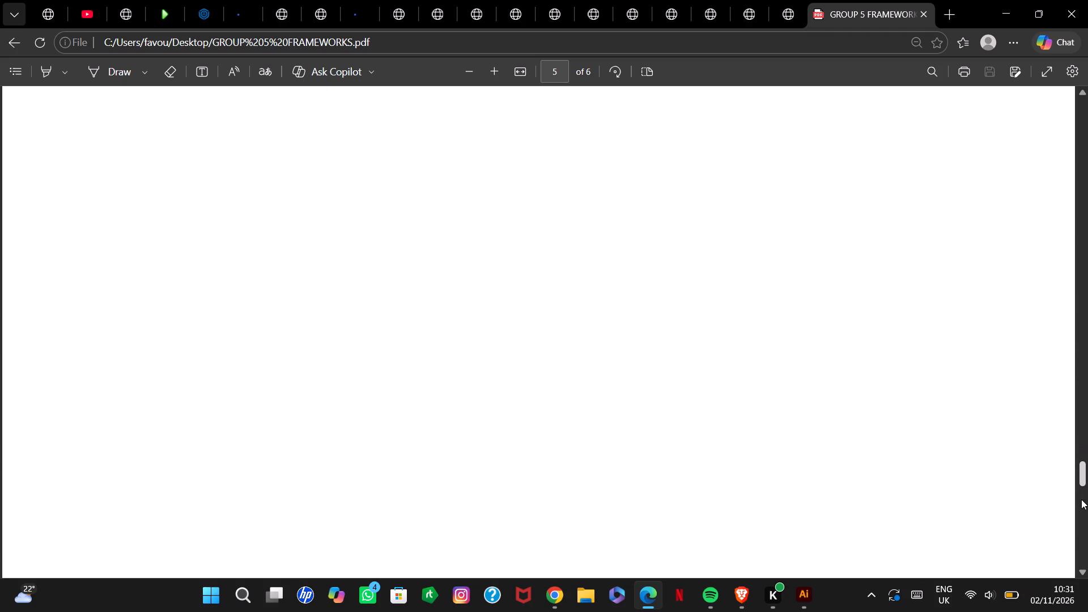
{"action": "left_click_drag", "start_coordinate": [1081, 499], "coordinate": [1070, 377]}
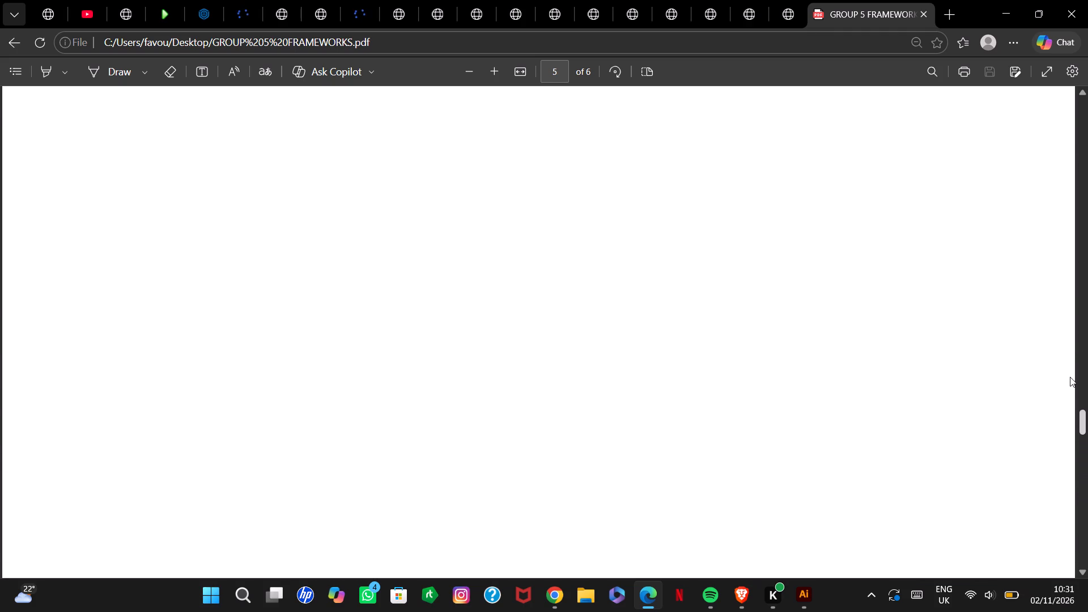
{"action": "left_click_drag", "start_coordinate": [1070, 377], "coordinate": [1035, 195]}
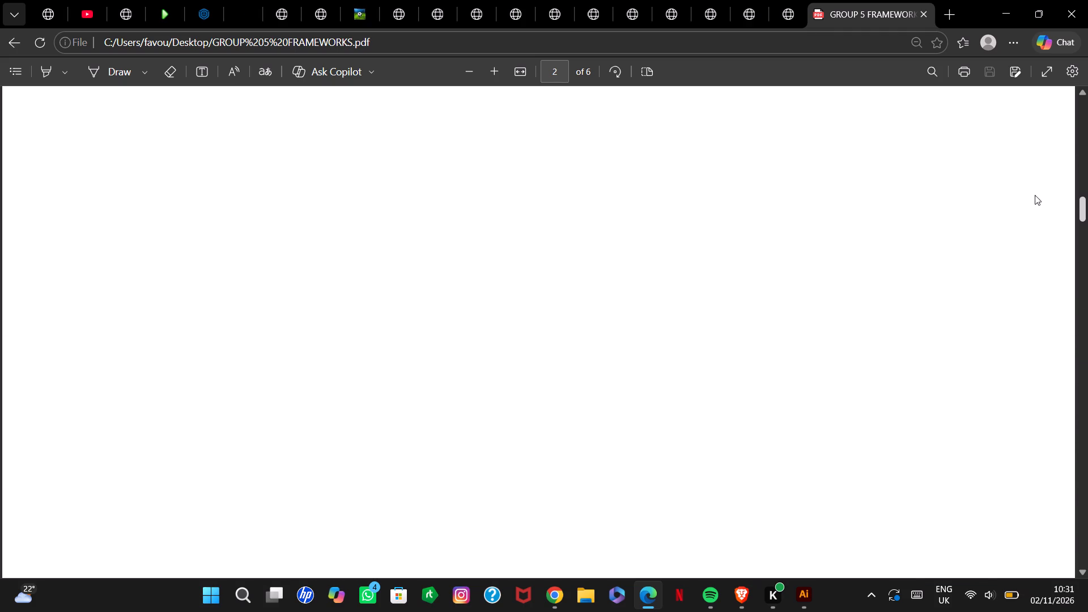
{"action": "left_click_drag", "start_coordinate": [1035, 195], "coordinate": [1035, 95]}
{"action": "left_click_drag", "start_coordinate": [1080, 107], "coordinate": [1080, 108]}
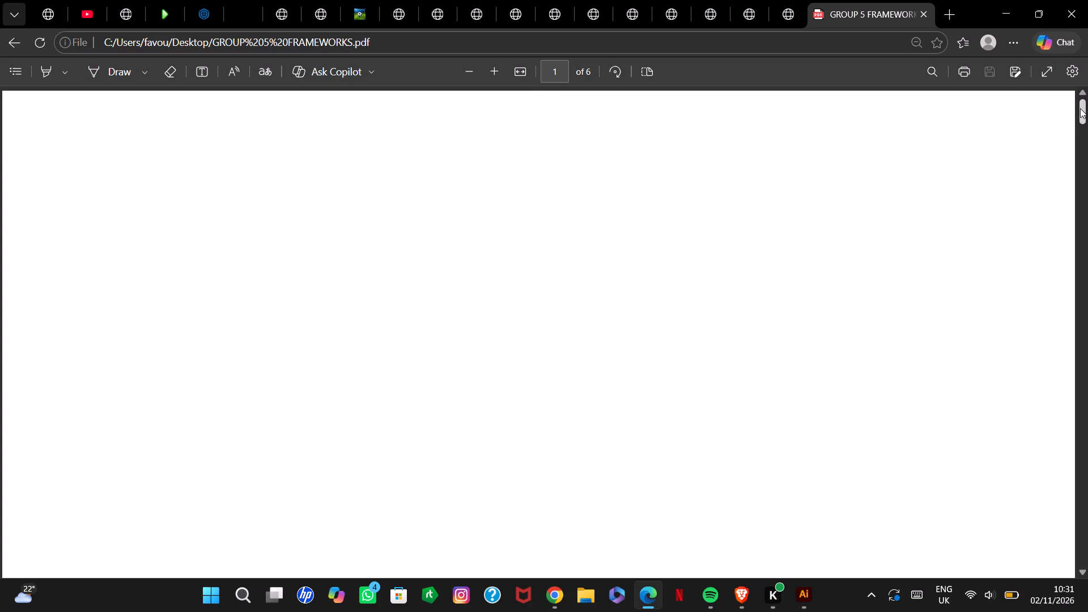
{"action": "left_click_drag", "start_coordinate": [1080, 108], "coordinate": [1085, 351]}
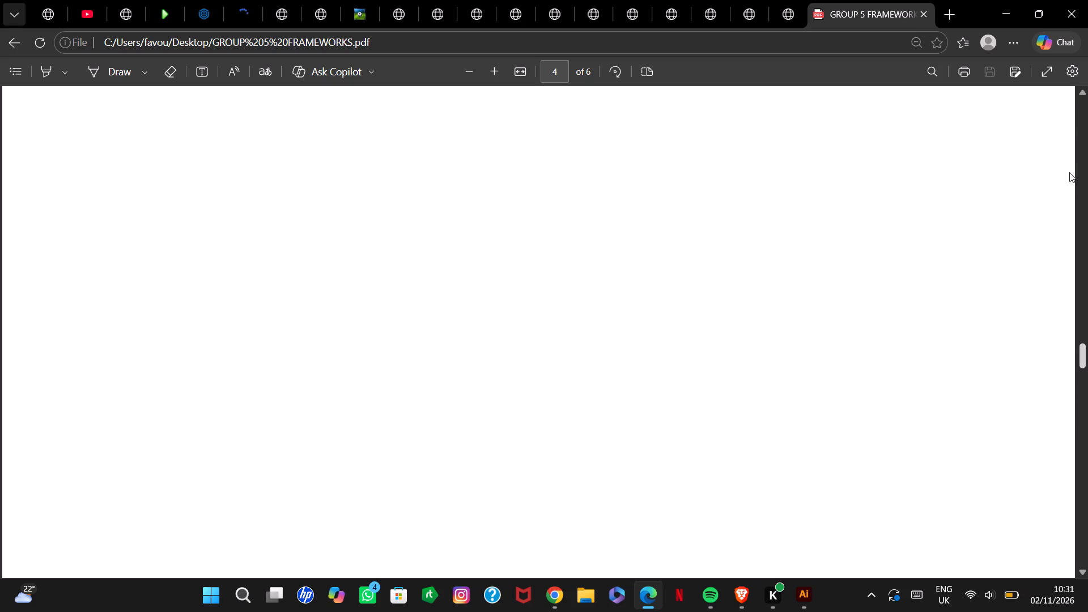
Close the browser window containing the GROUP 5 FRAMEWORKS PDF.
{"action": "left_click", "coordinate": [1066, 12]}
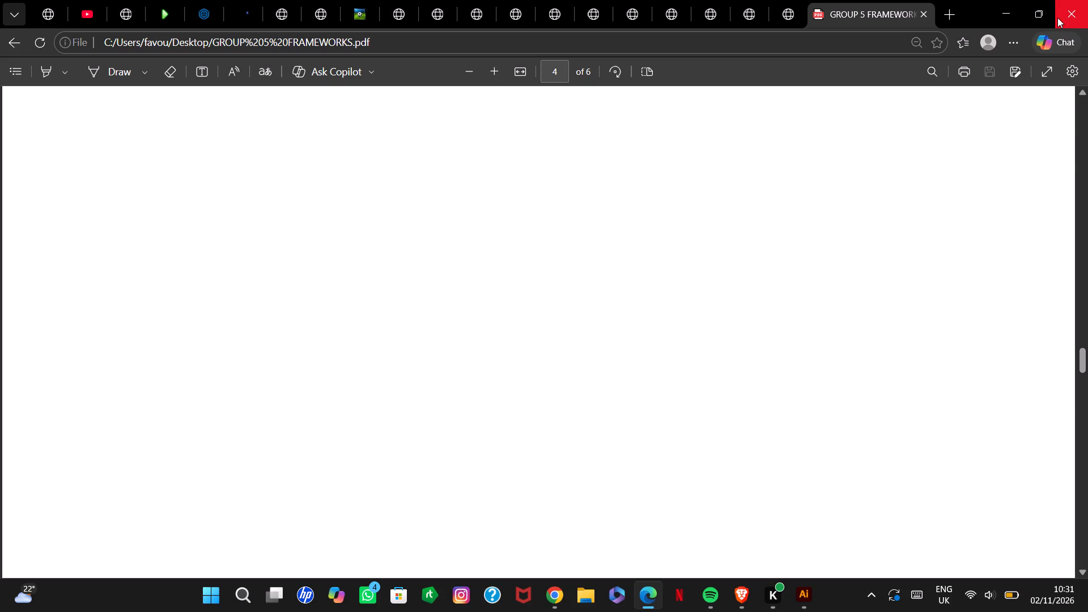
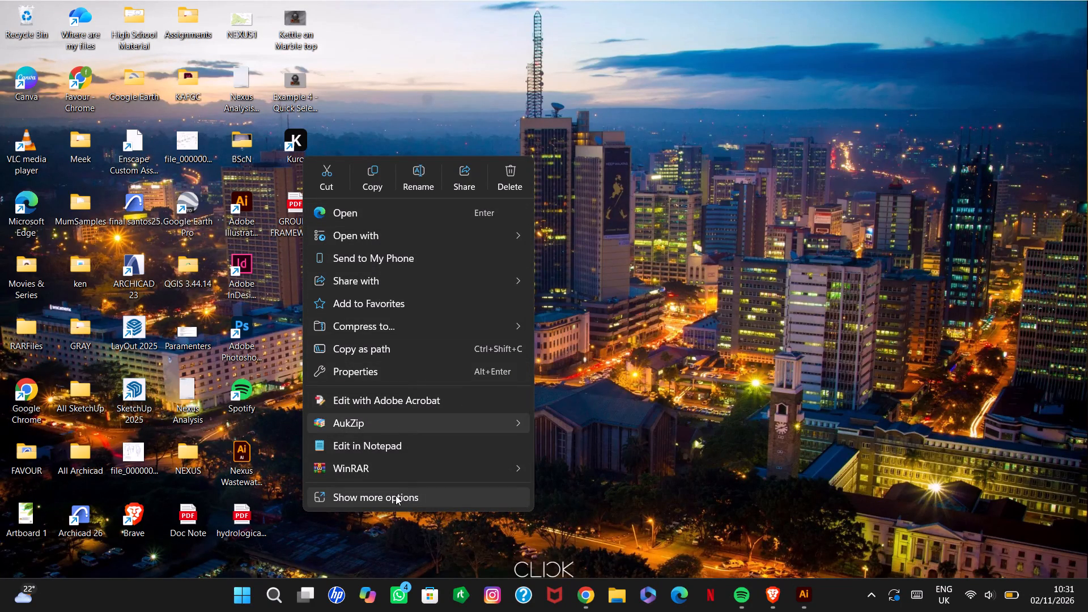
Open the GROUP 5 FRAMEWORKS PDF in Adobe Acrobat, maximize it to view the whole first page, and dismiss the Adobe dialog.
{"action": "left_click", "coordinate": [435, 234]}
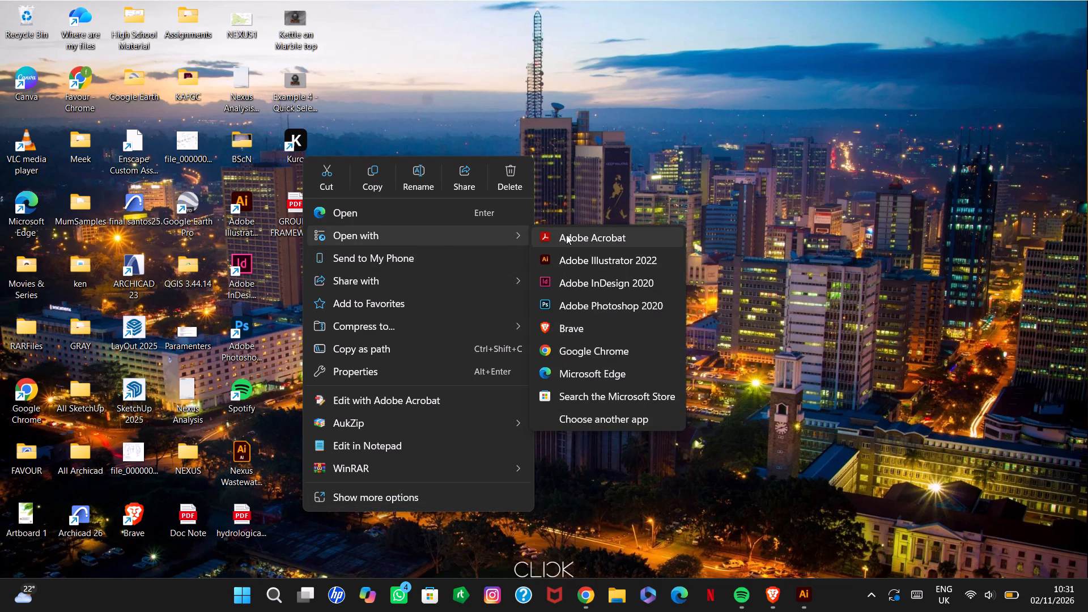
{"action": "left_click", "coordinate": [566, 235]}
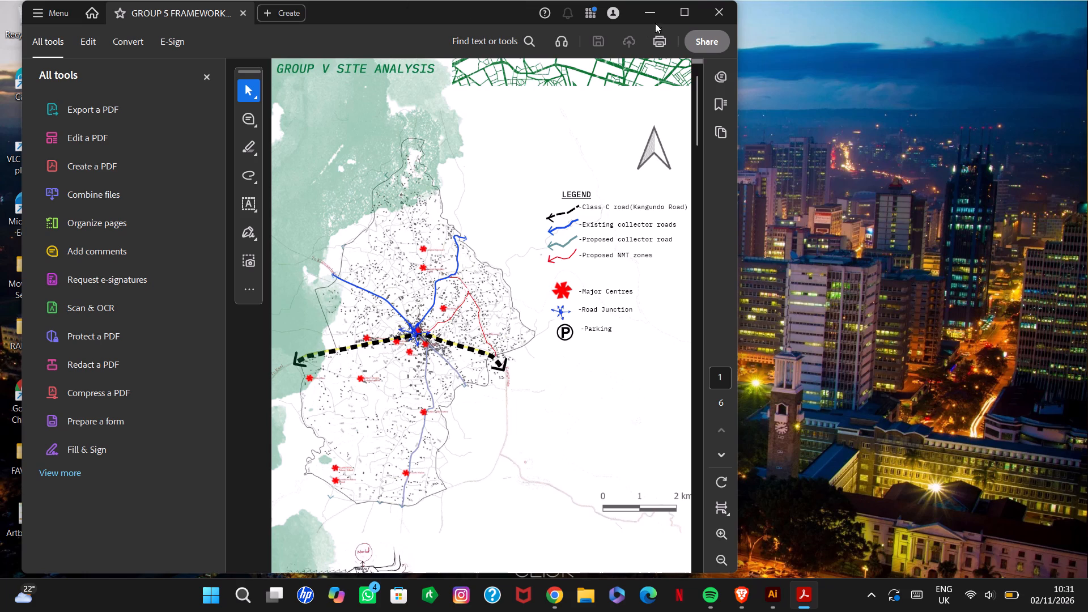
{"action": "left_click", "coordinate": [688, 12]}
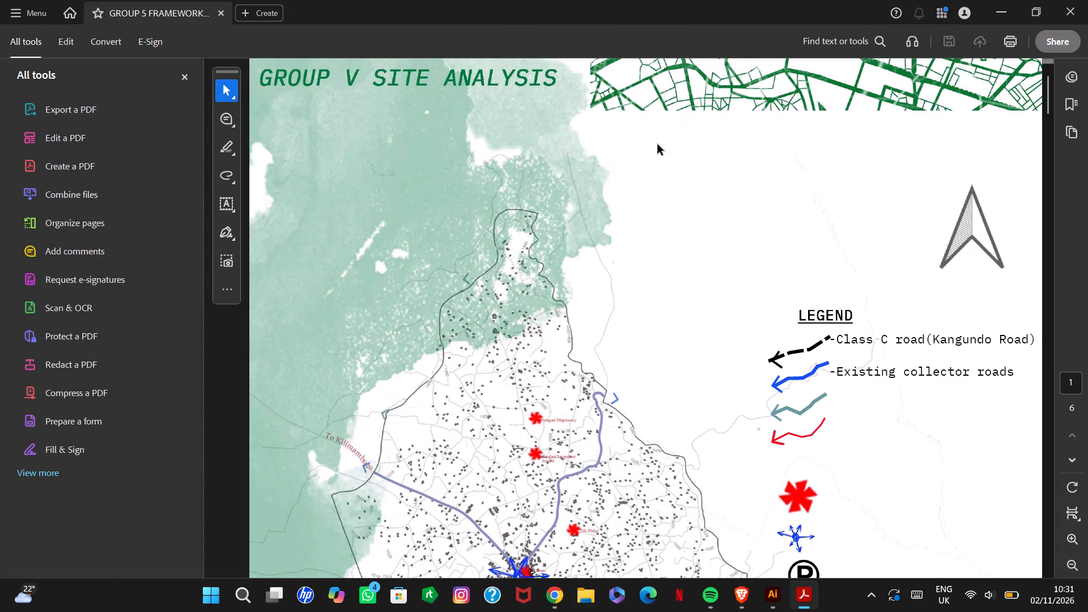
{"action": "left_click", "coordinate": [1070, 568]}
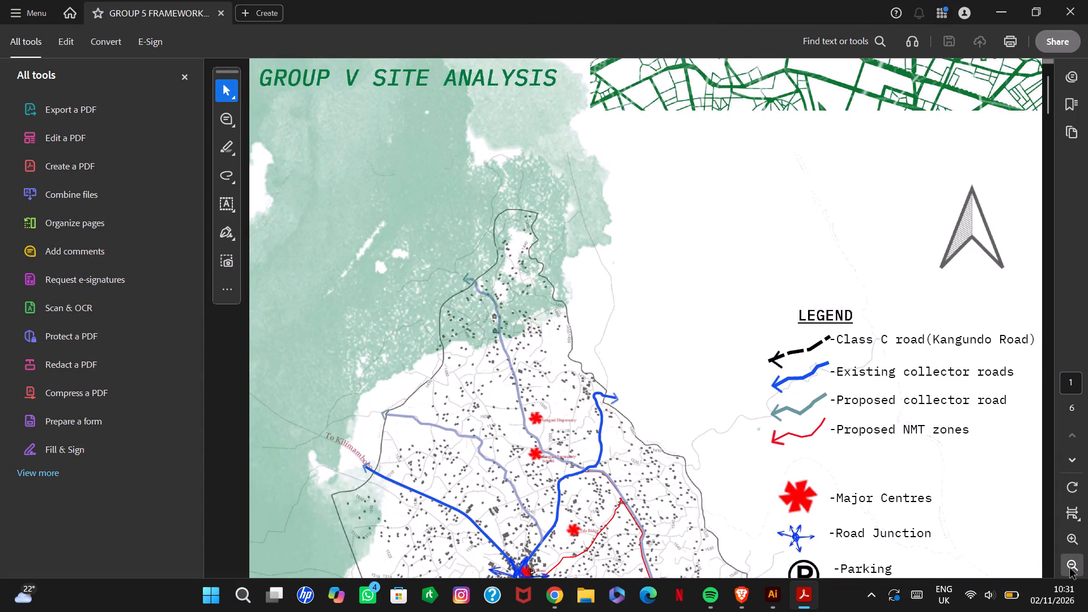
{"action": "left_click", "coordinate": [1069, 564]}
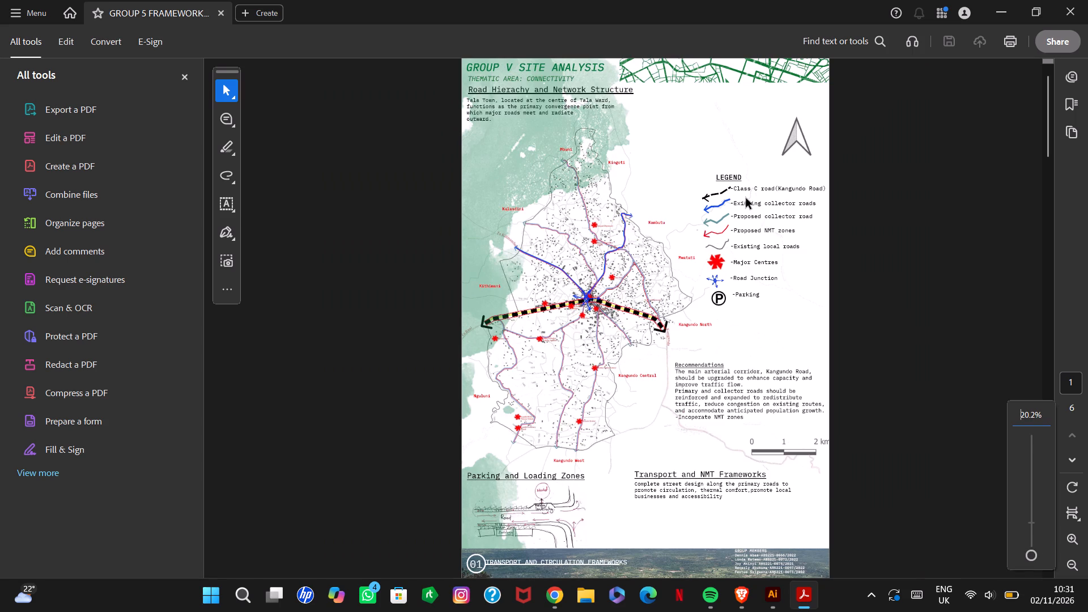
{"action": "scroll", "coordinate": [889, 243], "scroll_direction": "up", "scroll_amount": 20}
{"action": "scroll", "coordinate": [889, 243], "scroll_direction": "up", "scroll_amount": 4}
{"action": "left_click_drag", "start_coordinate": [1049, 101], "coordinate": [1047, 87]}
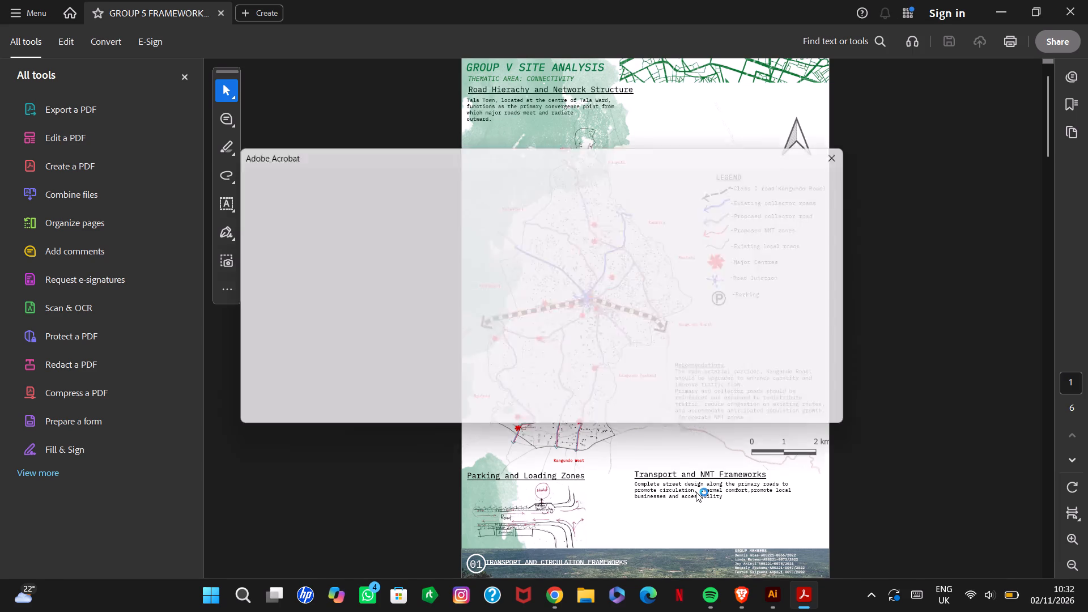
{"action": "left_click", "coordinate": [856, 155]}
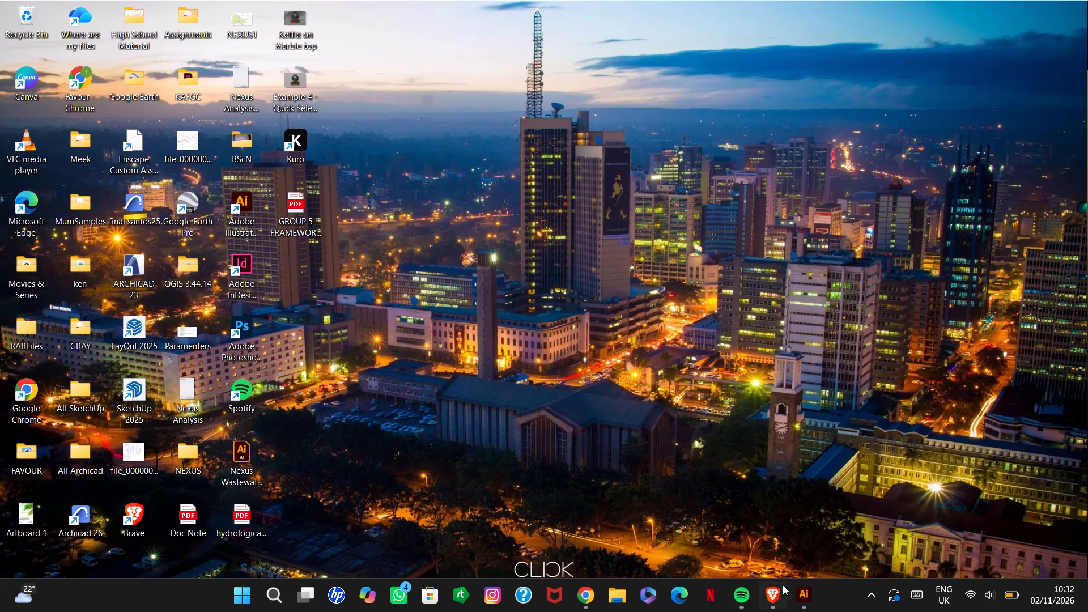
Open the GROUP 5 FRAMEWORKS PDF from the desktop in Adobe Acrobat and zoom out to show the whole first page.
{"action": "right_click", "coordinate": [281, 198]}
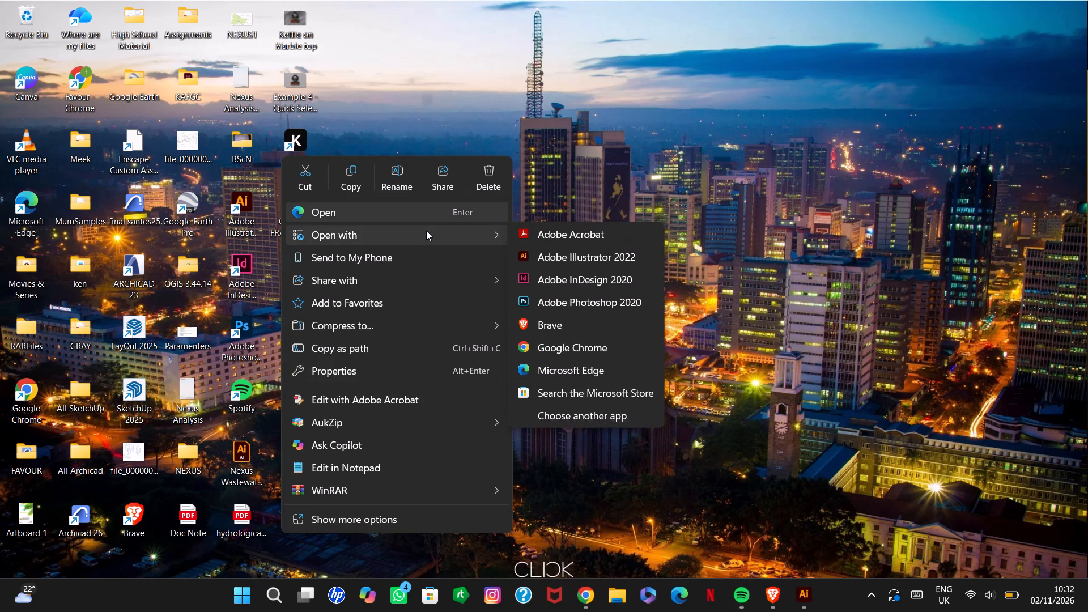
{"action": "left_click", "coordinate": [621, 244]}
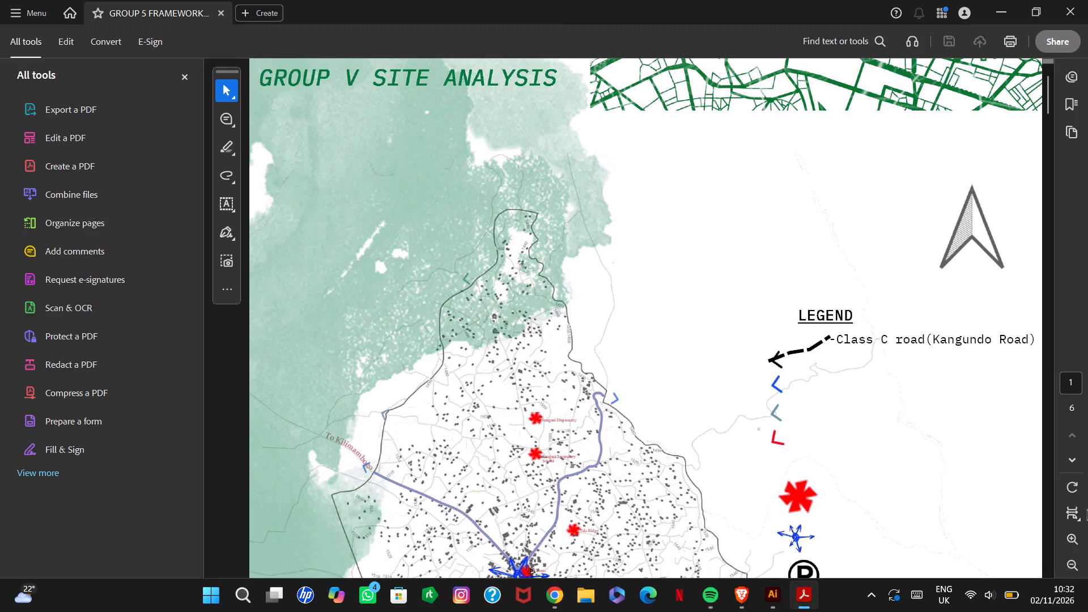
{"action": "left_click", "coordinate": [1070, 567]}
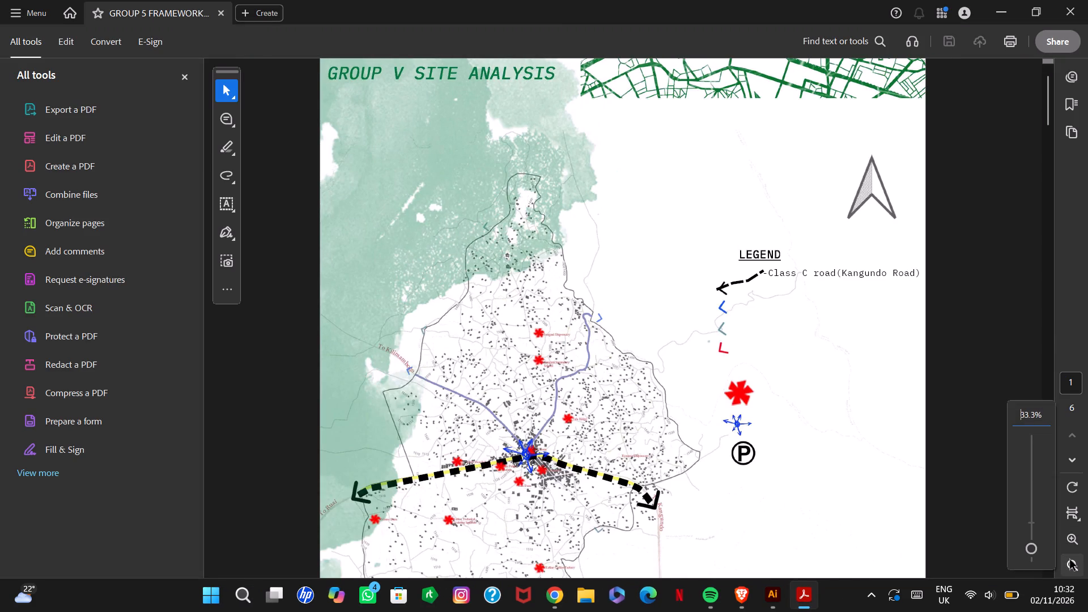
{"action": "left_click", "coordinate": [1070, 560]}
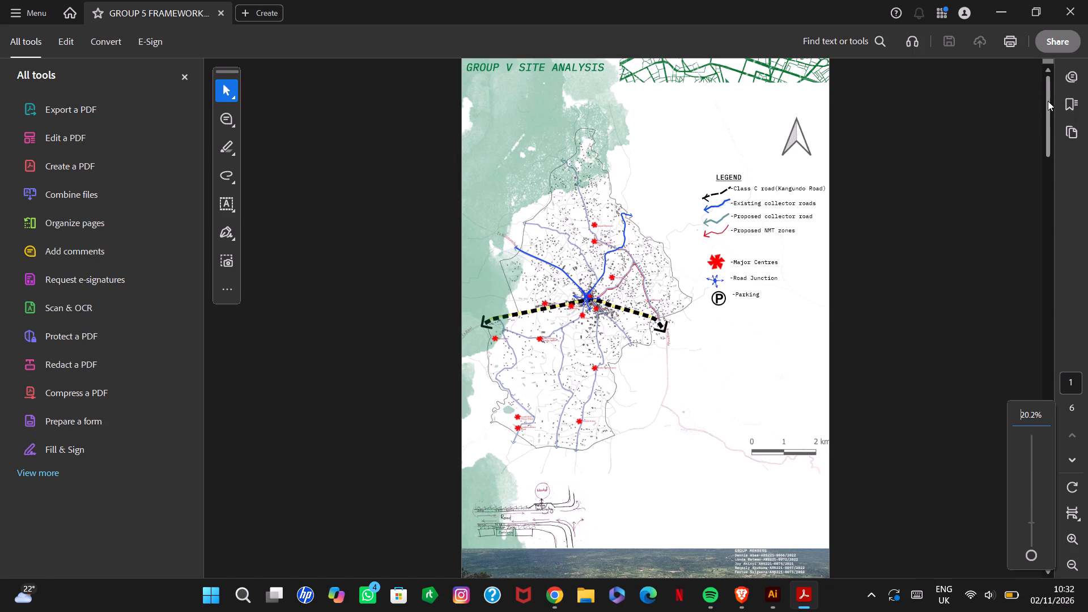
{"action": "left_click_drag", "start_coordinate": [1048, 103], "coordinate": [1048, 90]}
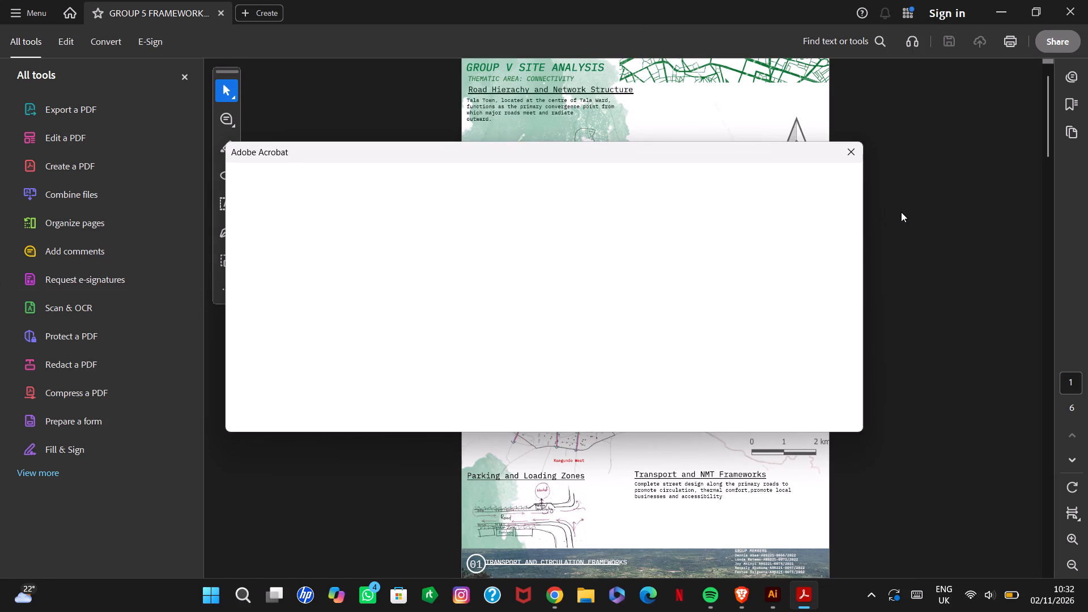
Move the Adobe Acrobat free trial dialog clear of the site analysis map and legend on the first page.
{"action": "left_click", "coordinate": [905, 209]}
{"action": "left_click", "coordinate": [904, 207]}
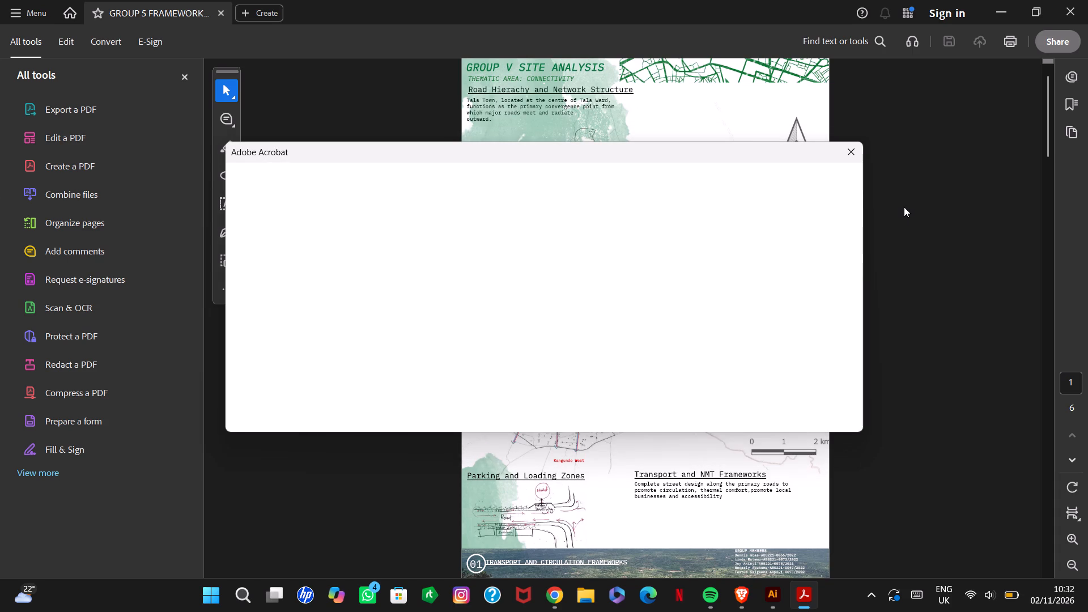
{"action": "left_click_drag", "start_coordinate": [488, 149], "coordinate": [678, 222]}
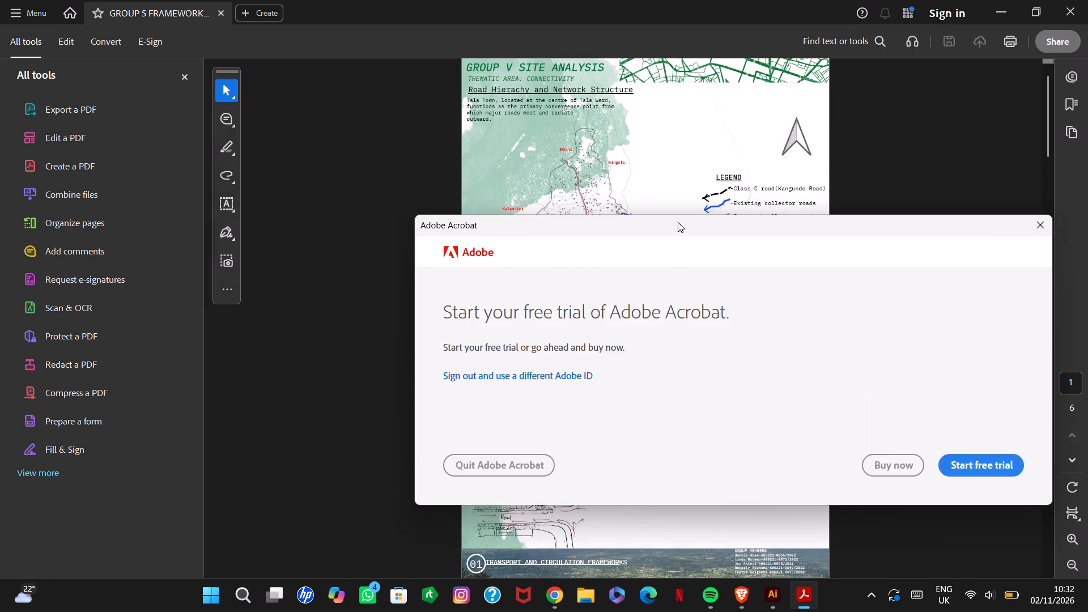
{"action": "left_click_drag", "start_coordinate": [678, 222], "coordinate": [851, 105]}
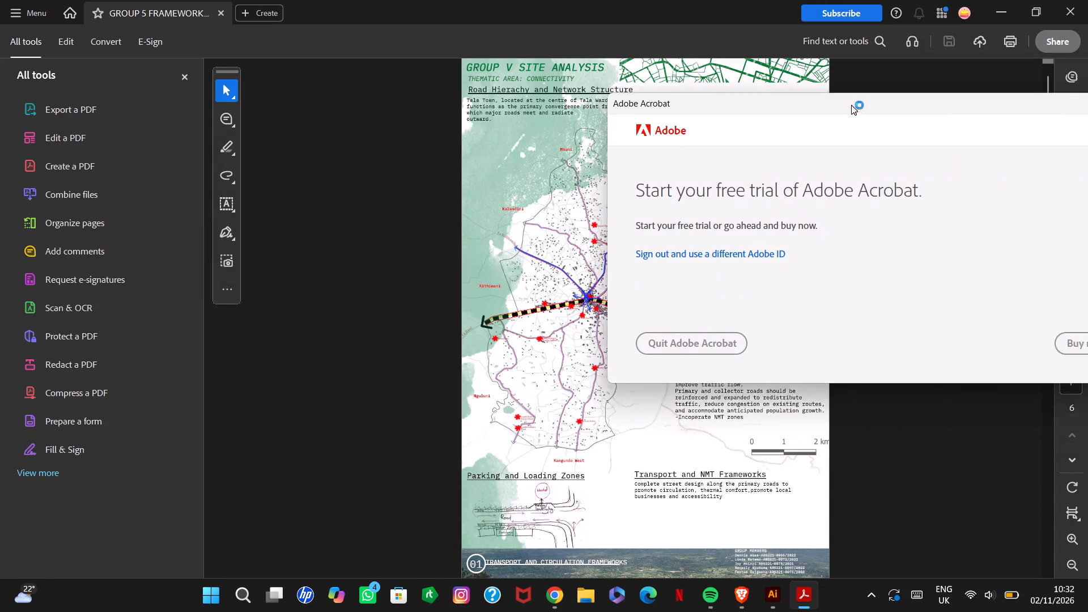
{"action": "left_click_drag", "start_coordinate": [851, 105], "coordinate": [1087, 0]}
{"action": "scroll", "coordinate": [687, 342], "scroll_direction": "down", "scroll_amount": 6}
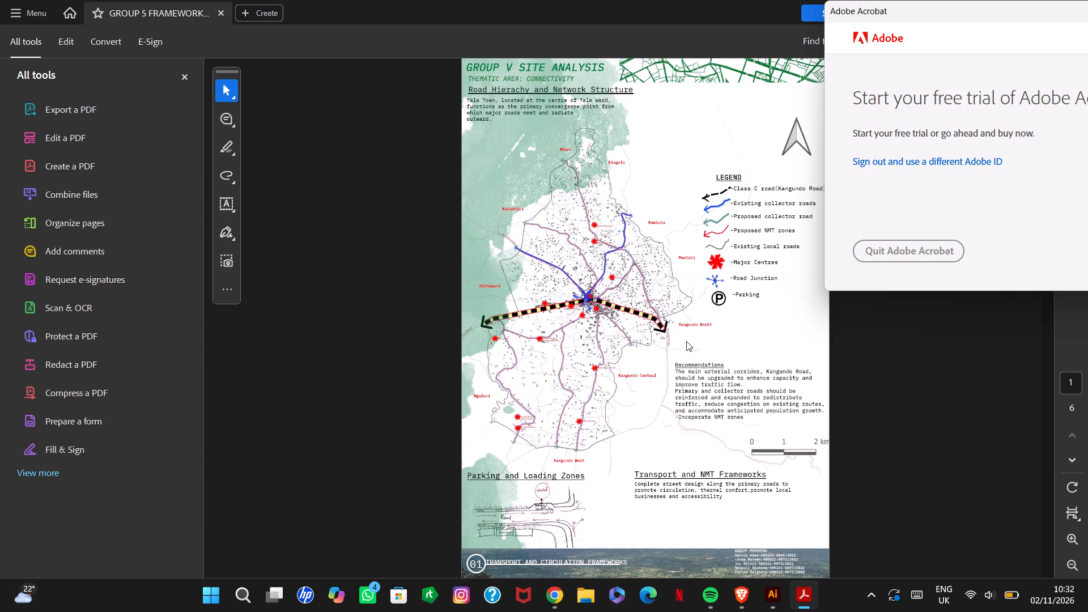
{"action": "scroll", "coordinate": [715, 235], "scroll_direction": "up", "scroll_amount": 6}
Switch to the Nexus Wastewater Mgt document in Adobe Illustrator.
{"action": "left_click", "coordinate": [772, 597]}
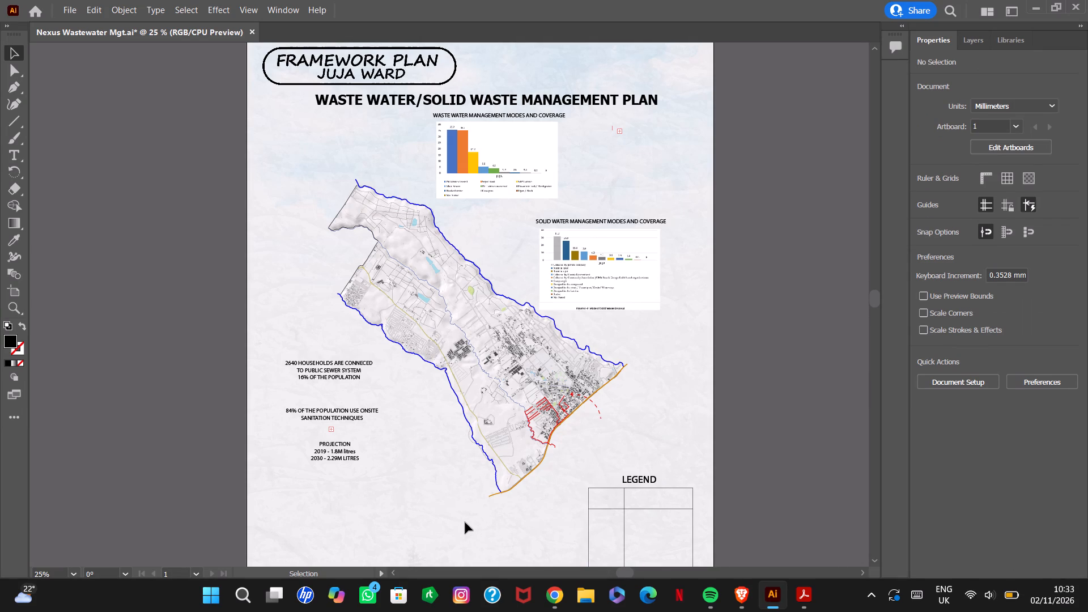
Search the computer for the Kuro app and launch it.
{"action": "key", "text": "k"}
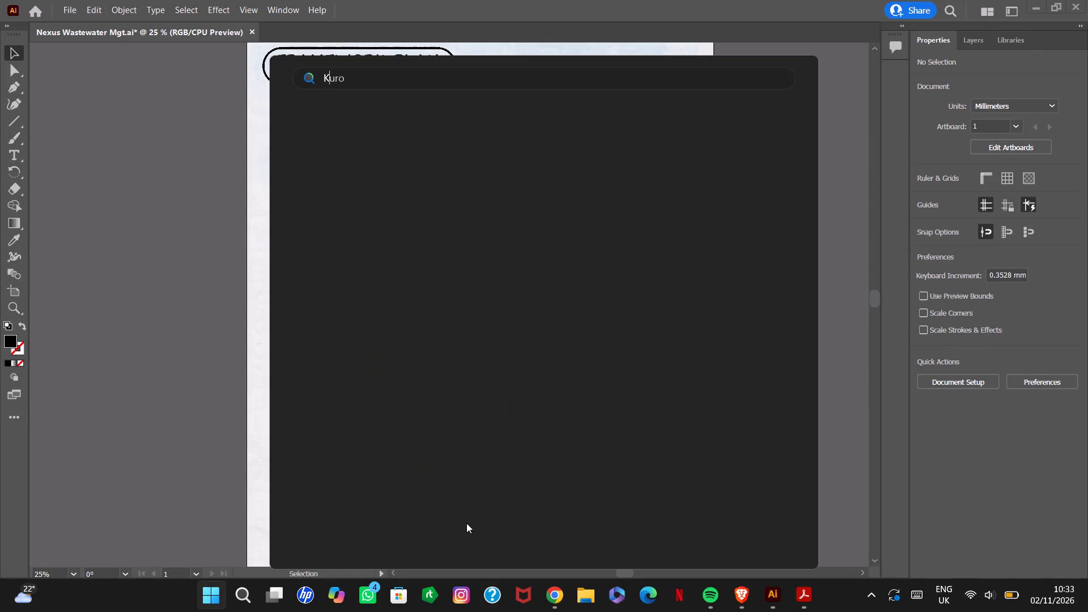
{"action": "key", "text": "Return"}
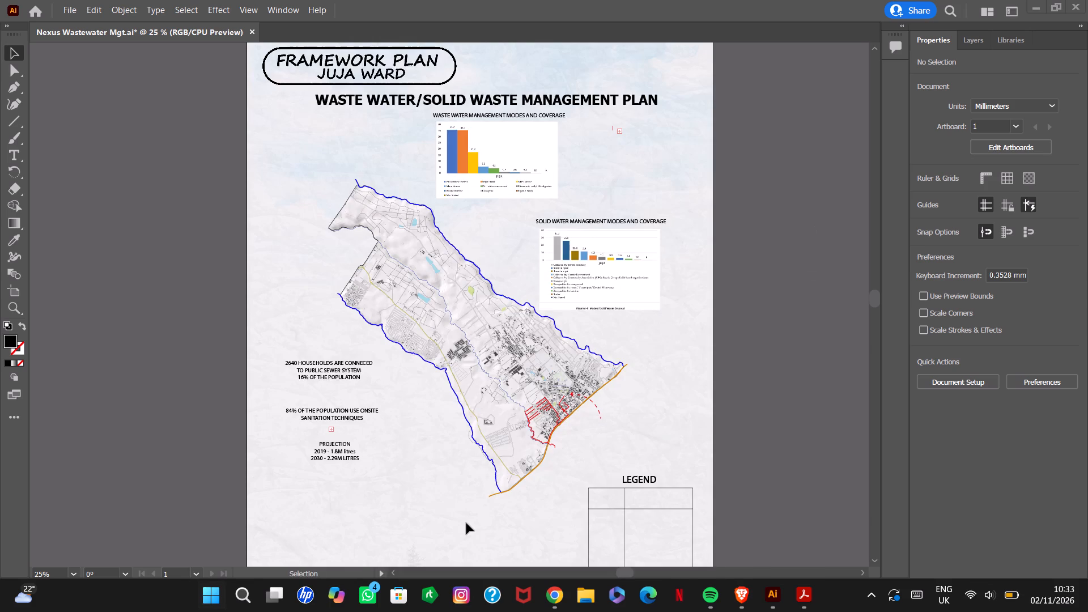
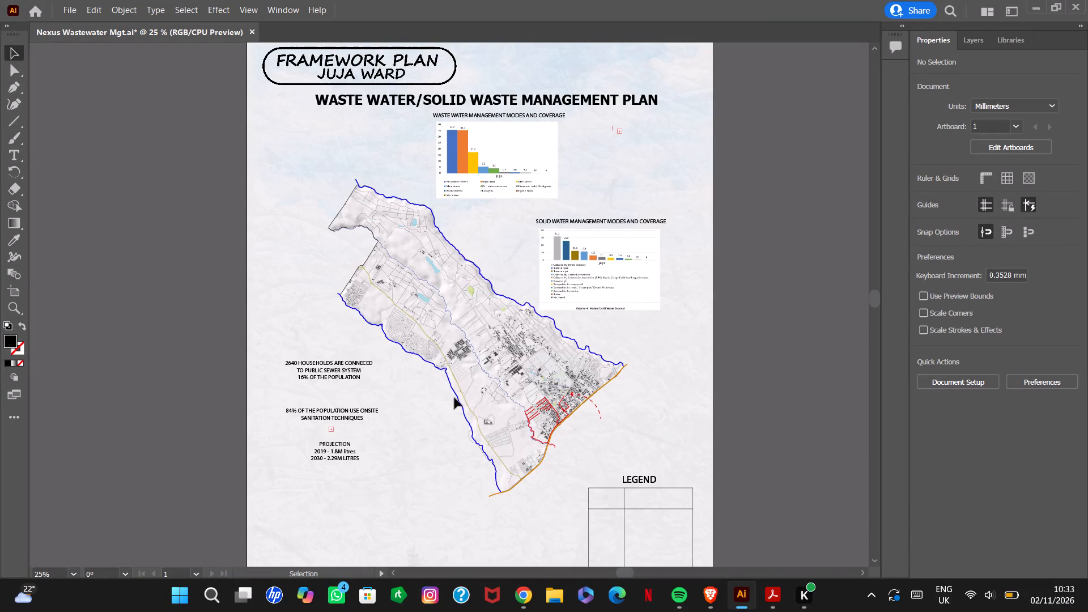
Select the number 2640 in the text block about households connected to the public sewer system.
{"action": "left_click", "coordinate": [333, 374]}
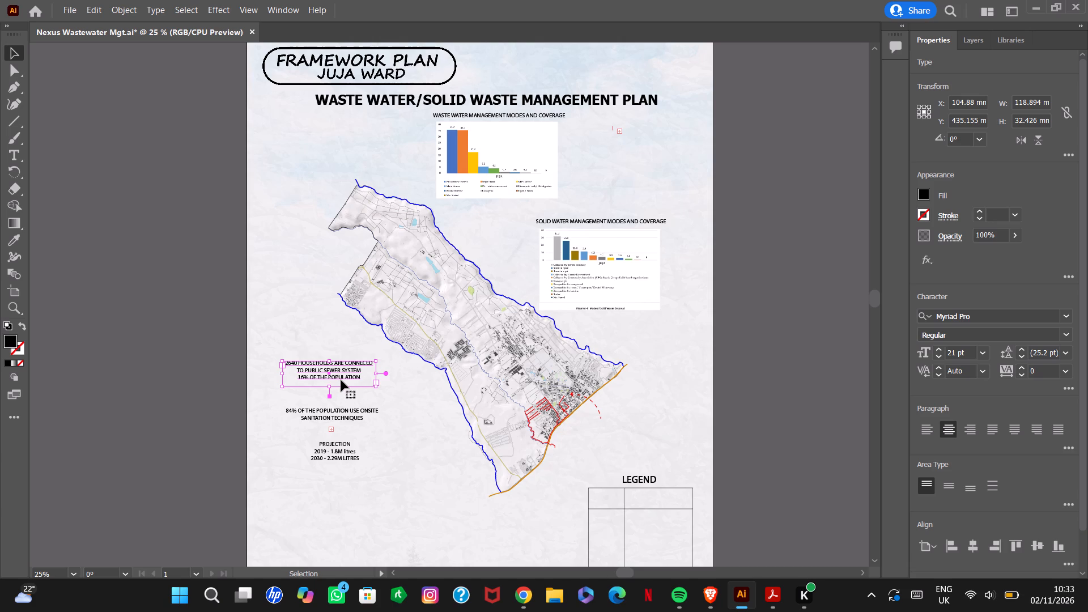
{"action": "left_click", "coordinate": [341, 379]}
{"action": "scroll", "coordinate": [331, 374], "scroll_direction": "up", "scroll_amount": 6, "text": "alt"}
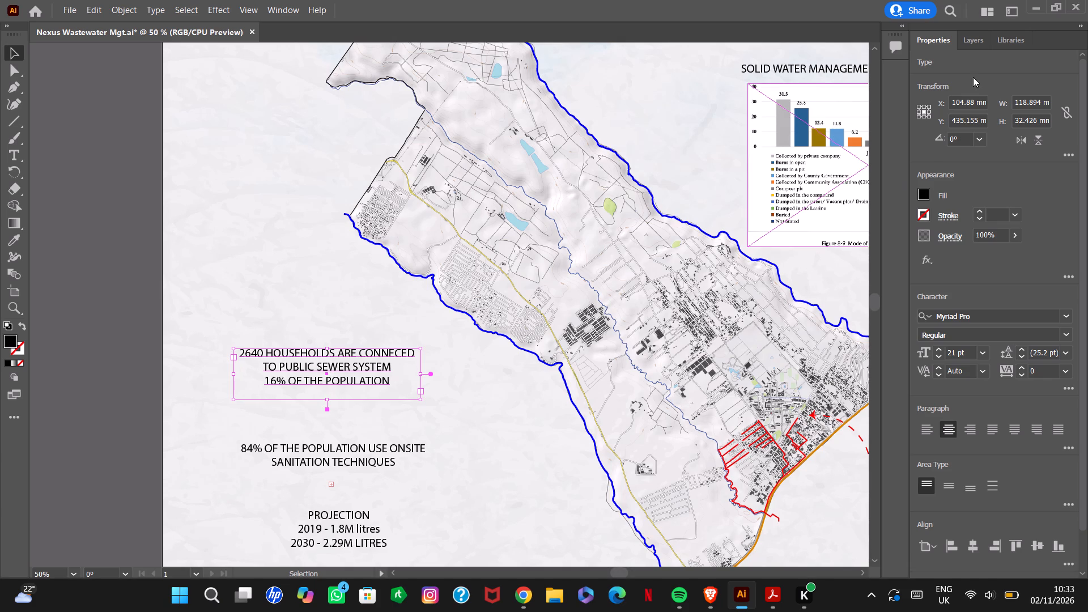
{"action": "left_click", "coordinate": [265, 355]}
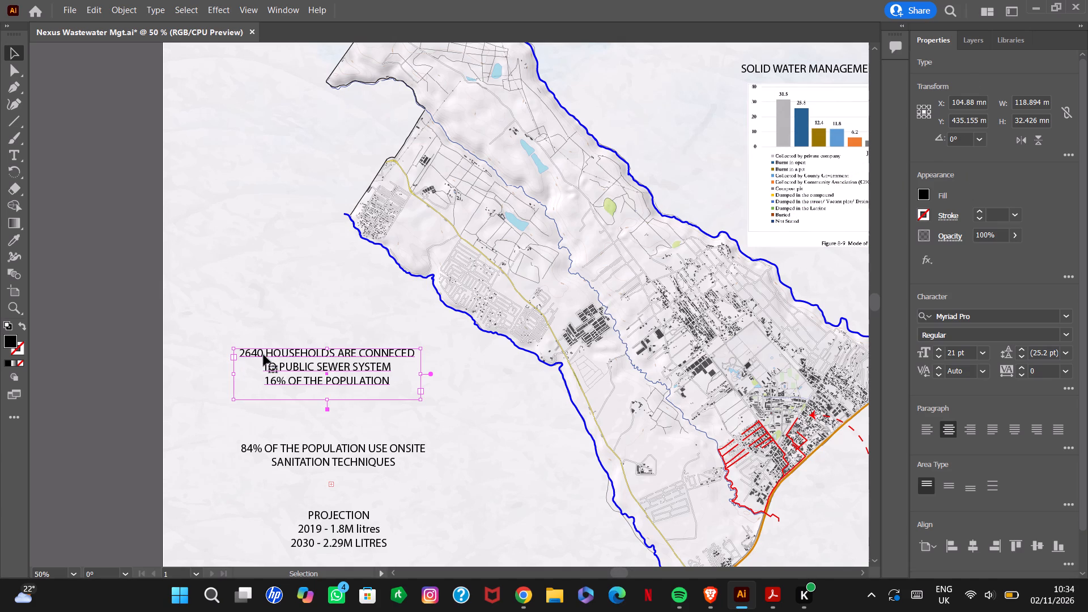
{"action": "left_click", "coordinate": [263, 355]}
{"action": "left_click", "coordinate": [275, 371]}
{"action": "left_click", "coordinate": [275, 371]}
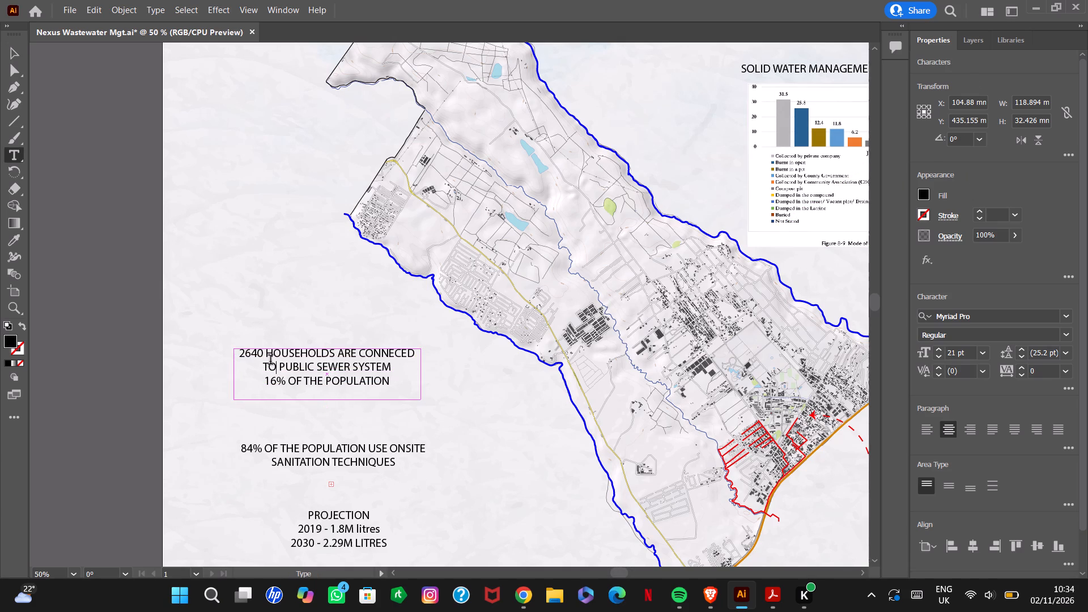
{"action": "left_click_drag", "start_coordinate": [263, 356], "coordinate": [240, 354]}
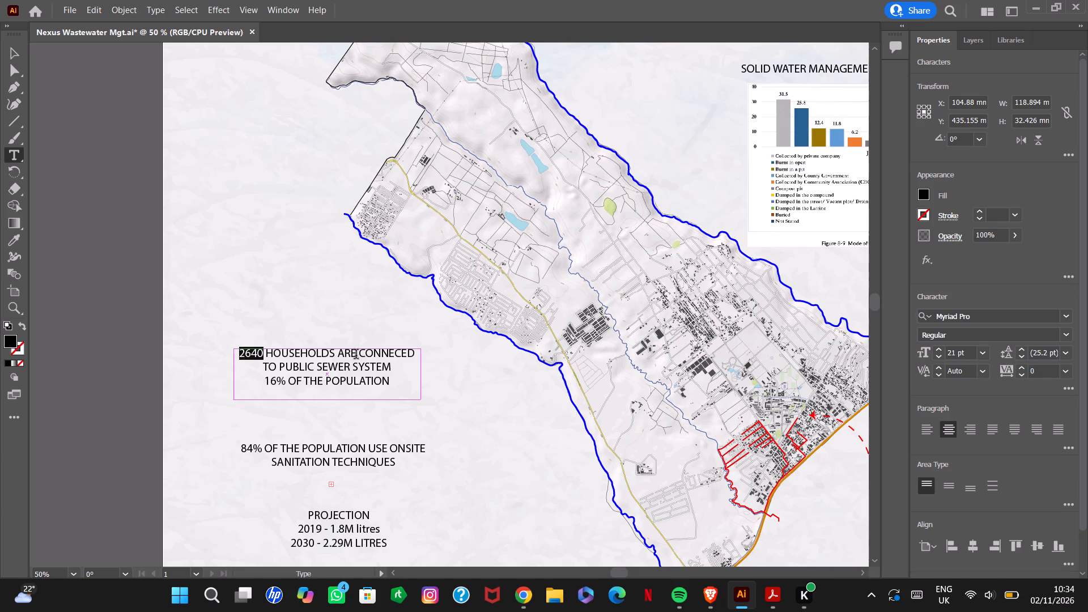
Examine the font style, kerning, font size and leading options available for the selected number 2640.
{"action": "left_click", "coordinate": [1068, 335]}
{"action": "left_click", "coordinate": [987, 373]}
{"action": "scroll", "coordinate": [1005, 402], "scroll_direction": "down", "scroll_amount": 20}
{"action": "scroll", "coordinate": [1005, 402], "scroll_direction": "down", "scroll_amount": 2}
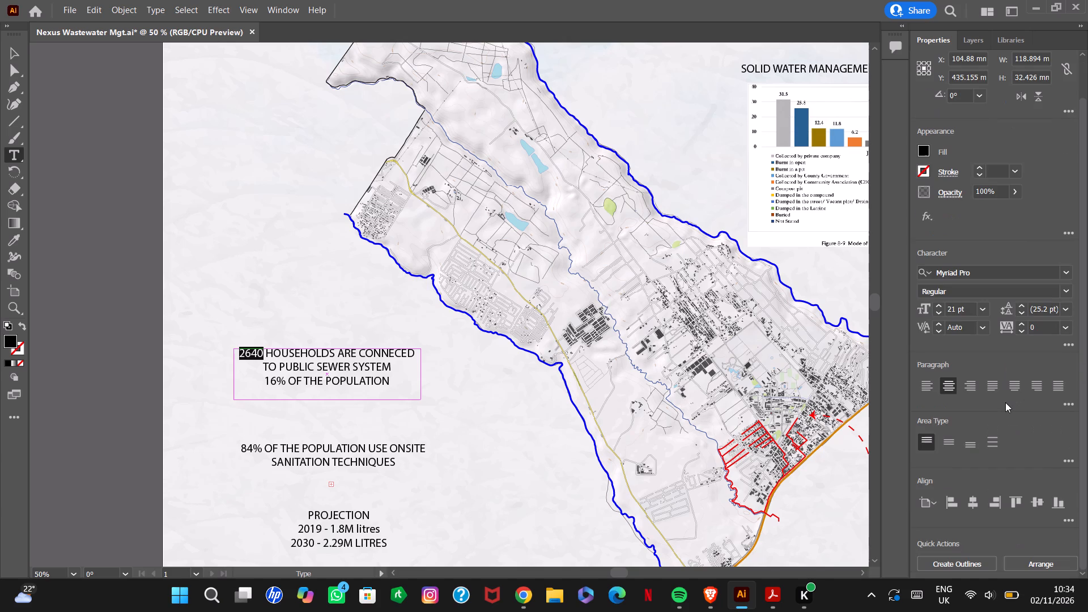
{"action": "scroll", "coordinate": [1005, 402], "scroll_direction": "down", "scroll_amount": 17}
{"action": "scroll", "coordinate": [945, 390], "scroll_direction": "up", "scroll_amount": 6}
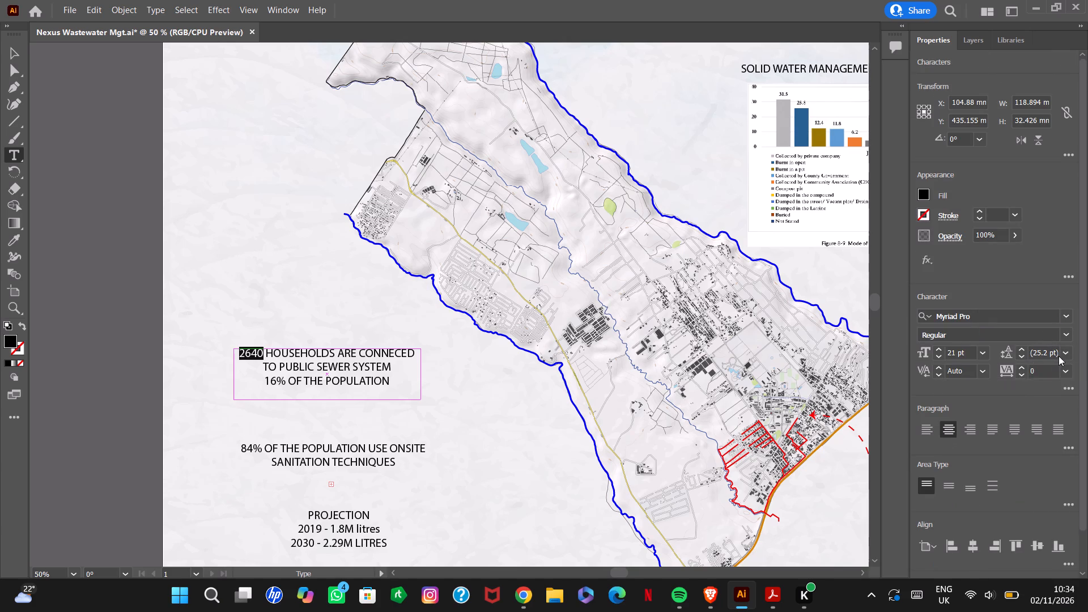
{"action": "left_click", "coordinate": [980, 368]}
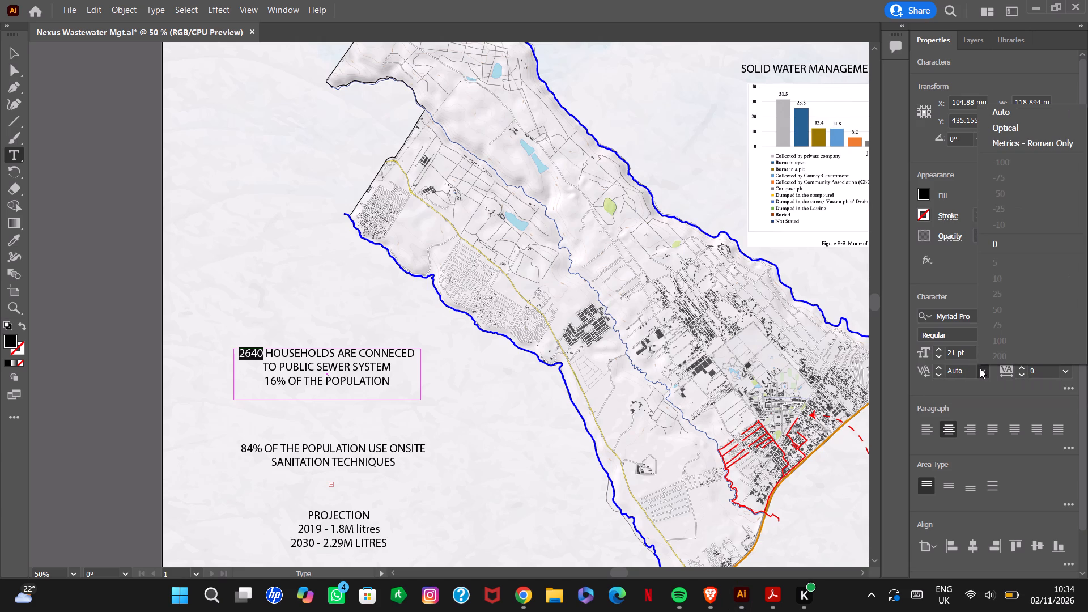
{"action": "left_click", "coordinate": [980, 368]}
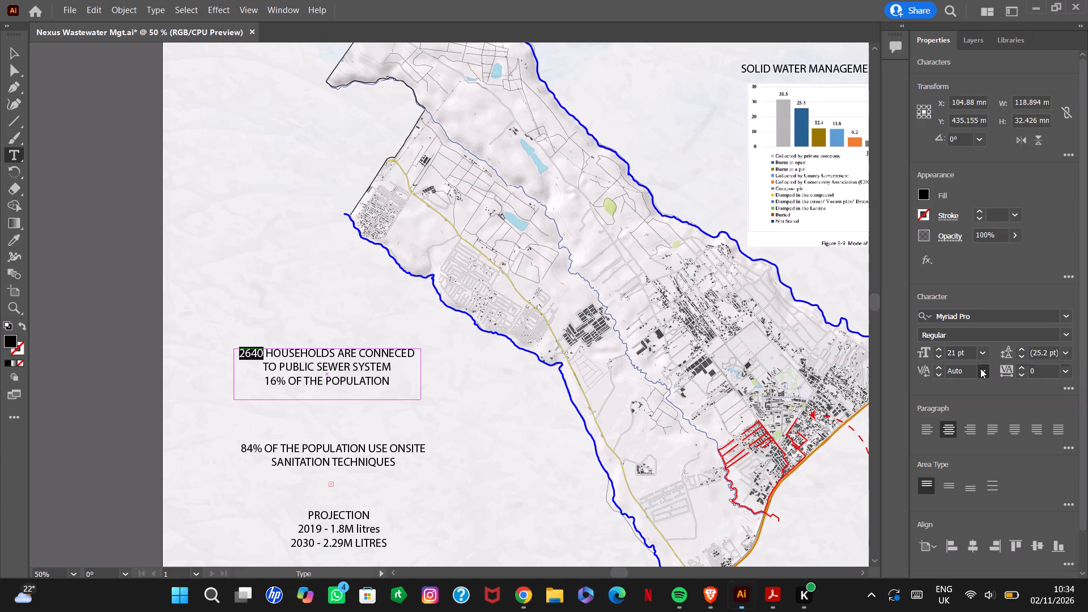
{"action": "left_click", "coordinate": [985, 353]}
{"action": "left_click", "coordinate": [985, 353]}
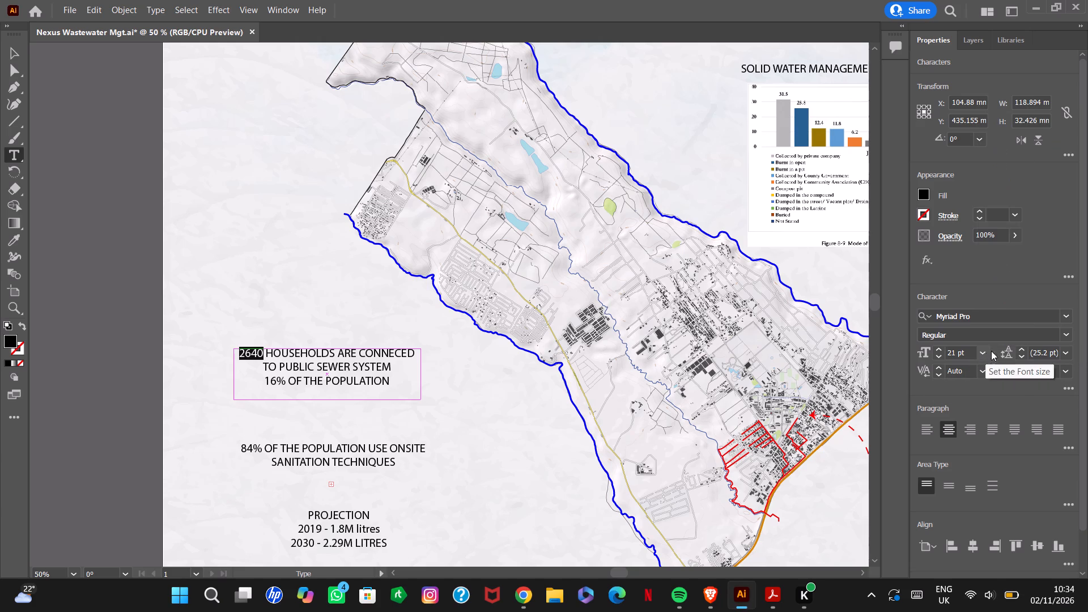
{"action": "left_click", "coordinate": [1063, 350]}
{"action": "left_click", "coordinate": [1063, 350]}
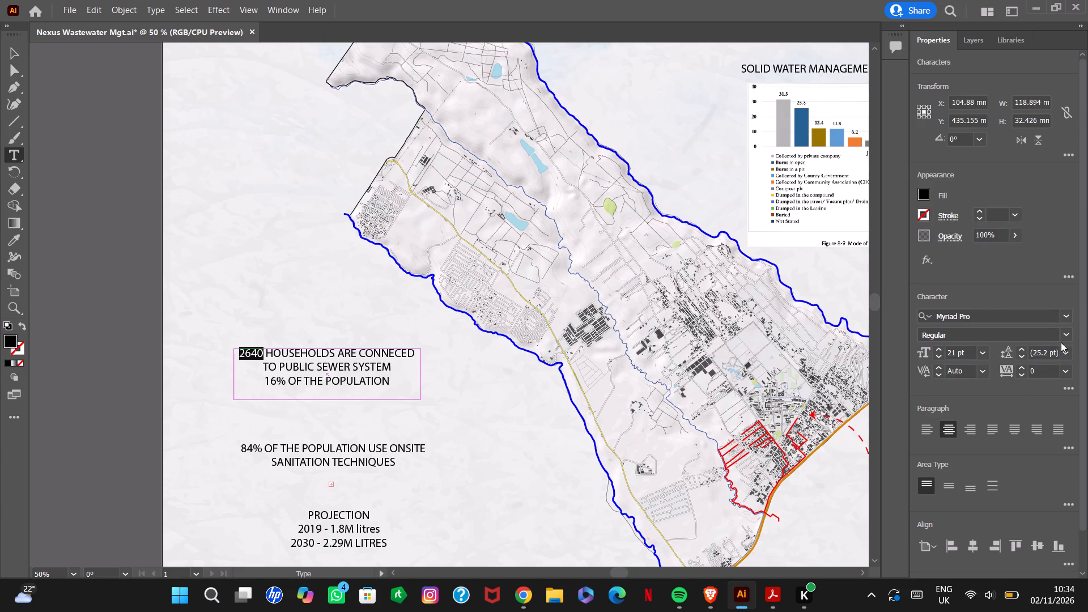
{"action": "left_click", "coordinate": [1069, 325]}
{"action": "left_click", "coordinate": [1066, 336]}
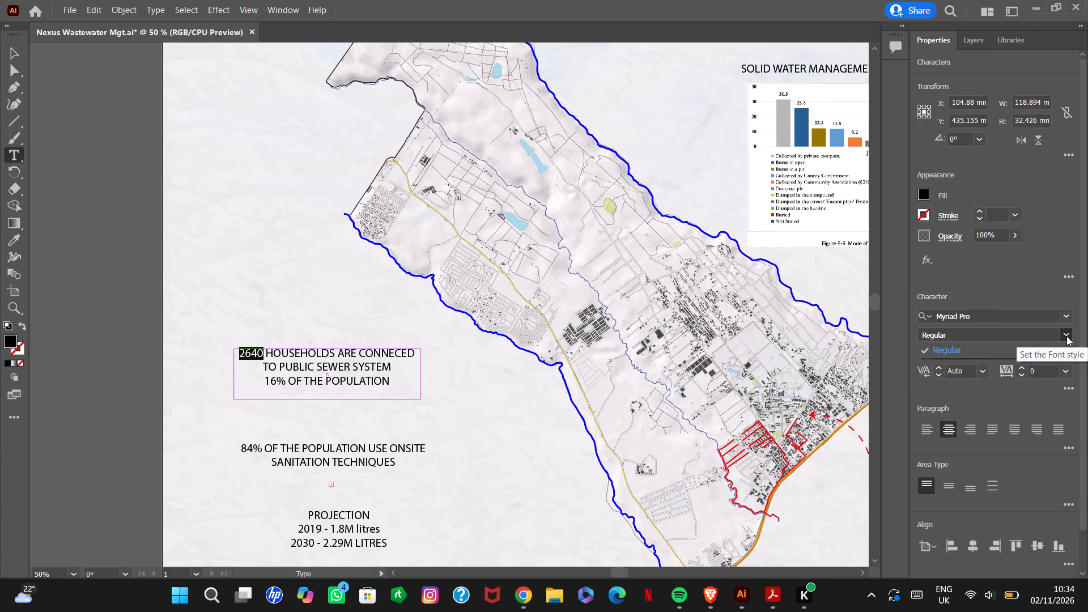
{"action": "left_click", "coordinate": [1066, 336]}
Browse the full list of installed fonts for an alternative typeface for 2640, previewing candidates on the selected number.
{"action": "left_click", "coordinate": [1066, 320]}
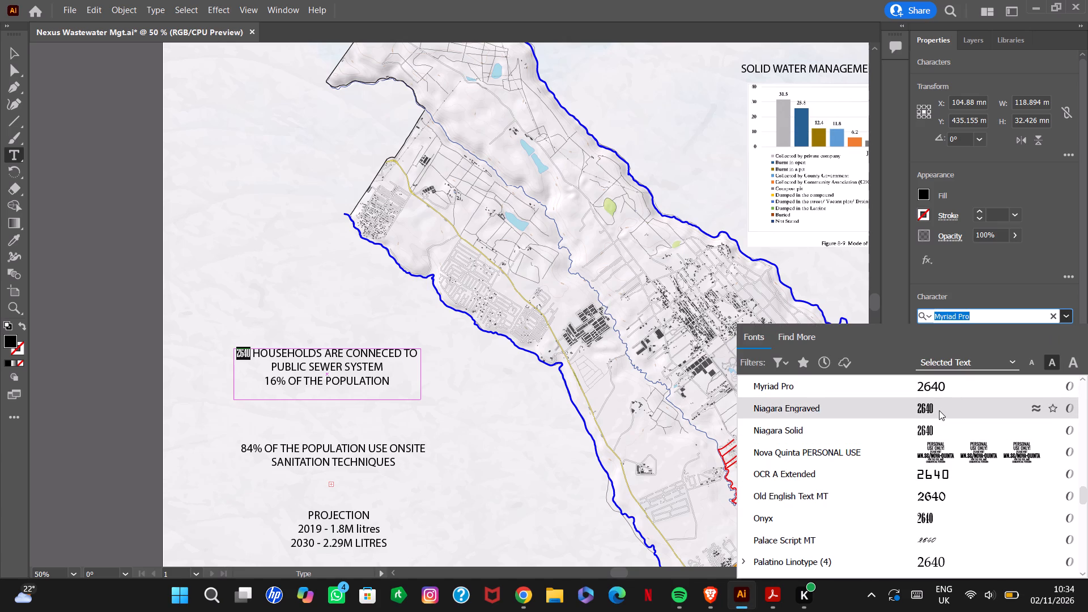
{"action": "scroll", "coordinate": [939, 411], "scroll_direction": "down", "scroll_amount": 6}
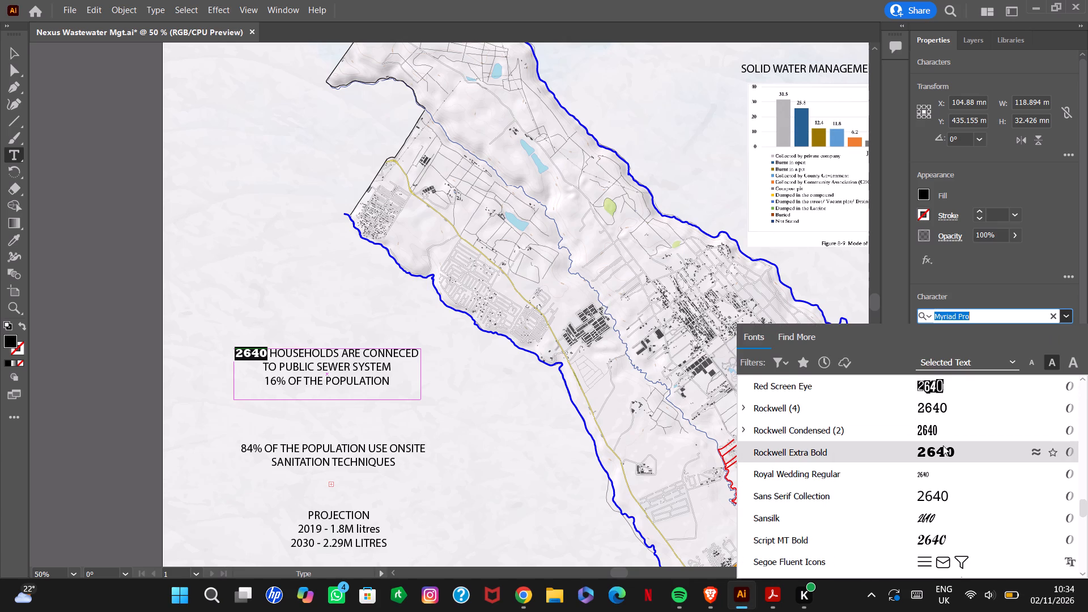
{"action": "scroll", "coordinate": [942, 449], "scroll_direction": "down", "scroll_amount": 6}
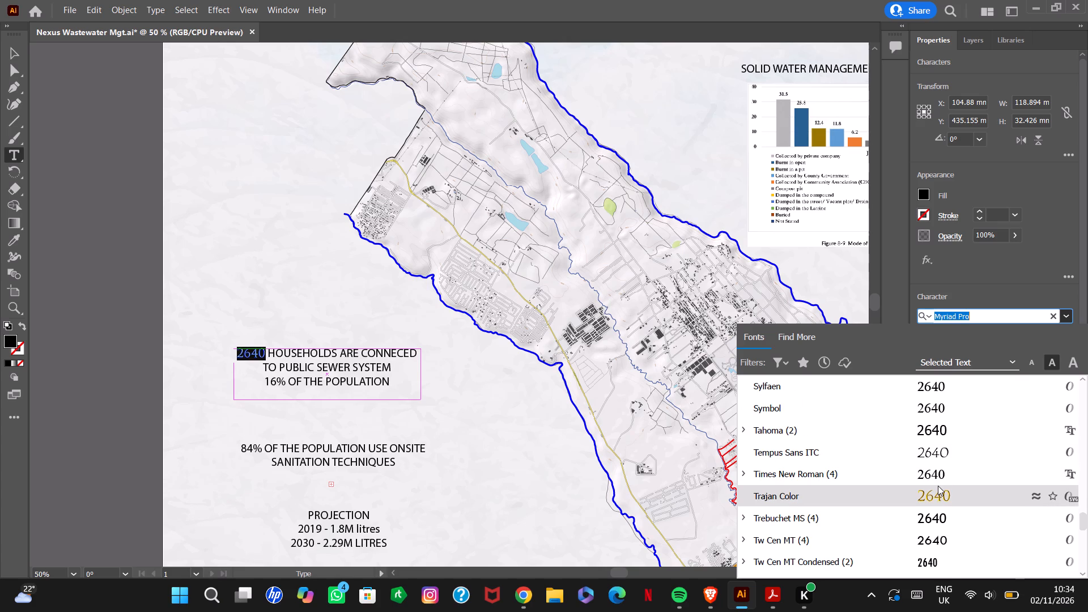
{"action": "scroll", "coordinate": [938, 485], "scroll_direction": "down", "scroll_amount": 5}
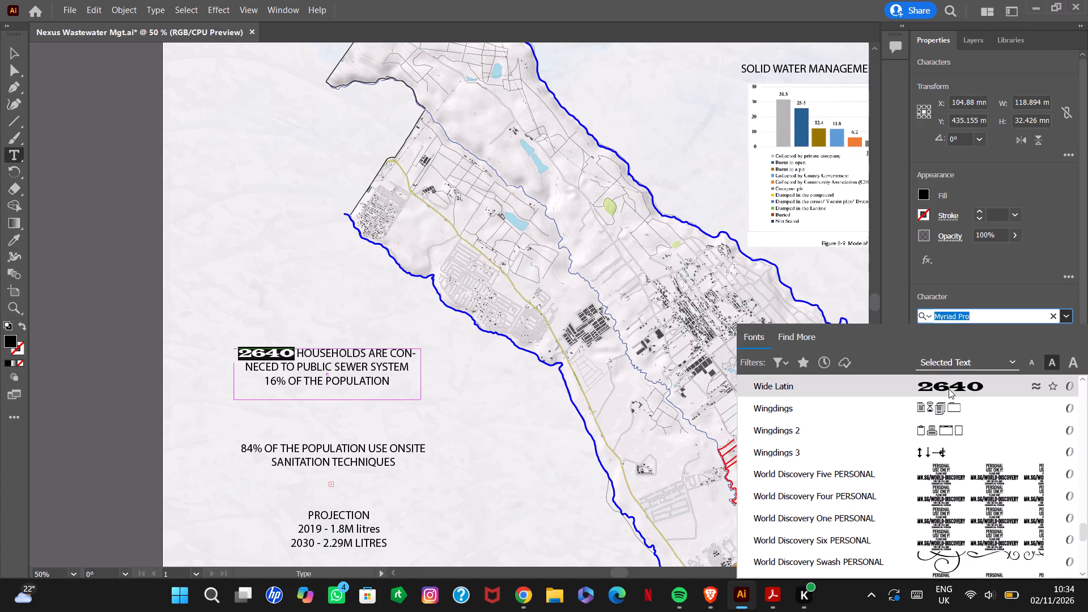
{"action": "scroll", "coordinate": [949, 393], "scroll_direction": "down", "scroll_amount": 7}
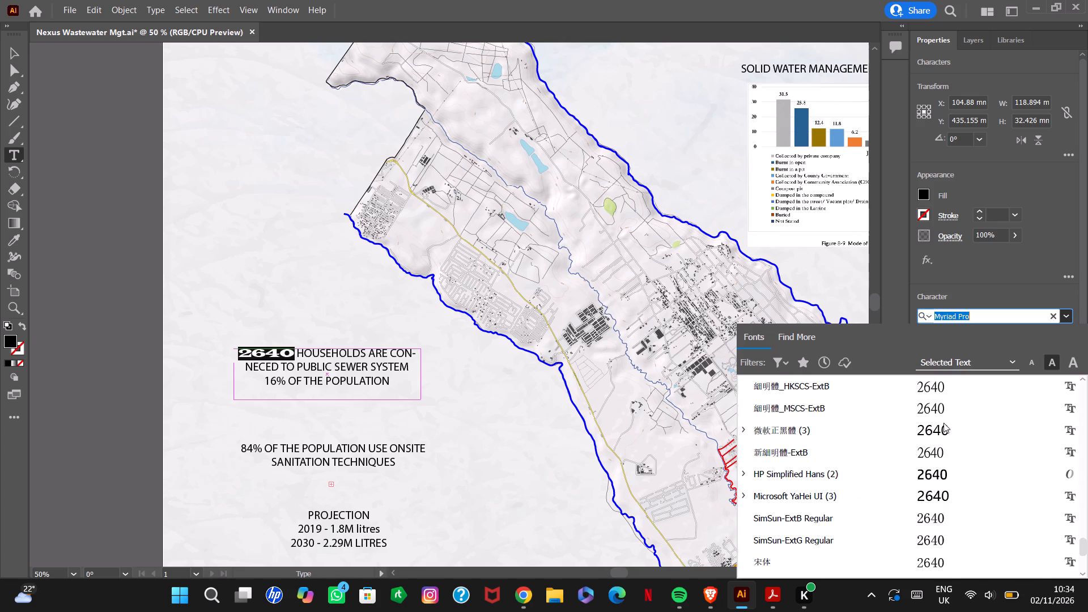
{"action": "scroll", "coordinate": [938, 463], "scroll_direction": "down", "scroll_amount": 7}
{"action": "scroll", "coordinate": [938, 460], "scroll_direction": "up", "scroll_amount": 19}
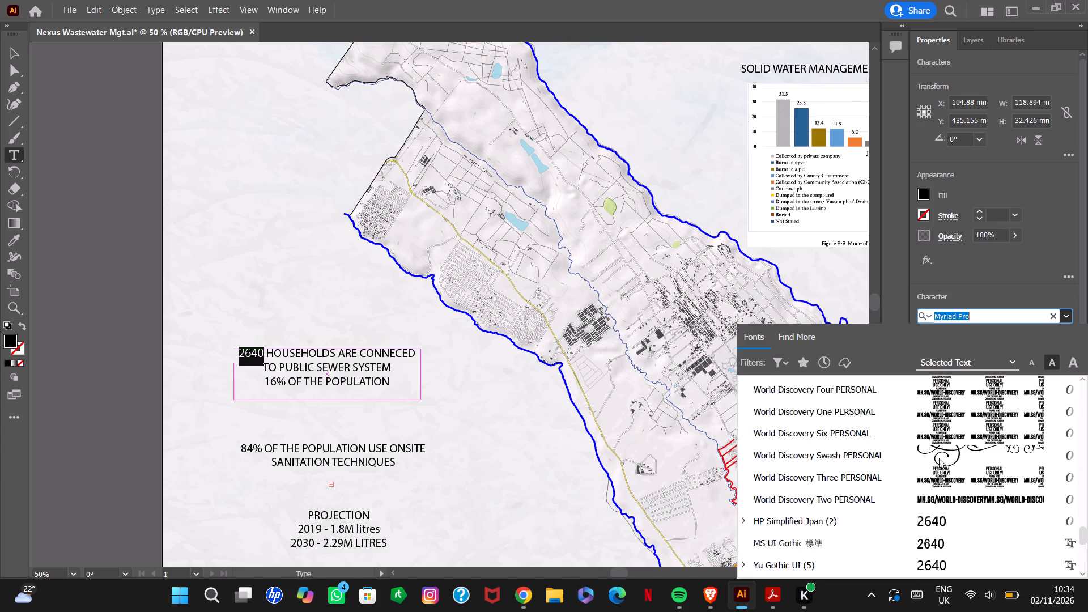
{"action": "scroll", "coordinate": [939, 458], "scroll_direction": "up", "scroll_amount": 5}
{"action": "scroll", "coordinate": [939, 456], "scroll_direction": "up", "scroll_amount": 20}
{"action": "scroll", "coordinate": [939, 456], "scroll_direction": "up", "scroll_amount": 10}
{"action": "scroll", "coordinate": [940, 453], "scroll_direction": "up", "scroll_amount": 11}
{"action": "scroll", "coordinate": [940, 453], "scroll_direction": "down", "scroll_amount": 6}
{"action": "scroll", "coordinate": [940, 452], "scroll_direction": "up", "scroll_amount": 17}
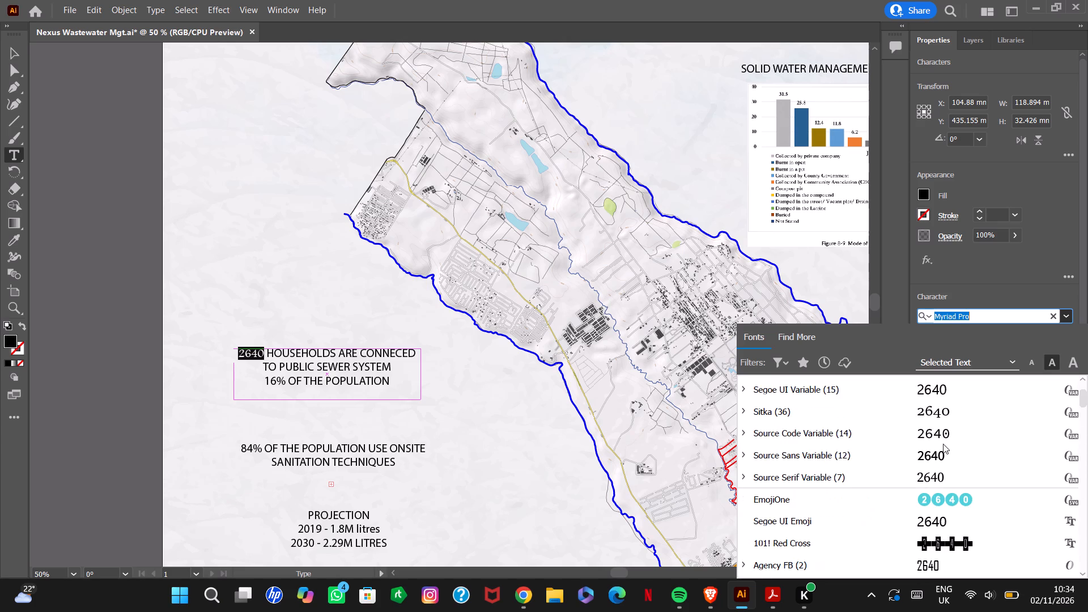
{"action": "scroll", "coordinate": [943, 439], "scroll_direction": "up", "scroll_amount": 20}
{"action": "scroll", "coordinate": [943, 439], "scroll_direction": "up", "scroll_amount": 1}
{"action": "scroll", "coordinate": [944, 439], "scroll_direction": "up", "scroll_amount": 20}
{"action": "scroll", "coordinate": [944, 439], "scroll_direction": "up", "scroll_amount": 11}
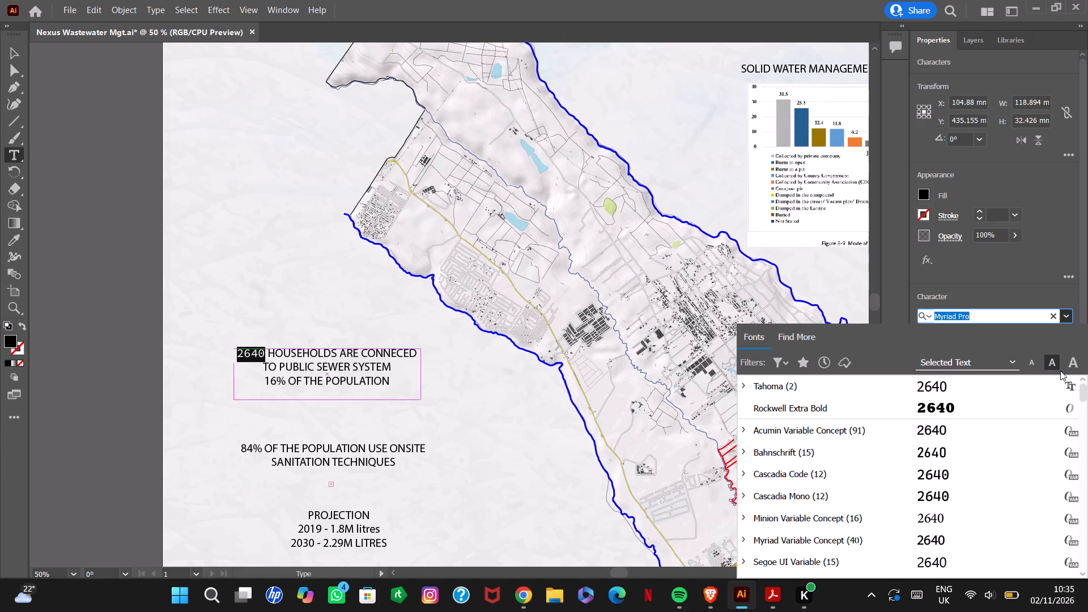
{"action": "left_click_drag", "start_coordinate": [1086, 388], "coordinate": [1087, 397]}
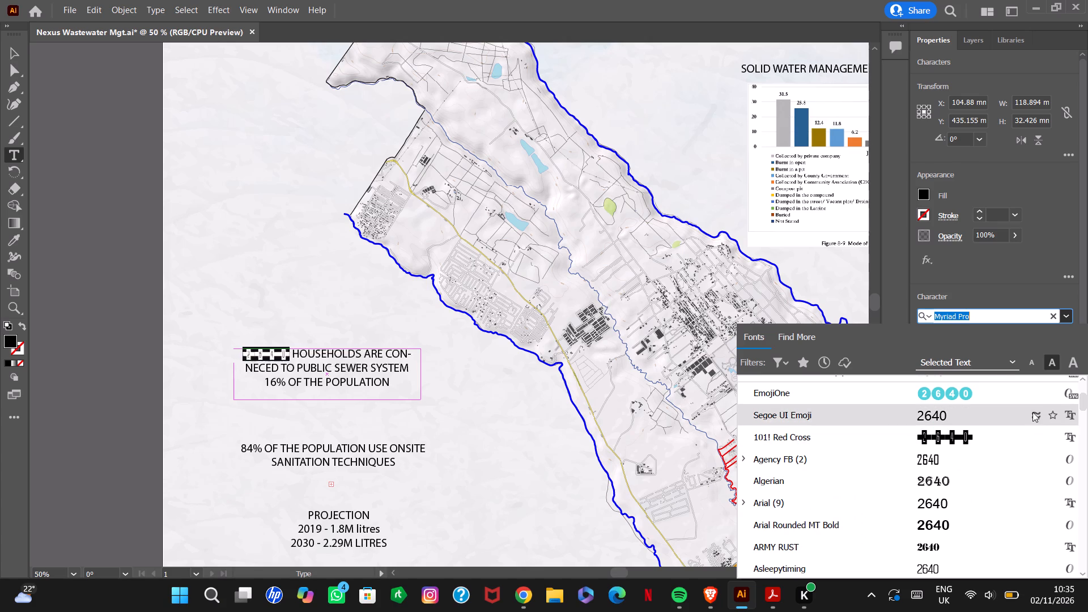
{"action": "left_click_drag", "start_coordinate": [1082, 403], "coordinate": [1086, 422]}
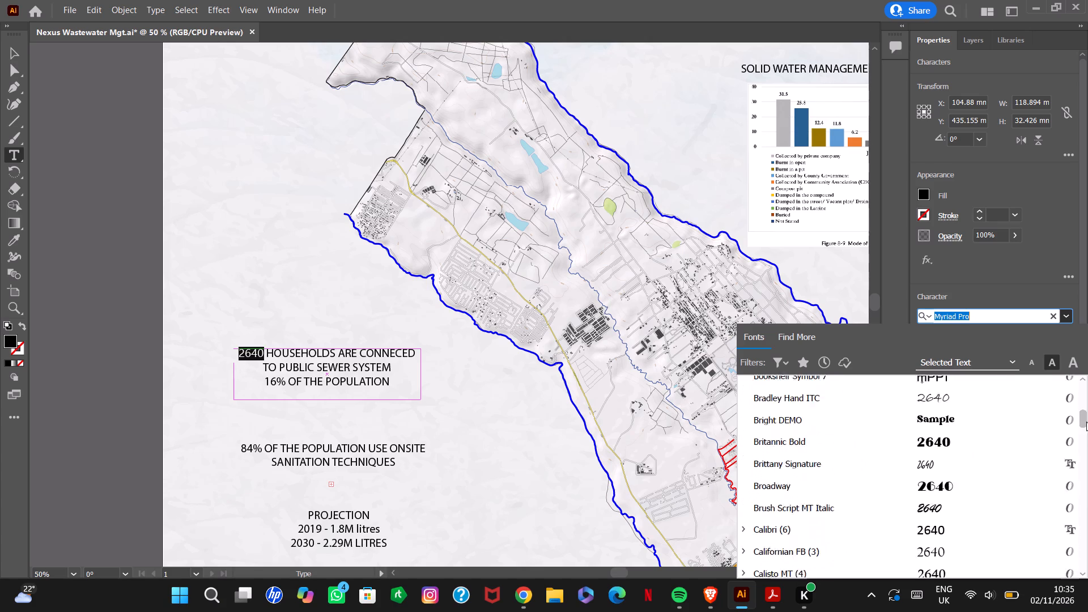
{"action": "left_click_drag", "start_coordinate": [1086, 422], "coordinate": [1087, 443]}
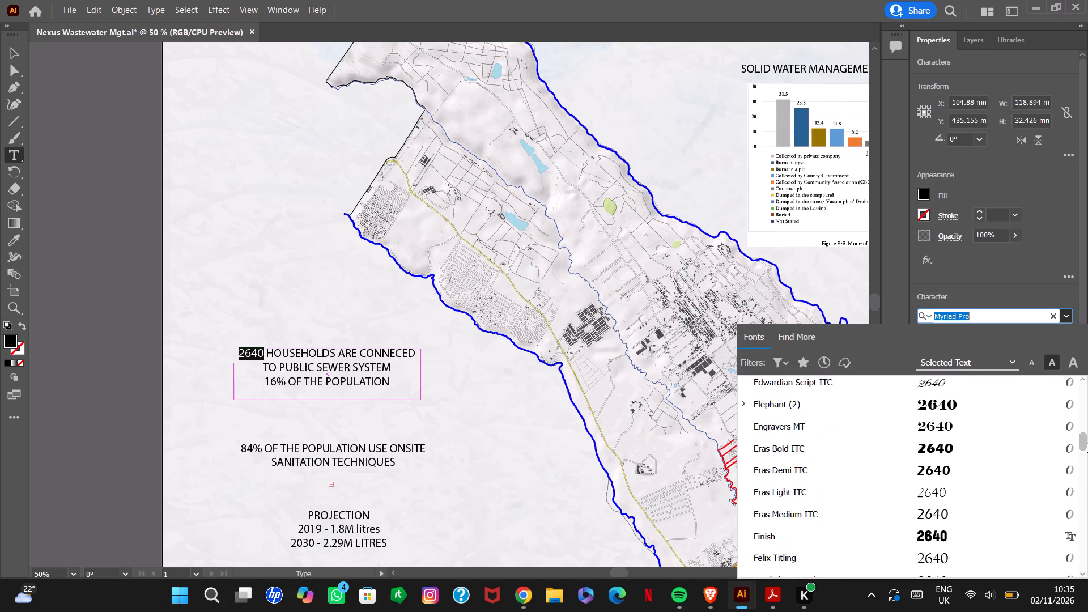
{"action": "left_click_drag", "start_coordinate": [1087, 443], "coordinate": [1087, 462]}
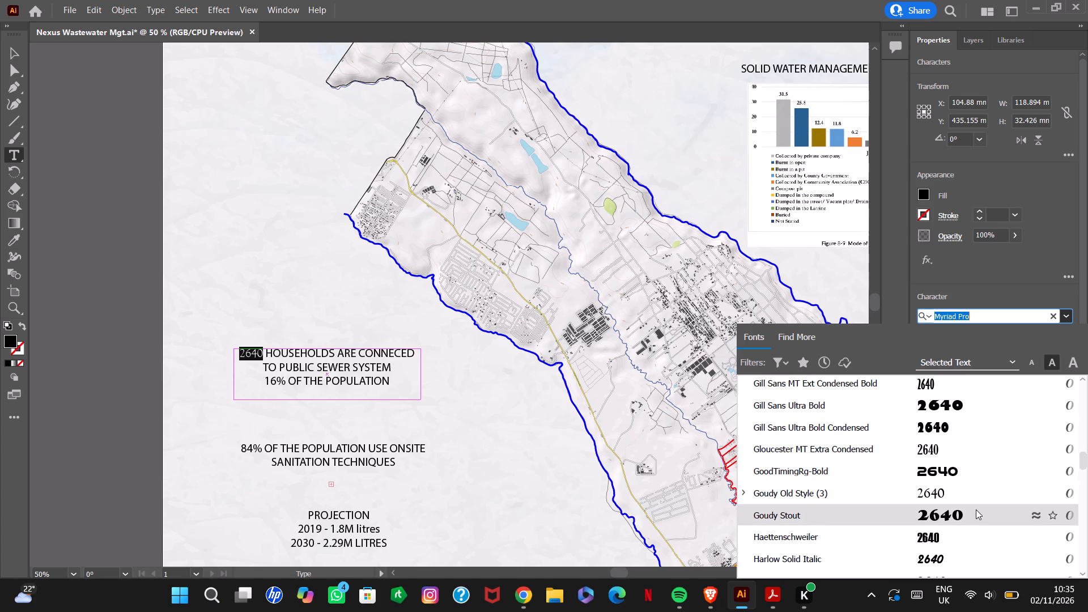
{"action": "left_click_drag", "start_coordinate": [1086, 457], "coordinate": [1087, 468]}
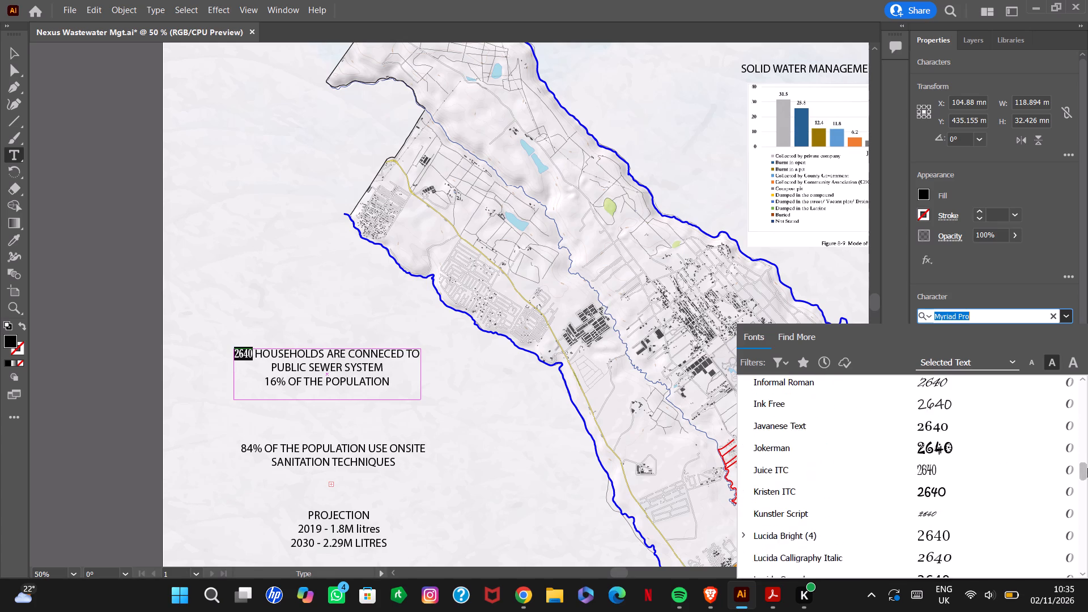
{"action": "left_click_drag", "start_coordinate": [1087, 468], "coordinate": [1087, 483]}
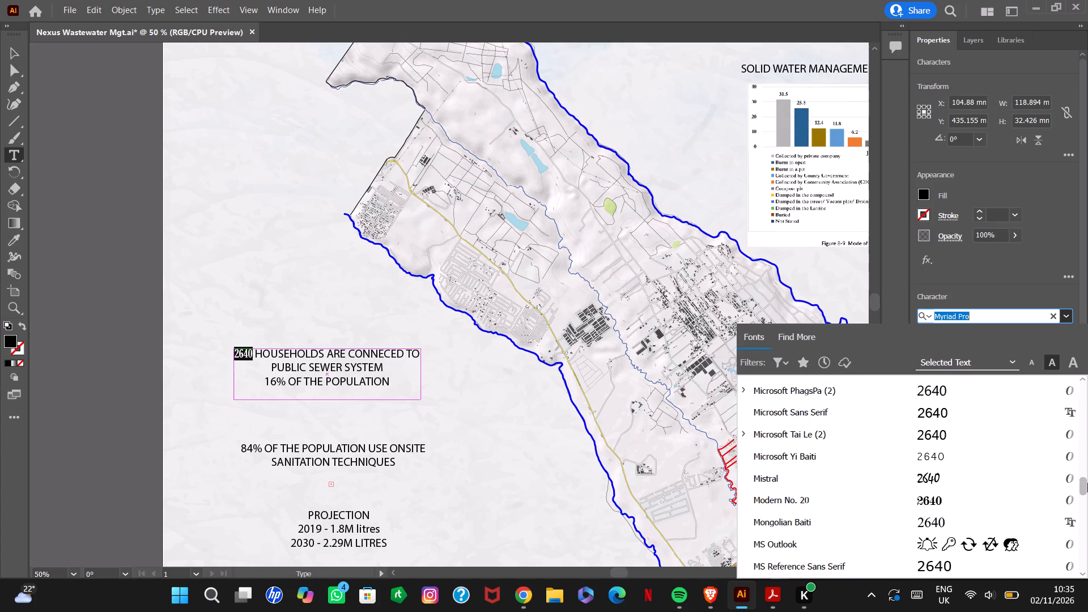
{"action": "left_click_drag", "start_coordinate": [1087, 483], "coordinate": [1087, 484]}
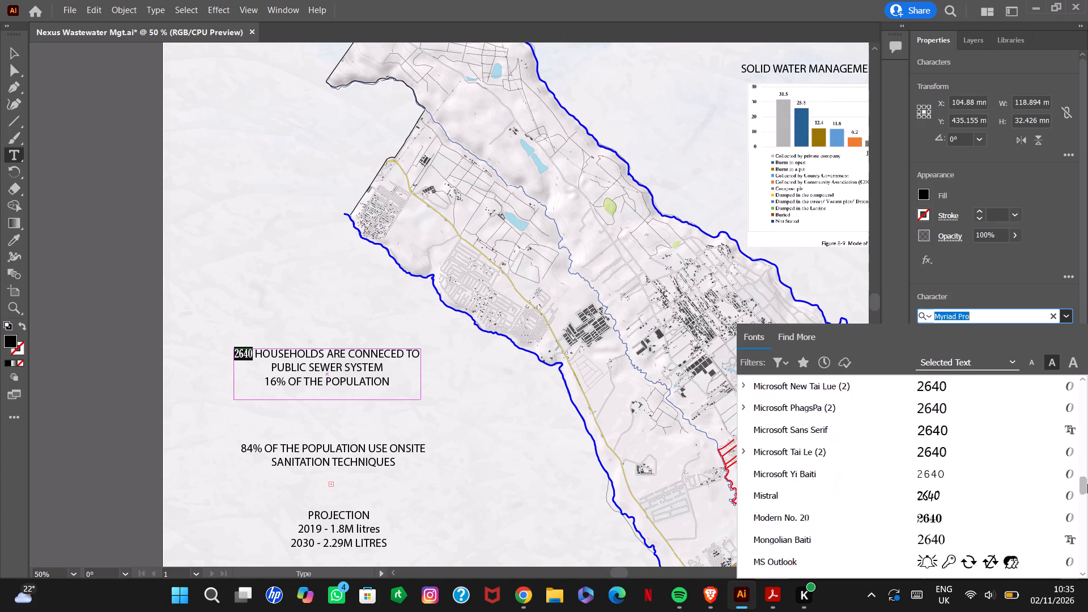
{"action": "left_click_drag", "start_coordinate": [1087, 484], "coordinate": [1087, 499]}
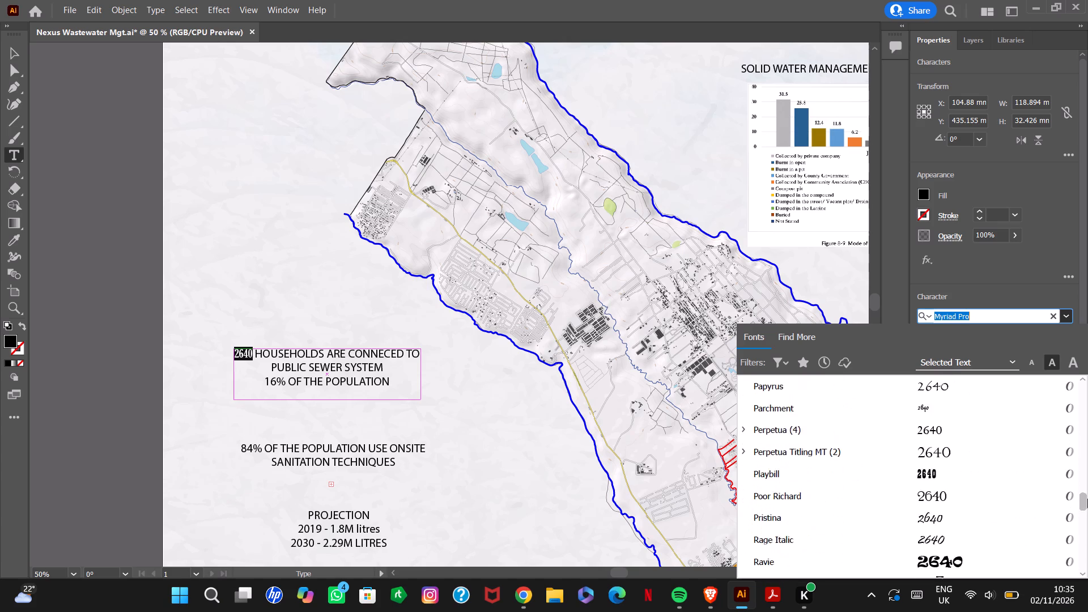
{"action": "left_click_drag", "start_coordinate": [1087, 499], "coordinate": [1087, 504]}
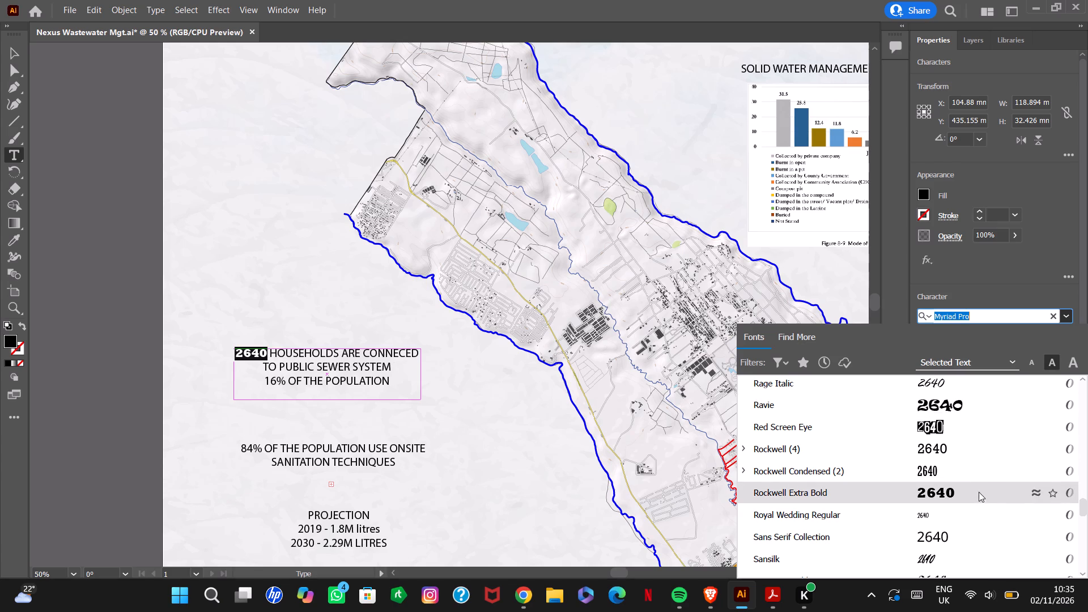
{"action": "left_click_drag", "start_coordinate": [1082, 505], "coordinate": [1086, 516]}
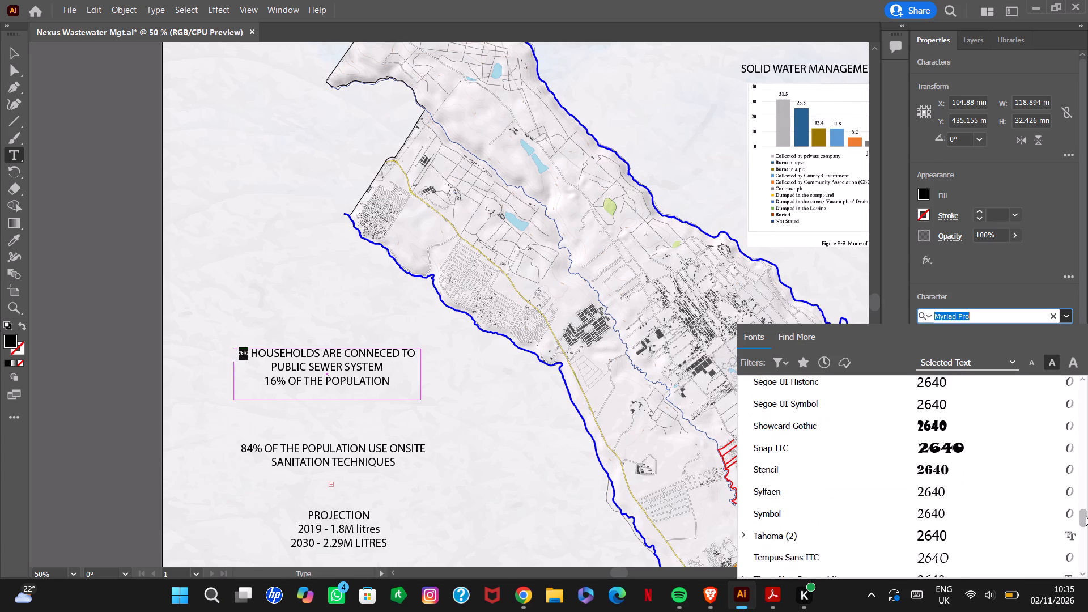
{"action": "left_click_drag", "start_coordinate": [1086, 516], "coordinate": [1087, 529]}
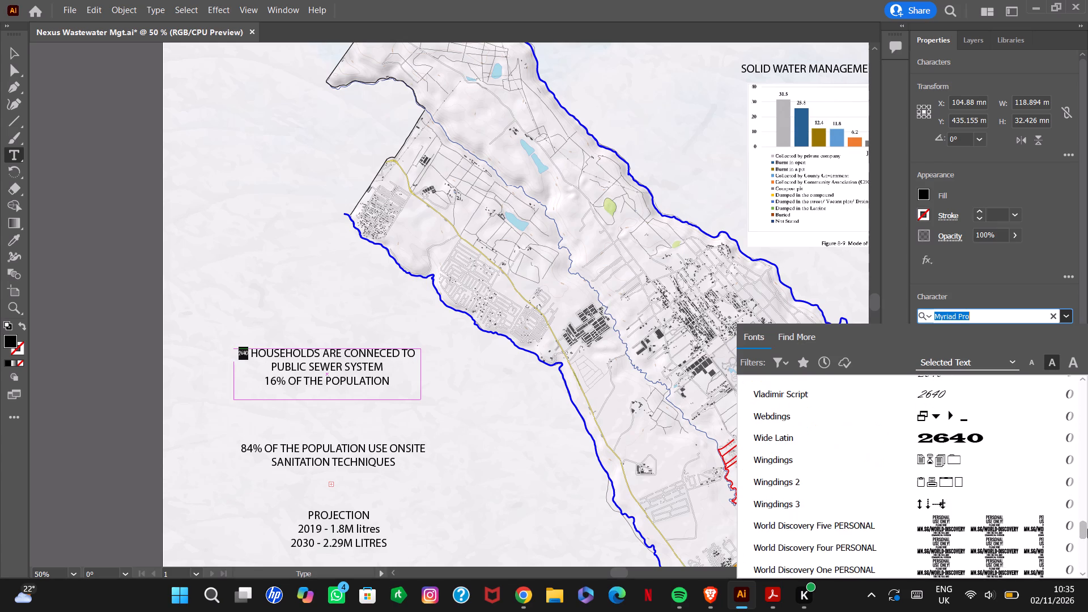
Apply the EmojiOne typeface to the selected number 2640.
{"action": "left_click_drag", "start_coordinate": [1087, 529], "coordinate": [1082, 533]}
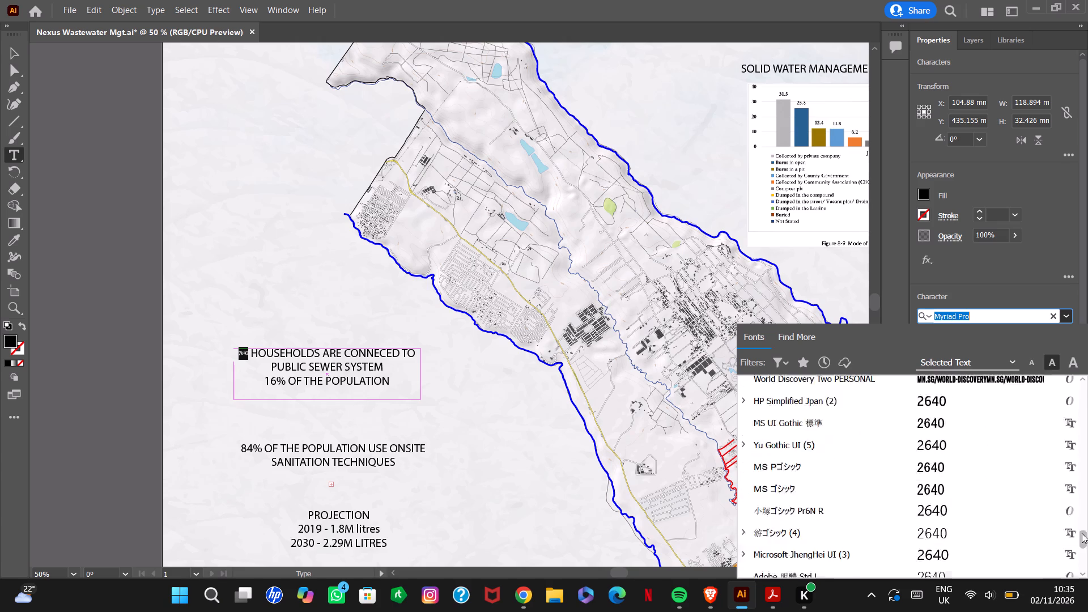
{"action": "left_click_drag", "start_coordinate": [1082, 533], "coordinate": [1069, 446]}
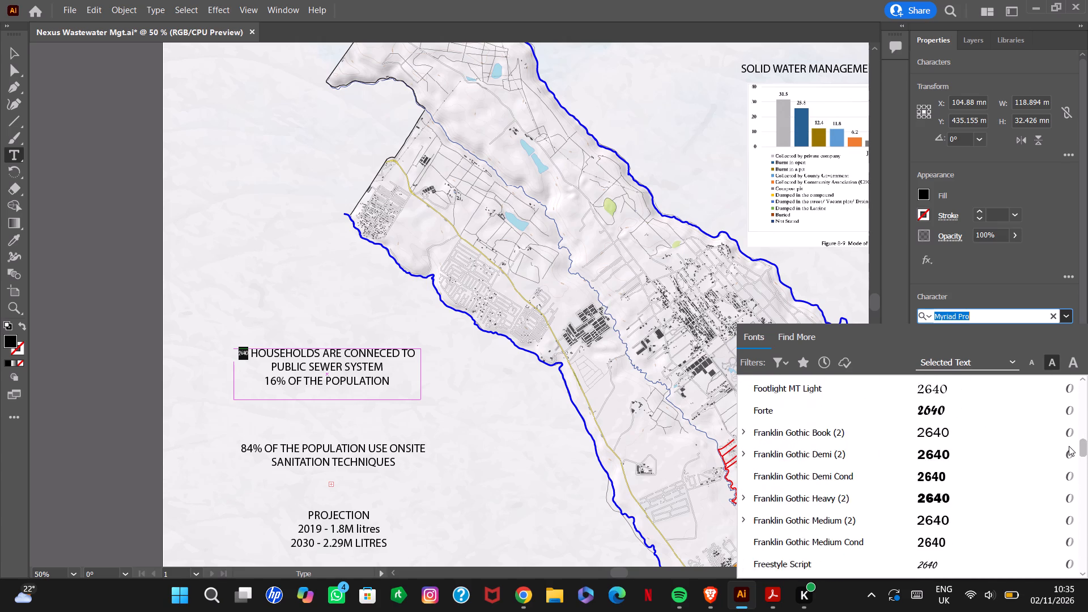
{"action": "left_click_drag", "start_coordinate": [1069, 446], "coordinate": [1075, 419]}
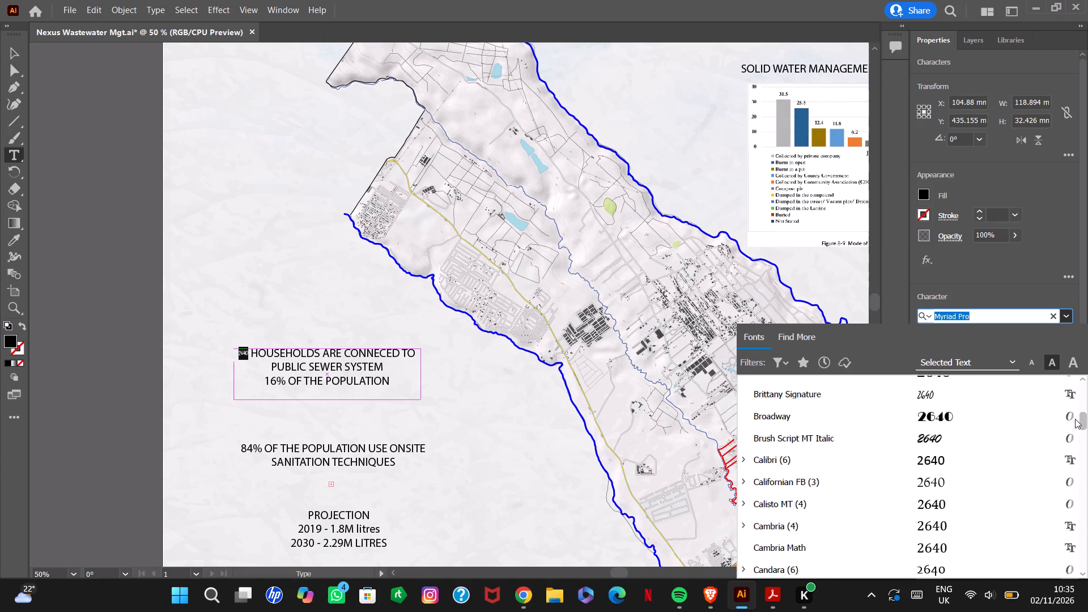
{"action": "left_click_drag", "start_coordinate": [1075, 419], "coordinate": [1076, 399]}
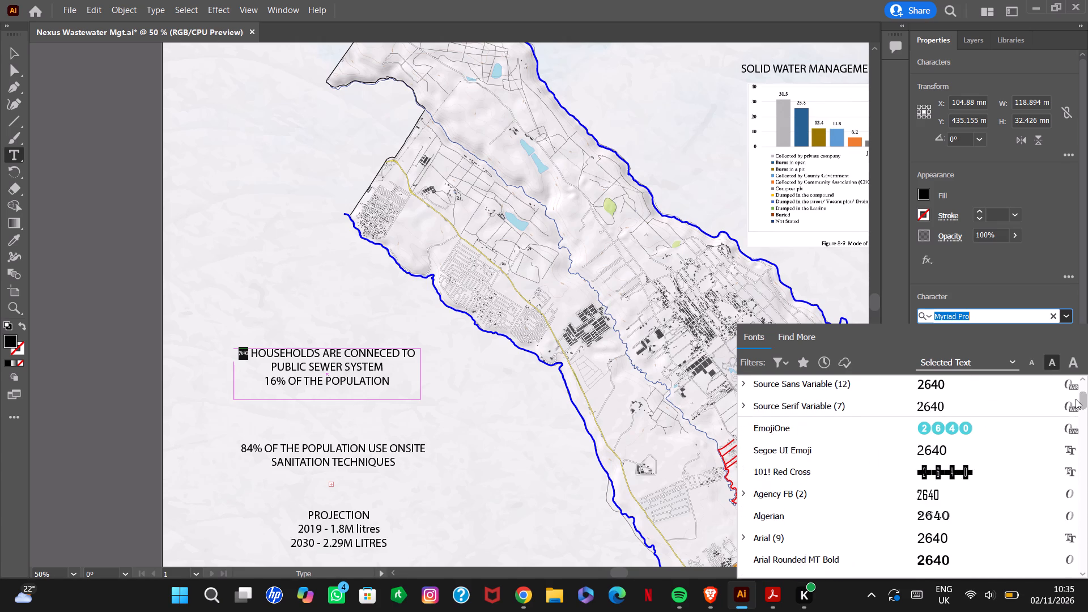
{"action": "left_click_drag", "start_coordinate": [1076, 399], "coordinate": [1076, 399]}
{"action": "left_click", "coordinate": [1014, 428]}
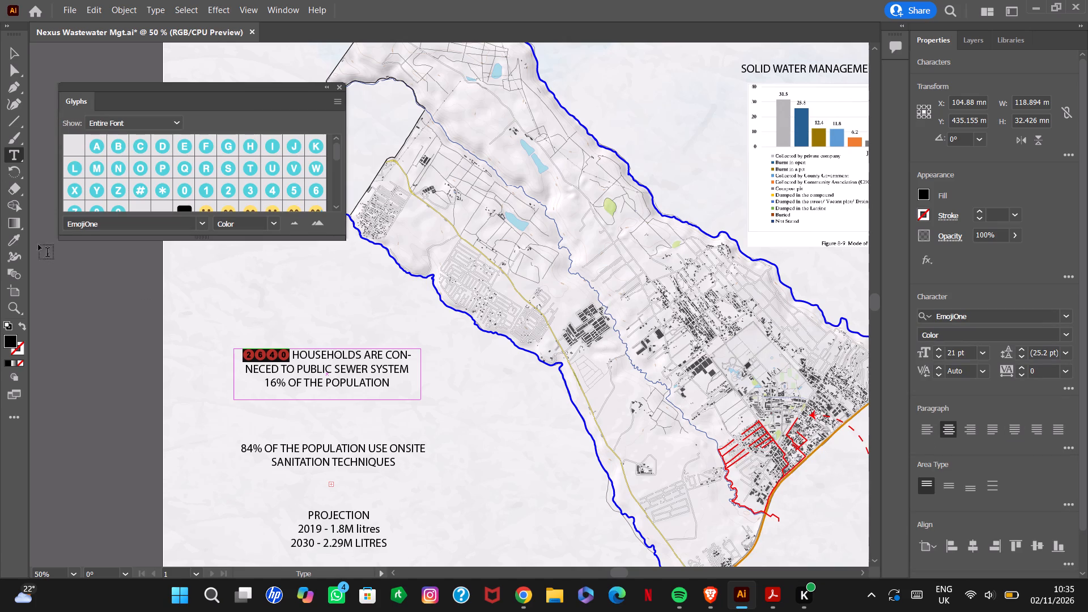
Look through the EmojiOne glyph set, including its display filter for the whole font or alternates.
{"action": "left_click", "coordinate": [148, 117]}
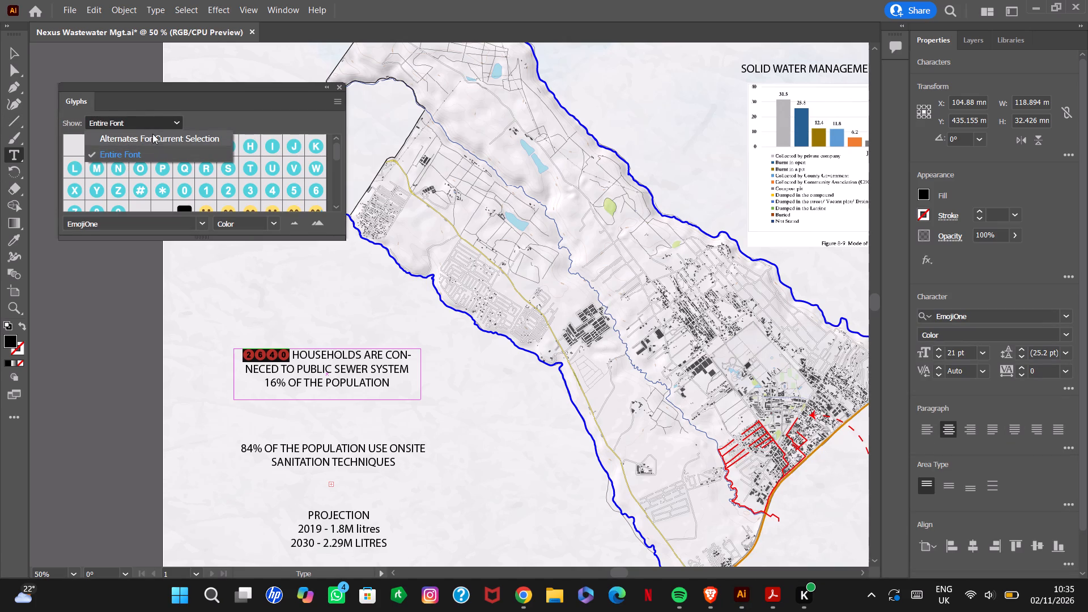
{"action": "left_click", "coordinate": [224, 120]}
{"action": "scroll", "coordinate": [227, 178], "scroll_direction": "down", "scroll_amount": 4}
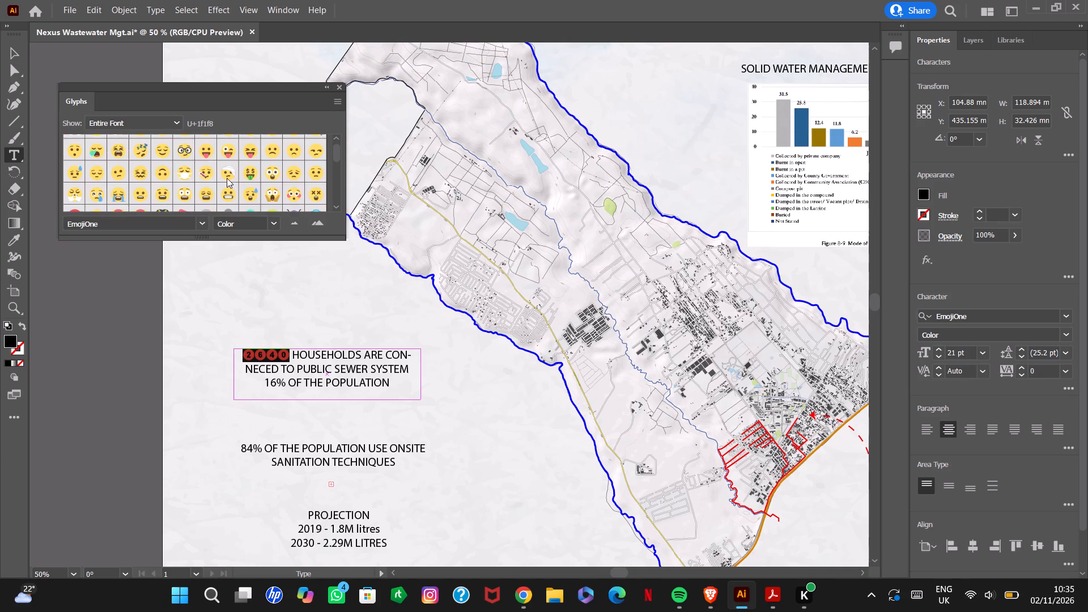
{"action": "scroll", "coordinate": [227, 178], "scroll_direction": "down", "scroll_amount": 2}
{"action": "scroll", "coordinate": [227, 175], "scroll_direction": "up", "scroll_amount": 3}
{"action": "scroll", "coordinate": [227, 175], "scroll_direction": "down", "scroll_amount": 6}
{"action": "scroll", "coordinate": [227, 174], "scroll_direction": "up", "scroll_amount": 3}
{"action": "scroll", "coordinate": [226, 172], "scroll_direction": "down", "scroll_amount": 6}
{"action": "scroll", "coordinate": [226, 171], "scroll_direction": "up", "scroll_amount": 15}
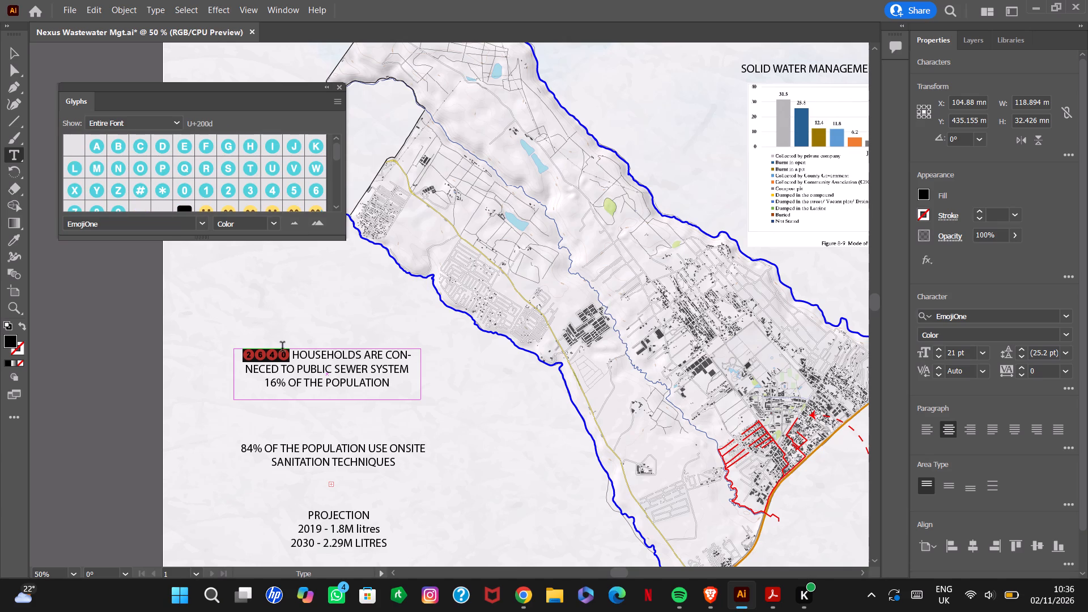
Reselect the number 2640 and examine the style and alternative font families offered for its glyphs.
{"action": "left_click", "coordinate": [294, 357]}
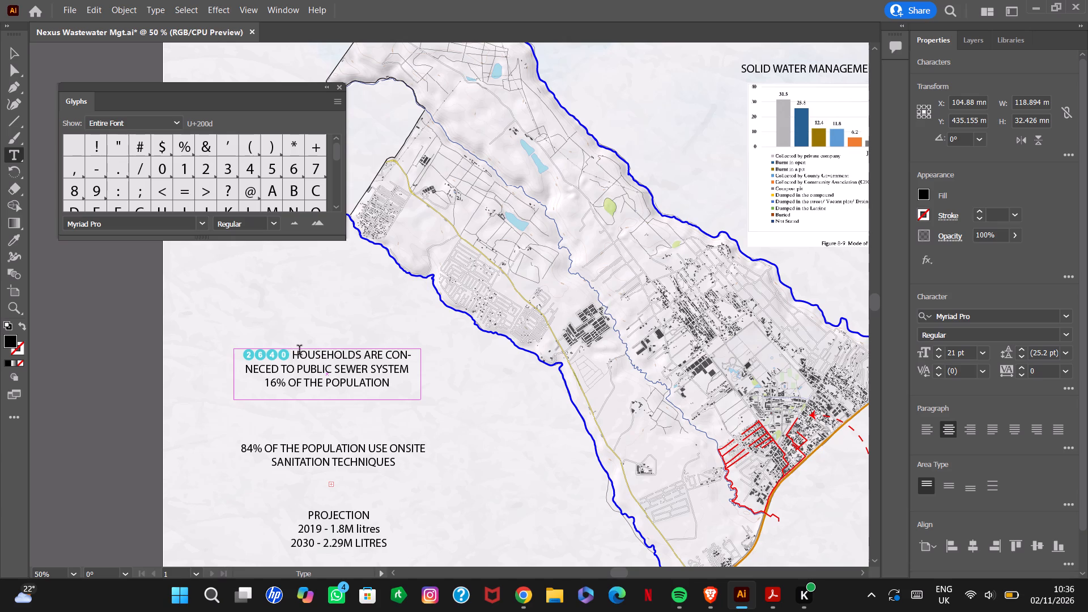
{"action": "left_click_drag", "start_coordinate": [290, 355], "coordinate": [245, 352]}
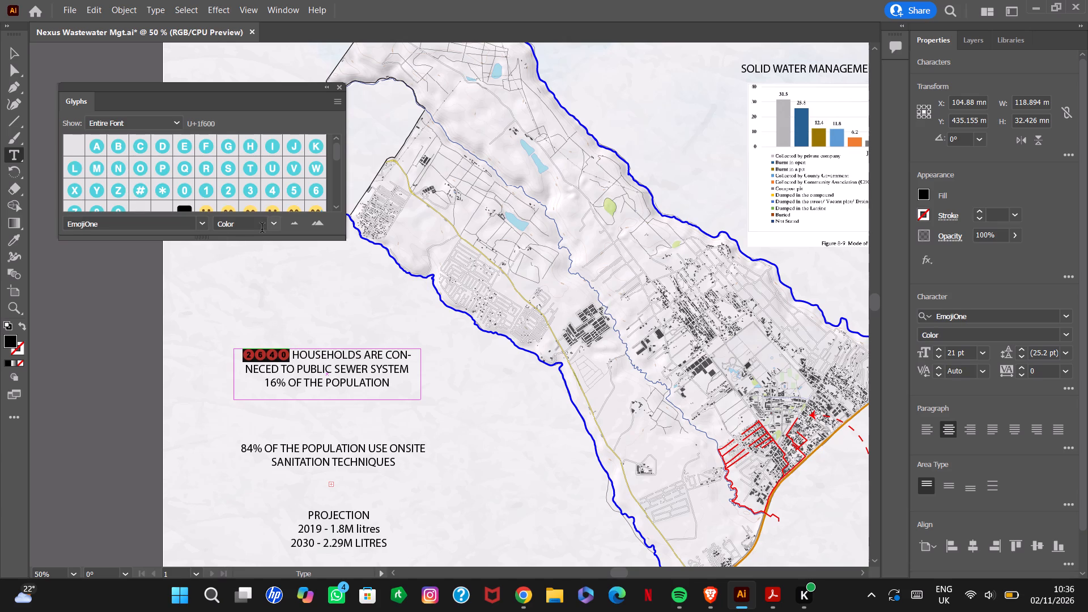
{"action": "left_click", "coordinate": [273, 222]}
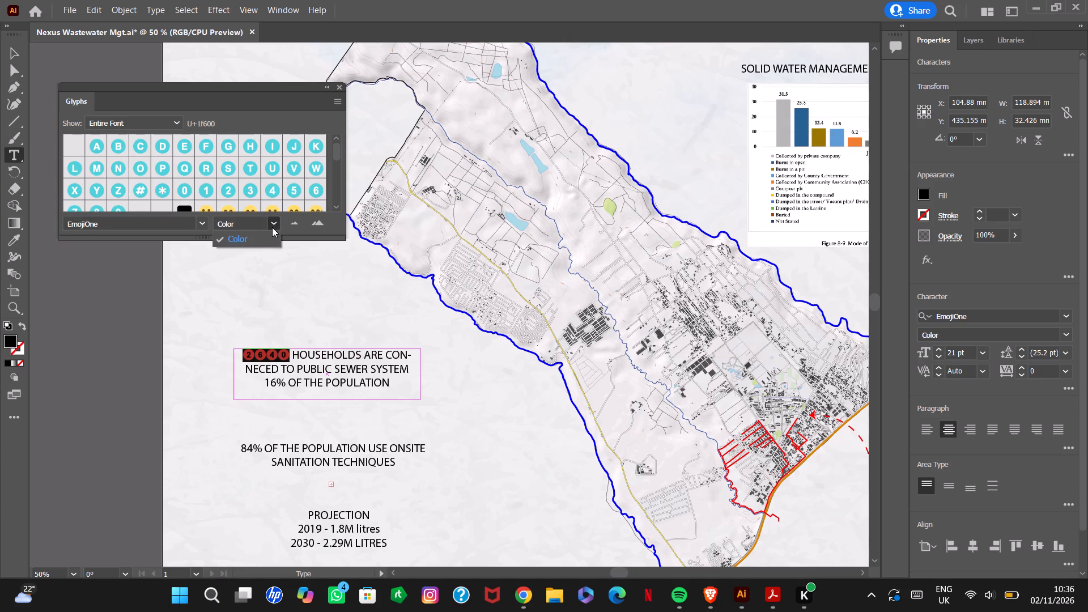
{"action": "left_click", "coordinate": [206, 223]}
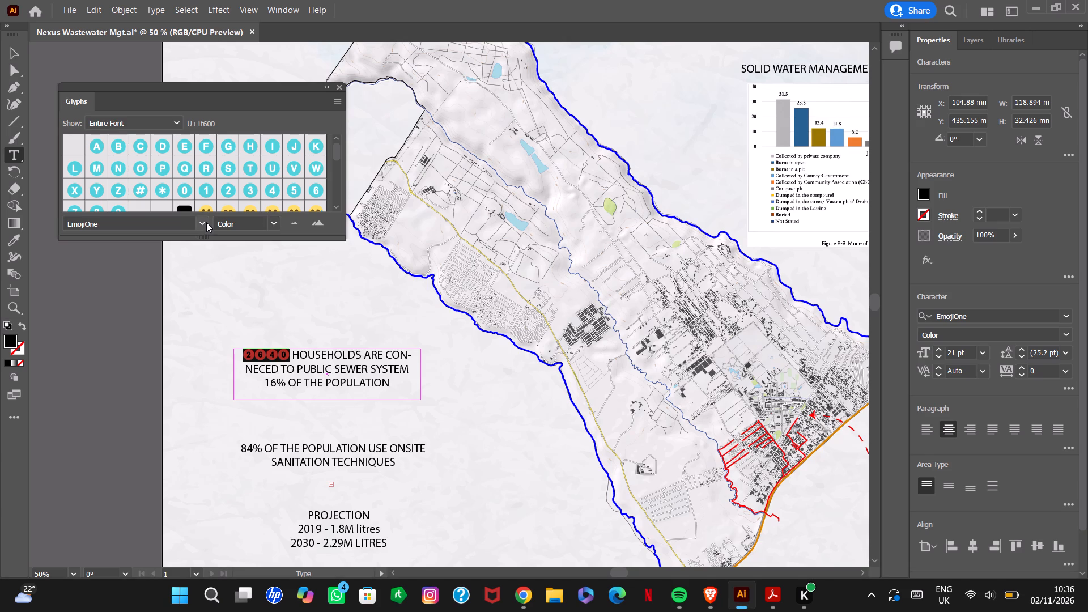
{"action": "left_click", "coordinate": [200, 220]}
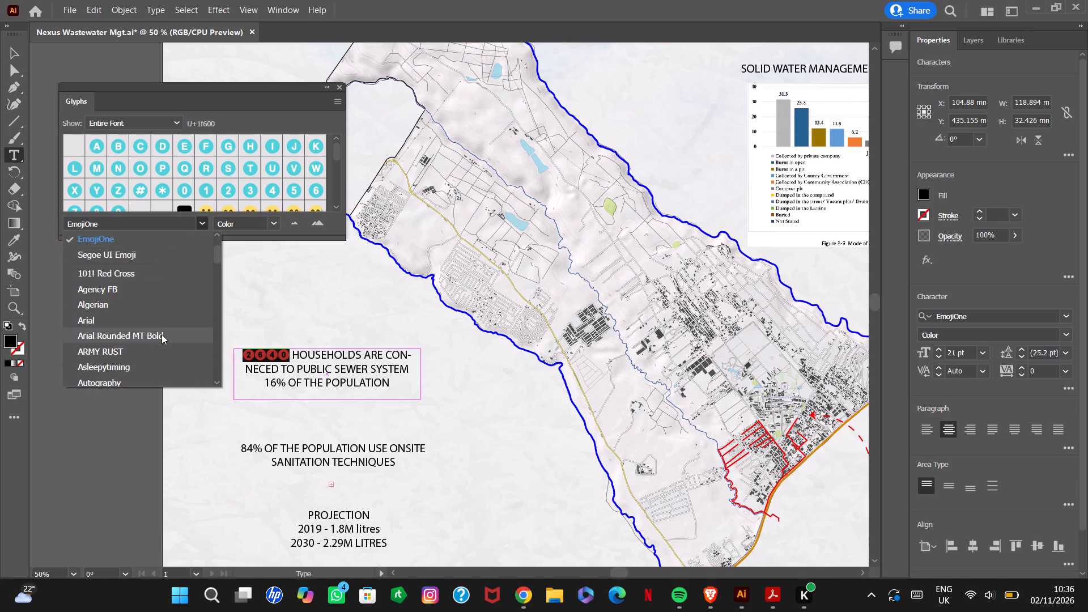
{"action": "scroll", "coordinate": [161, 334], "scroll_direction": "up", "scroll_amount": 6}
{"action": "scroll", "coordinate": [161, 335], "scroll_direction": "down", "scroll_amount": 12}
{"action": "scroll", "coordinate": [161, 335], "scroll_direction": "up", "scroll_amount": 6}
{"action": "scroll", "coordinate": [161, 335], "scroll_direction": "down", "scroll_amount": 6}
{"action": "scroll", "coordinate": [161, 334], "scroll_direction": "down", "scroll_amount": 20}
{"action": "scroll", "coordinate": [161, 334], "scroll_direction": "down", "scroll_amount": 12}
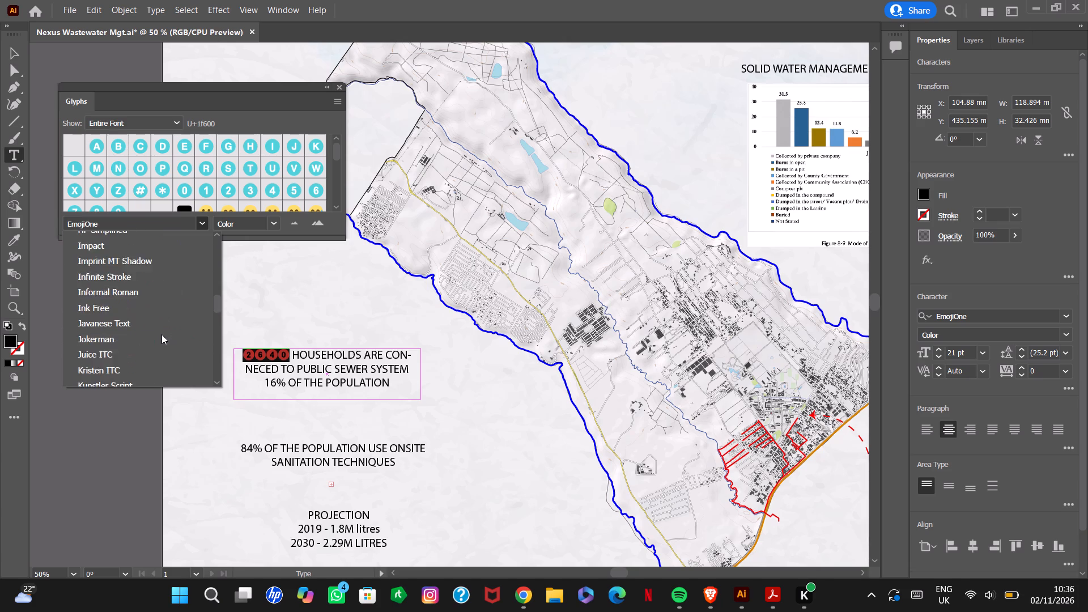
{"action": "scroll", "coordinate": [161, 334], "scroll_direction": "down", "scroll_amount": 8}
{"action": "scroll", "coordinate": [167, 314], "scroll_direction": "up", "scroll_amount": 19}
{"action": "scroll", "coordinate": [168, 314], "scroll_direction": "down", "scroll_amount": 6}
{"action": "scroll", "coordinate": [168, 314], "scroll_direction": "up", "scroll_amount": 3}
{"action": "scroll", "coordinate": [167, 314], "scroll_direction": "down", "scroll_amount": 13}
{"action": "scroll", "coordinate": [167, 314], "scroll_direction": "up", "scroll_amount": 20}
{"action": "scroll", "coordinate": [167, 314], "scroll_direction": "up", "scroll_amount": 20}
{"action": "scroll", "coordinate": [167, 314], "scroll_direction": "up", "scroll_amount": 1}
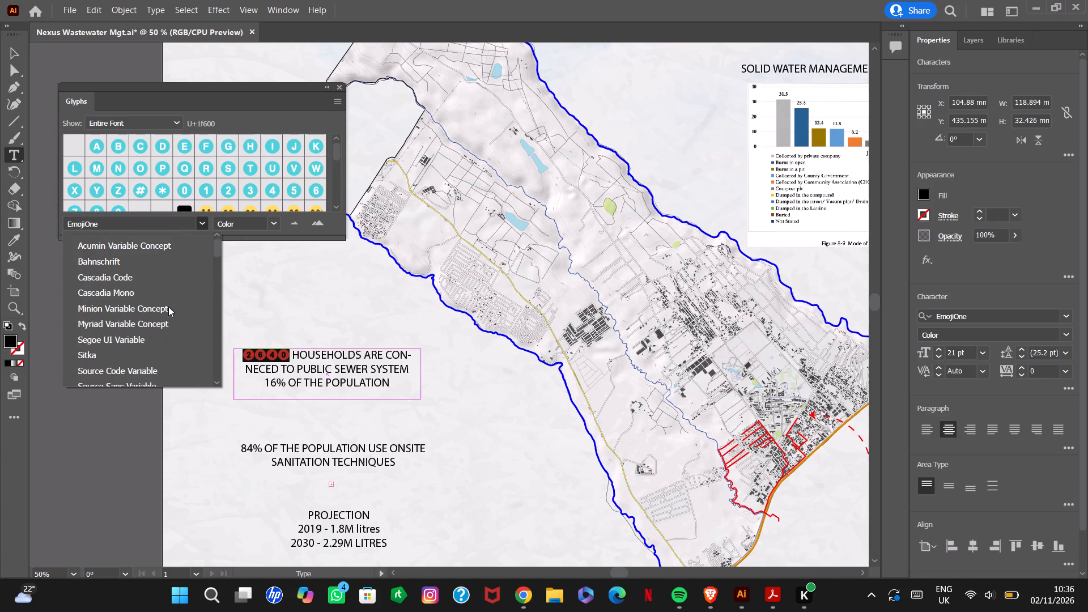
{"action": "scroll", "coordinate": [168, 307], "scroll_direction": "up", "scroll_amount": 20}
{"action": "scroll", "coordinate": [168, 307], "scroll_direction": "up", "scroll_amount": 5}
{"action": "scroll", "coordinate": [172, 287], "scroll_direction": "down", "scroll_amount": 6}
{"action": "scroll", "coordinate": [172, 287], "scroll_direction": "up", "scroll_amount": 15}
{"action": "left_click", "coordinate": [285, 230]}
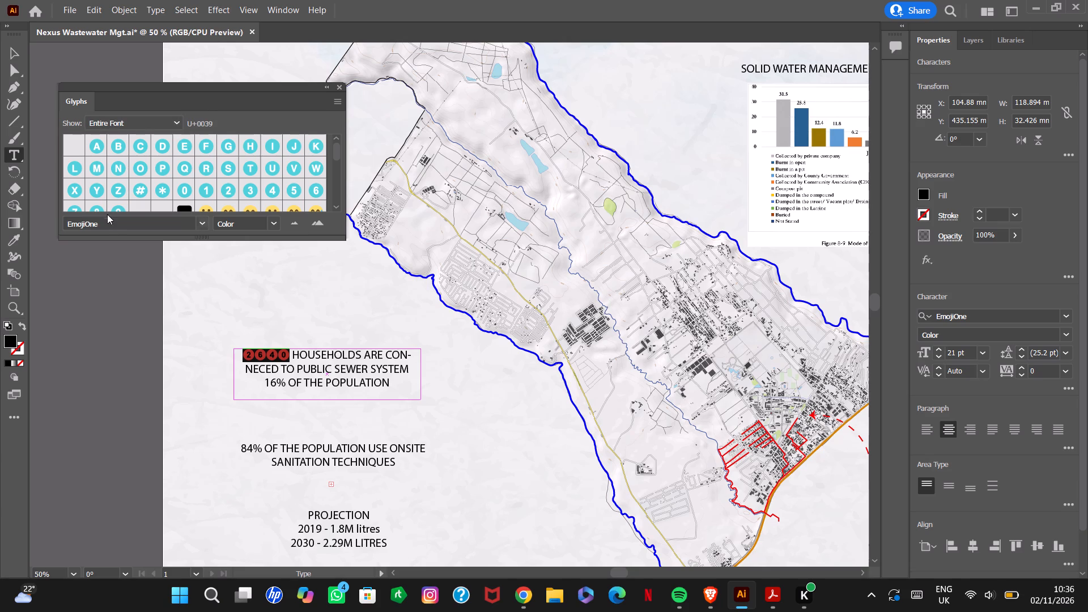
Recheck the style variants available for the EmojiOne glyphs and collapse the glyph browser.
{"action": "left_click", "coordinate": [257, 225]}
{"action": "left_click", "coordinate": [274, 222]}
{"action": "double_click", "coordinate": [274, 222]}
{"action": "scroll", "coordinate": [258, 237], "scroll_direction": "down", "scroll_amount": 12}
{"action": "scroll", "coordinate": [258, 237], "scroll_direction": "up", "scroll_amount": 10}
{"action": "left_click", "coordinate": [259, 265]}
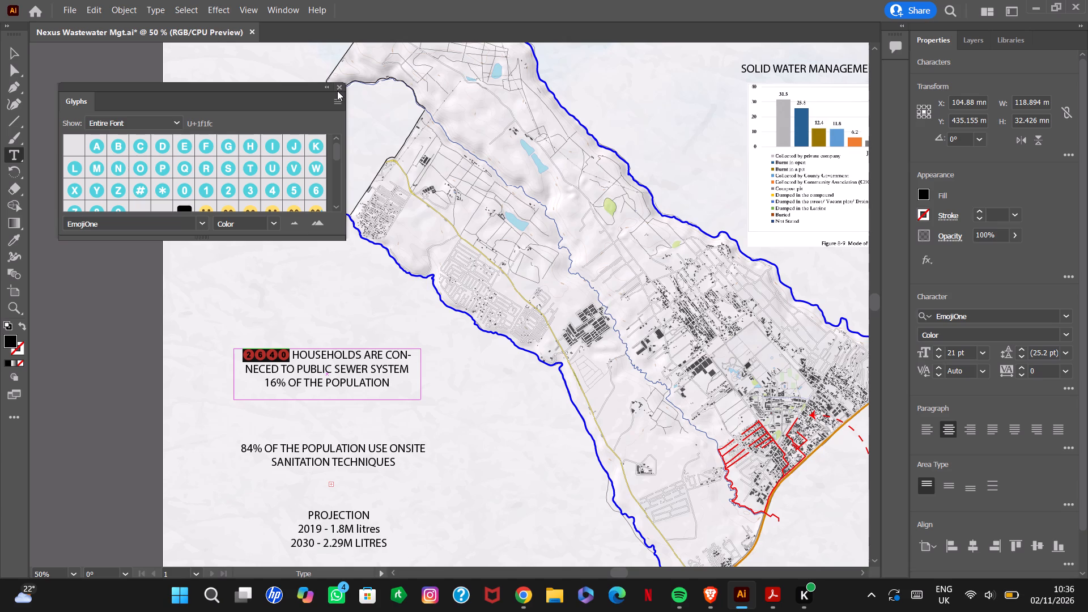
{"action": "left_click", "coordinate": [329, 86]}
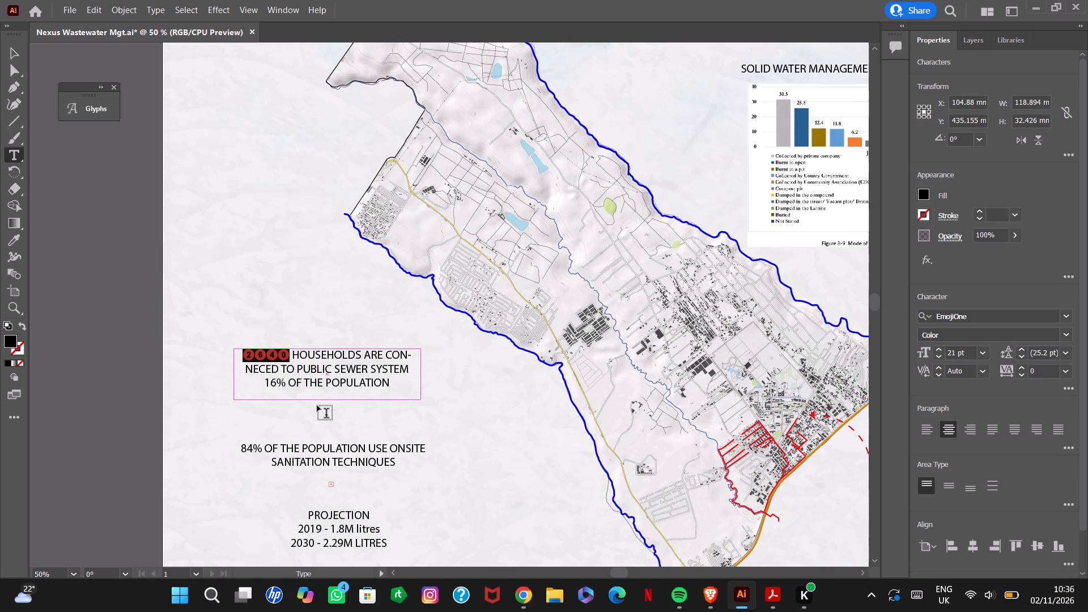
Set the font size of the number 2640 to 36 pt.
{"action": "left_click", "coordinate": [977, 354]}
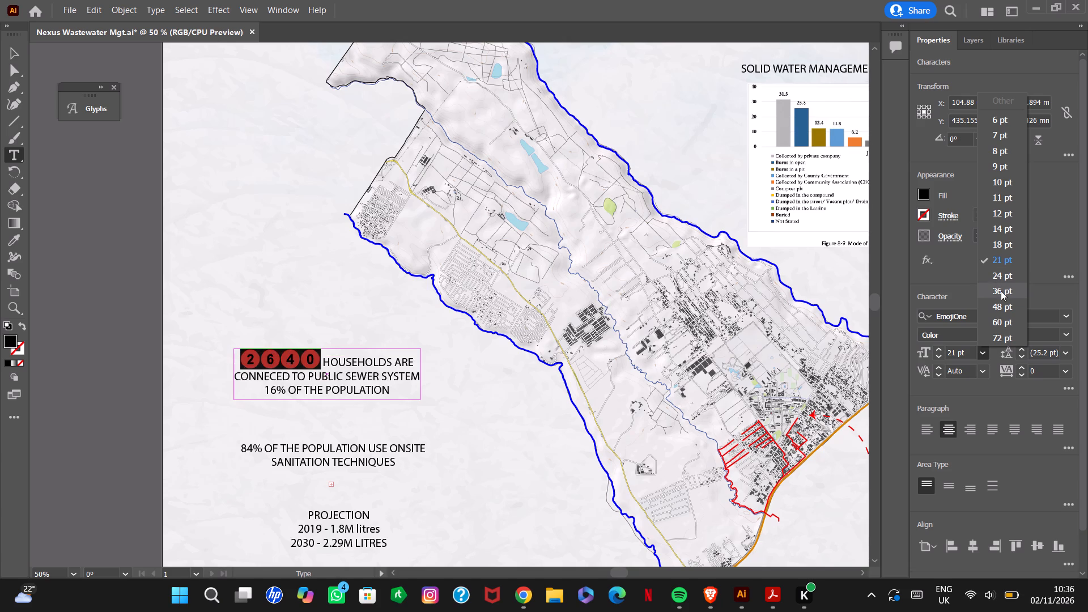
{"action": "left_click", "coordinate": [1001, 291]}
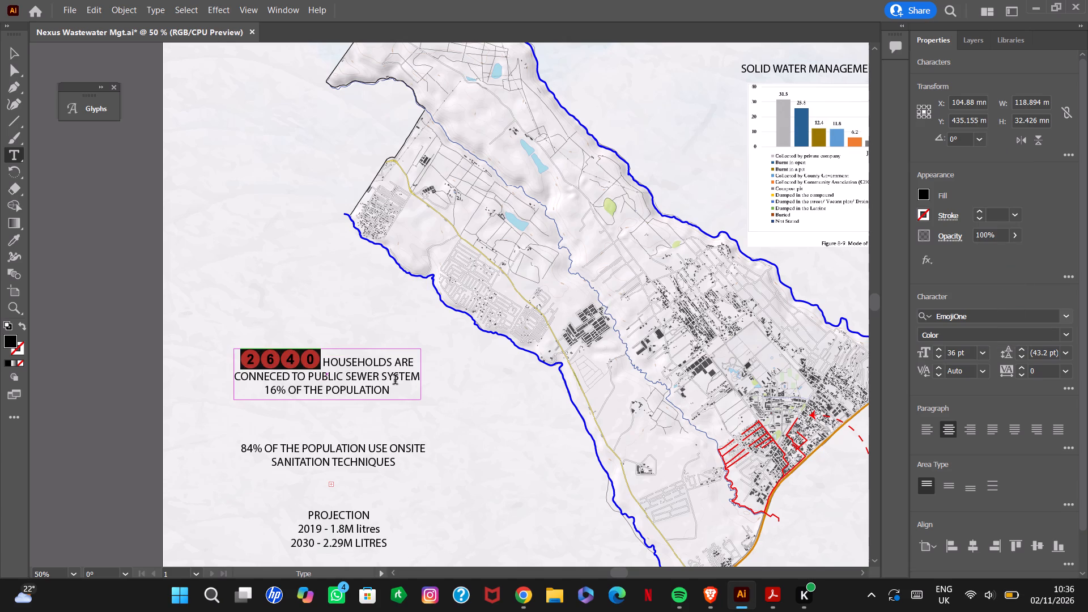
Embolden the word HOUSEHOLDS after the number 2640 with a 0.5 pt black stroke.
{"action": "left_click_drag", "start_coordinate": [393, 363], "coordinate": [322, 358]}
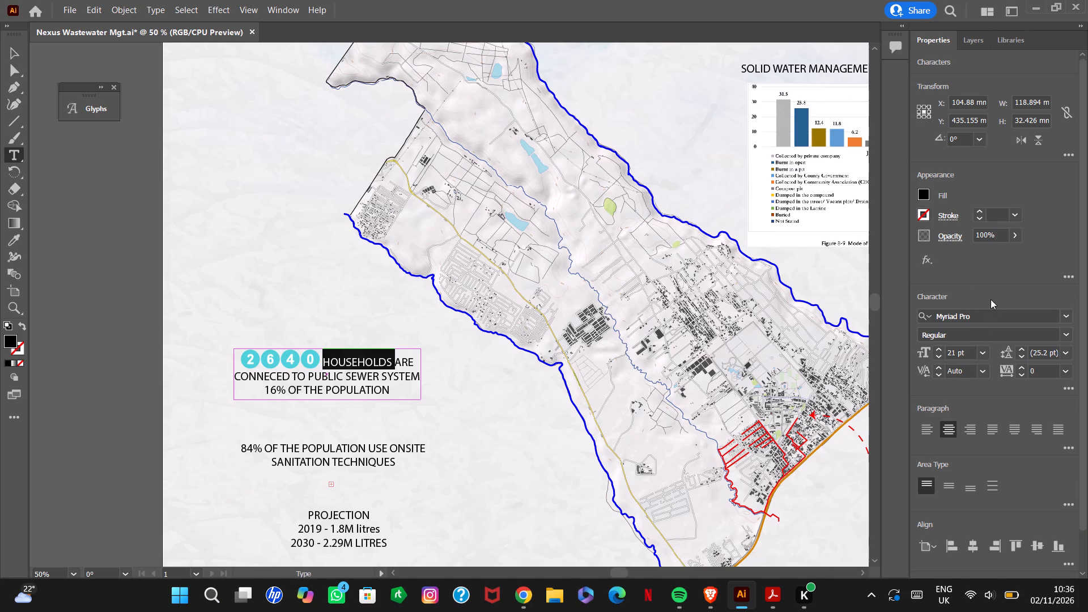
{"action": "left_click", "coordinate": [979, 211]}
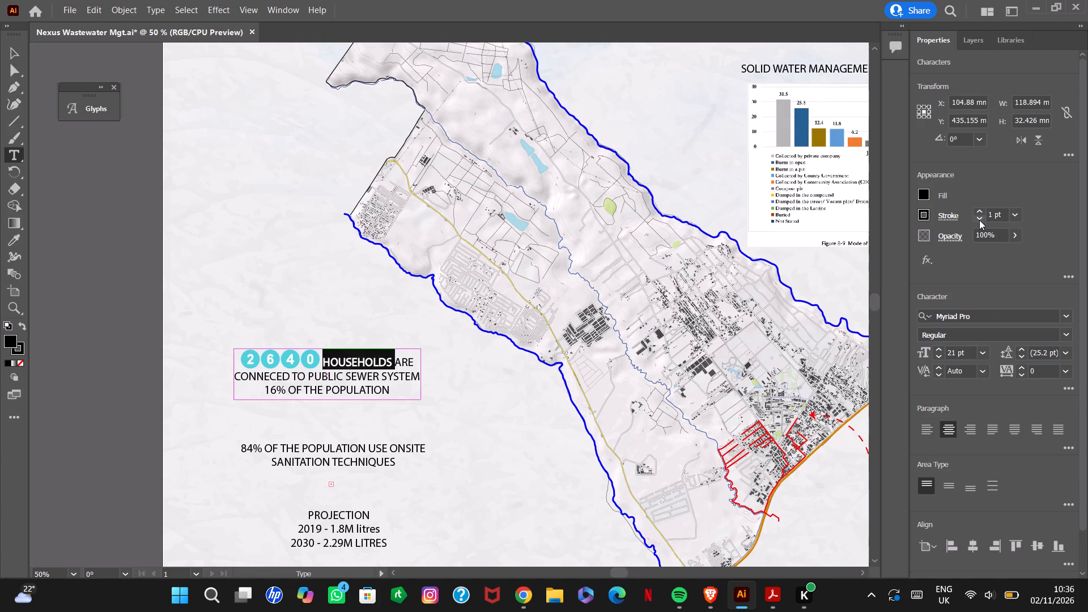
{"action": "left_click", "coordinate": [979, 220]}
{"action": "left_click", "coordinate": [979, 218]}
{"action": "left_click", "coordinate": [509, 431]}
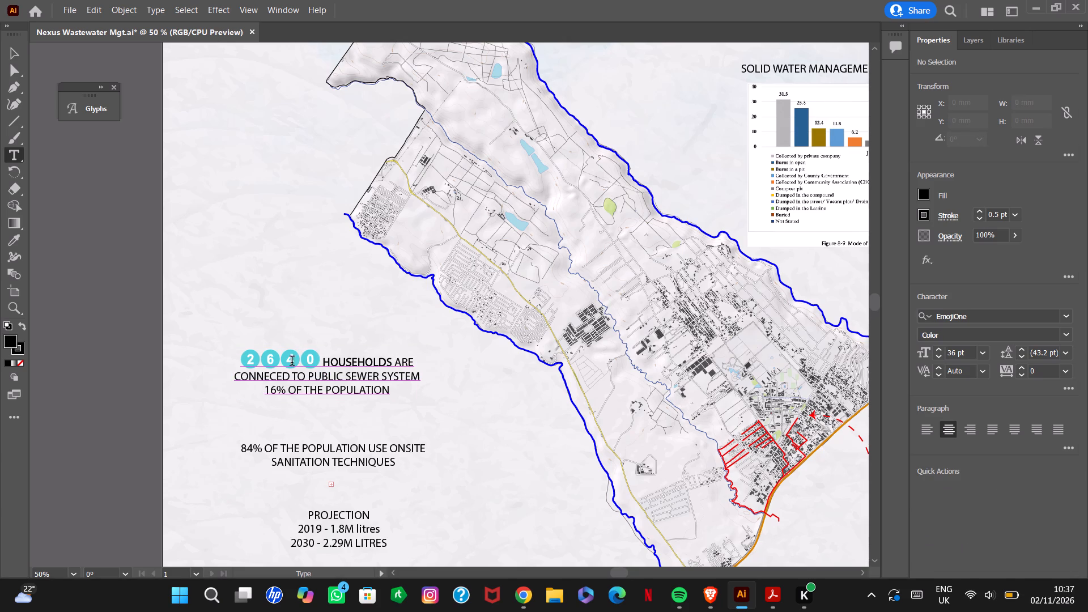
Insert a thousands comma in the households figure so it reads 2,640.
{"action": "left_click", "coordinate": [262, 364]}
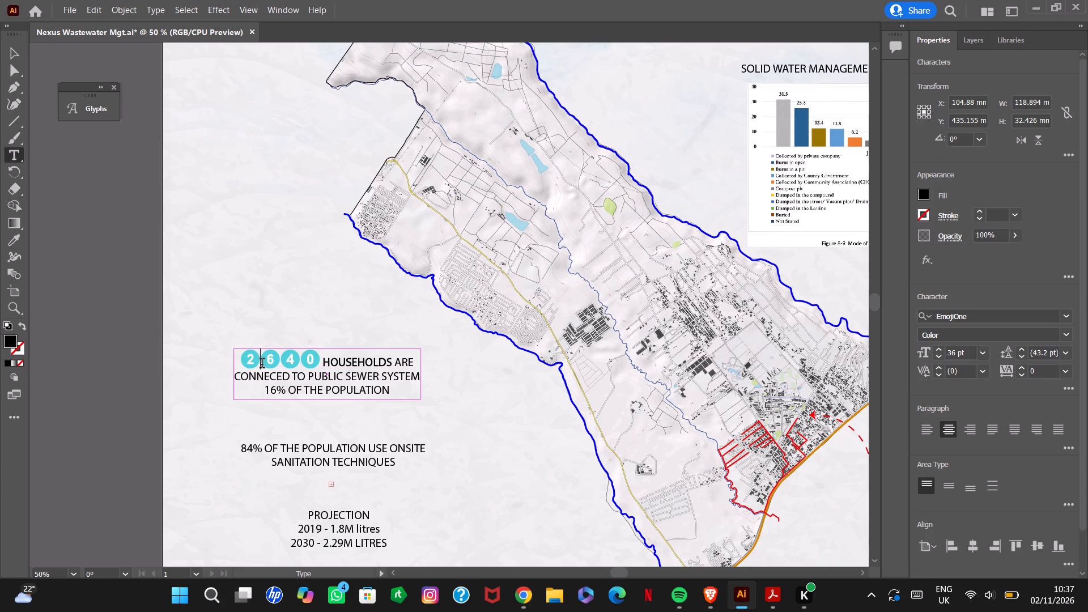
{"action": "key", "text": "comma"}
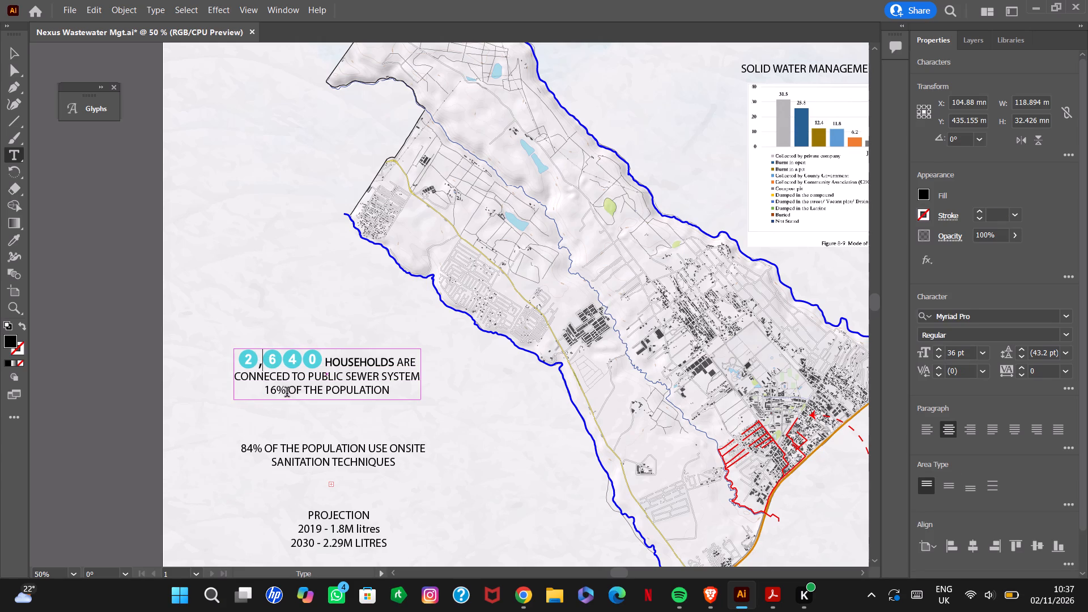
Examine the Myriad Pro glyphs and style variants available for the 16% figure above the 84% text.
{"action": "left_click_drag", "start_coordinate": [286, 393], "coordinate": [262, 390]}
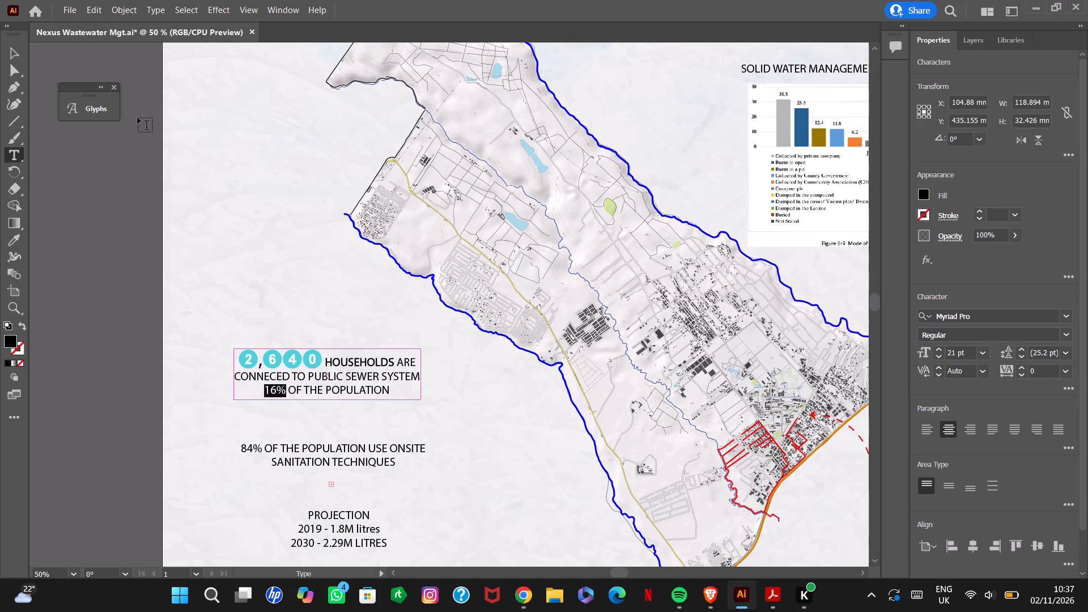
{"action": "left_click", "coordinate": [103, 84]}
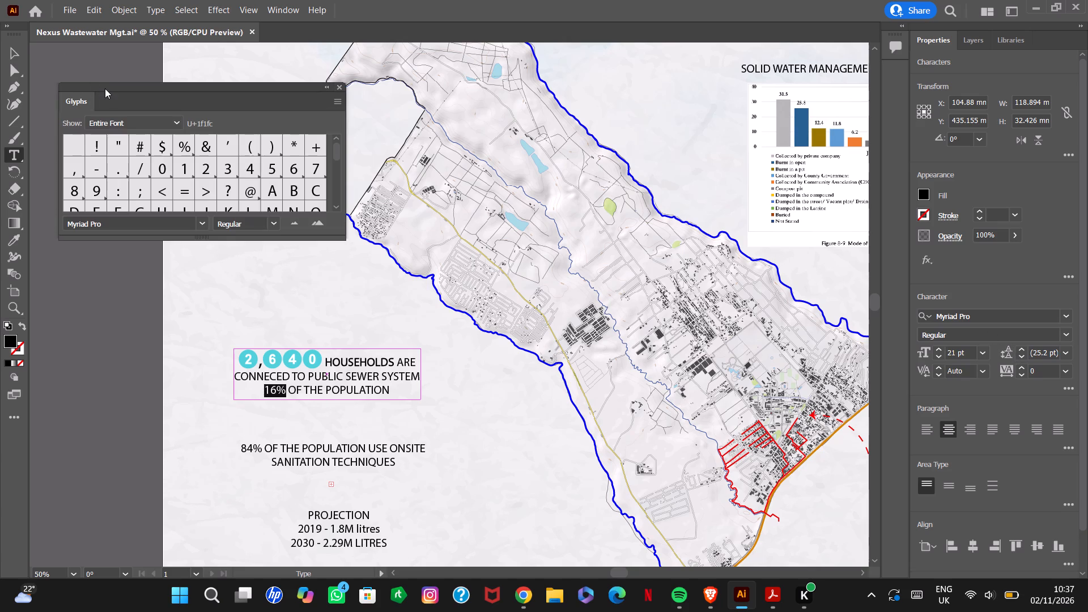
{"action": "scroll", "coordinate": [163, 163], "scroll_direction": "down", "scroll_amount": 7}
{"action": "scroll", "coordinate": [163, 160], "scroll_direction": "up", "scroll_amount": 20}
{"action": "scroll", "coordinate": [163, 160], "scroll_direction": "up", "scroll_amount": 20}
{"action": "scroll", "coordinate": [163, 160], "scroll_direction": "up", "scroll_amount": 20}
{"action": "left_click", "coordinate": [271, 225]}
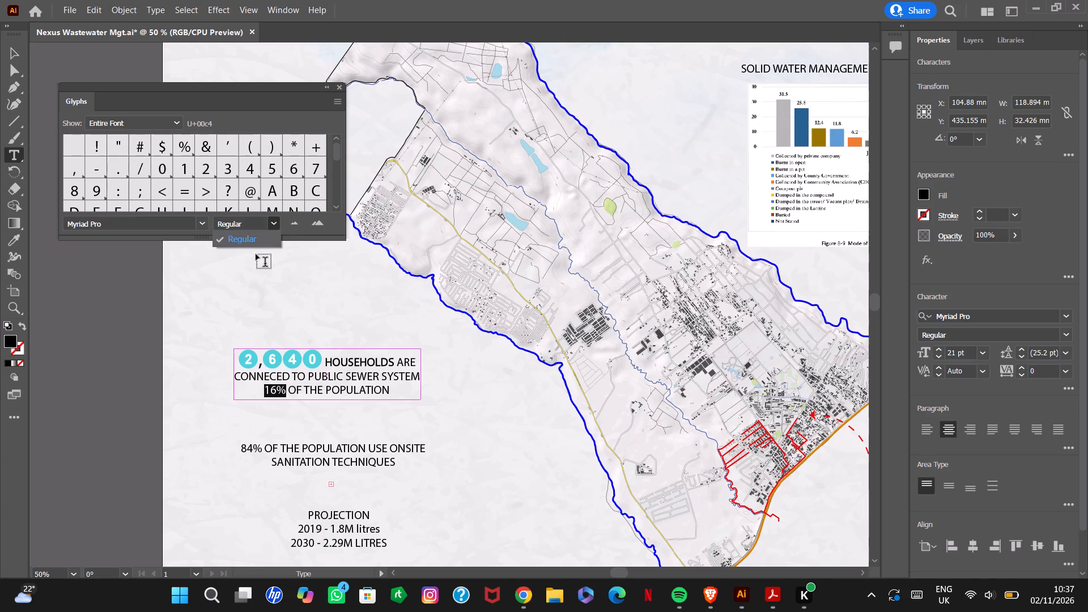
{"action": "left_click", "coordinate": [256, 258]}
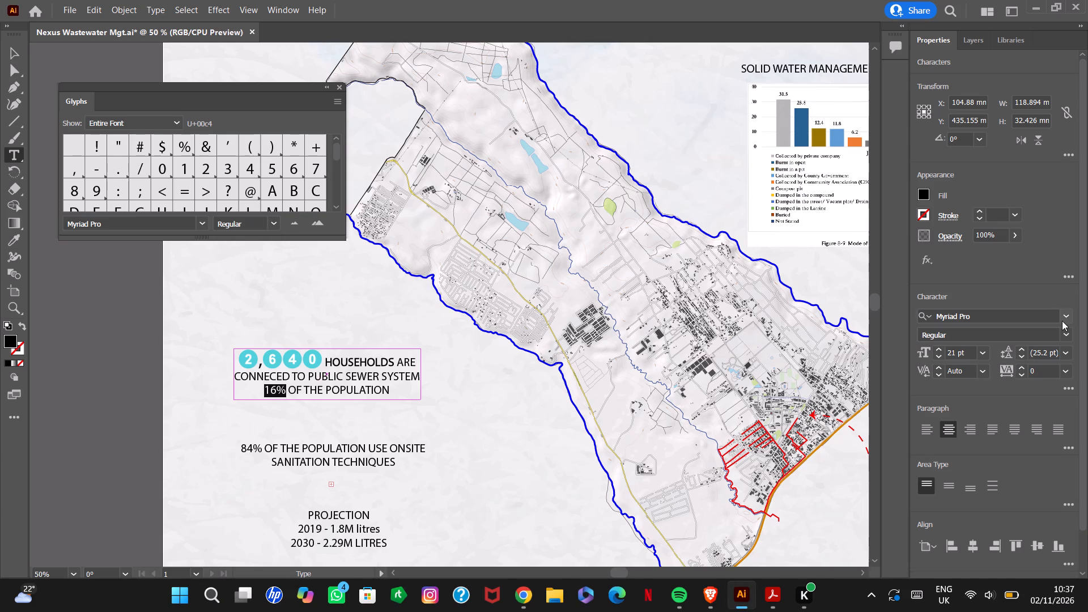
Browse the font list previewed on 16% for a distinctive typeface, and check the font used by the digits of 2,640.
{"action": "left_click", "coordinate": [1067, 317]}
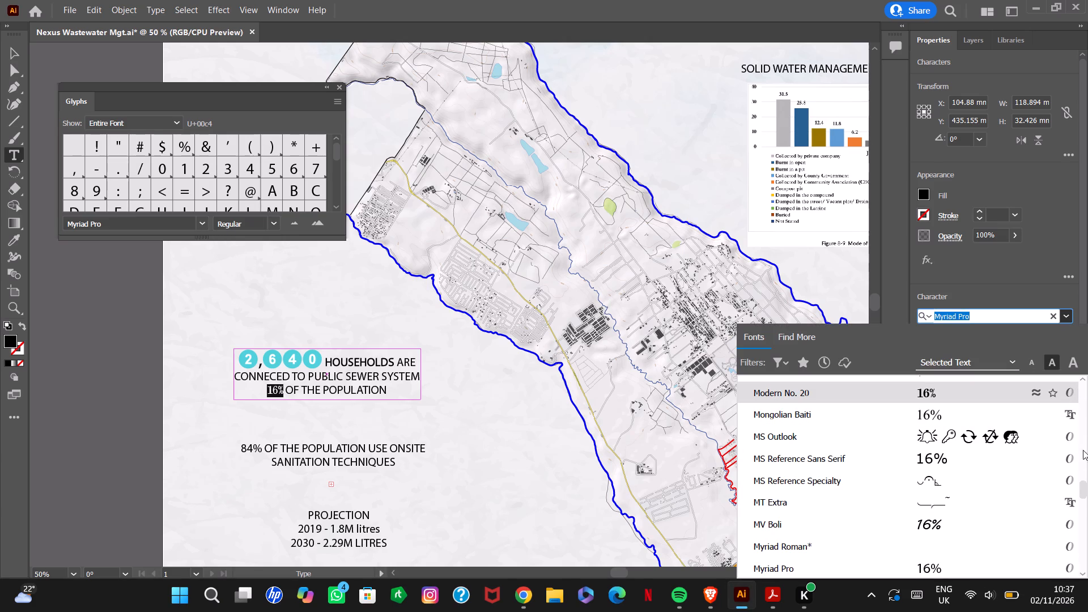
{"action": "left_click_drag", "start_coordinate": [1085, 490], "coordinate": [1085, 470]}
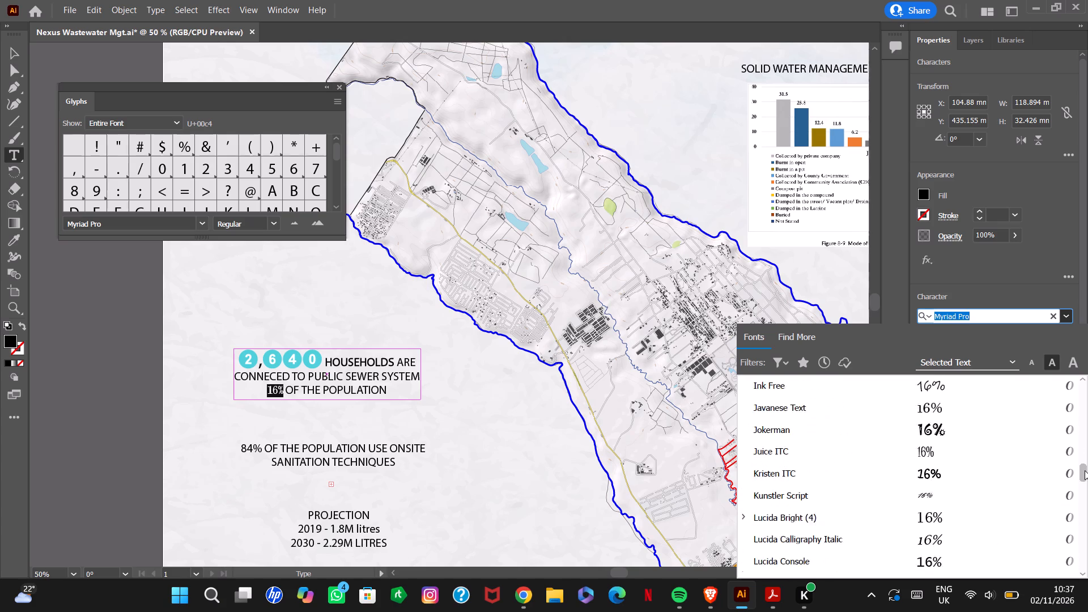
{"action": "left_click_drag", "start_coordinate": [1085, 470], "coordinate": [1087, 425]}
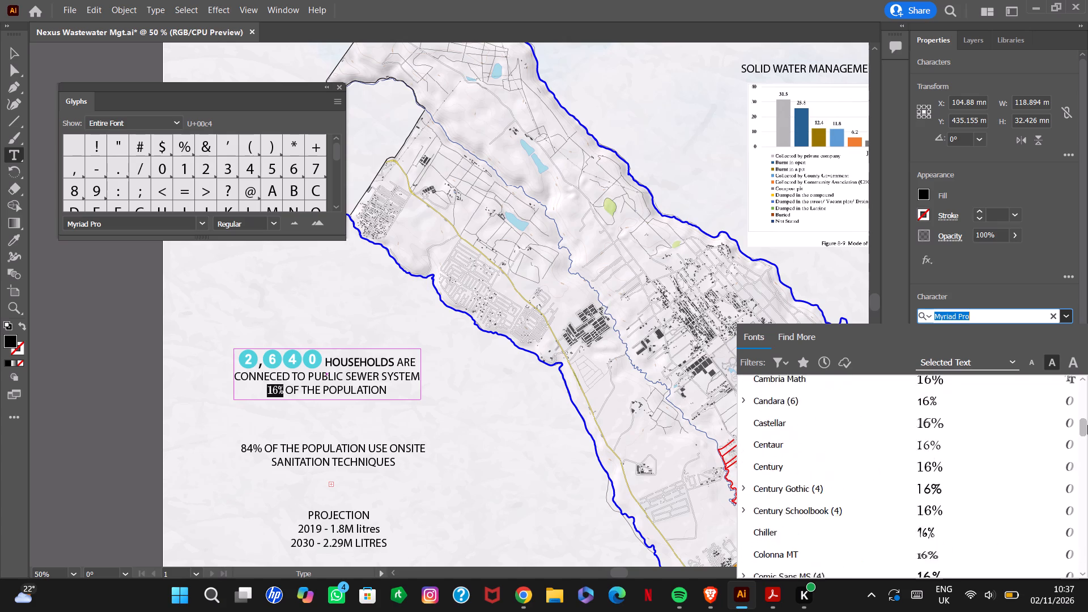
{"action": "left_click_drag", "start_coordinate": [1087, 425], "coordinate": [1087, 379]}
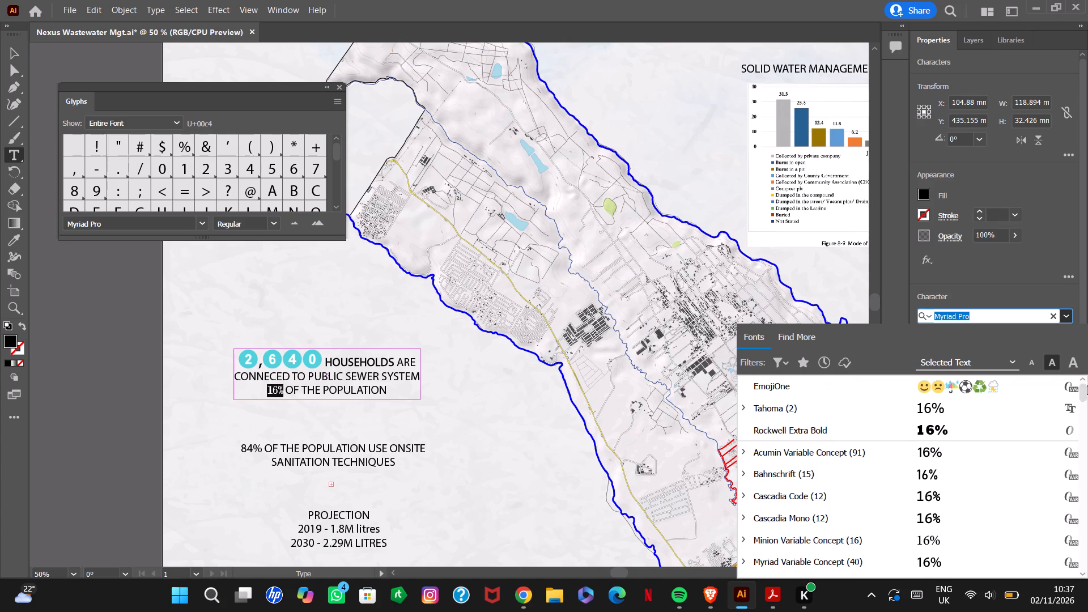
{"action": "left_click_drag", "start_coordinate": [1083, 391], "coordinate": [1085, 401]}
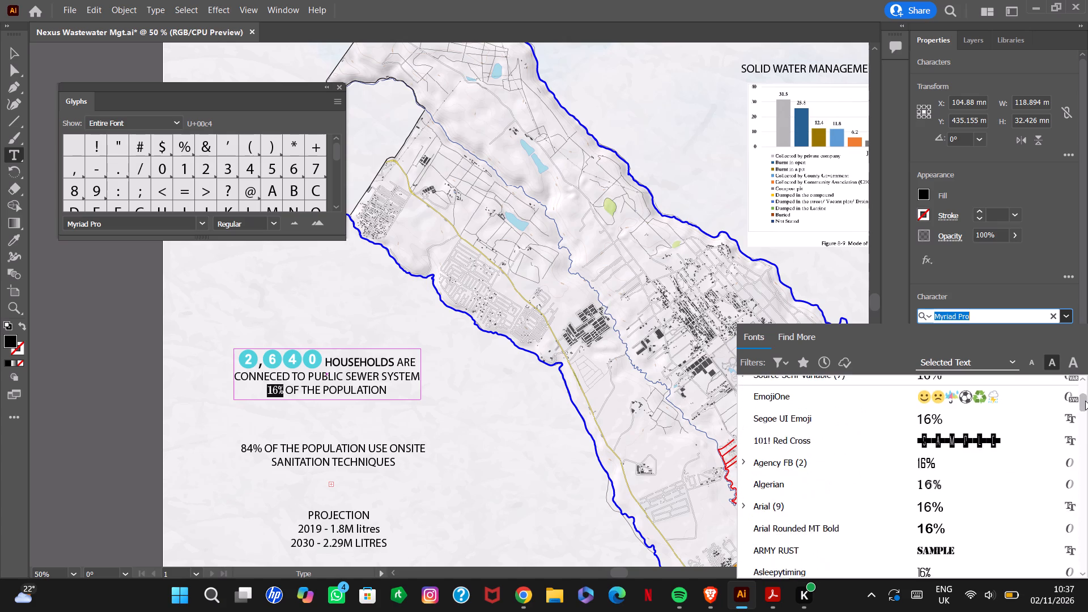
{"action": "left_click_drag", "start_coordinate": [1085, 401], "coordinate": [1086, 400]}
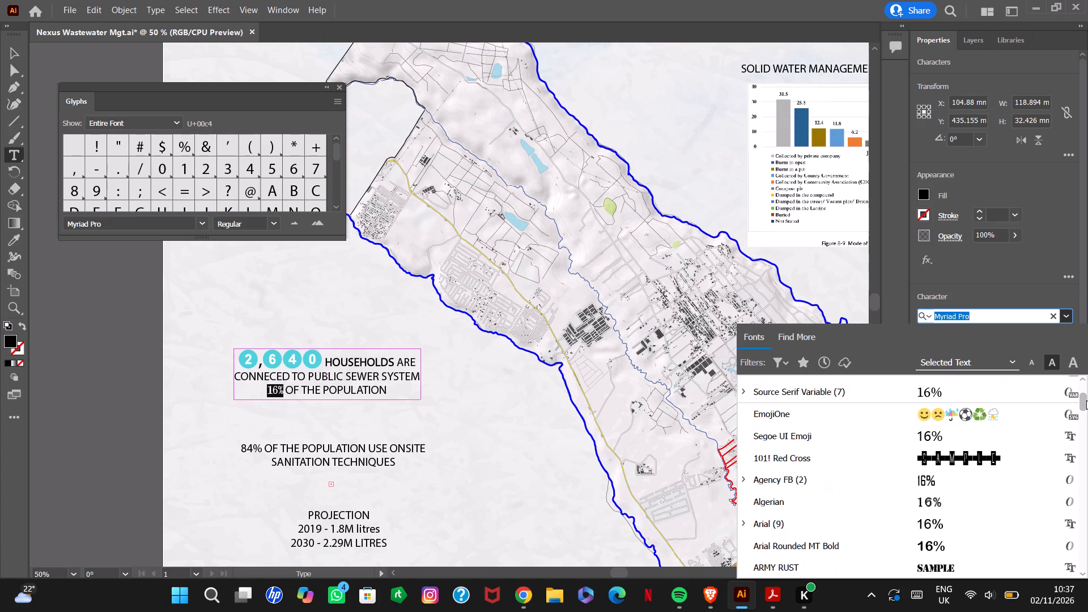
{"action": "left_click_drag", "start_coordinate": [1086, 400], "coordinate": [1087, 436]}
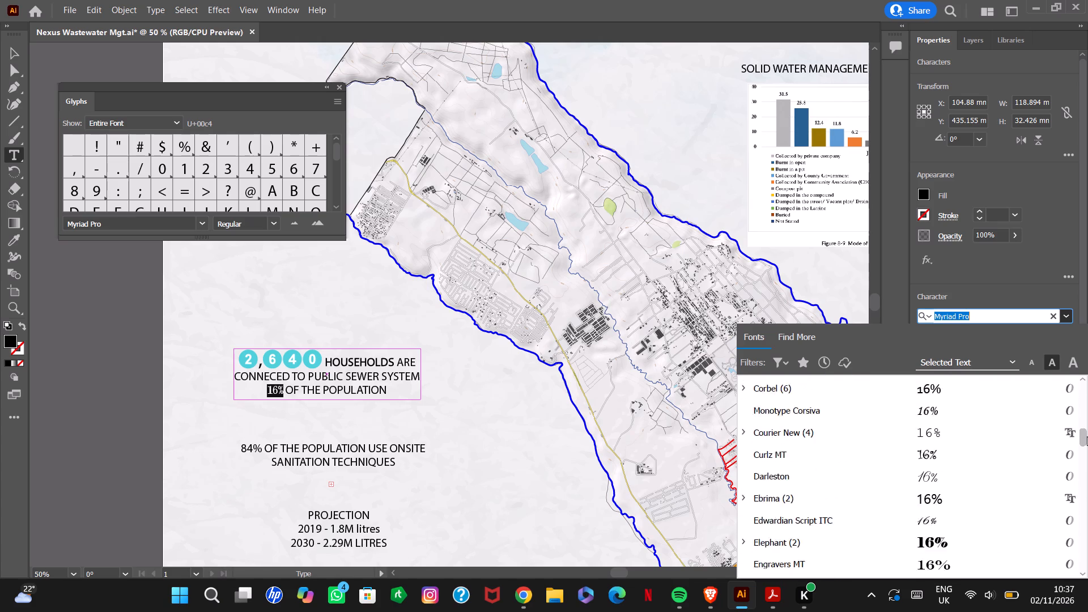
{"action": "left_click_drag", "start_coordinate": [1087, 436], "coordinate": [1085, 474]}
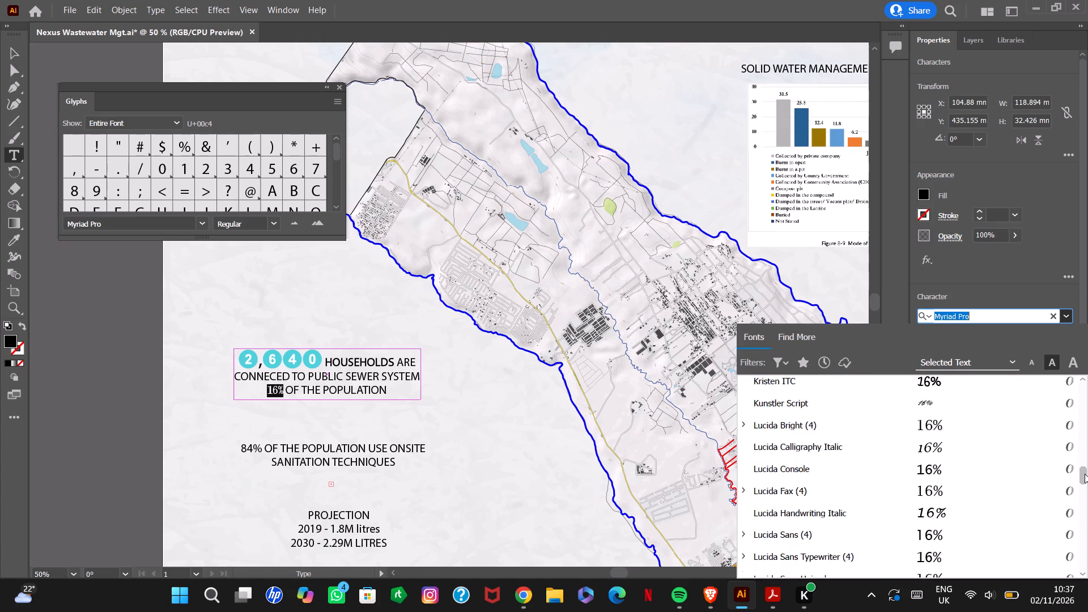
{"action": "left_click_drag", "start_coordinate": [1085, 474], "coordinate": [1085, 518]}
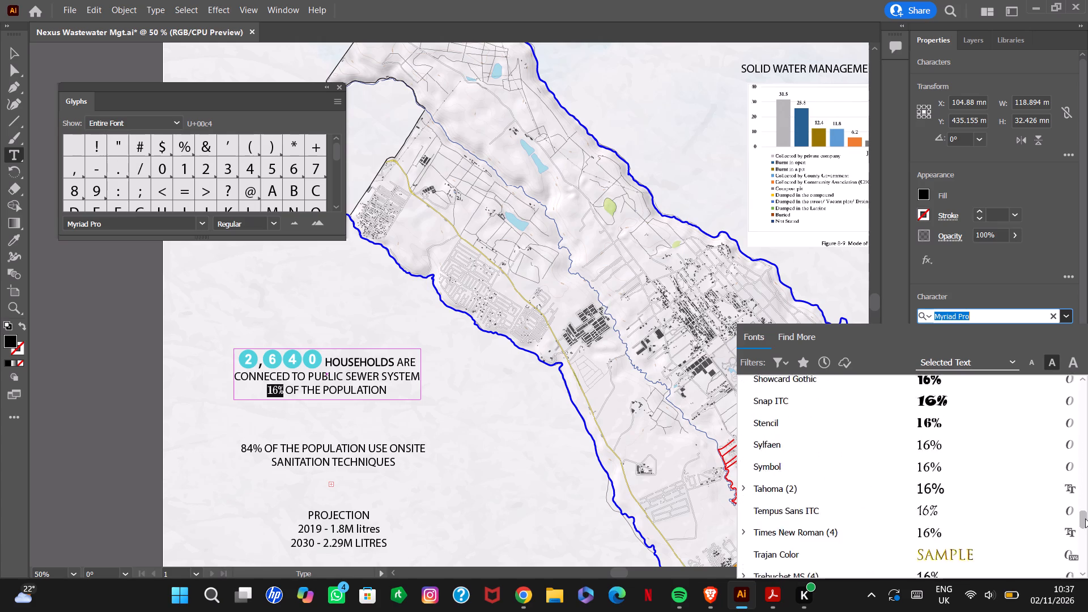
{"action": "left_click_drag", "start_coordinate": [1085, 518], "coordinate": [1079, 546]}
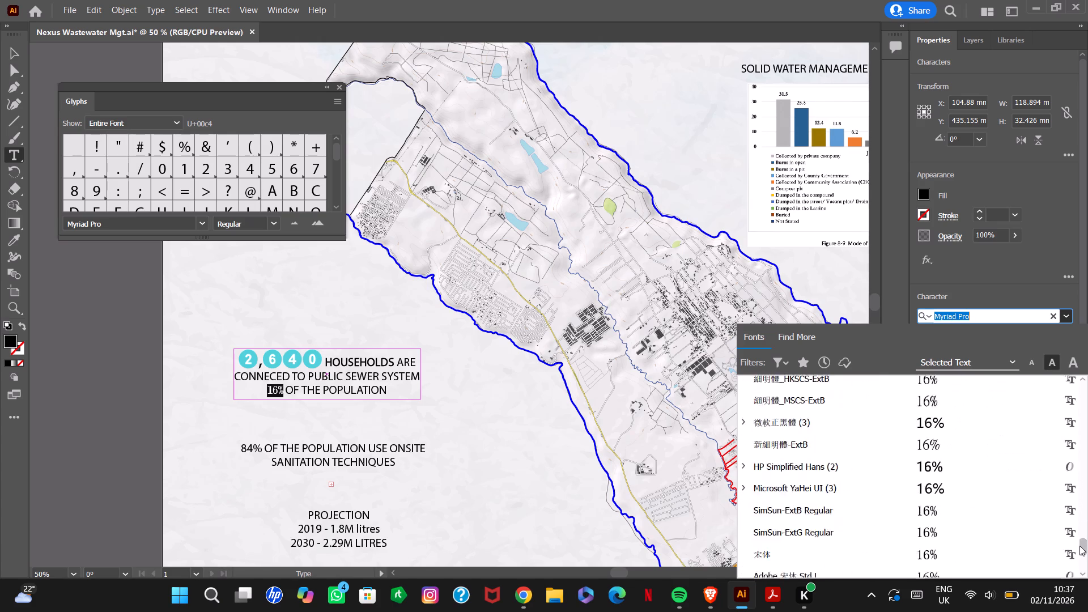
{"action": "left_click_drag", "start_coordinate": [1079, 546], "coordinate": [1078, 447]}
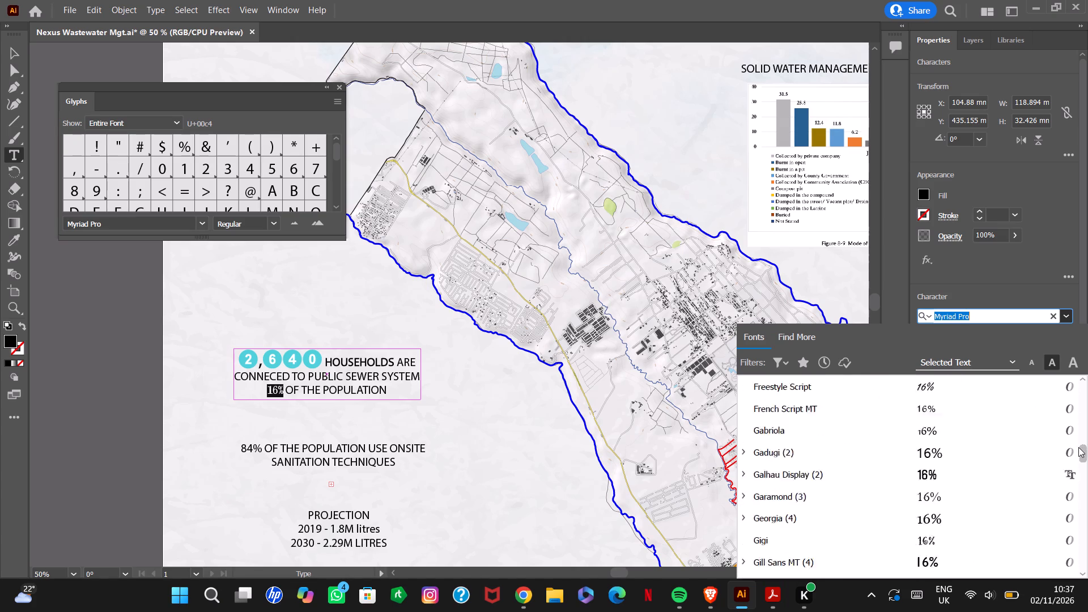
{"action": "left_click_drag", "start_coordinate": [1078, 447], "coordinate": [1079, 359]}
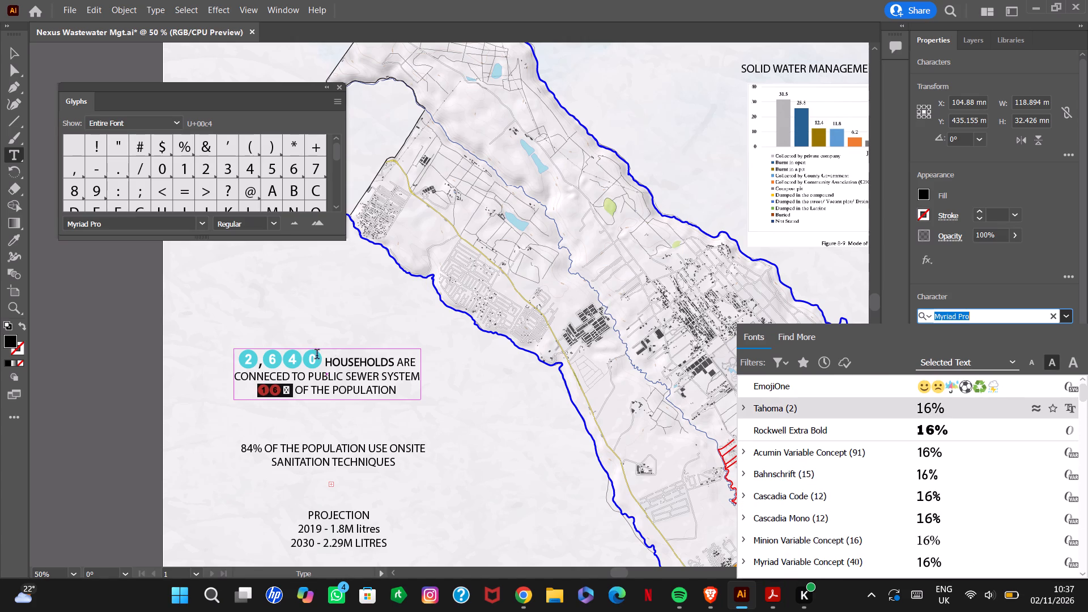
{"action": "left_click", "coordinate": [318, 362]}
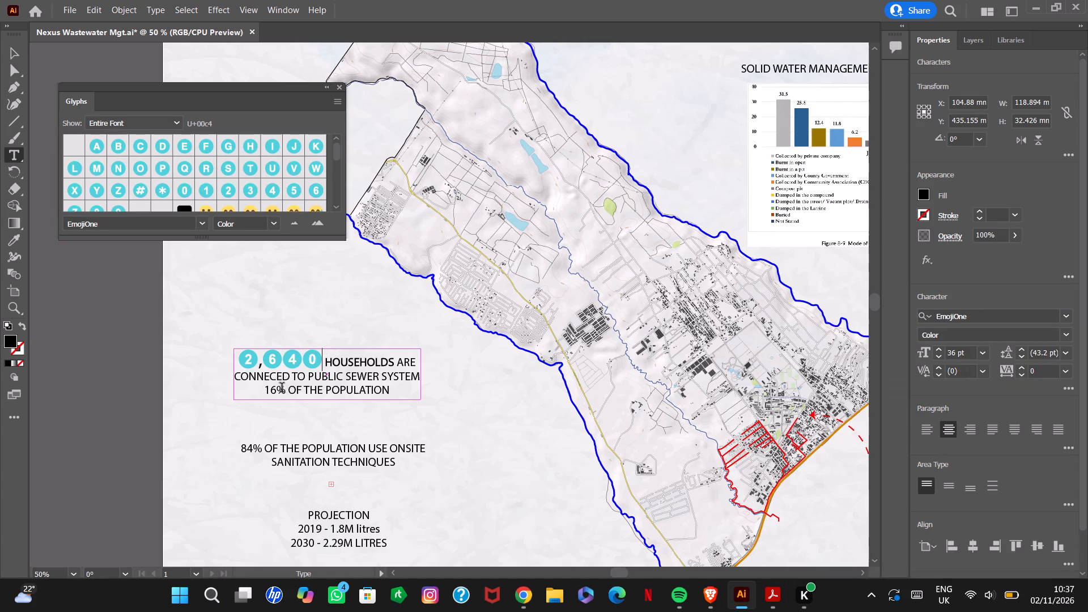
Change the font of the number 16 in "16% OF THE POPULATION" to EmojiOne, leaving out the percent sign.
{"action": "left_click_drag", "start_coordinate": [275, 392], "coordinate": [264, 392]}
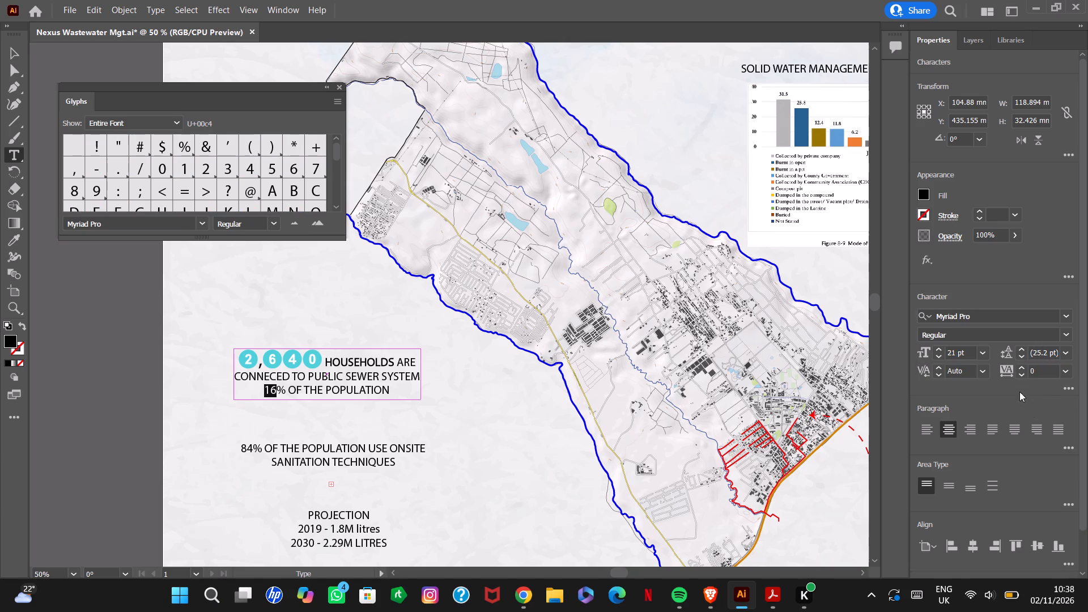
{"action": "left_click", "coordinate": [1064, 318]}
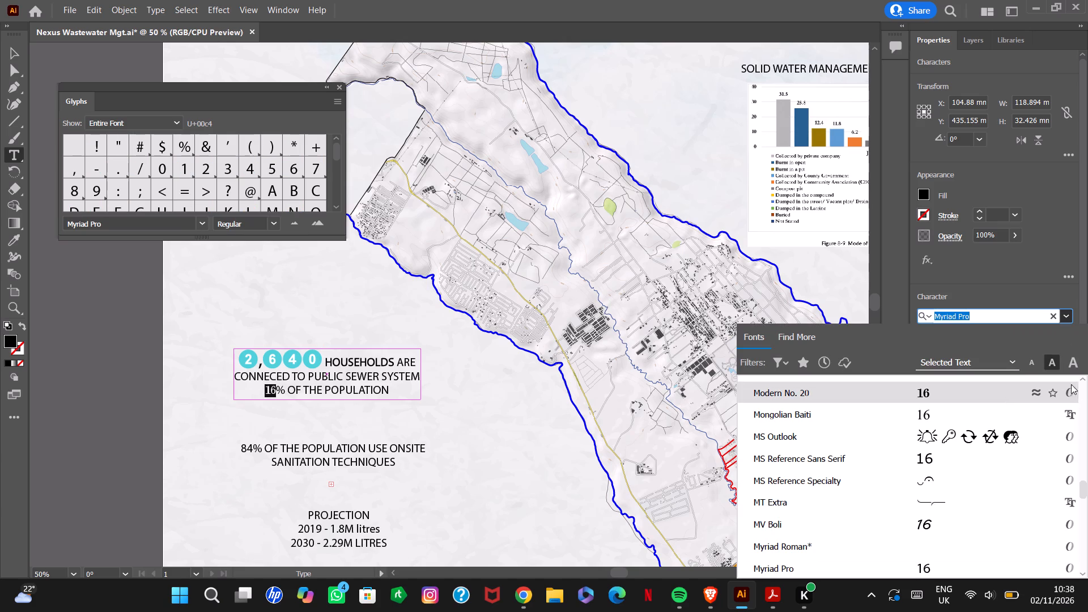
{"action": "left_click_drag", "start_coordinate": [1083, 488], "coordinate": [1086, 469]}
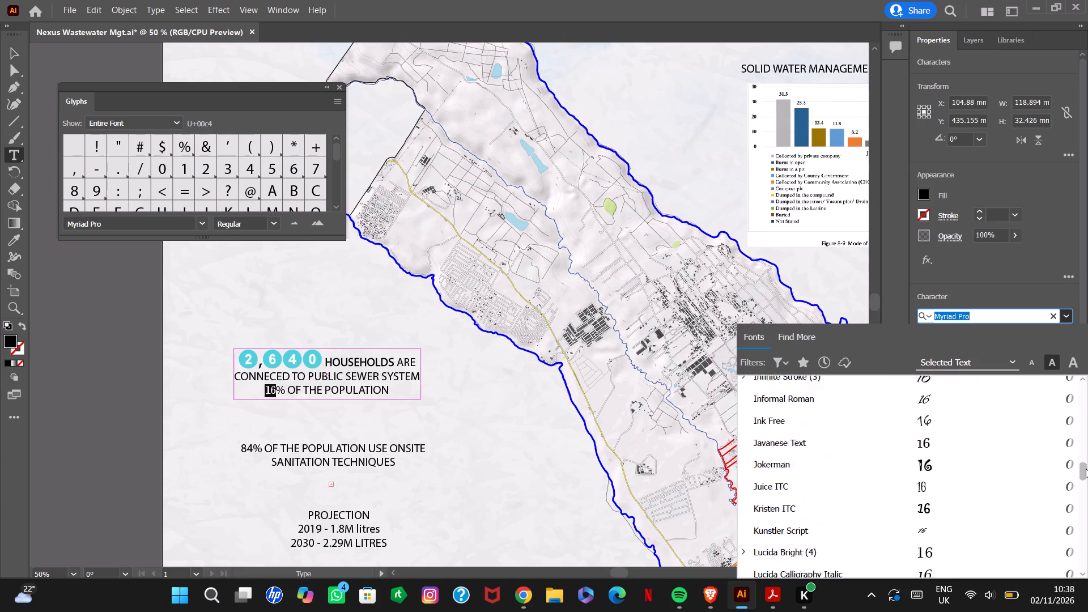
{"action": "left_click_drag", "start_coordinate": [1086, 469], "coordinate": [1087, 445]}
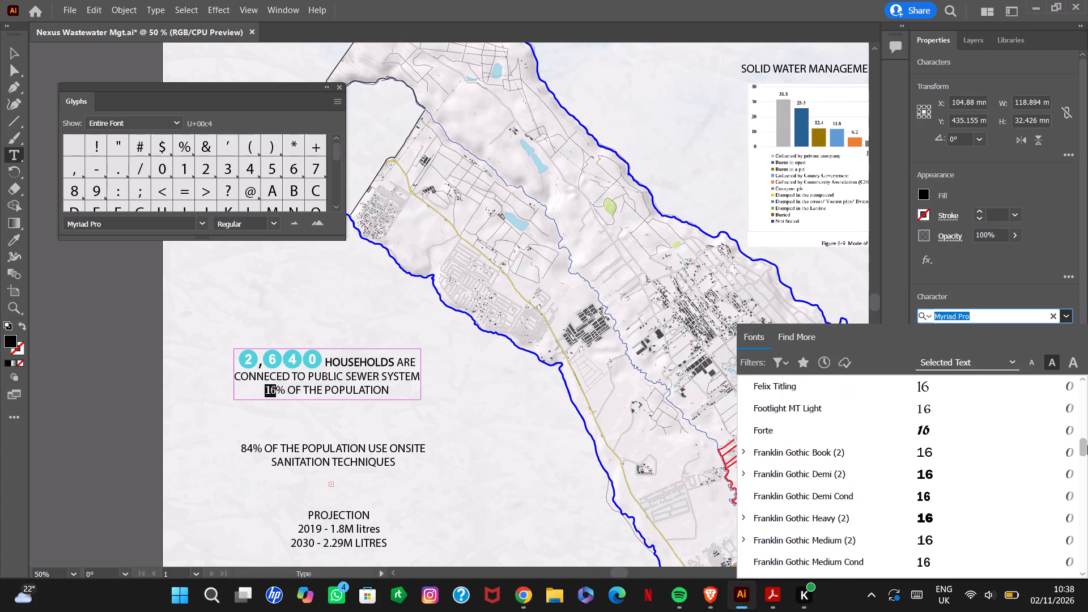
{"action": "left_click_drag", "start_coordinate": [1087, 445], "coordinate": [1087, 419]}
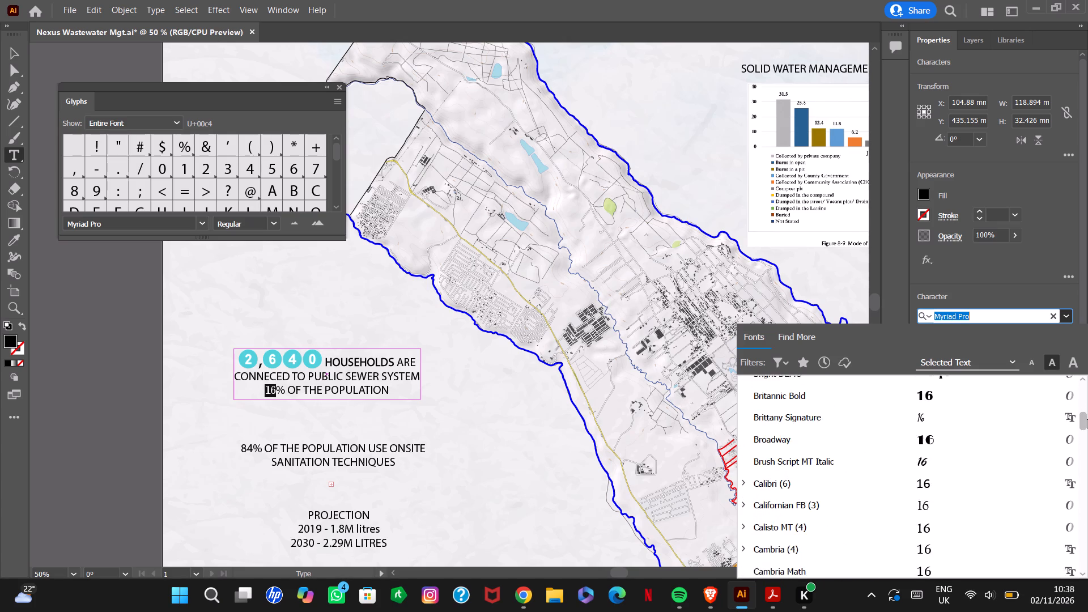
{"action": "left_click_drag", "start_coordinate": [1087, 419], "coordinate": [1085, 397]}
{"action": "left_click", "coordinate": [960, 490]}
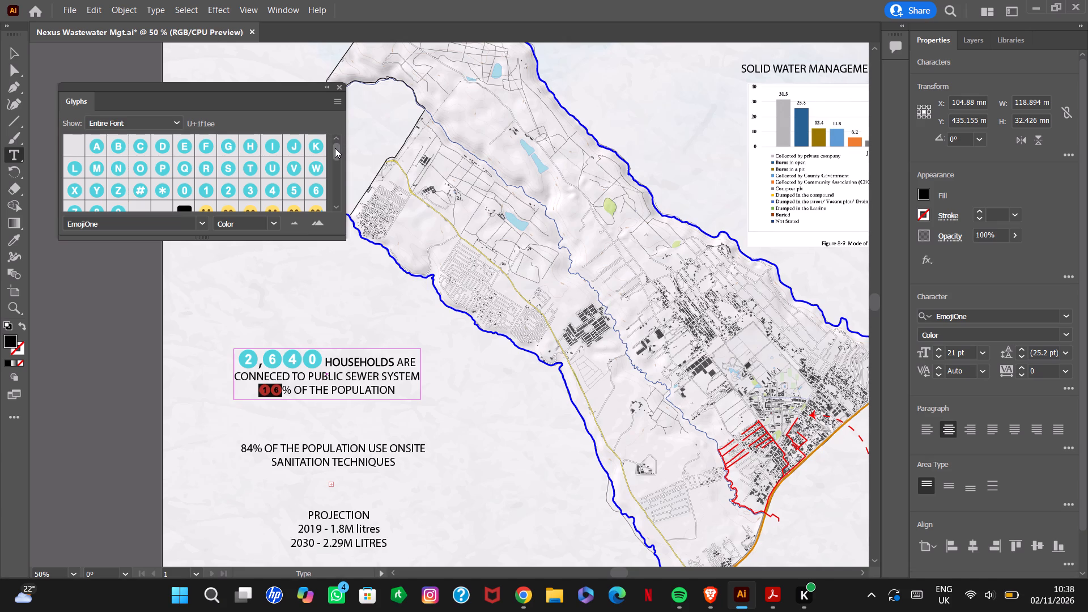
Skim the entire EmojiOne glyph set, from emojis to symbols and flags and back to the circled letters, for a character suiting the 16% figure.
{"action": "left_click_drag", "start_coordinate": [335, 151], "coordinate": [337, 163]}
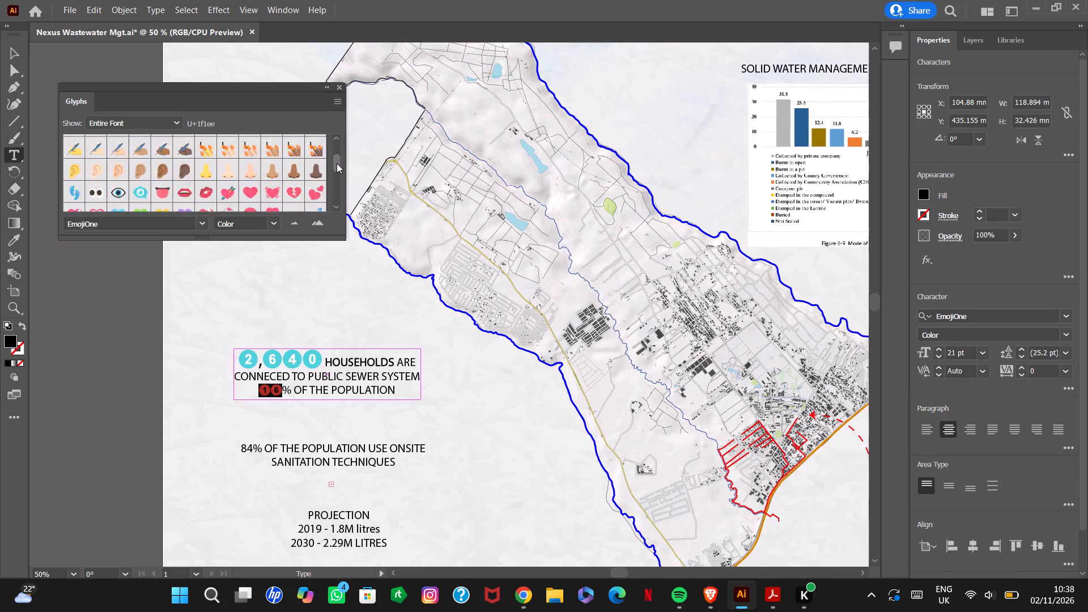
{"action": "left_click_drag", "start_coordinate": [337, 163], "coordinate": [340, 154]}
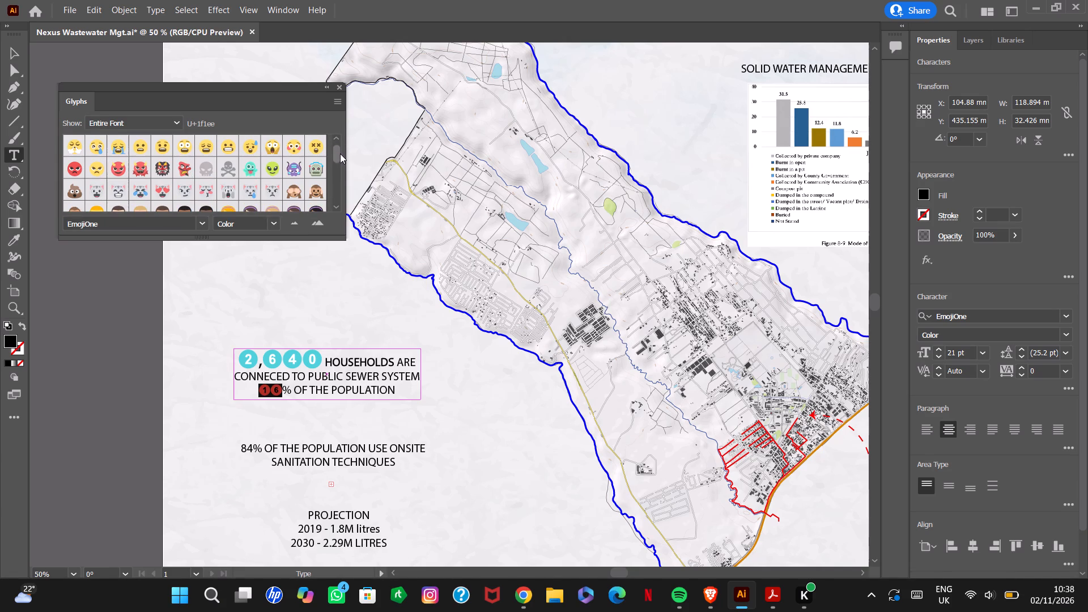
{"action": "left_click_drag", "start_coordinate": [340, 154], "coordinate": [337, 186]}
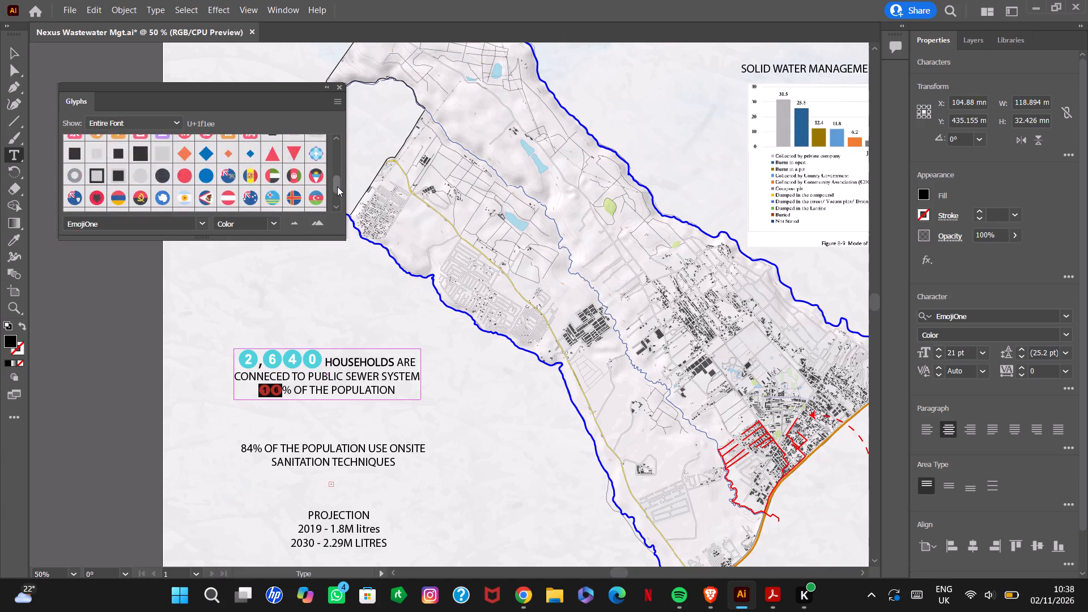
{"action": "left_click_drag", "start_coordinate": [337, 186], "coordinate": [340, 197]}
{"action": "left_click_drag", "start_coordinate": [338, 193], "coordinate": [338, 178]}
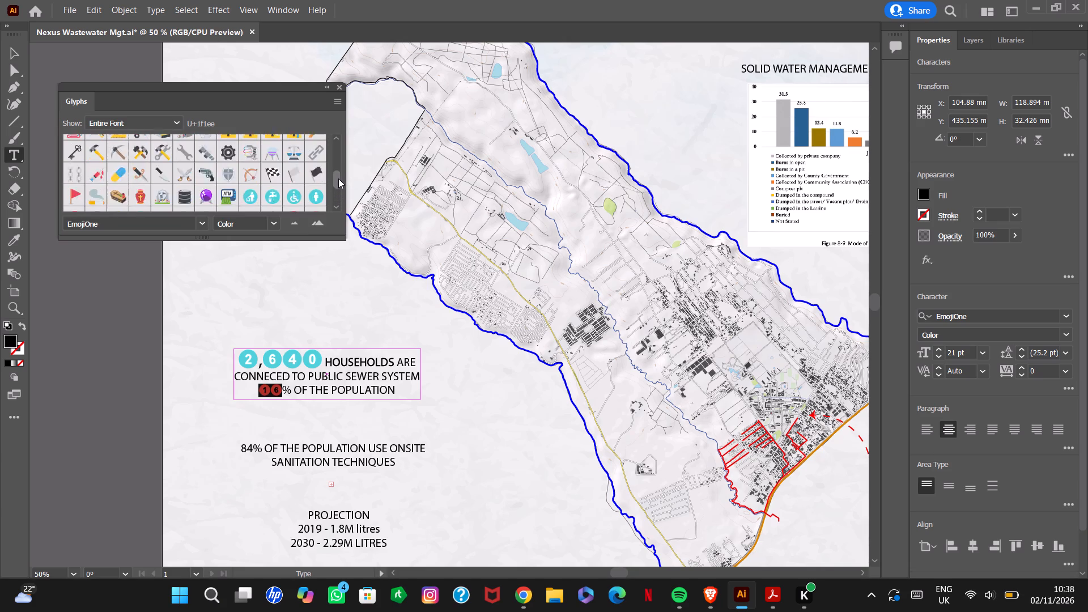
{"action": "left_click_drag", "start_coordinate": [338, 178], "coordinate": [338, 179]}
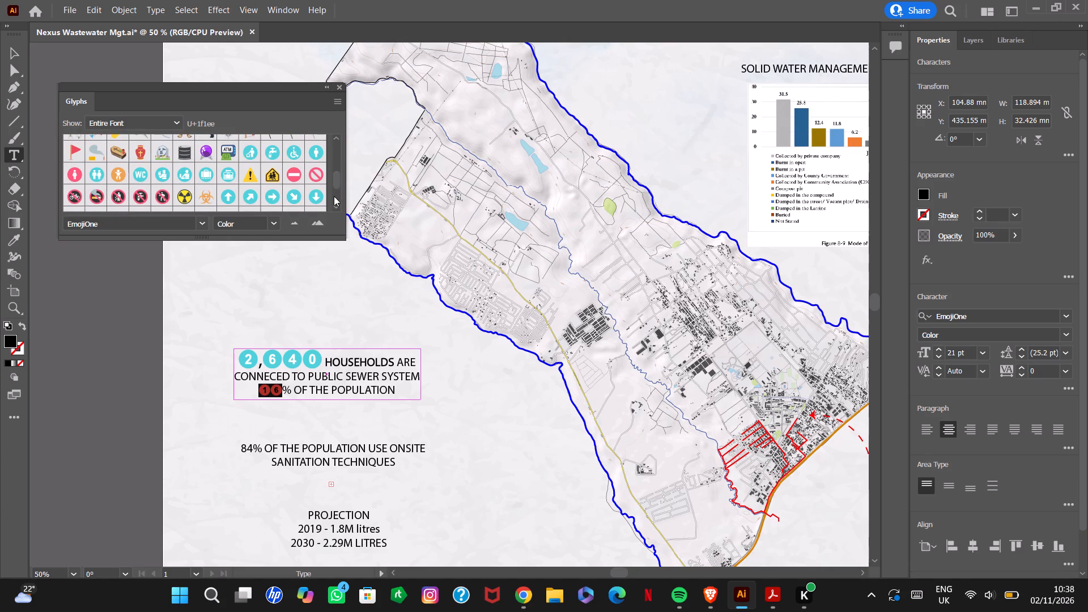
{"action": "double_click", "coordinate": [334, 205]}
{"action": "left_click", "coordinate": [334, 203]}
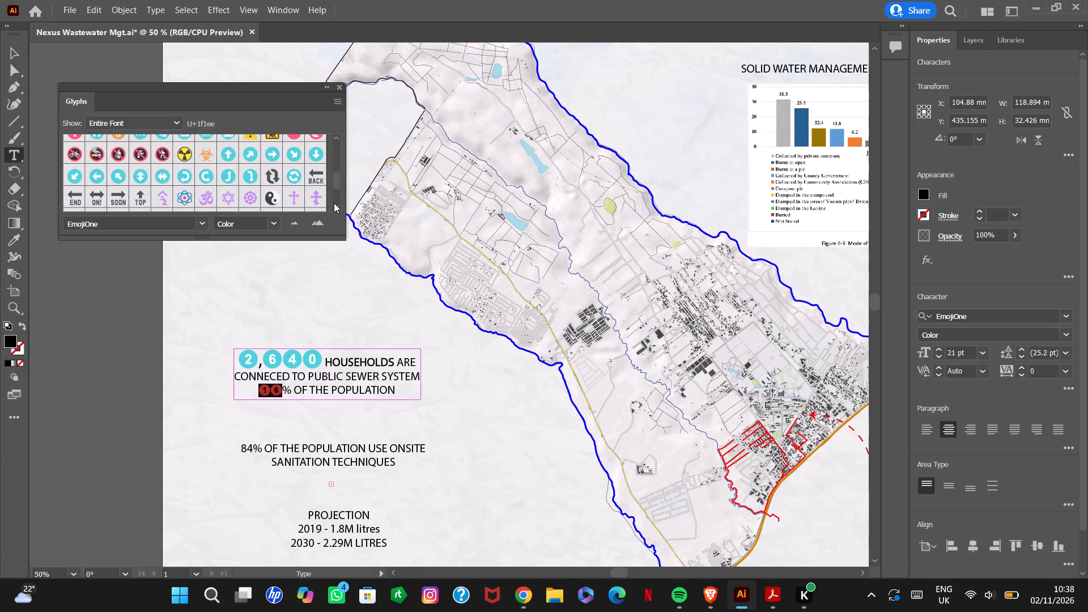
{"action": "left_click", "coordinate": [334, 203]}
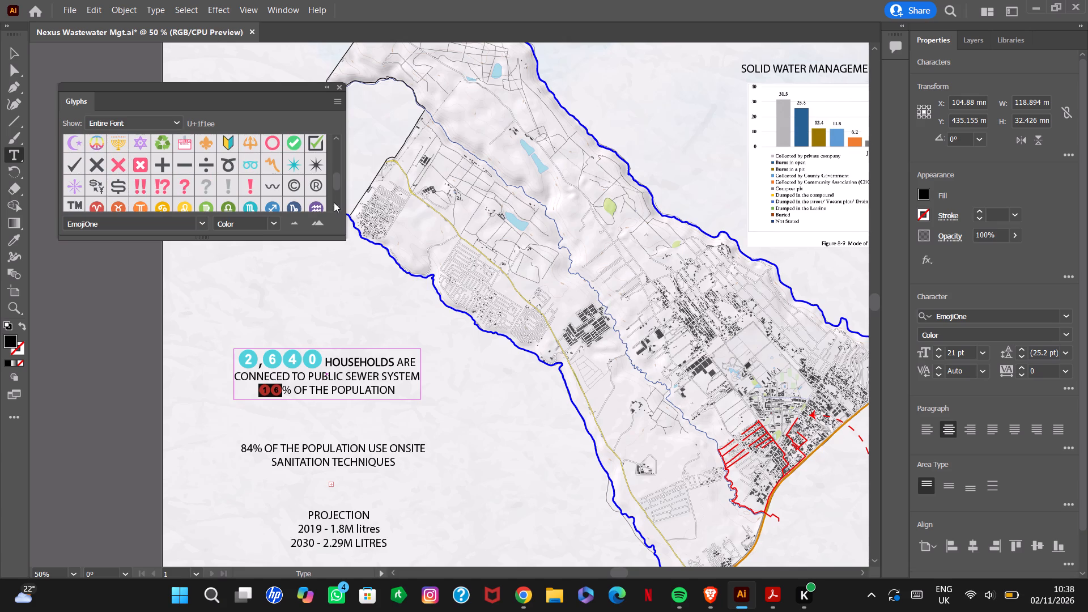
{"action": "left_click", "coordinate": [334, 202]}
{"action": "left_click", "coordinate": [335, 201]}
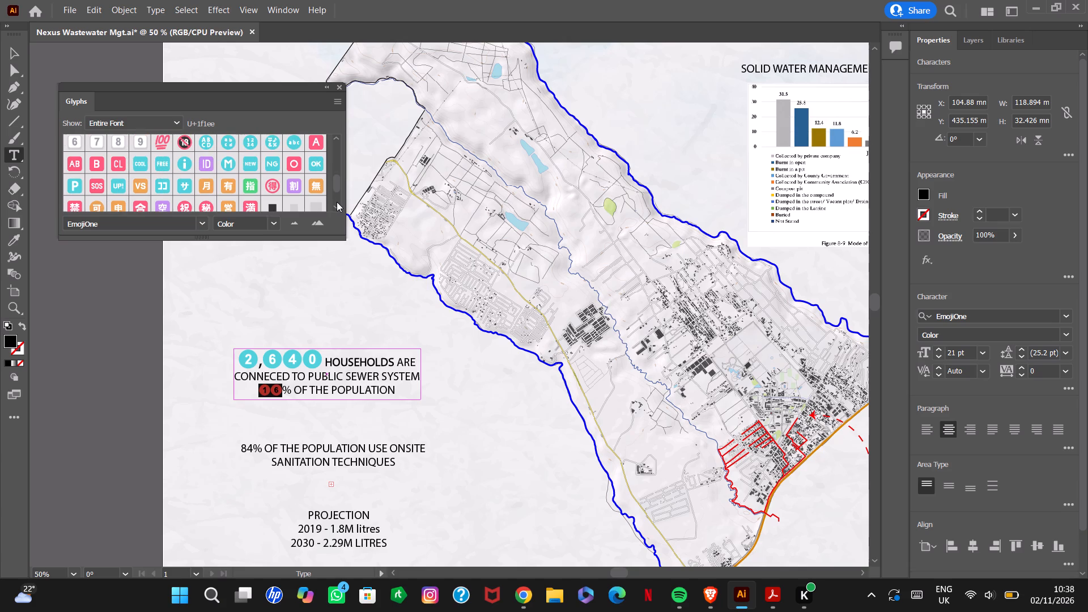
{"action": "left_click", "coordinate": [337, 202]}
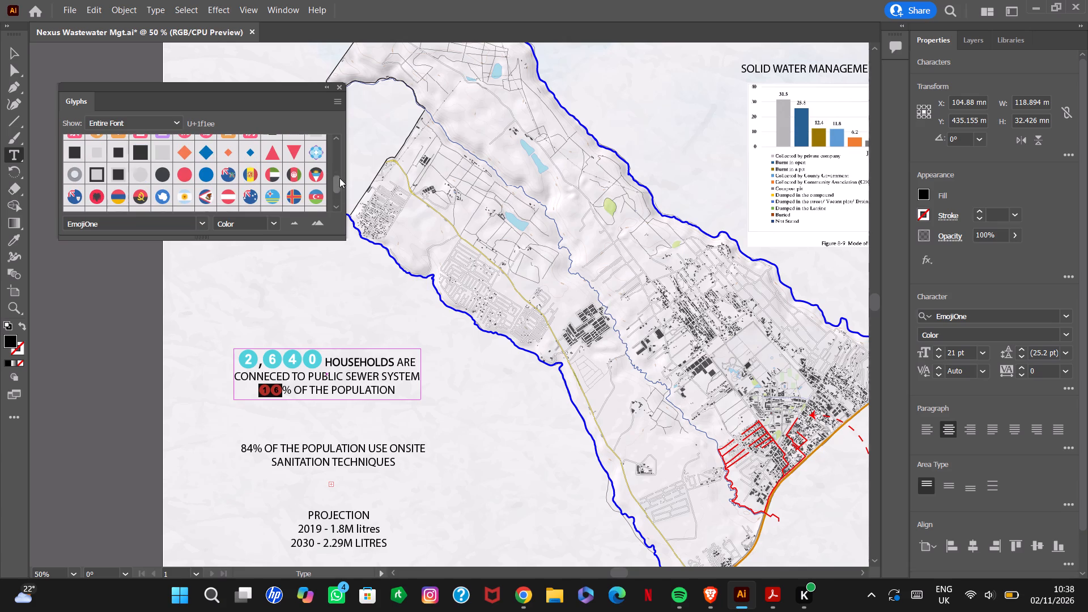
{"action": "left_click", "coordinate": [336, 141]}
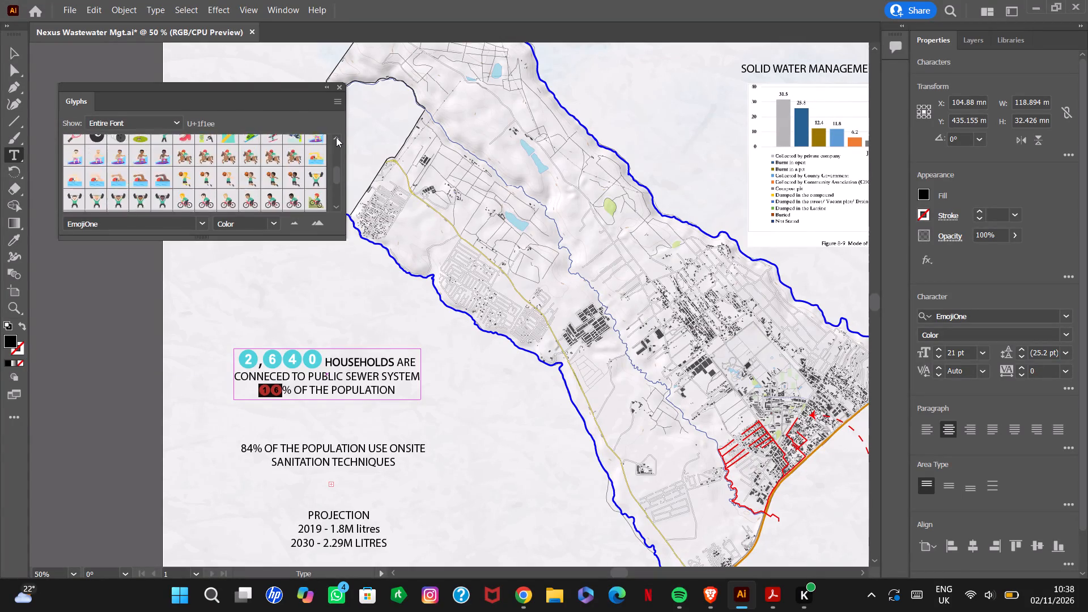
{"action": "left_click", "coordinate": [337, 139]}
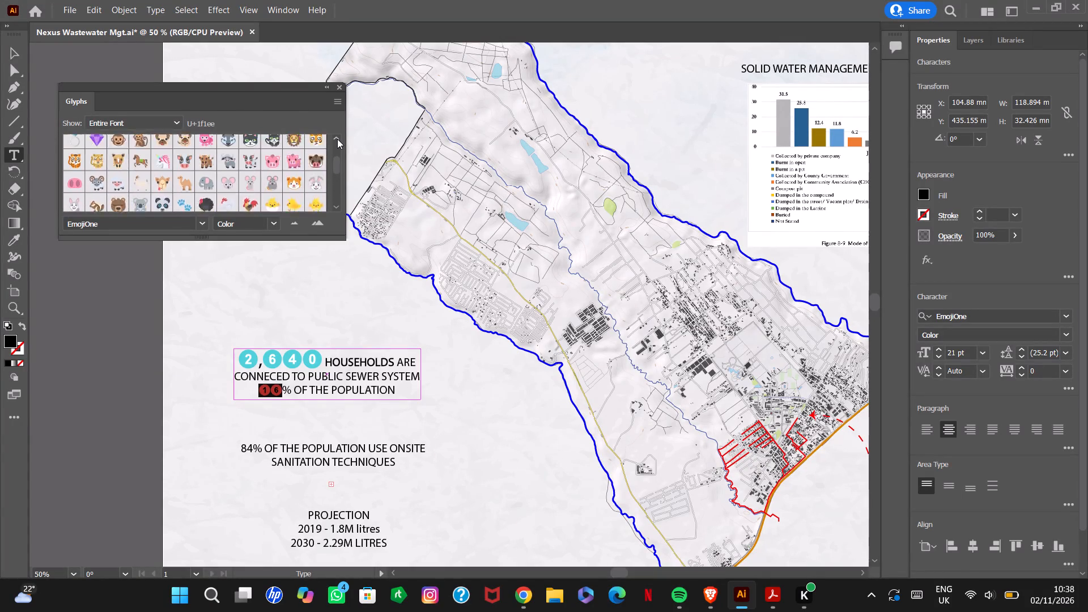
{"action": "left_click", "coordinate": [337, 139]}
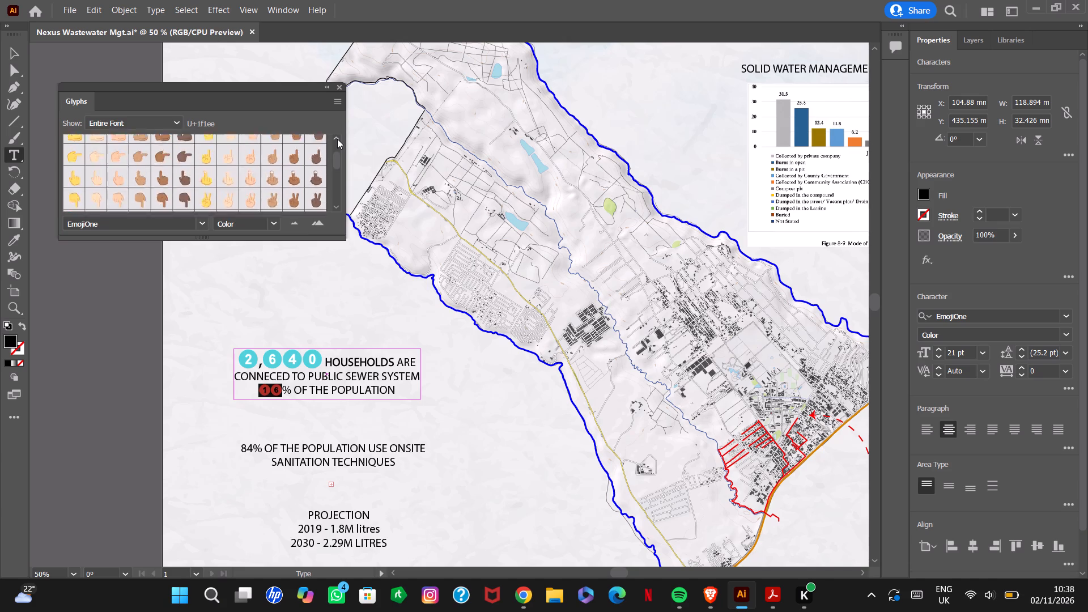
{"action": "left_click", "coordinate": [337, 139]}
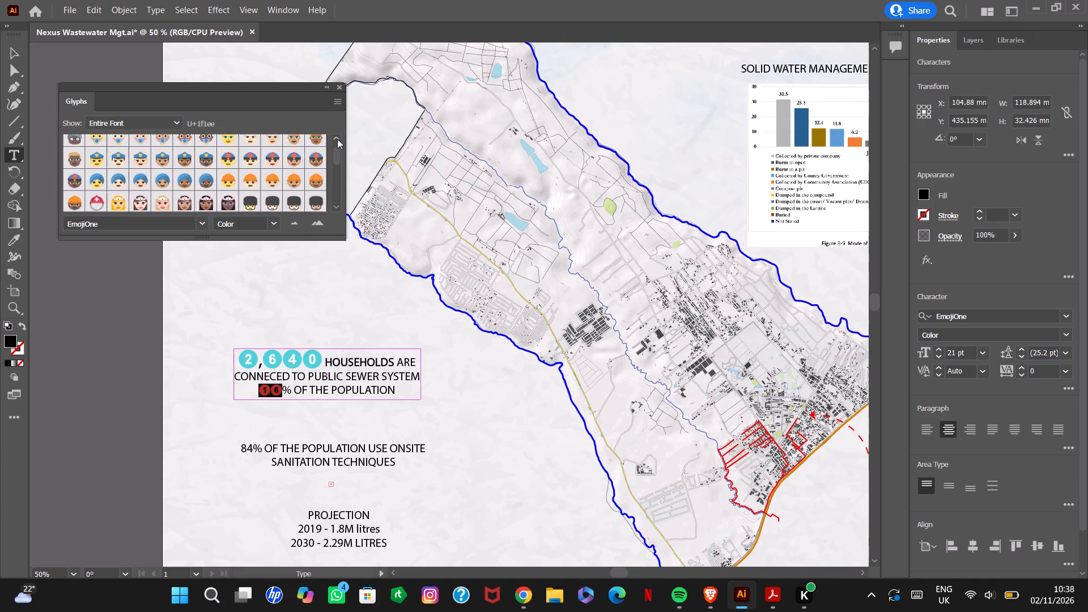
{"action": "left_click", "coordinate": [337, 139]}
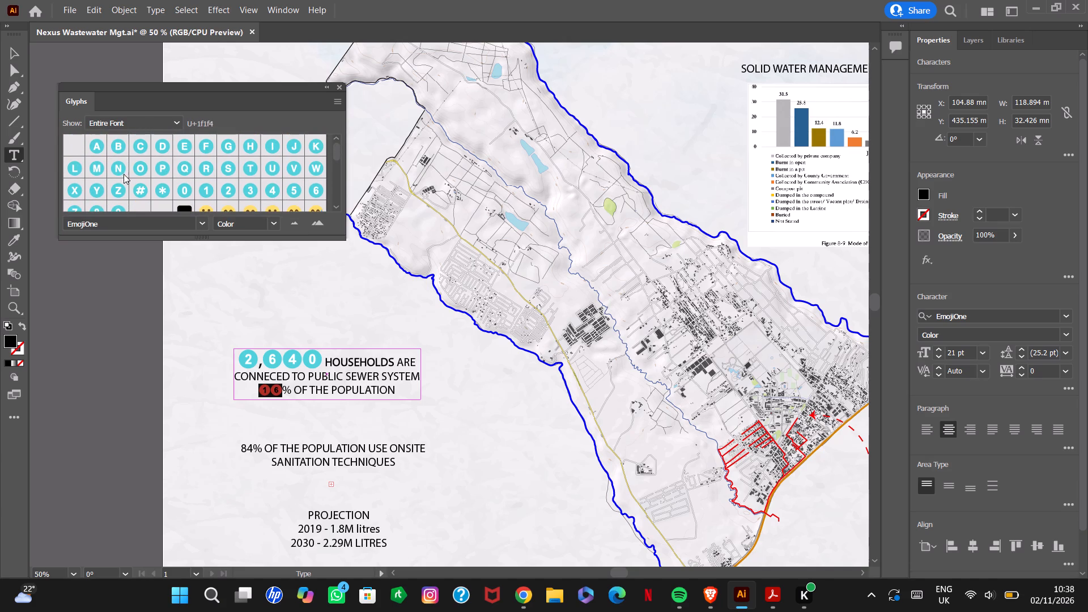
Examine the EmojiOne glyphs again from the circled letters and digits through faces, hands, animals, food, places, clocks and weather.
{"action": "left_click", "coordinate": [330, 206]}
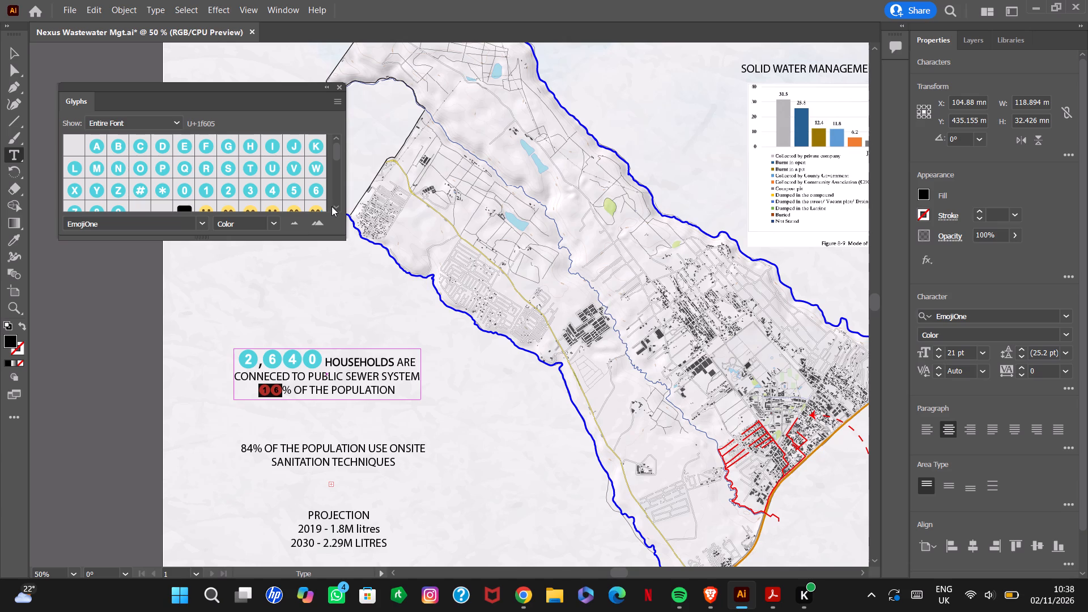
{"action": "left_click", "coordinate": [333, 205]}
{"action": "left_click", "coordinate": [334, 205]}
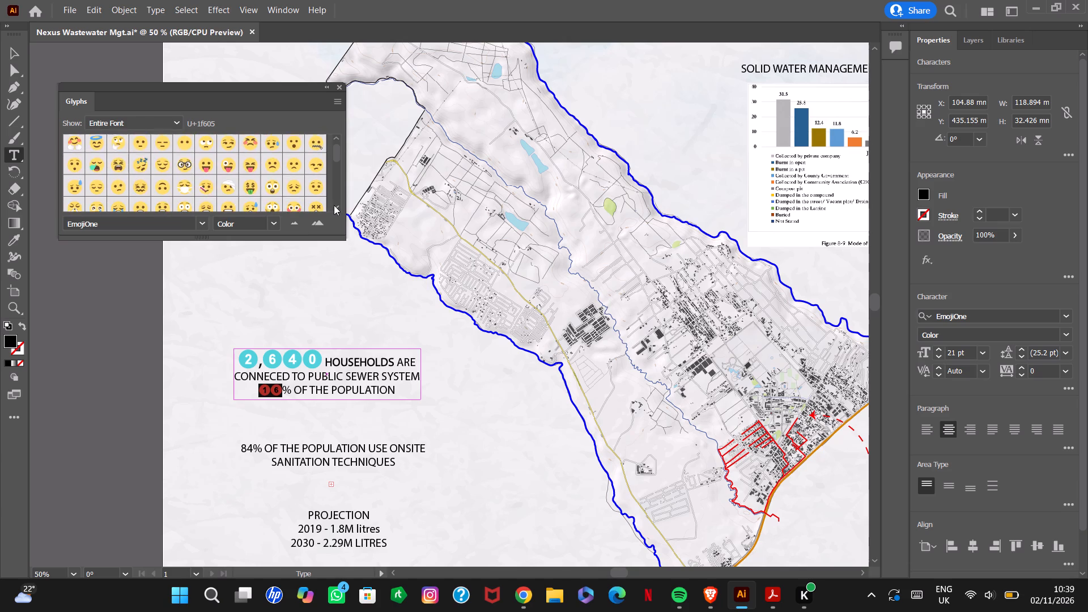
{"action": "left_click", "coordinate": [334, 205]}
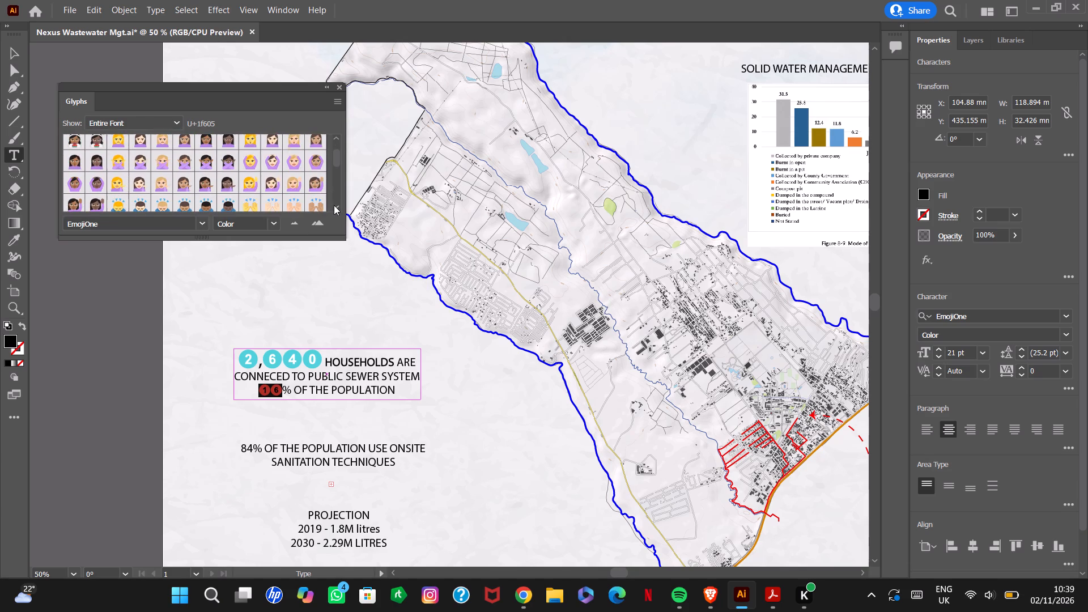
{"action": "left_click", "coordinate": [334, 205]}
{"action": "left_click", "coordinate": [335, 205]}
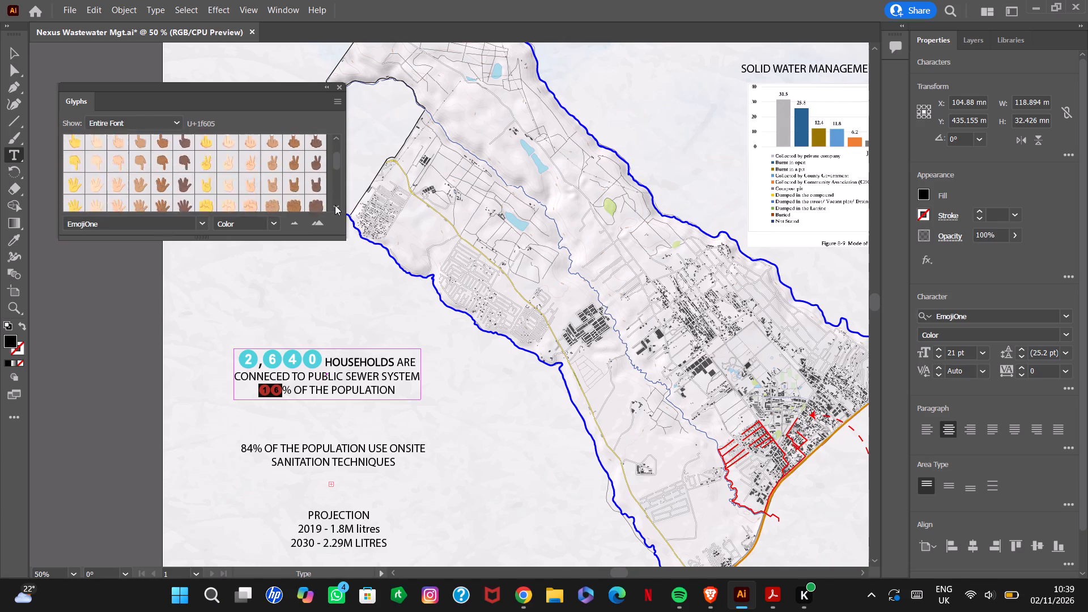
{"action": "left_click", "coordinate": [335, 205]}
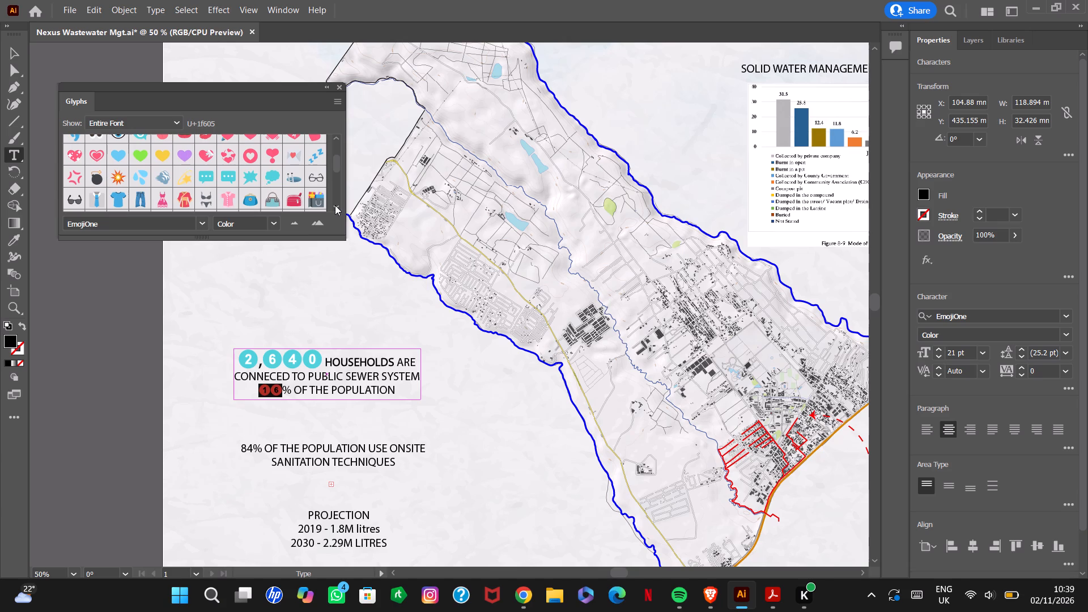
{"action": "left_click", "coordinate": [335, 205]}
{"action": "left_click", "coordinate": [335, 205]}
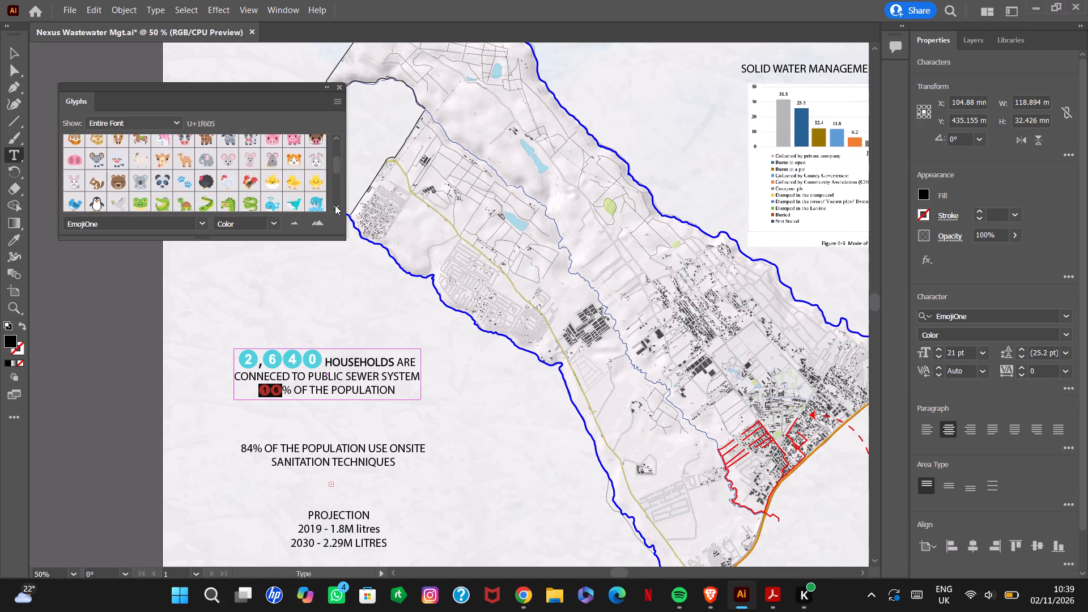
{"action": "left_click", "coordinate": [335, 205]}
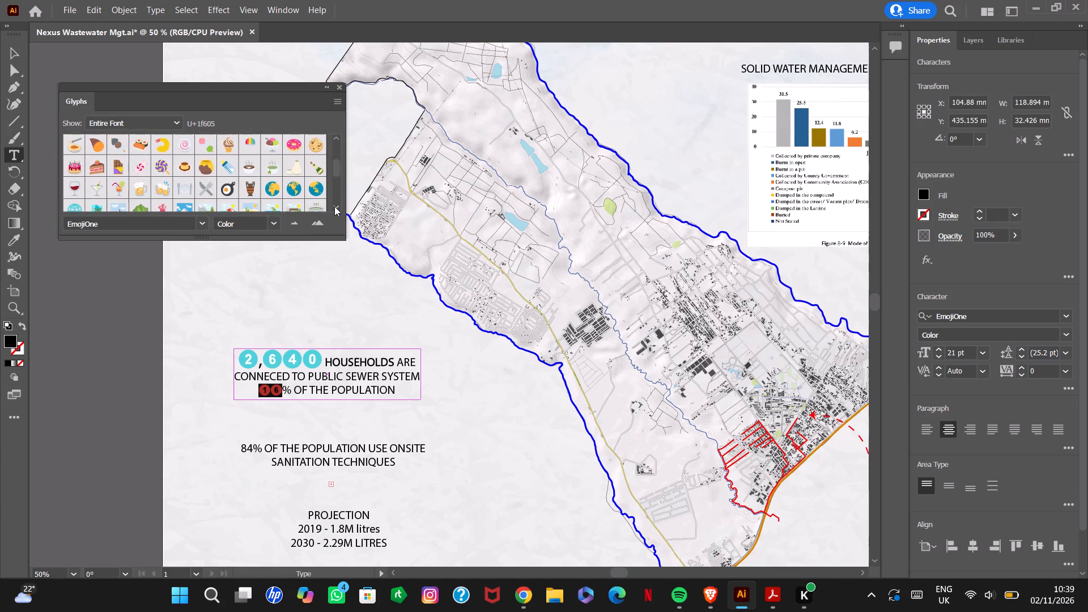
{"action": "left_click", "coordinate": [334, 206]}
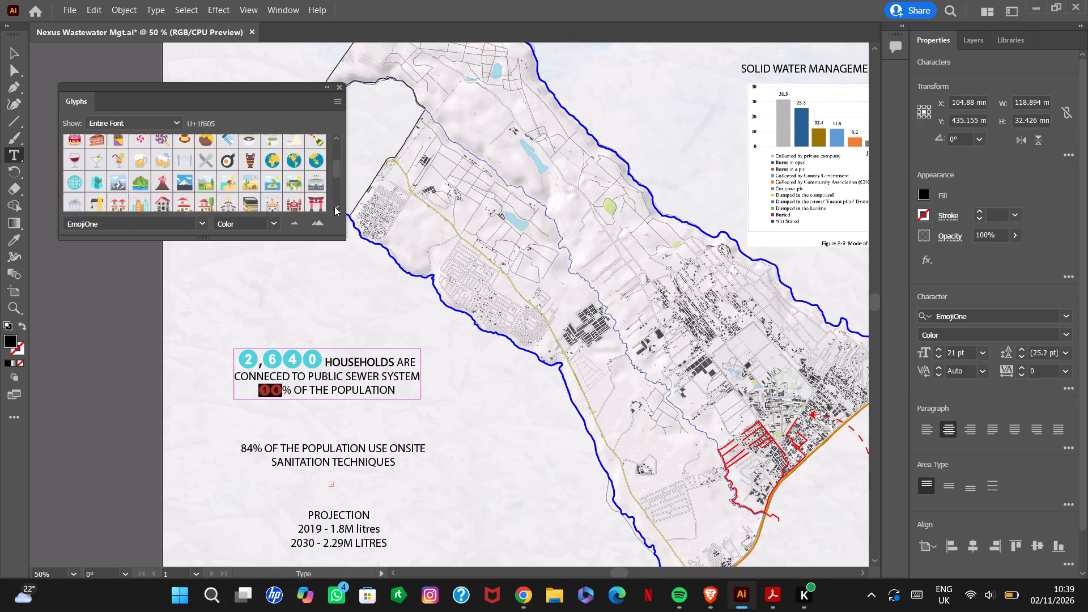
{"action": "left_click", "coordinate": [334, 206]}
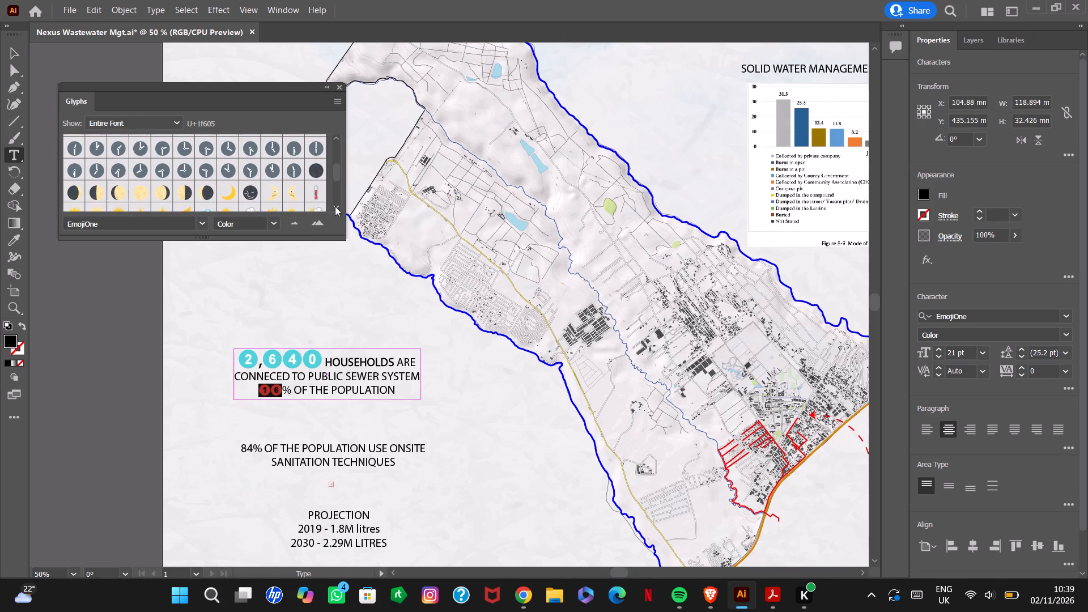
{"action": "left_click", "coordinate": [335, 206]}
{"action": "left_click", "coordinate": [335, 206]}
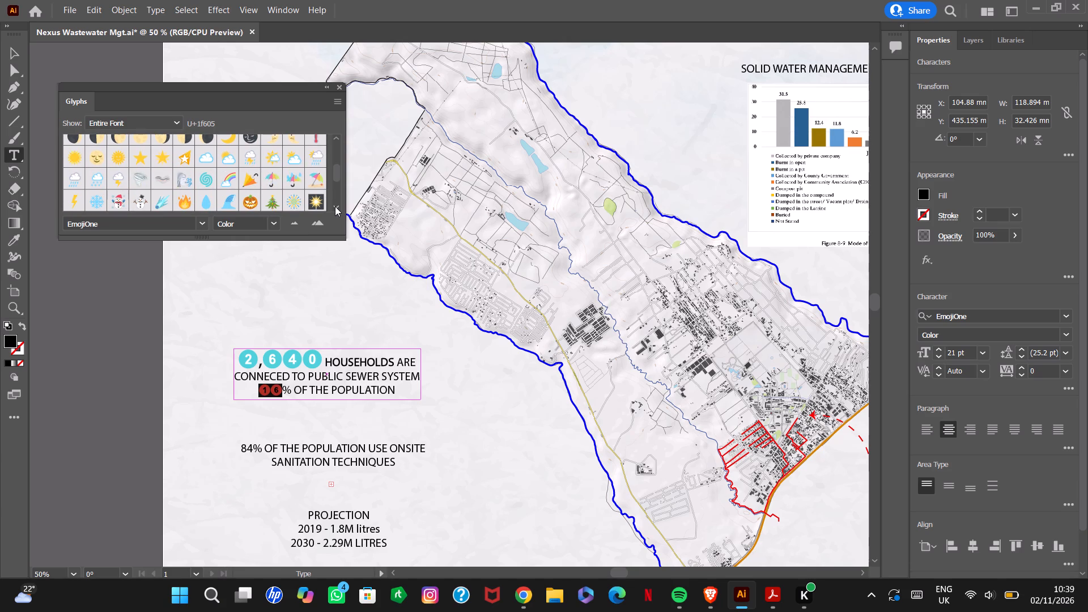
{"action": "triple_click", "coordinate": [340, 138]}
{"action": "left_click", "coordinate": [340, 138]}
{"action": "triple_click", "coordinate": [340, 138]}
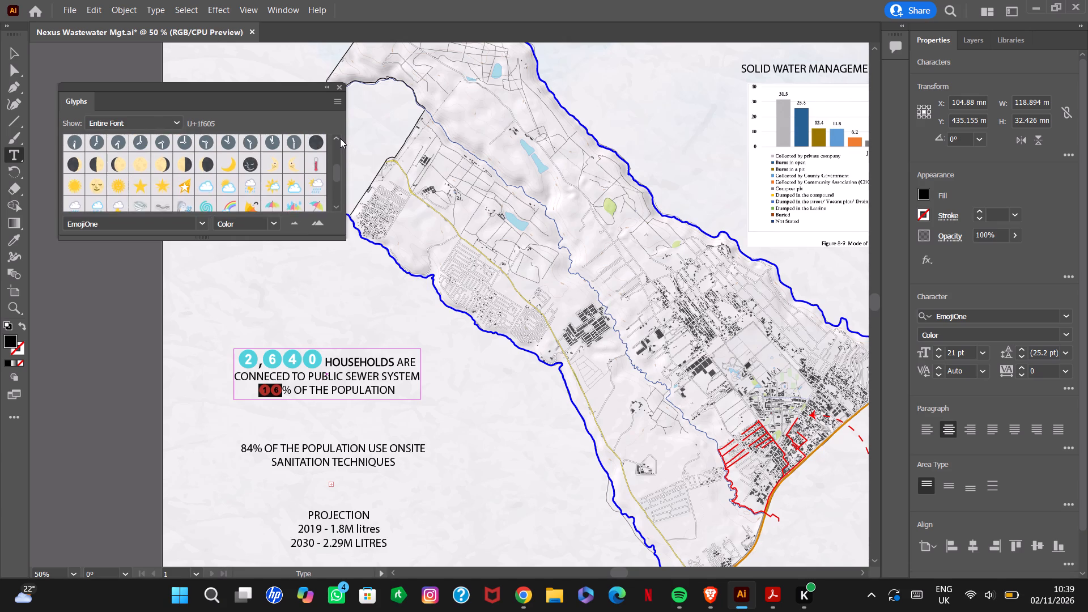
{"action": "left_click", "coordinate": [340, 138]}
Continue examining the EmojiOne glyphs from the symbols, zodiac signs and boxed digits through the shapes and country flags to the set's end.
{"action": "left_click", "coordinate": [337, 203]}
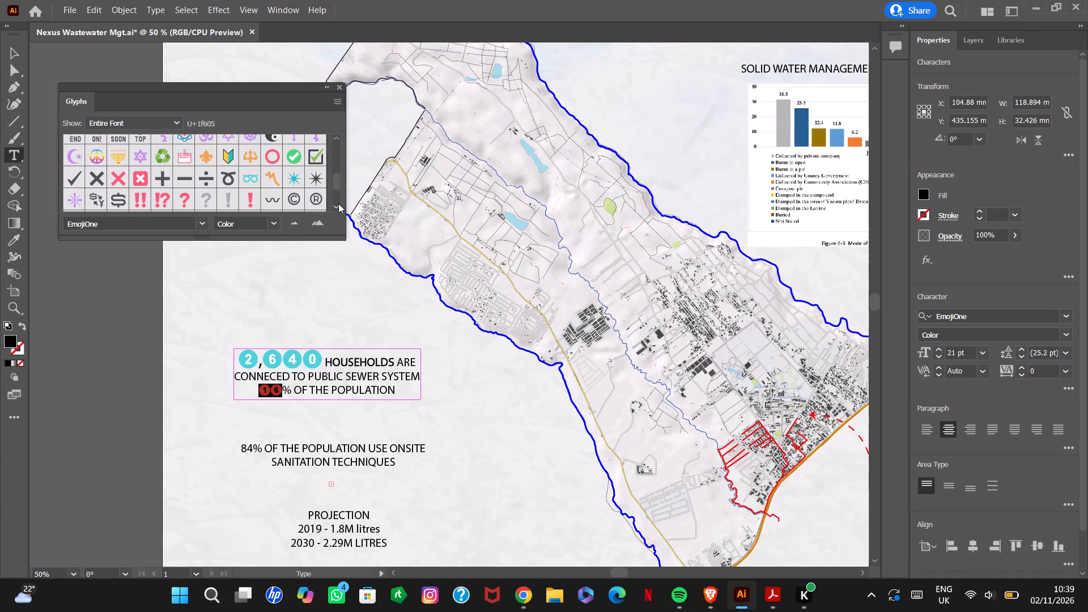
{"action": "left_click", "coordinate": [338, 203]}
{"action": "left_click", "coordinate": [338, 203]}
{"action": "left_click", "coordinate": [338, 203]}
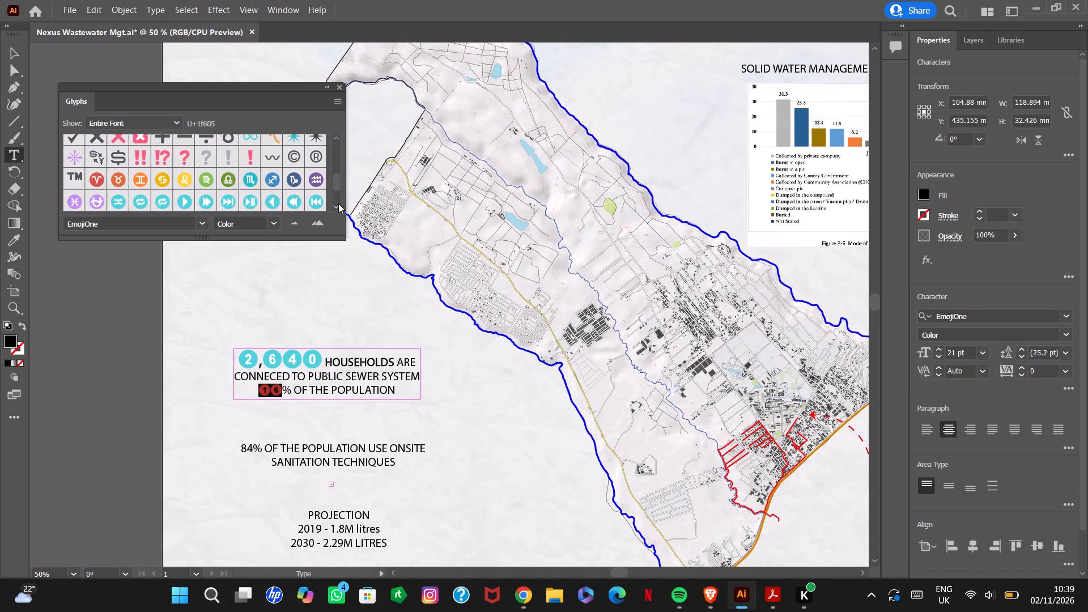
{"action": "double_click", "coordinate": [338, 203]}
{"action": "double_click", "coordinate": [338, 203]}
{"action": "left_click", "coordinate": [338, 203]}
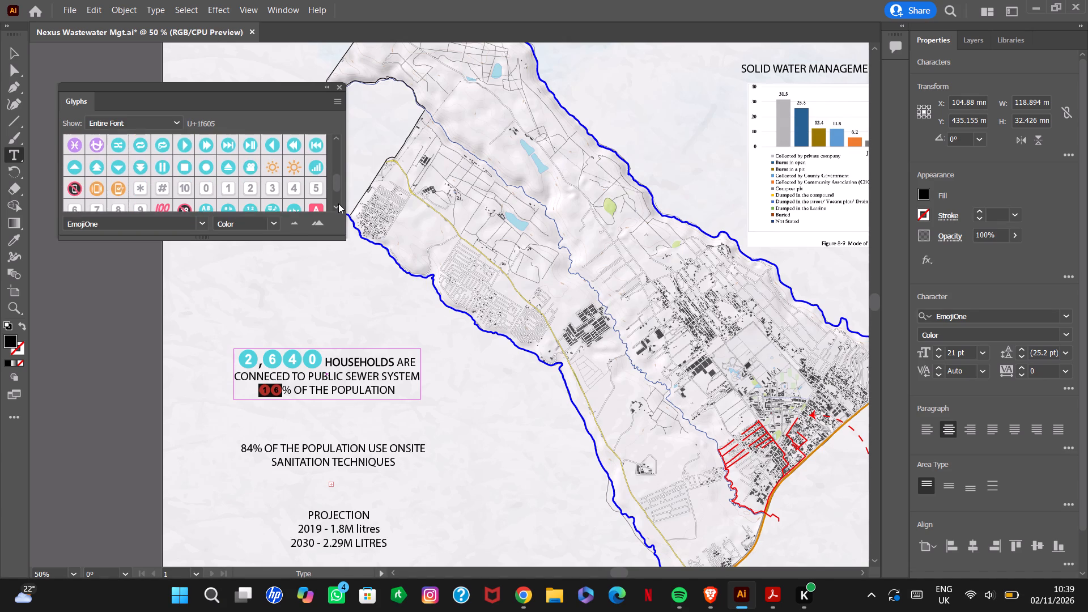
{"action": "left_click", "coordinate": [338, 203]}
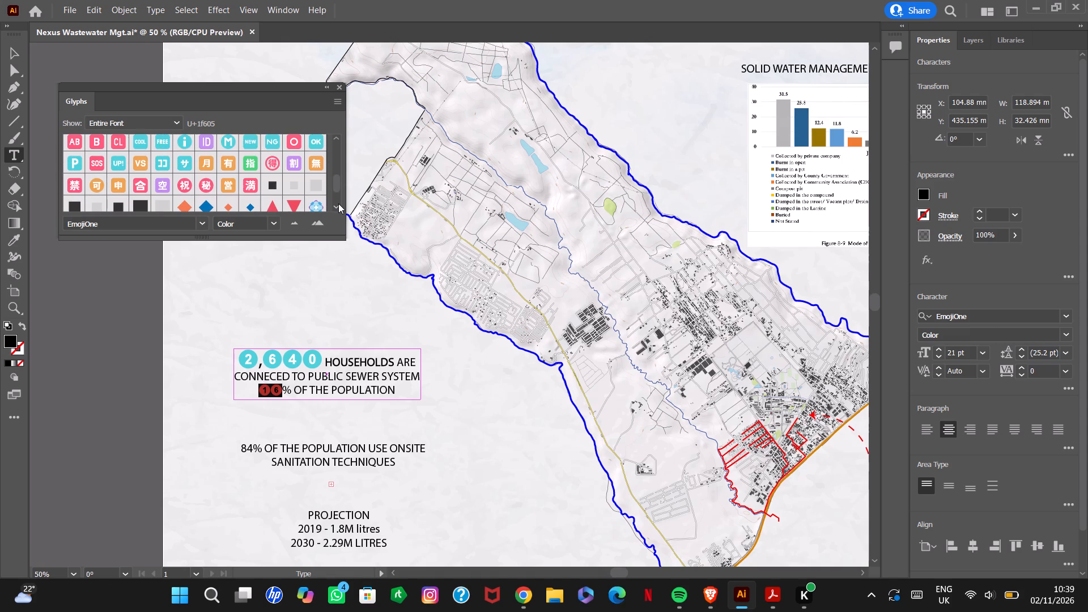
{"action": "left_click", "coordinate": [338, 203]}
{"action": "left_click", "coordinate": [338, 203]}
{"action": "left_click", "coordinate": [338, 203]}
{"action": "left_click", "coordinate": [338, 203]}
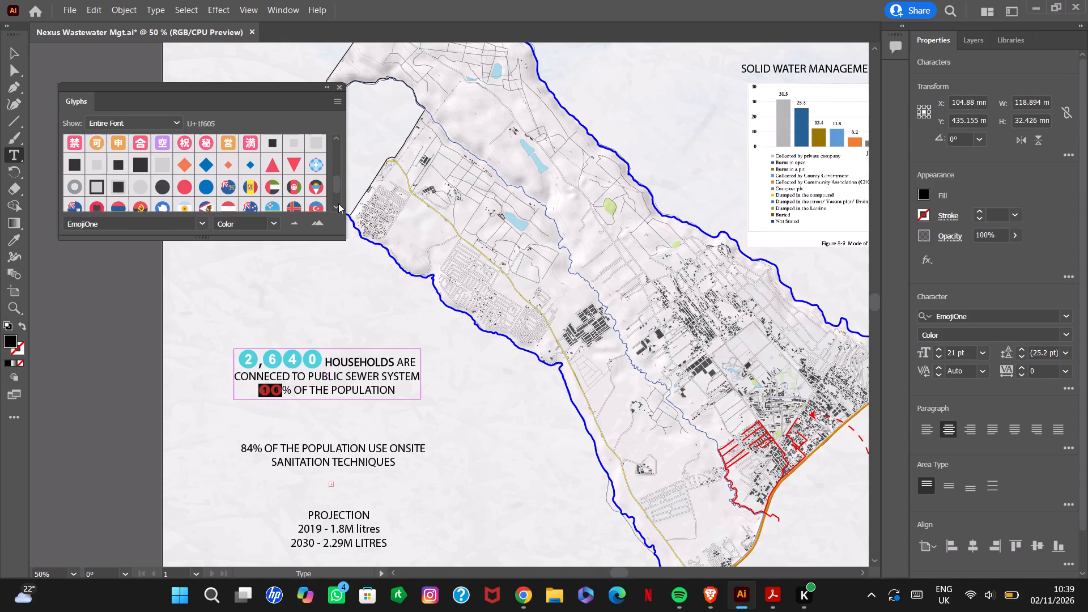
{"action": "left_click", "coordinate": [338, 203]}
{"action": "left_click", "coordinate": [339, 205]}
{"action": "left_click", "coordinate": [339, 205]}
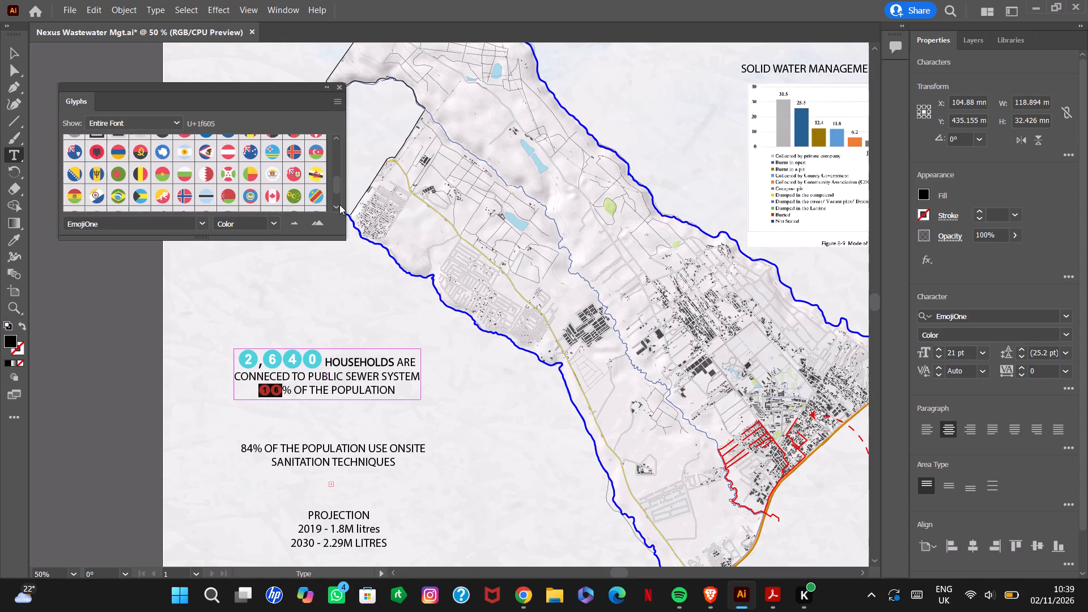
{"action": "left_click", "coordinate": [339, 205]}
{"action": "left_click", "coordinate": [339, 205]}
{"action": "left_click", "coordinate": [339, 205]}
{"action": "triple_click", "coordinate": [339, 205]}
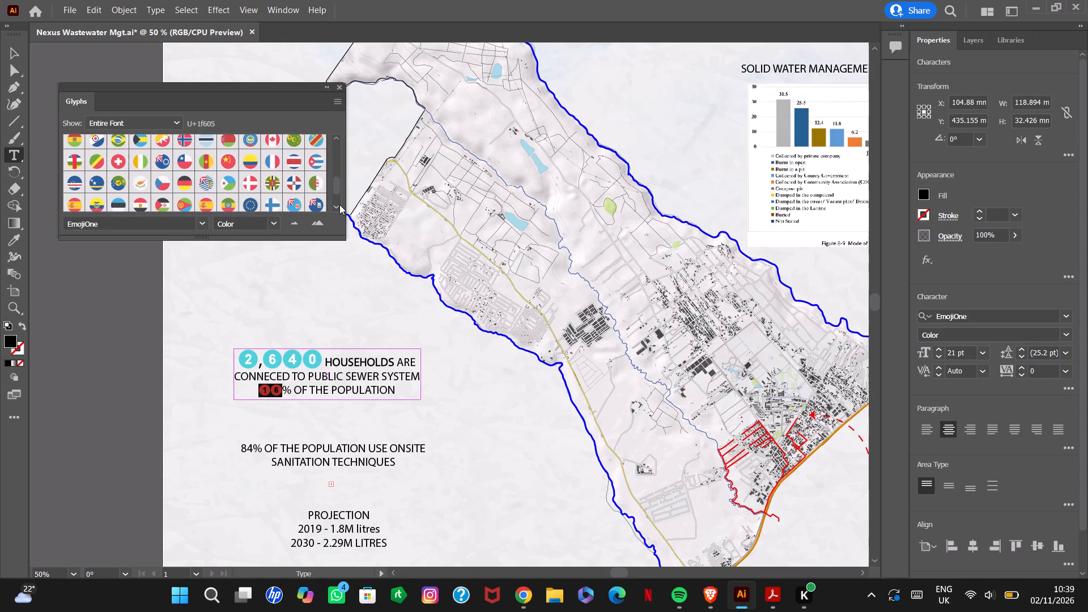
{"action": "triple_click", "coordinate": [339, 205]}
{"action": "triple_click", "coordinate": [339, 205]}
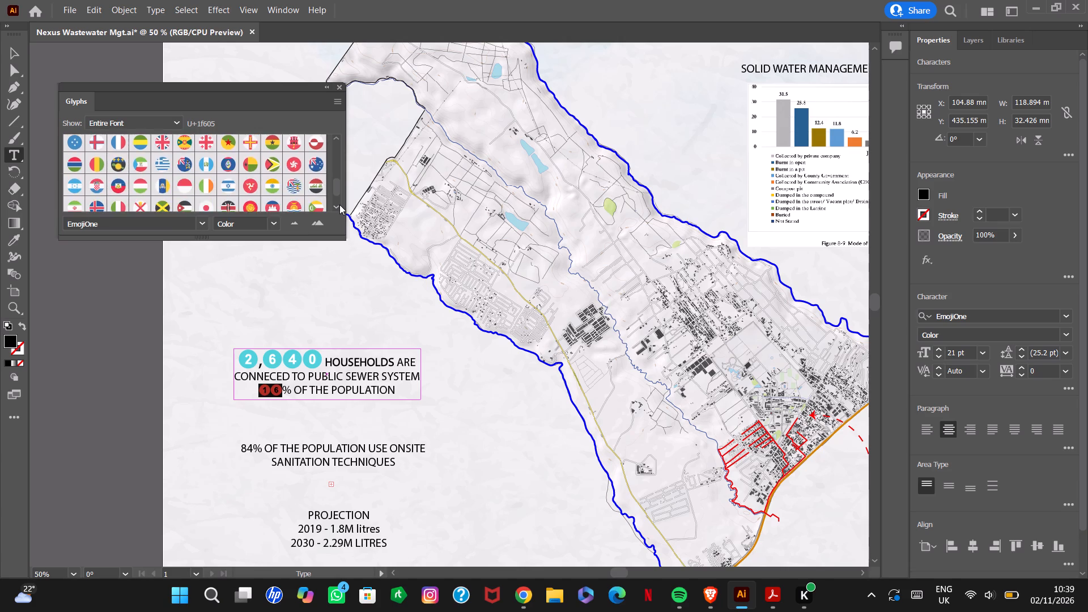
{"action": "left_click", "coordinate": [339, 205]}
{"action": "left_click", "coordinate": [339, 205]}
{"action": "left_click", "coordinate": [339, 205]}
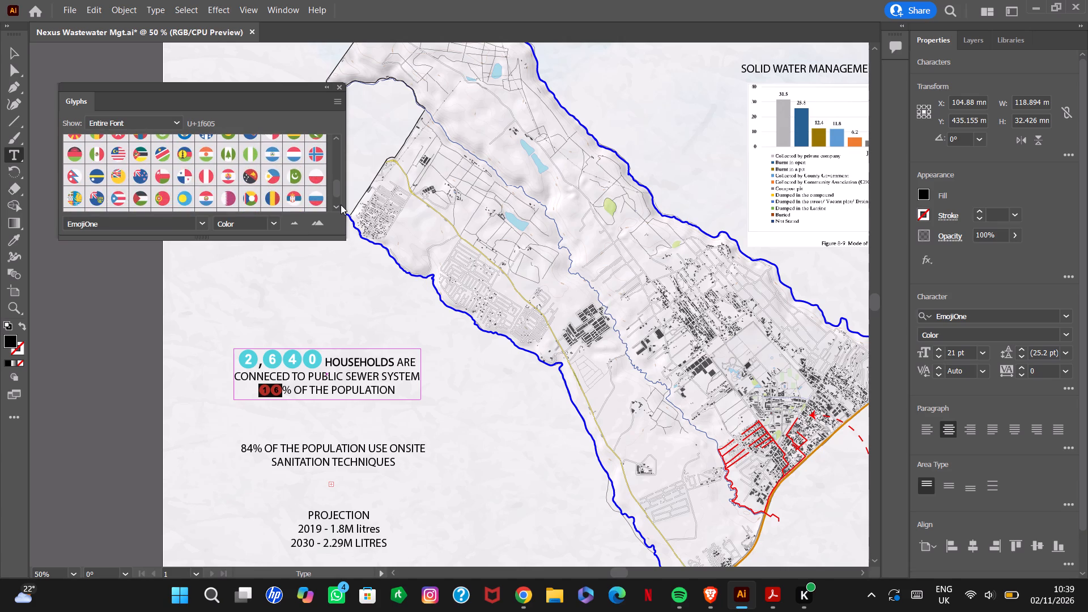
{"action": "left_click", "coordinate": [337, 205]}
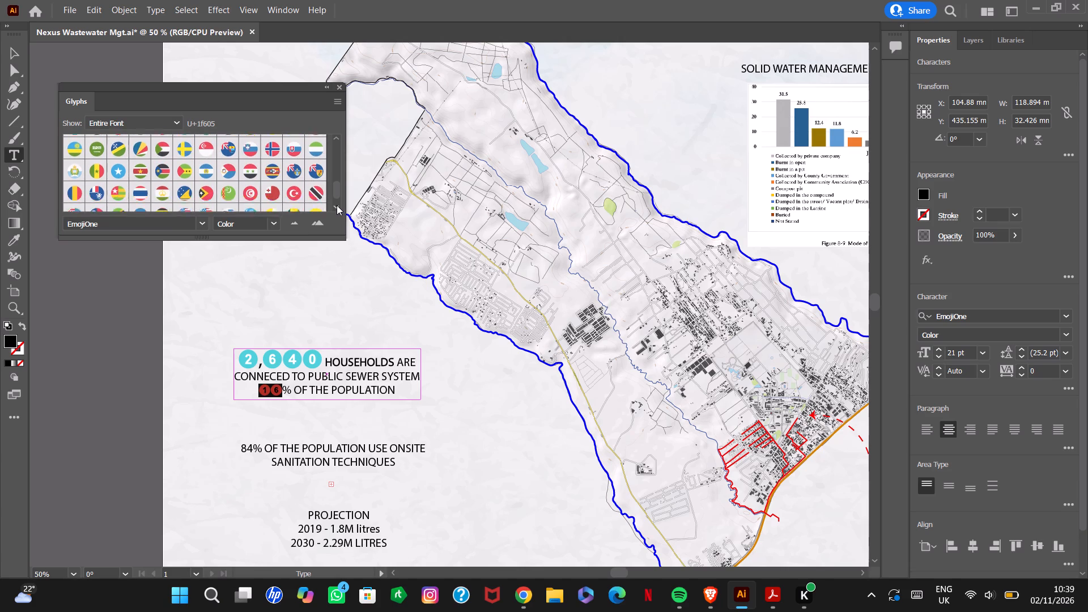
{"action": "left_click", "coordinate": [337, 205]}
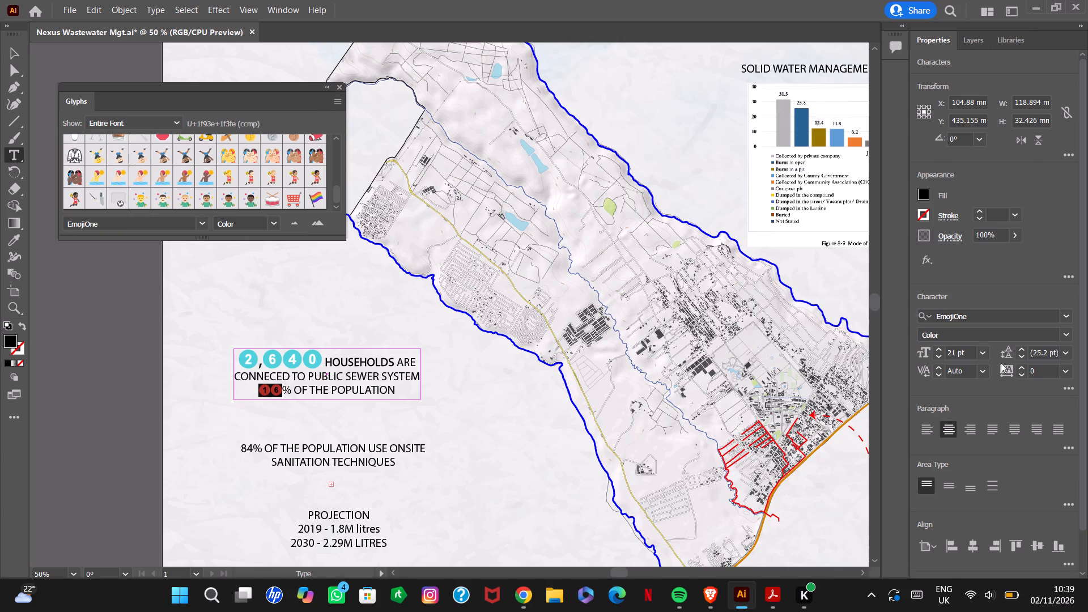
Set the font size of the number 16 in "16% OF THE POPULATION" to 36 pt.
{"action": "left_click", "coordinate": [980, 352]}
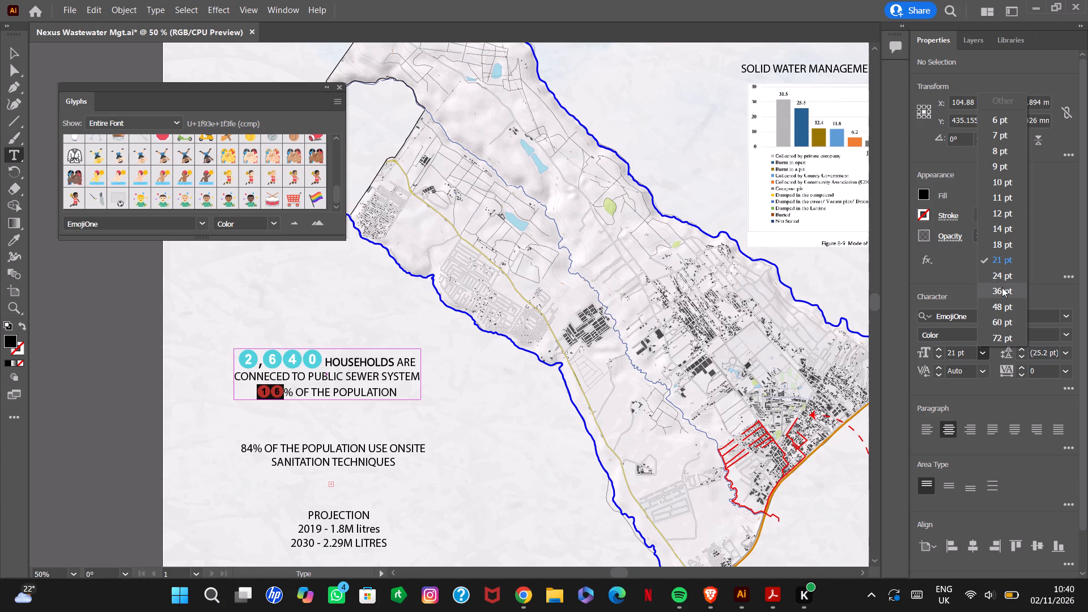
{"action": "left_click", "coordinate": [1002, 287]}
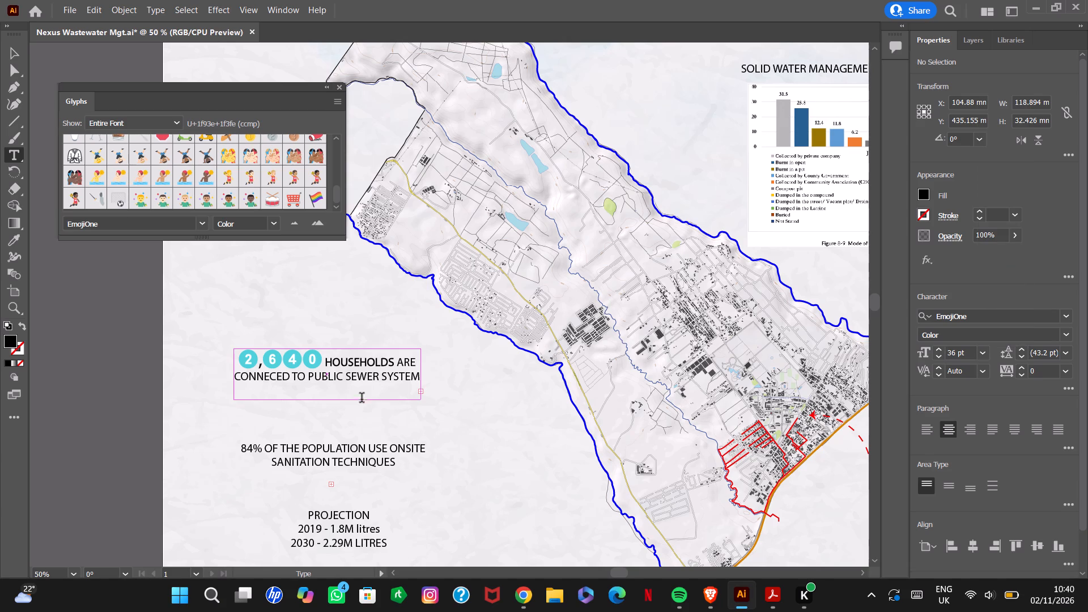
{"action": "left_click", "coordinate": [324, 83]}
Extend the lower edge of the households text frame to a height of about 46.6 mm, making room for the 16% line.
{"action": "double_click", "coordinate": [10, 52]}
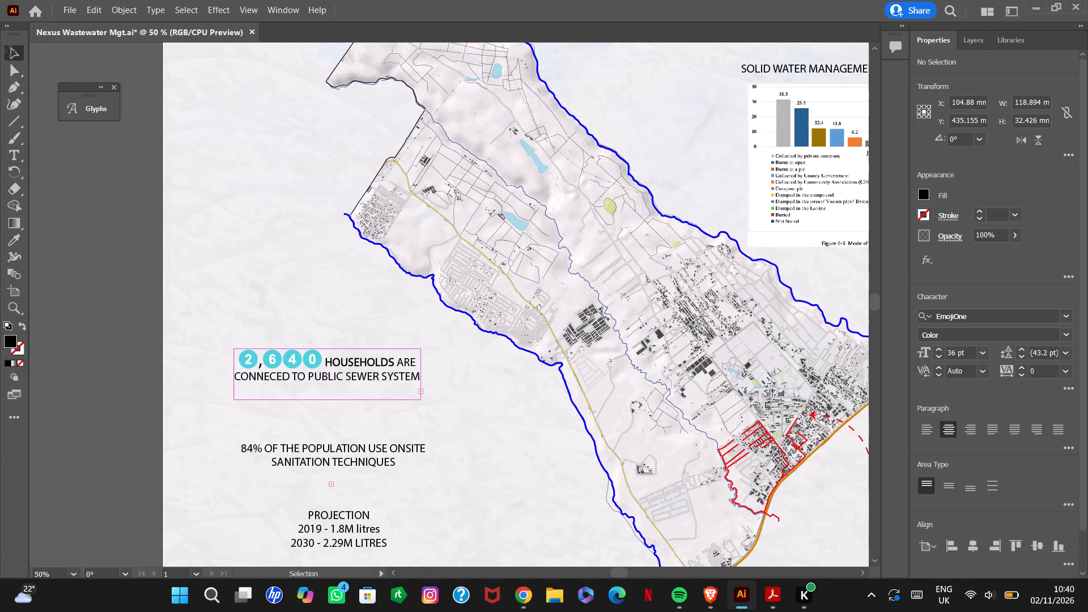
{"action": "left_click", "coordinate": [609, 404]}
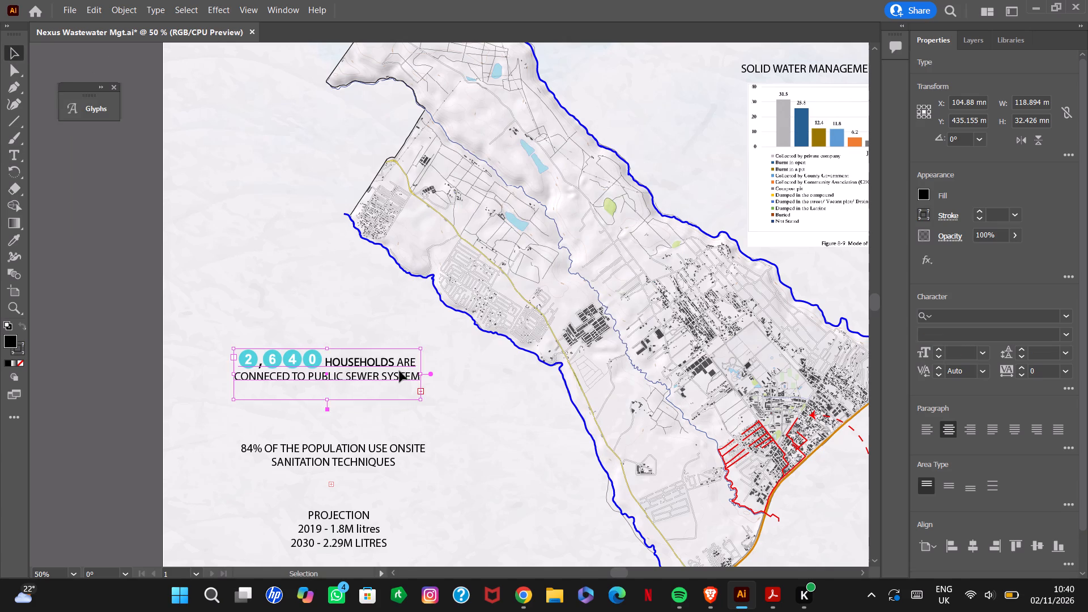
{"action": "left_click_drag", "start_coordinate": [328, 397], "coordinate": [332, 417]}
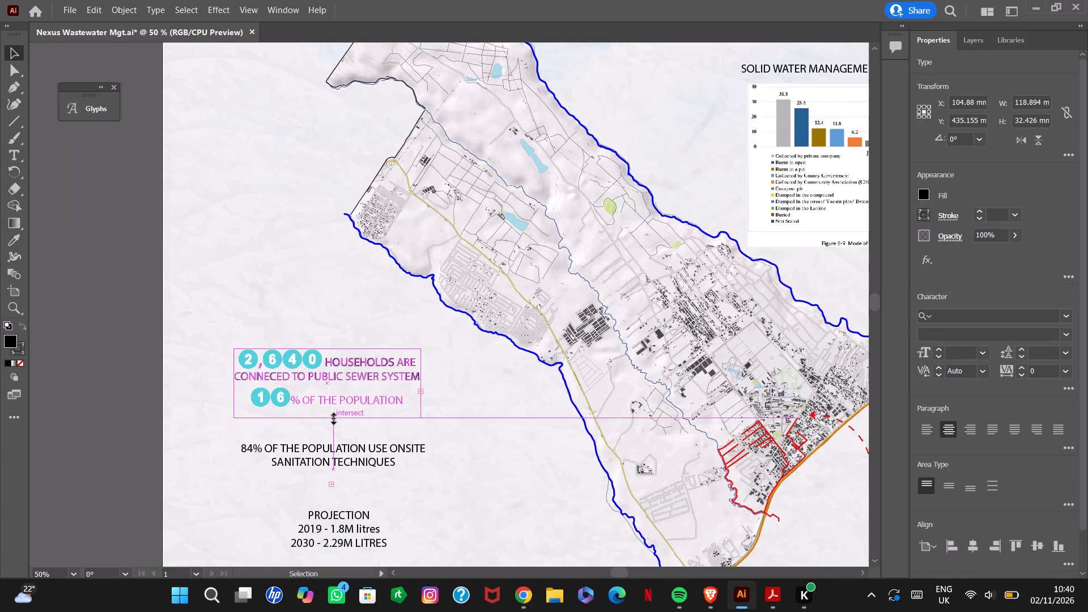
{"action": "left_click_drag", "start_coordinate": [332, 417], "coordinate": [335, 422]}
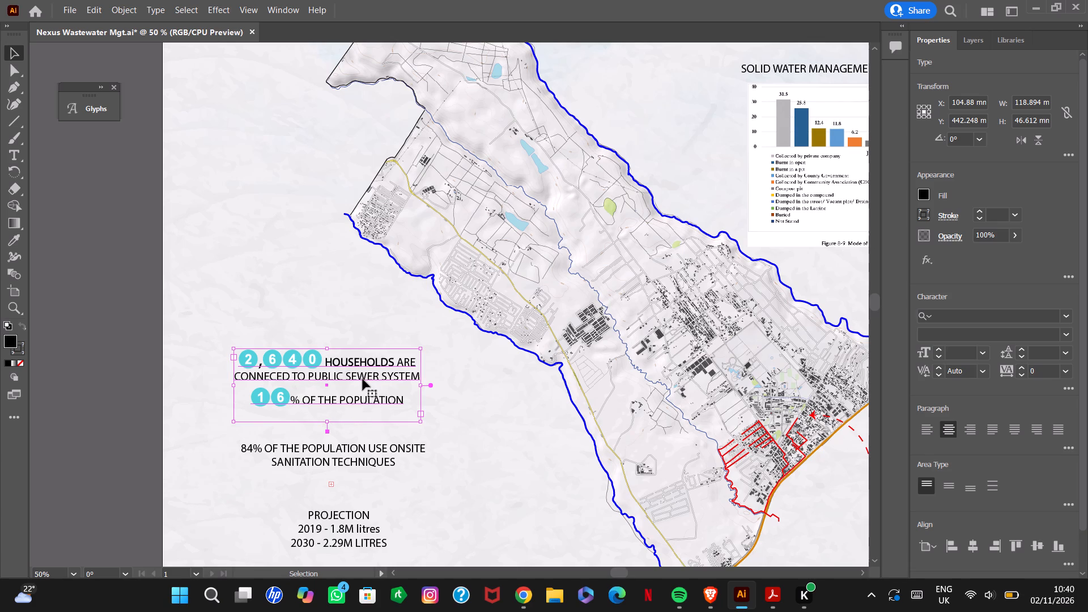
{"action": "left_click", "coordinate": [110, 286]}
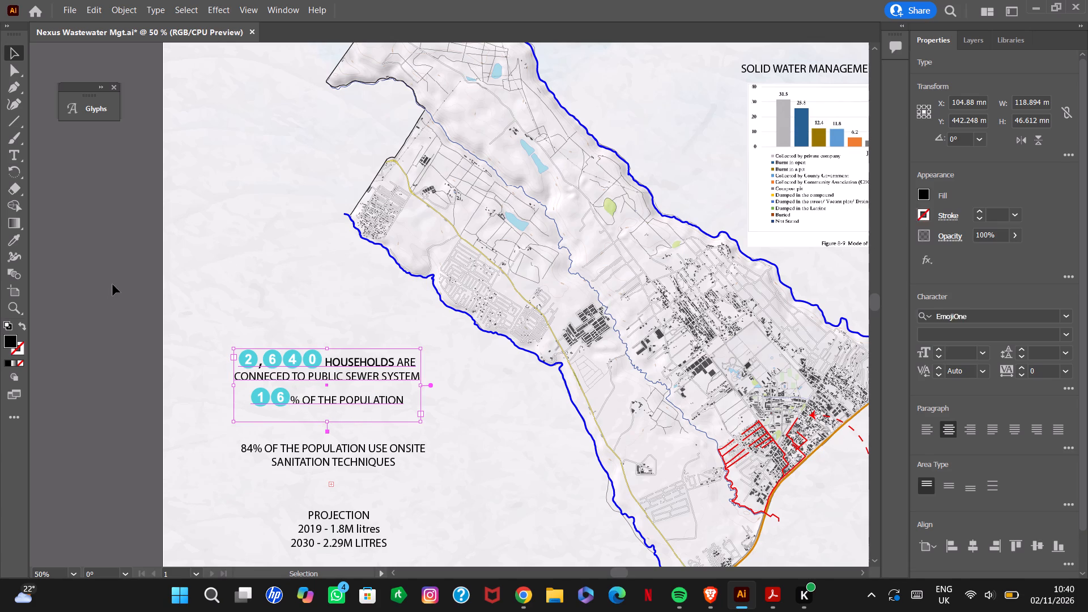
Delete the character just before the 16 in the households text and insert a line break there.
{"action": "scroll", "coordinate": [308, 326], "scroll_direction": "down", "scroll_amount": 6, "text": "alt"}
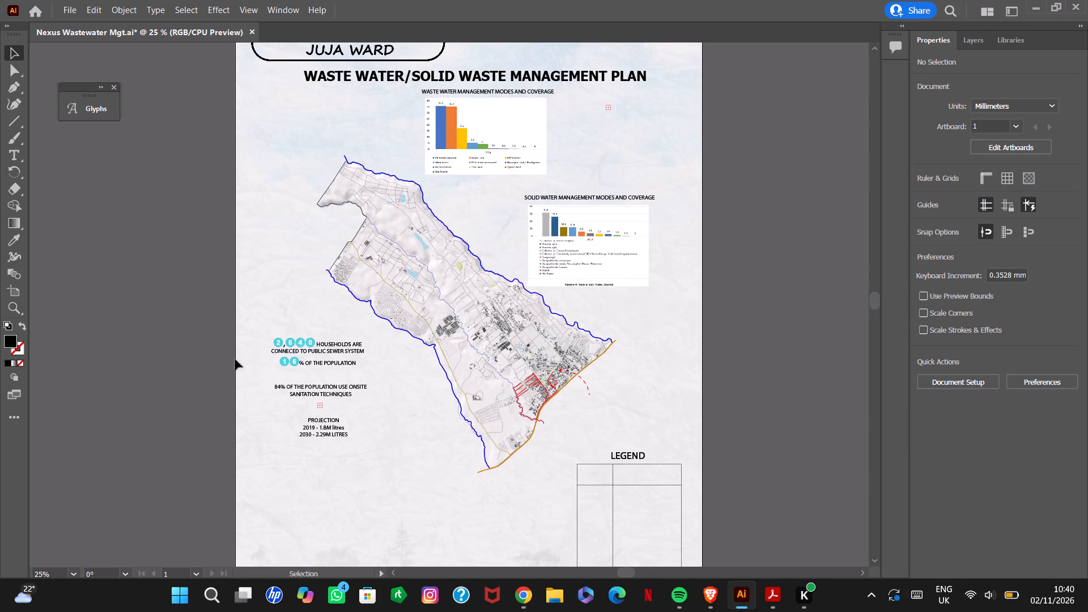
{"action": "left_click", "coordinate": [195, 361]}
{"action": "scroll", "coordinate": [314, 352], "scroll_direction": "up", "scroll_amount": 6, "text": "alt"}
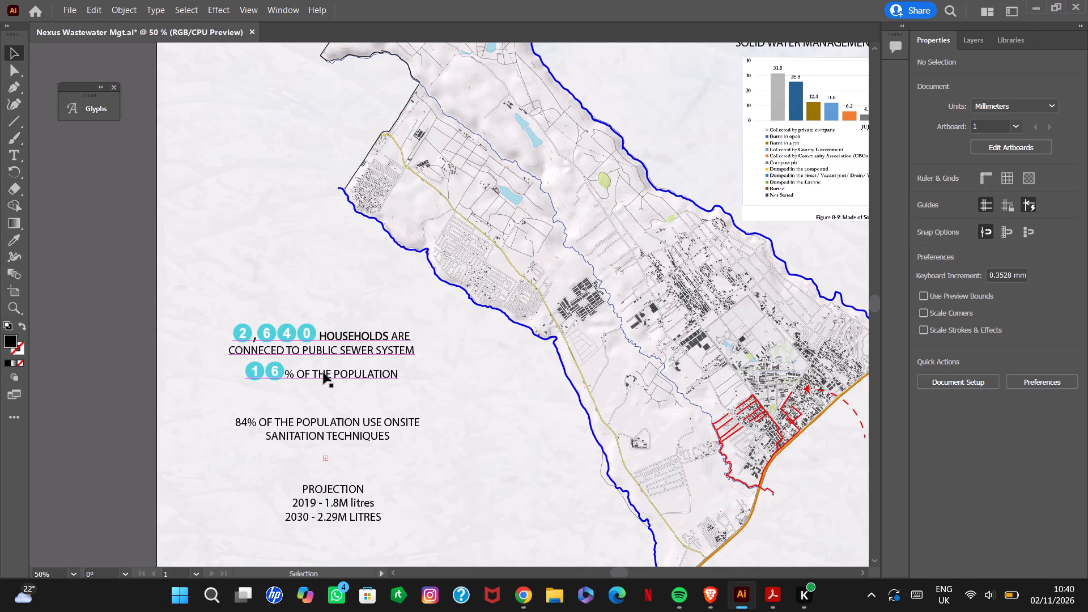
{"action": "left_click", "coordinate": [245, 369]}
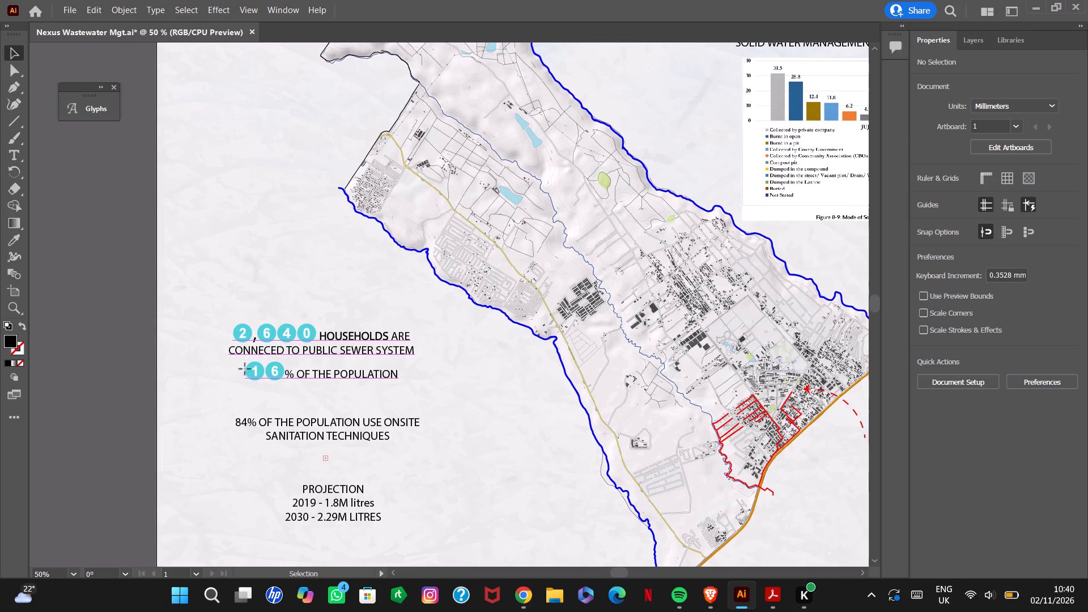
{"action": "left_click", "coordinate": [245, 368]}
{"action": "left_click", "coordinate": [245, 368]}
{"action": "left_click", "coordinate": [245, 369]}
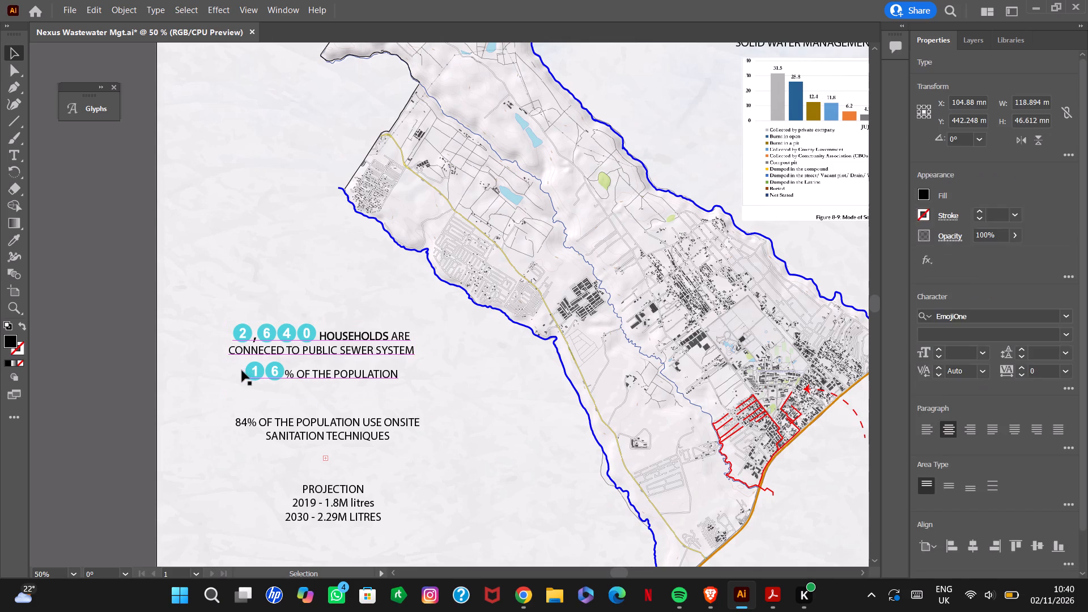
{"action": "double_click", "coordinate": [240, 372]}
{"action": "left_click", "coordinate": [249, 371]}
{"action": "left_click", "coordinate": [250, 368]}
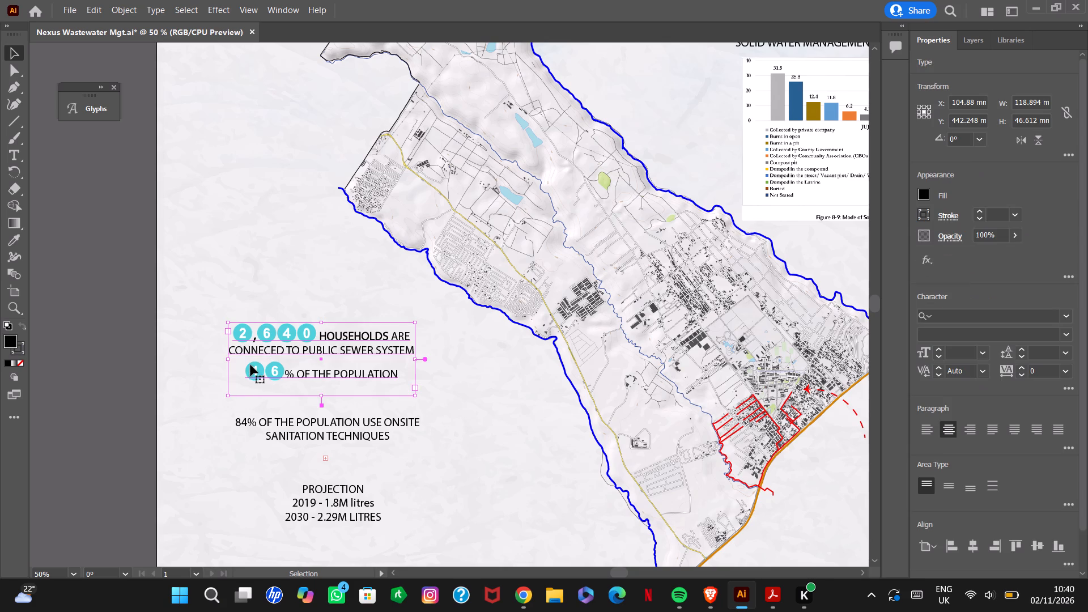
{"action": "double_click", "coordinate": [250, 360]}
{"action": "left_click", "coordinate": [246, 373]}
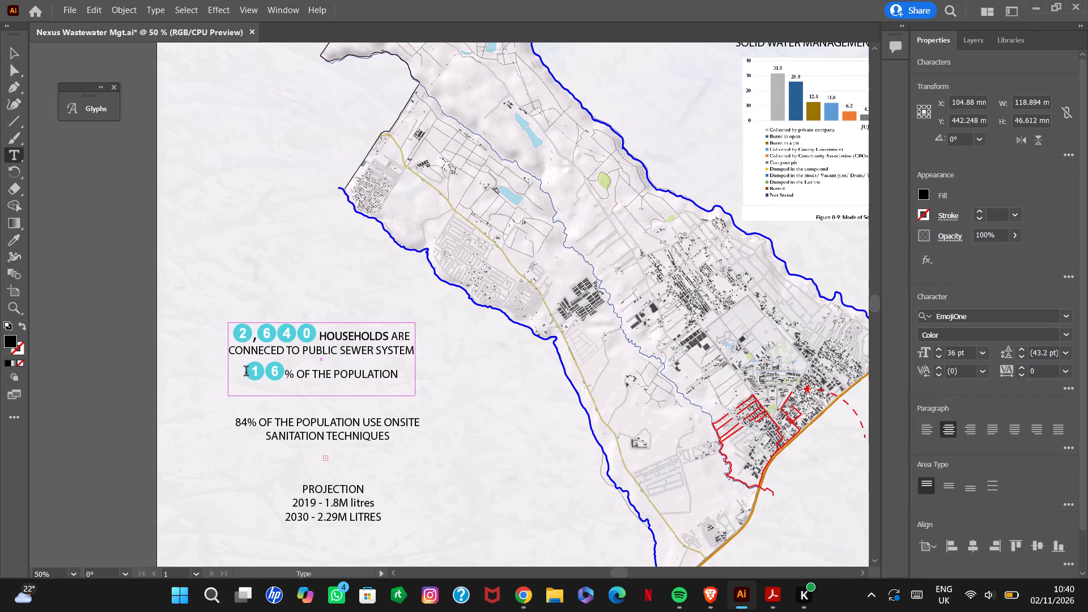
{"action": "left_click", "coordinate": [246, 372]}
{"action": "left_click", "coordinate": [243, 373]}
{"action": "key", "text": "BackSpace"}
{"action": "key", "text": "Return"}
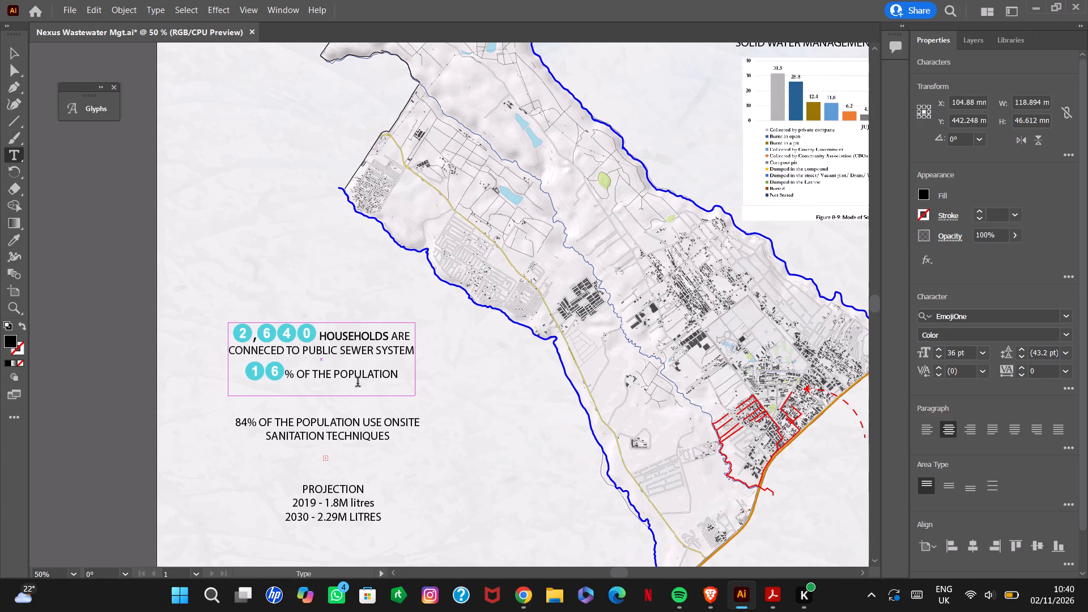
Set the font size of the percent sign following 16 to 36 pt.
{"action": "scroll", "coordinate": [375, 382], "scroll_direction": "down", "scroll_amount": 20}
{"action": "scroll", "coordinate": [375, 382], "scroll_direction": "down", "scroll_amount": 4}
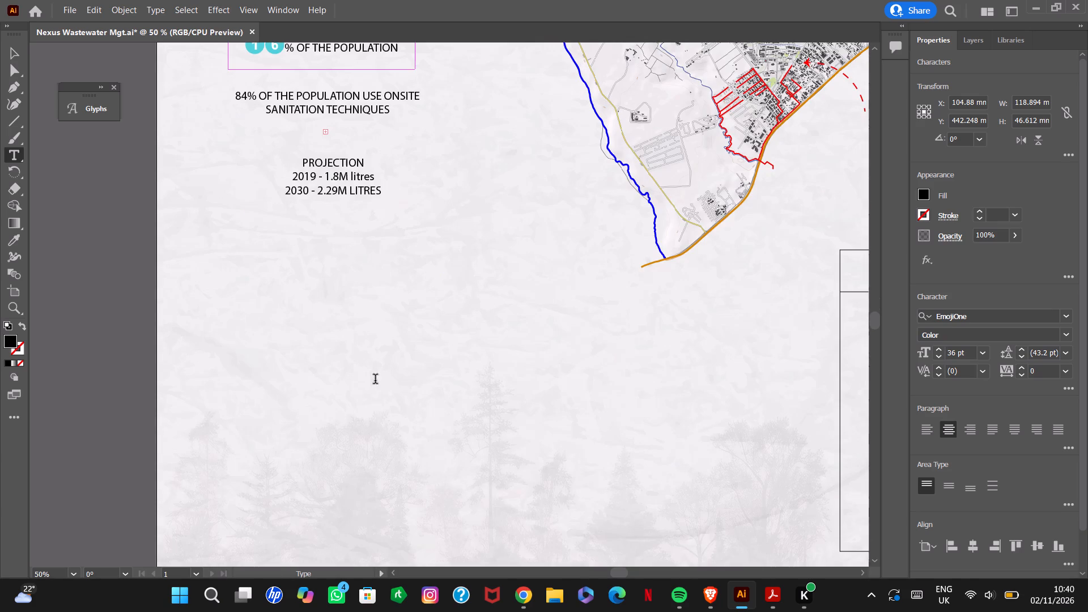
{"action": "scroll", "coordinate": [370, 376], "scroll_direction": "up", "scroll_amount": 12}
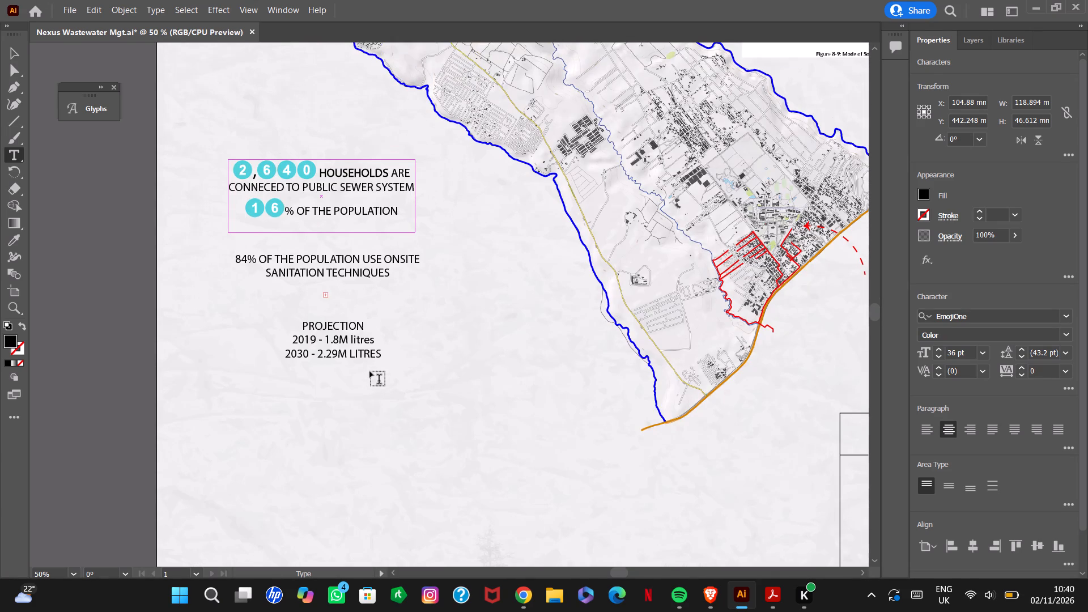
{"action": "left_click_drag", "start_coordinate": [294, 210], "coordinate": [286, 212]}
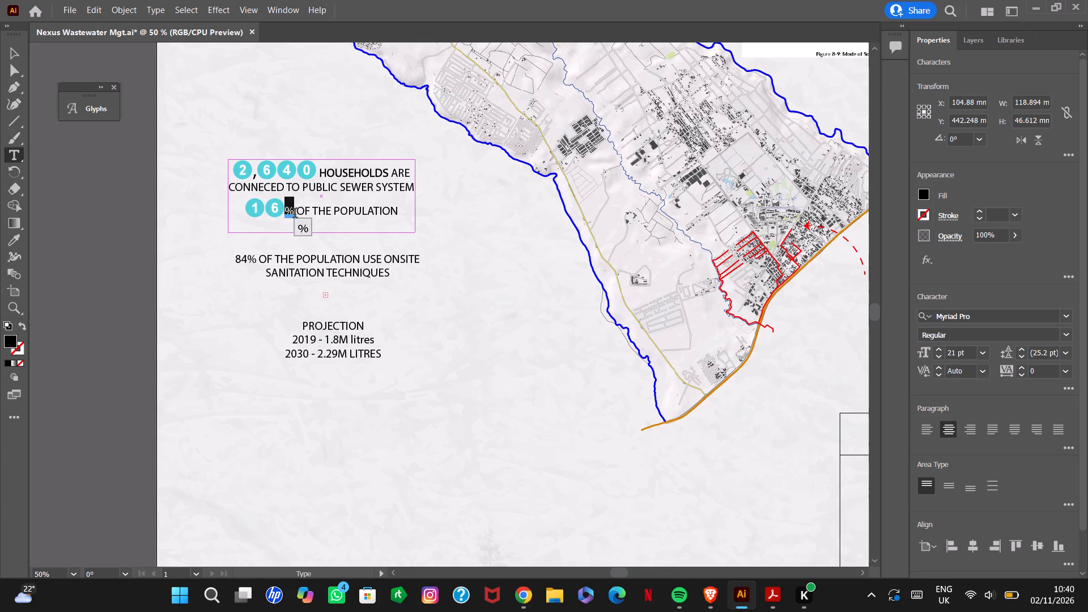
{"action": "left_click", "coordinate": [984, 358]}
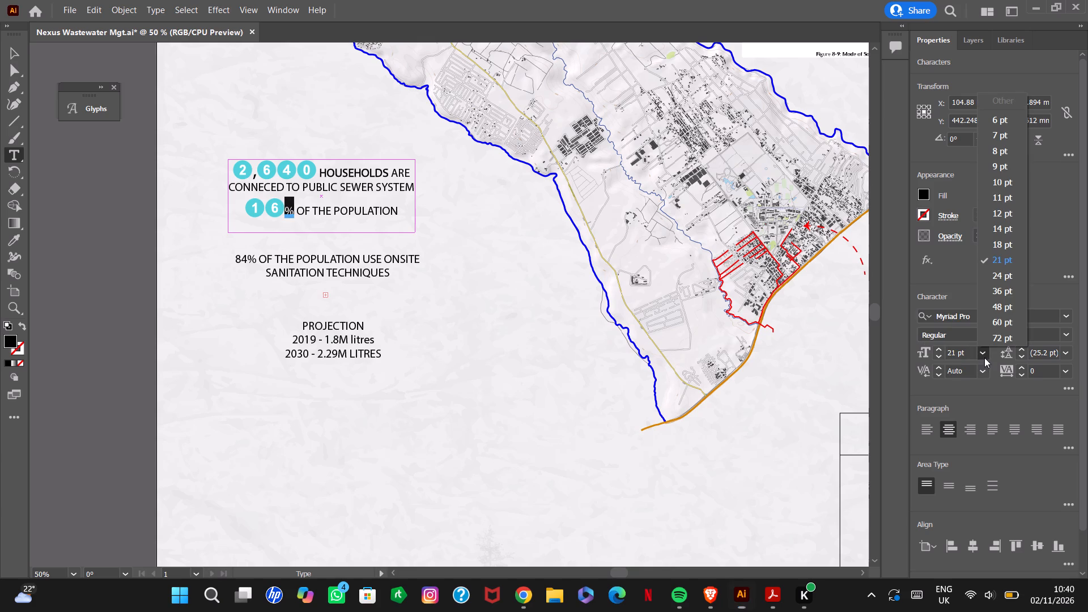
{"action": "left_click", "coordinate": [1001, 291]}
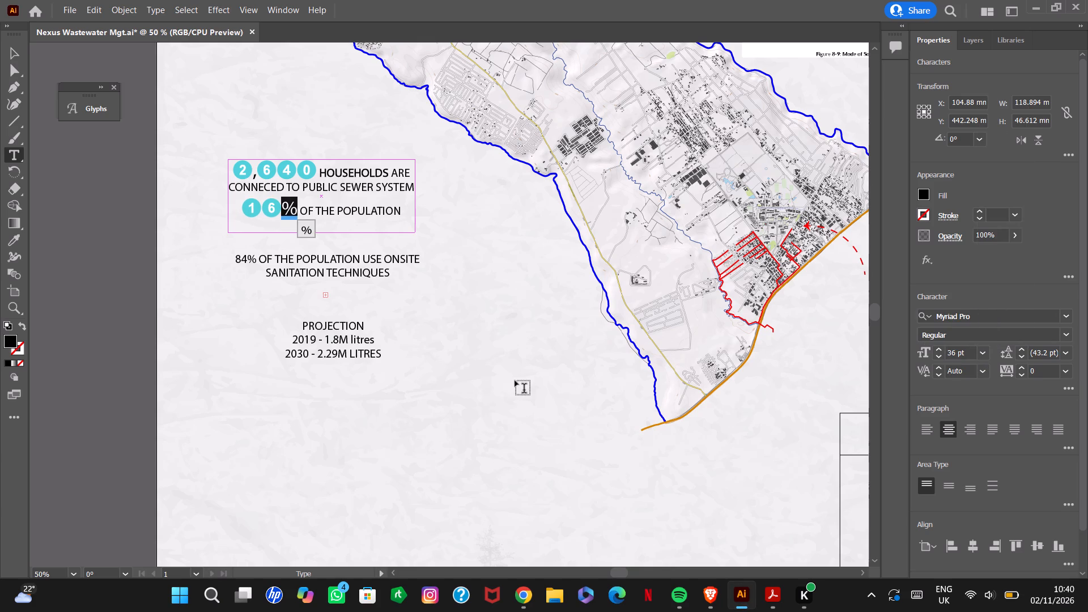
{"action": "left_click", "coordinate": [508, 385]}
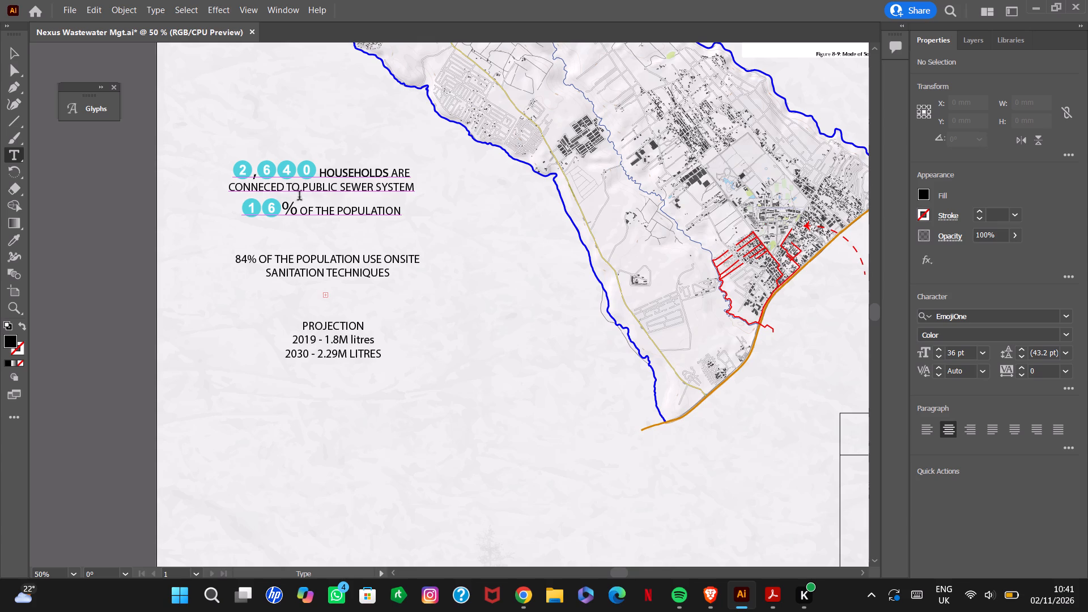
Set the stroke of the word HOUSEHOLDS to 1 pt.
{"action": "left_click_drag", "start_coordinate": [390, 172], "coordinate": [369, 176]}
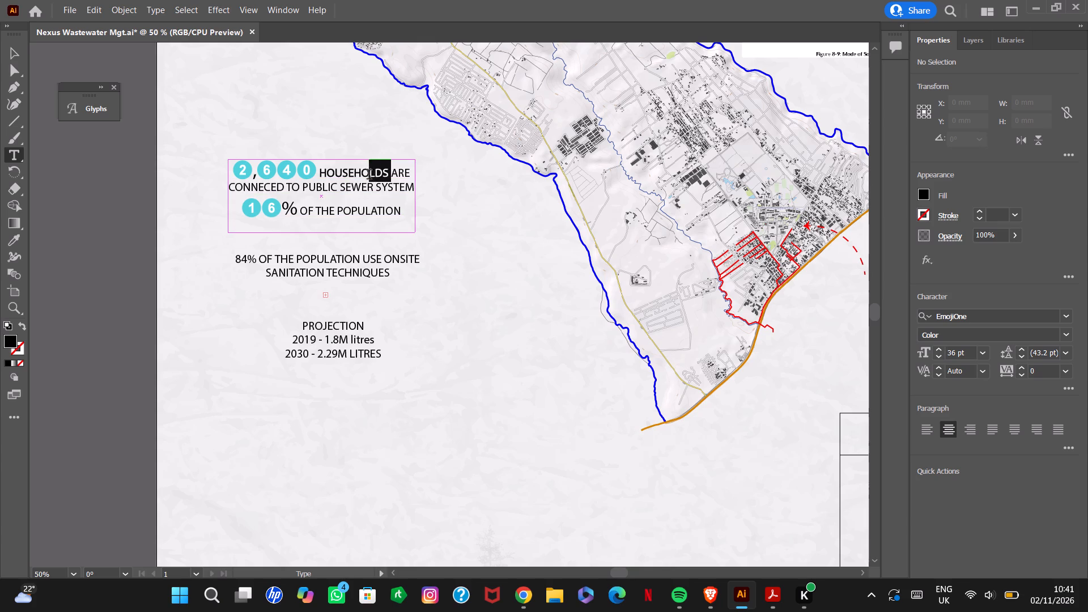
{"action": "left_click_drag", "start_coordinate": [369, 176], "coordinate": [321, 173]}
{"action": "left_click", "coordinate": [981, 209]}
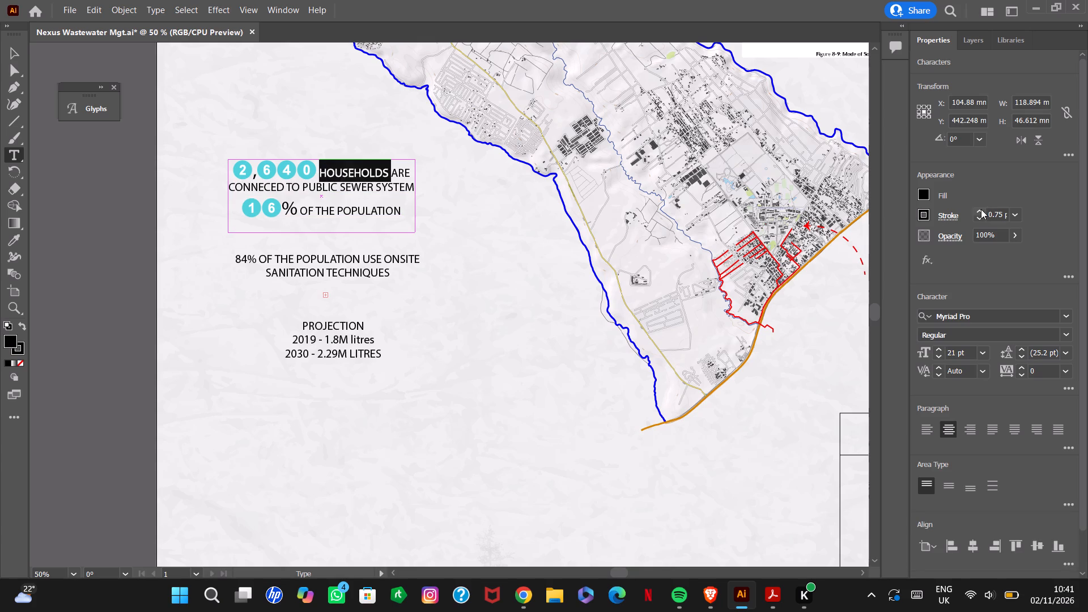
{"action": "left_click", "coordinate": [980, 209]}
{"action": "left_click", "coordinate": [310, 370]}
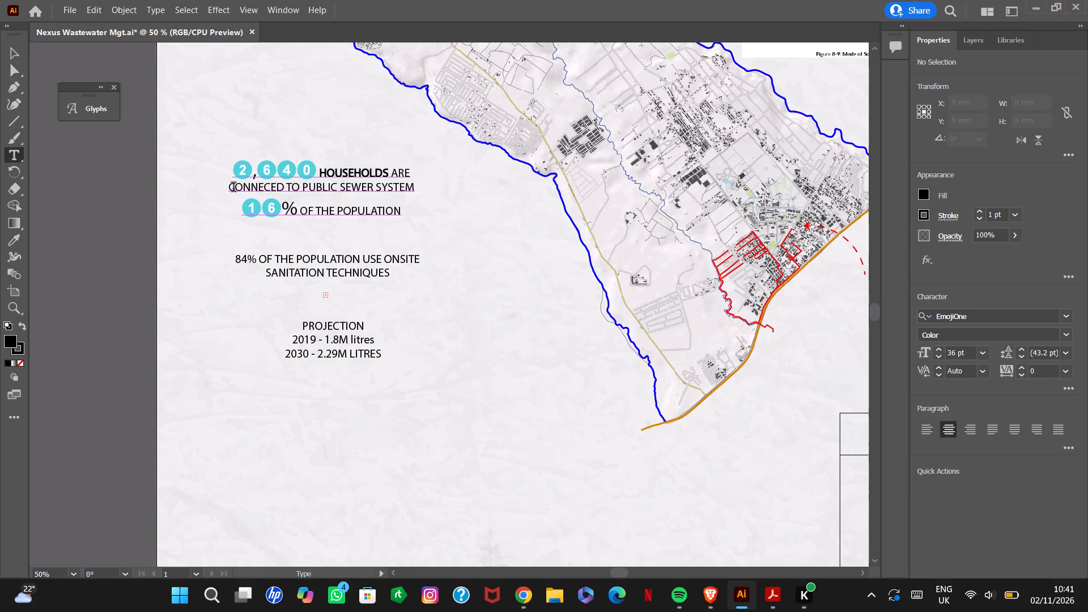
Apply a 1 pt stroke to the word CONNECED in the households text.
{"action": "left_click_drag", "start_coordinate": [231, 186], "coordinate": [285, 190]}
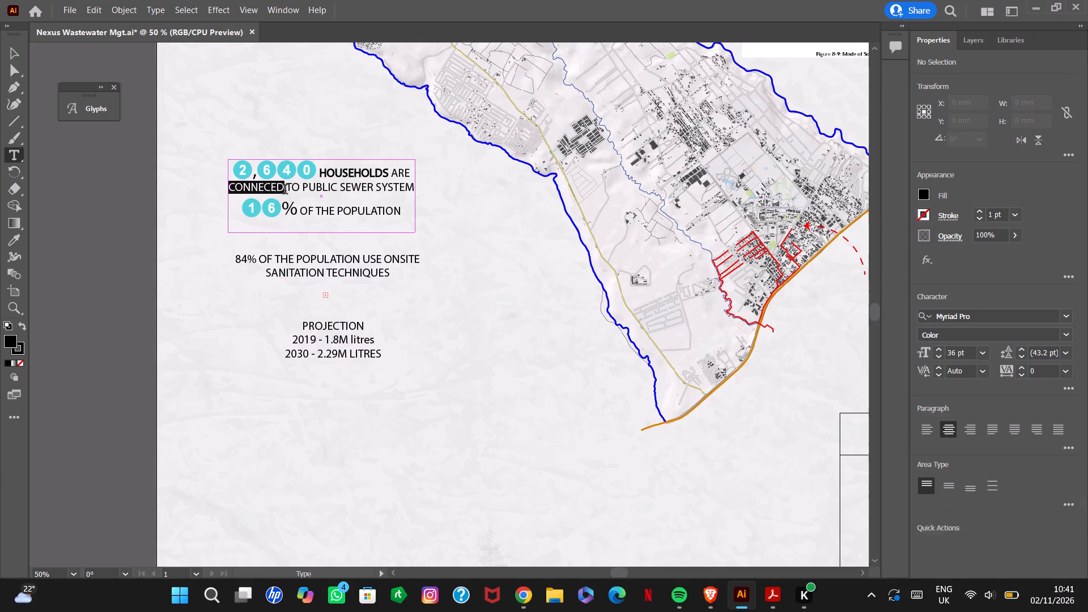
{"action": "double_click", "coordinate": [980, 210]}
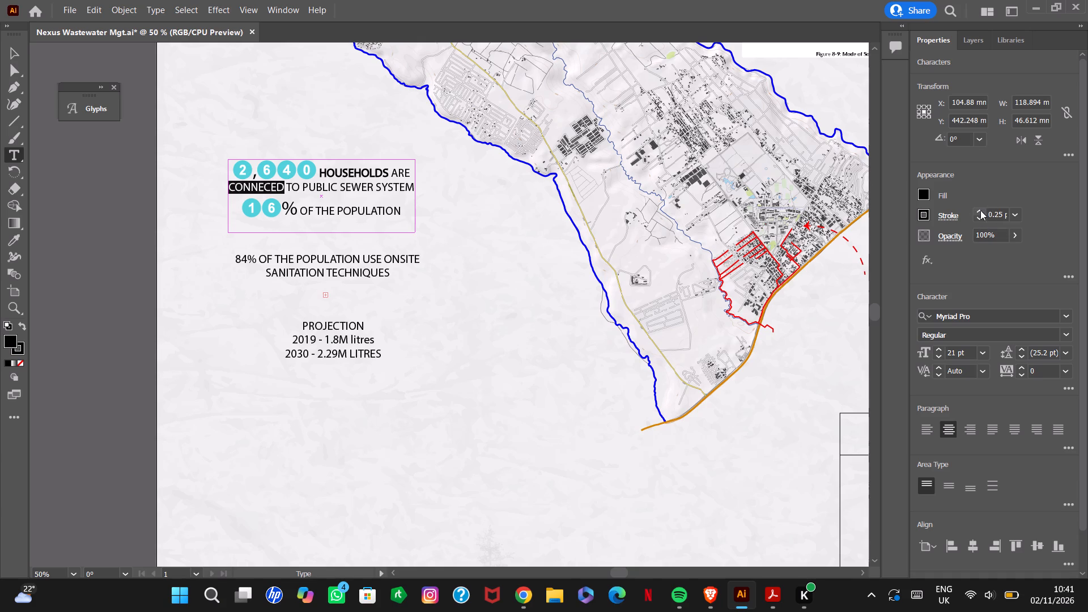
{"action": "left_click", "coordinate": [980, 210]}
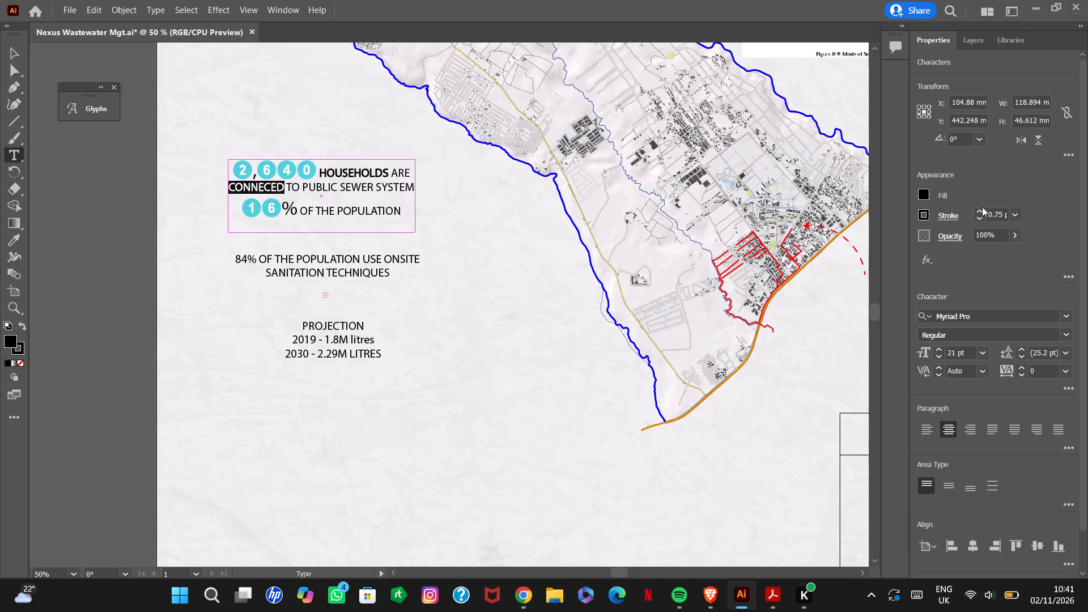
{"action": "left_click", "coordinate": [981, 210]}
{"action": "left_click", "coordinate": [505, 260]}
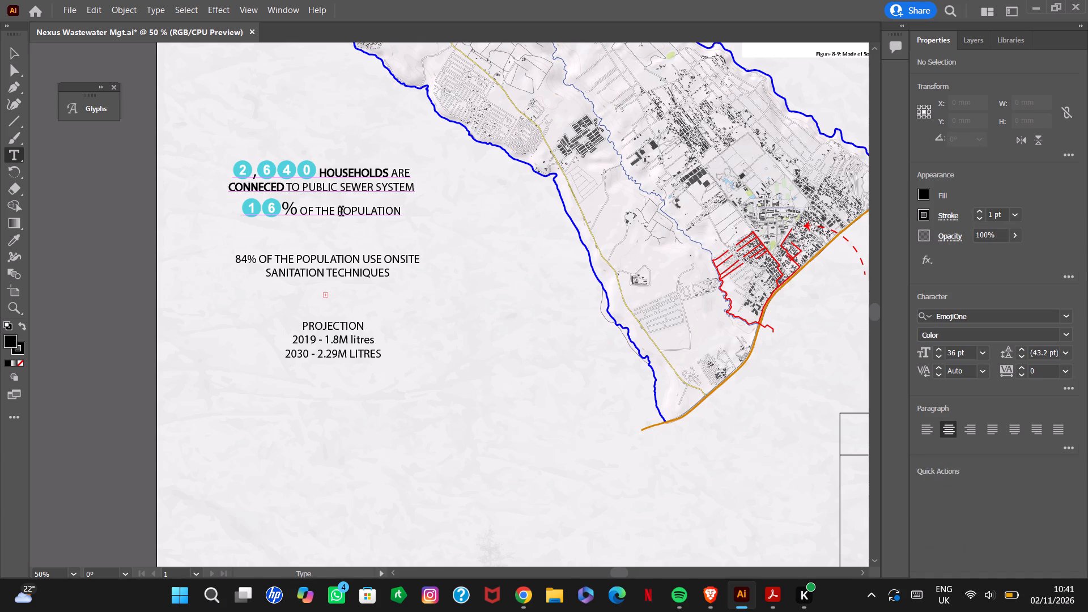
Apply a 1 pt stroke to the word POPULATION in the 16% line.
{"action": "left_click_drag", "start_coordinate": [338, 212], "coordinate": [392, 216]}
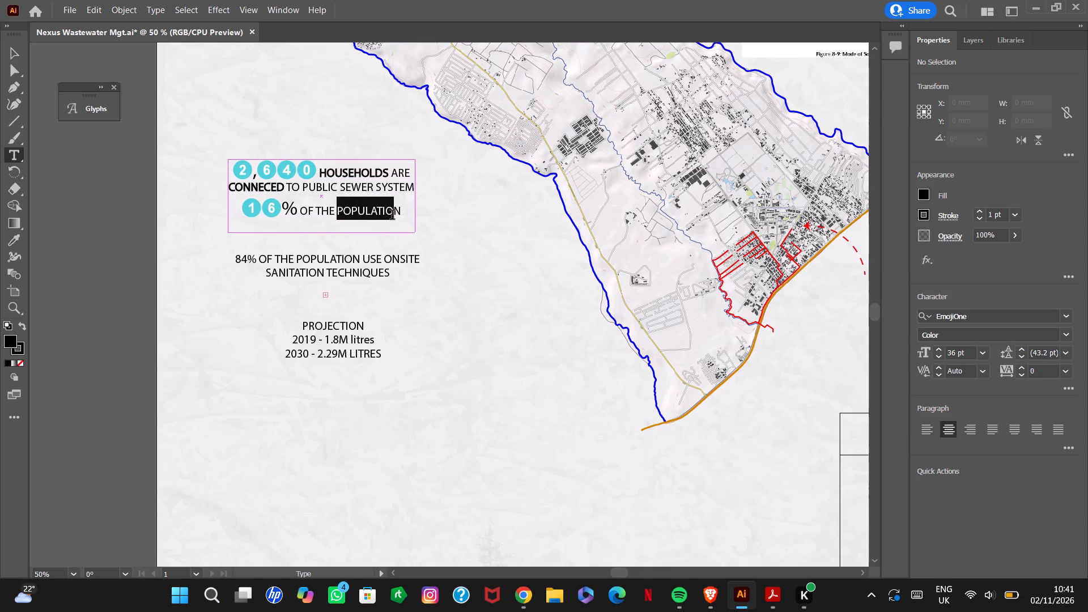
{"action": "left_click_drag", "start_coordinate": [392, 216], "coordinate": [399, 215]}
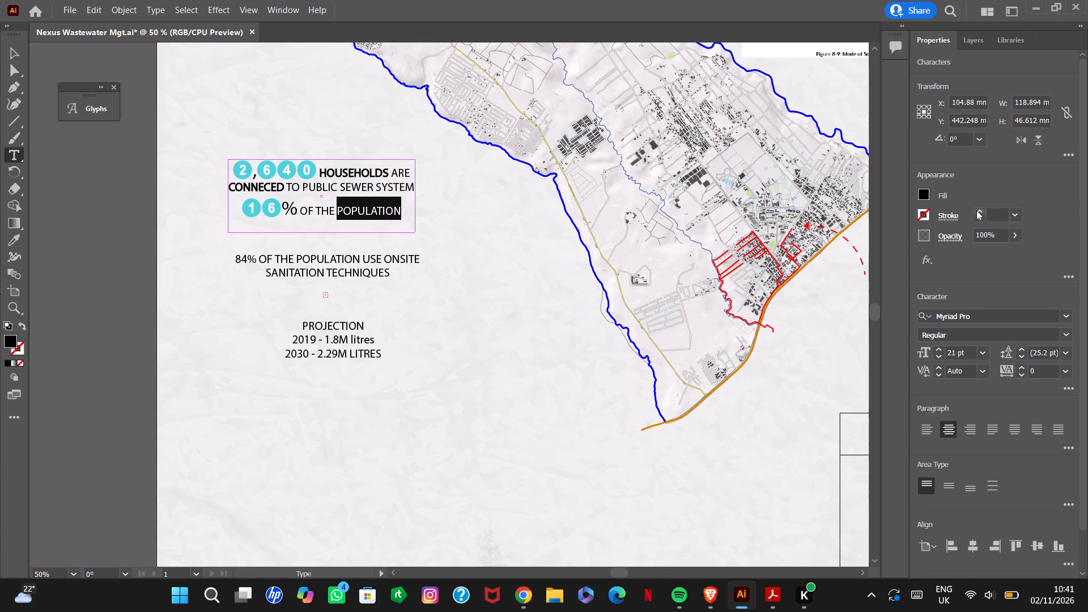
{"action": "left_click", "coordinate": [976, 210]}
{"action": "double_click", "coordinate": [976, 210]}
{"action": "left_click", "coordinate": [976, 210]}
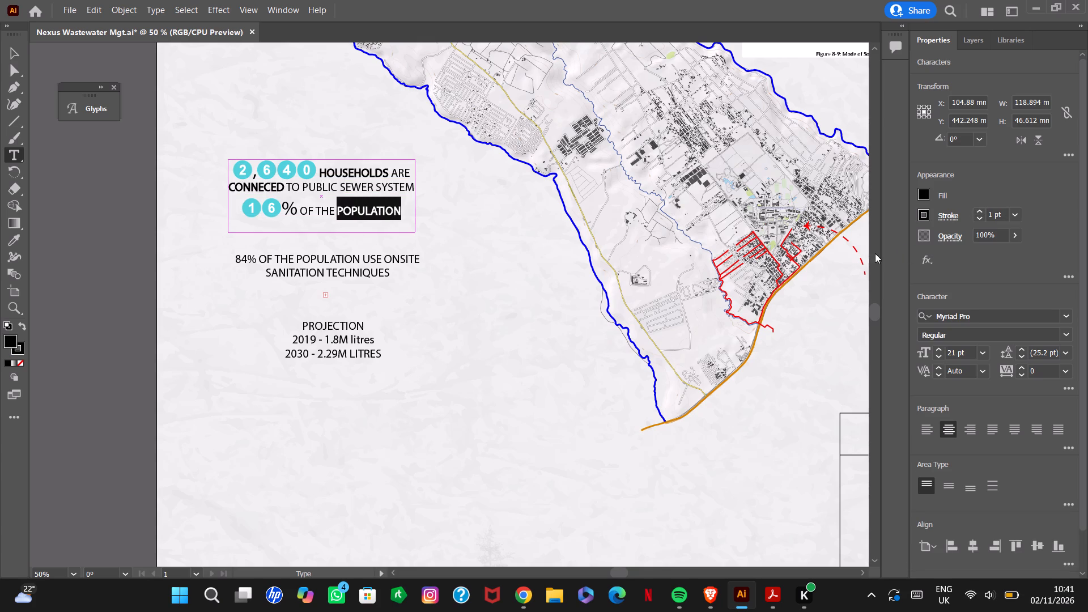
{"action": "left_click", "coordinate": [481, 351]}
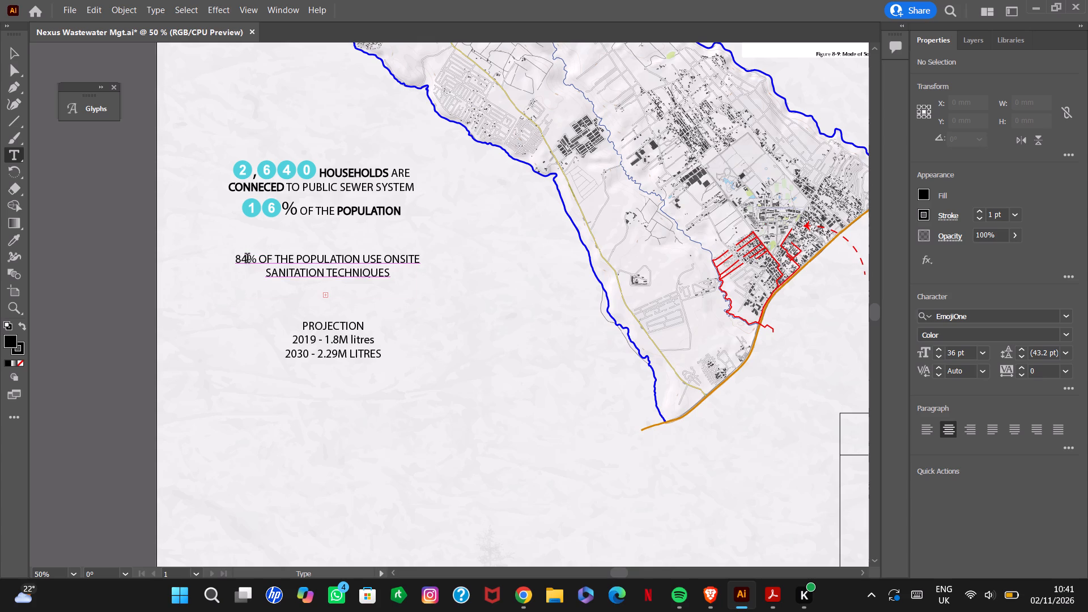
Format the number 84 in the onsite sanitation text with the EmojiOne font at 36 pt.
{"action": "left_click_drag", "start_coordinate": [247, 260], "coordinate": [236, 260]}
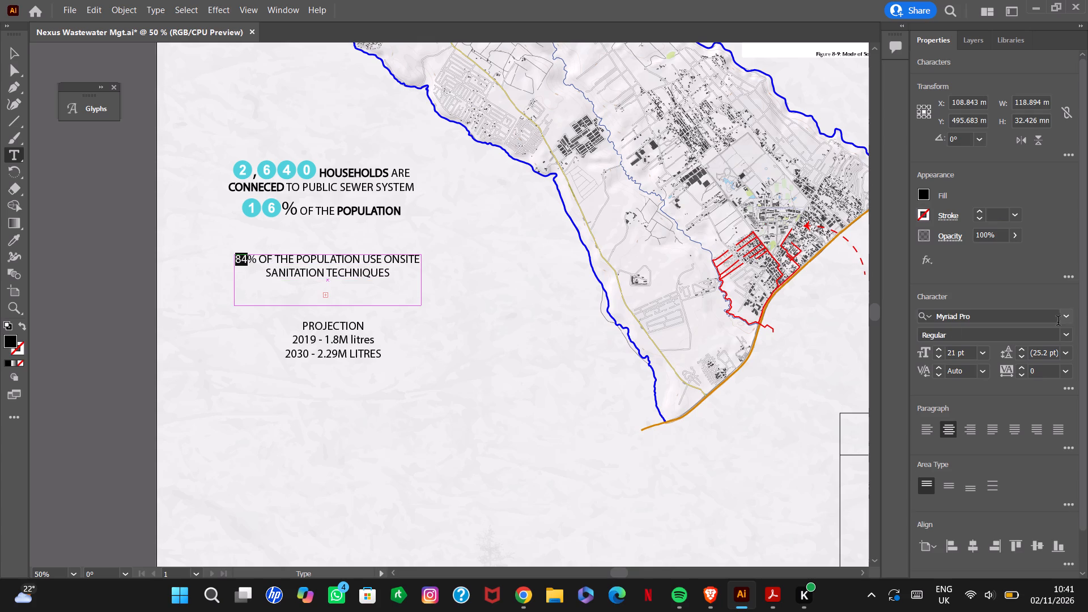
{"action": "left_click", "coordinate": [1066, 324]}
{"action": "left_click", "coordinate": [1066, 322]}
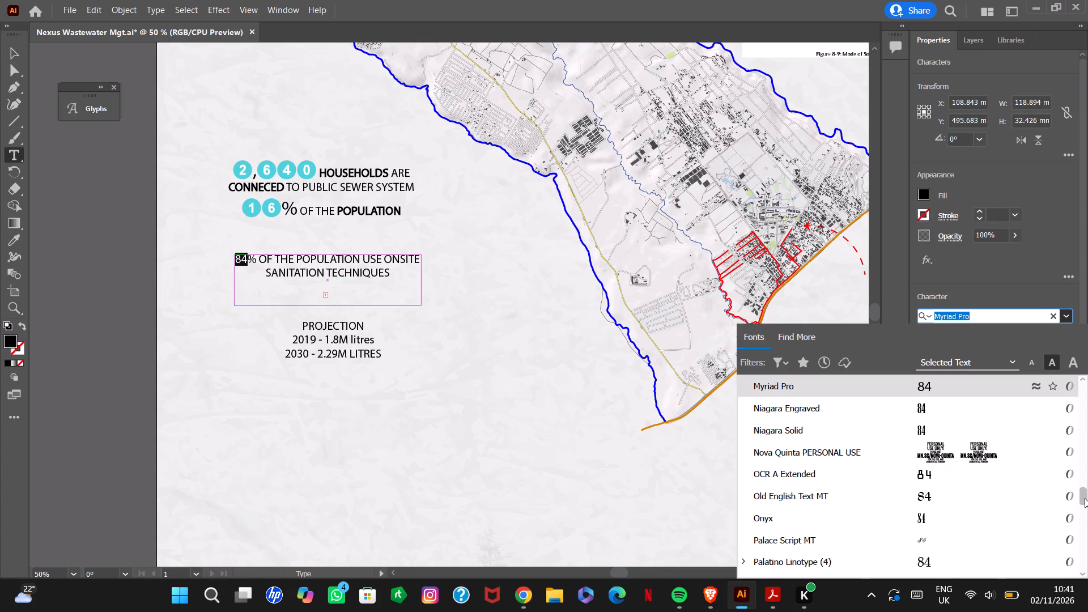
{"action": "left_click_drag", "start_coordinate": [1085, 498], "coordinate": [1086, 462]}
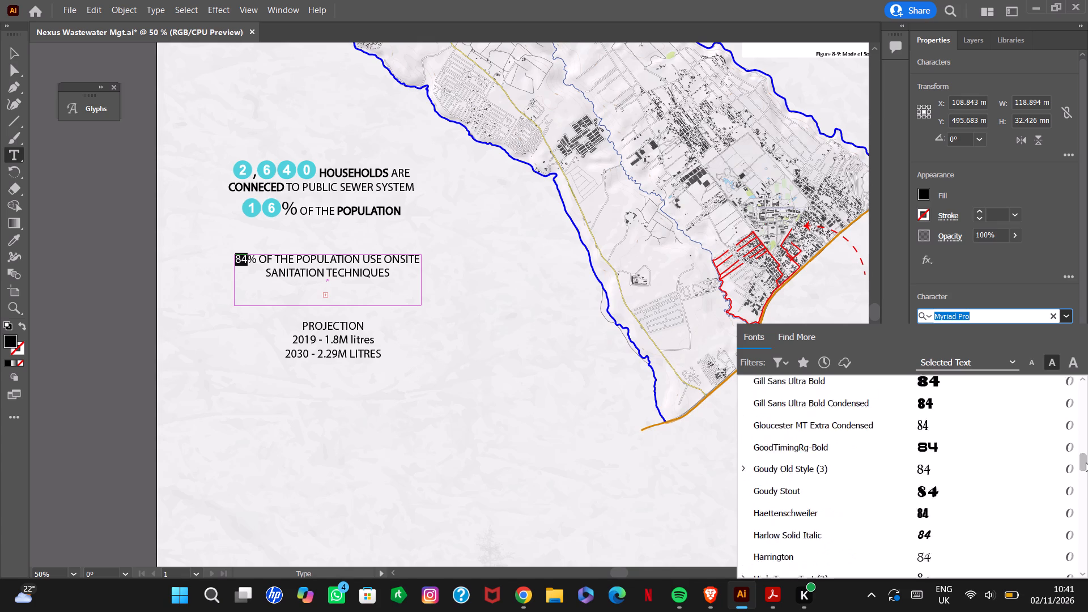
{"action": "left_click_drag", "start_coordinate": [1086, 462], "coordinate": [1086, 441]}
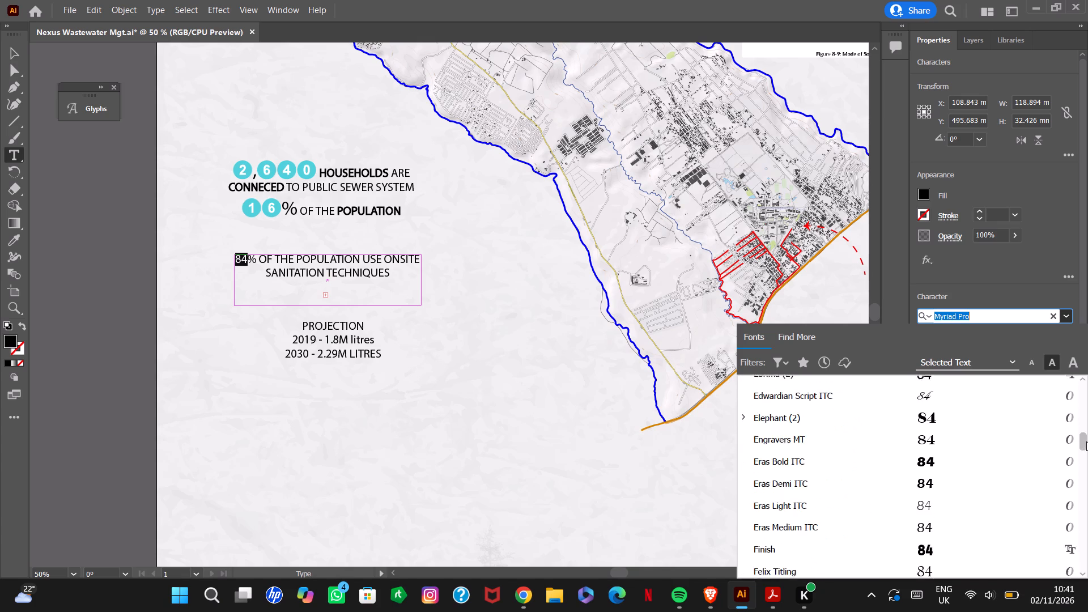
{"action": "left_click_drag", "start_coordinate": [1086, 441], "coordinate": [1087, 396]}
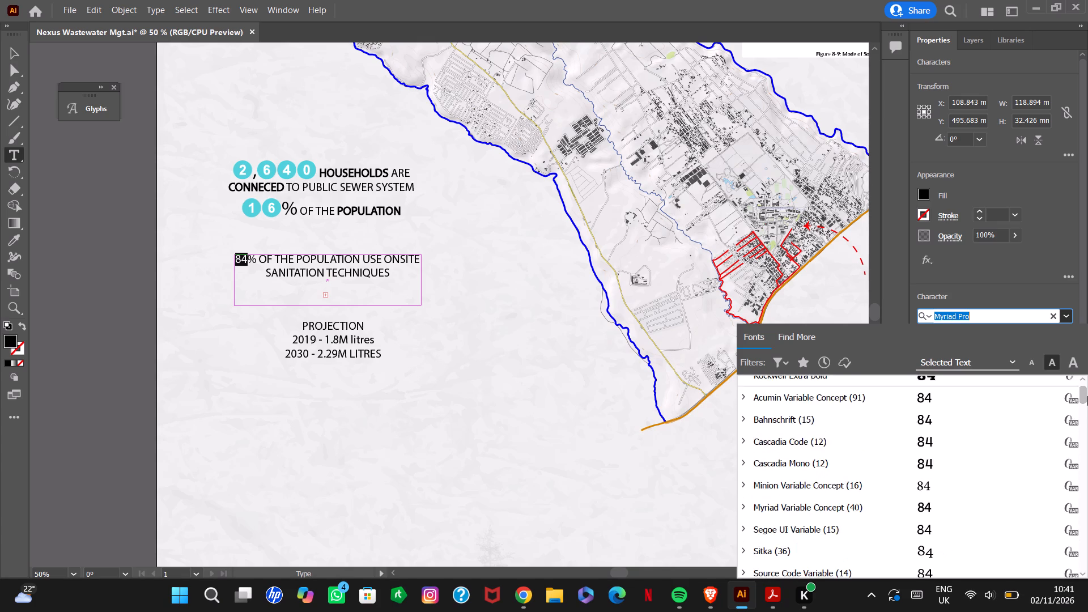
{"action": "left_click_drag", "start_coordinate": [1087, 396], "coordinate": [1087, 402]}
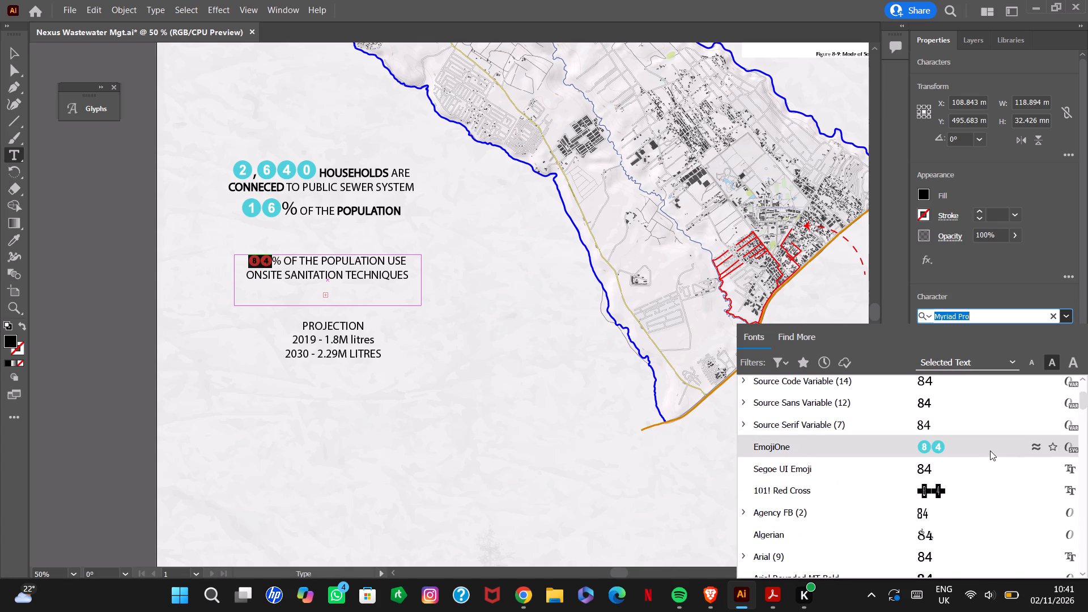
{"action": "left_click", "coordinate": [991, 449]}
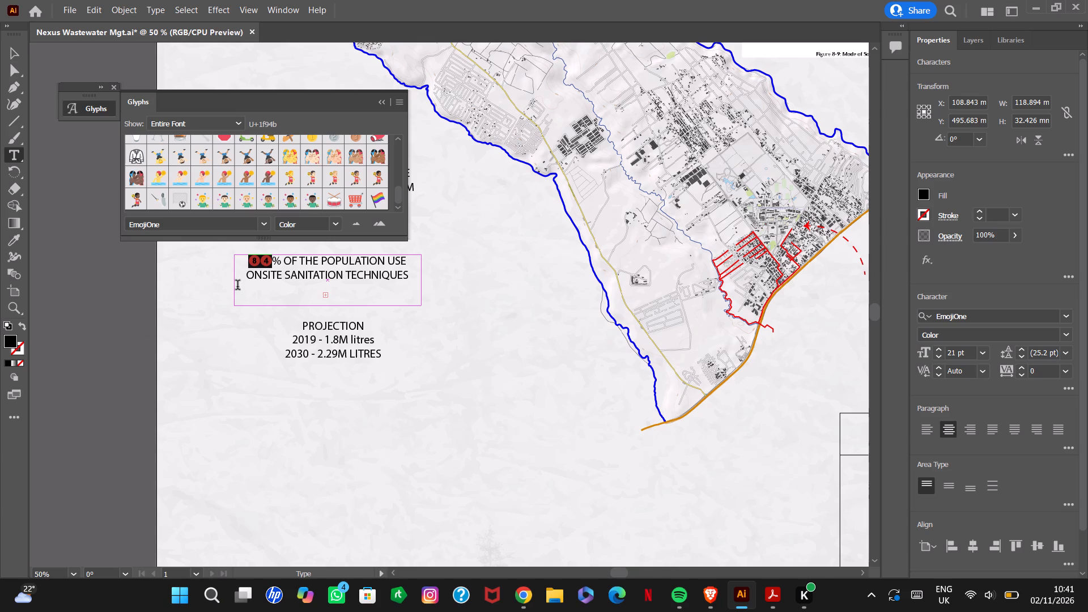
{"action": "left_click", "coordinate": [985, 355]}
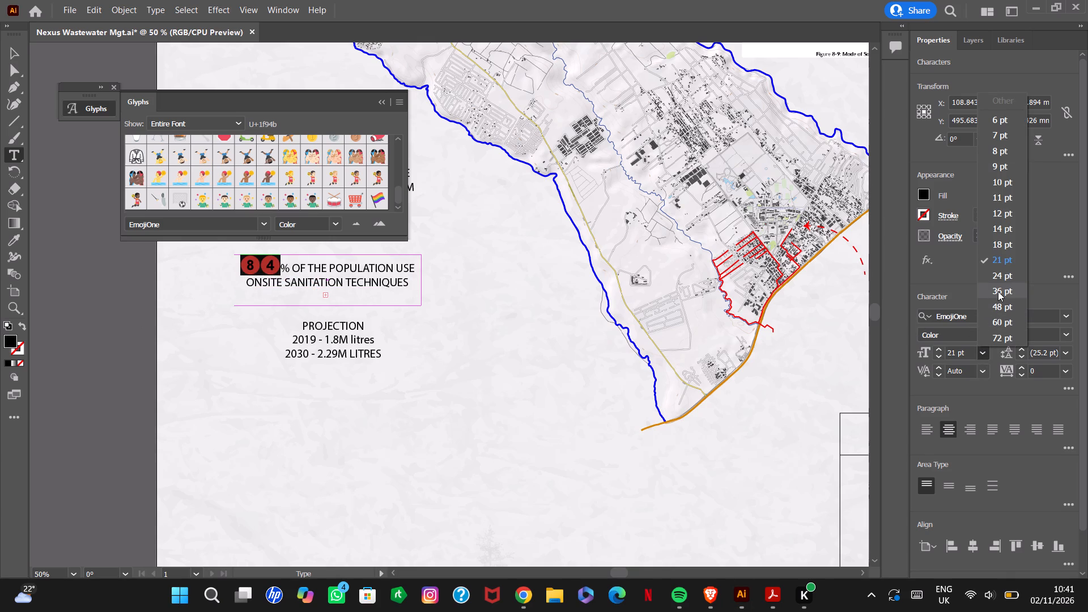
{"action": "left_click", "coordinate": [998, 292]}
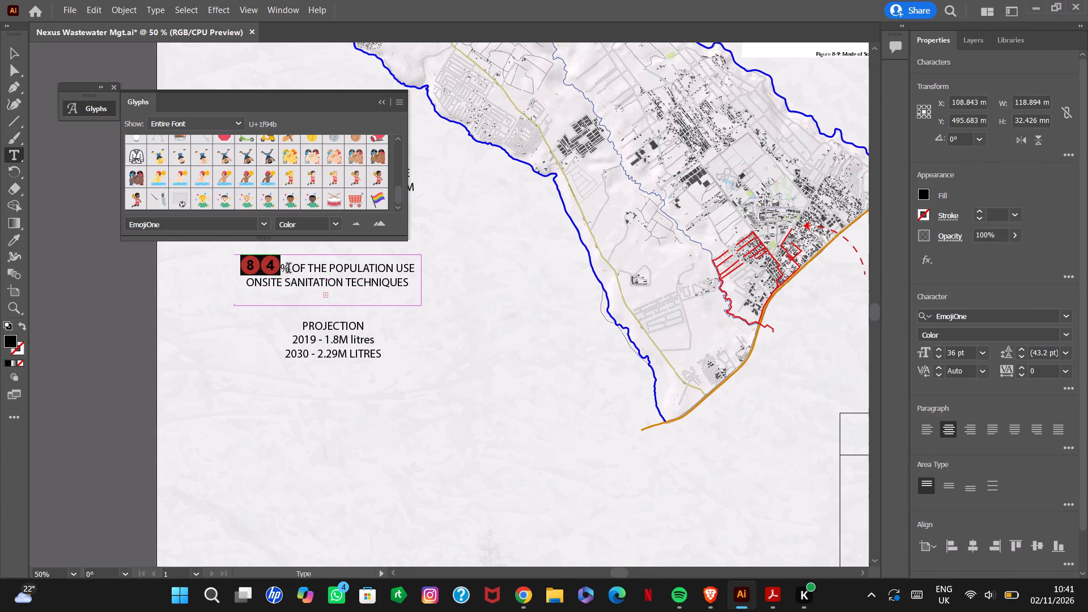
Set the font size of the percent sign following 84 to 36 pt.
{"action": "left_click_drag", "start_coordinate": [288, 269], "coordinate": [282, 270]}
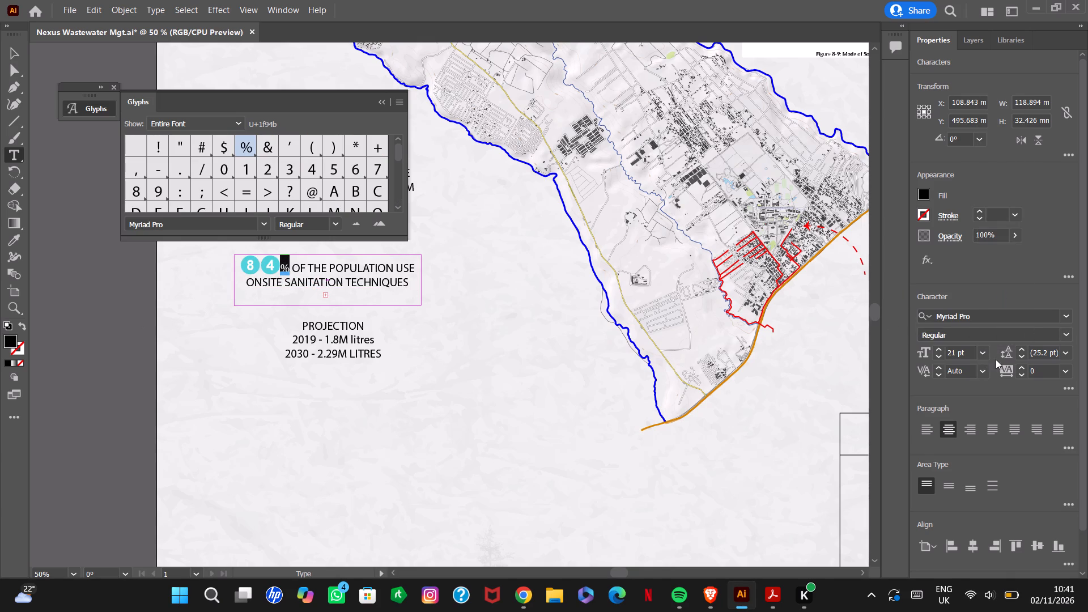
{"action": "left_click", "coordinate": [981, 352]}
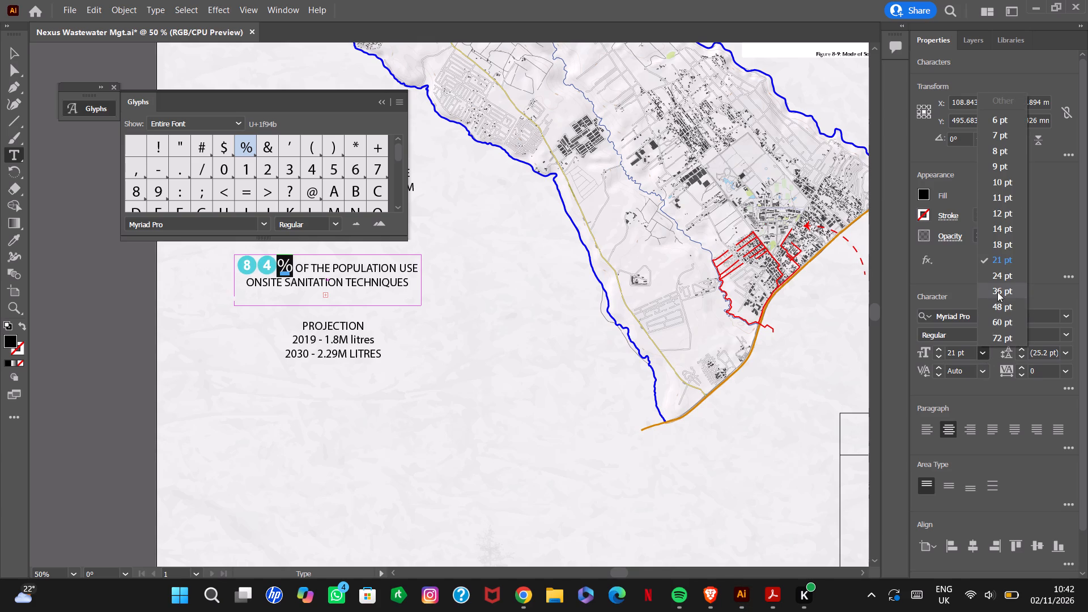
{"action": "left_click", "coordinate": [997, 292]}
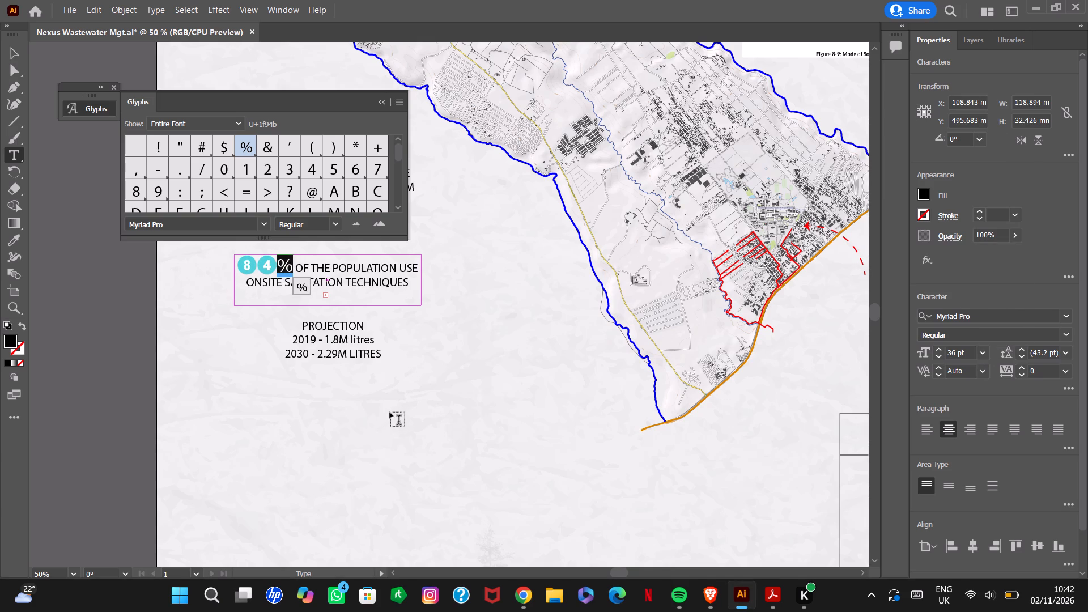
{"action": "left_click", "coordinate": [393, 412]}
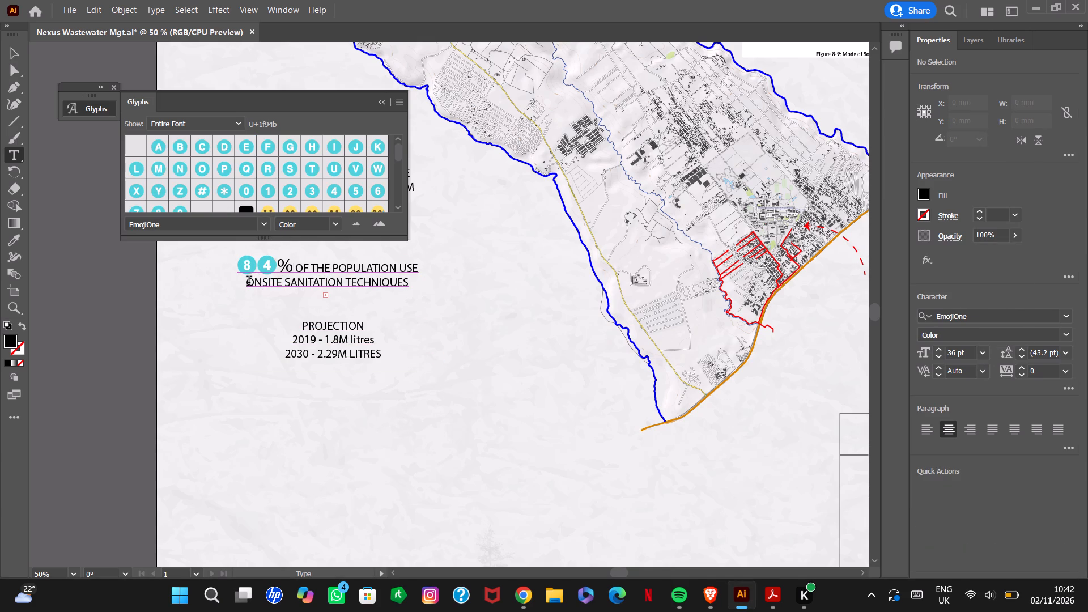
Apply a 1 pt stroke to the words ONSITE SANITATION TECHNIQUES and collapse the expanded glyph set.
{"action": "left_click_drag", "start_coordinate": [248, 283], "coordinate": [385, 289]}
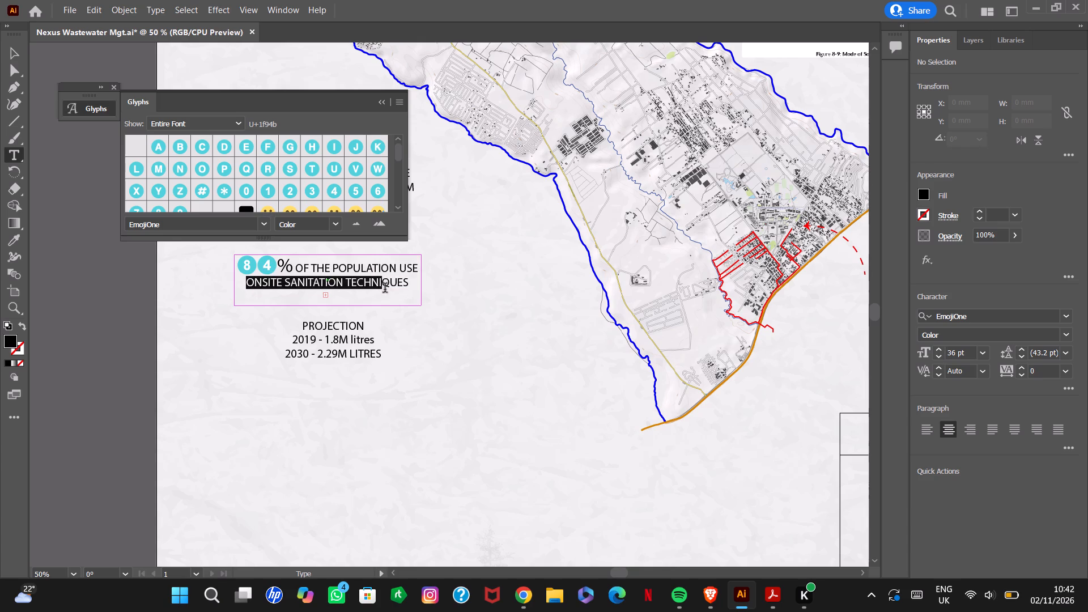
{"action": "left_click_drag", "start_coordinate": [385, 289], "coordinate": [408, 289]}
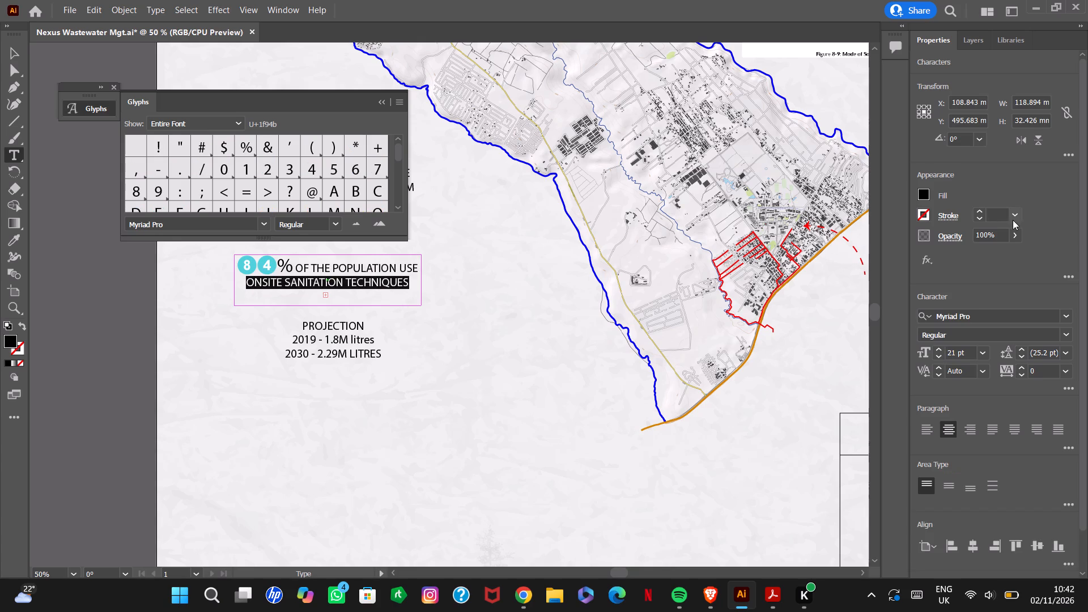
{"action": "left_click", "coordinate": [980, 211]}
{"action": "triple_click", "coordinate": [980, 211]}
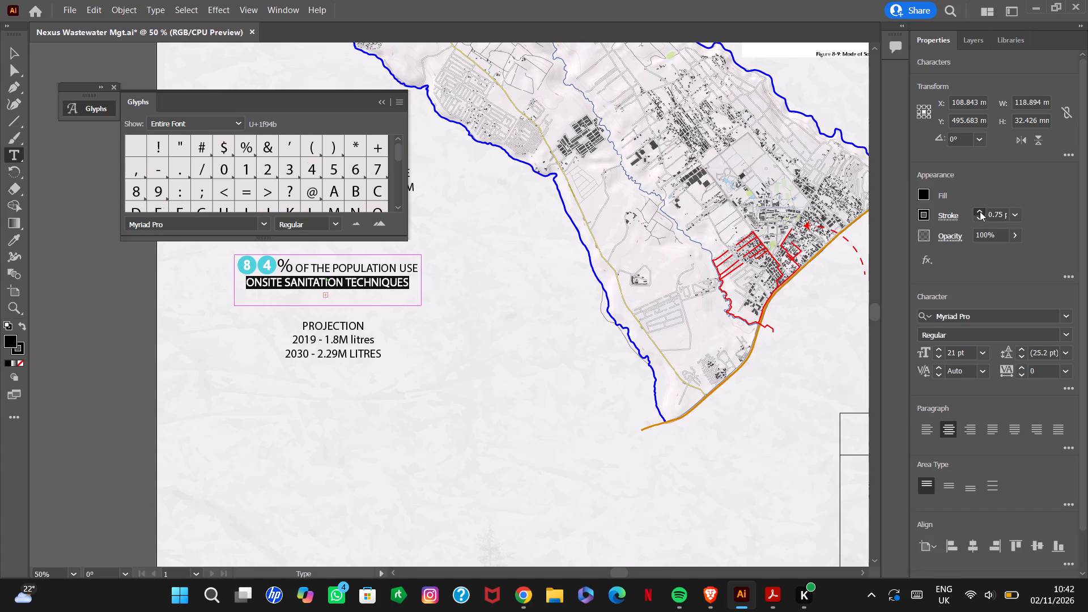
{"action": "left_click", "coordinate": [498, 421]}
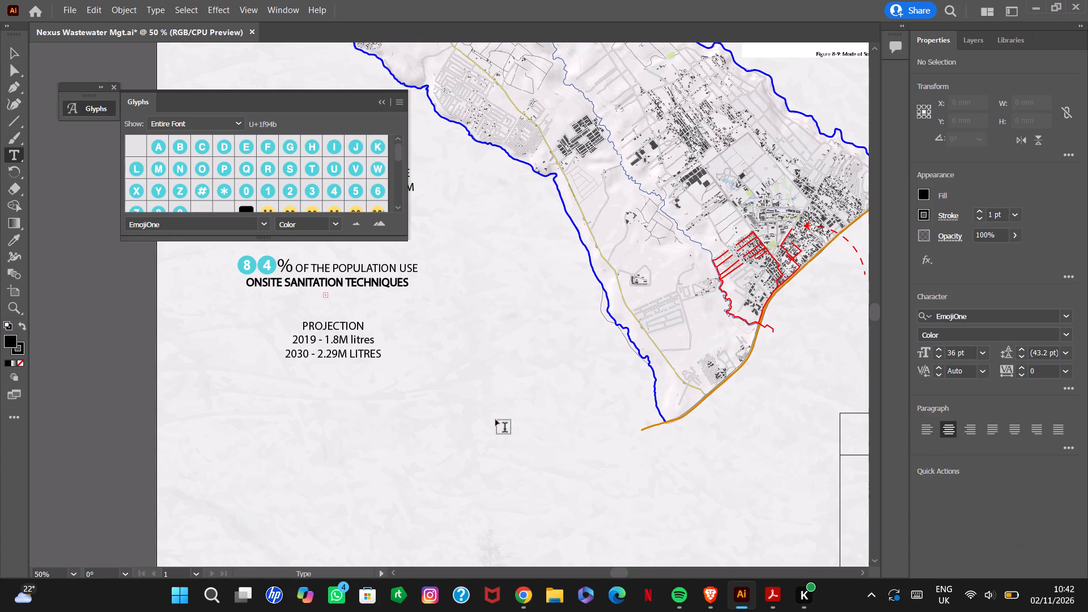
{"action": "left_click", "coordinate": [379, 97]}
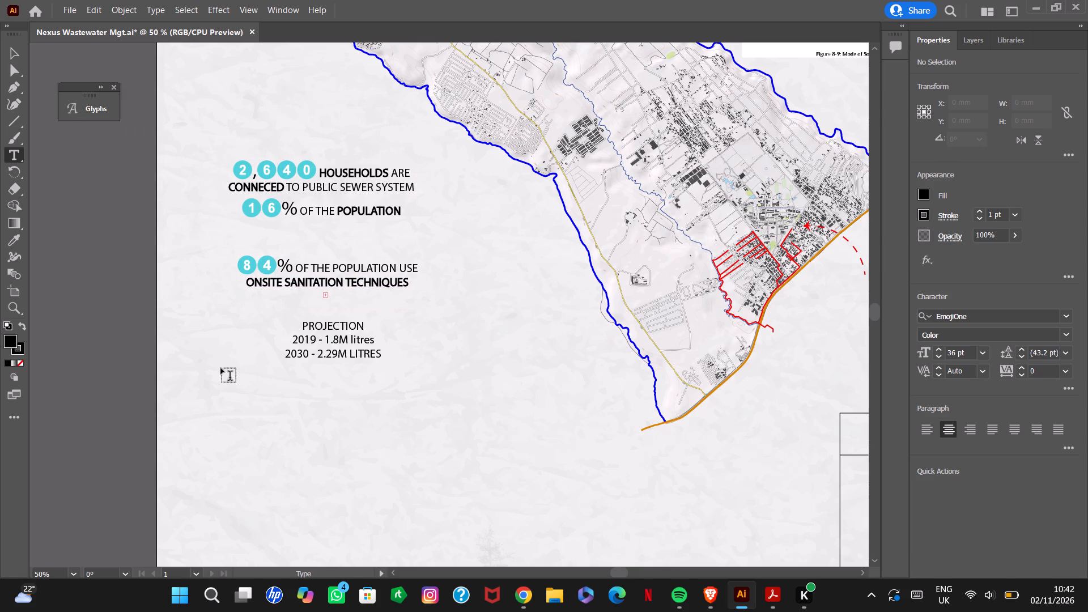
Examine the overall sheet layout, including the title, charts, map, statistics text and empty legend.
{"action": "left_click", "coordinate": [1002, 534]}
{"action": "left_click", "coordinate": [9, 49]}
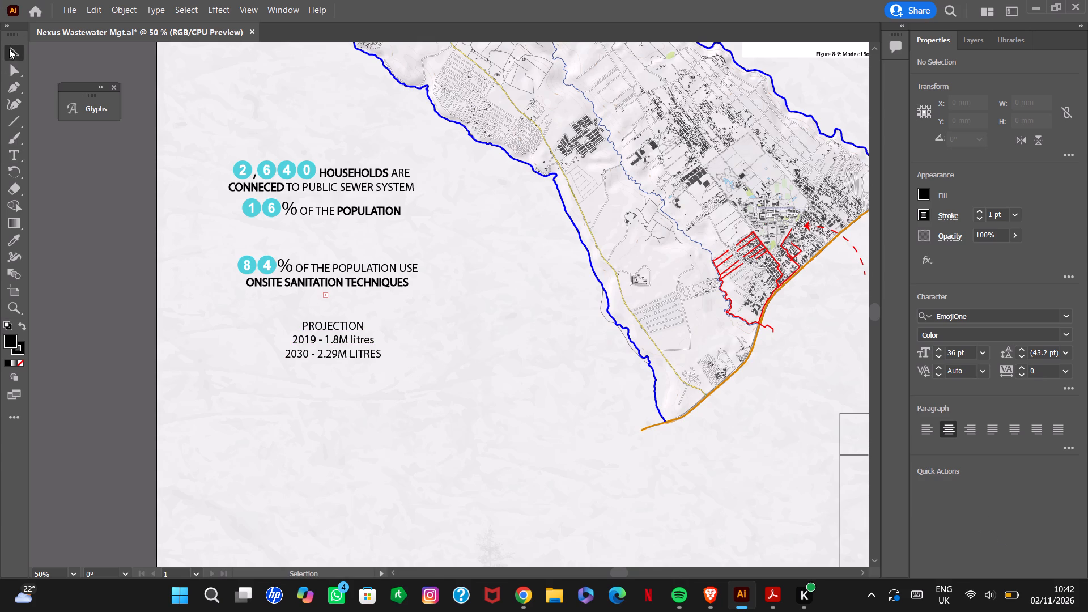
{"action": "scroll", "coordinate": [469, 344], "scroll_direction": "down", "scroll_amount": 6, "text": "alt"}
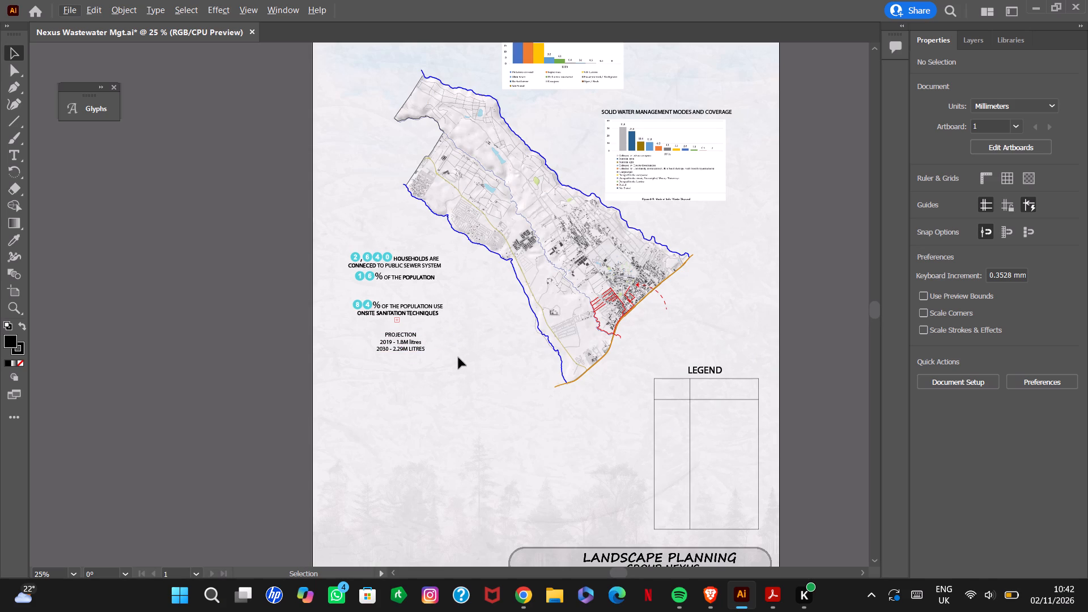
{"action": "scroll", "coordinate": [456, 354], "scroll_direction": "down", "scroll_amount": 5, "text": "alt"}
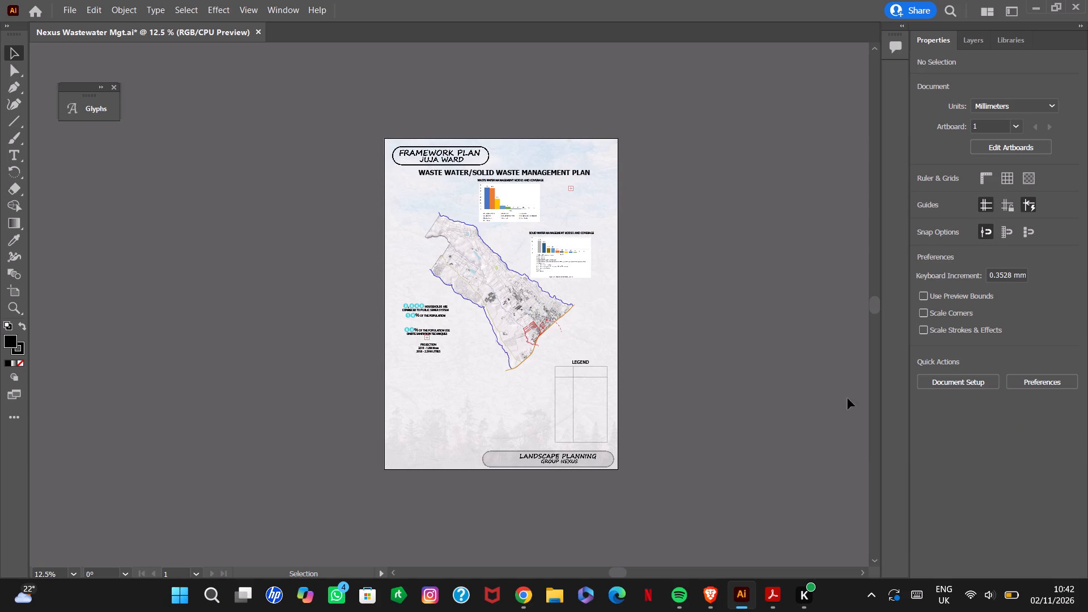
{"action": "left_click", "coordinate": [776, 402]}
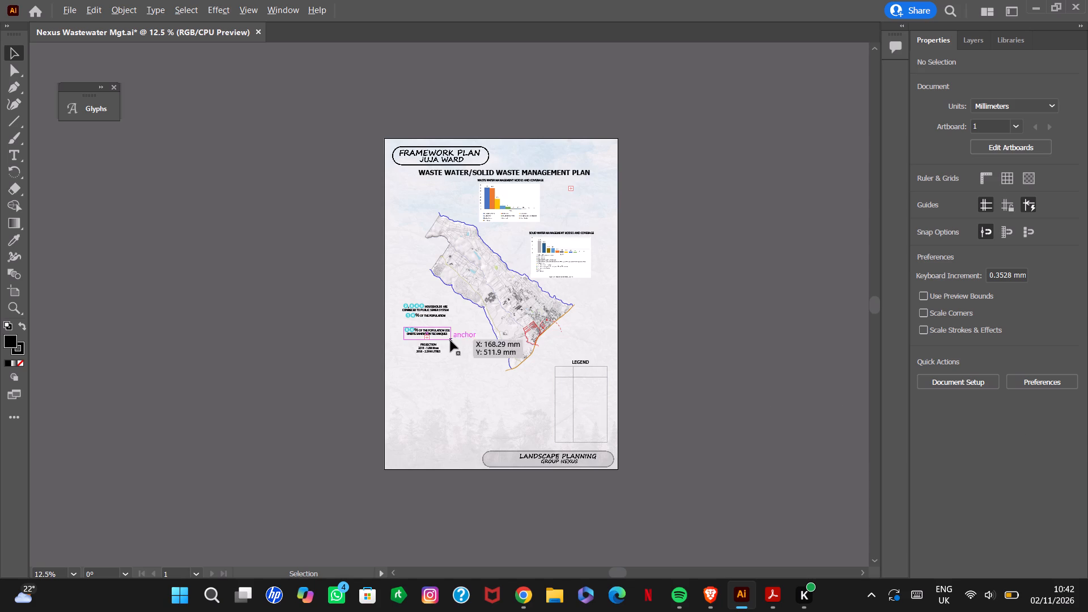
{"action": "scroll", "coordinate": [441, 324], "scroll_direction": "up", "scroll_amount": 3, "text": "alt"}
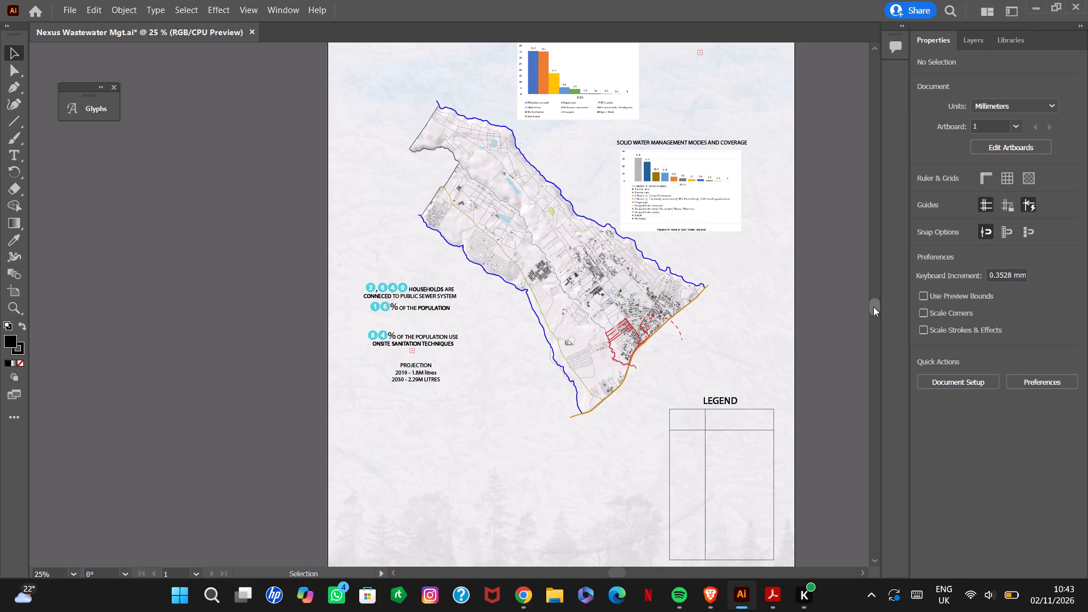
{"action": "left_click_drag", "start_coordinate": [874, 307], "coordinate": [872, 291]}
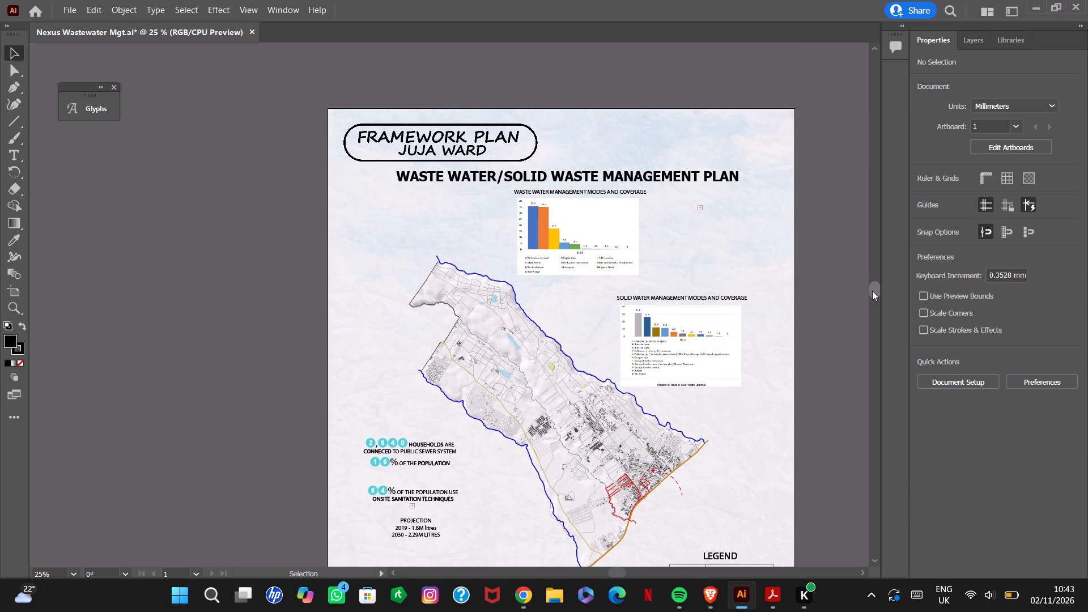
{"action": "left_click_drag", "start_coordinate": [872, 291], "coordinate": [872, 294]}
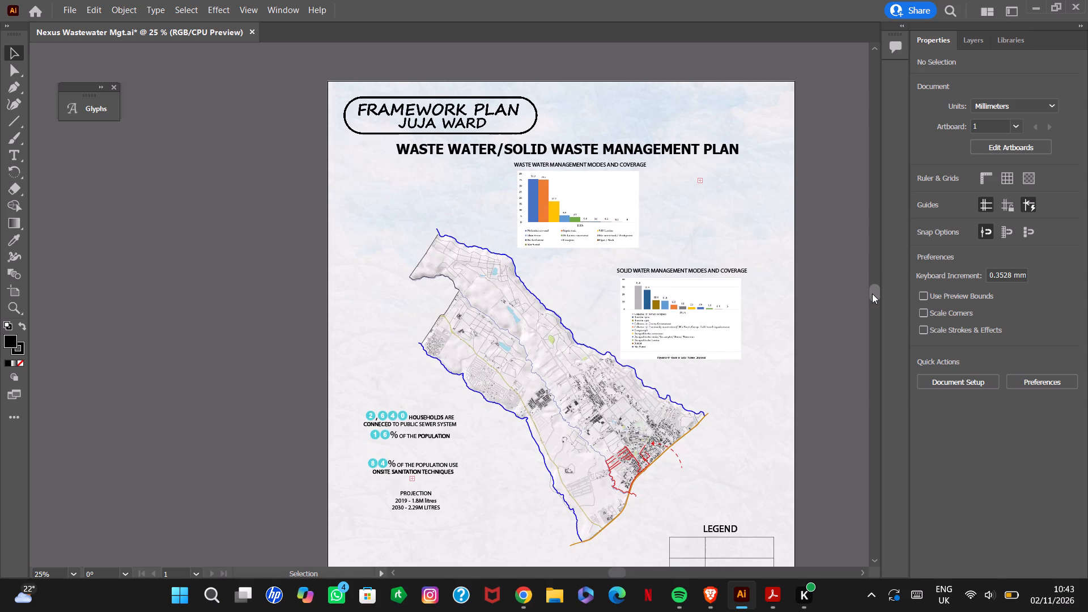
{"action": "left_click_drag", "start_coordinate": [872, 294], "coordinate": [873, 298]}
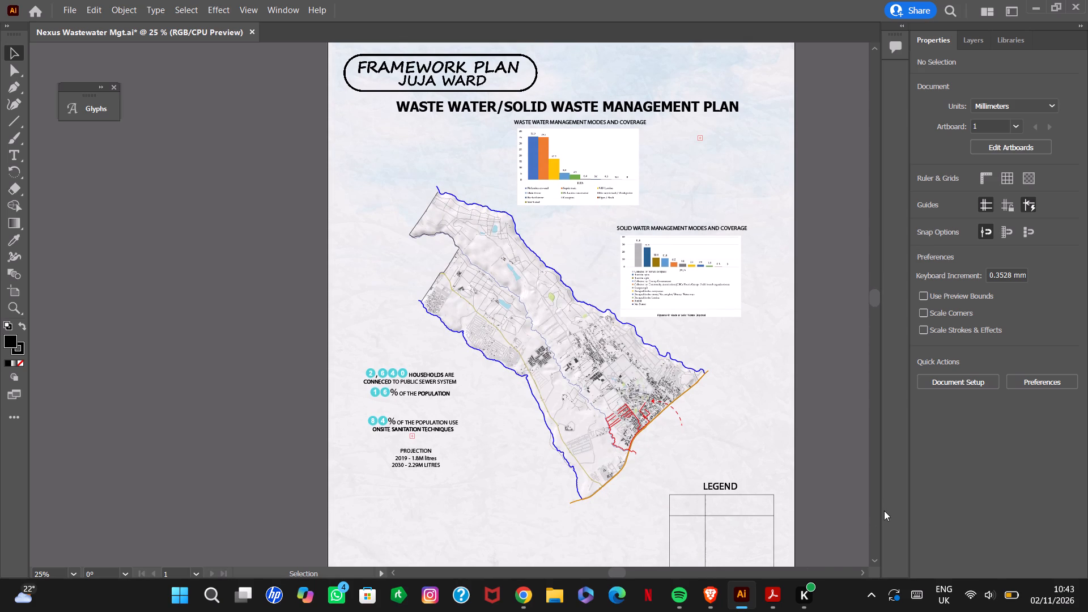
Switch to Acrobat and examine the Group V site analysis sheet as a layout reference, moving the free-trial window aside.
{"action": "left_click", "coordinate": [764, 600]}
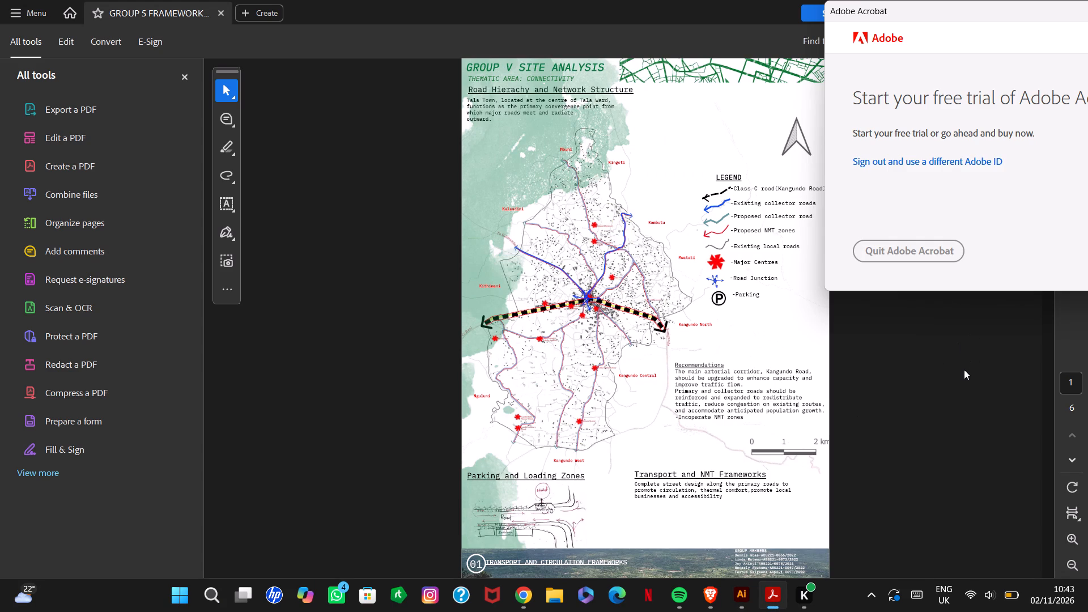
{"action": "scroll", "coordinate": [963, 372], "scroll_direction": "down", "scroll_amount": 6}
{"action": "scroll", "coordinate": [963, 372], "scroll_direction": "up", "scroll_amount": 6}
{"action": "left_click", "coordinate": [1072, 459]}
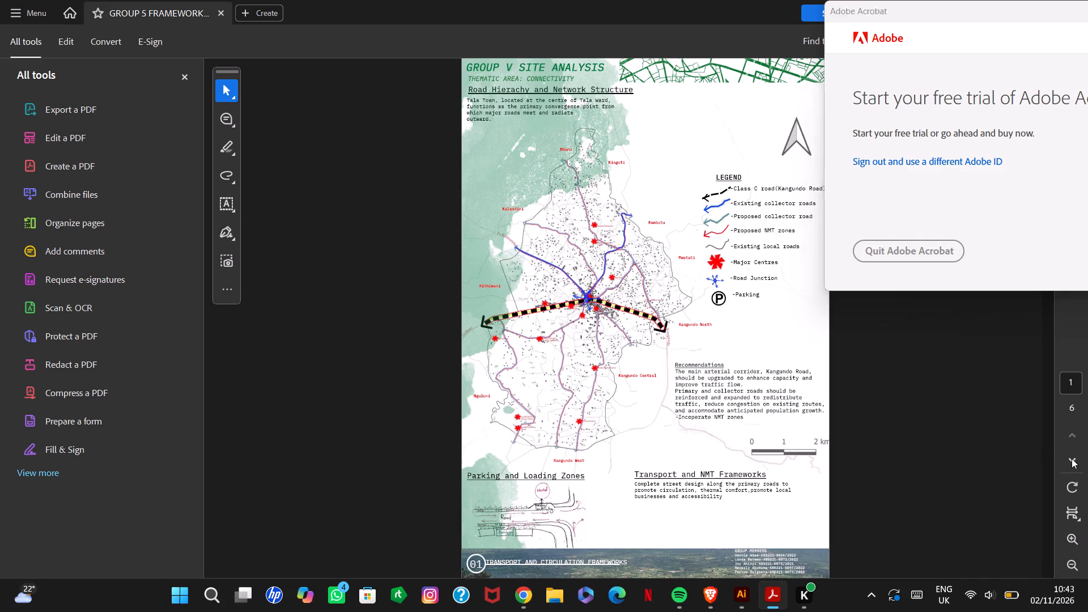
{"action": "double_click", "coordinate": [1072, 458]}
{"action": "left_click_drag", "start_coordinate": [976, 15], "coordinate": [611, 23]}
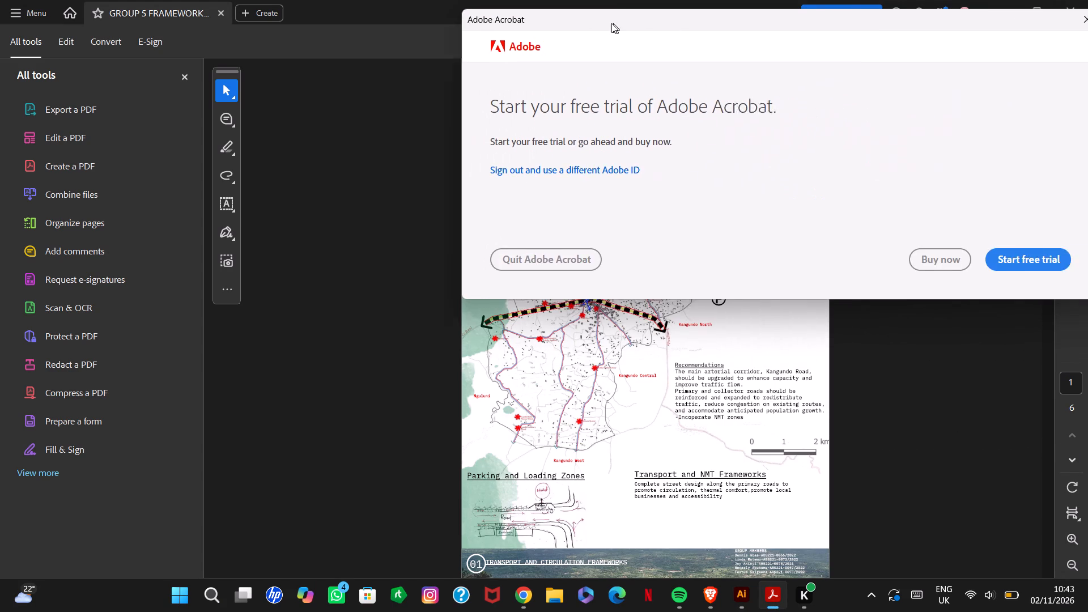
{"action": "left_click_drag", "start_coordinate": [611, 23], "coordinate": [564, 36]}
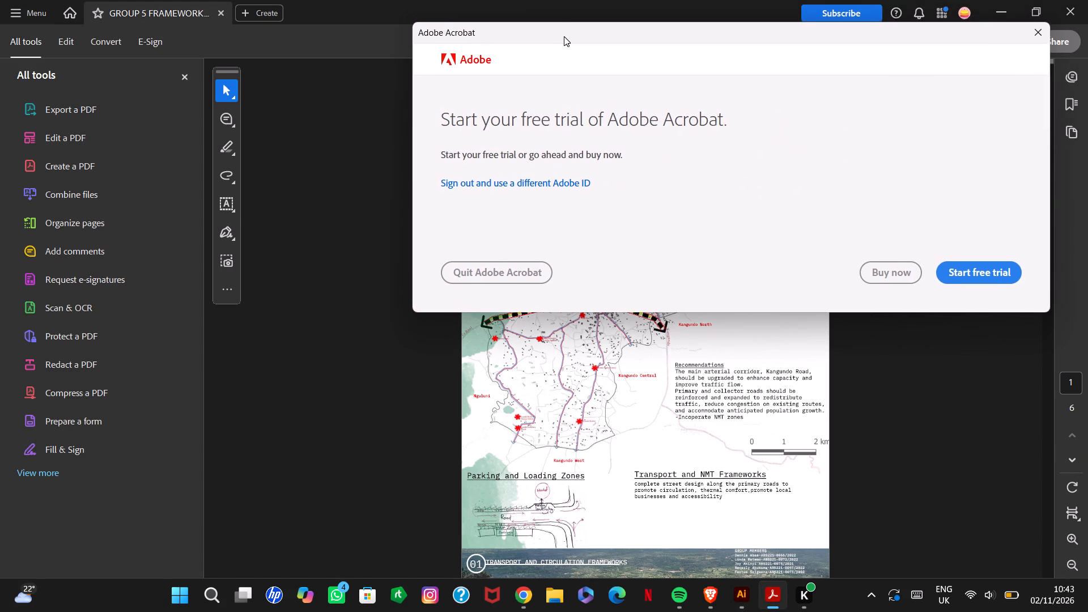
{"action": "left_click_drag", "start_coordinate": [564, 36], "coordinate": [560, 45]}
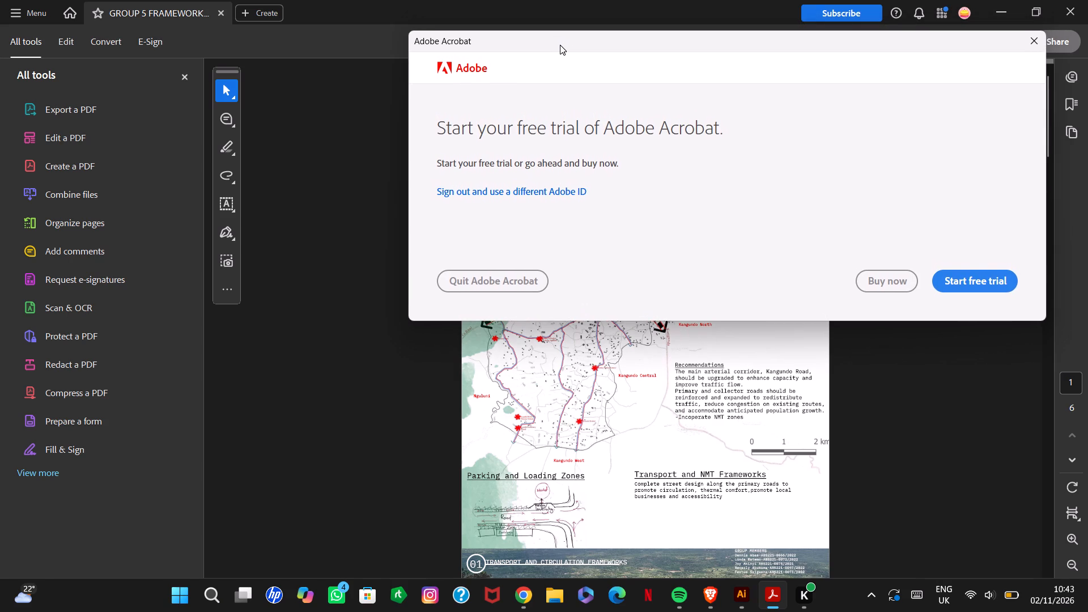
{"action": "left_click_drag", "start_coordinate": [560, 45], "coordinate": [1087, 27]}
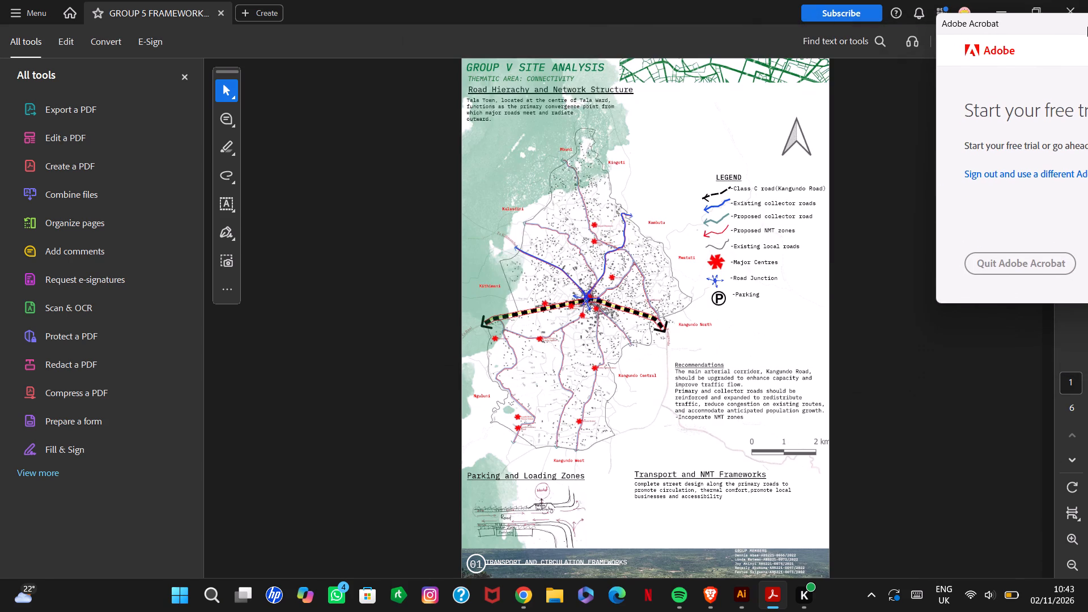
{"action": "left_click_drag", "start_coordinate": [1087, 27], "coordinate": [1087, 23]}
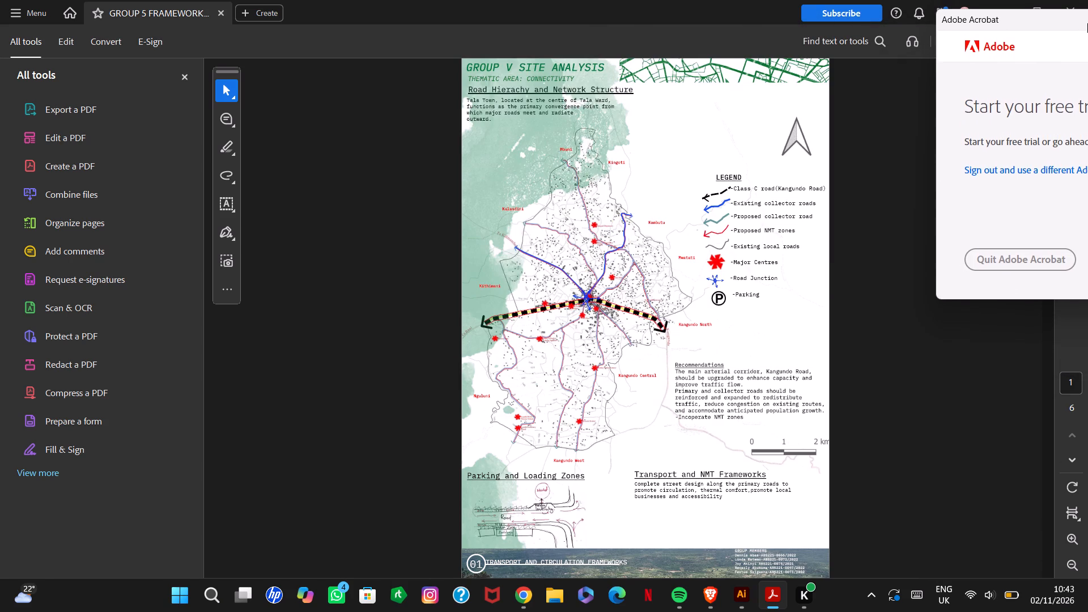
{"action": "left_click_drag", "start_coordinate": [1087, 23], "coordinate": [1087, 27]}
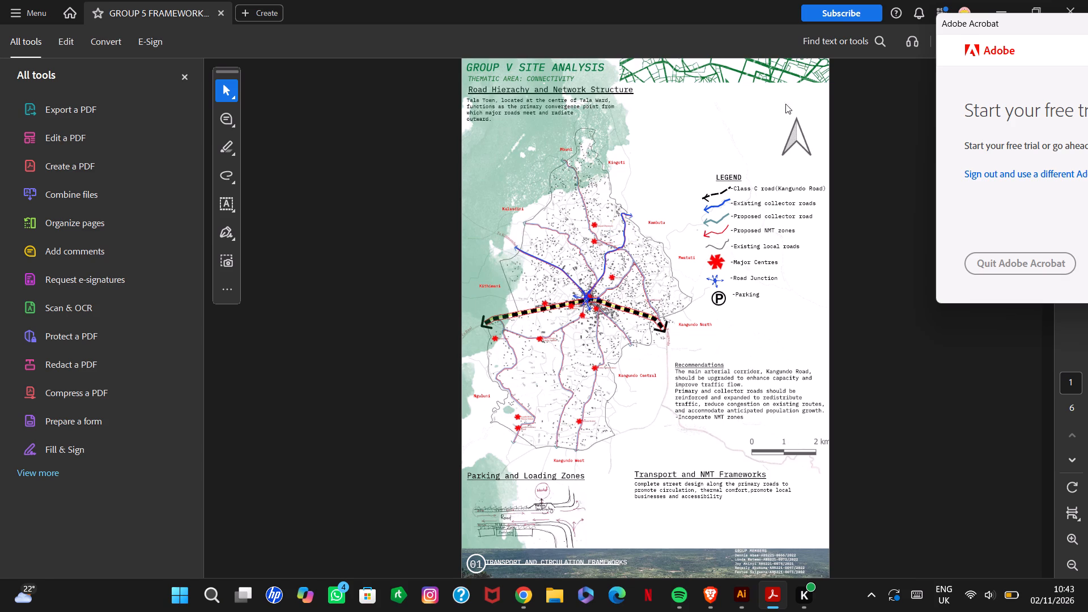
{"action": "scroll", "coordinate": [652, 291], "scroll_direction": "down", "scroll_amount": 6}
{"action": "scroll", "coordinate": [652, 291], "scroll_direction": "up", "scroll_amount": 6}
{"action": "scroll", "coordinate": [652, 291], "scroll_direction": "down", "scroll_amount": 20}
{"action": "scroll", "coordinate": [652, 291], "scroll_direction": "down", "scroll_amount": 11}
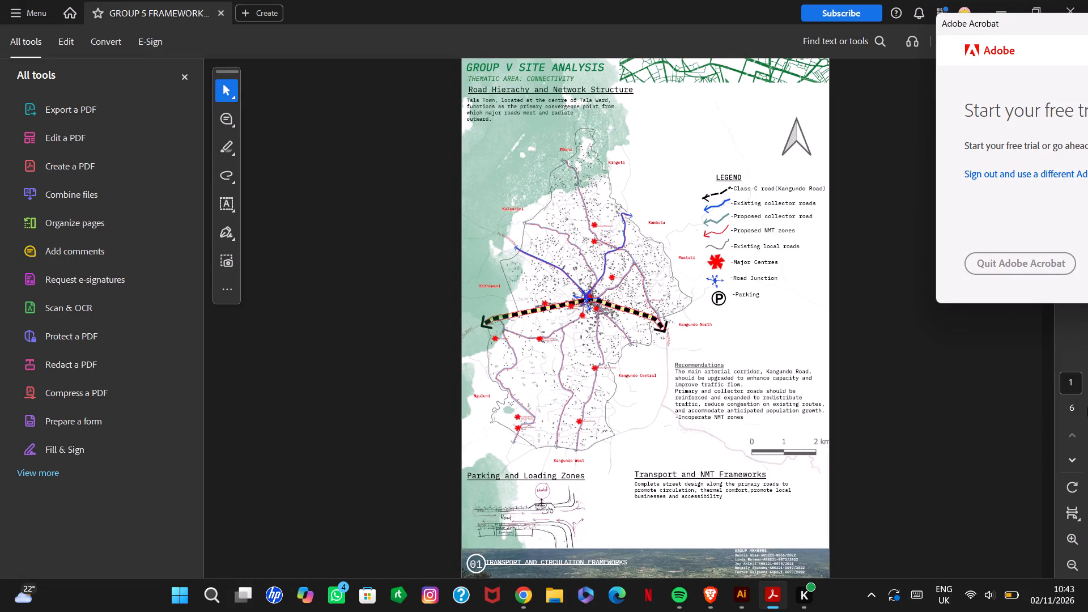
{"action": "left_click_drag", "start_coordinate": [1031, 25], "coordinate": [1031, 25]}
{"action": "left_click_drag", "start_coordinate": [1031, 25], "coordinate": [1025, 26]}
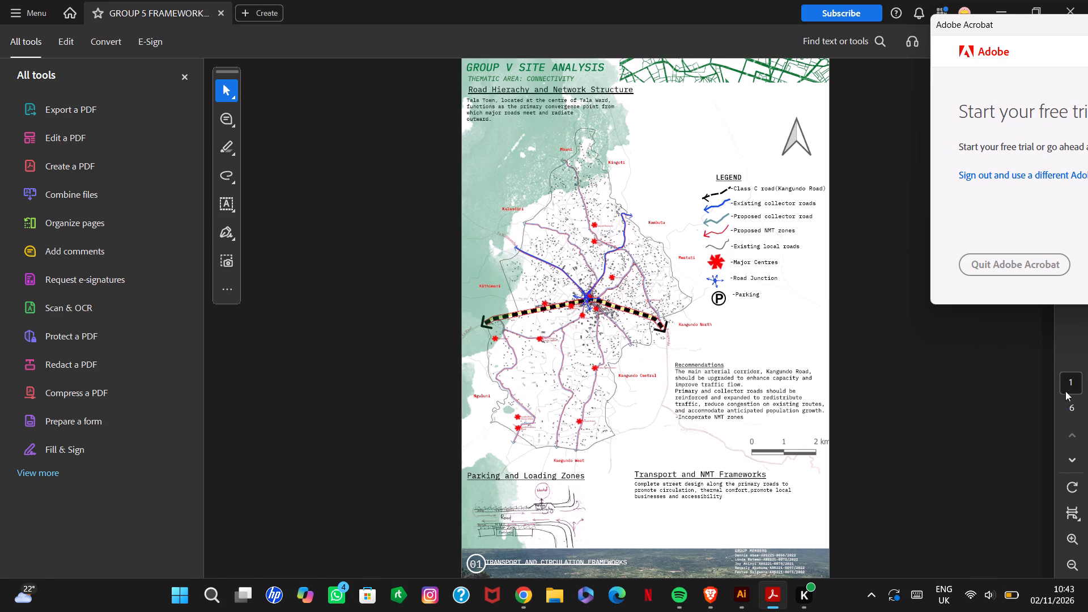
{"action": "left_click", "coordinate": [993, 347]}
{"action": "left_click_drag", "start_coordinate": [1028, 35], "coordinate": [621, 50]}
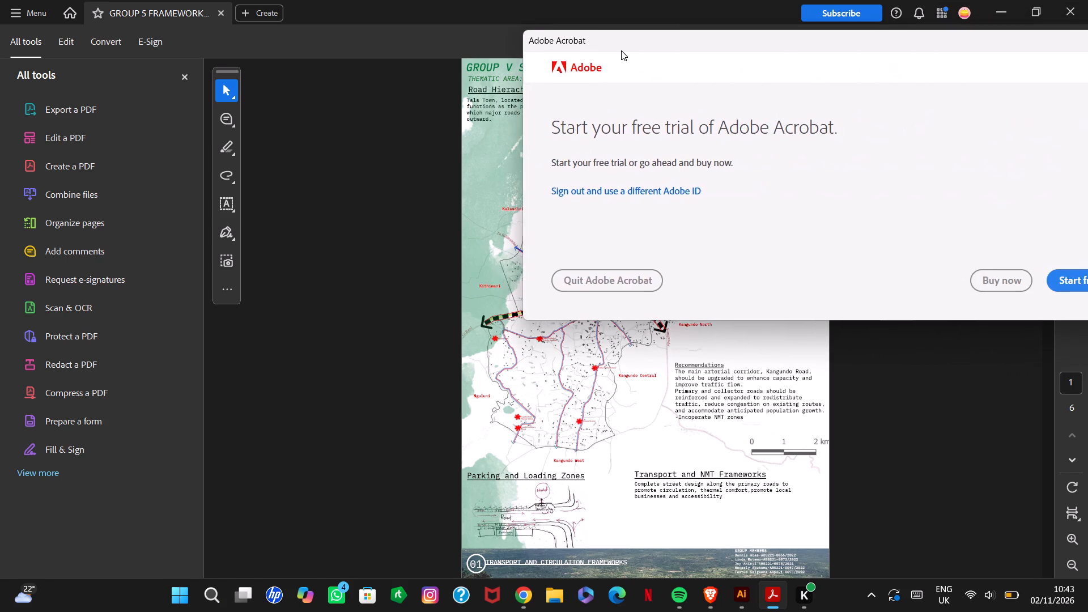
{"action": "left_click_drag", "start_coordinate": [621, 50], "coordinate": [1087, 53]}
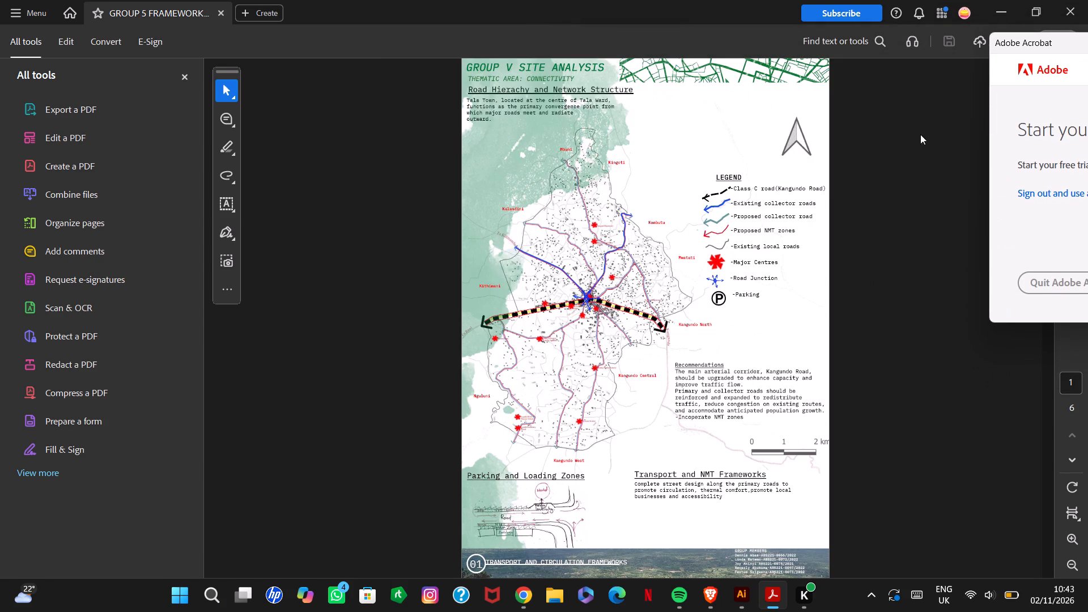
{"action": "scroll", "coordinate": [696, 221], "scroll_direction": "down", "scroll_amount": 6}
{"action": "left_click", "coordinate": [1000, 12]}
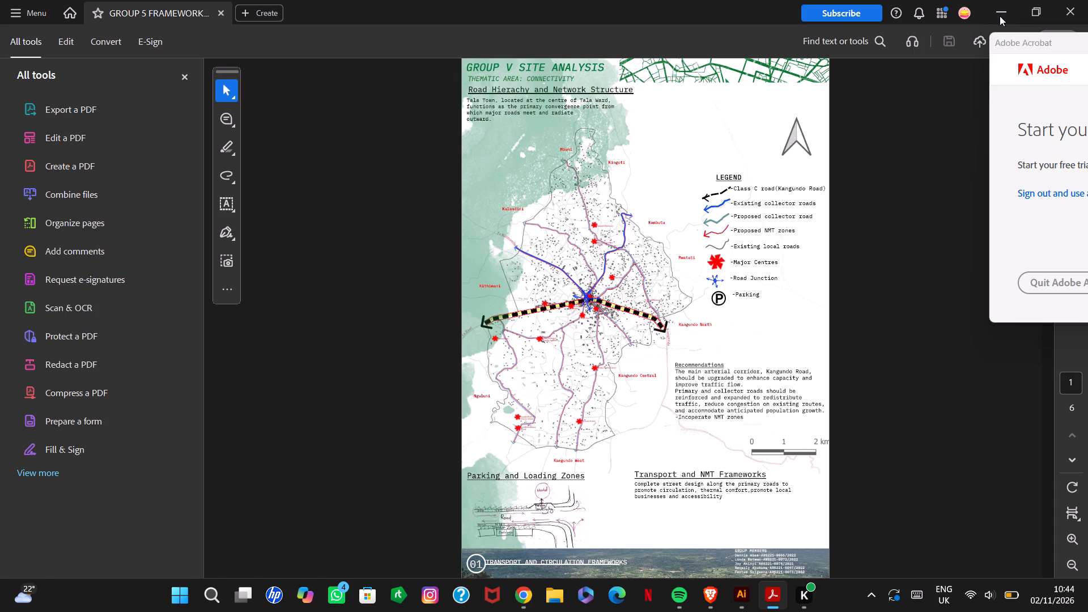
{"action": "left_click", "coordinate": [1000, 9]}
Return to Illustrator and move the 84% onsite sanitation text about 5.5 mm up, closer to the 16% line.
{"action": "left_click", "coordinate": [741, 605]}
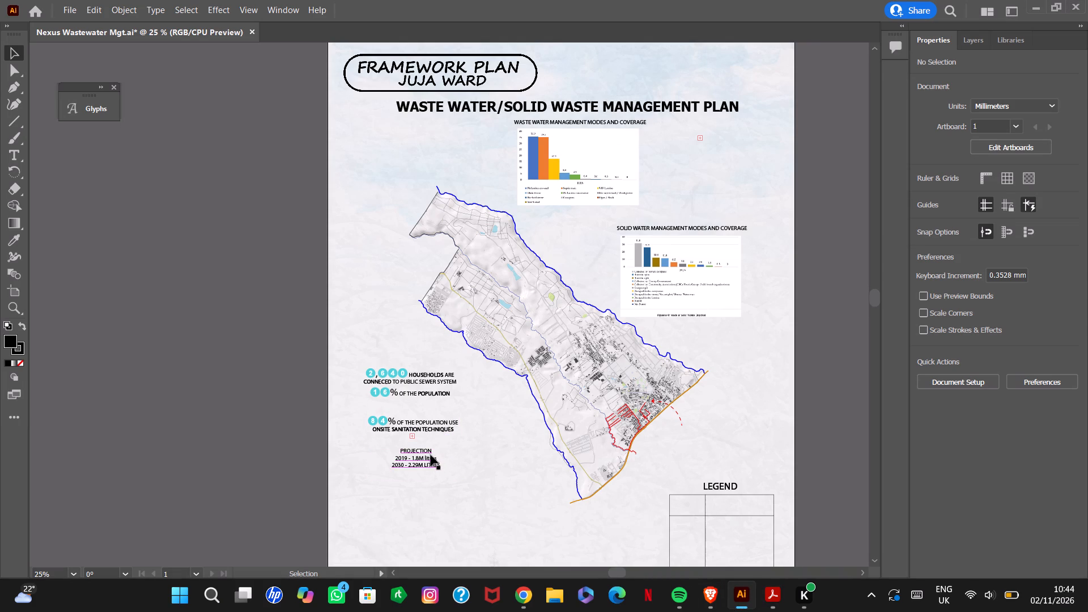
{"action": "left_click", "coordinate": [409, 431]}
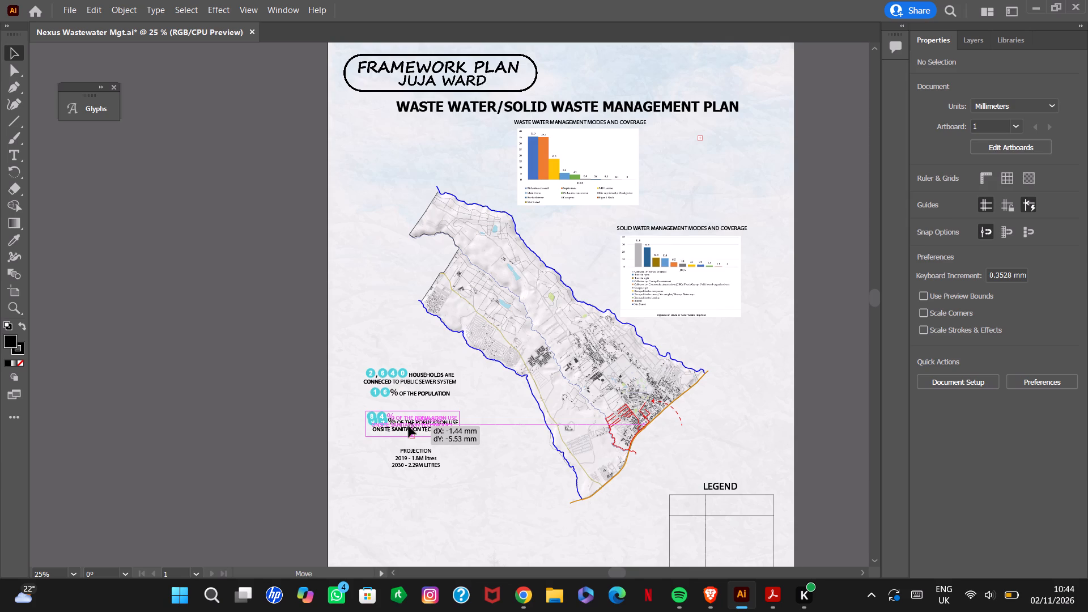
{"action": "left_click", "coordinate": [358, 488]}
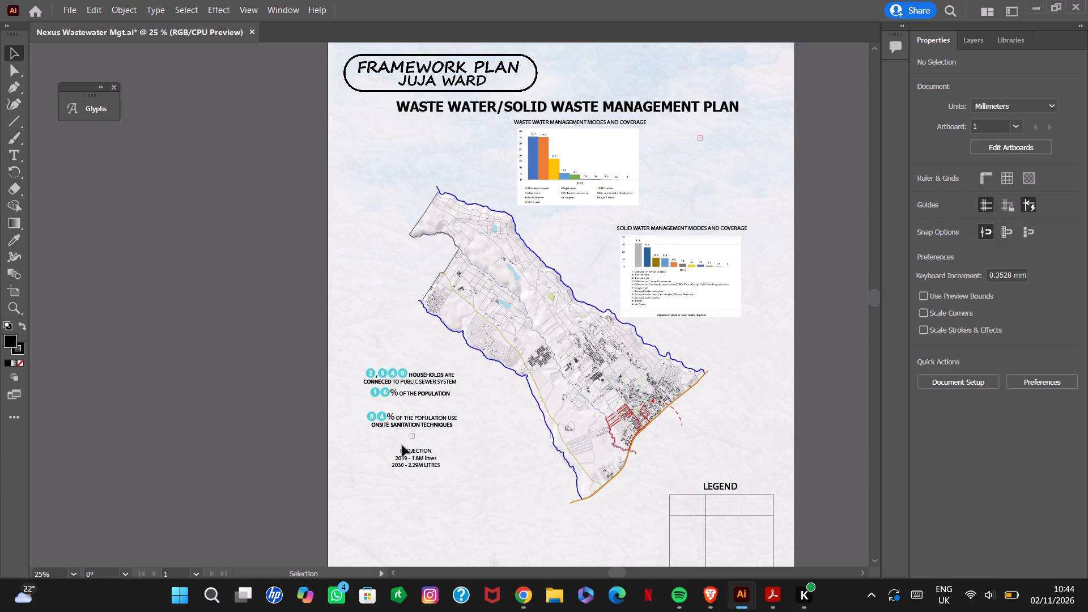
Select the number 2,640 in the households text and try the Color style in the glyph set, collapsing the set again.
{"action": "scroll", "coordinate": [384, 424], "scroll_direction": "up", "scroll_amount": 6, "text": "alt"}
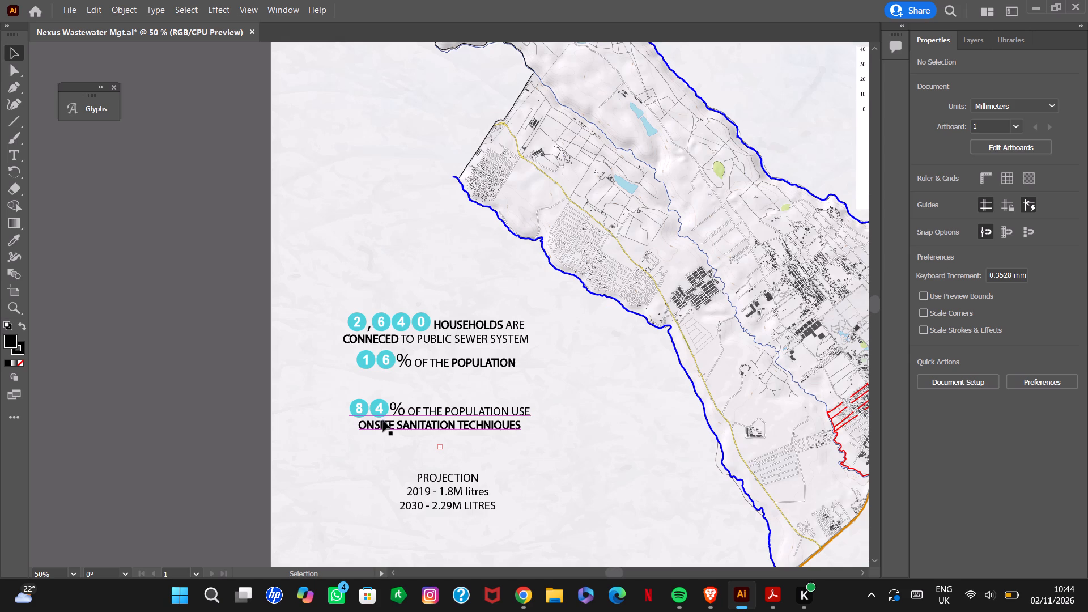
{"action": "left_click", "coordinate": [414, 321]}
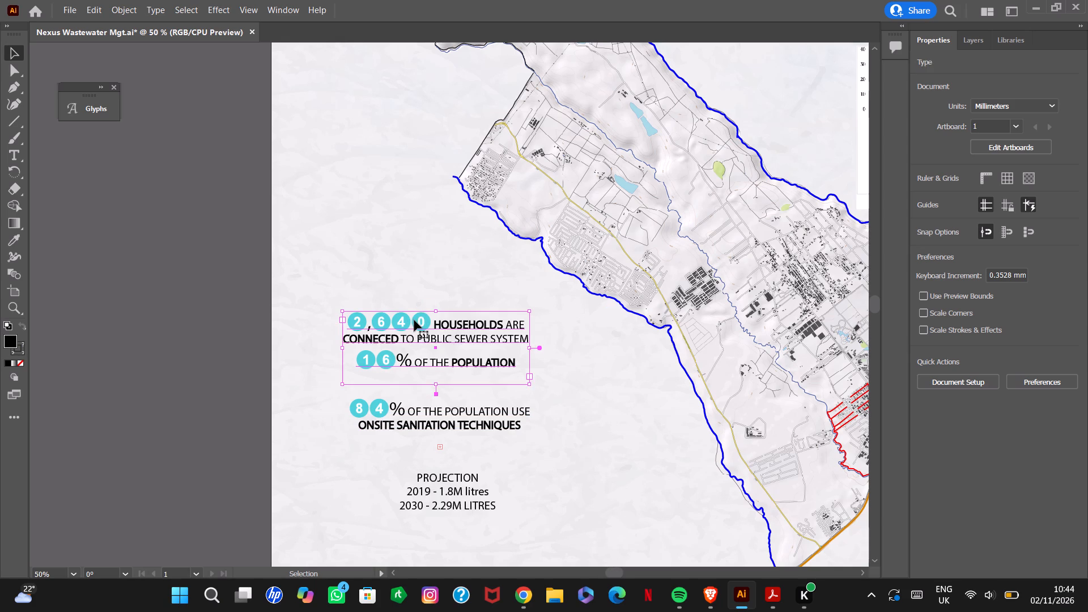
{"action": "left_click", "coordinate": [424, 322]}
{"action": "left_click", "coordinate": [428, 328]}
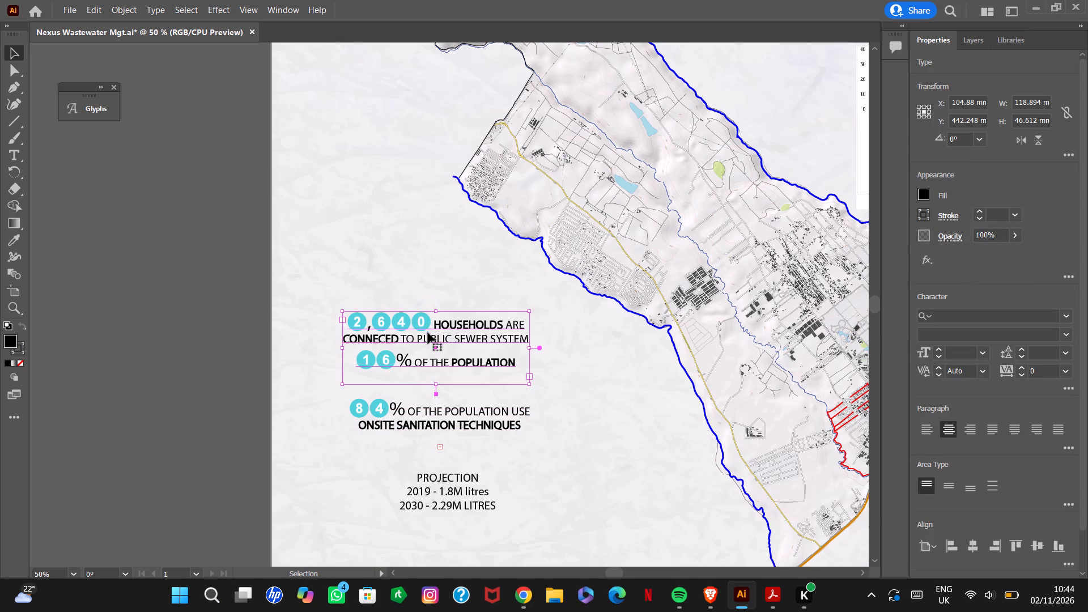
{"action": "double_click", "coordinate": [431, 345]}
{"action": "left_click_drag", "start_coordinate": [431, 325], "coordinate": [379, 334]}
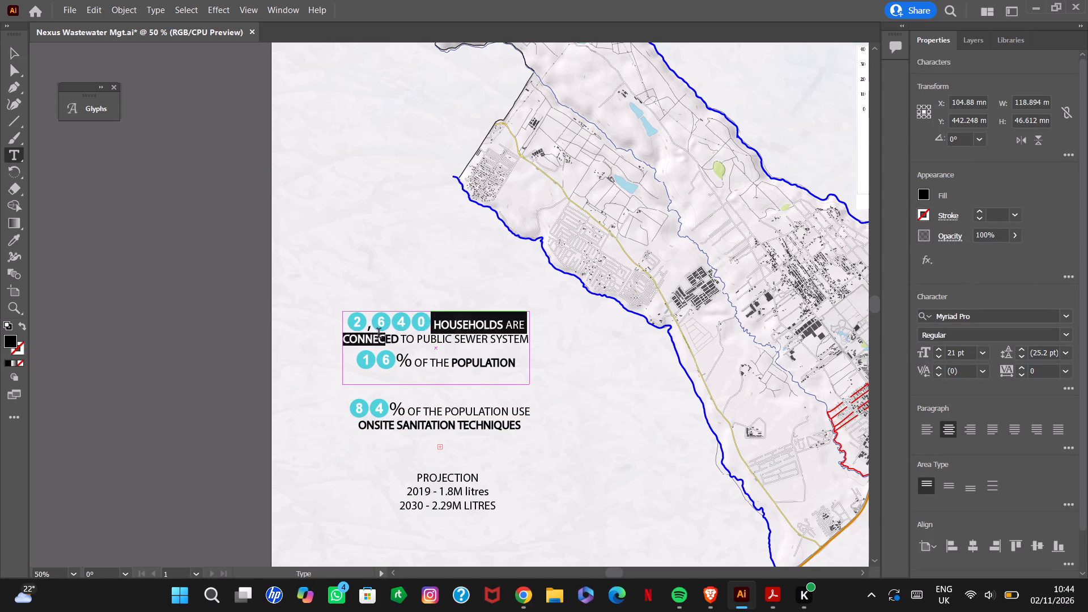
{"action": "left_click_drag", "start_coordinate": [379, 334], "coordinate": [354, 328]}
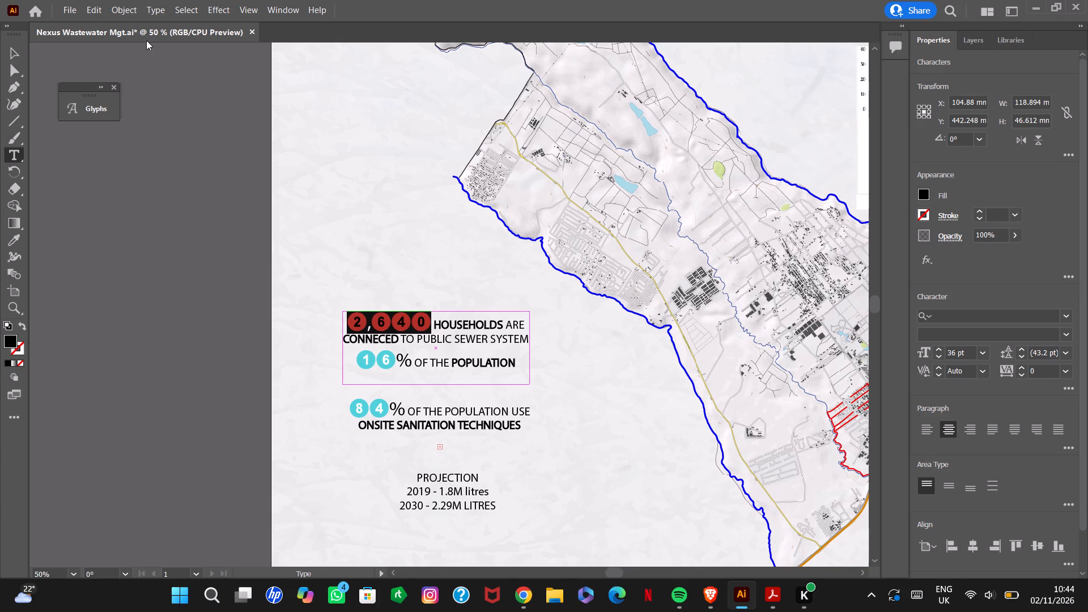
{"action": "left_click", "coordinate": [103, 83]}
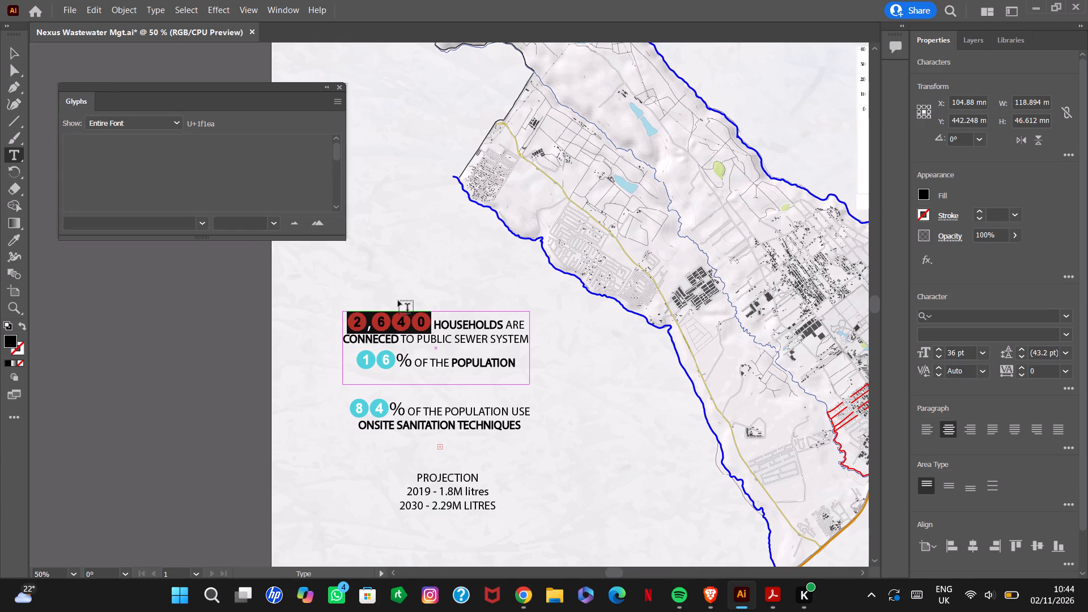
{"action": "left_click", "coordinate": [202, 222]}
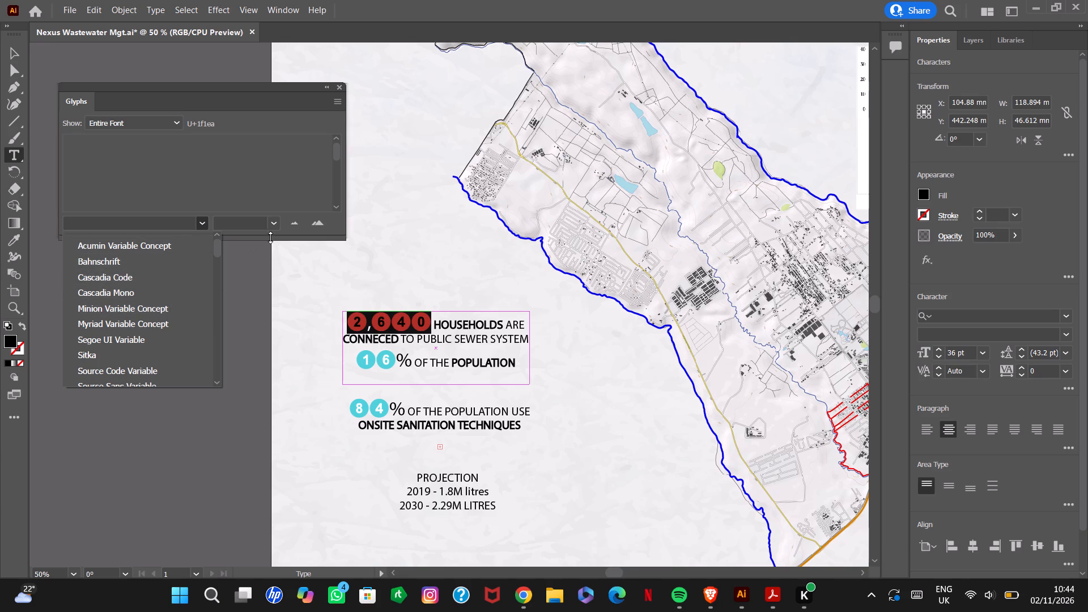
{"action": "left_click", "coordinate": [271, 220]}
{"action": "left_click", "coordinate": [271, 221]}
{"action": "double_click", "coordinate": [271, 221]}
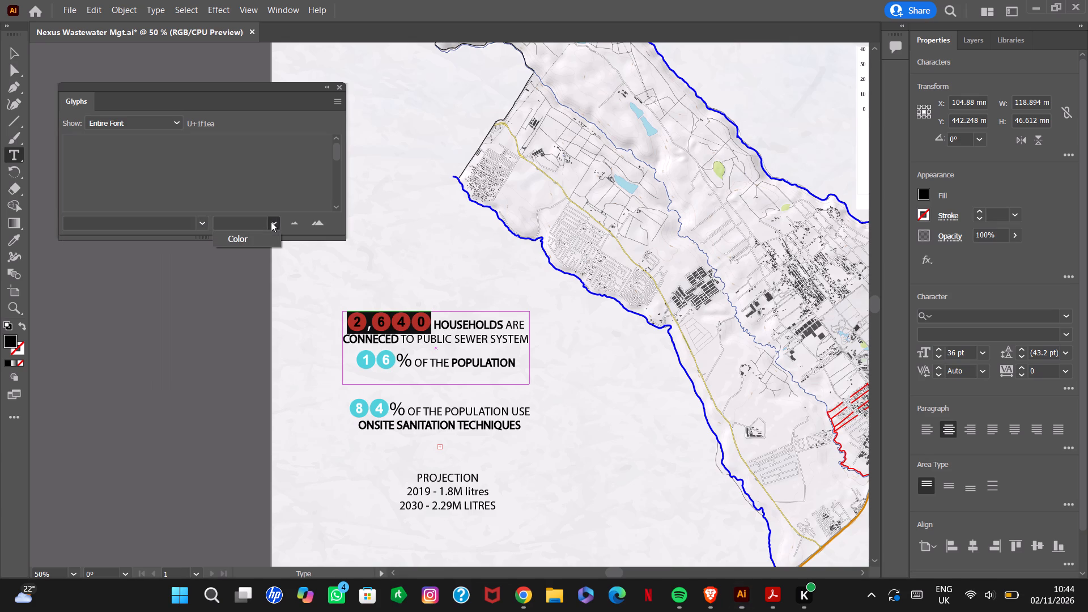
{"action": "left_click", "coordinate": [262, 237]}
{"action": "left_click_drag", "start_coordinate": [335, 147], "coordinate": [346, 192]}
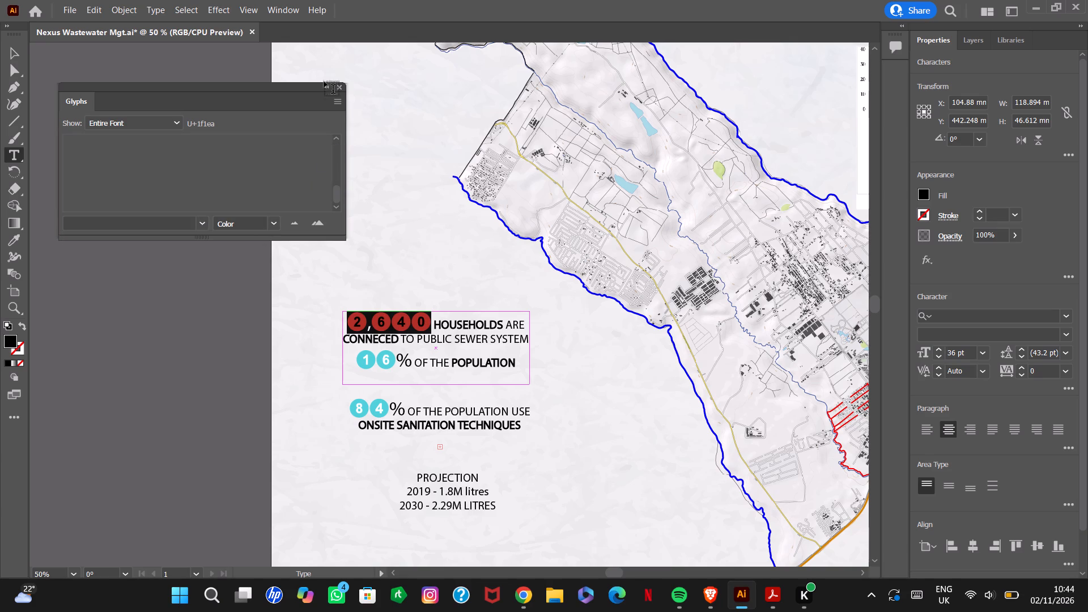
{"action": "left_click", "coordinate": [325, 82]}
{"action": "left_click", "coordinate": [325, 82]}
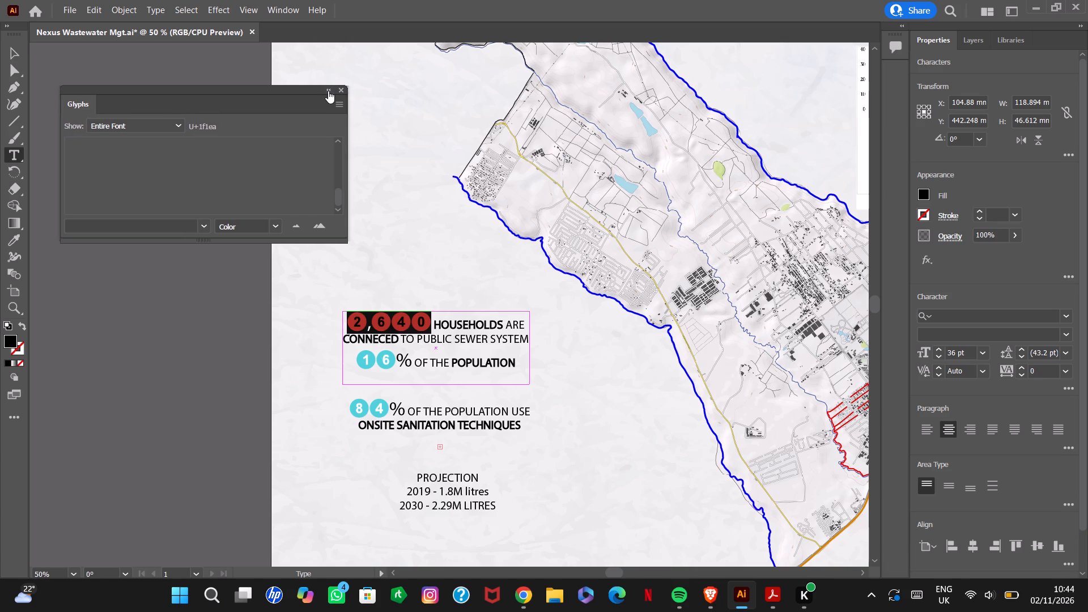
{"action": "left_click", "coordinate": [329, 91]}
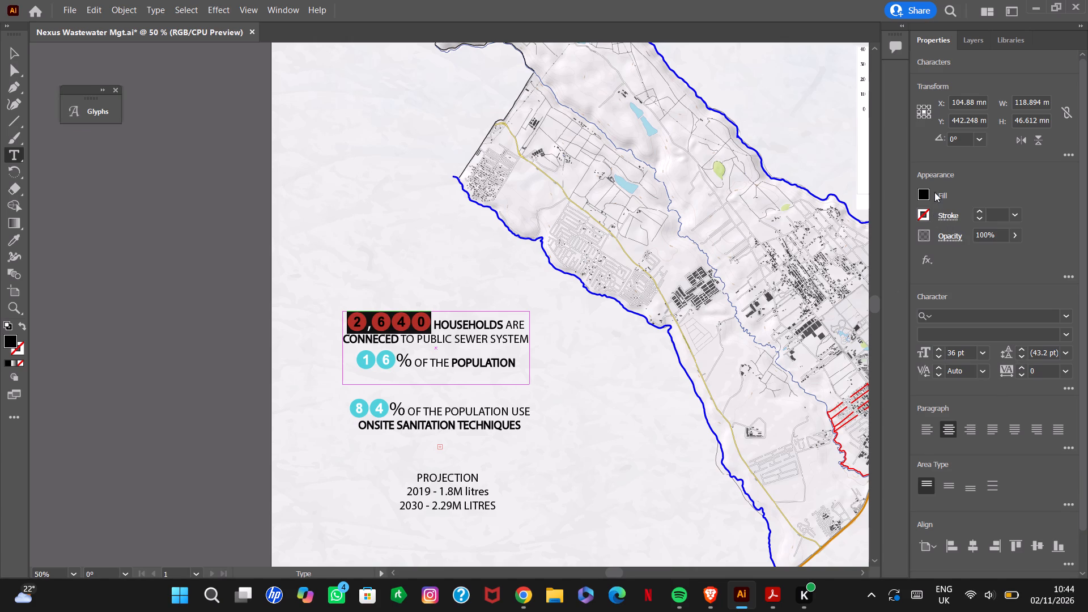
Apply a 1 pt black stroke to the number 2,640 in the households text.
{"action": "left_click", "coordinate": [926, 216]}
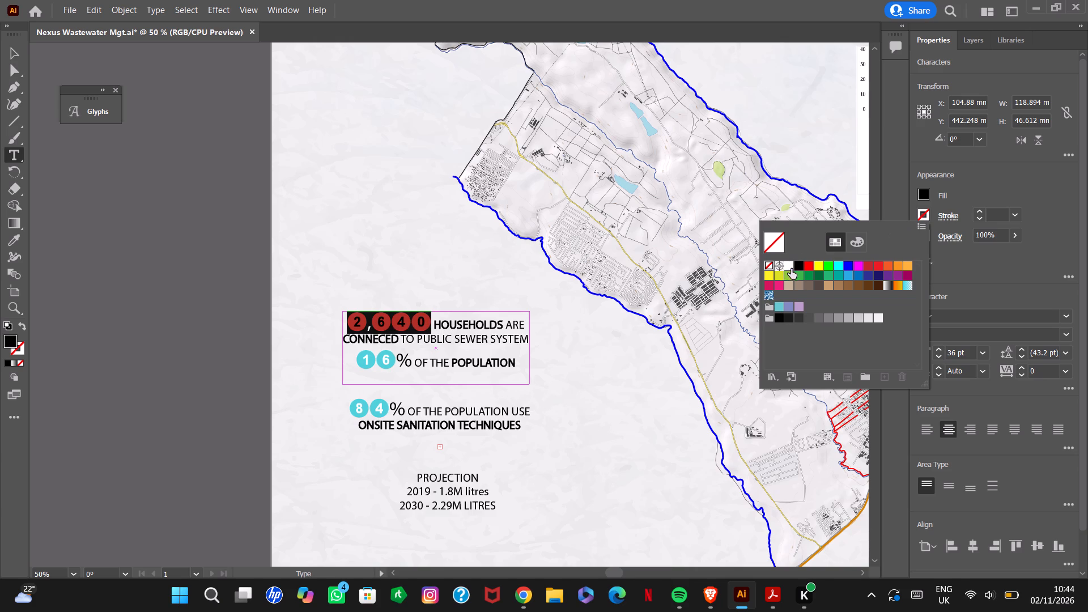
{"action": "left_click", "coordinate": [796, 263]}
{"action": "left_click", "coordinate": [638, 393]}
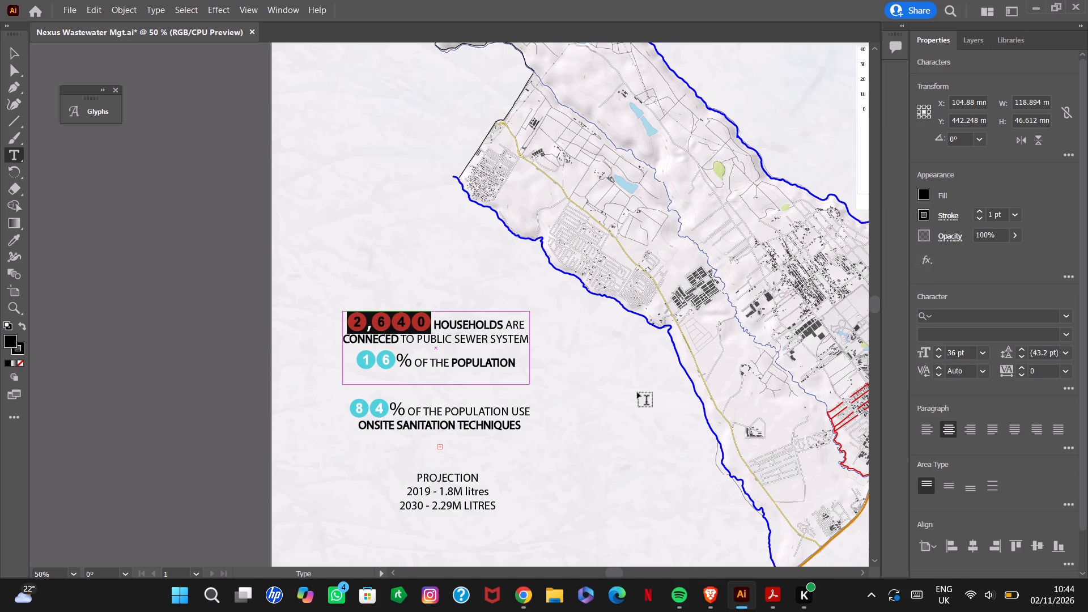
{"action": "left_click", "coordinate": [18, 46]}
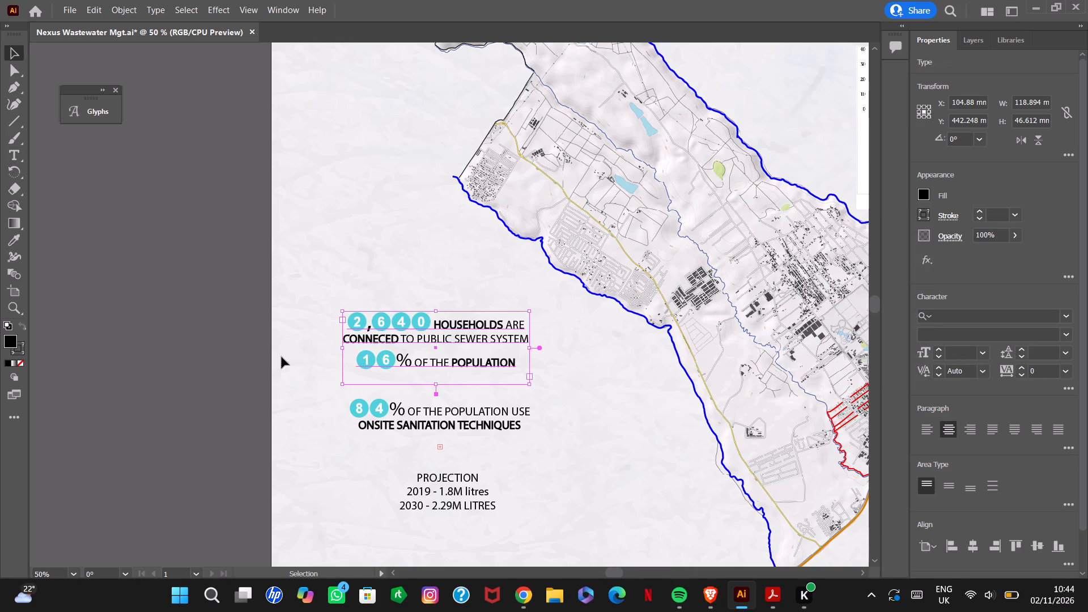
{"action": "left_click", "coordinate": [412, 321]}
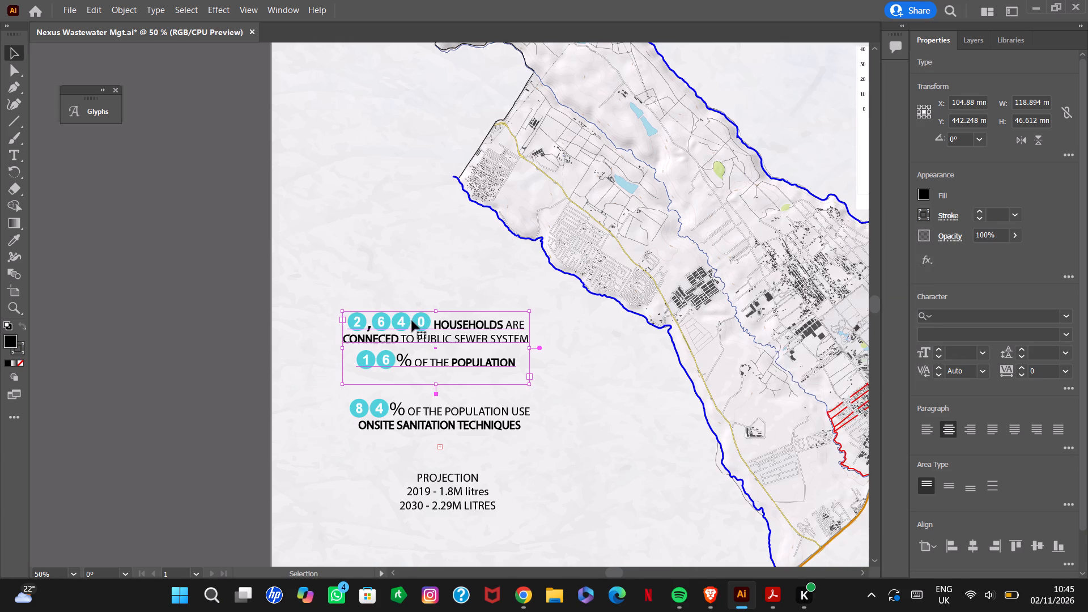
{"action": "left_click", "coordinate": [403, 325]}
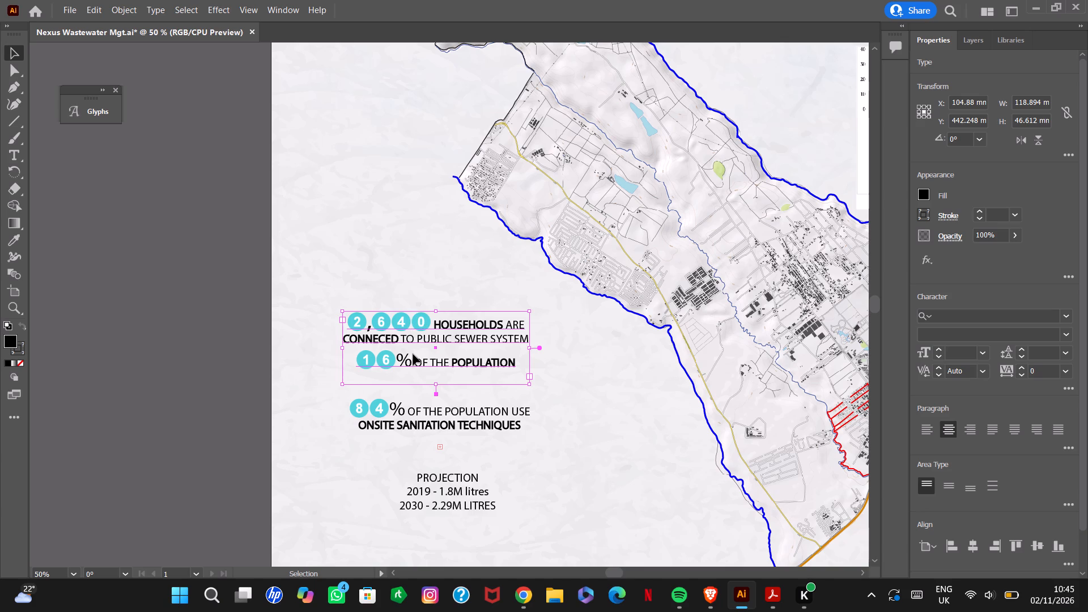
{"action": "left_click", "coordinate": [419, 348]}
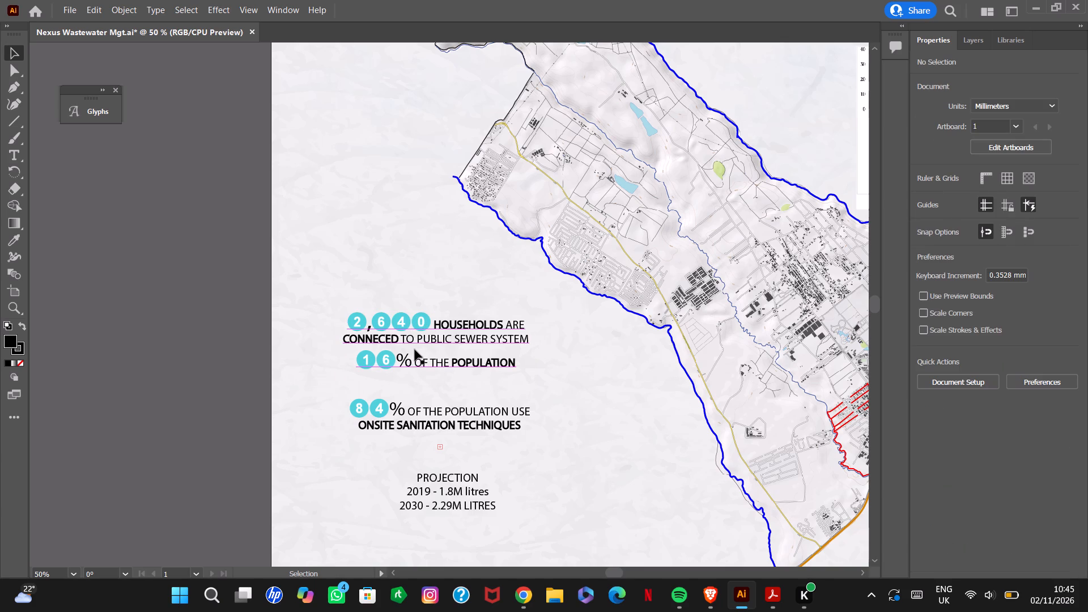
Browse the font list for alternatives to EmojiOne for the 2,640 digits, keeping the current font.
{"action": "double_click", "coordinate": [428, 323]}
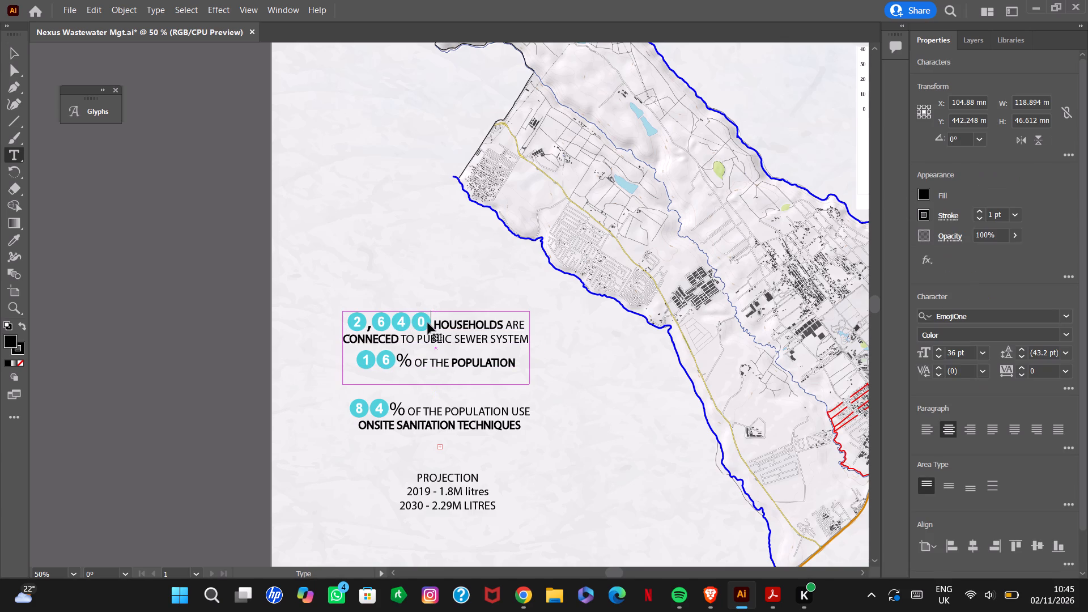
{"action": "left_click", "coordinate": [1065, 318]}
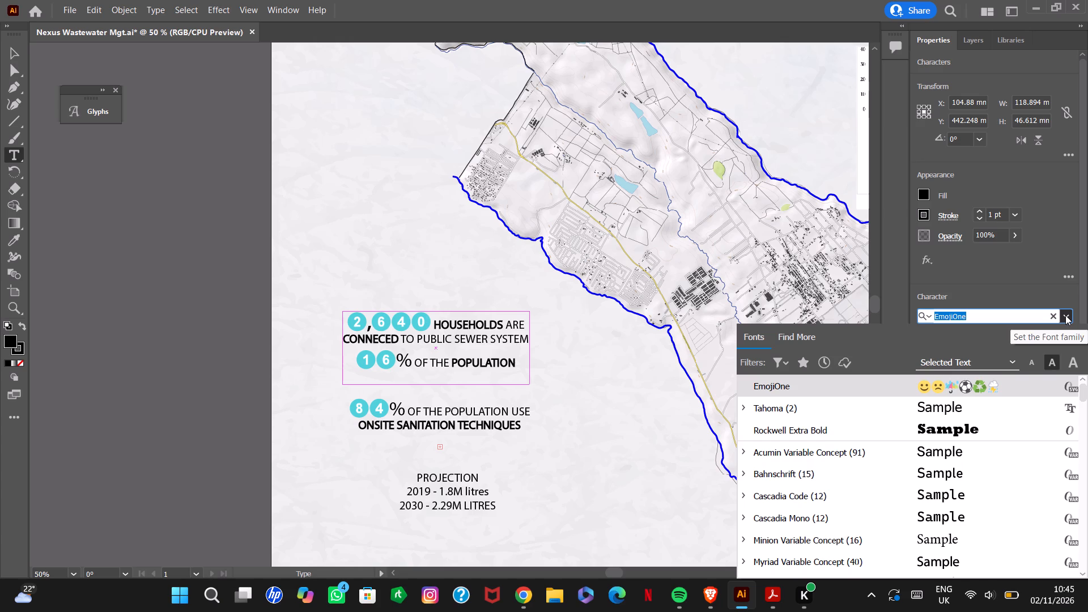
{"action": "scroll", "coordinate": [1027, 414], "scroll_direction": "down", "scroll_amount": 20}
{"action": "scroll", "coordinate": [1027, 414], "scroll_direction": "down", "scroll_amount": 13}
{"action": "scroll", "coordinate": [1028, 414], "scroll_direction": "down", "scroll_amount": 12}
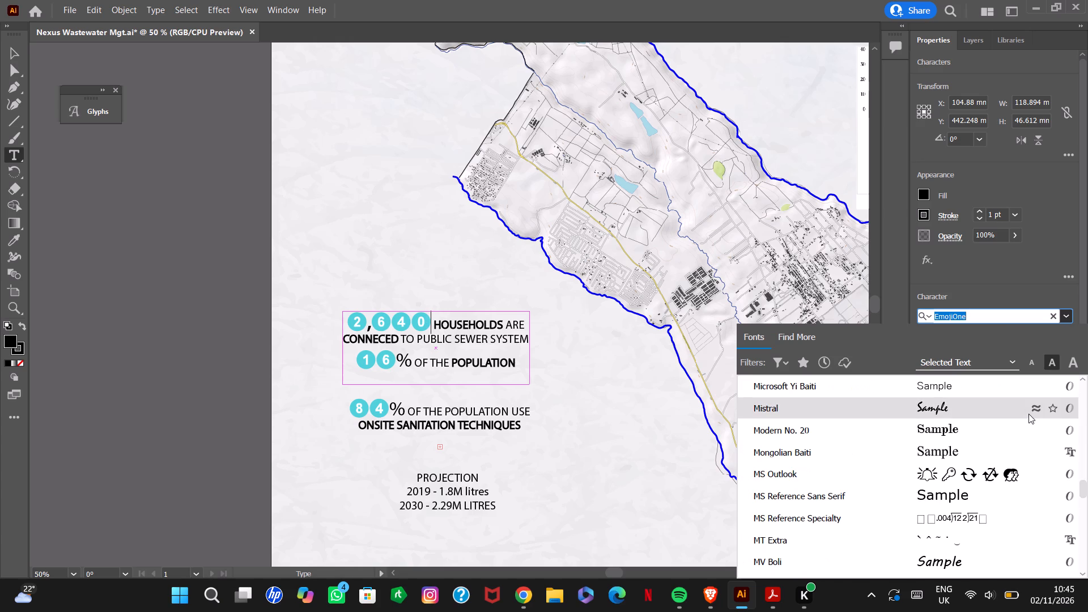
{"action": "scroll", "coordinate": [1028, 414], "scroll_direction": "up", "scroll_amount": 9}
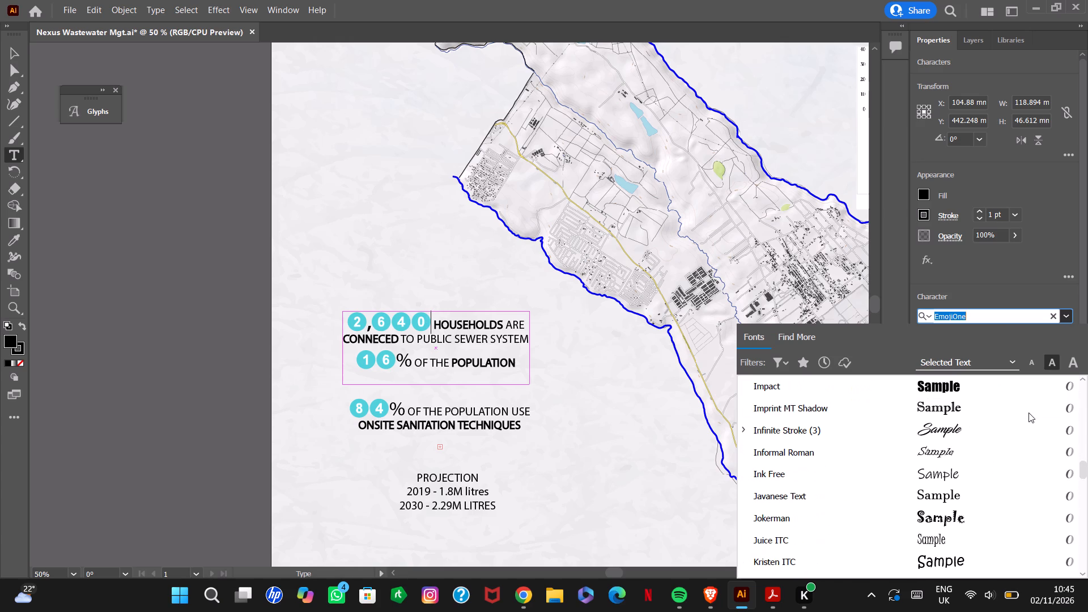
{"action": "scroll", "coordinate": [1028, 410], "scroll_direction": "up", "scroll_amount": 3}
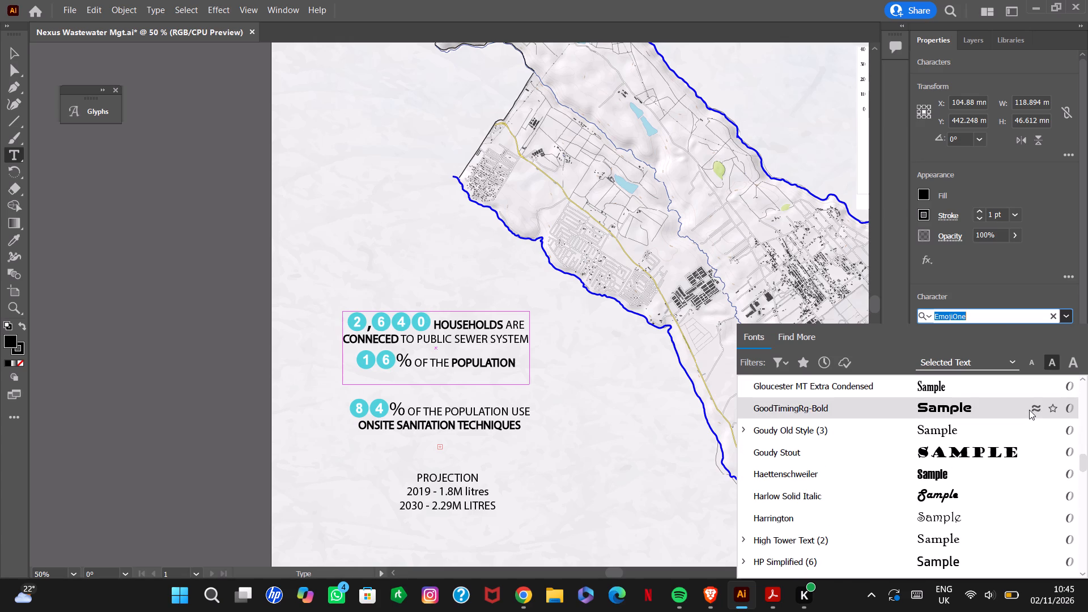
{"action": "scroll", "coordinate": [1029, 410], "scroll_direction": "up", "scroll_amount": 17}
{"action": "scroll", "coordinate": [1029, 410], "scroll_direction": "down", "scroll_amount": 16}
{"action": "scroll", "coordinate": [1029, 410], "scroll_direction": "up", "scroll_amount": 6}
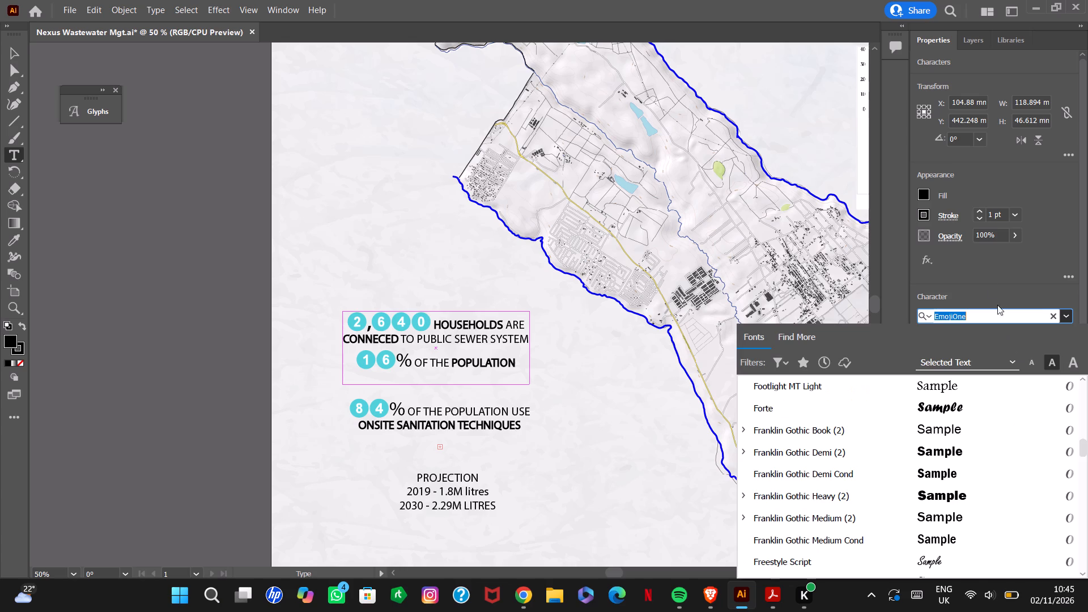
{"action": "left_click", "coordinate": [989, 275]}
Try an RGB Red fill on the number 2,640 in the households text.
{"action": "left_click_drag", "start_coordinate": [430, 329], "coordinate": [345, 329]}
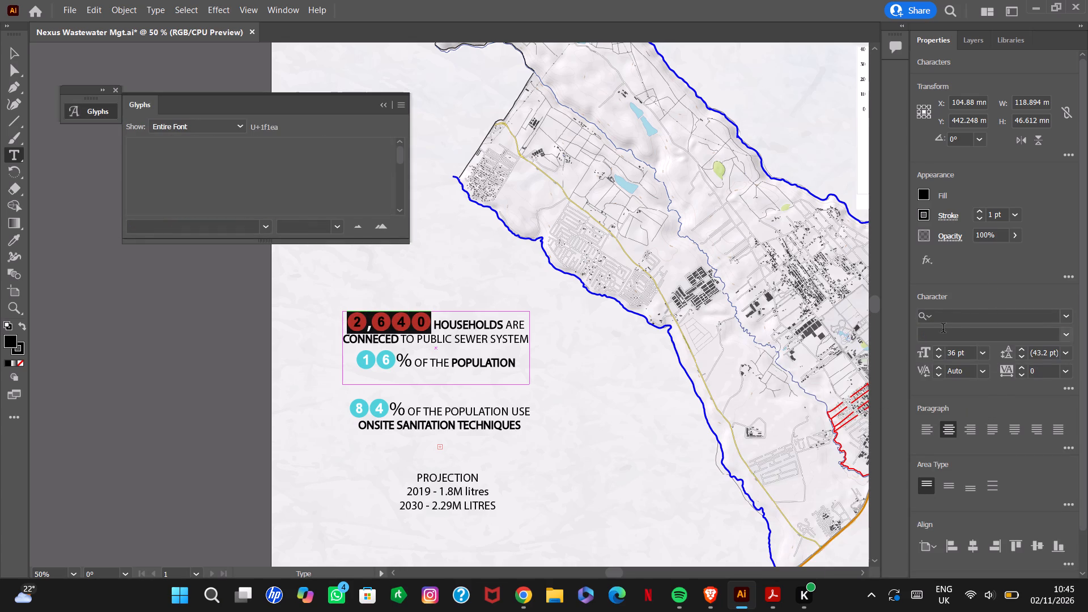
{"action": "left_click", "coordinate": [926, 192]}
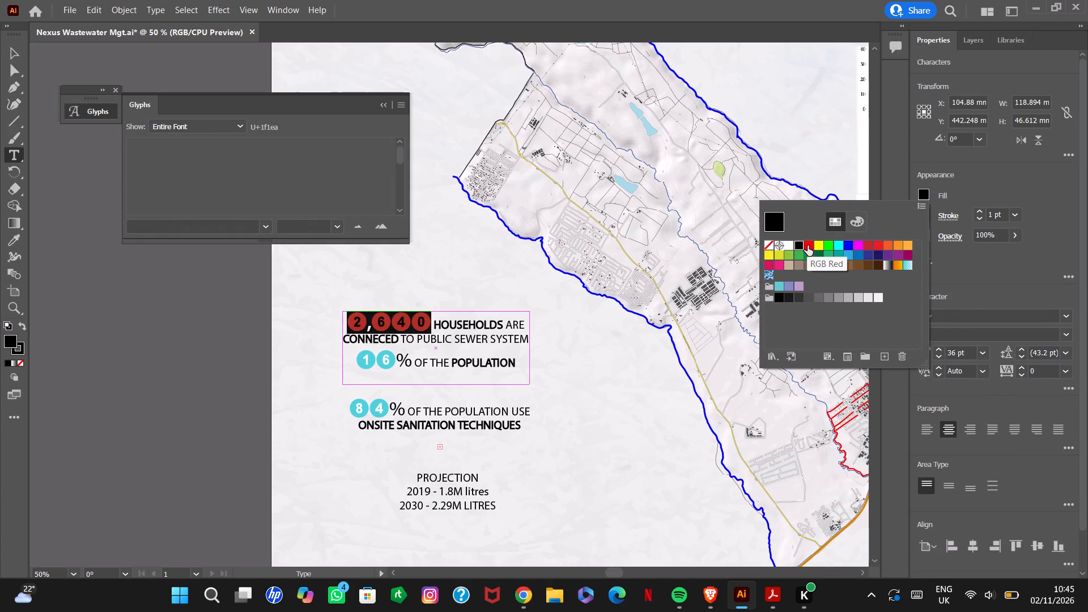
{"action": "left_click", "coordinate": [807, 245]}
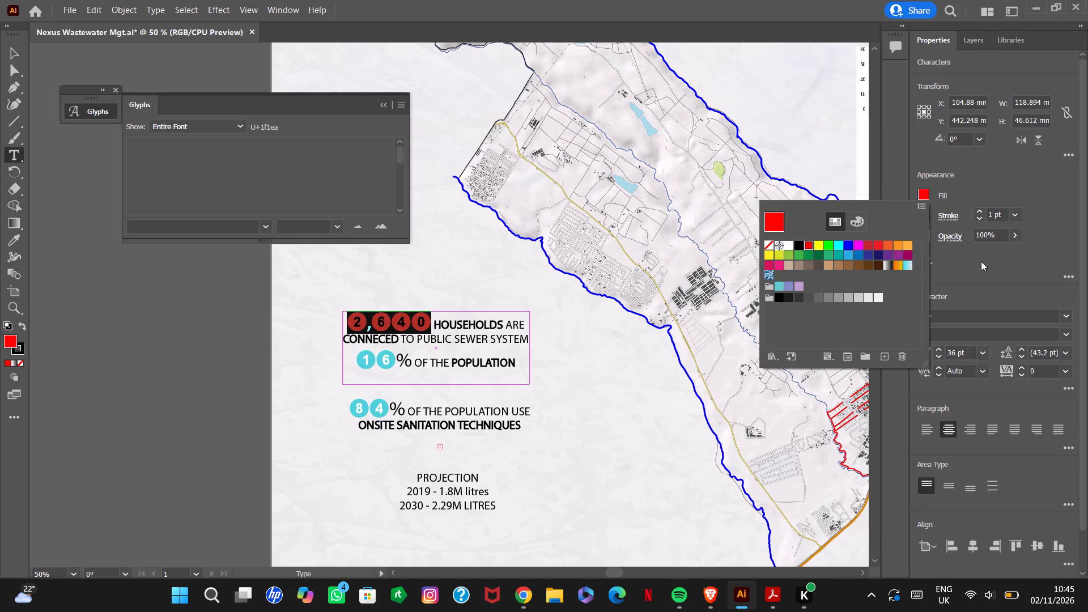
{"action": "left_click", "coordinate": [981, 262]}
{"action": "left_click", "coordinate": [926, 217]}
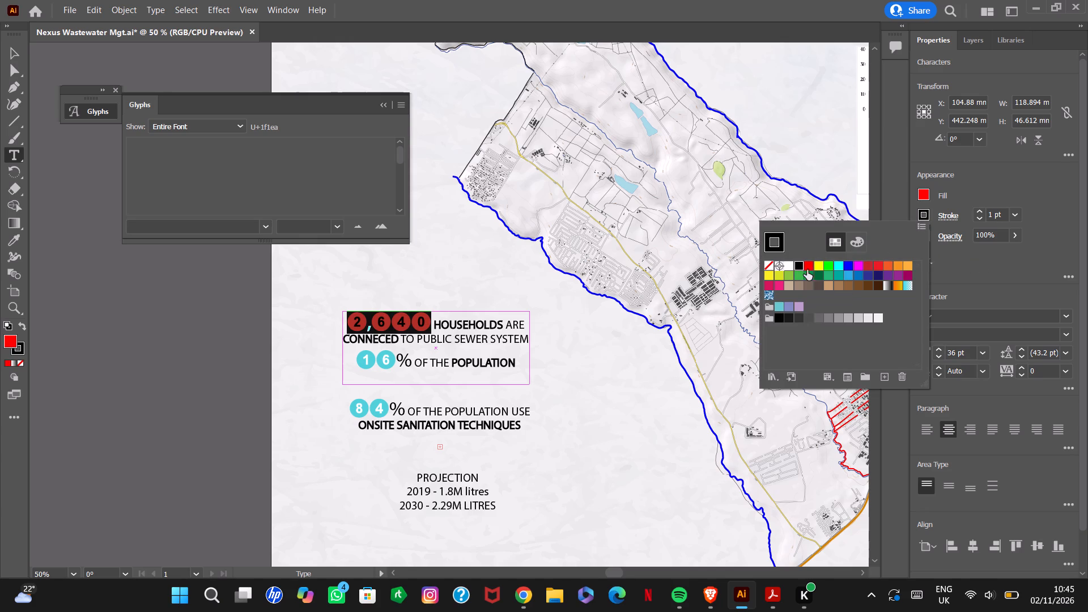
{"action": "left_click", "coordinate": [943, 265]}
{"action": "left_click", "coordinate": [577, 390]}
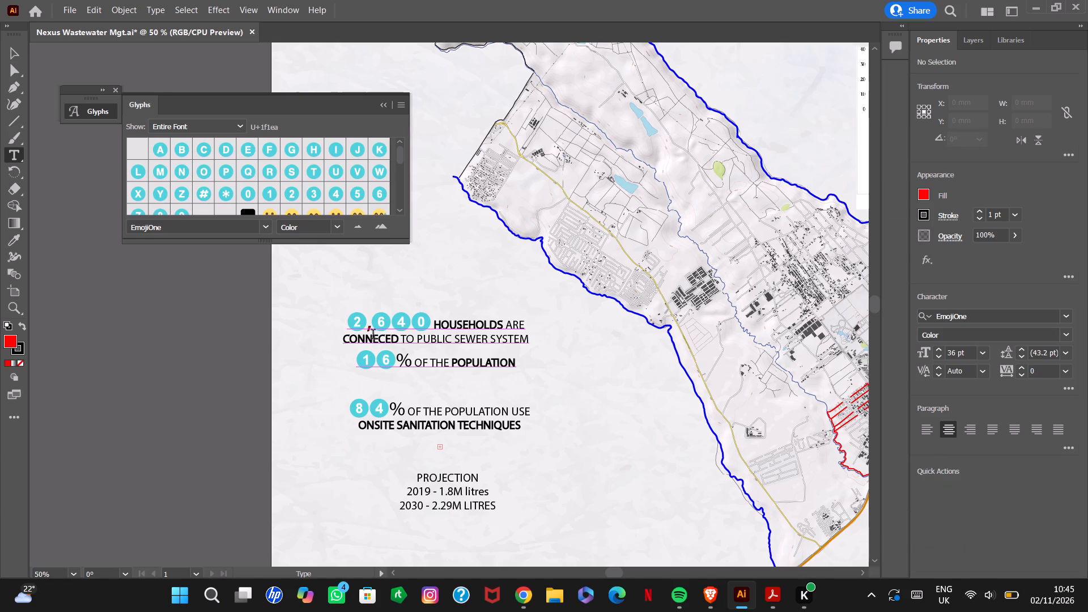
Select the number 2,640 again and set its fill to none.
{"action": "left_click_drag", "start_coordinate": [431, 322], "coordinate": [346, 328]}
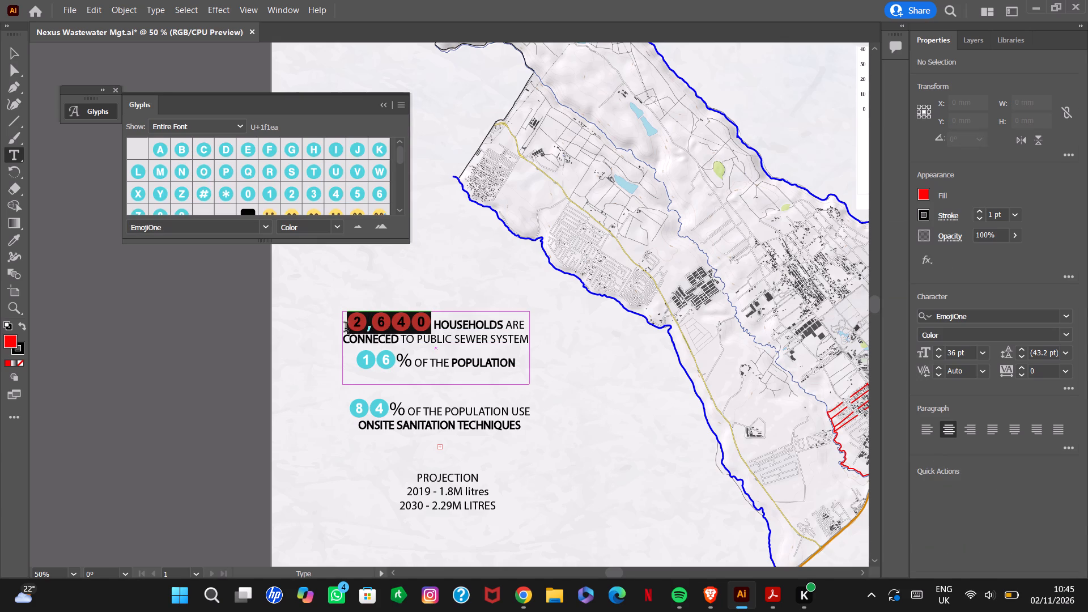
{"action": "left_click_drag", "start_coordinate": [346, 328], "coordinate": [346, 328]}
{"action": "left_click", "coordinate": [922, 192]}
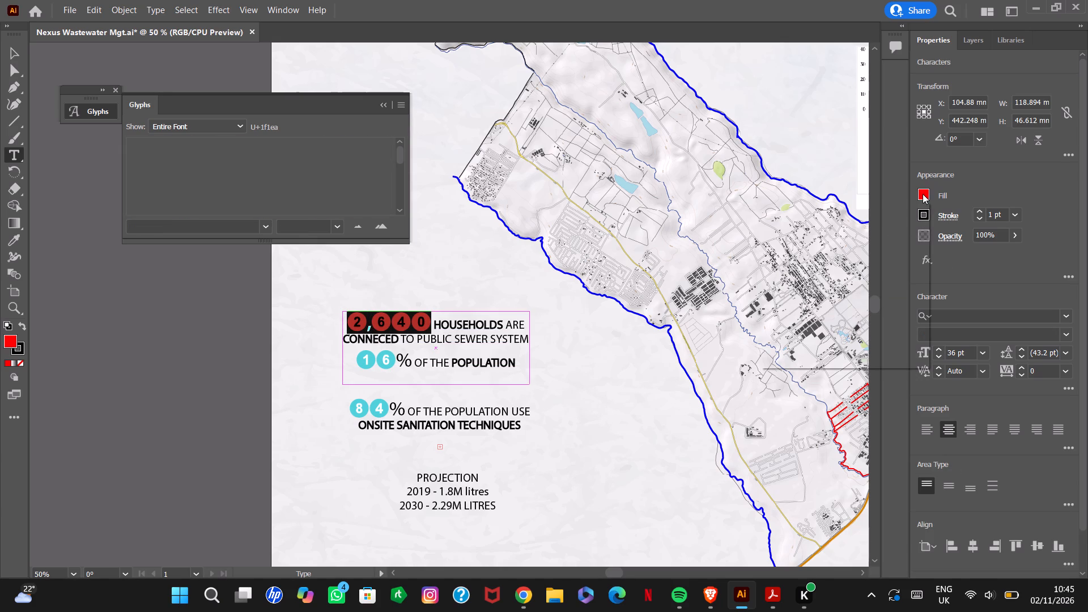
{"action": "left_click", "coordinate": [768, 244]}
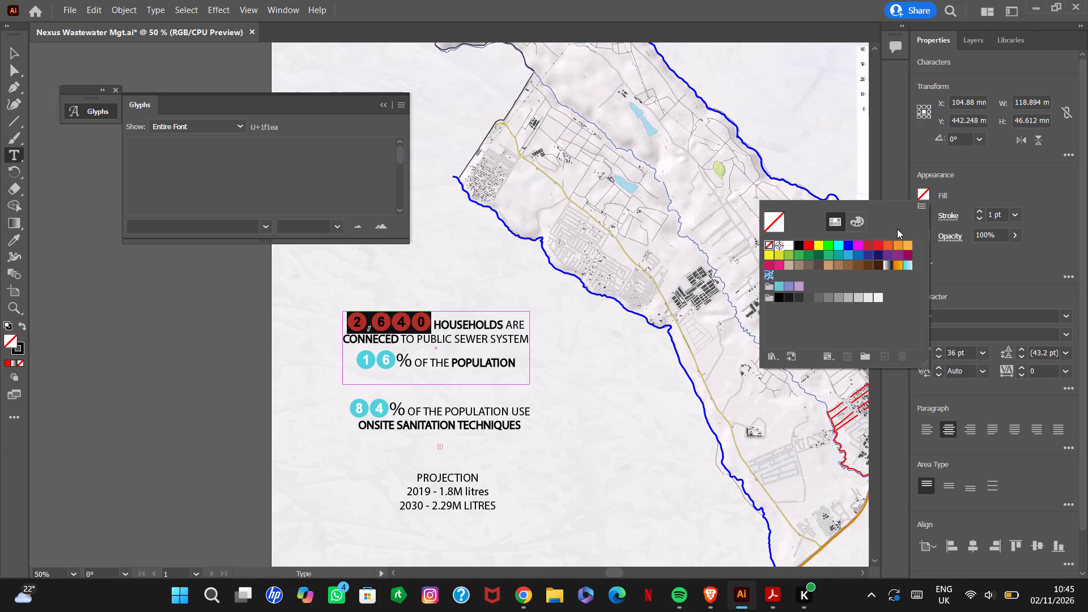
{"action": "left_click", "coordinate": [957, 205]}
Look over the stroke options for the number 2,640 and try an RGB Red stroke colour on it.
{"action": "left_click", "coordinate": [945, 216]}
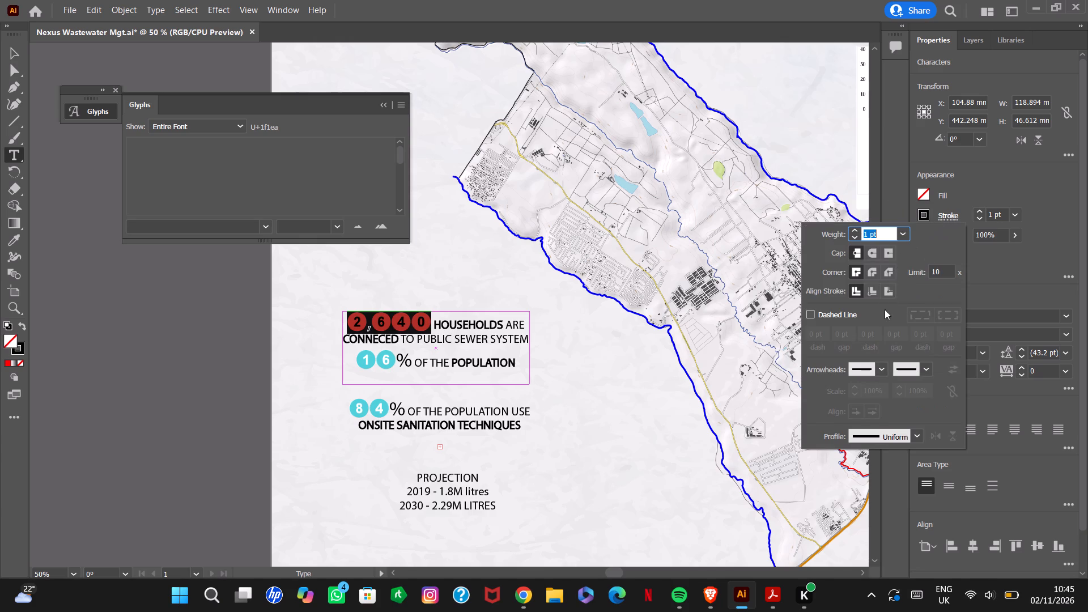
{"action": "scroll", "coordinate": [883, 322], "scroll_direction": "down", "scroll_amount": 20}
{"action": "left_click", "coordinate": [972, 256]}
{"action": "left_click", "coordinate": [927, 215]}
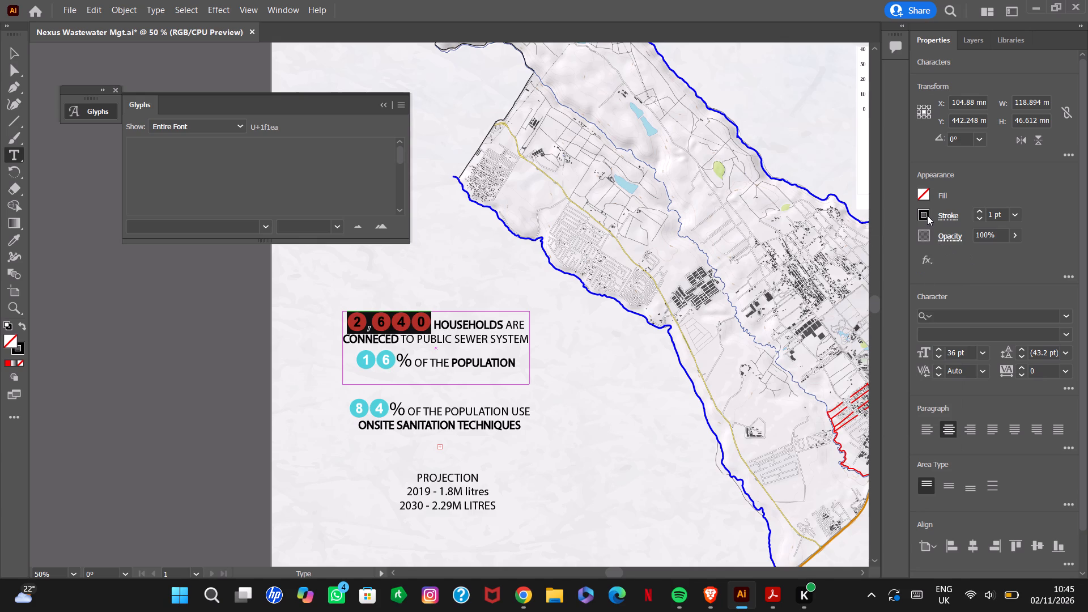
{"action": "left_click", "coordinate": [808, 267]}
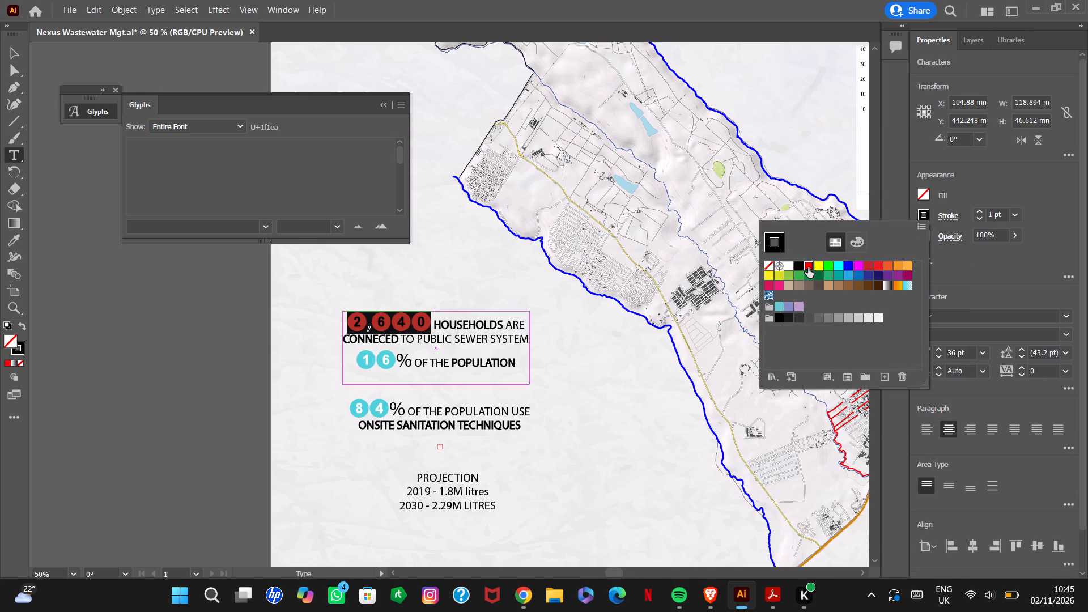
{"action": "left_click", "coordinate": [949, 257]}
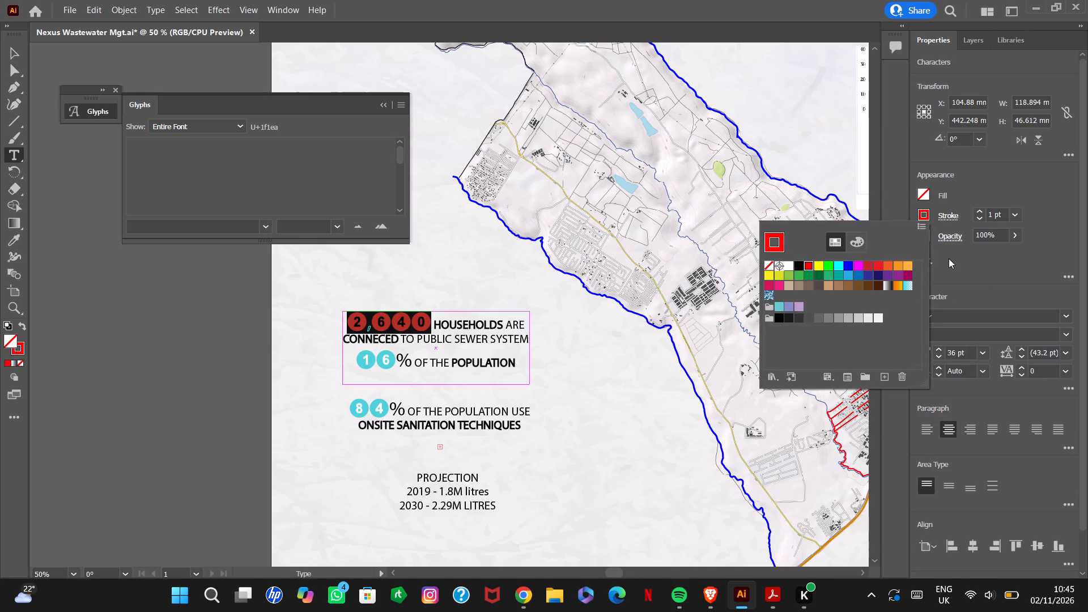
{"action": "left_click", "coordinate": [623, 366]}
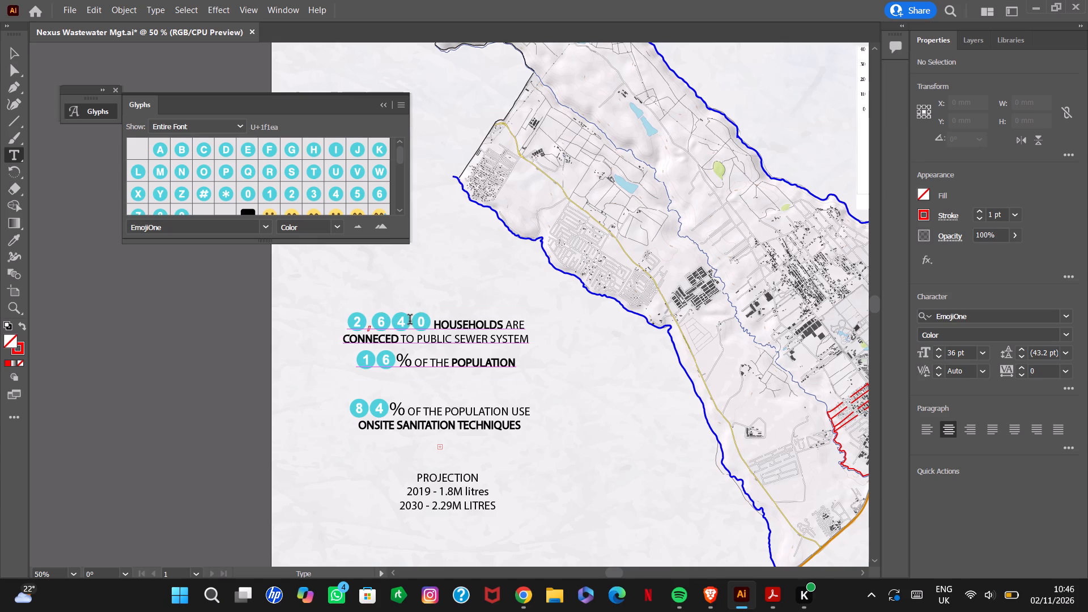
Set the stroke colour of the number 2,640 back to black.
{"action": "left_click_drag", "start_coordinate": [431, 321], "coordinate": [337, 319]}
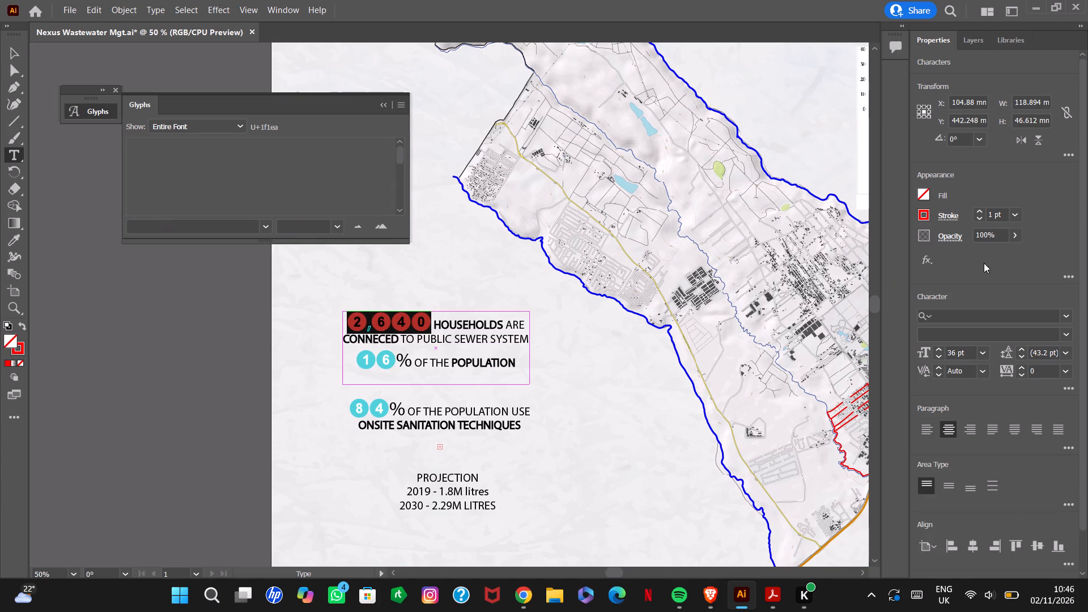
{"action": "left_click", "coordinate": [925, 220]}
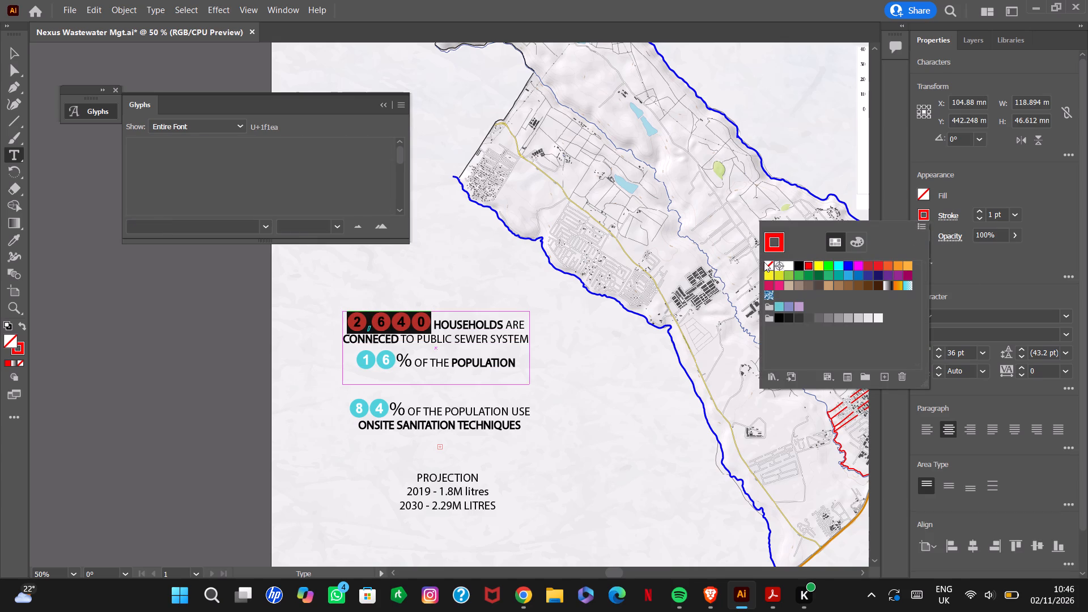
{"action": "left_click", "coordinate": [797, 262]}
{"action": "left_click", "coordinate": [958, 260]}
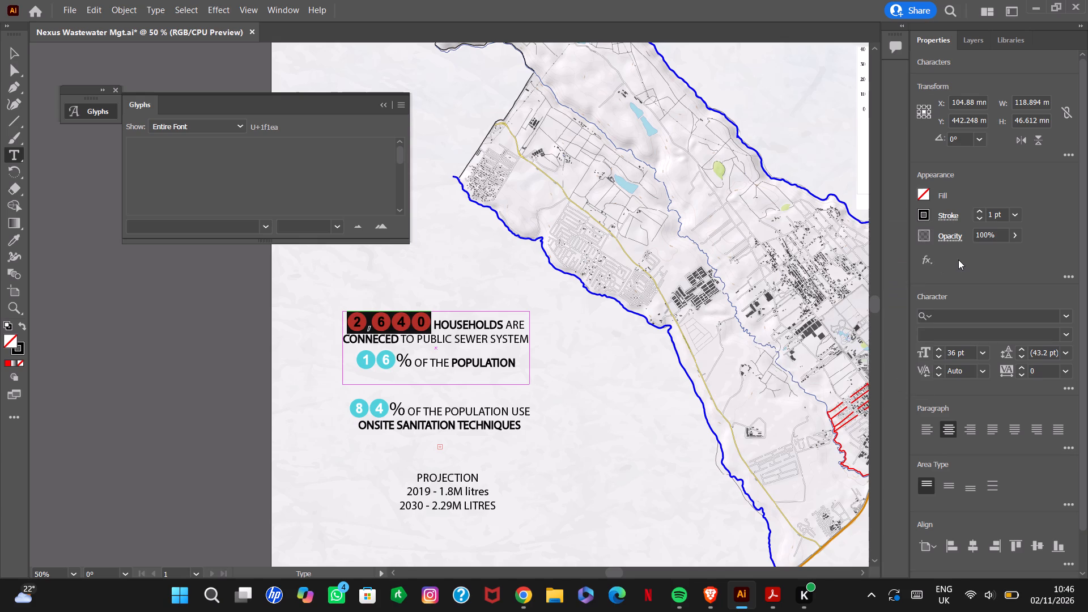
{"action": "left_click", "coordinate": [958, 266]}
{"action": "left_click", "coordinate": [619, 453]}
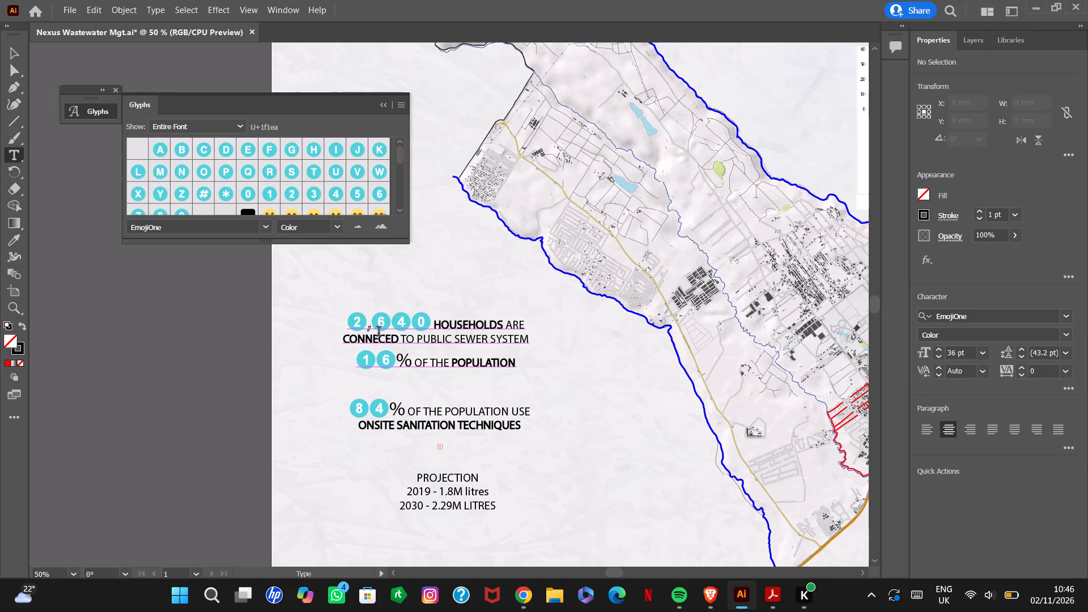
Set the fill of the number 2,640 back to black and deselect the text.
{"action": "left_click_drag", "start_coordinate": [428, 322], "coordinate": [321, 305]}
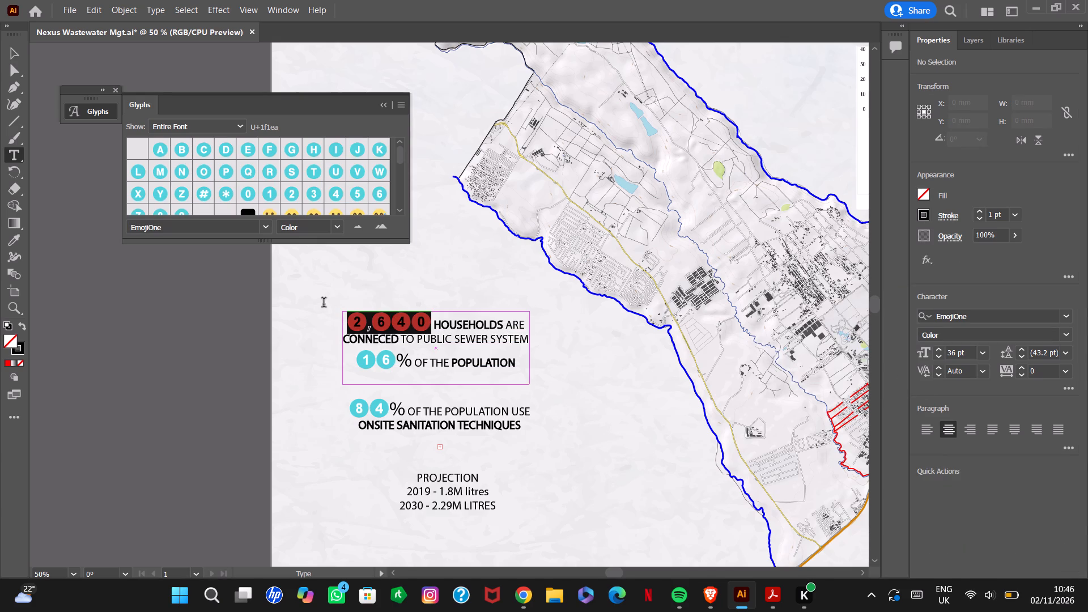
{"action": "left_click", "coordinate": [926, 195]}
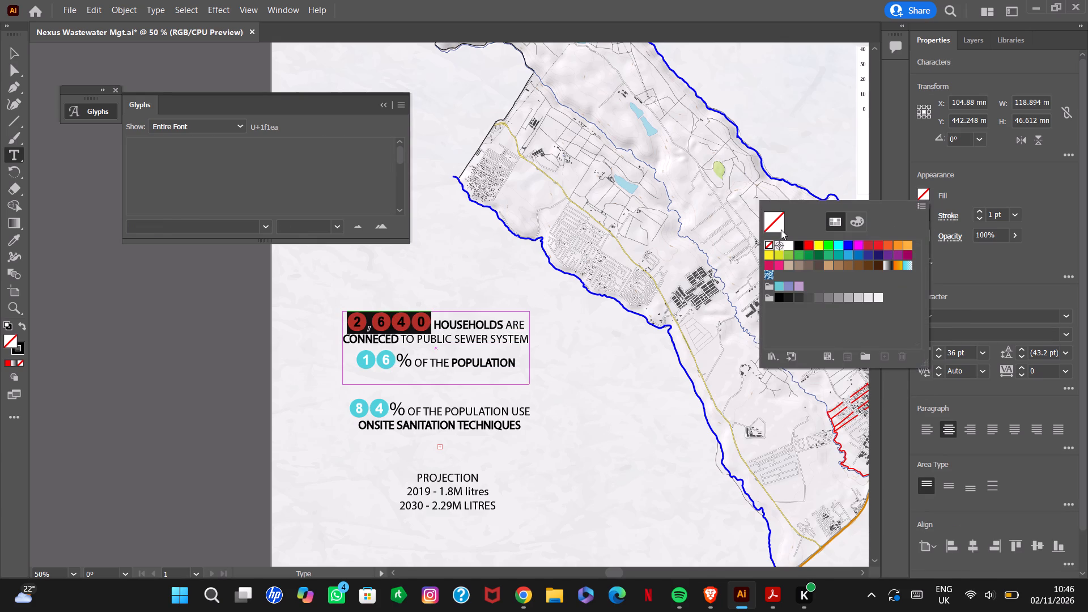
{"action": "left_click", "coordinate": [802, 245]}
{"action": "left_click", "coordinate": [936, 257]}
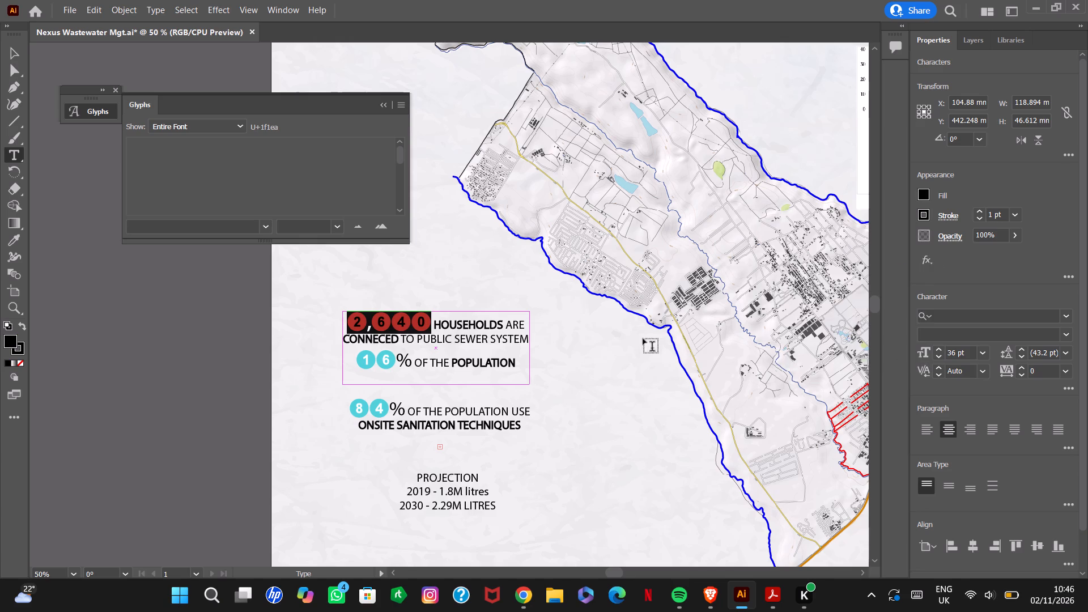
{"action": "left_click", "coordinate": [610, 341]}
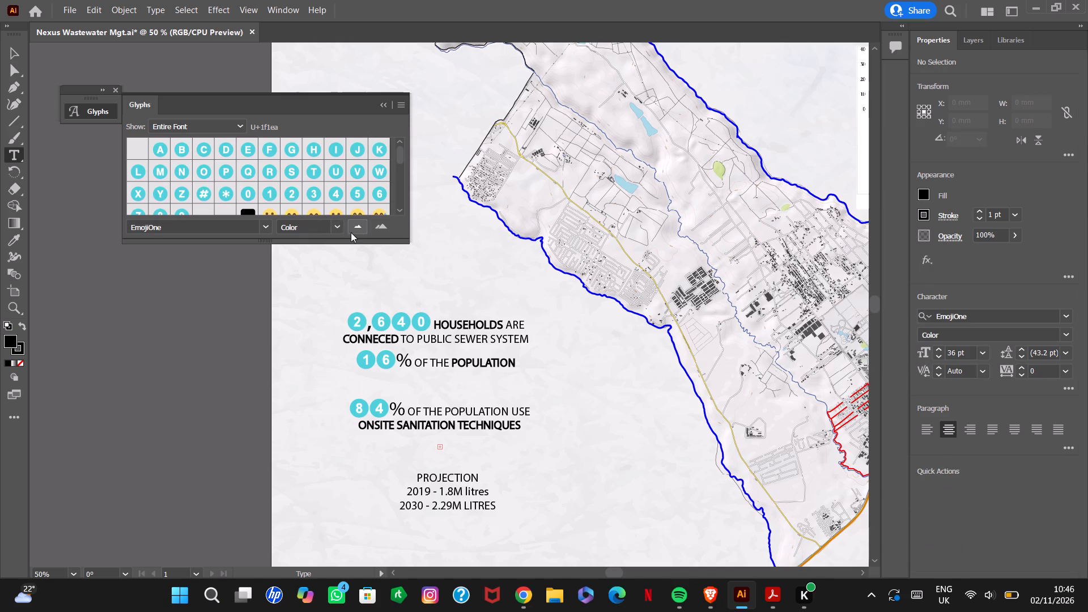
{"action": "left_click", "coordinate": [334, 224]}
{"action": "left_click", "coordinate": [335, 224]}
Change the font of the number 2,640 from EmojiOne to Constantia Regular and deselect the text.
{"action": "left_click_drag", "start_coordinate": [431, 321], "coordinate": [322, 318]}
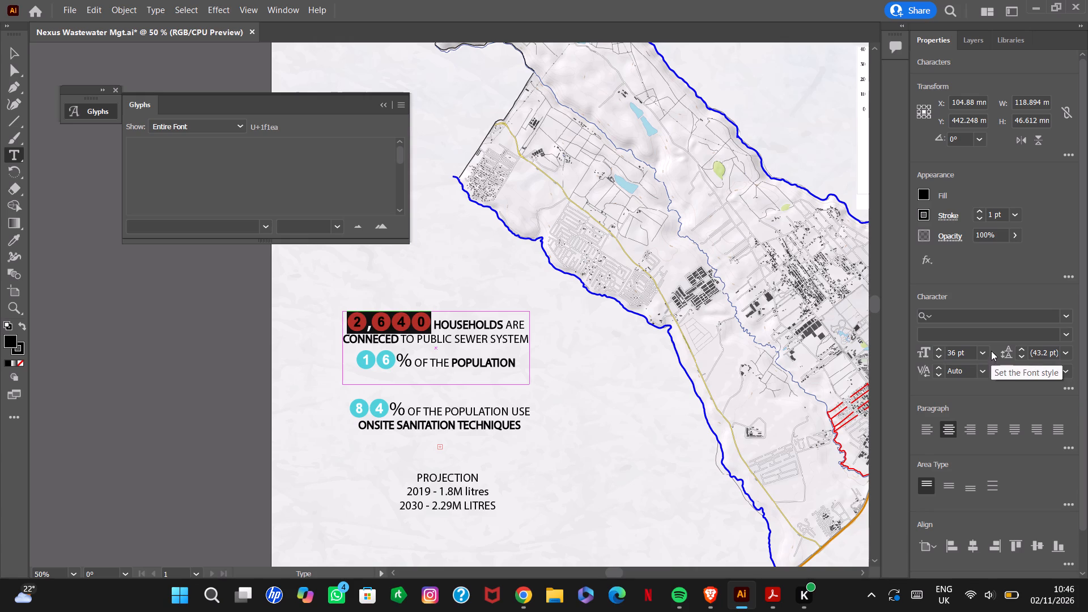
{"action": "left_click", "coordinate": [1065, 318]}
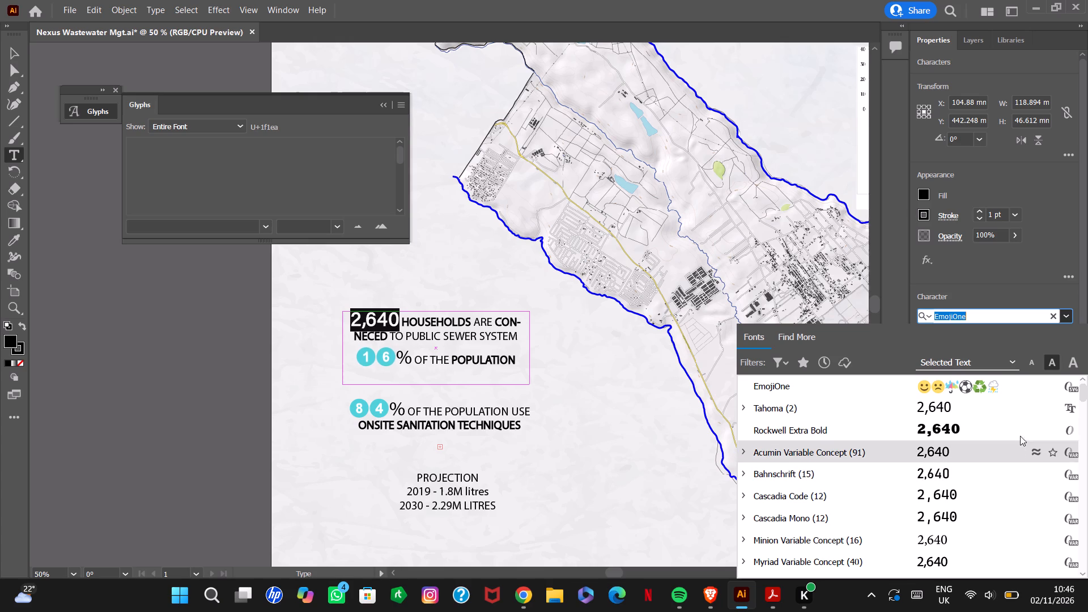
{"action": "left_click_drag", "start_coordinate": [967, 331], "coordinate": [964, 289]}
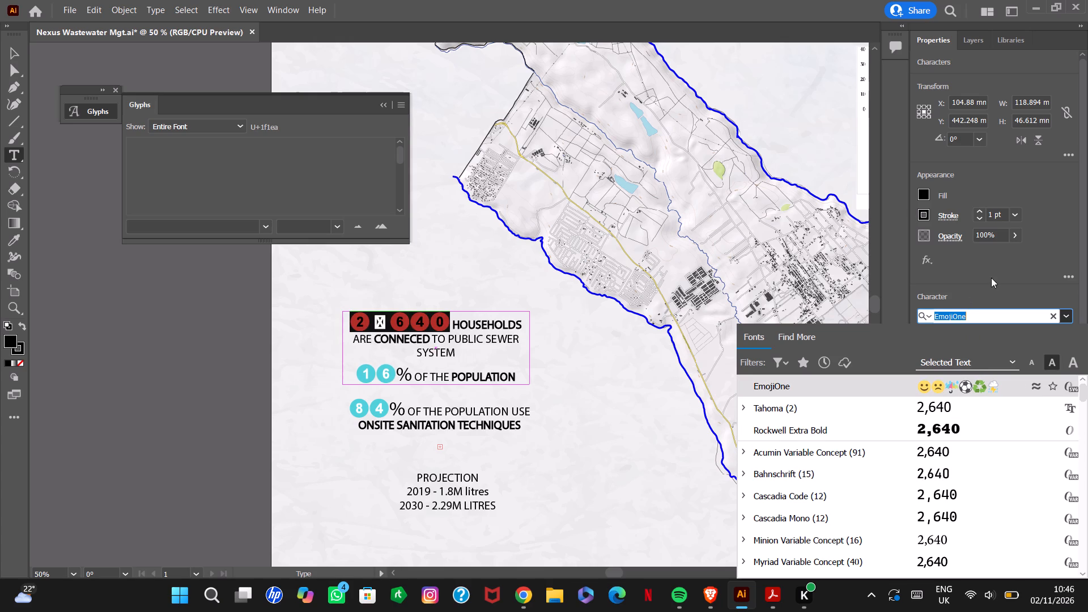
{"action": "scroll", "coordinate": [1014, 454], "scroll_direction": "down", "scroll_amount": 12}
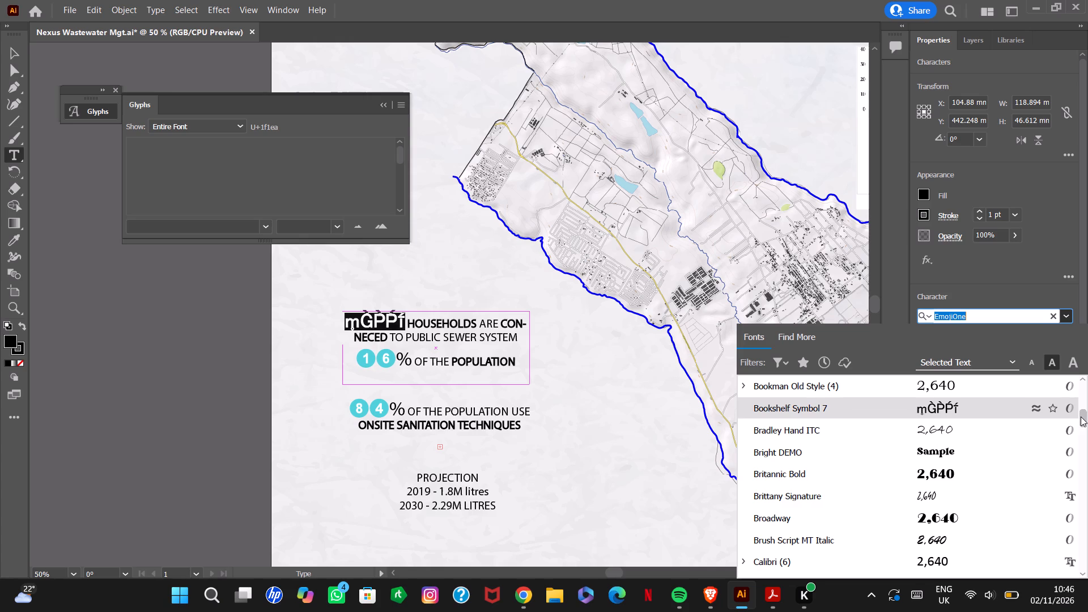
{"action": "left_click_drag", "start_coordinate": [1082, 416], "coordinate": [1082, 423]}
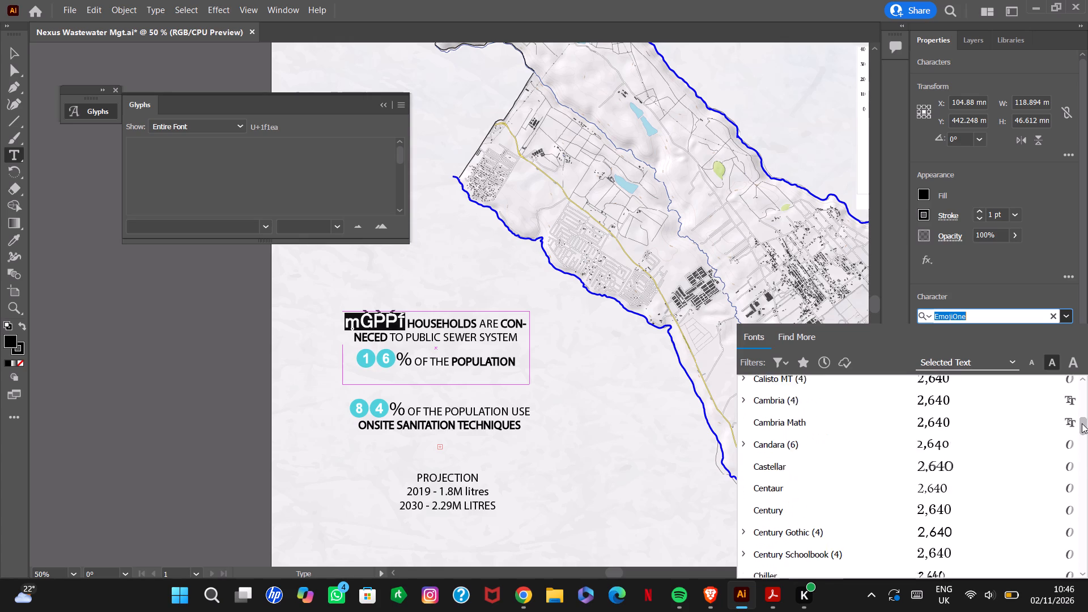
{"action": "left_click_drag", "start_coordinate": [1082, 423], "coordinate": [1082, 424]}
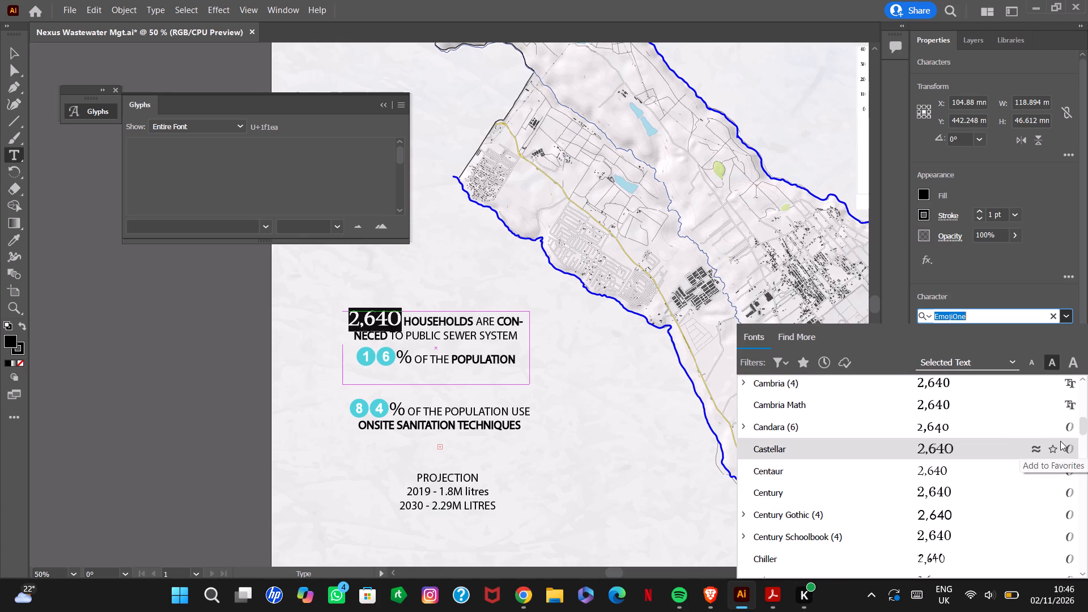
{"action": "left_click", "coordinate": [1081, 428]}
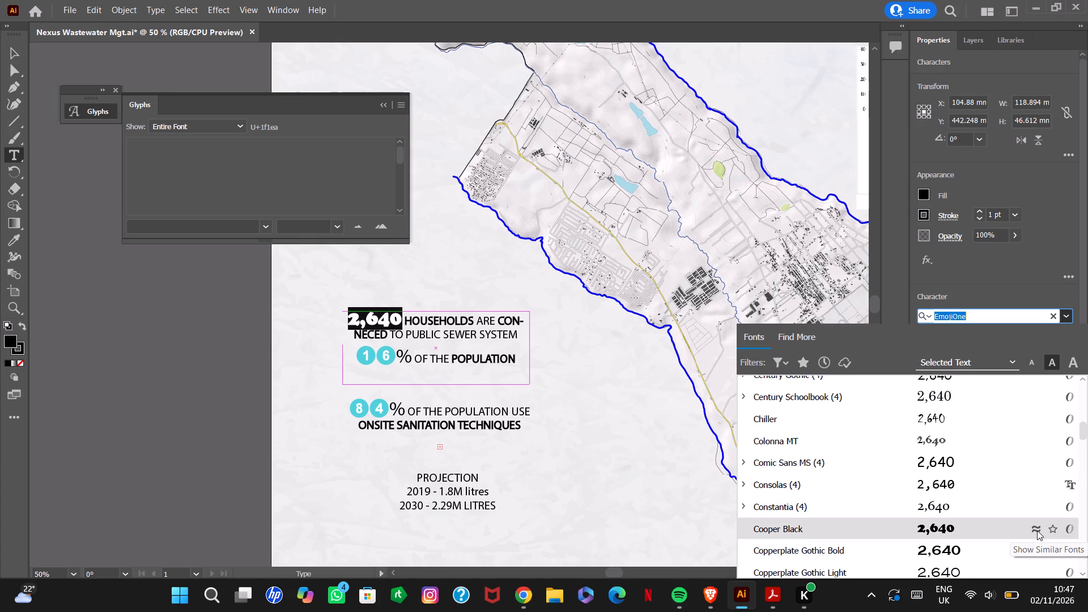
{"action": "left_click", "coordinate": [1015, 507]}
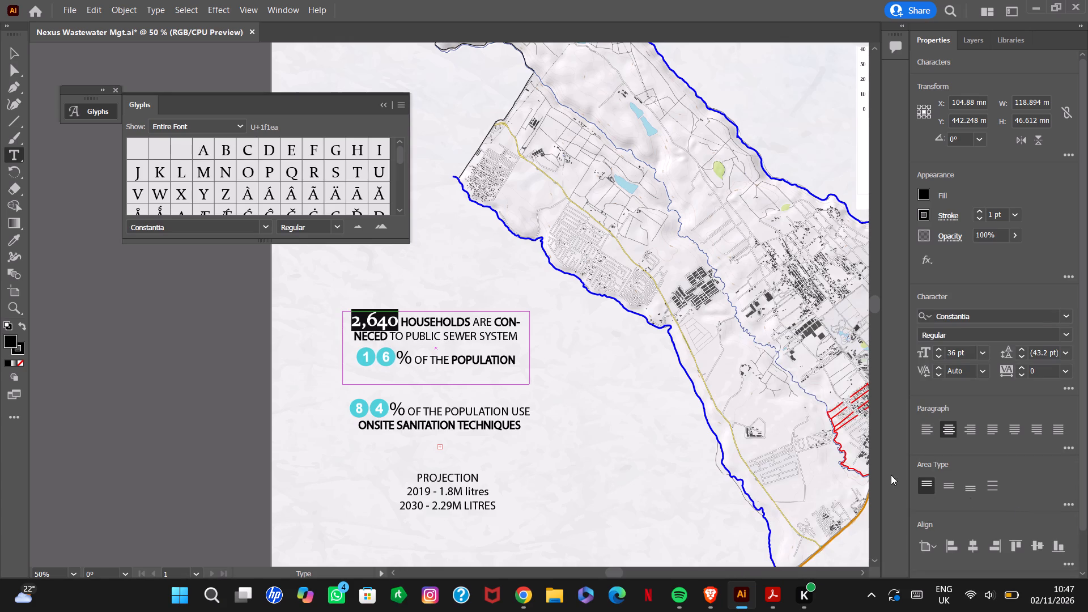
{"action": "left_click", "coordinate": [652, 416]}
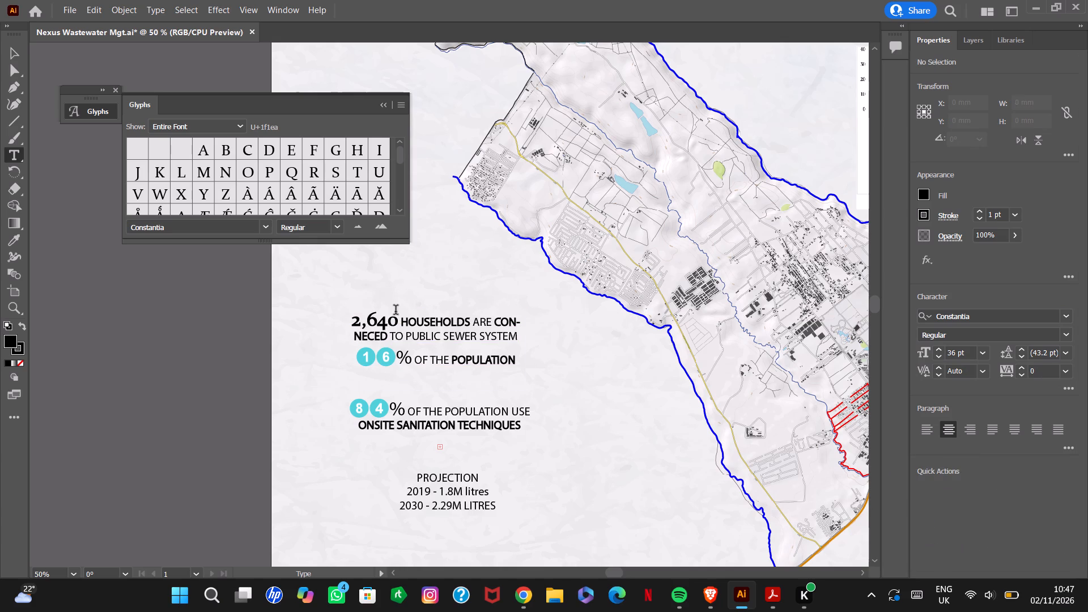
Set the fill of the number 2,640 to RGB Red and deselect the text.
{"action": "left_click_drag", "start_coordinate": [399, 323], "coordinate": [352, 321]}
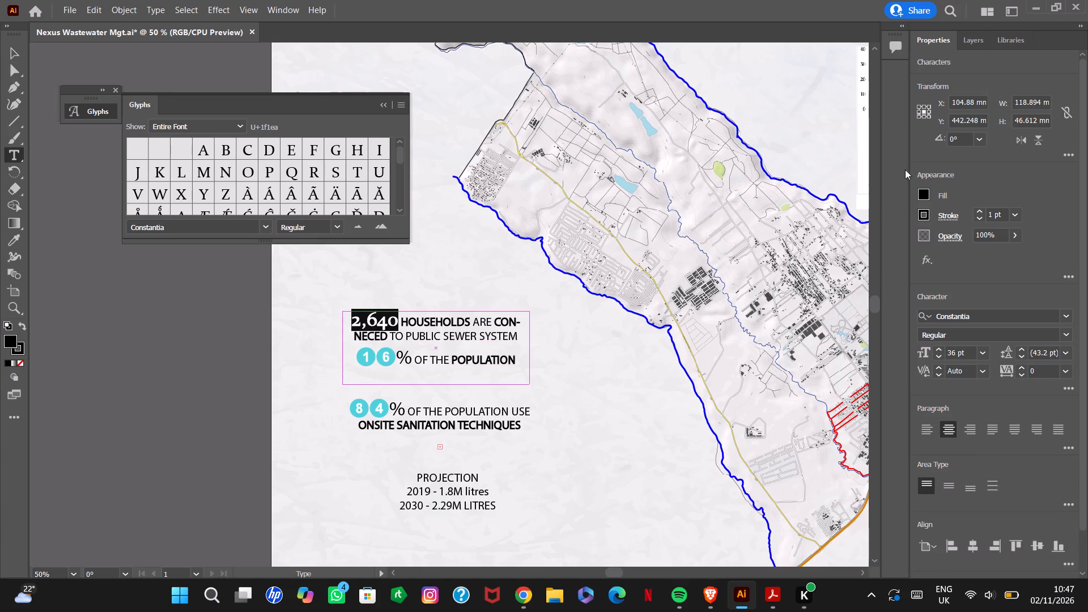
{"action": "left_click", "coordinate": [921, 193]}
{"action": "left_click", "coordinate": [809, 244]}
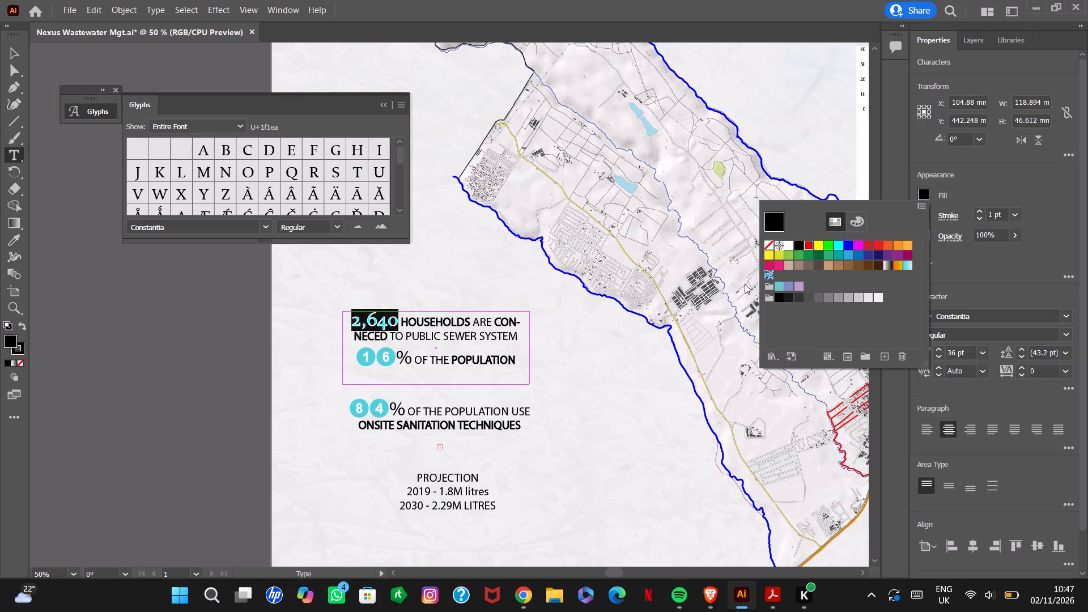
{"action": "left_click", "coordinate": [564, 341]}
{"action": "left_click", "coordinate": [564, 339]}
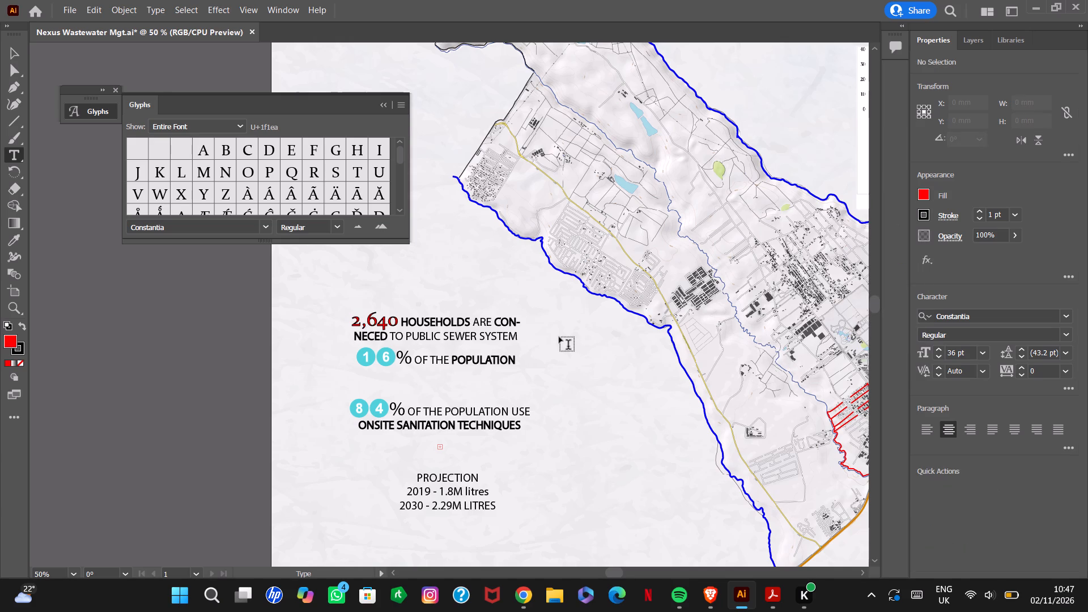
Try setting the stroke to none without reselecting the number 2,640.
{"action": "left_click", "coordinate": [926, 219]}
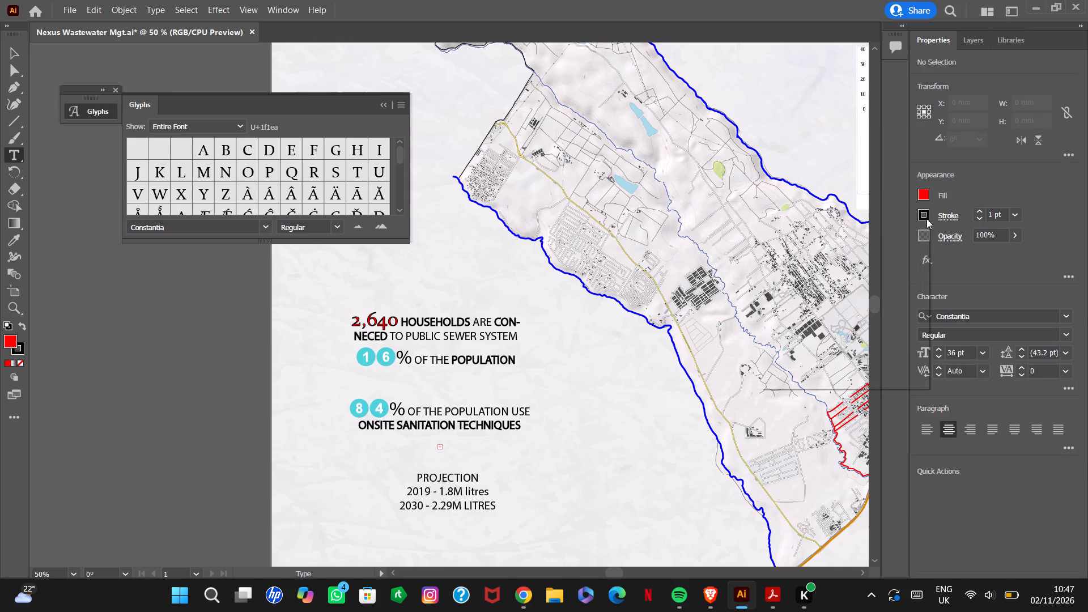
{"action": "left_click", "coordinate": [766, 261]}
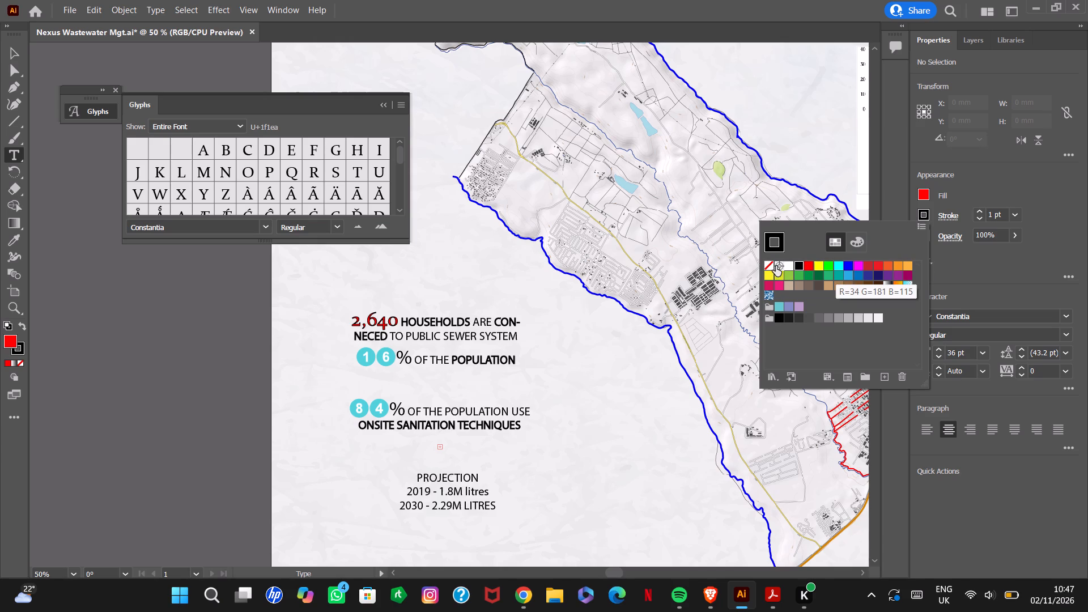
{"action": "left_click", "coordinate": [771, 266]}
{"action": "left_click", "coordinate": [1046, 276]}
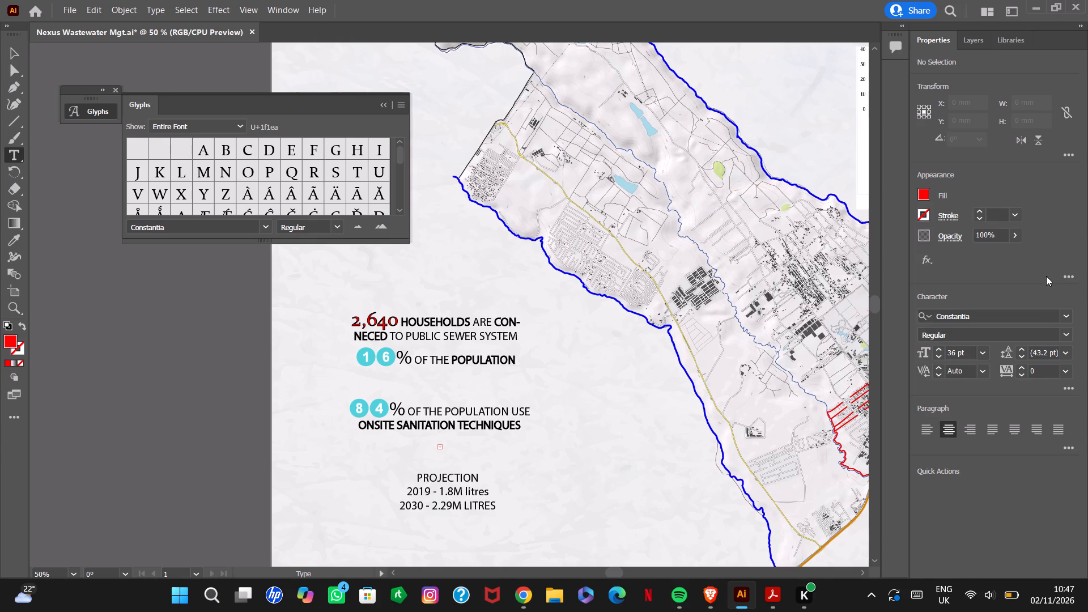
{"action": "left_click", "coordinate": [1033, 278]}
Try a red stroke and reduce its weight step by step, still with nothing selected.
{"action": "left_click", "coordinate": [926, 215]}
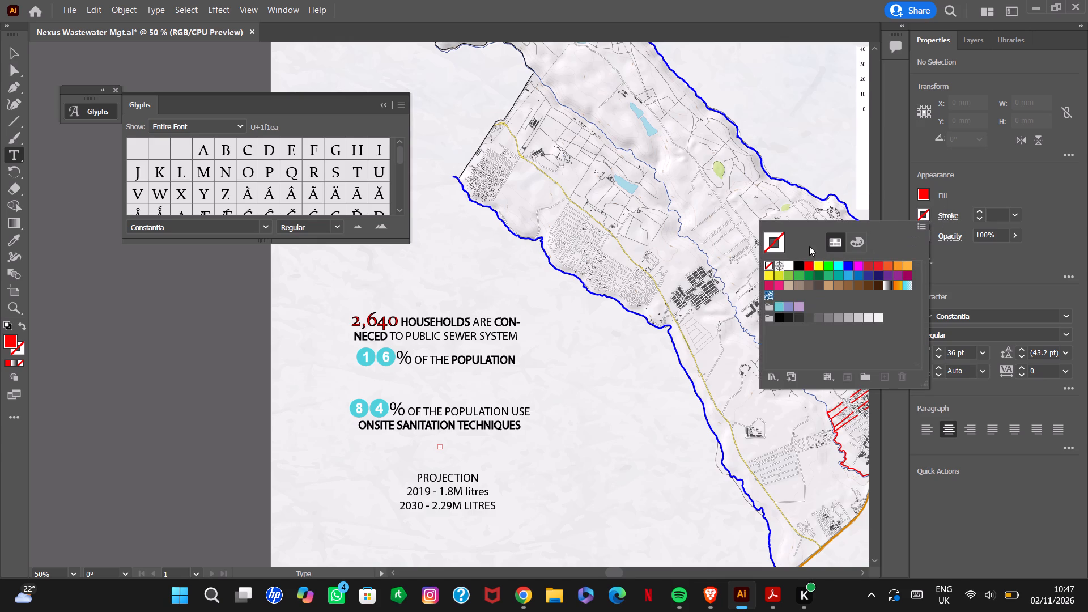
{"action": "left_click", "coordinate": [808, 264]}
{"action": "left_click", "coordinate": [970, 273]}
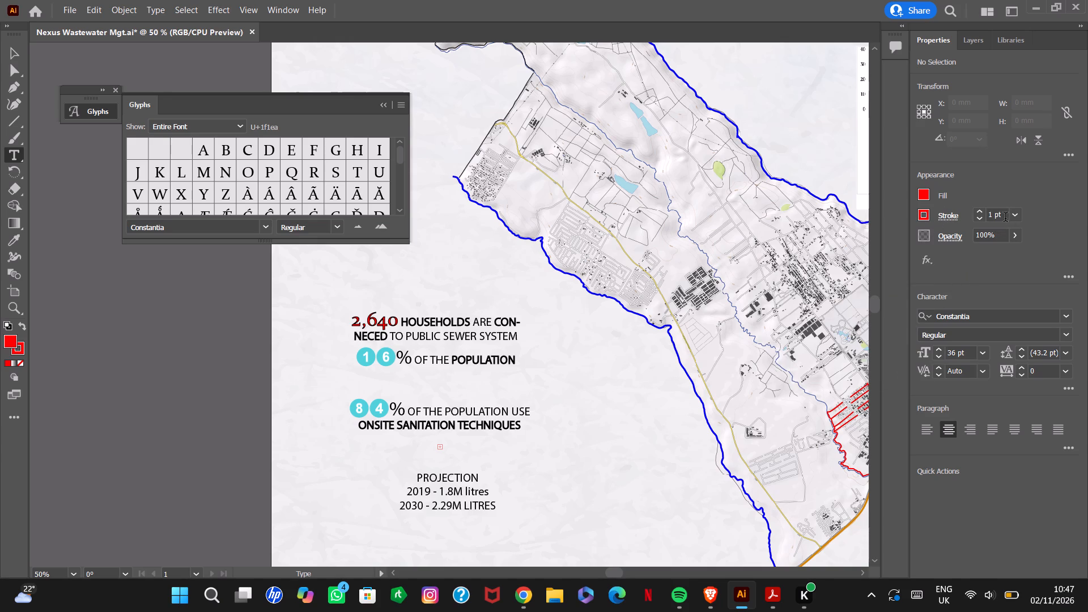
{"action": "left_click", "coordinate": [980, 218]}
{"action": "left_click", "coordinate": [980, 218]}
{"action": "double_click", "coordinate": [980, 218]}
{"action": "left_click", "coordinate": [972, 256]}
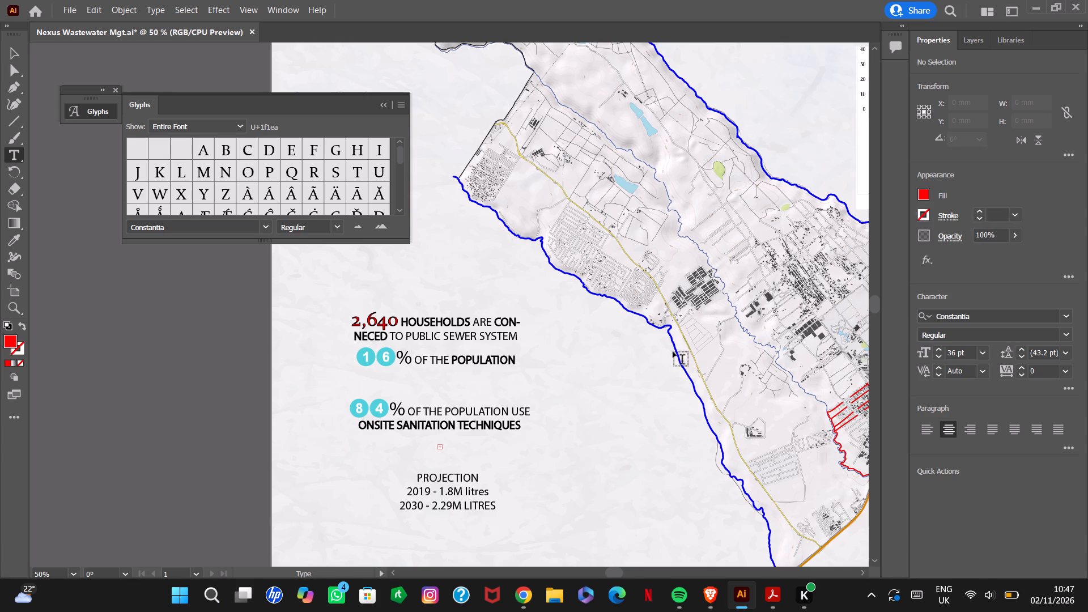
Select the number 2,640, reapply its RGB Red fill, set its stroke to none and deselect the text.
{"action": "left_click_drag", "start_coordinate": [398, 321], "coordinate": [355, 322]}
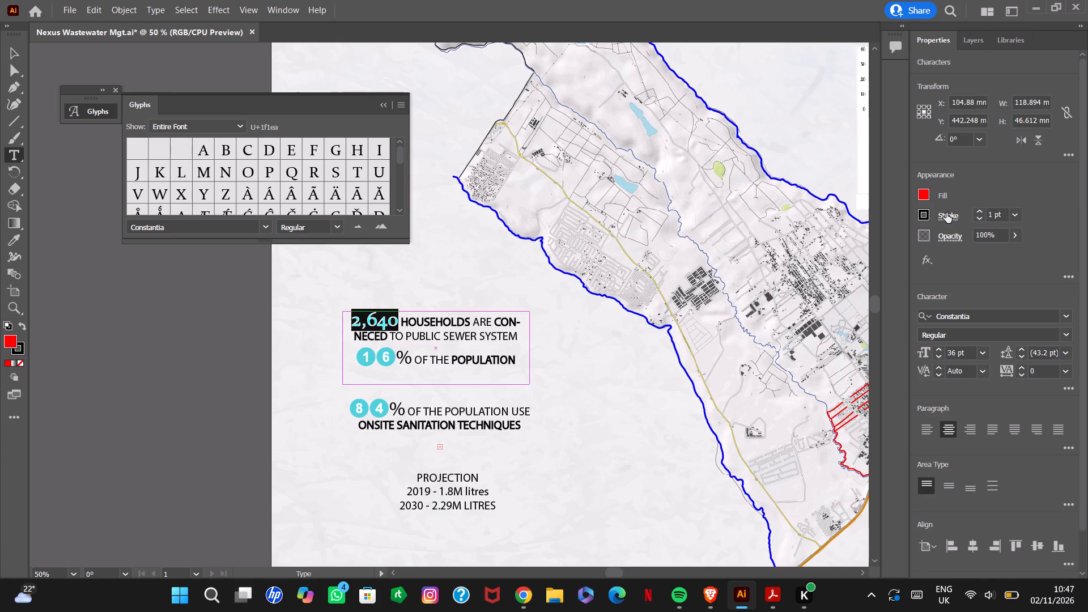
{"action": "left_click", "coordinate": [924, 195]}
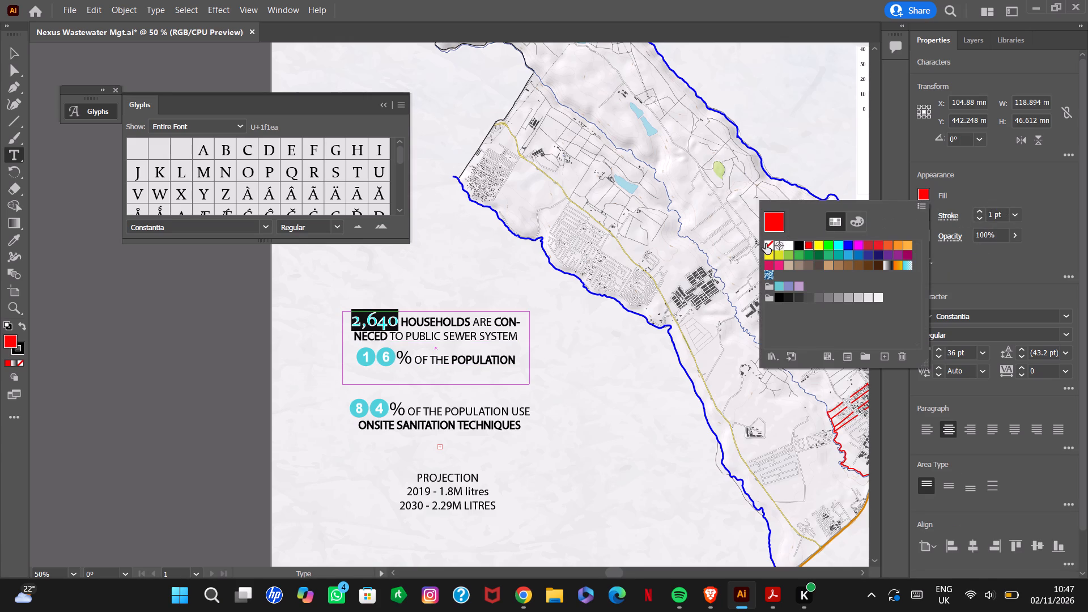
{"action": "left_click", "coordinate": [768, 243]}
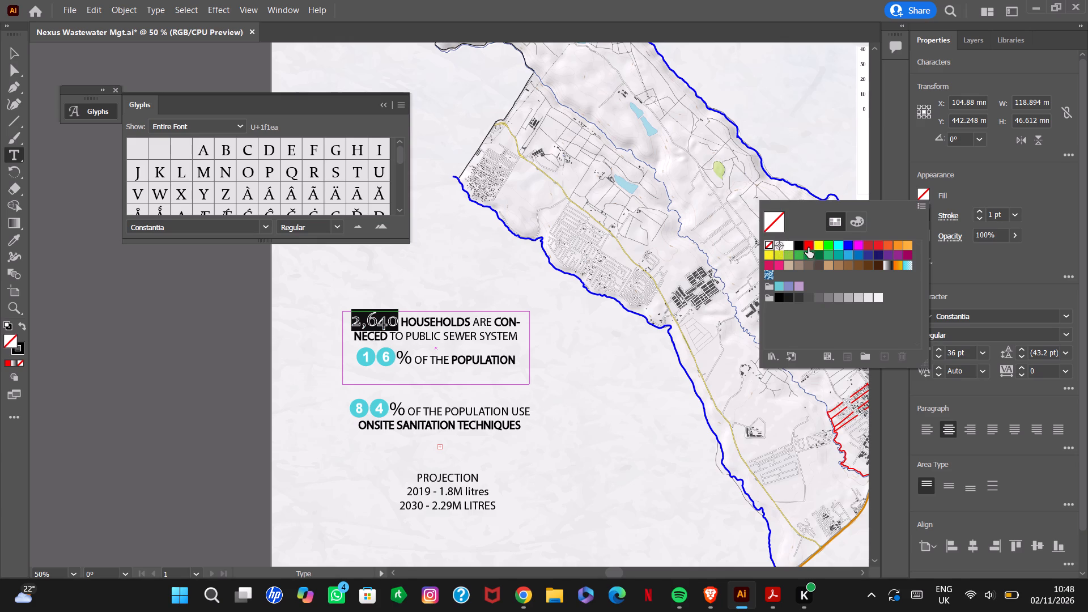
{"action": "left_click", "coordinate": [808, 246]}
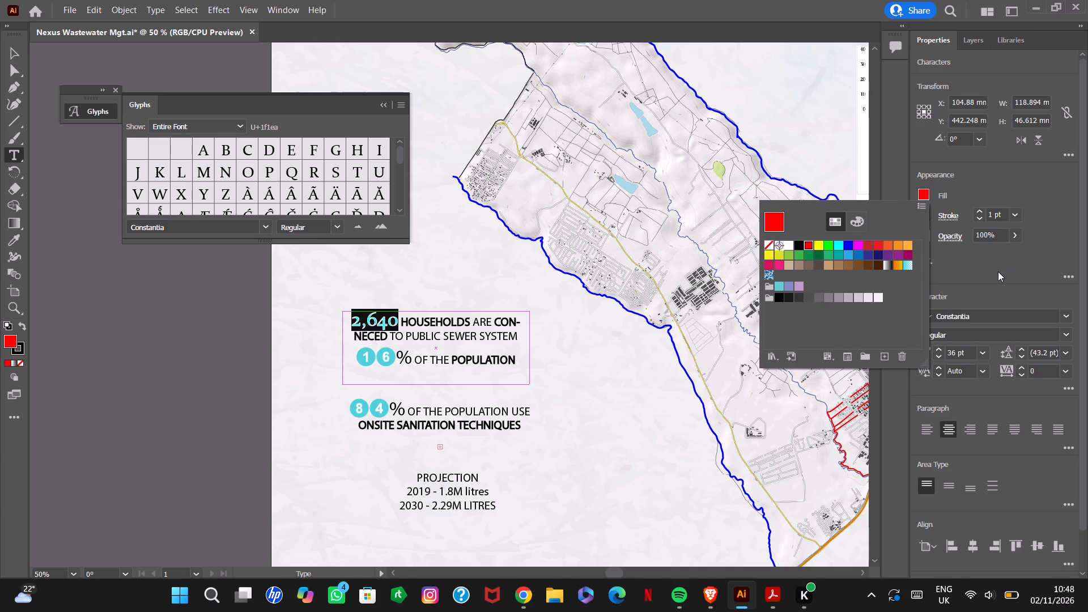
{"action": "left_click", "coordinate": [998, 271]}
{"action": "left_click", "coordinate": [928, 215]}
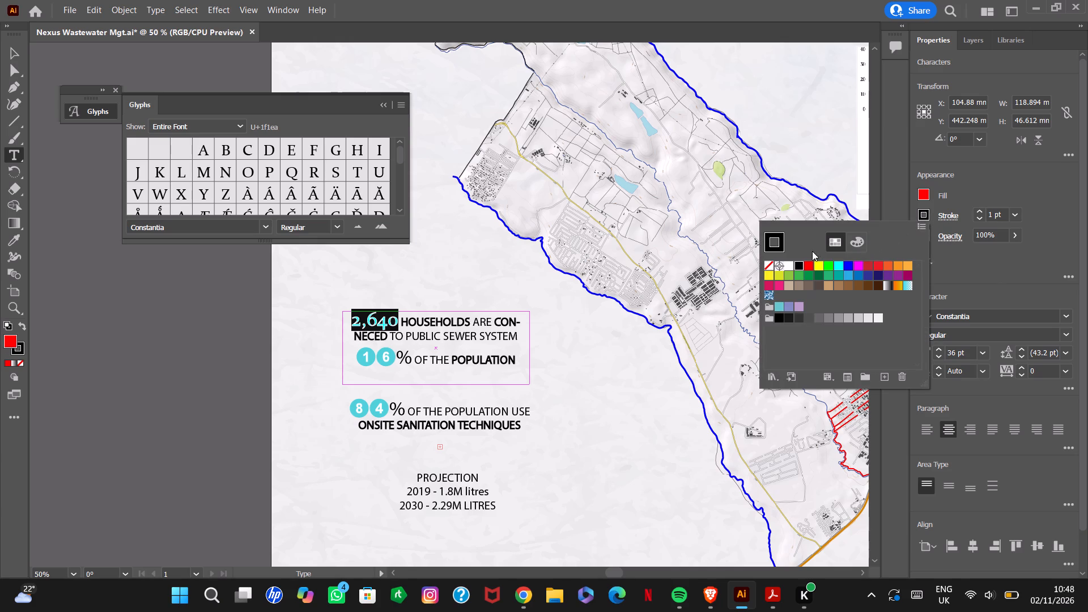
{"action": "left_click", "coordinate": [770, 266]}
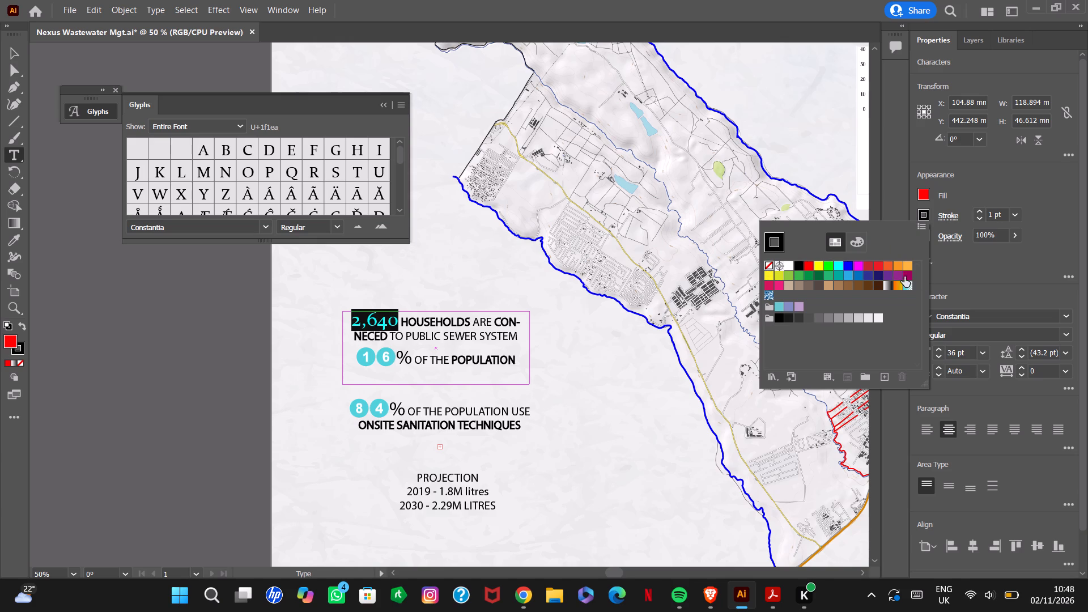
{"action": "left_click", "coordinate": [981, 280]}
{"action": "left_click", "coordinate": [981, 280]}
{"action": "left_click", "coordinate": [649, 368]}
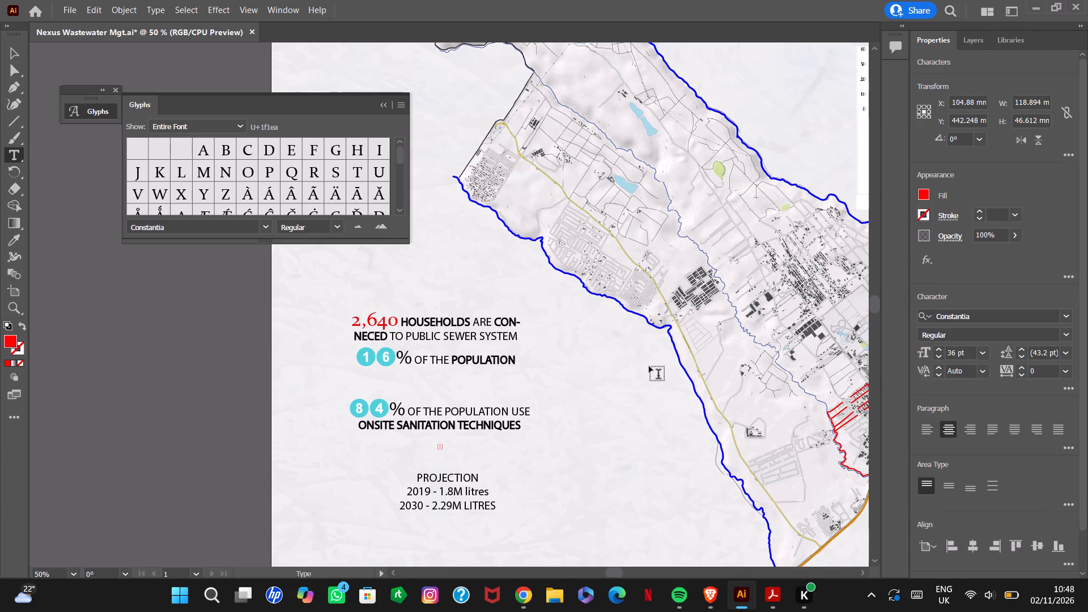
Set the font size of the number 2,640 to 48 pt and deselect the text.
{"action": "left_click_drag", "start_coordinate": [397, 321], "coordinate": [368, 321]}
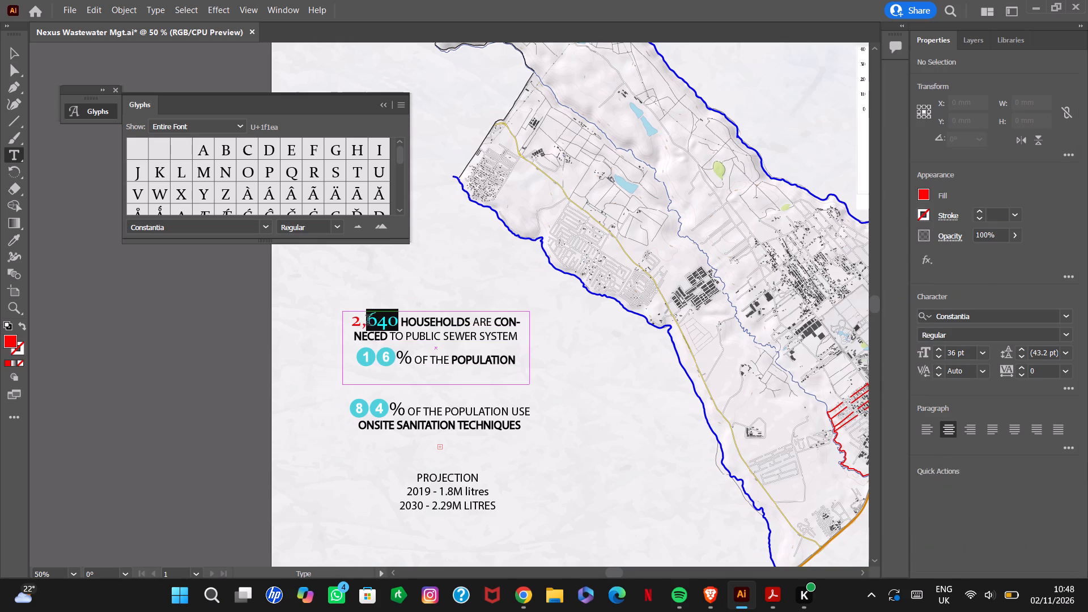
{"action": "left_click_drag", "start_coordinate": [368, 321], "coordinate": [355, 328]}
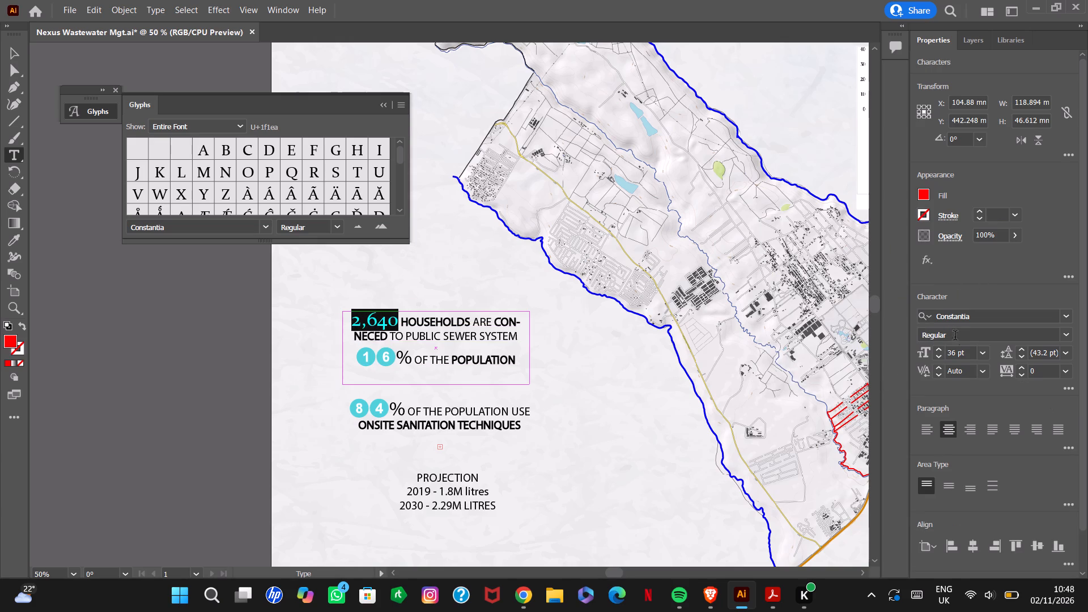
{"action": "left_click", "coordinate": [976, 352]}
{"action": "left_click", "coordinate": [984, 353]}
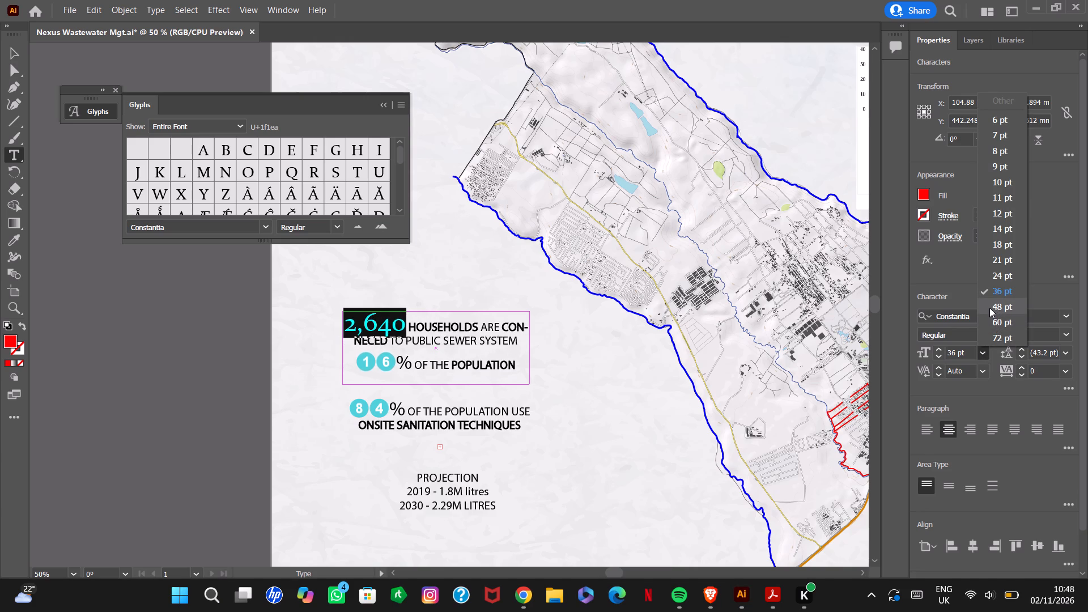
{"action": "left_click", "coordinate": [989, 308]}
{"action": "left_click", "coordinate": [621, 432]}
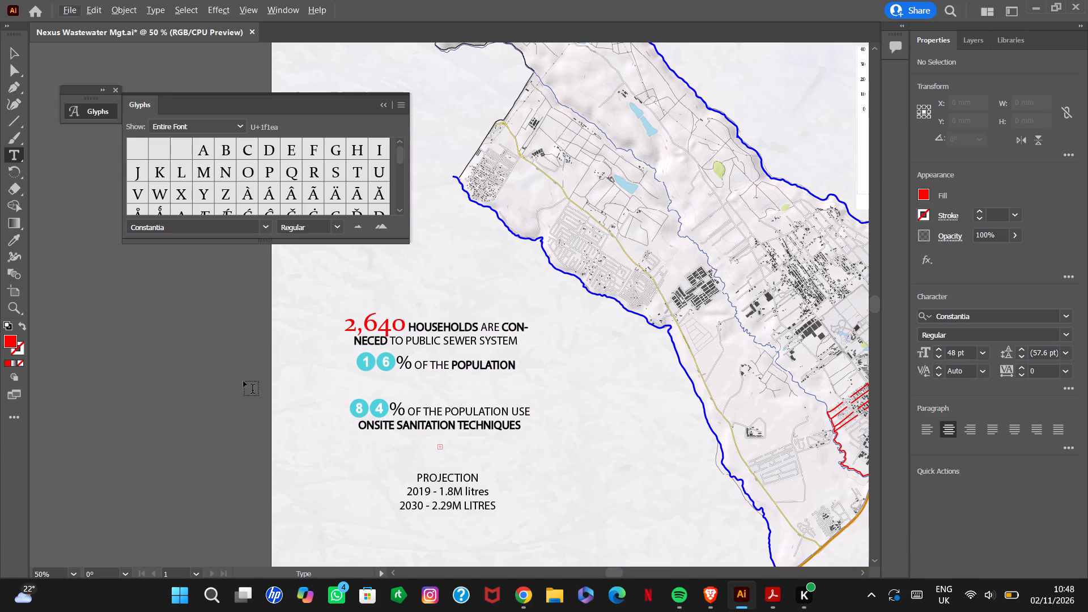
Collapse the expanded Glyphs window.
{"action": "left_click", "coordinate": [379, 101]}
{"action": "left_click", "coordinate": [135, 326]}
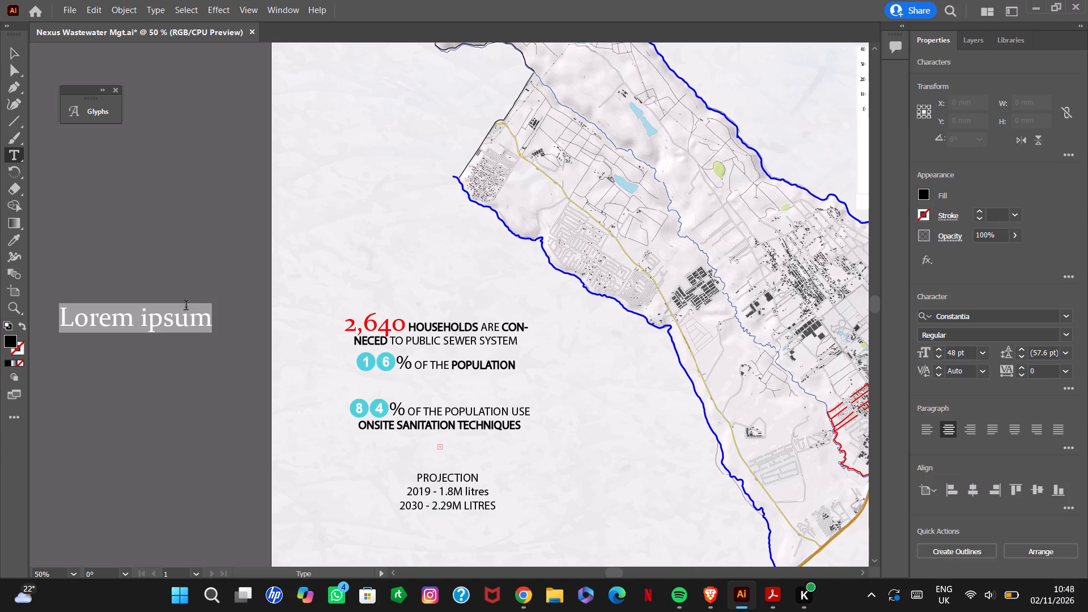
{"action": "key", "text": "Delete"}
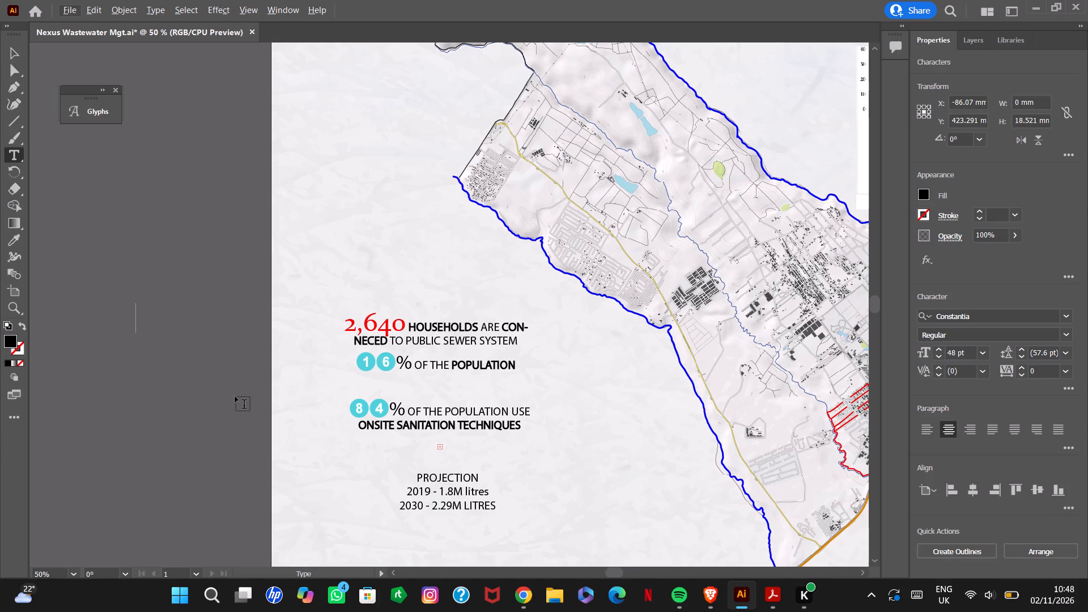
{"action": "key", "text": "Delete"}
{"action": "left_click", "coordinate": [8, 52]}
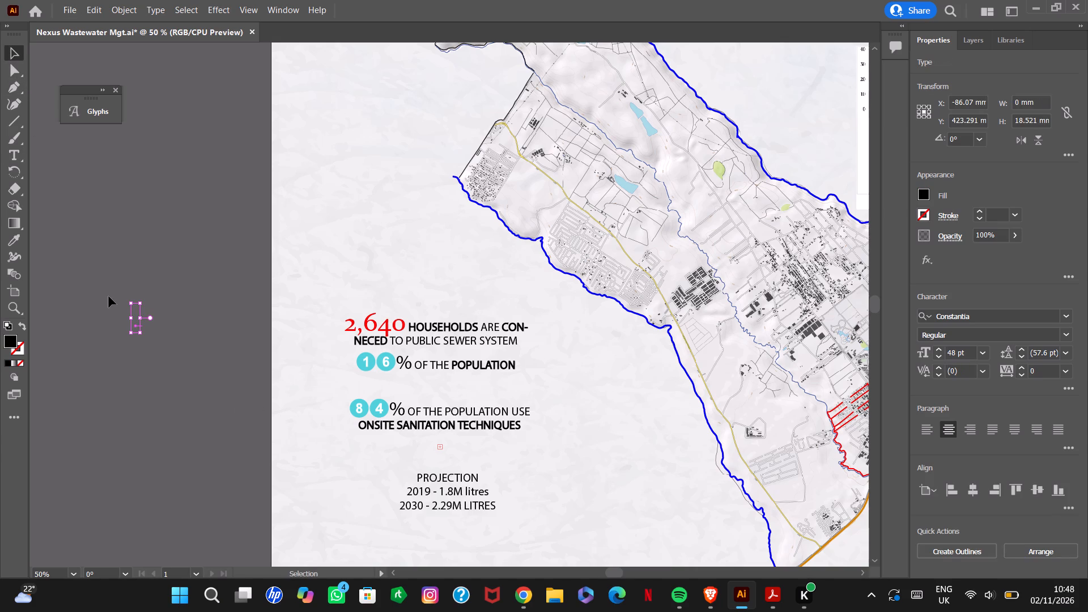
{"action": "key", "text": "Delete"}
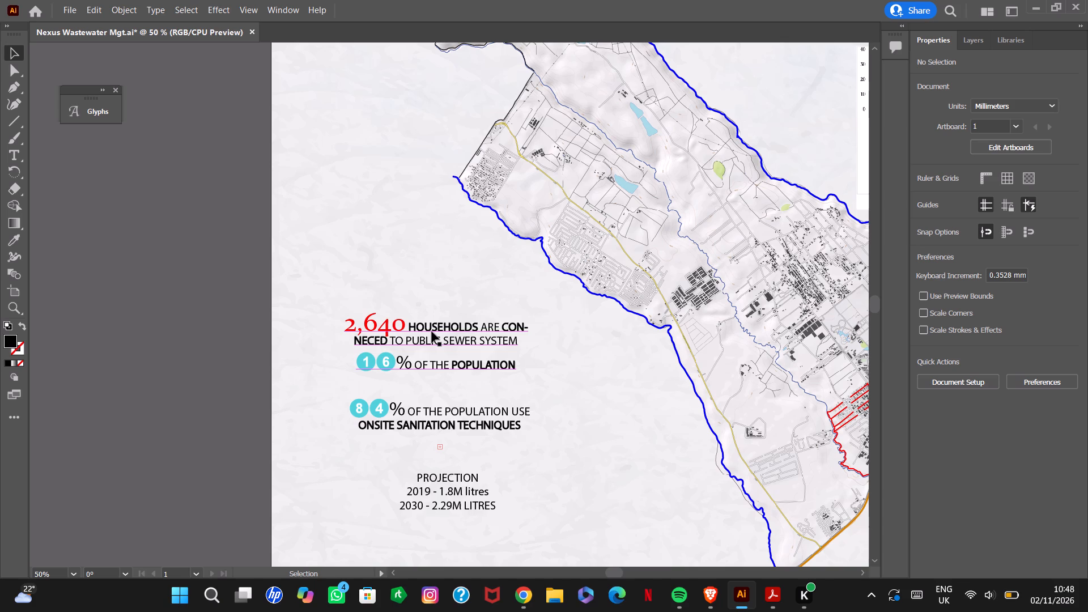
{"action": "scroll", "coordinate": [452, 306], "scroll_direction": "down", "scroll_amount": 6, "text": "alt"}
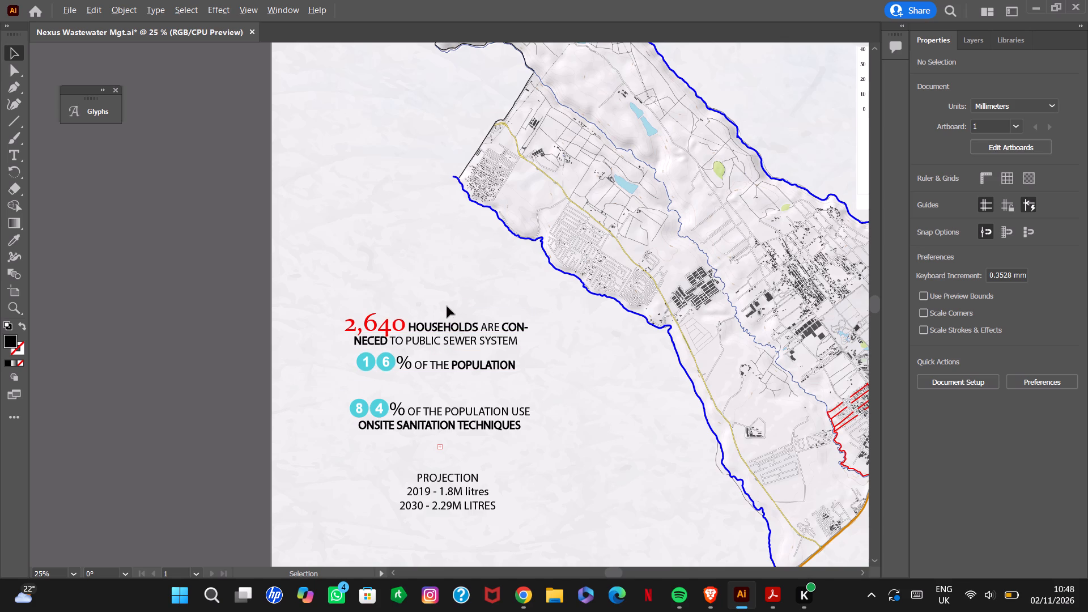
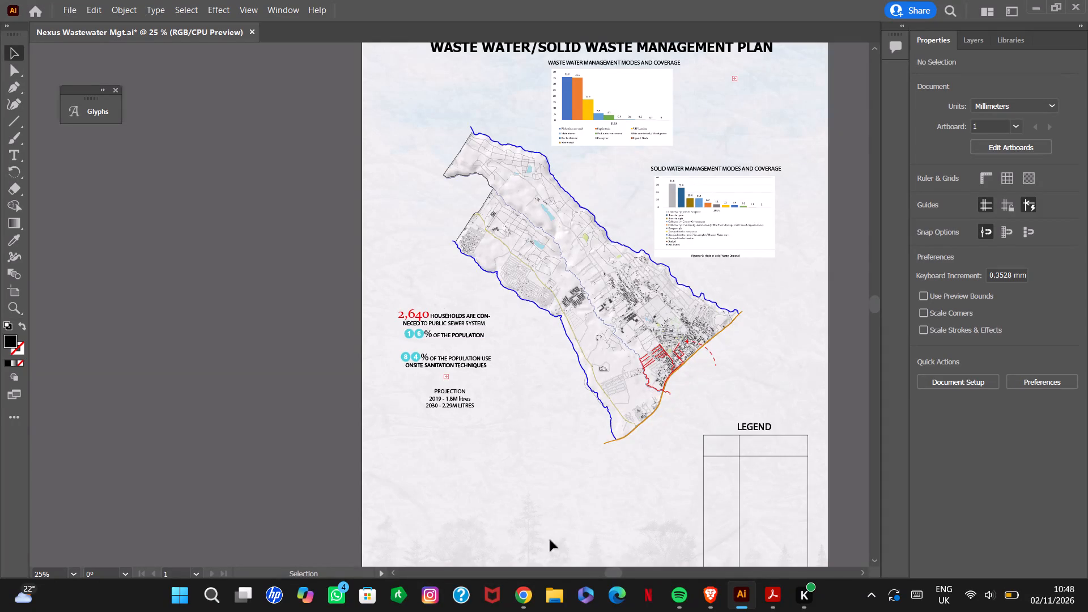
Look over the whole plan sheet, from the FRAMEWORK PLAN title down to the legend and title block.
{"action": "left_click_drag", "start_coordinate": [615, 575], "coordinate": [623, 576]}
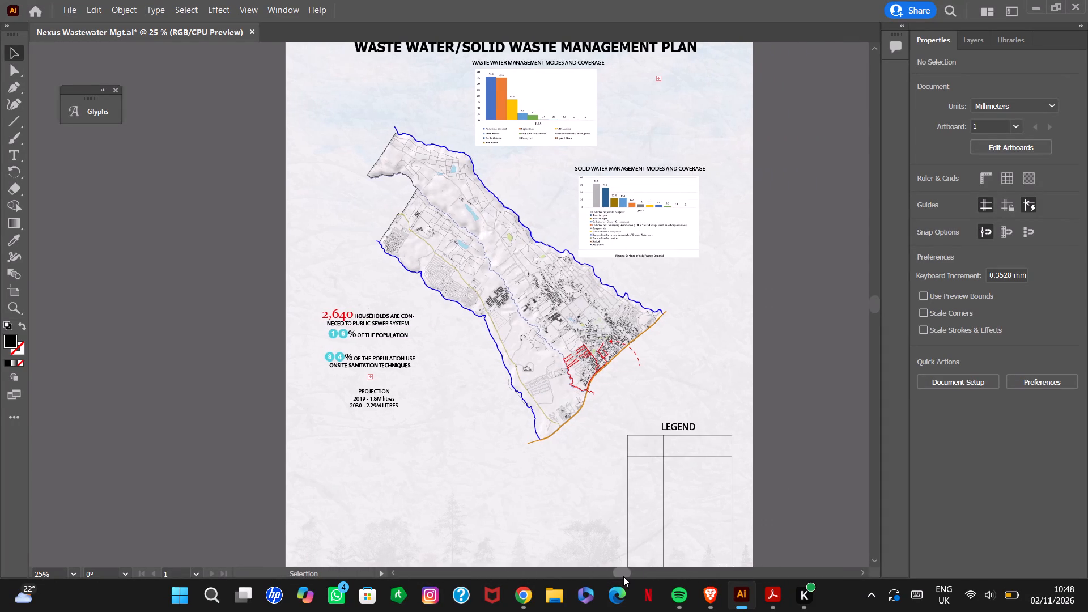
{"action": "left_click_drag", "start_coordinate": [623, 576], "coordinate": [624, 576]}
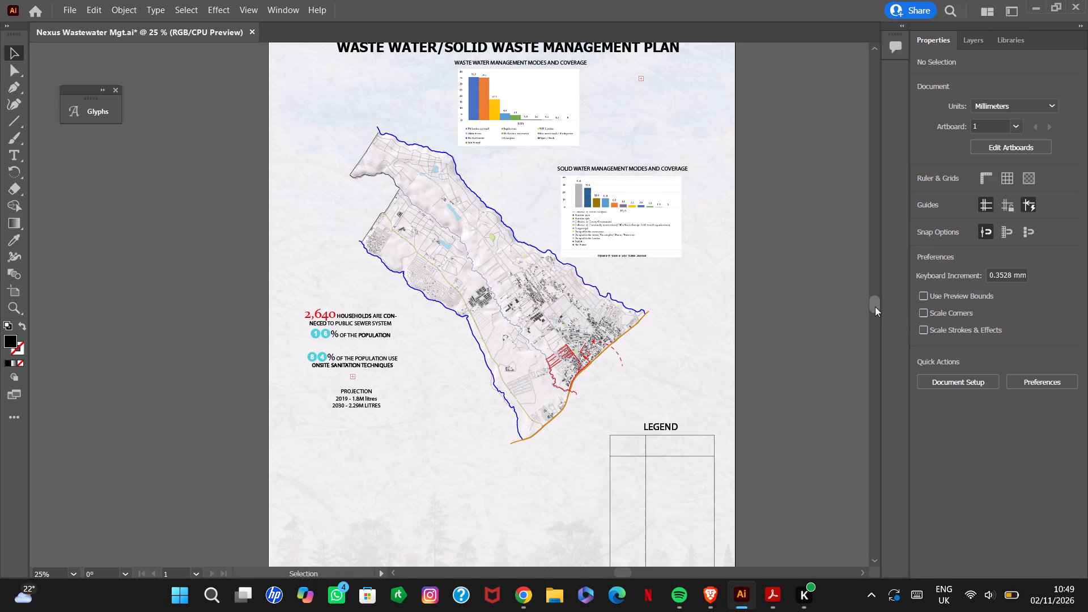
{"action": "left_click_drag", "start_coordinate": [875, 307], "coordinate": [877, 315]}
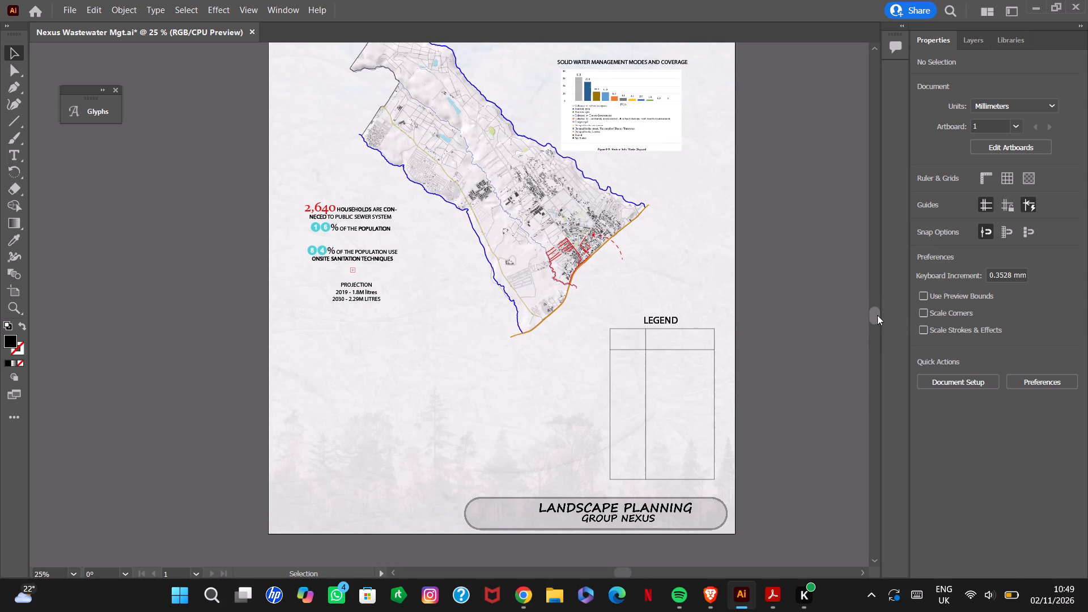
{"action": "left_click_drag", "start_coordinate": [877, 315], "coordinate": [878, 300]}
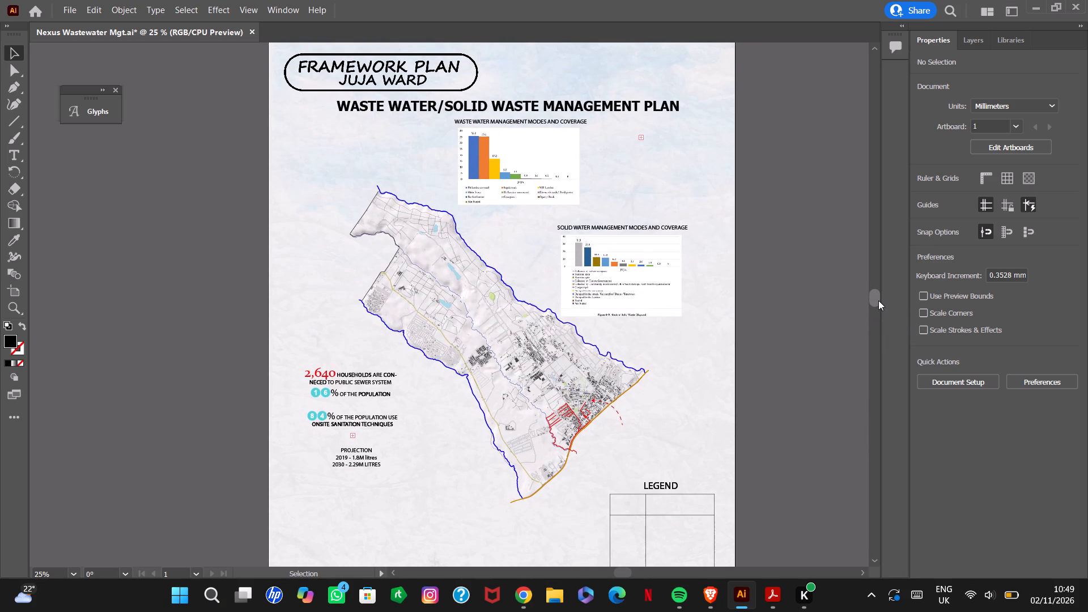
{"action": "left_click_drag", "start_coordinate": [878, 300], "coordinate": [878, 305]}
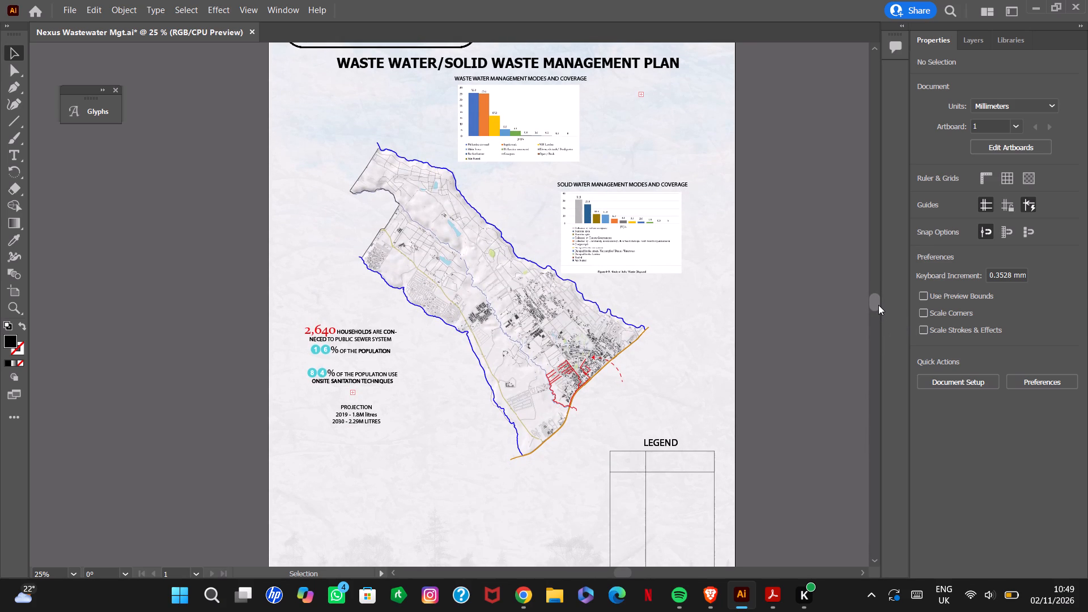
{"action": "left_click_drag", "start_coordinate": [878, 305], "coordinate": [878, 308]}
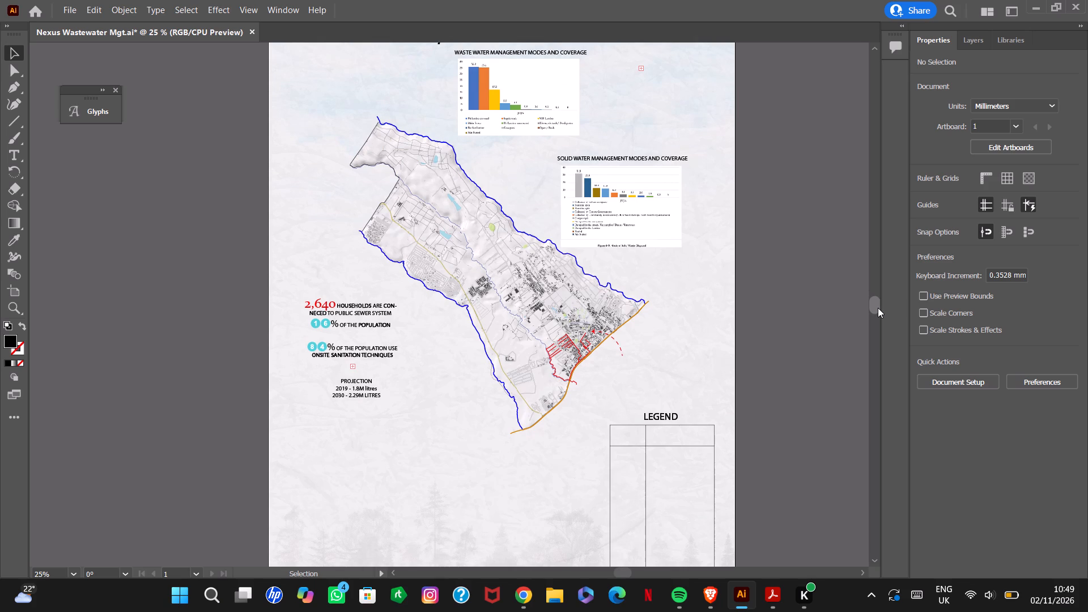
{"action": "left_click_drag", "start_coordinate": [878, 308], "coordinate": [875, 301]}
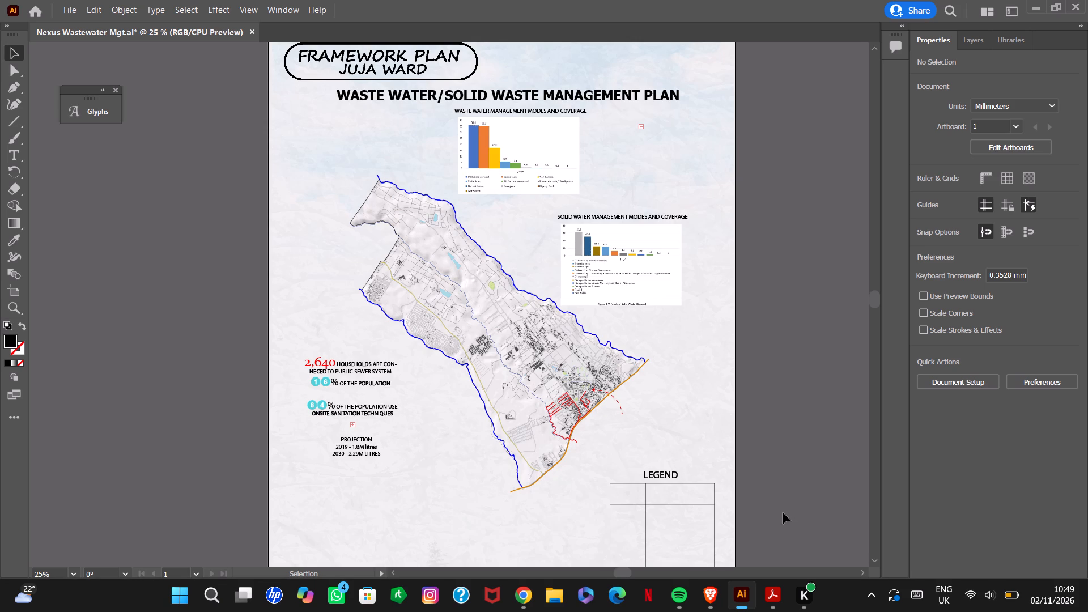
Widen the text frame of the 2,640 households statement to about 150 mm and deselect it.
{"action": "left_click", "coordinate": [369, 367]}
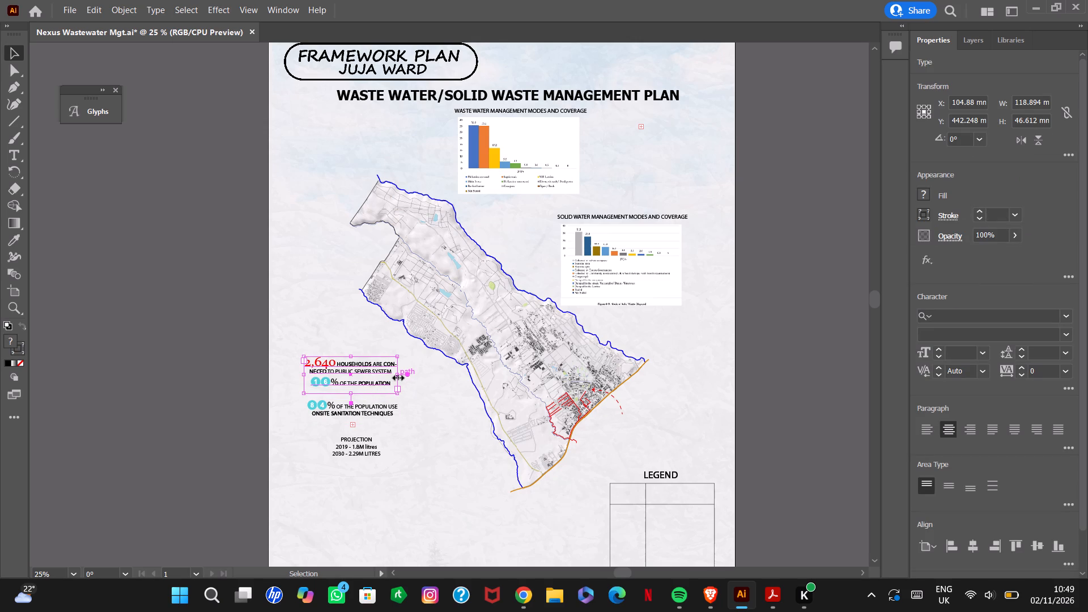
{"action": "left_click", "coordinate": [397, 375]}
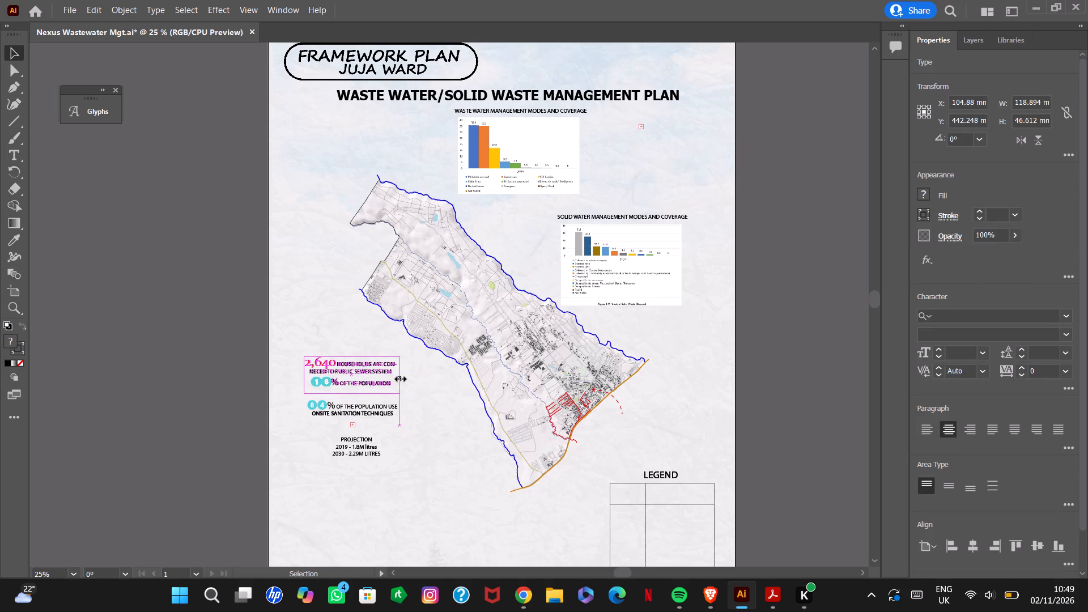
{"action": "key", "text": "Escape"}
{"action": "left_click", "coordinate": [416, 394]}
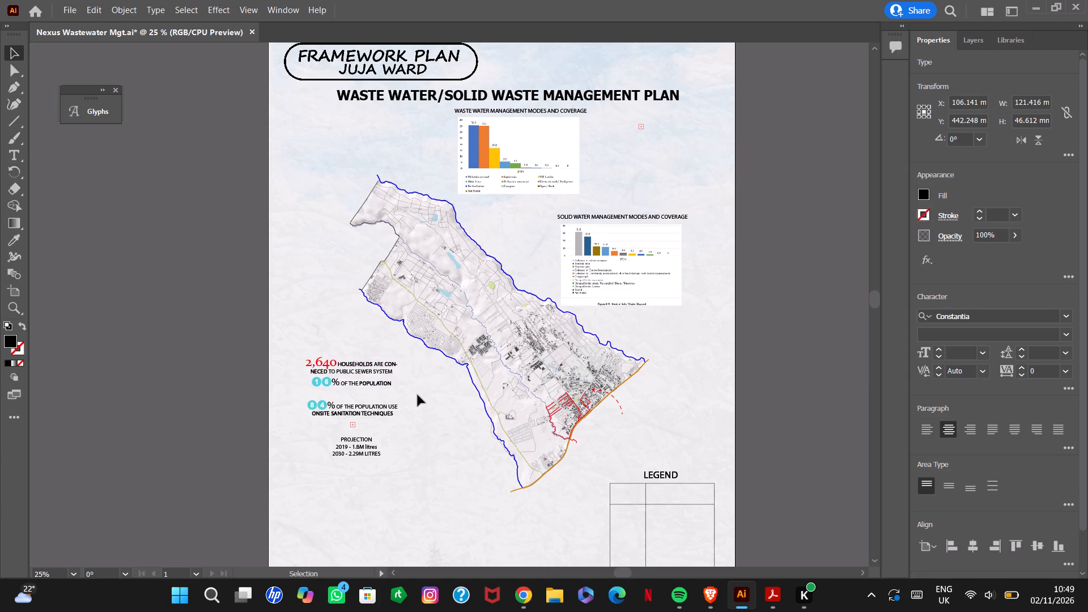
{"action": "left_click", "coordinate": [357, 373]}
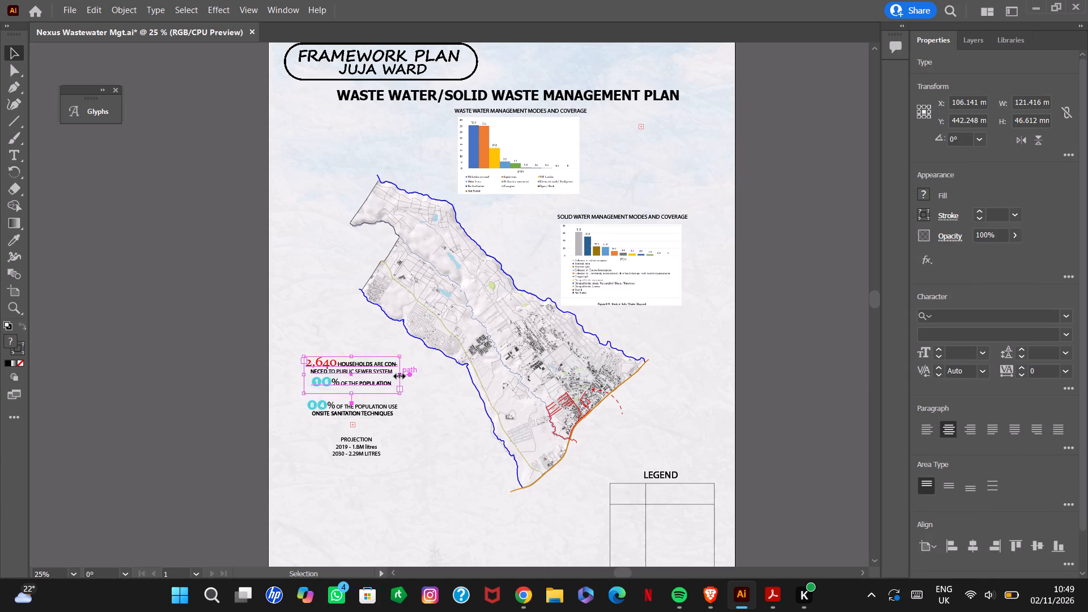
{"action": "left_click_drag", "start_coordinate": [398, 375], "coordinate": [422, 377]}
{"action": "left_click", "coordinate": [407, 435]}
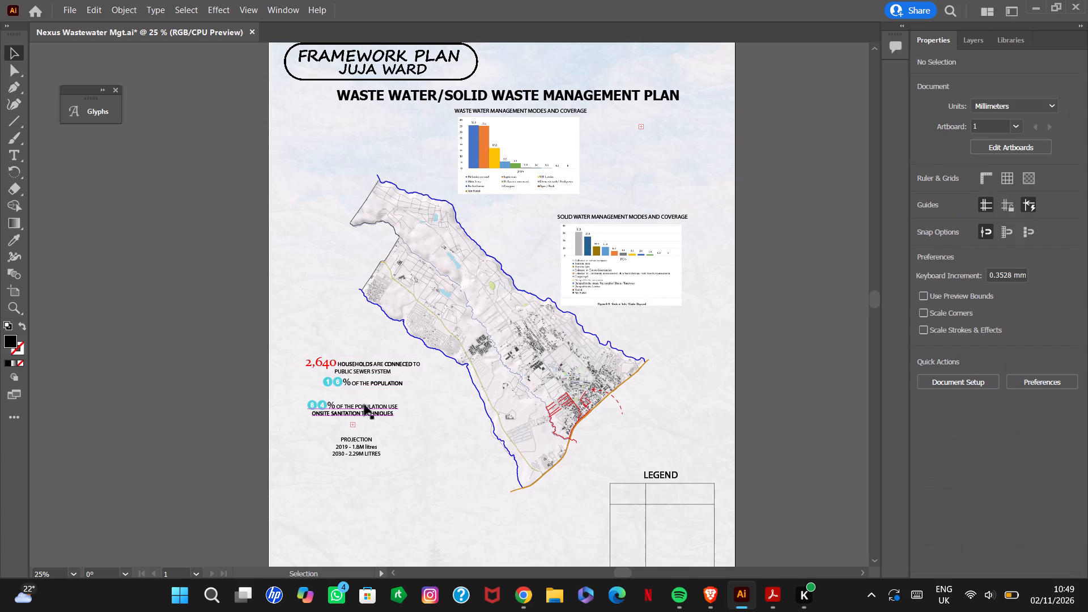
Place the text cursor before the 16% figure, redo its line break and left-align the "16% of the population" line.
{"action": "left_click", "coordinate": [324, 384]}
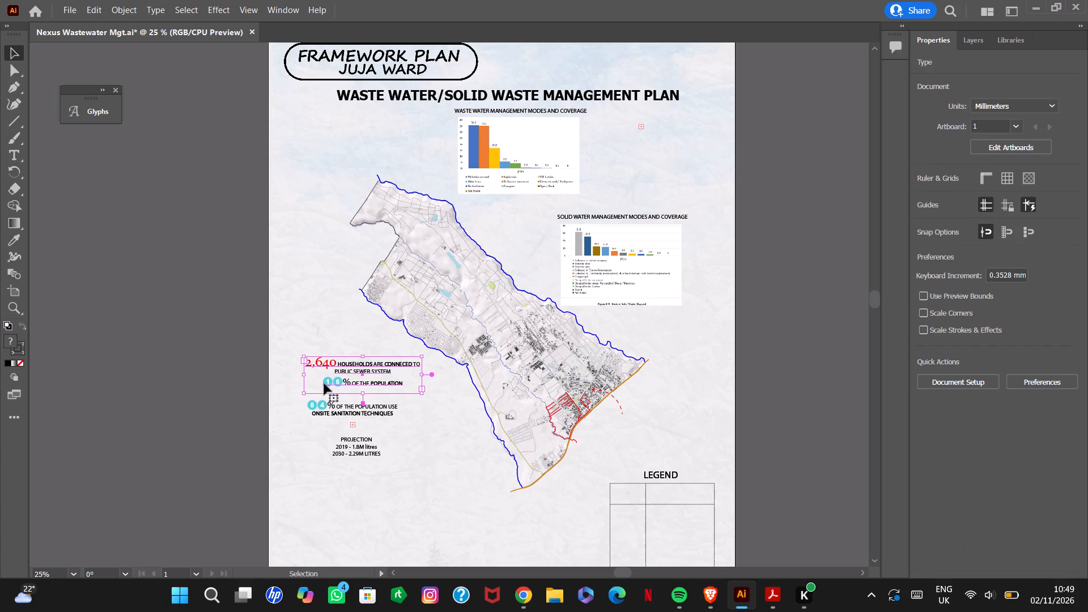
{"action": "left_click", "coordinate": [322, 382]}
{"action": "double_click", "coordinate": [317, 382]}
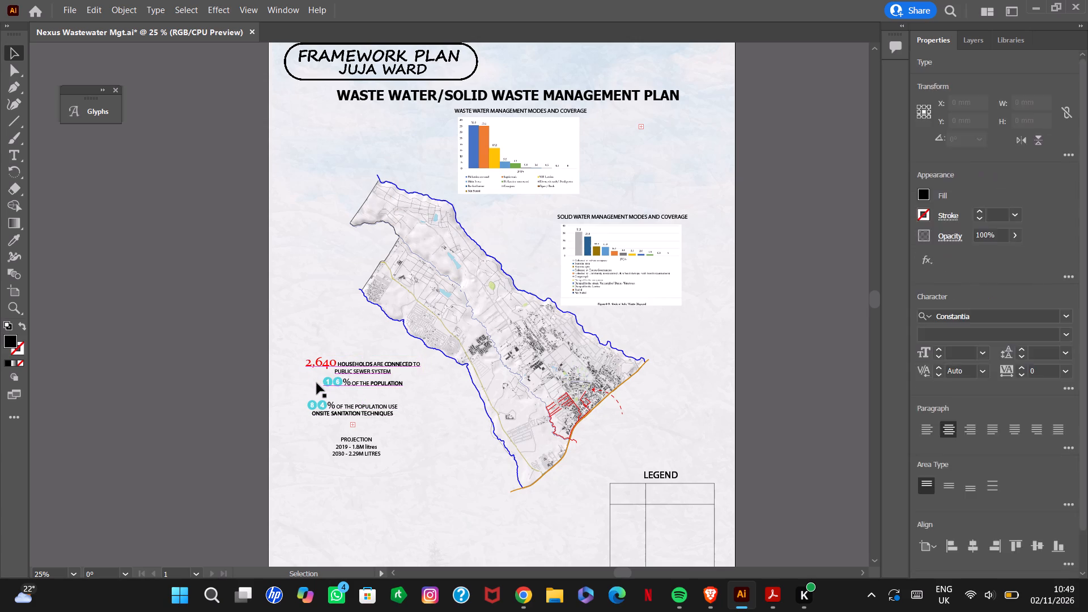
{"action": "double_click", "coordinate": [321, 381]}
{"action": "double_click", "coordinate": [319, 372]}
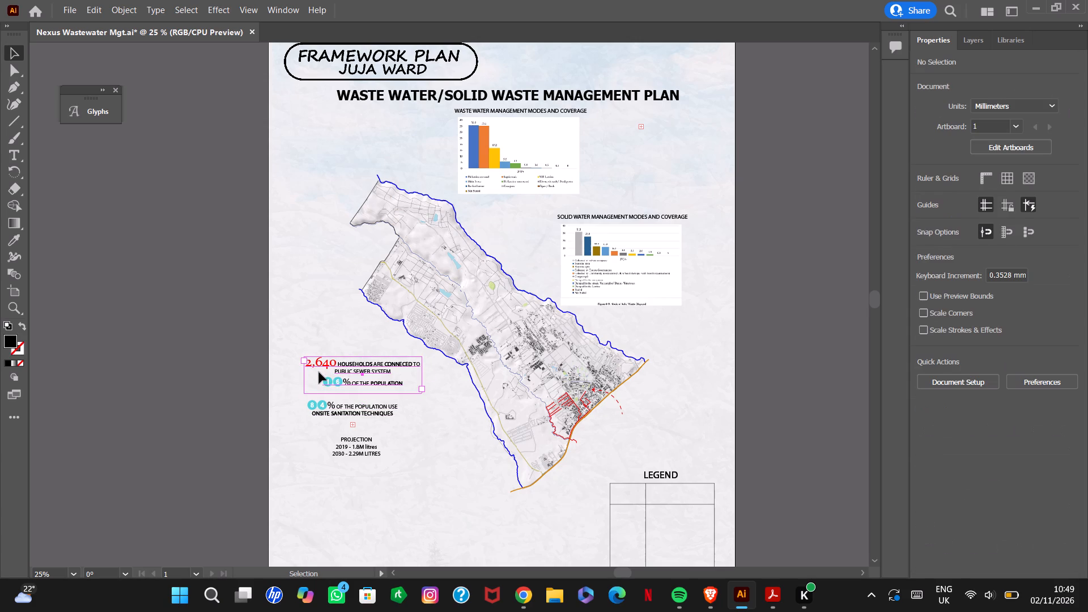
{"action": "double_click", "coordinate": [322, 380]}
{"action": "double_click", "coordinate": [322, 385]}
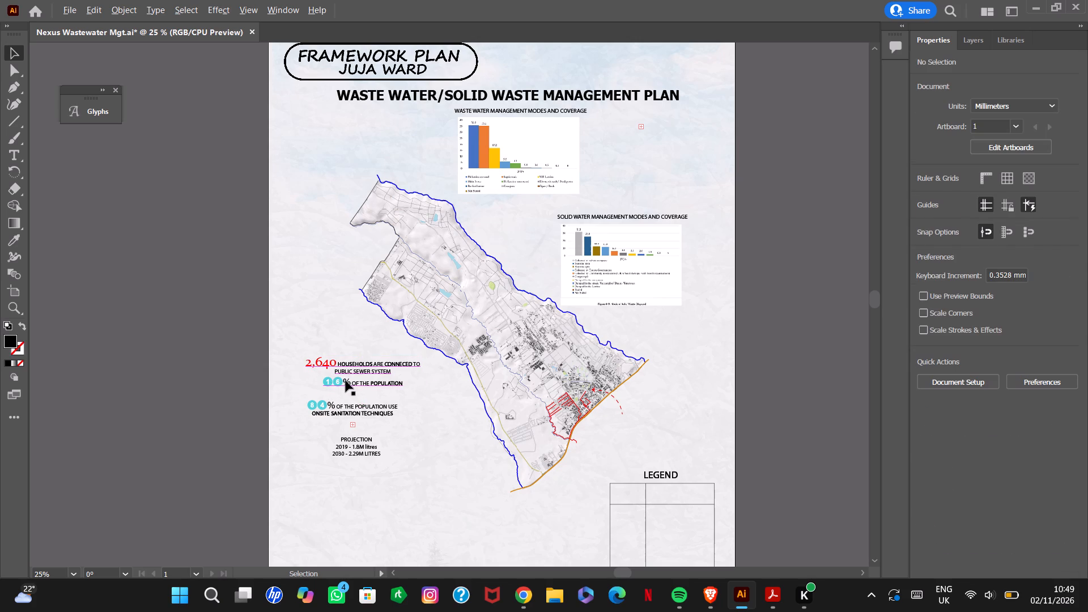
{"action": "scroll", "coordinate": [346, 381], "scroll_direction": "up", "scroll_amount": 6, "text": "alt"}
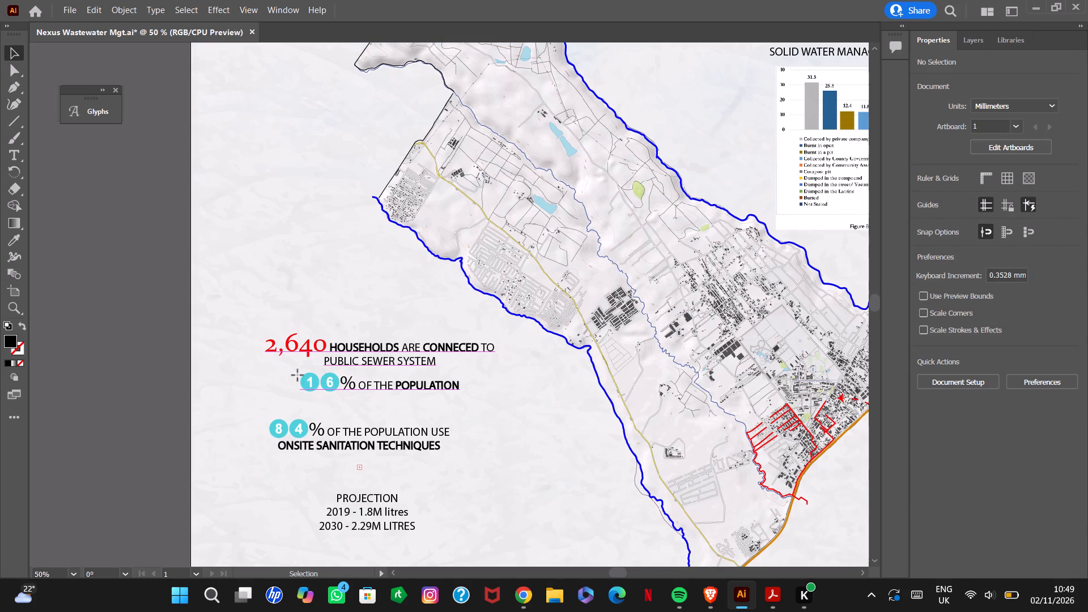
{"action": "double_click", "coordinate": [297, 375]}
{"action": "left_click", "coordinate": [292, 386]}
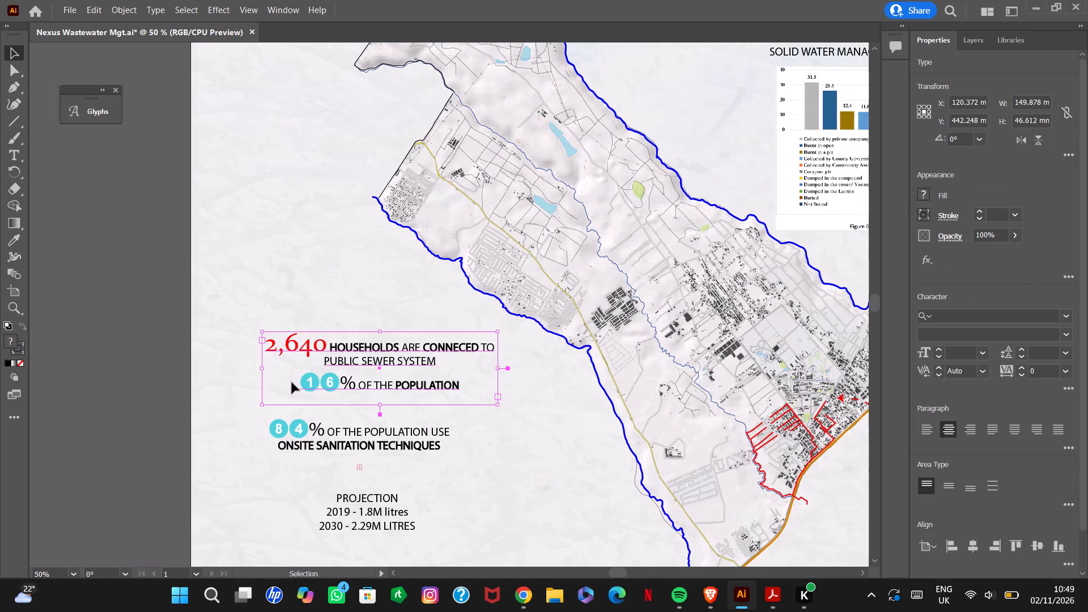
{"action": "triple_click", "coordinate": [292, 381]}
{"action": "left_click", "coordinate": [301, 384]}
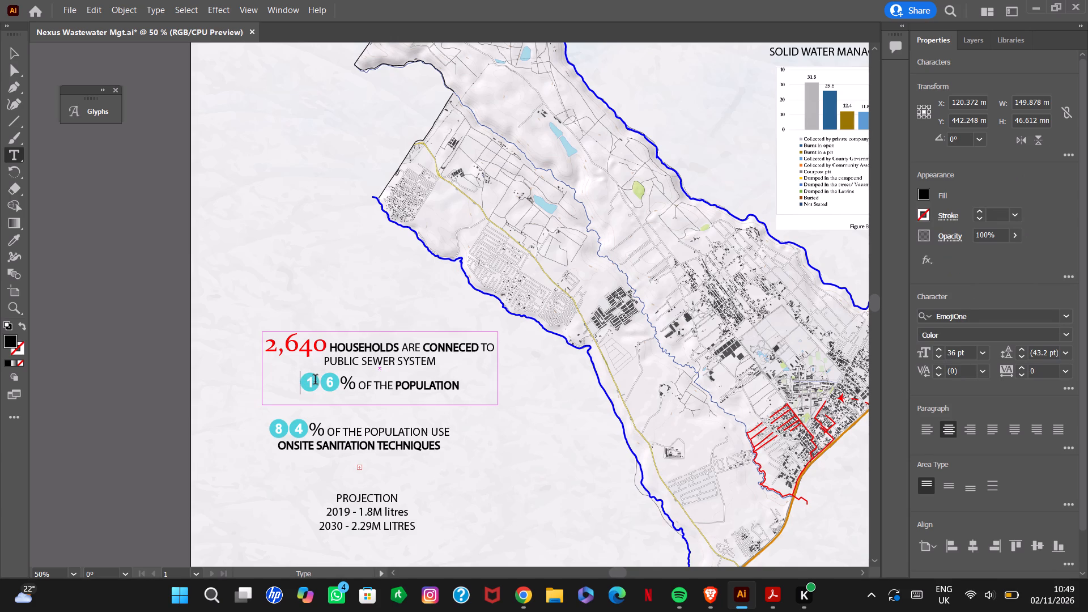
{"action": "key", "text": "BackSpace"}
{"action": "key", "text": "Return"}
{"action": "left_click", "coordinate": [930, 430]}
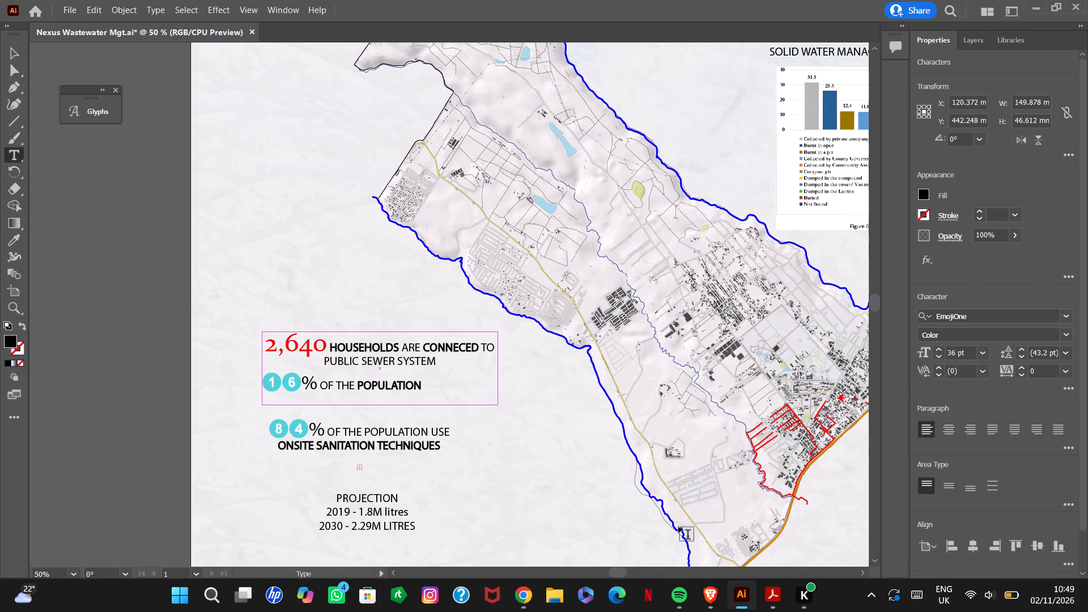
{"action": "left_click", "coordinate": [572, 511]}
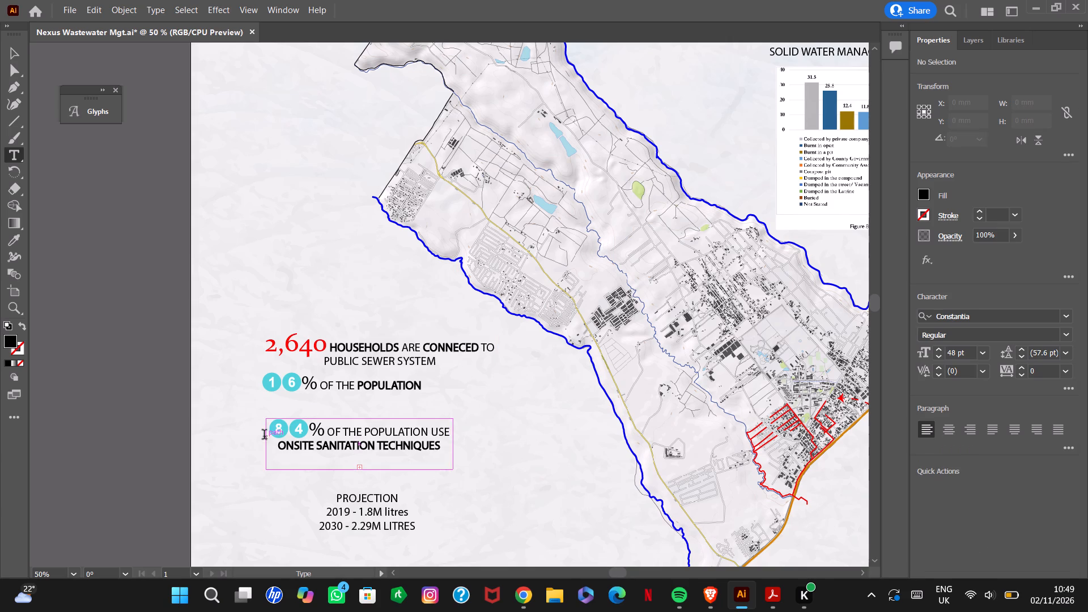
Left-align the paragraph about the 84% of the population using onsite sanitation techniques.
{"action": "left_click", "coordinate": [270, 434]}
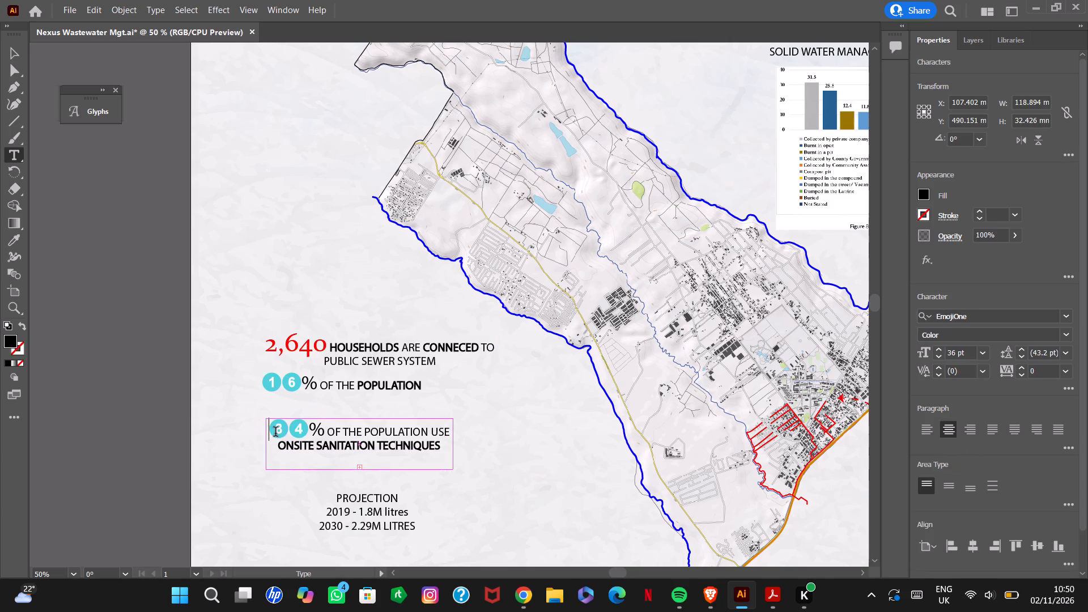
{"action": "left_click", "coordinate": [929, 430]}
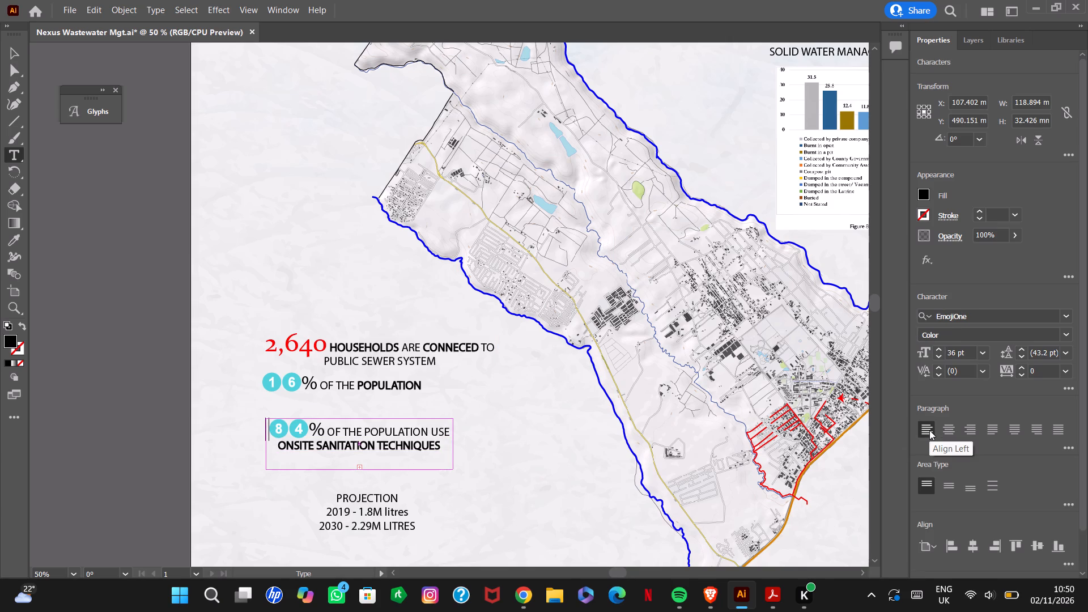
{"action": "left_click", "coordinate": [652, 526]}
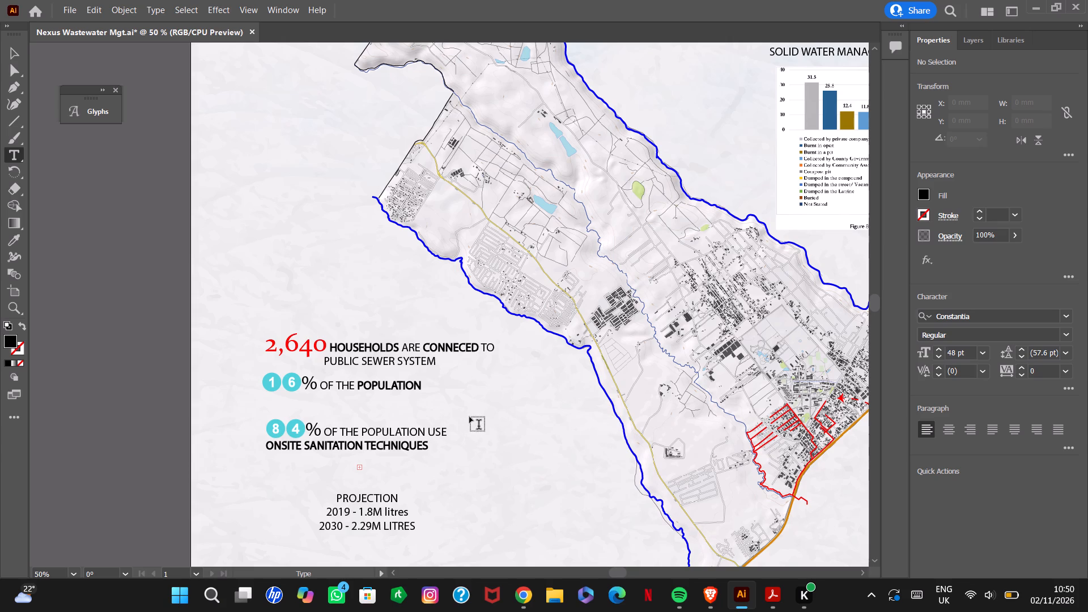
Set the font size of the PROJECTION heading to 36 pt and deselect the text.
{"action": "scroll", "coordinate": [373, 446], "scroll_direction": "down", "scroll_amount": 3}
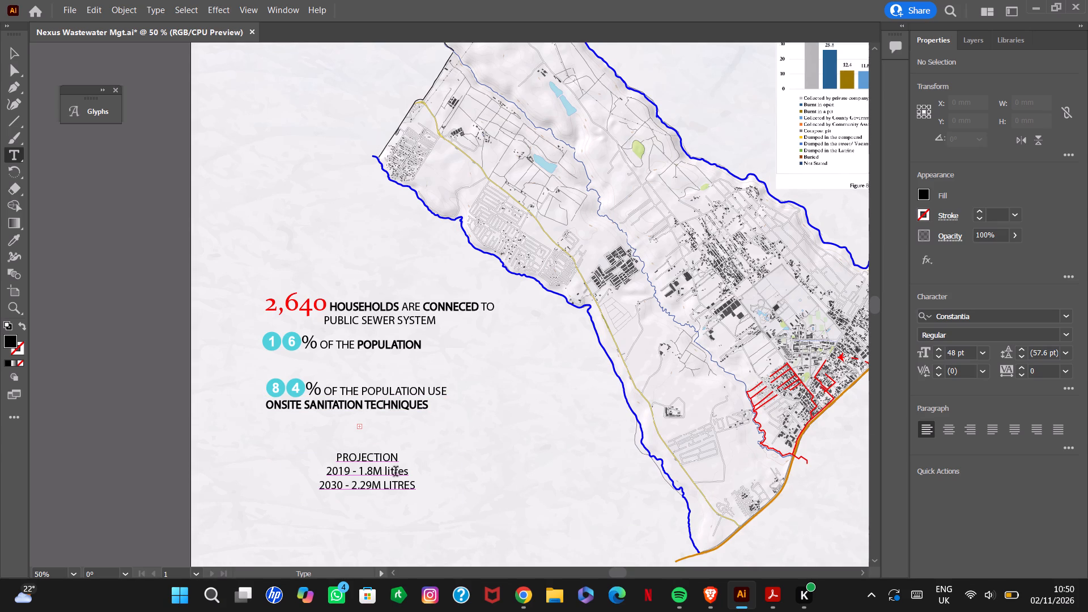
{"action": "left_click", "coordinate": [357, 467]}
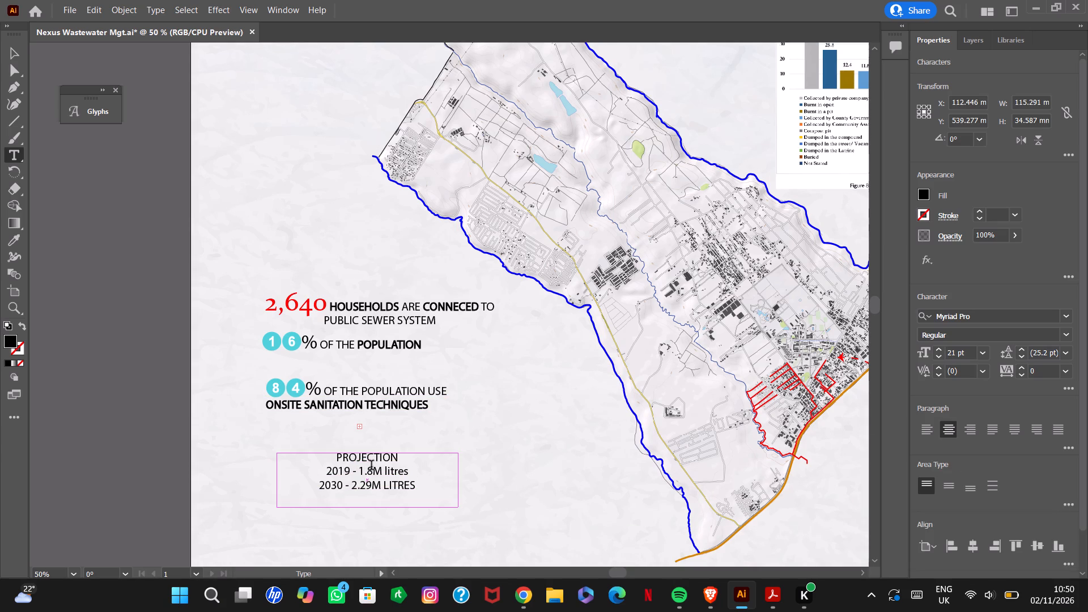
{"action": "left_click_drag", "start_coordinate": [399, 461], "coordinate": [333, 464]}
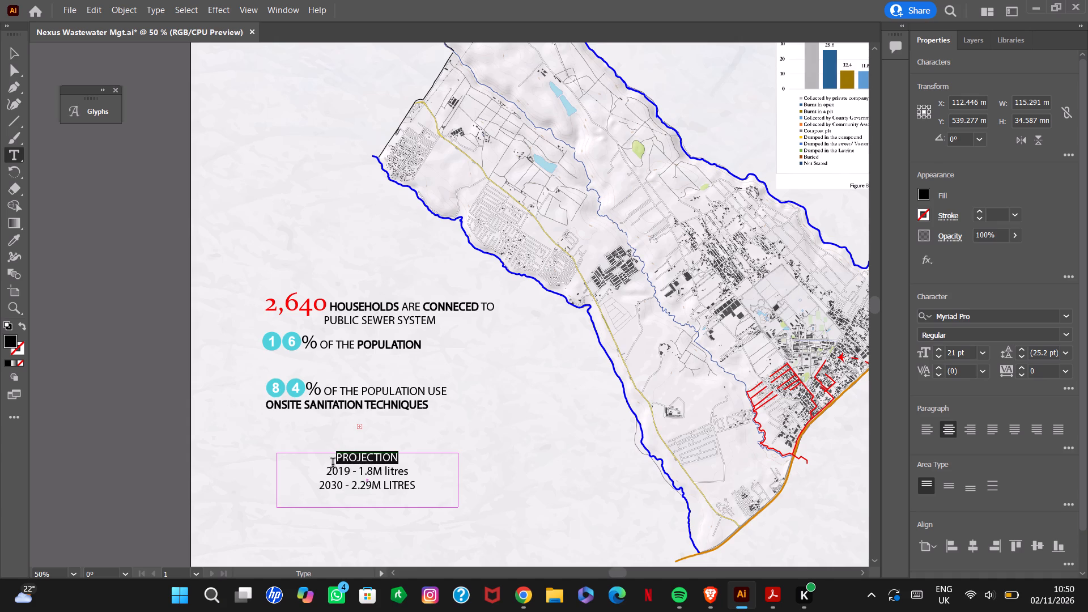
{"action": "left_click_drag", "start_coordinate": [333, 464], "coordinate": [333, 464]}
{"action": "left_click", "coordinate": [983, 354]}
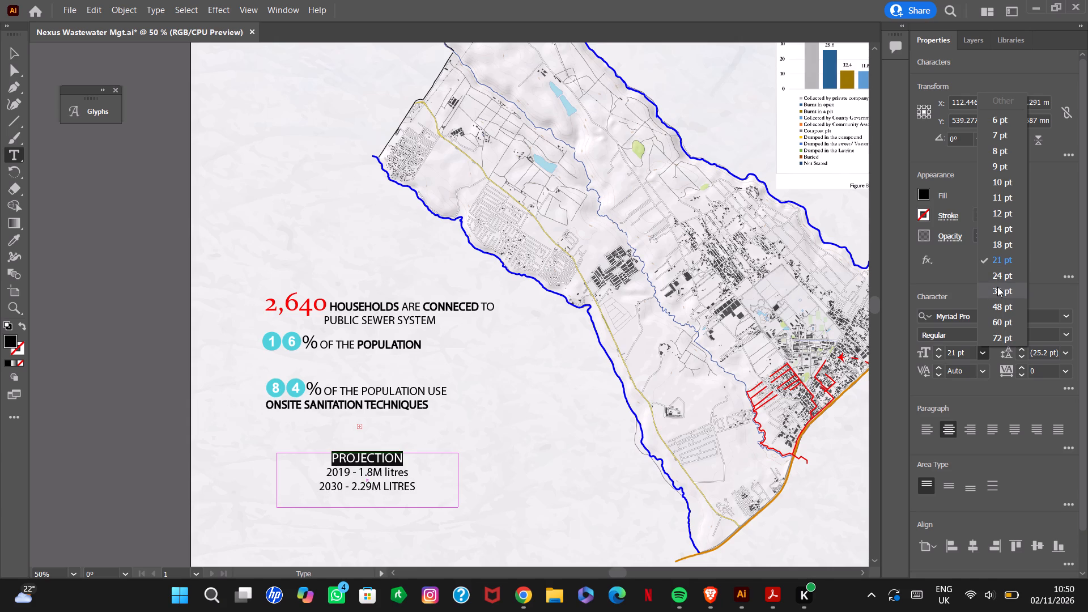
{"action": "left_click", "coordinate": [997, 286]}
{"action": "left_click", "coordinate": [542, 520]}
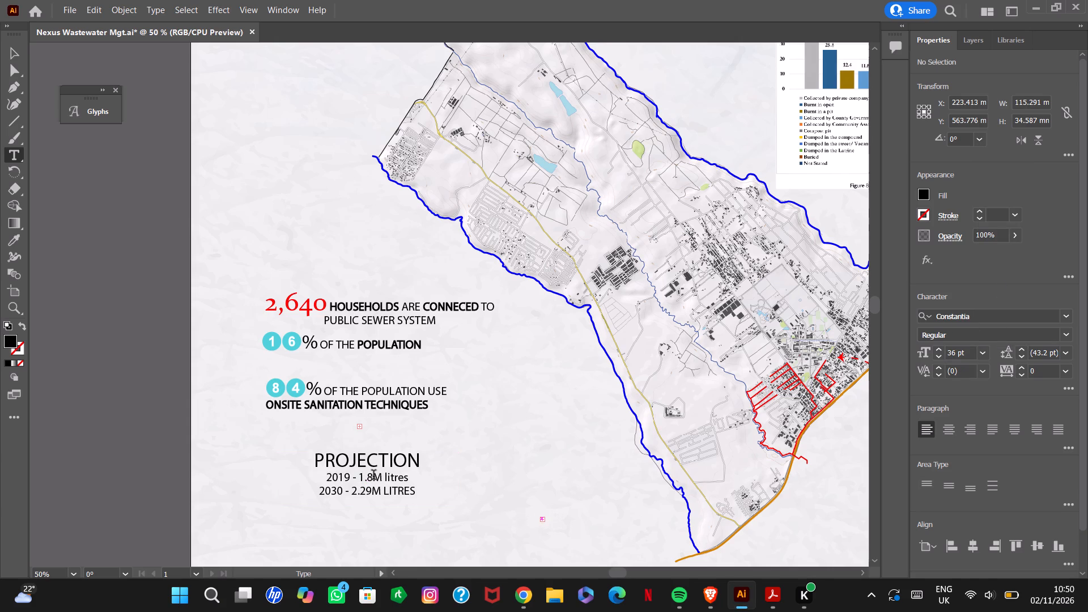
Left-align the whole projection text block, including the heading and the 2019 and 2030 lines.
{"action": "left_click_drag", "start_coordinate": [312, 459], "coordinate": [421, 496]}
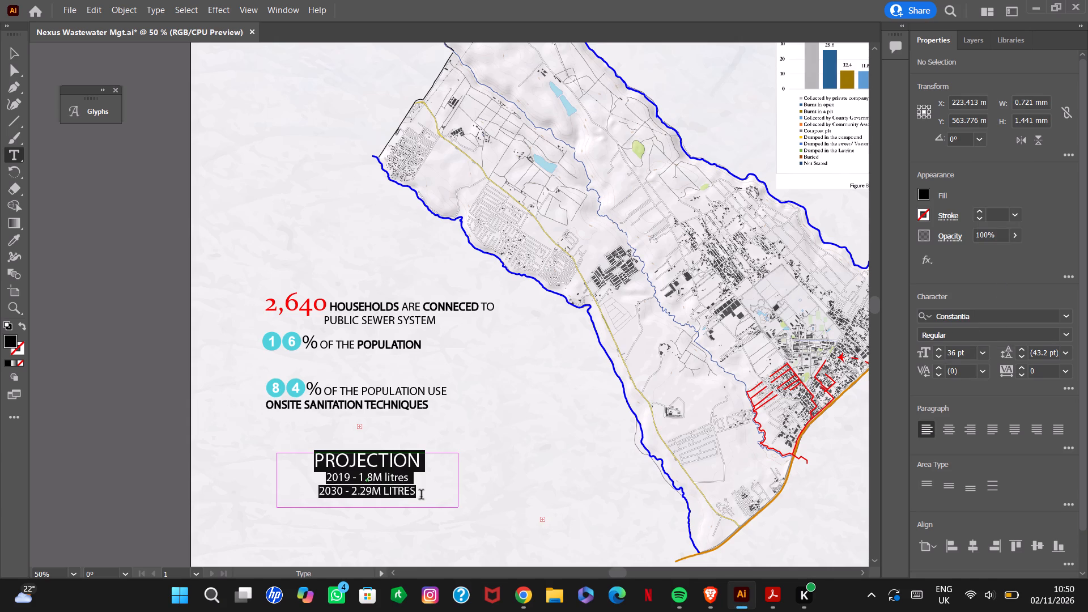
{"action": "left_click_drag", "start_coordinate": [421, 496], "coordinate": [421, 495]}
{"action": "left_click", "coordinate": [926, 431]}
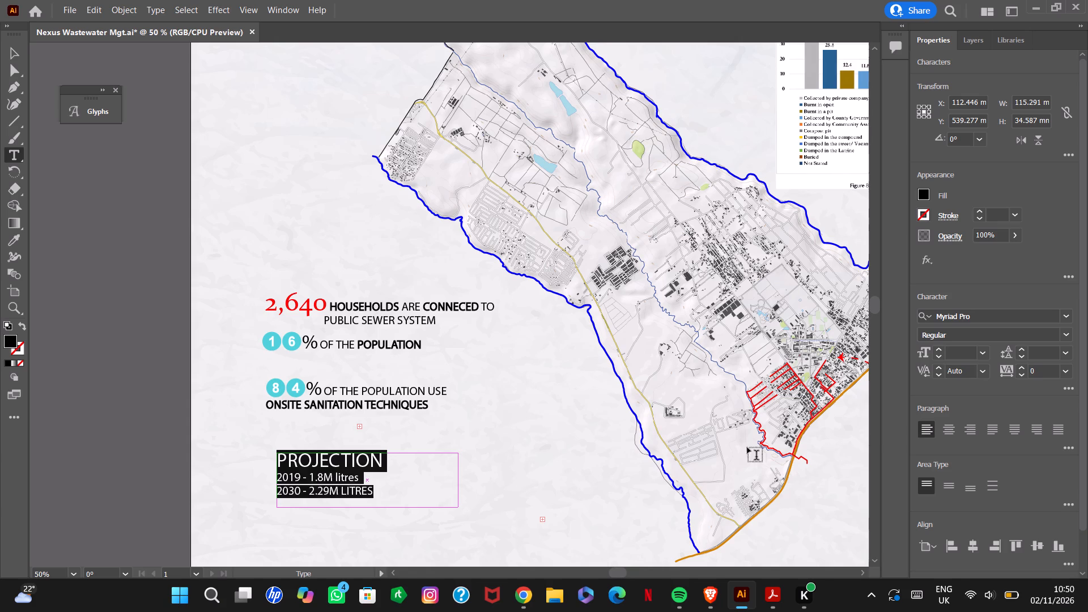
{"action": "left_click", "coordinate": [386, 490]}
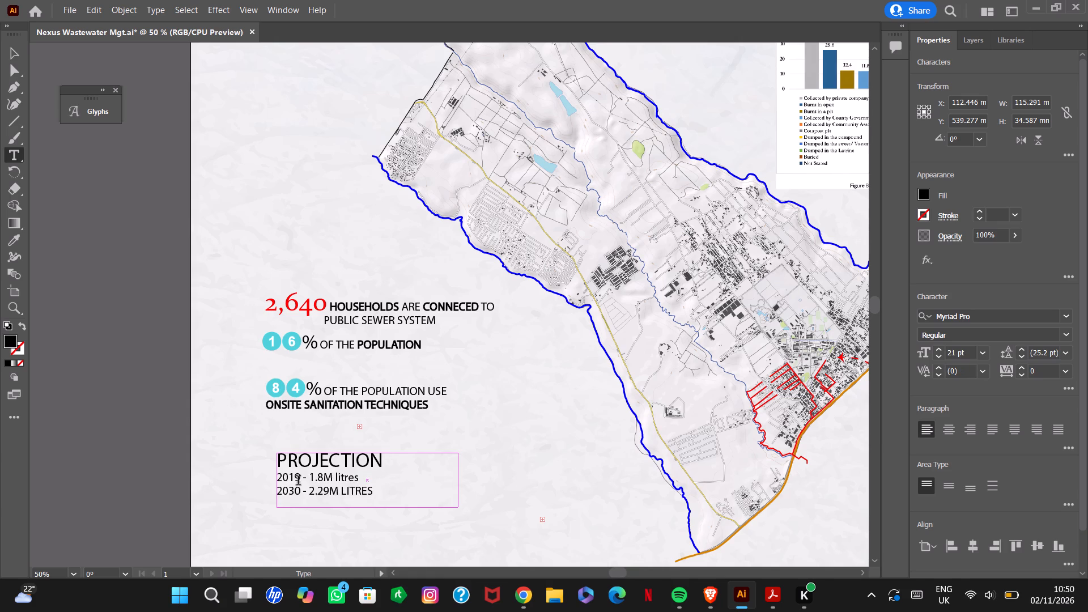
Change the font of the 1.8M figure in the 2019 projection line to Constantia, matching the 2,640 figure.
{"action": "left_click_drag", "start_coordinate": [309, 479], "coordinate": [328, 480]}
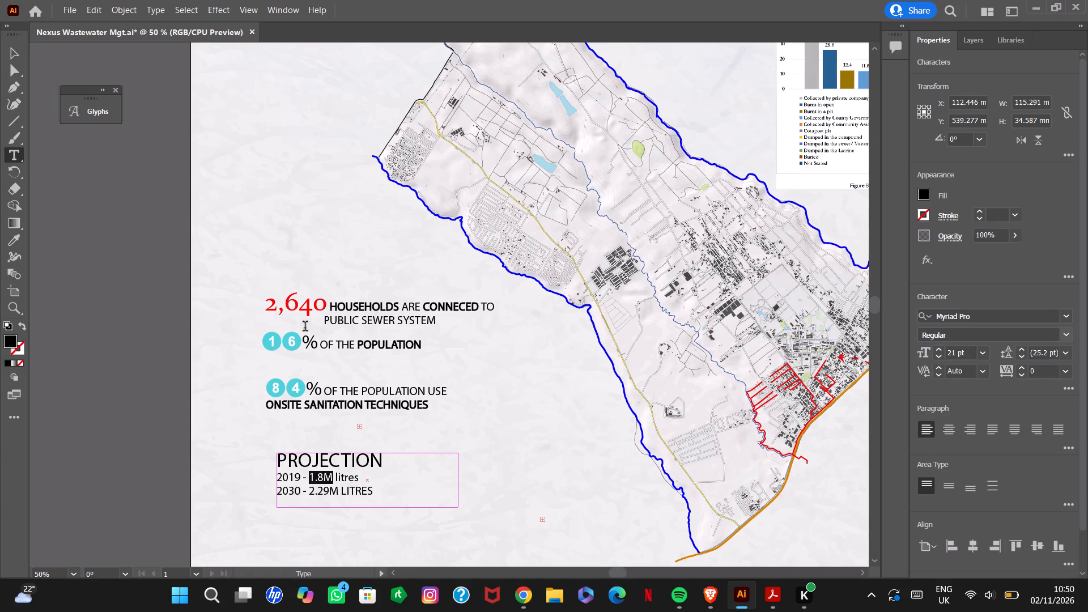
{"action": "left_click", "coordinate": [312, 307]}
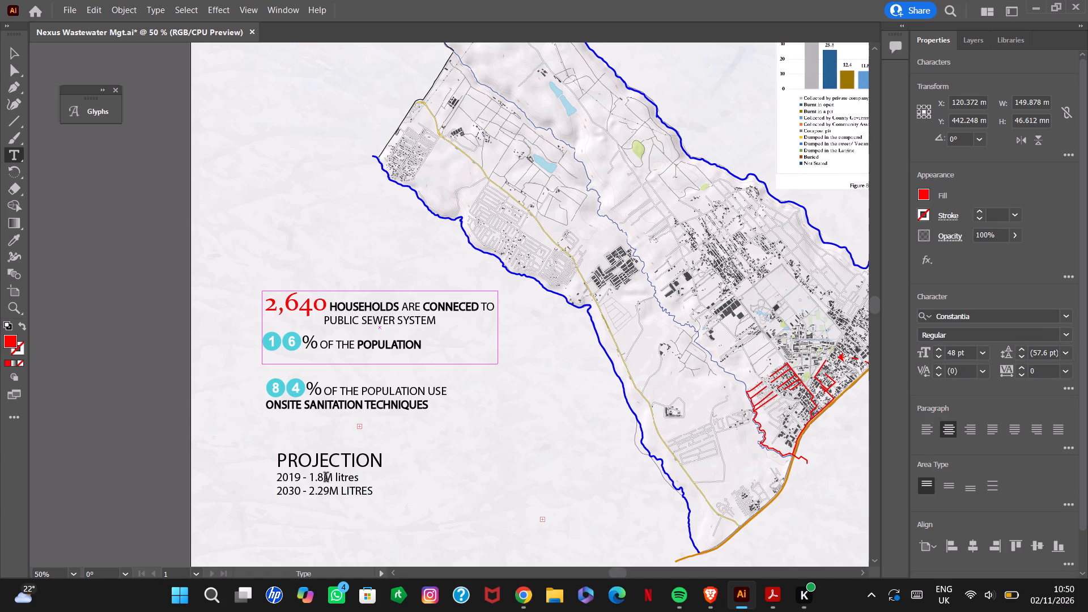
{"action": "left_click_drag", "start_coordinate": [334, 479], "coordinate": [311, 477]}
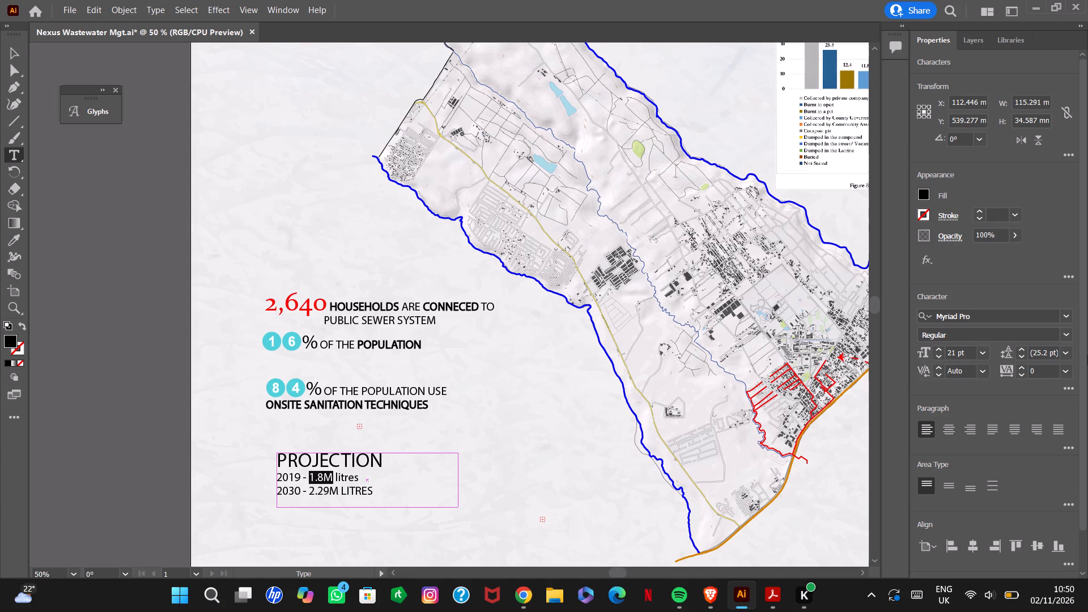
{"action": "left_click", "coordinate": [1068, 313]}
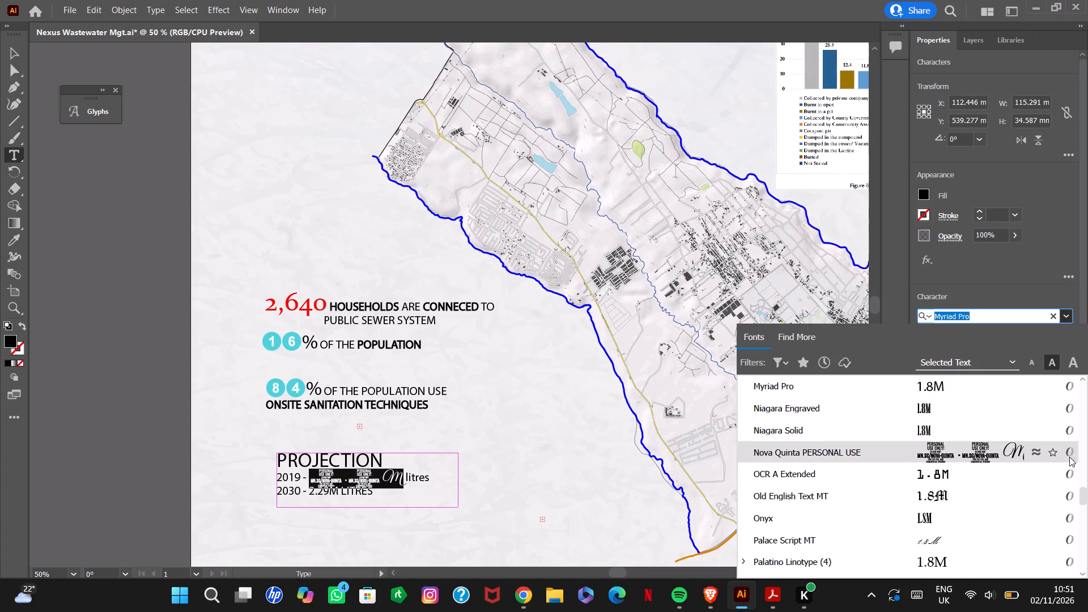
{"action": "left_click_drag", "start_coordinate": [1087, 496], "coordinate": [1087, 477]}
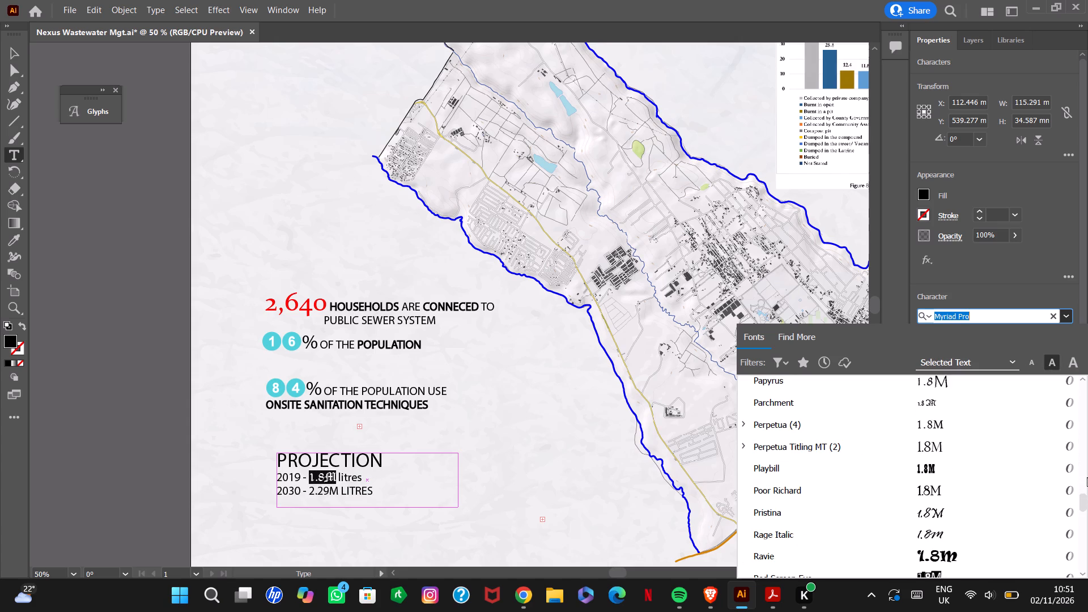
{"action": "left_click_drag", "start_coordinate": [1087, 477], "coordinate": [1086, 471]}
{"action": "left_click_drag", "start_coordinate": [1084, 500], "coordinate": [1085, 490]}
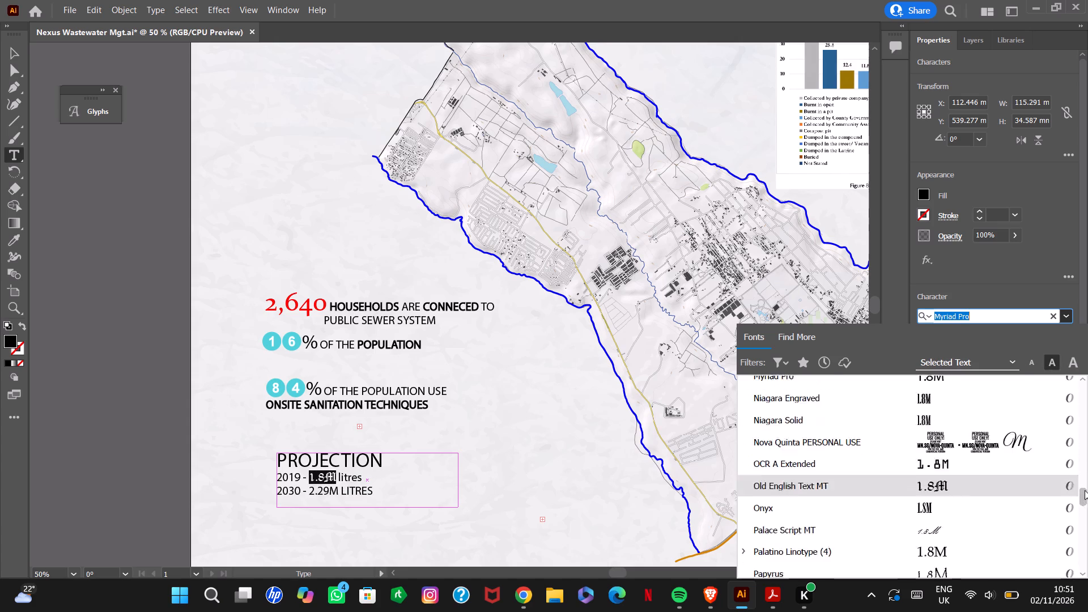
{"action": "left_click_drag", "start_coordinate": [1085, 490], "coordinate": [1076, 417]}
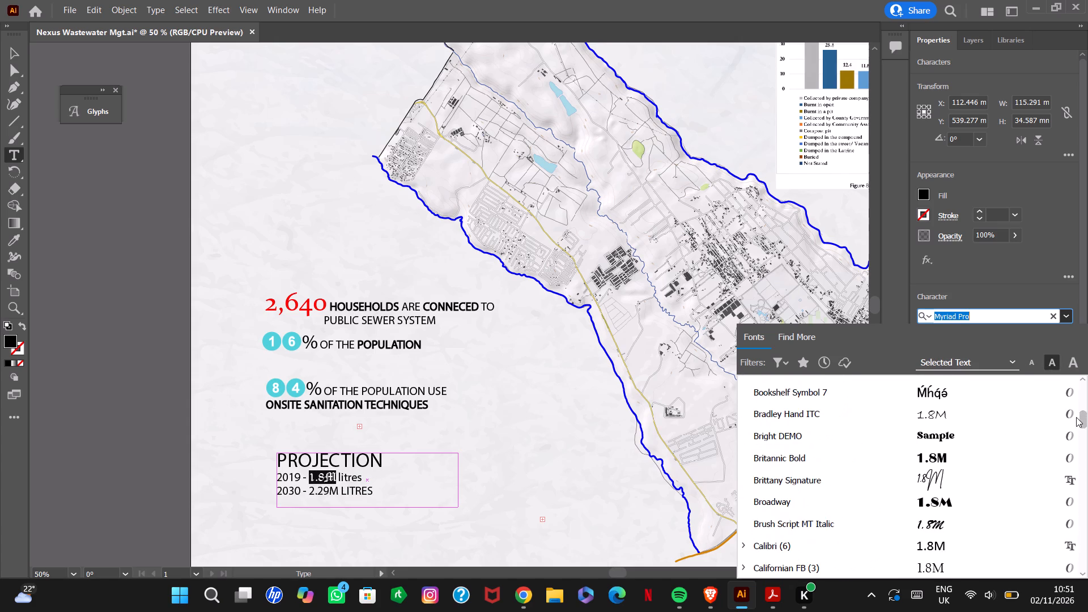
{"action": "left_click_drag", "start_coordinate": [1076, 417], "coordinate": [1079, 426]}
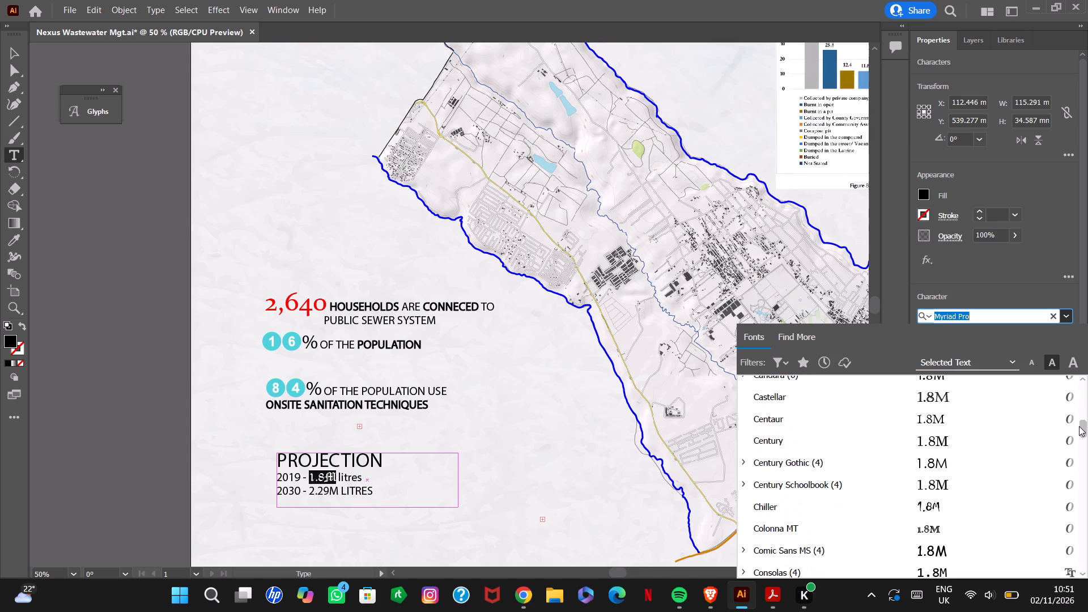
{"action": "left_click_drag", "start_coordinate": [1079, 426], "coordinate": [1079, 430]}
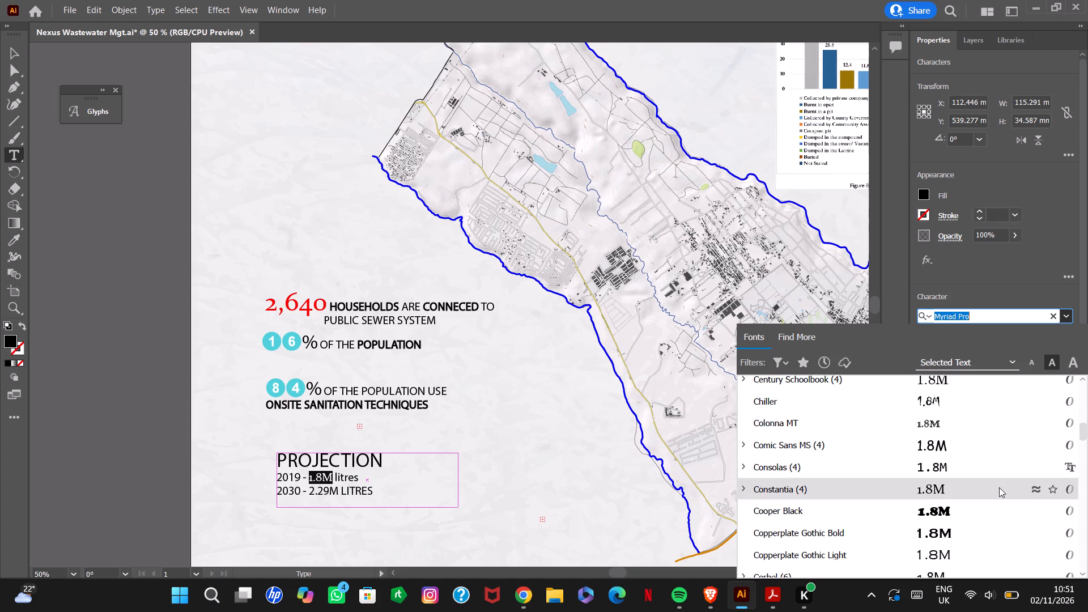
{"action": "left_click", "coordinate": [999, 487]}
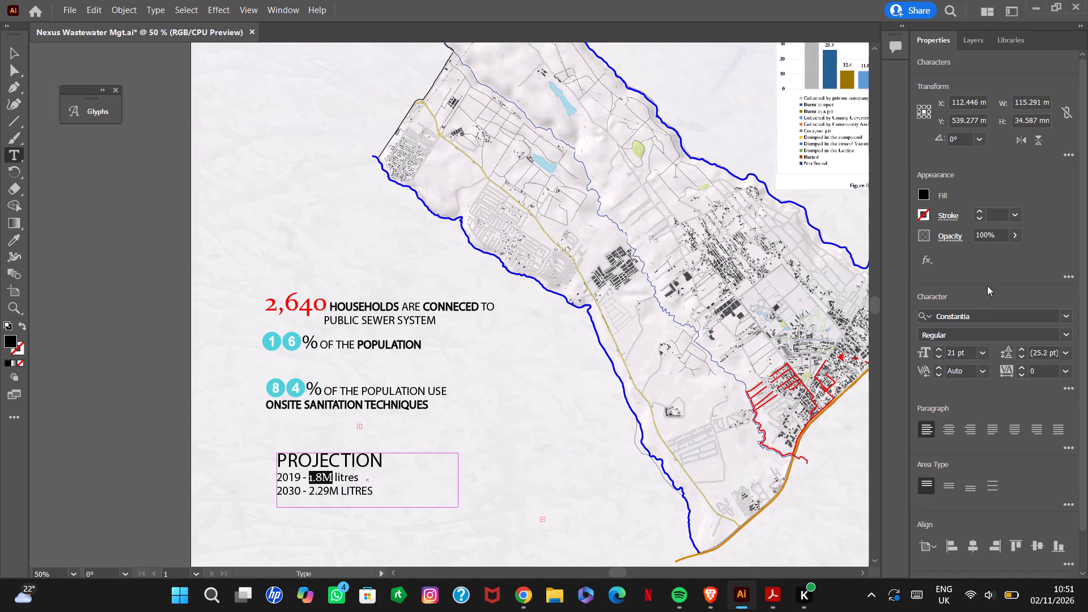
Give the 1.8M figure a red fill and set its font size to 36 pt.
{"action": "left_click", "coordinate": [924, 191]}
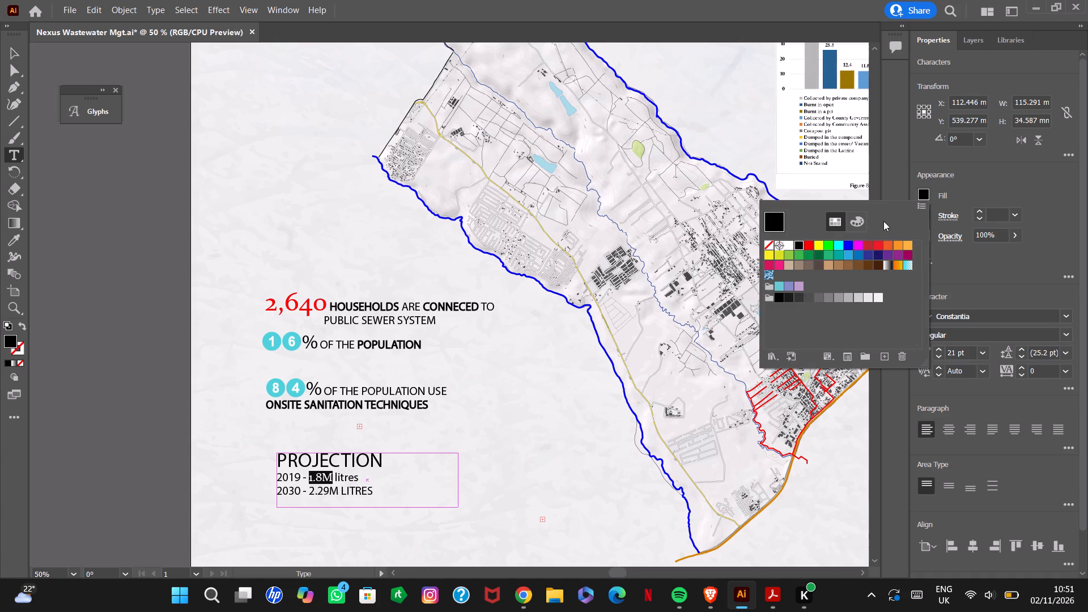
{"action": "left_click", "coordinate": [809, 244]}
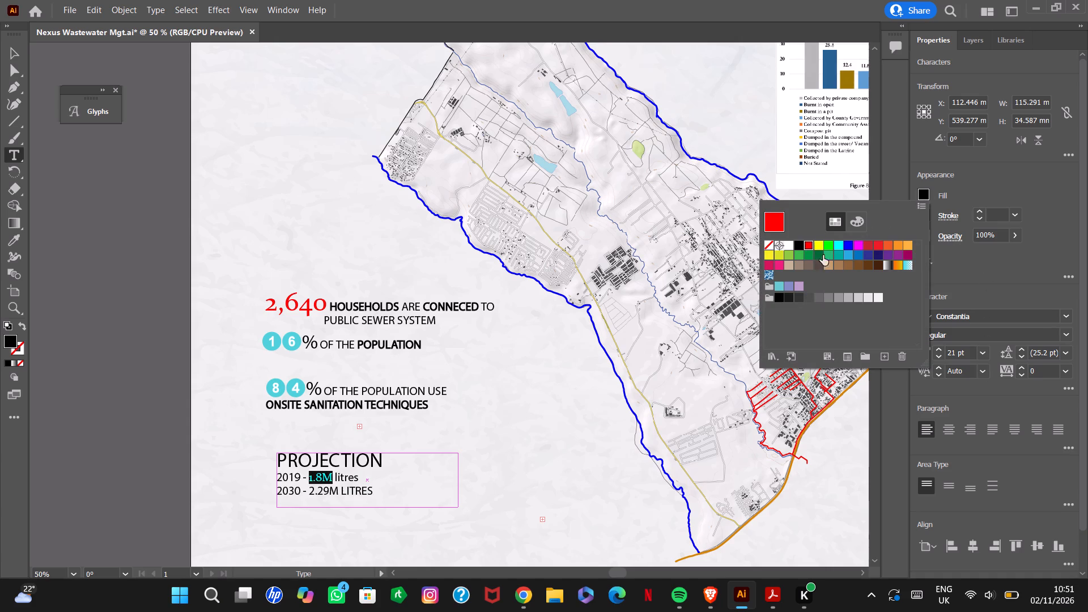
{"action": "left_click", "coordinate": [984, 354]}
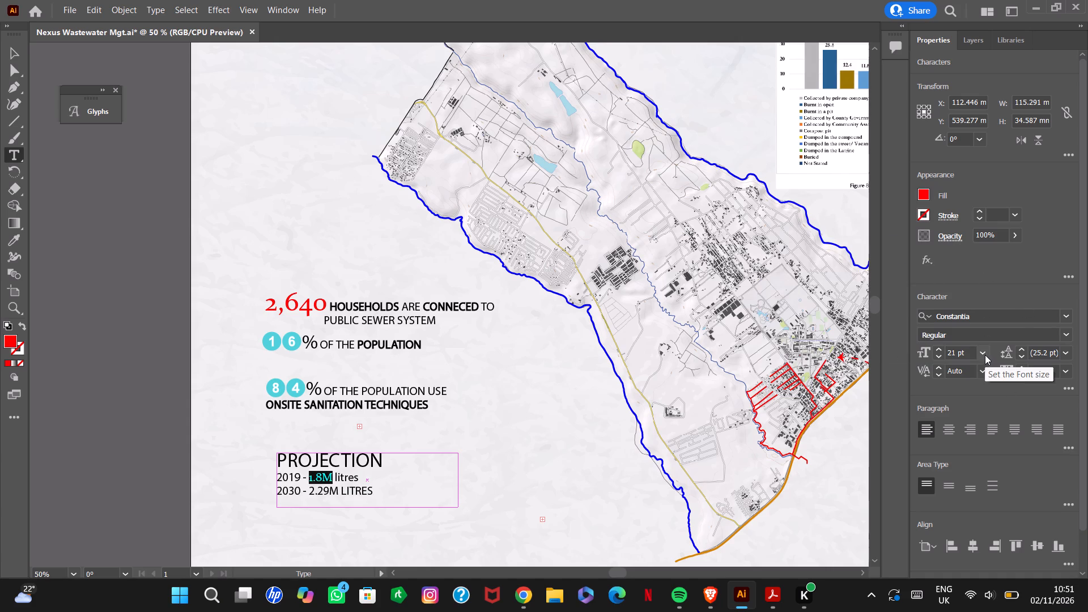
{"action": "left_click", "coordinate": [985, 351]}
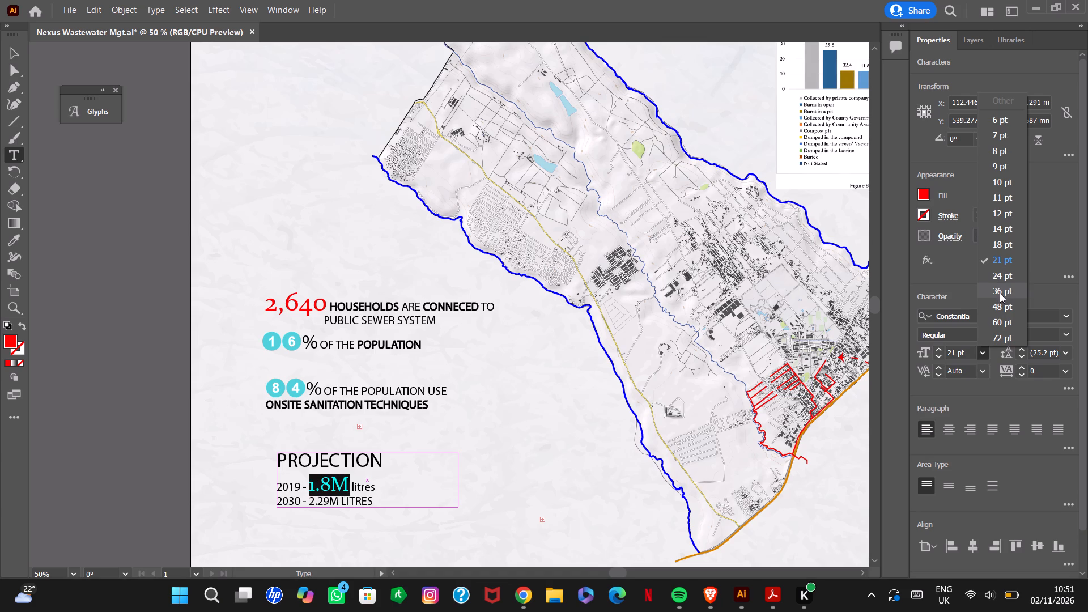
{"action": "left_click", "coordinate": [1000, 293]}
{"action": "left_click", "coordinate": [984, 466]}
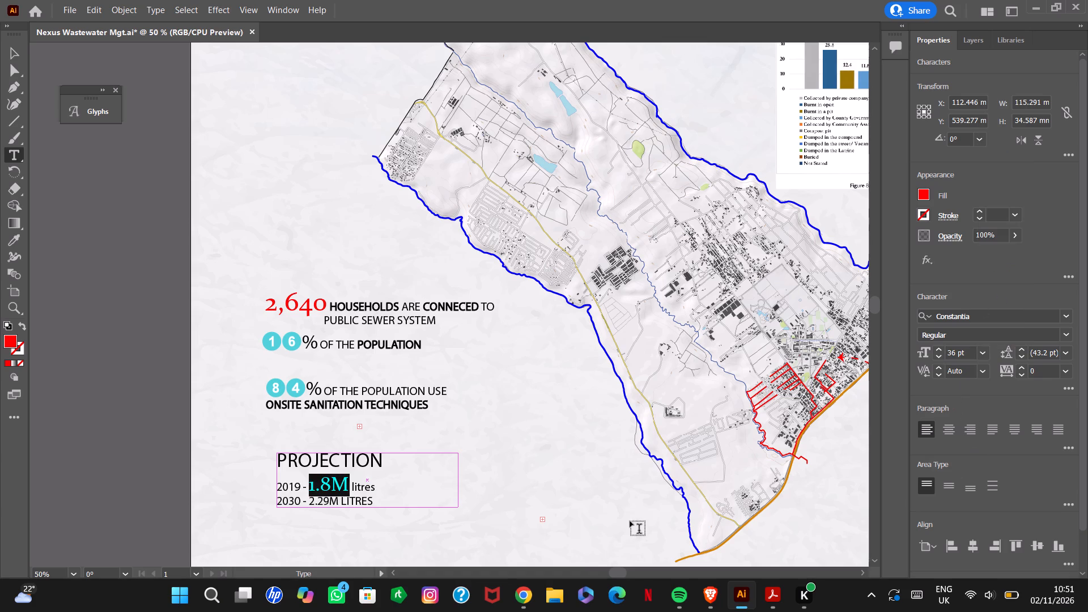
Change the font of the 2.29M figure in the 2030 projection line to Constantia.
{"action": "left_click", "coordinate": [339, 504]}
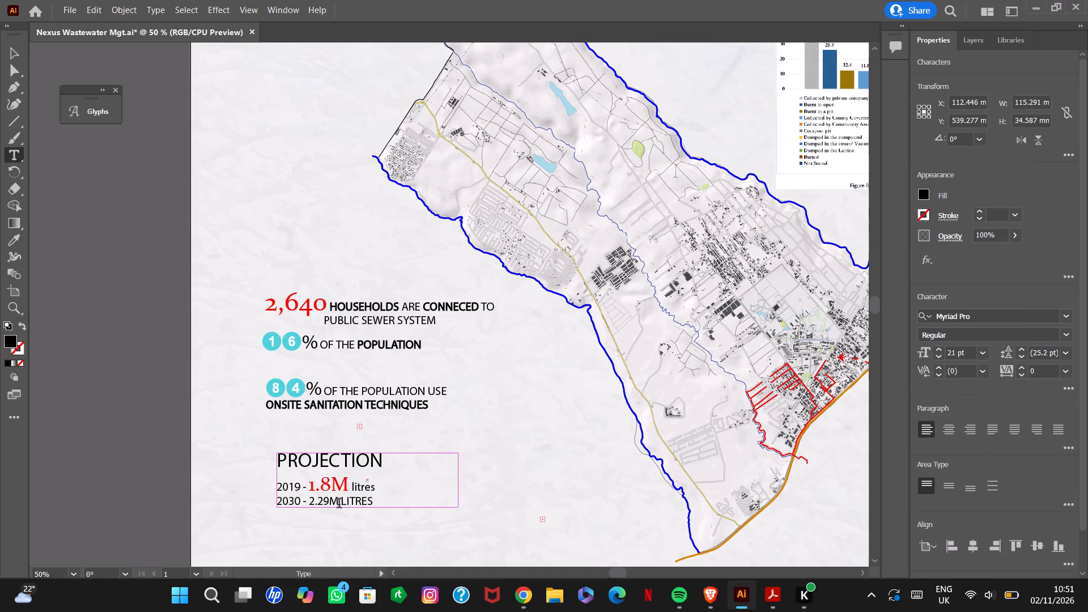
{"action": "left_click_drag", "start_coordinate": [341, 503], "coordinate": [313, 501]}
{"action": "left_click_drag", "start_coordinate": [313, 501], "coordinate": [311, 503]}
{"action": "left_click", "coordinate": [1064, 318]}
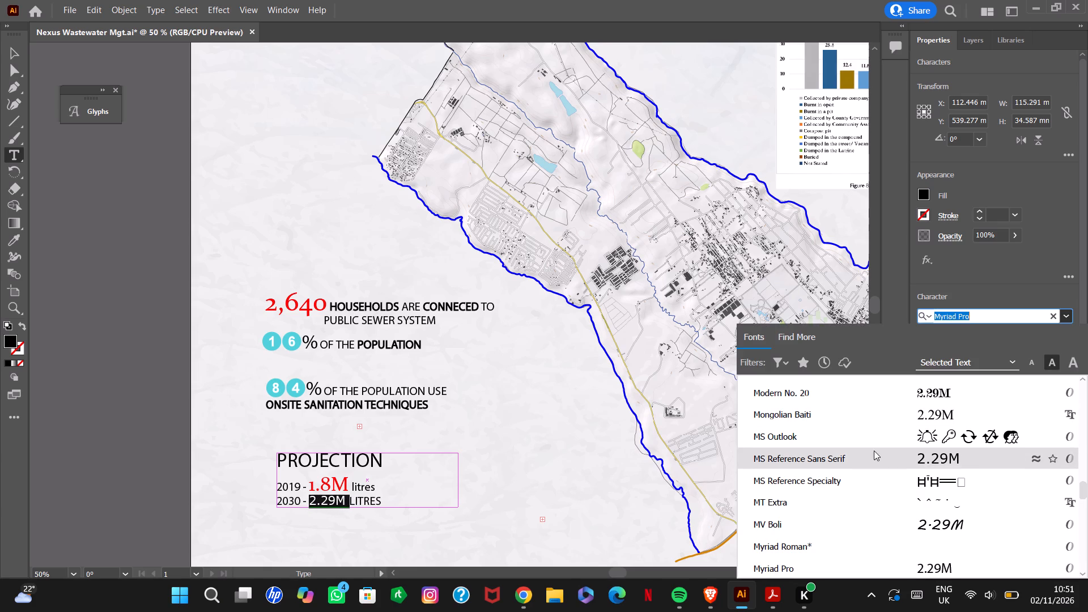
{"action": "scroll", "coordinate": [848, 436], "scroll_direction": "down", "scroll_amount": 19}
{"action": "scroll", "coordinate": [850, 437], "scroll_direction": "down", "scroll_amount": 3}
{"action": "scroll", "coordinate": [850, 438], "scroll_direction": "up", "scroll_amount": 6}
{"action": "scroll", "coordinate": [851, 438], "scroll_direction": "down", "scroll_amount": 6}
{"action": "scroll", "coordinate": [851, 438], "scroll_direction": "up", "scroll_amount": 11}
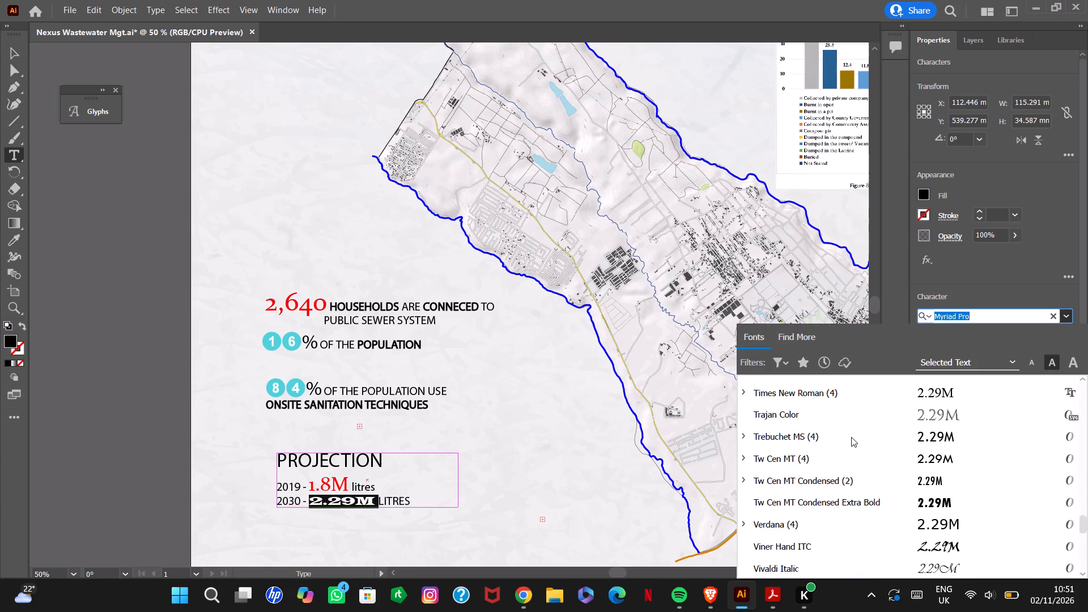
{"action": "scroll", "coordinate": [851, 437], "scroll_direction": "up", "scroll_amount": 20}
{"action": "scroll", "coordinate": [851, 437], "scroll_direction": "up", "scroll_amount": 20}
{"action": "scroll", "coordinate": [851, 437], "scroll_direction": "up", "scroll_amount": 20}
{"action": "scroll", "coordinate": [852, 436], "scroll_direction": "up", "scroll_amount": 3}
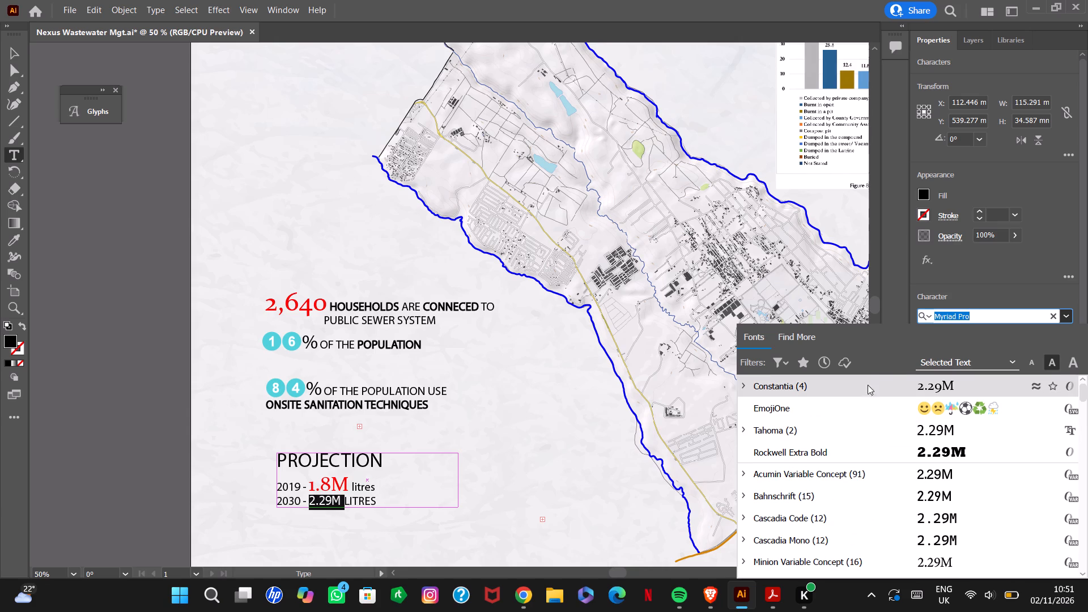
{"action": "left_click", "coordinate": [868, 385]}
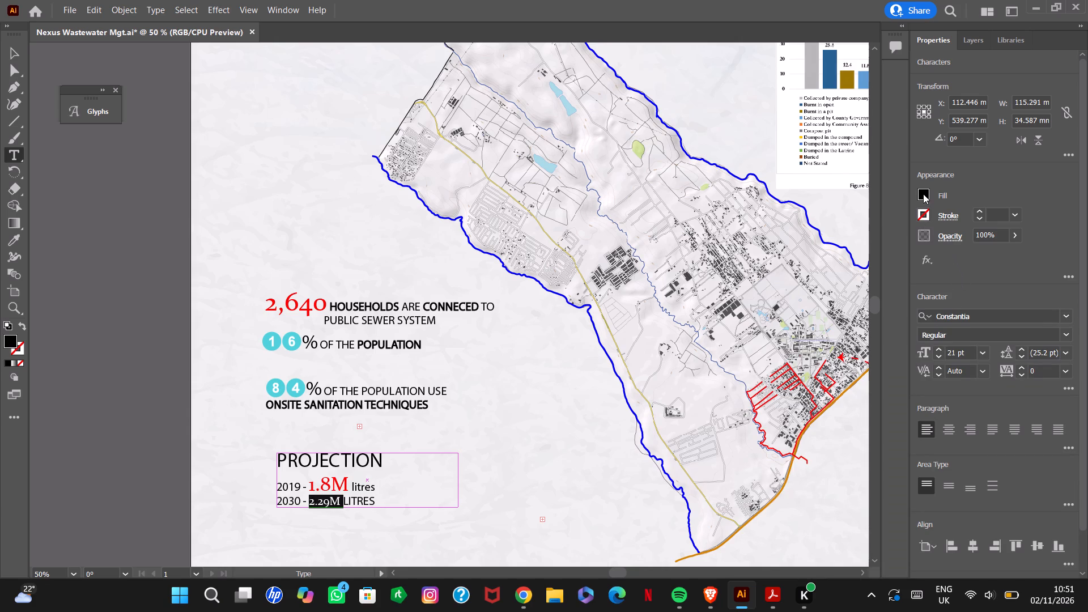
Give the 2.29M figure a red fill and set its font size to 36 pt.
{"action": "left_click", "coordinate": [923, 194]}
{"action": "left_click", "coordinate": [806, 242]}
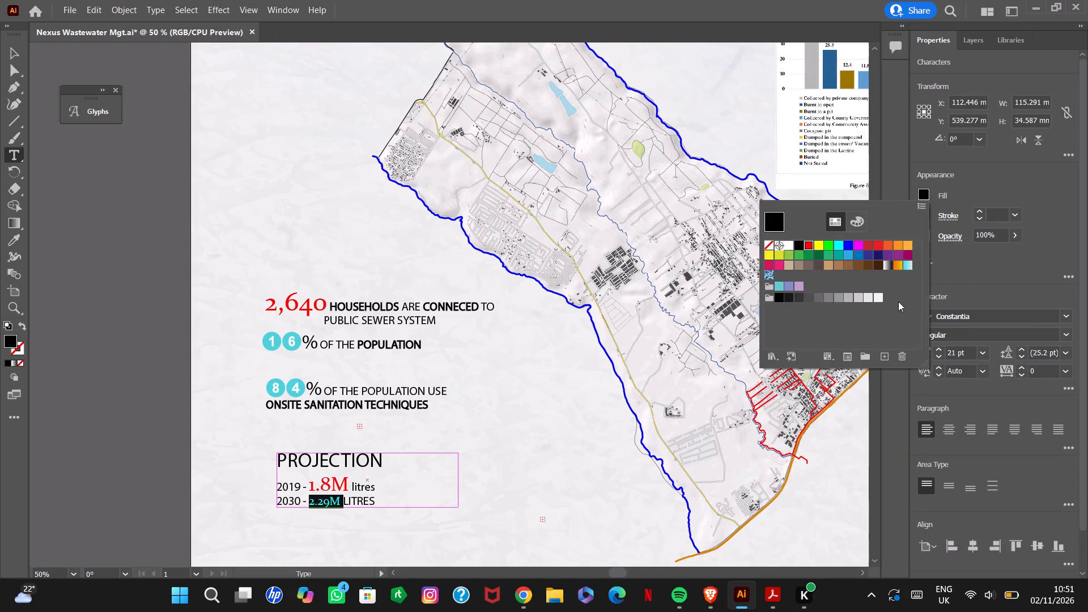
{"action": "left_click", "coordinate": [982, 354]}
{"action": "left_click", "coordinate": [980, 351]}
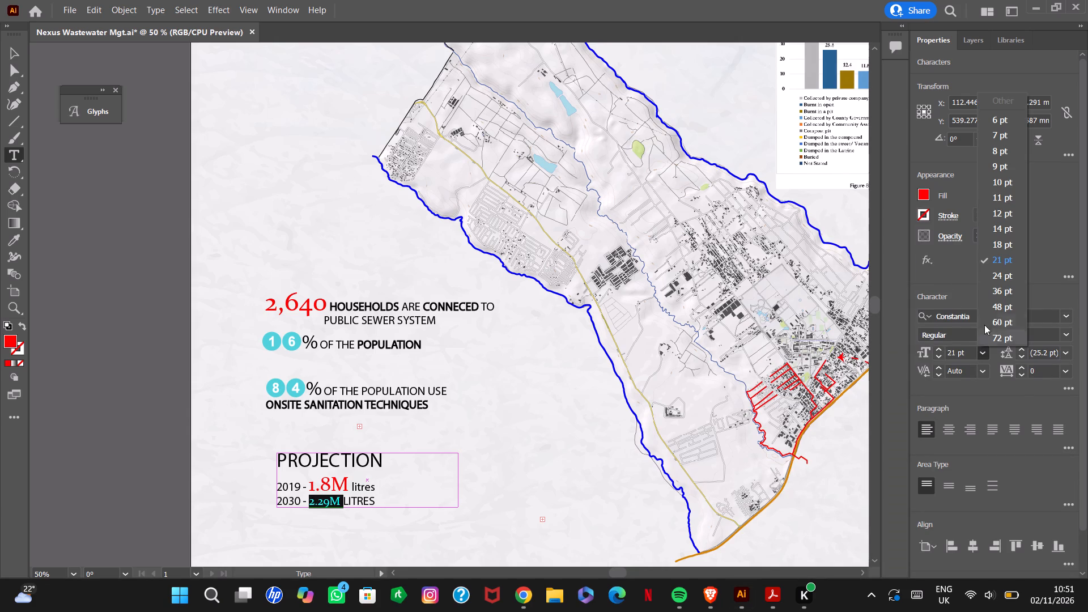
{"action": "left_click", "coordinate": [1000, 291]}
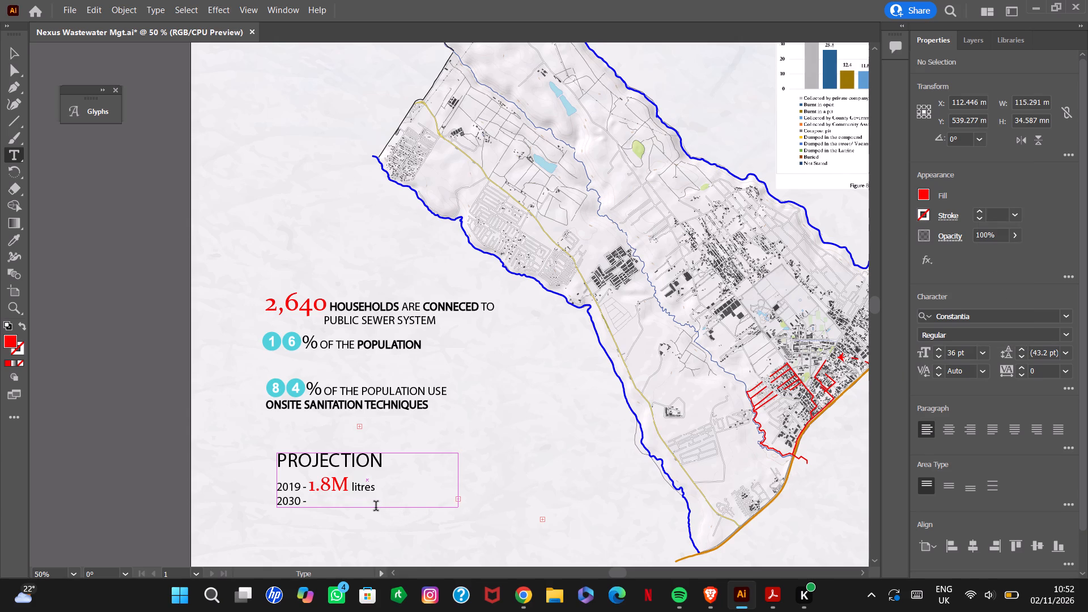
Extend the projection text frame downward to about 45.4 mm high so the 2030 line fits, and deselect it.
{"action": "left_click", "coordinate": [12, 56]}
{"action": "left_click_drag", "start_coordinate": [367, 508], "coordinate": [367, 524]}
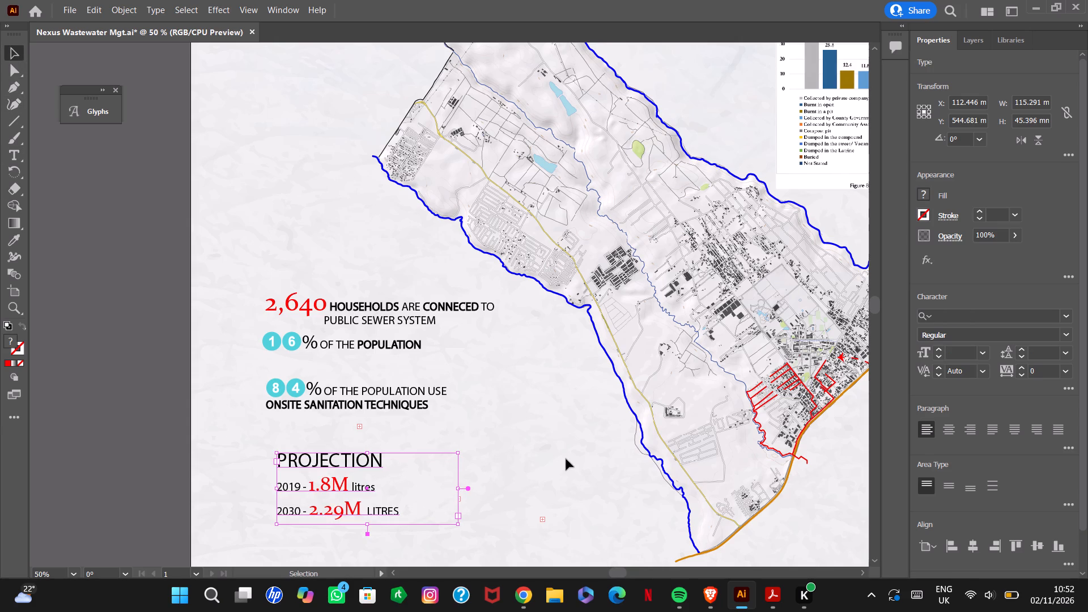
{"action": "left_click", "coordinate": [107, 258]}
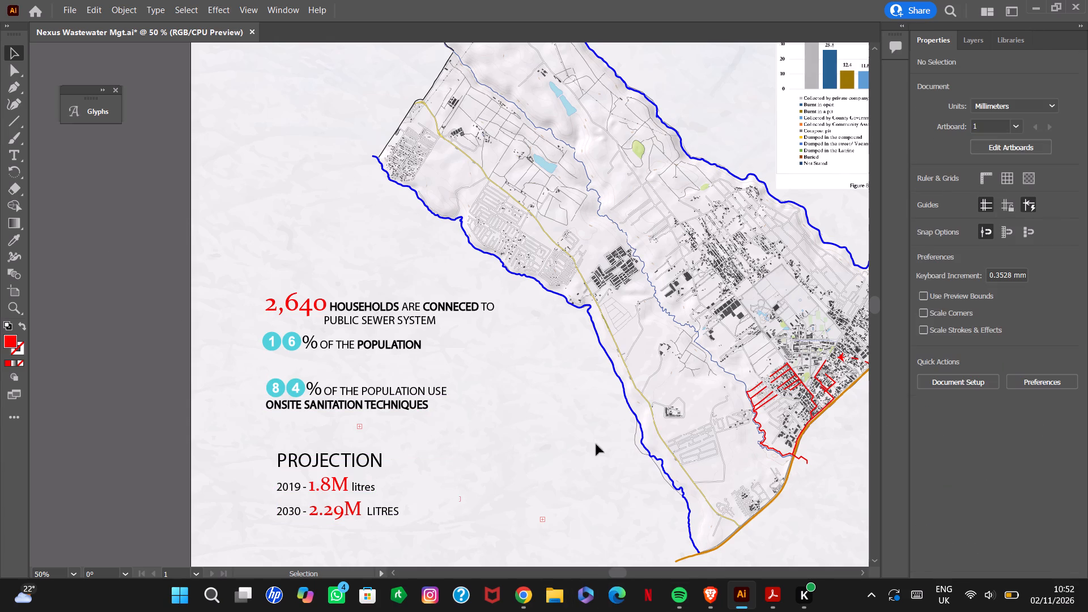
Move the projection text block slightly down and left, leaving more space below the onsite sanitation paragraph, and deselect it.
{"action": "scroll", "coordinate": [478, 347], "scroll_direction": "down", "scroll_amount": 6, "text": "alt"}
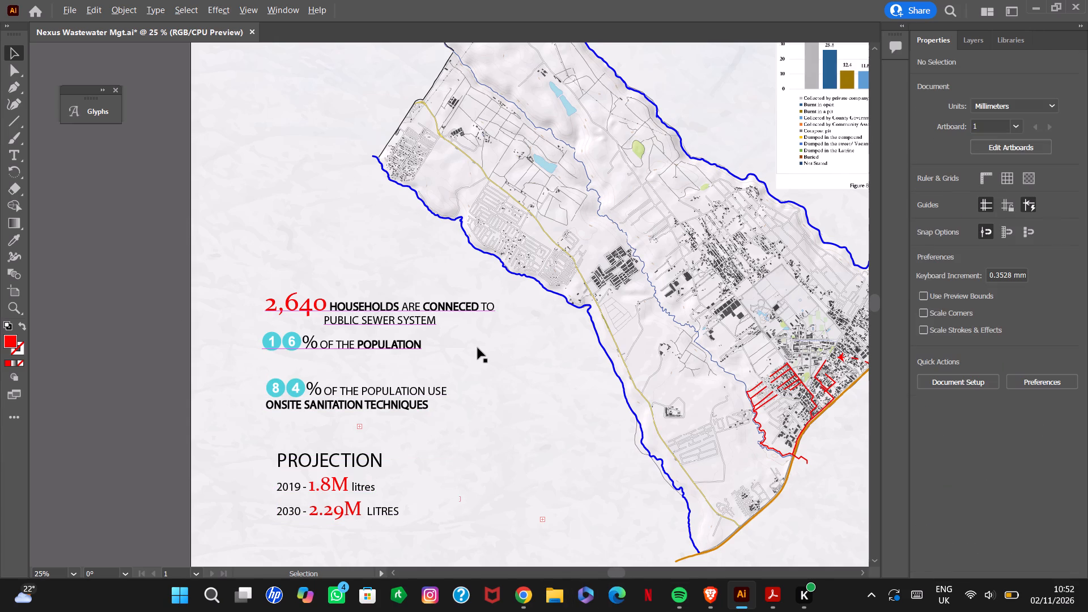
{"action": "left_click", "coordinate": [189, 406]}
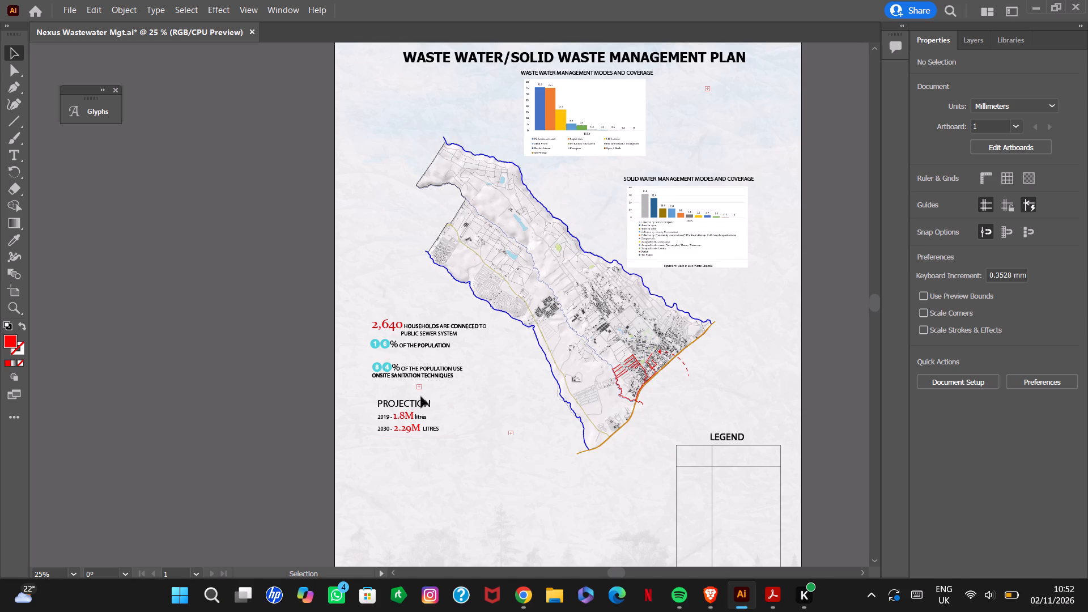
{"action": "left_click_drag", "start_coordinate": [405, 410], "coordinate": [405, 411]}
{"action": "left_click_drag", "start_coordinate": [405, 411], "coordinate": [401, 424]}
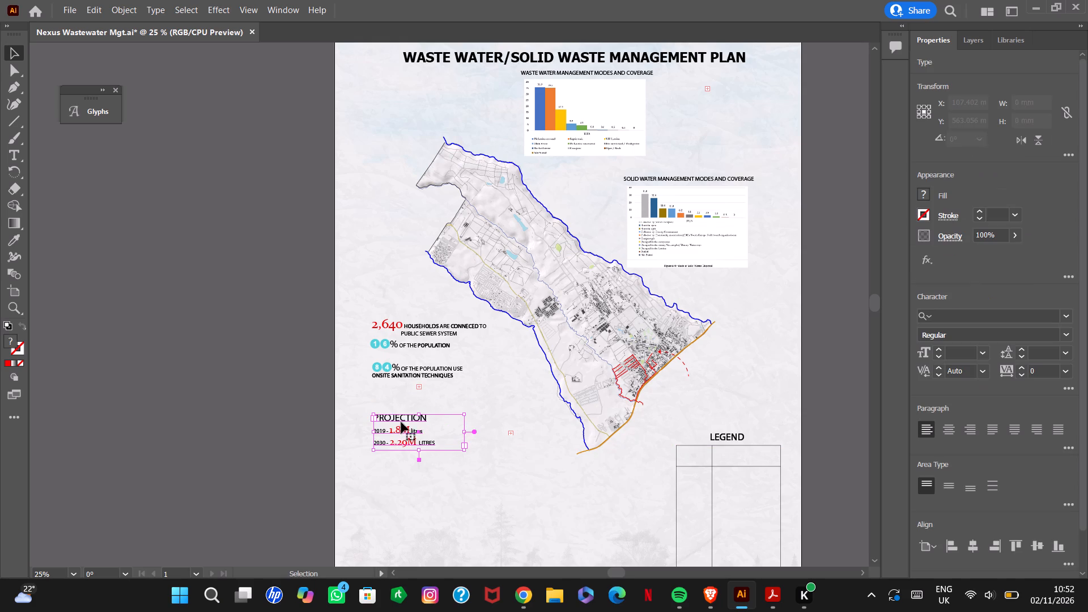
{"action": "left_click", "coordinate": [445, 390]}
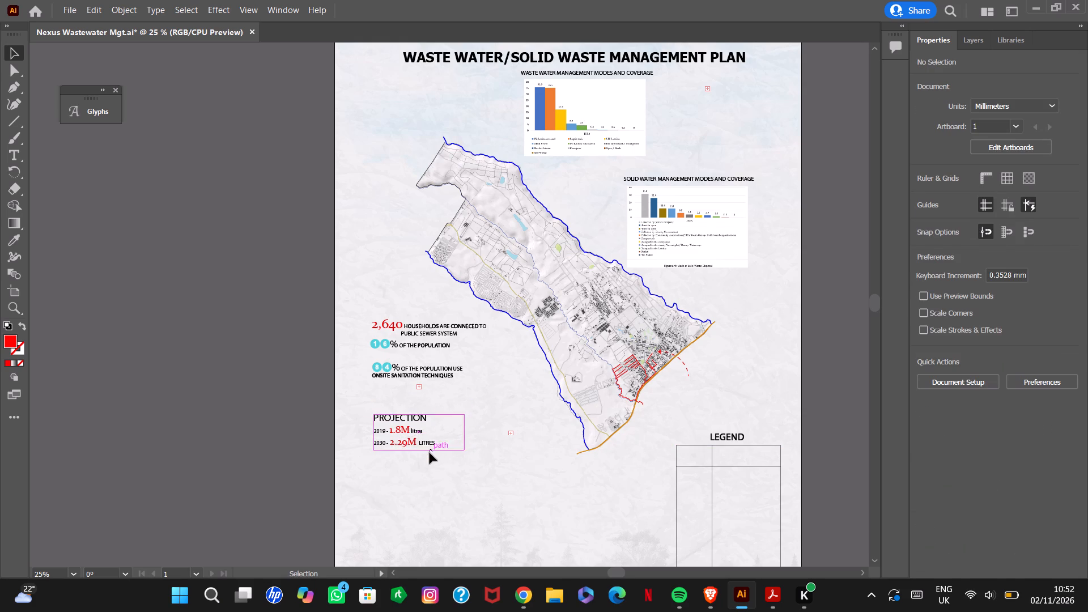
Give the PROJECTION heading text a 0.25 pt black stroke and deselect it.
{"action": "left_click", "coordinate": [431, 420]}
{"action": "left_click", "coordinate": [431, 419]}
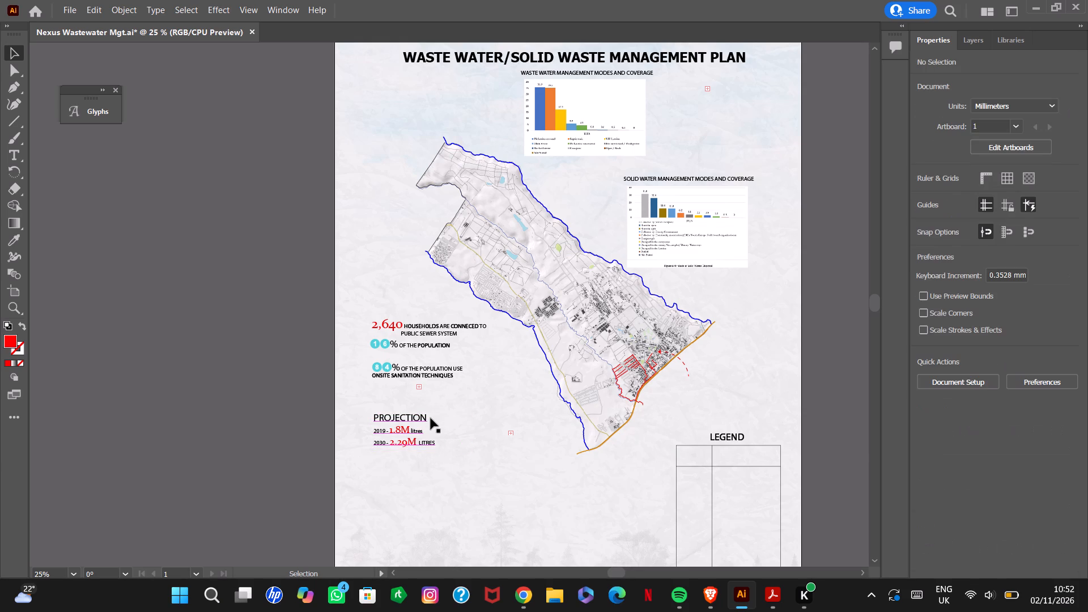
{"action": "left_click", "coordinate": [431, 418]}
{"action": "double_click", "coordinate": [428, 428]}
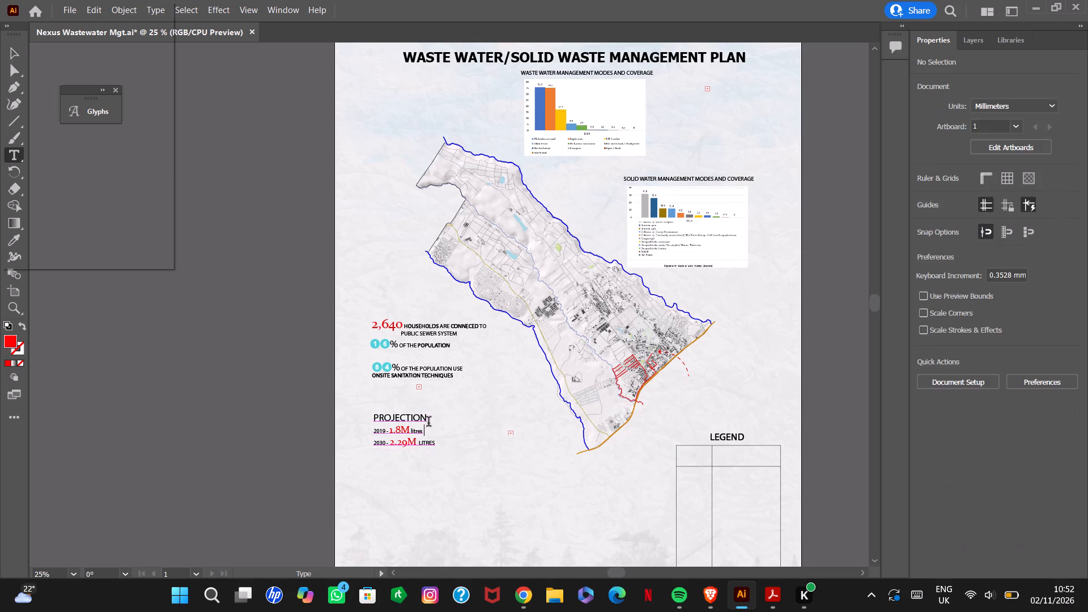
{"action": "left_click", "coordinate": [429, 419]}
{"action": "left_click_drag", "start_coordinate": [429, 421], "coordinate": [379, 417]}
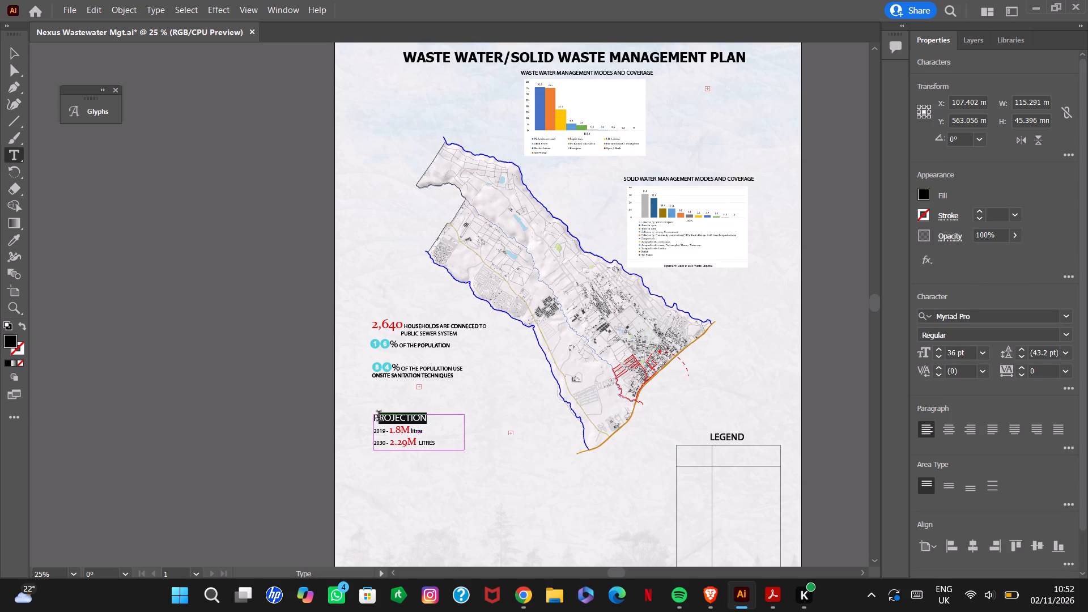
{"action": "left_click_drag", "start_coordinate": [379, 417], "coordinate": [376, 417]}
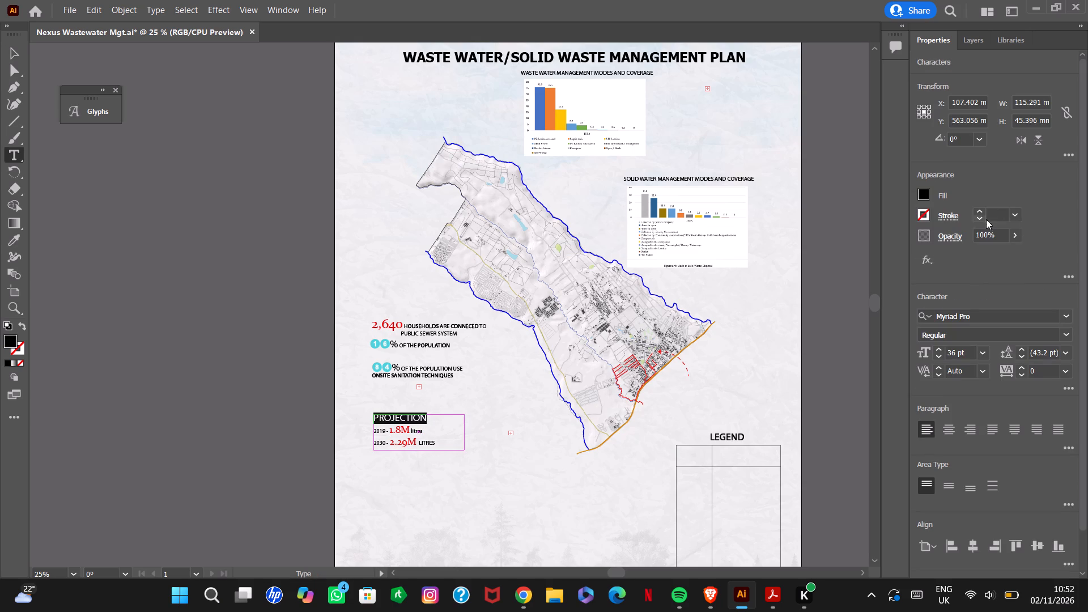
{"action": "left_click", "coordinate": [980, 211]}
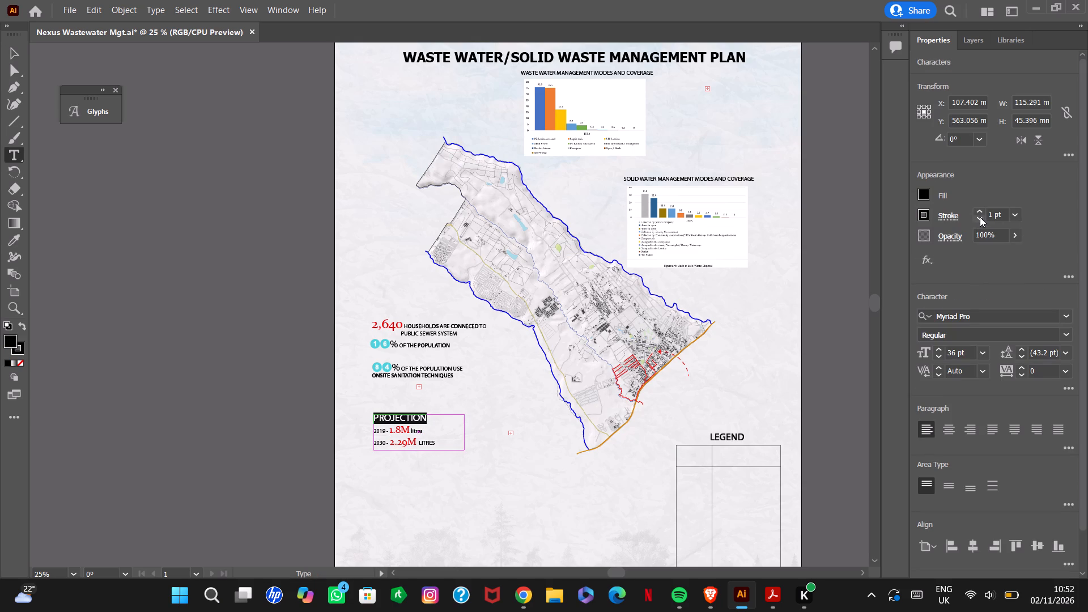
{"action": "double_click", "coordinate": [980, 219]}
{"action": "left_click", "coordinate": [980, 219]}
{"action": "left_click", "coordinate": [541, 489]}
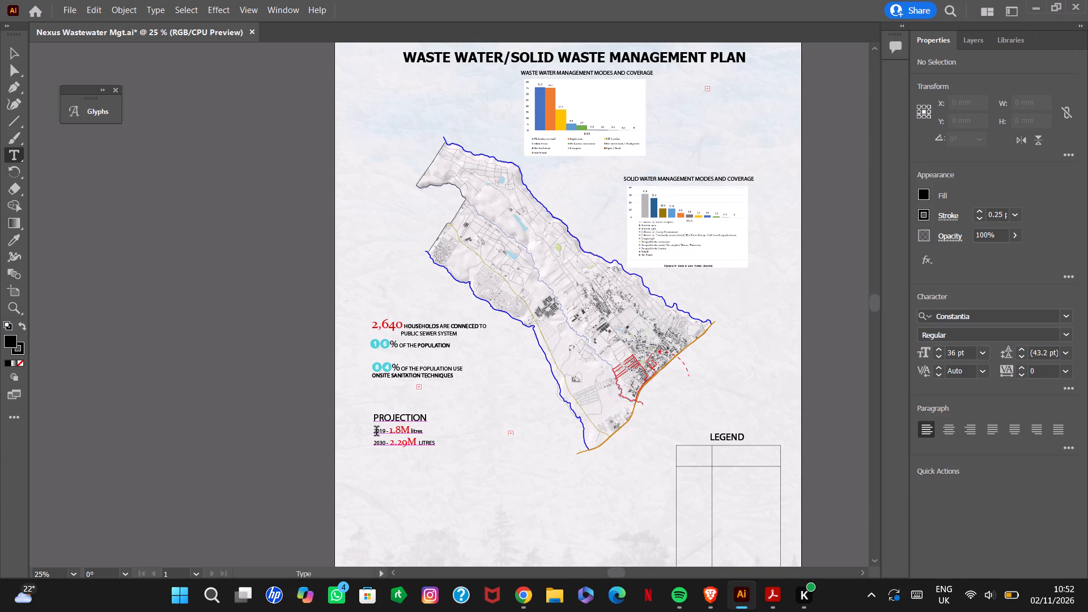
Replace the lowercase "litres" after 1.8M in the 2019 projection line with "LITRES".
{"action": "left_click", "coordinate": [423, 433]}
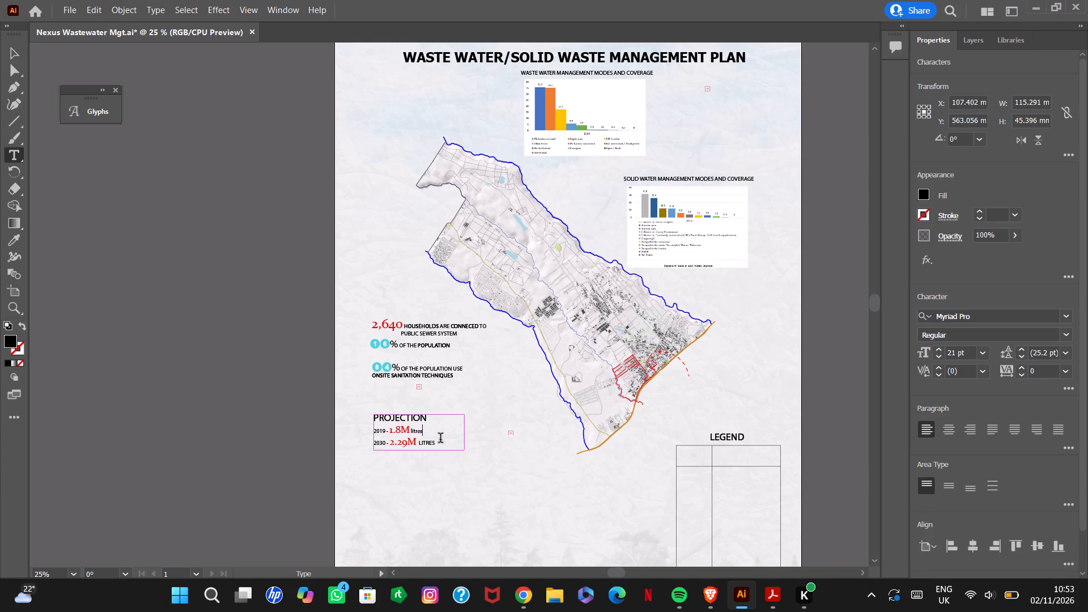
{"action": "key", "text": "BackSpace"}
{"action": "key", "text": "BackSpace"}
{"action": "key", "text": "BackSpace"}
{"action": "key", "text": "BackSpace"}
{"action": "key", "text": "BackSpace"}
{"action": "key", "text": "BackSpace"}
{"action": "type", "text": "LITRE"}
{"action": "key", "text": "s"}
Add a spaced colon after the word PROJECTION in the projection heading.
{"action": "left_click", "coordinate": [437, 418]}
{"action": "key", "text": "space"}
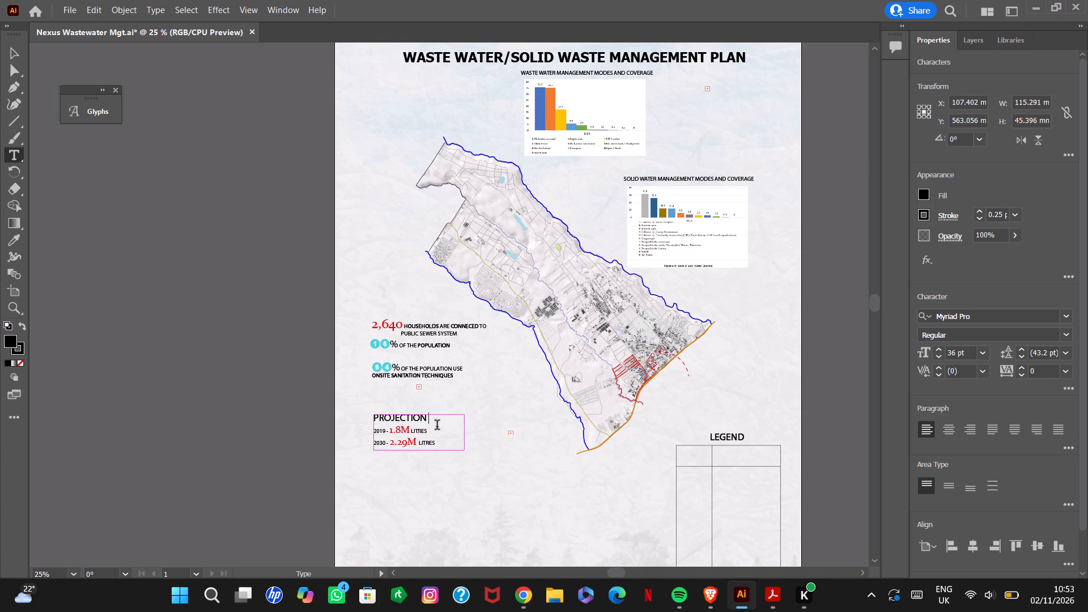
{"action": "key", "text": "shift+colon"}
{"action": "key", "text": "space"}
Enter 27.22% after the colon in the PROJECTION heading.
{"action": "scroll", "coordinate": [417, 381], "scroll_direction": "up", "scroll_amount": 20}
{"action": "scroll", "coordinate": [417, 381], "scroll_direction": "up", "scroll_amount": 2}
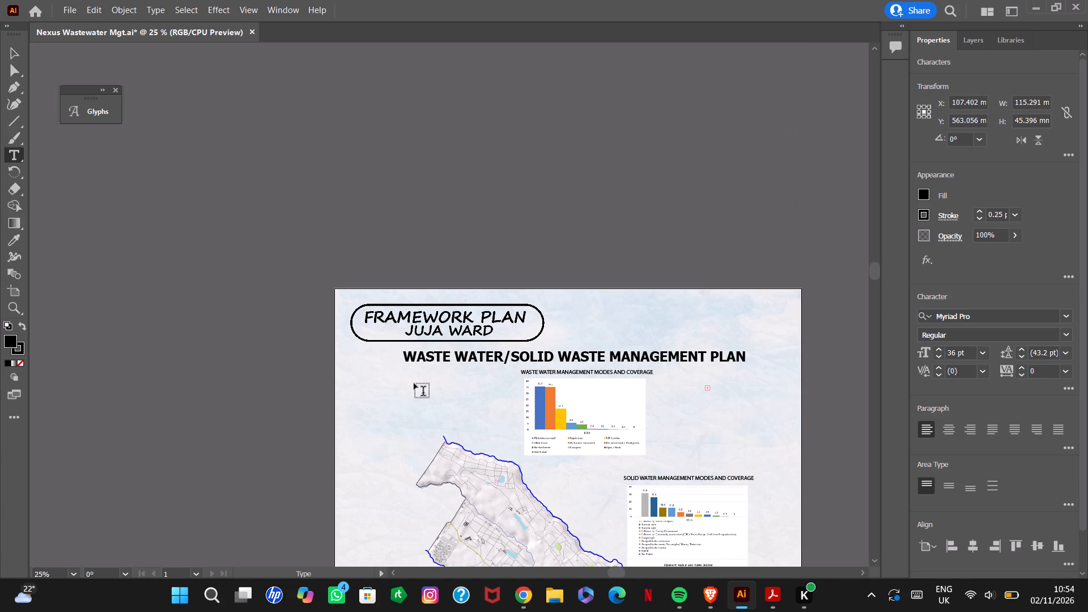
{"action": "scroll", "coordinate": [401, 415], "scroll_direction": "down", "scroll_amount": 3}
{"action": "scroll", "coordinate": [401, 404], "scroll_direction": "up", "scroll_amount": 6}
{"action": "scroll", "coordinate": [401, 404], "scroll_direction": "down", "scroll_amount": 6}
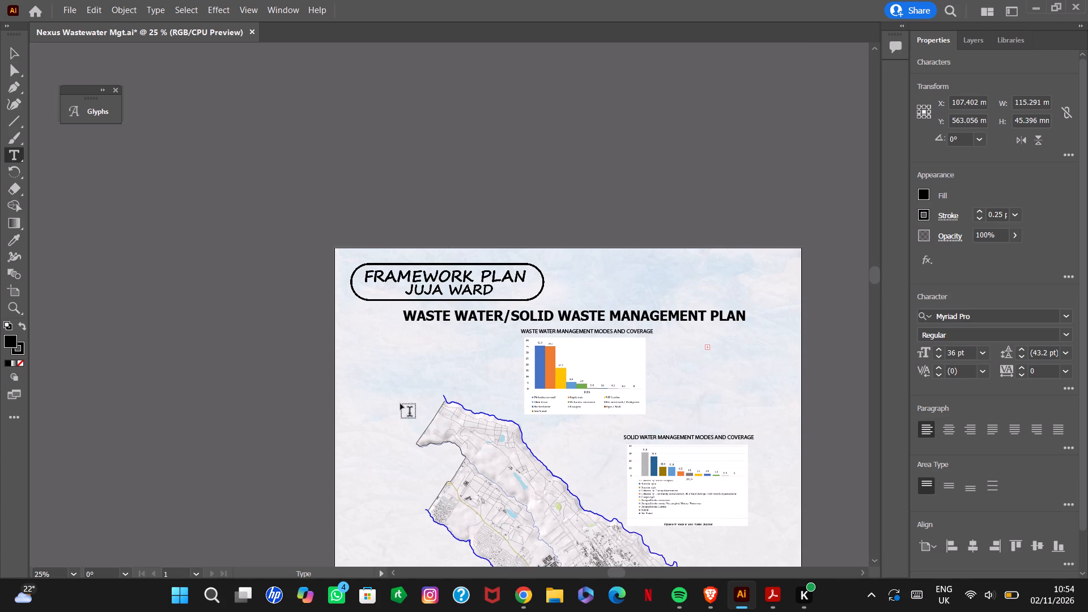
{"action": "scroll", "coordinate": [401, 404], "scroll_direction": "down", "scroll_amount": 9}
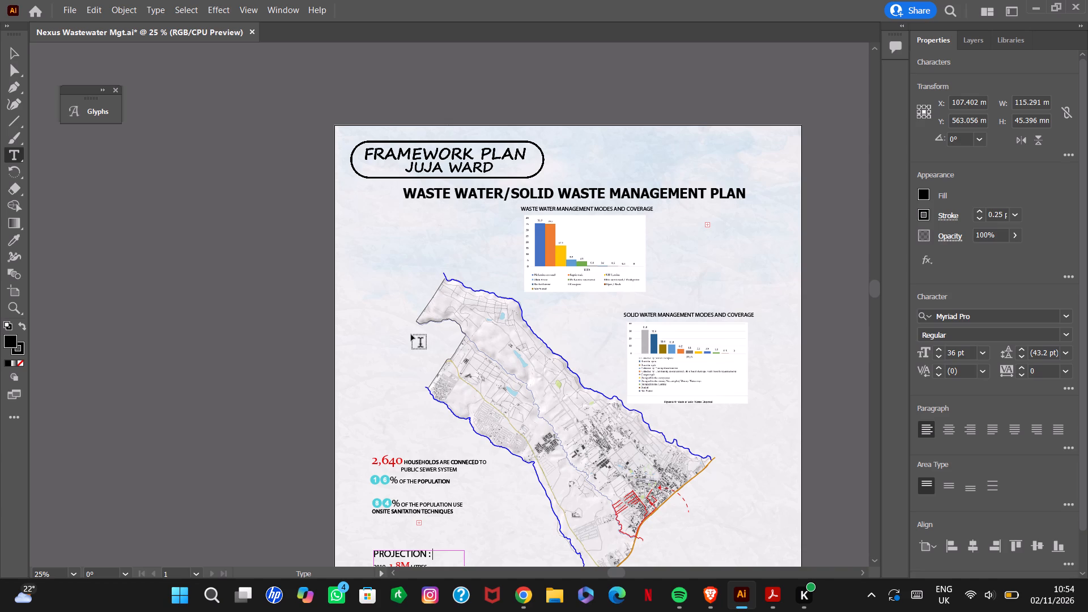
{"action": "scroll", "coordinate": [411, 335], "scroll_direction": "down", "scroll_amount": 6}
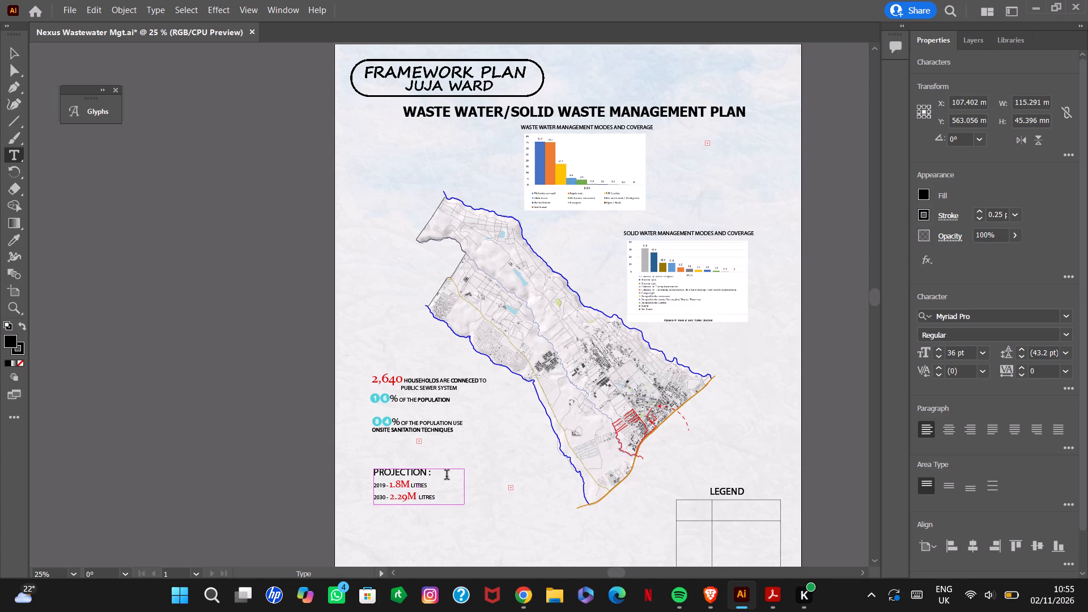
{"action": "key", "text": "2"}
{"action": "key", "text": "7"}
{"action": "key", "text": "period"}
{"action": "type", "text": "22"}
{"action": "key", "text": "shift+ampersand"}
{"action": "key", "text": "shift+BackSpace"}
{"action": "key", "text": "shift+percent"}
Change the font of the 27.22 figure in the PROJECTION heading to EmojiOne, leaving the percent sign as is, and deselect the text.
{"action": "left_click_drag", "start_coordinate": [454, 476], "coordinate": [435, 472]}
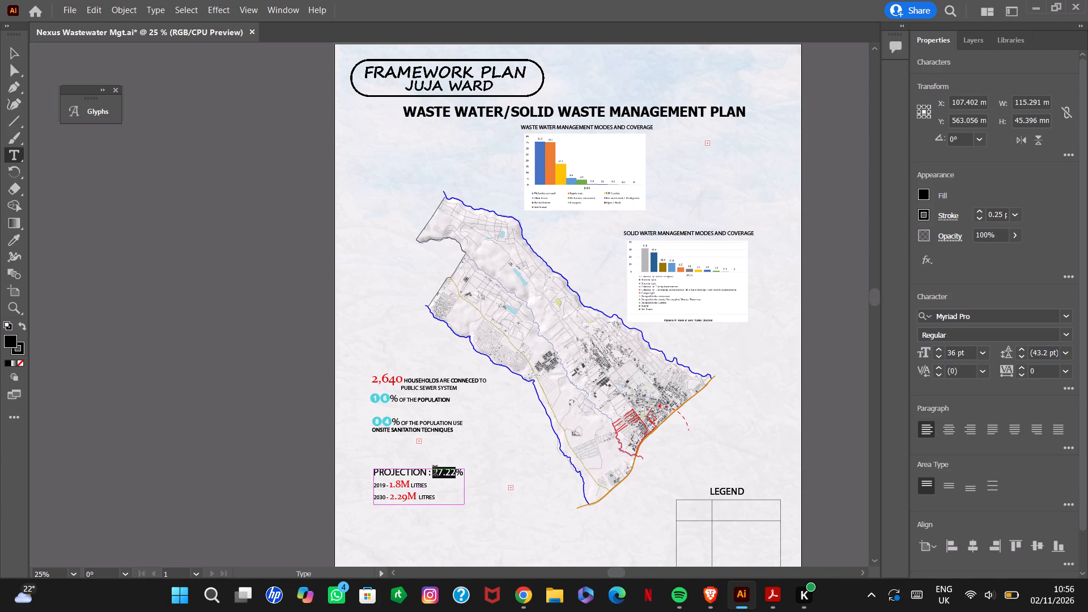
{"action": "left_click_drag", "start_coordinate": [435, 472], "coordinate": [434, 472]}
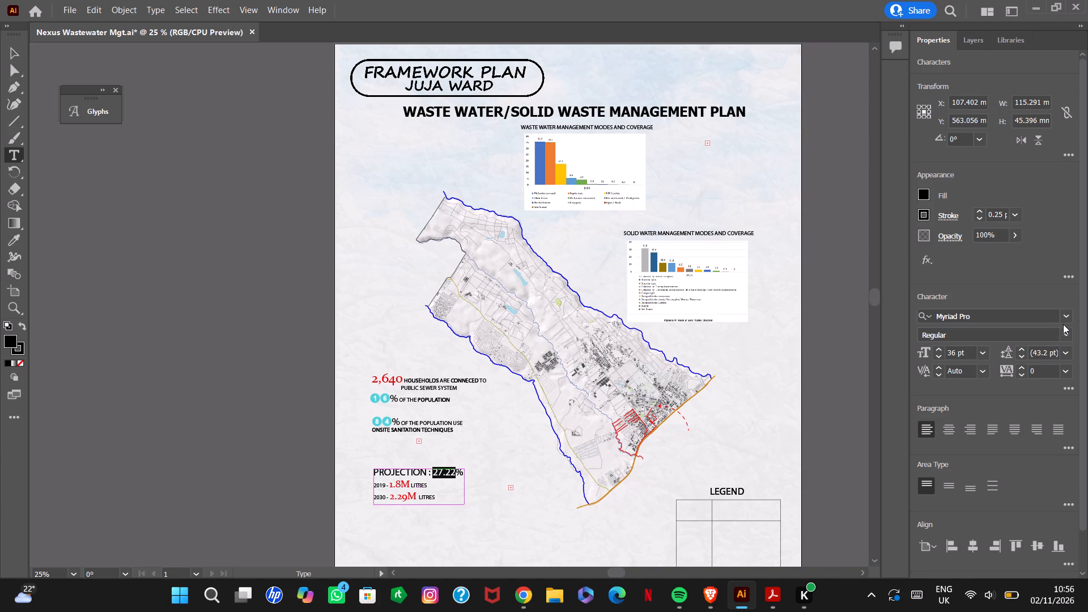
{"action": "left_click", "coordinate": [1064, 320]}
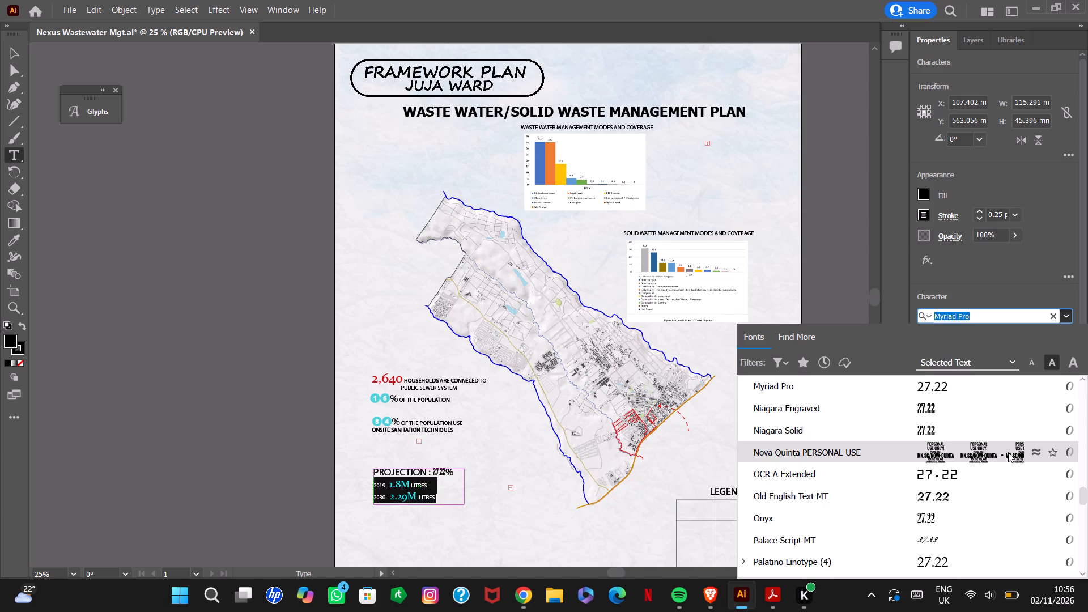
{"action": "scroll", "coordinate": [1004, 453], "scroll_direction": "up", "scroll_amount": 20}
{"action": "scroll", "coordinate": [1004, 453], "scroll_direction": "up", "scroll_amount": 10}
{"action": "scroll", "coordinate": [1006, 446], "scroll_direction": "down", "scroll_amount": 9}
{"action": "scroll", "coordinate": [1006, 446], "scroll_direction": "up", "scroll_amount": 6}
{"action": "scroll", "coordinate": [1006, 445], "scroll_direction": "down", "scroll_amount": 6}
{"action": "scroll", "coordinate": [1008, 444], "scroll_direction": "up", "scroll_amount": 16}
{"action": "scroll", "coordinate": [1008, 444], "scroll_direction": "up", "scroll_amount": 9}
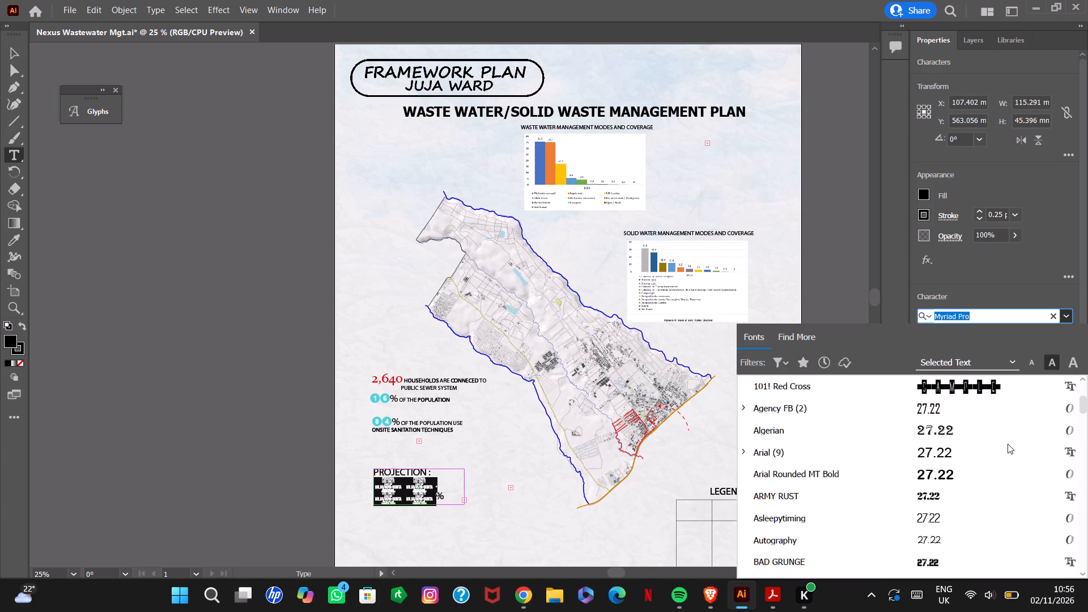
{"action": "scroll", "coordinate": [1008, 444], "scroll_direction": "up", "scroll_amount": 3}
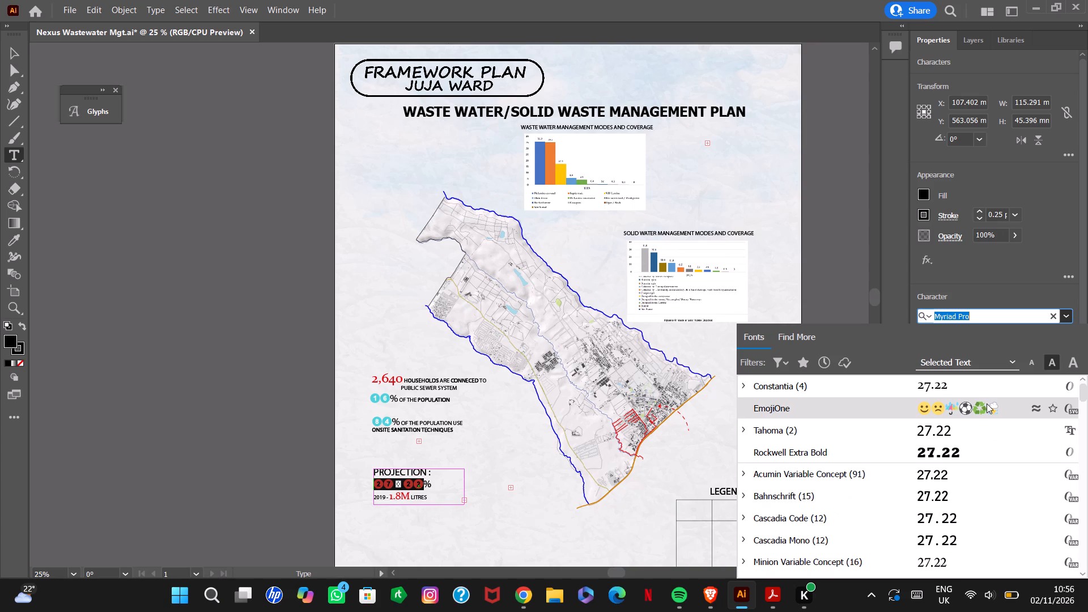
{"action": "scroll", "coordinate": [987, 403], "scroll_direction": "up", "scroll_amount": 3}
{"action": "left_click_drag", "start_coordinate": [1085, 390], "coordinate": [1087, 402]}
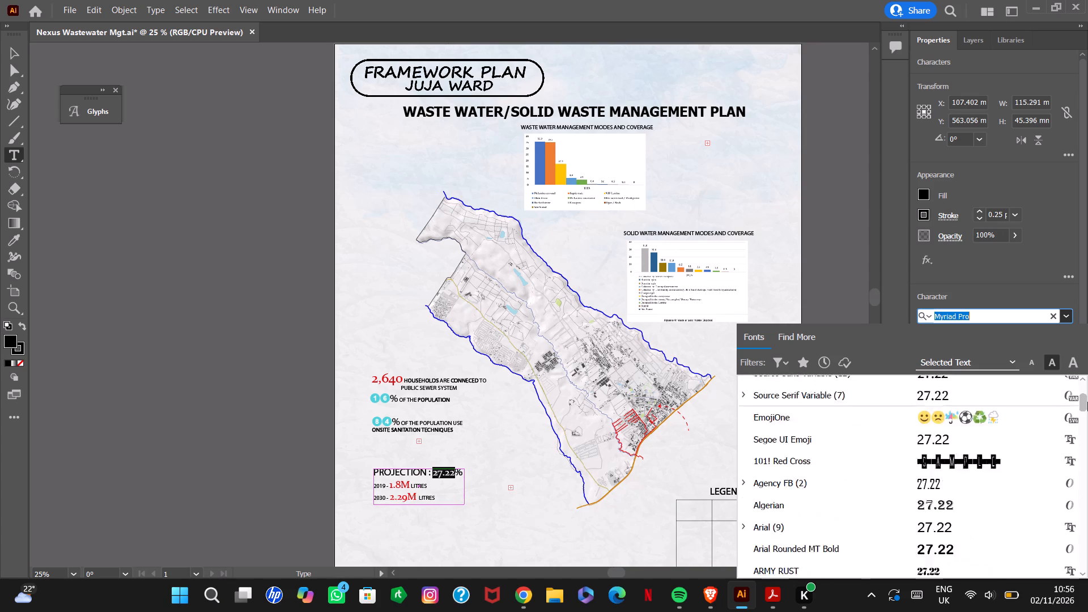
{"action": "left_click_drag", "start_coordinate": [1087, 402], "coordinate": [1085, 386]}
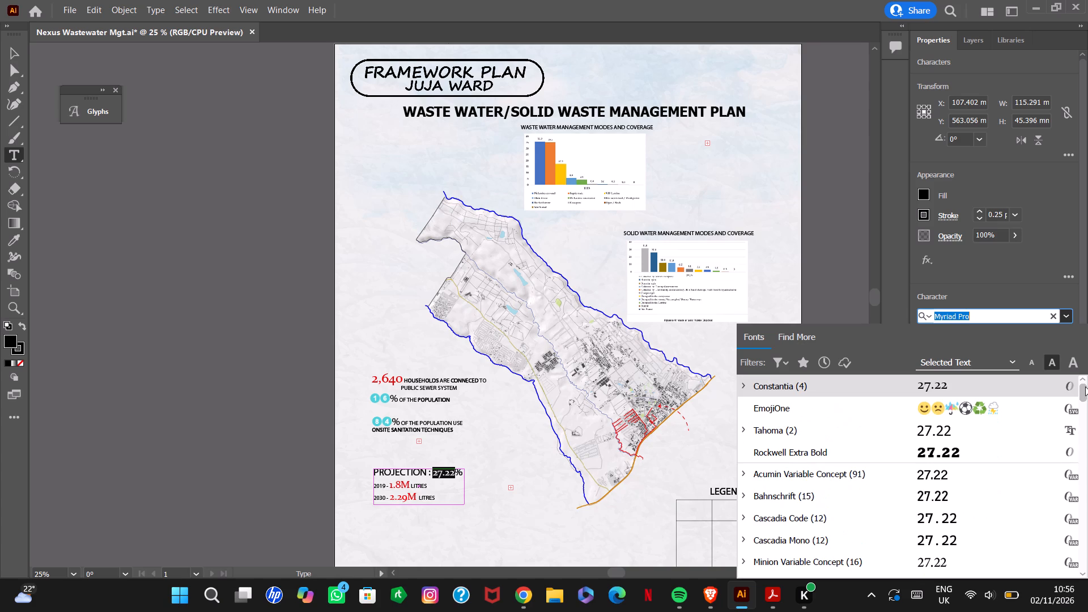
{"action": "left_click_drag", "start_coordinate": [1085, 386], "coordinate": [1087, 398]}
{"action": "left_click", "coordinate": [966, 486]}
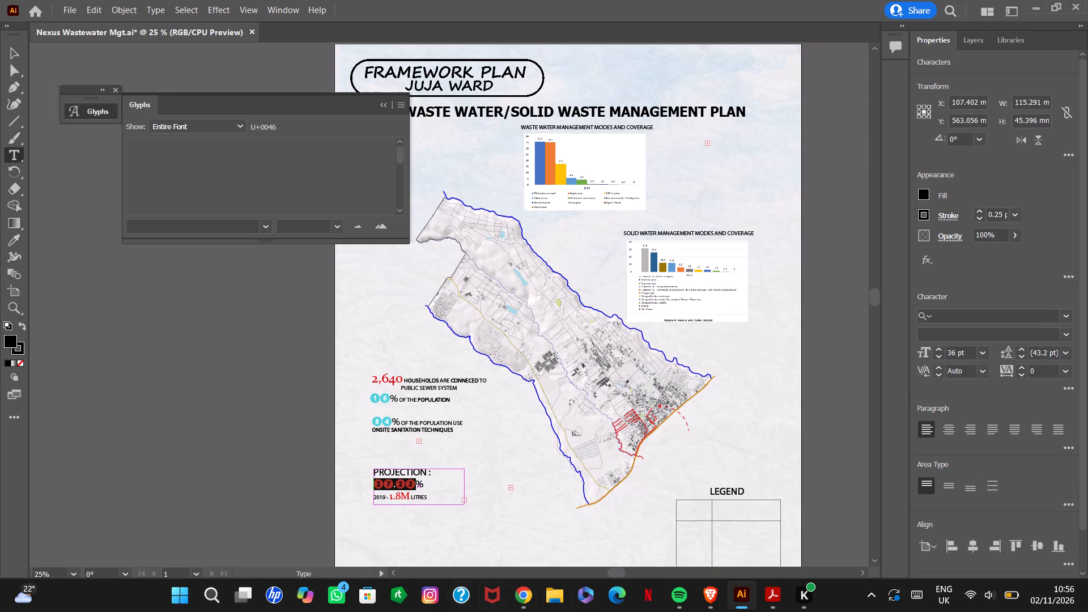
{"action": "left_click", "coordinate": [384, 104]}
{"action": "left_click", "coordinate": [268, 477]}
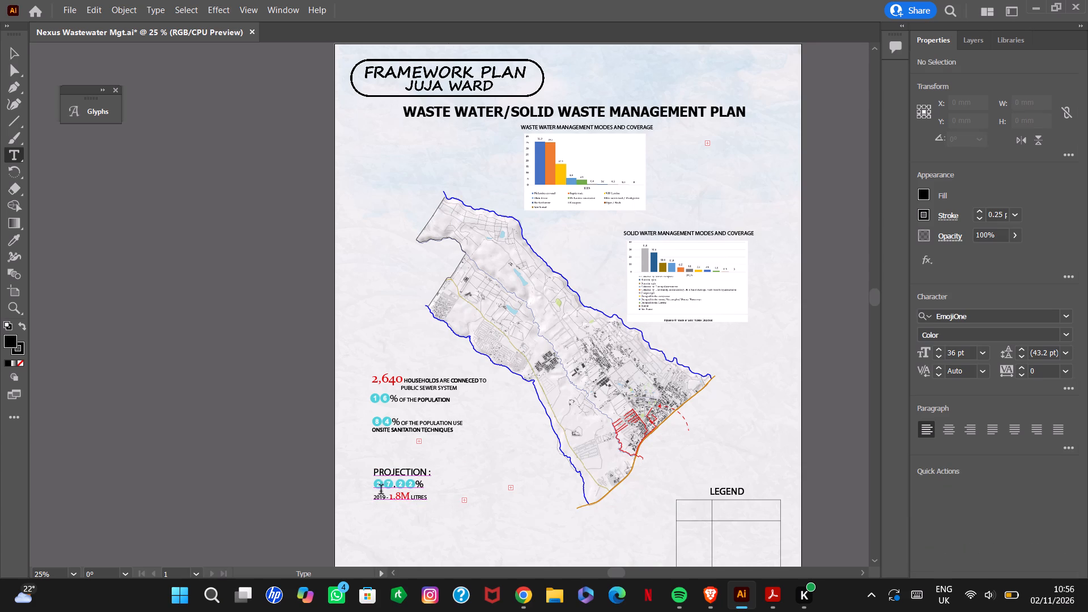
Widen the projection text frame to about 146 mm so 27.22% fits on the heading line and both yearly figures show, then deselect it.
{"action": "left_click", "coordinate": [11, 51]}
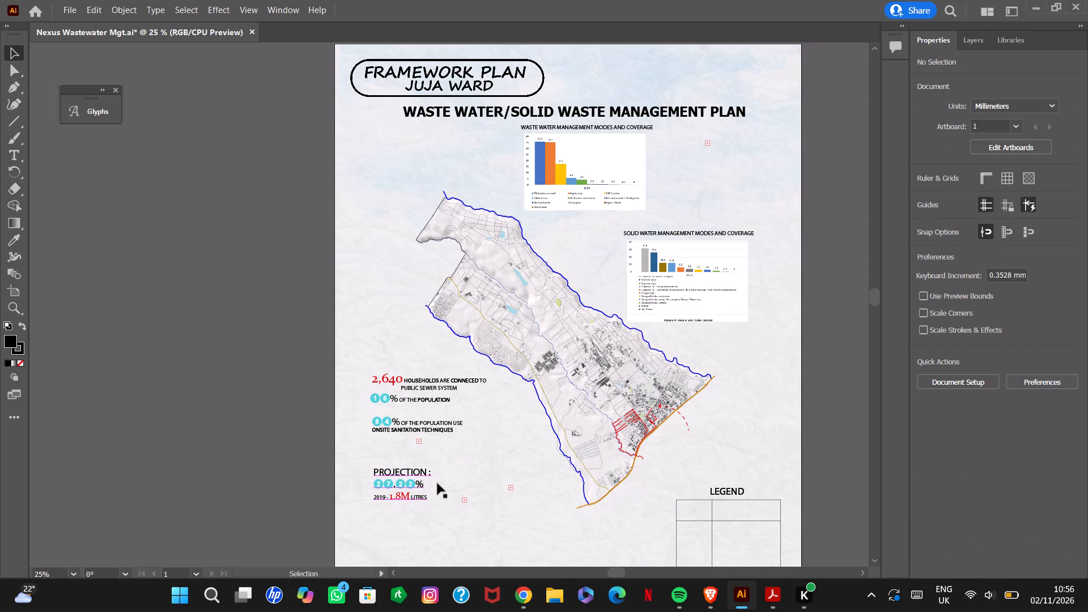
{"action": "left_click", "coordinate": [438, 483]}
{"action": "left_click_drag", "start_coordinate": [465, 485], "coordinate": [476, 483]}
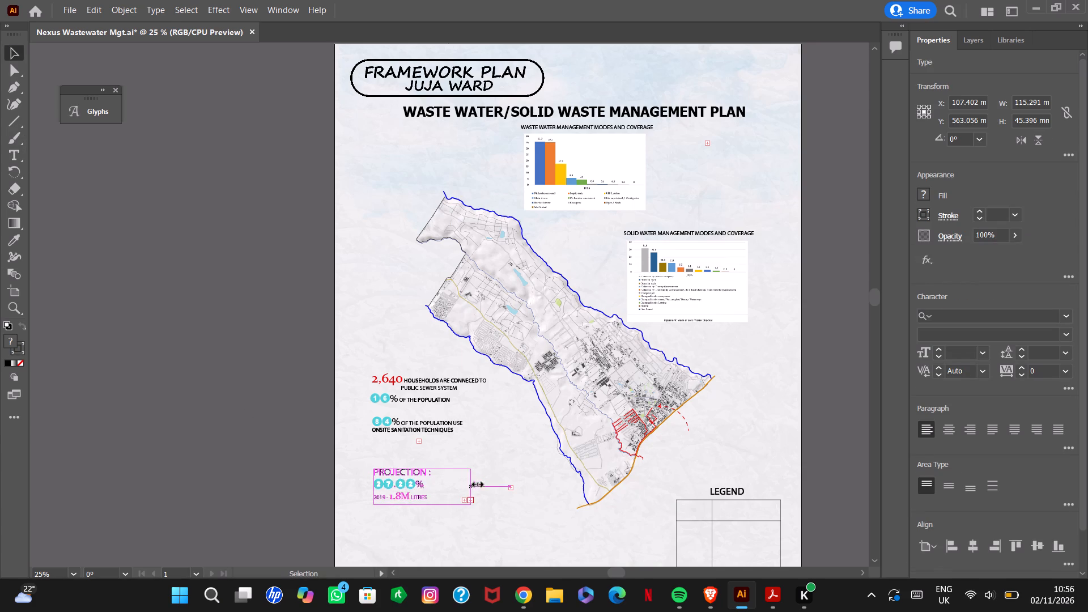
{"action": "left_click_drag", "start_coordinate": [476, 483], "coordinate": [488, 480]}
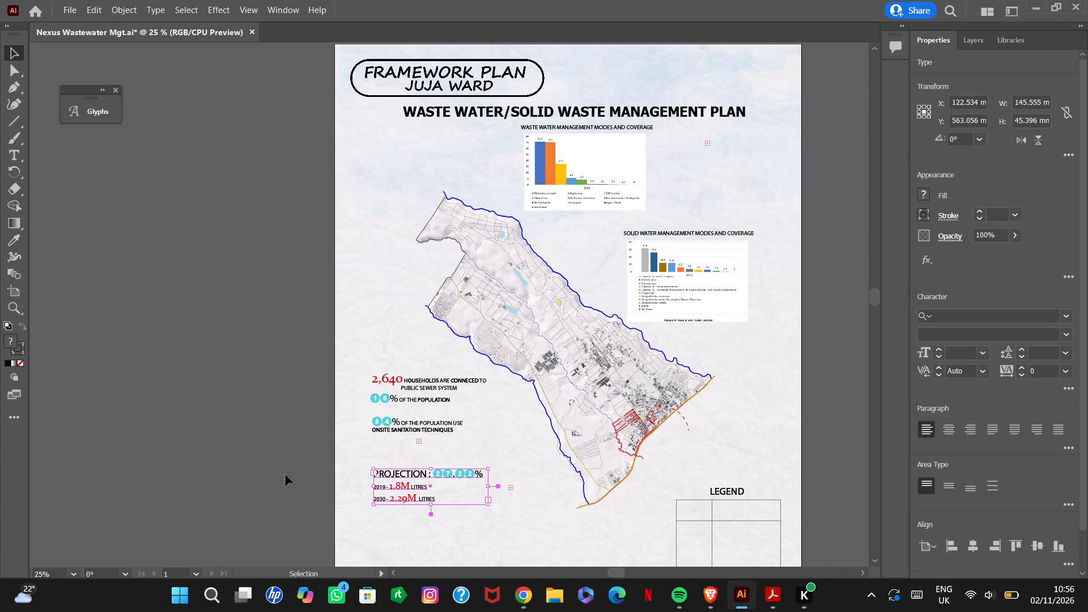
{"action": "left_click", "coordinate": [286, 475]}
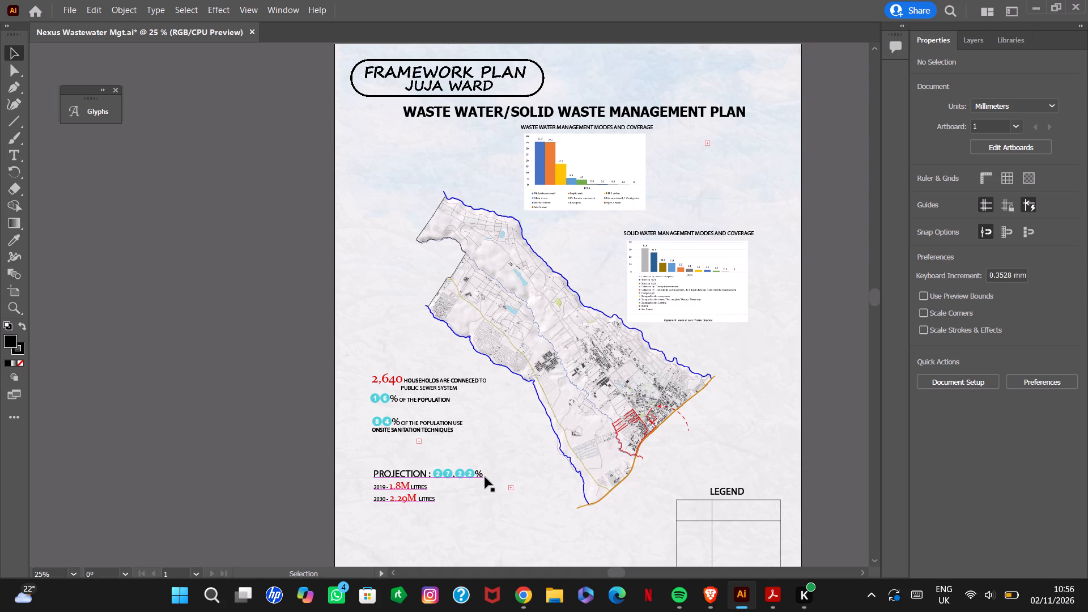
{"action": "left_click", "coordinate": [400, 544]}
Review the overall plan layout and examine the red lines and dashed arrow around the built-up southeastern end of the ward map.
{"action": "left_click_drag", "start_coordinate": [878, 298], "coordinate": [884, 307]}
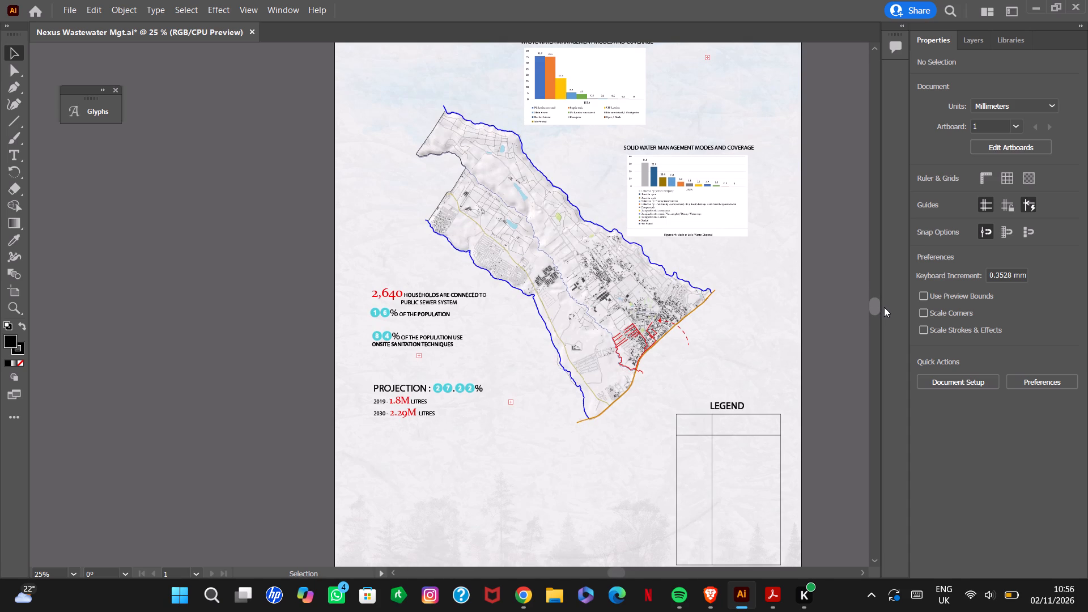
{"action": "left_click_drag", "start_coordinate": [884, 307], "coordinate": [882, 287]}
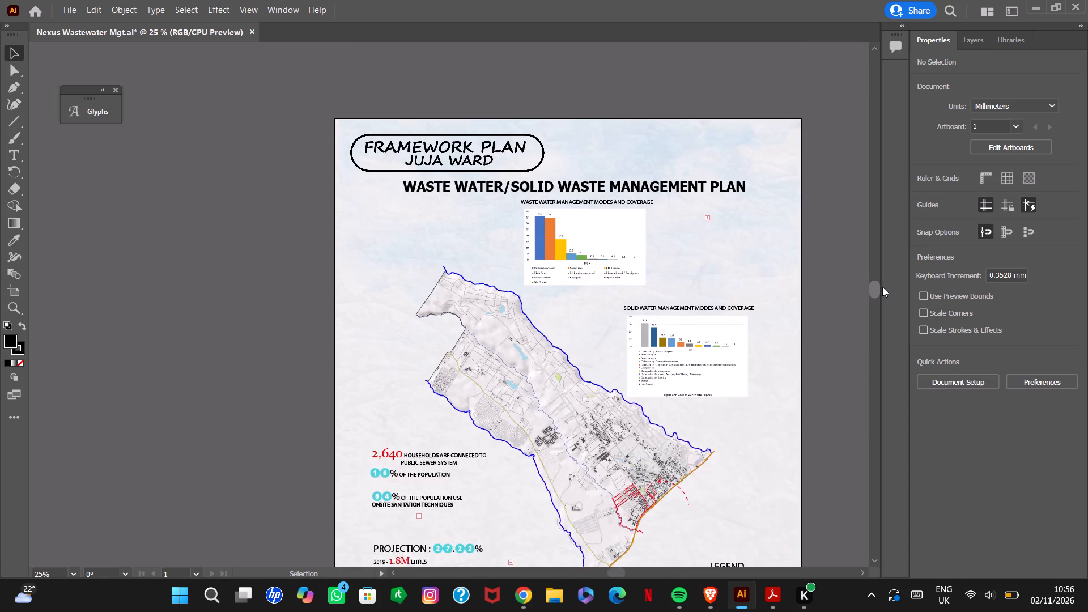
{"action": "left_click_drag", "start_coordinate": [882, 287], "coordinate": [886, 296]}
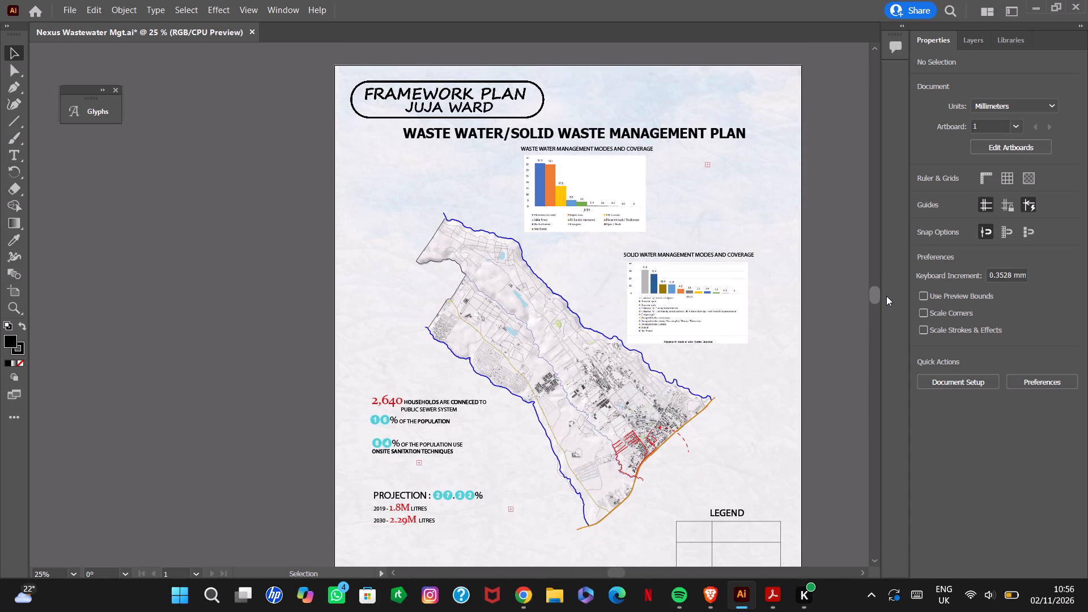
{"action": "left_click_drag", "start_coordinate": [886, 296], "coordinate": [887, 307]}
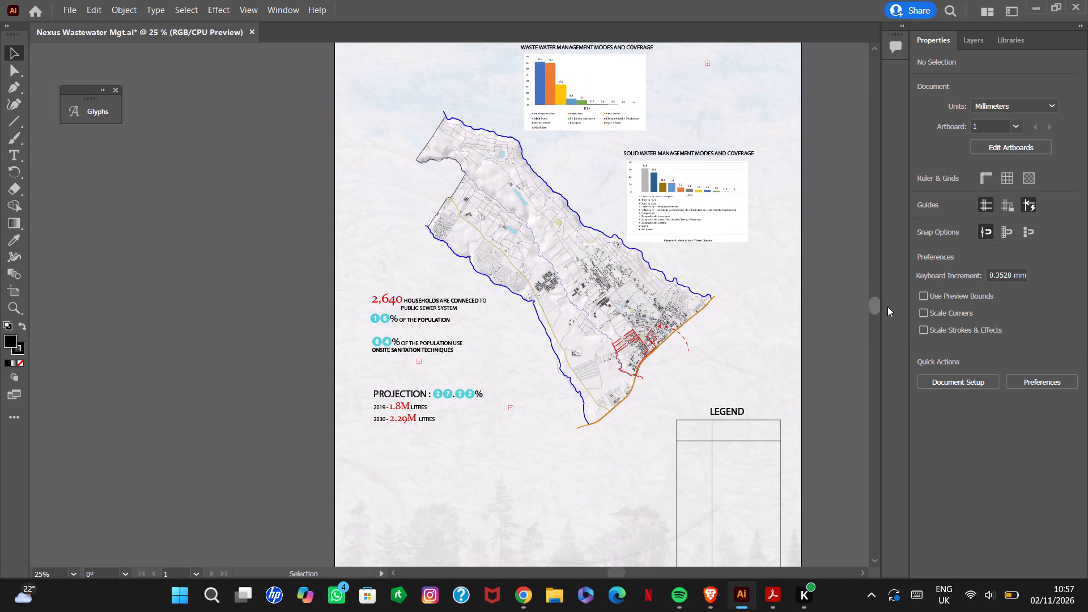
{"action": "left_click_drag", "start_coordinate": [887, 307], "coordinate": [887, 305]}
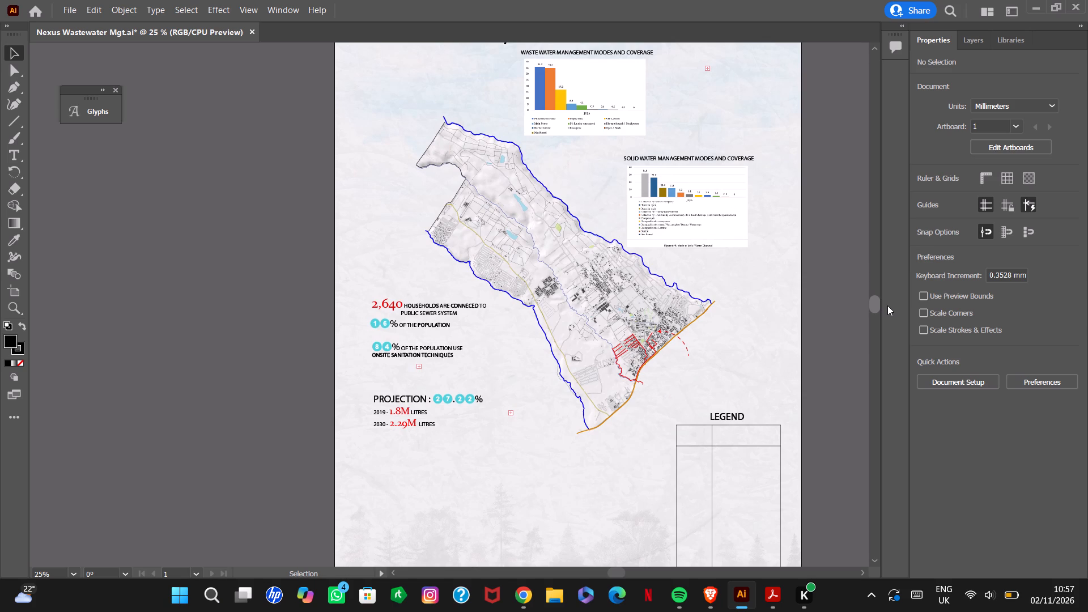
{"action": "left_click_drag", "start_coordinate": [887, 305], "coordinate": [884, 292]}
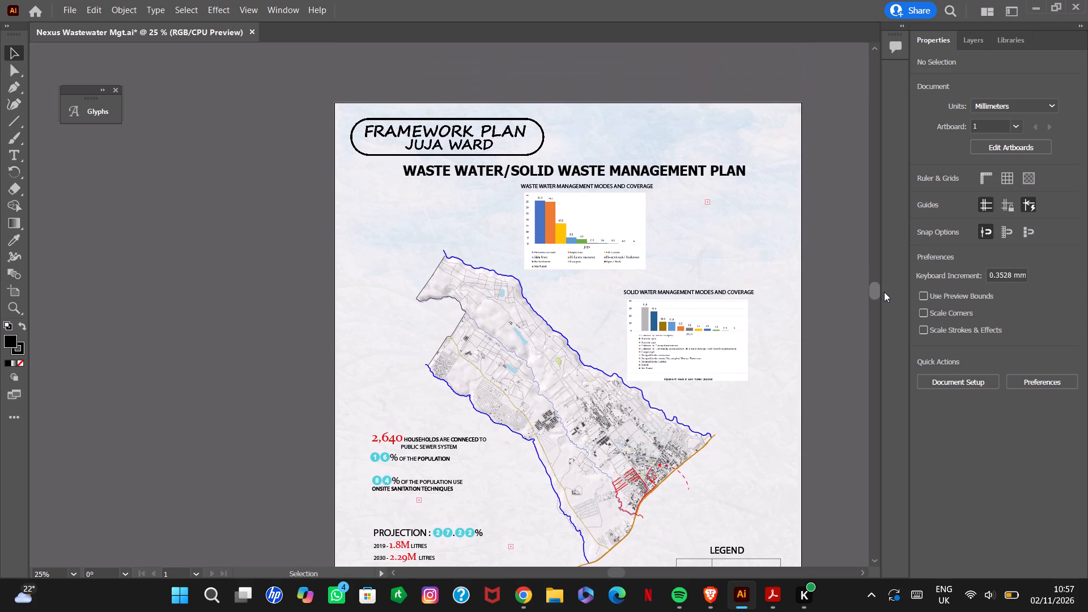
{"action": "left_click_drag", "start_coordinate": [884, 292], "coordinate": [883, 268]}
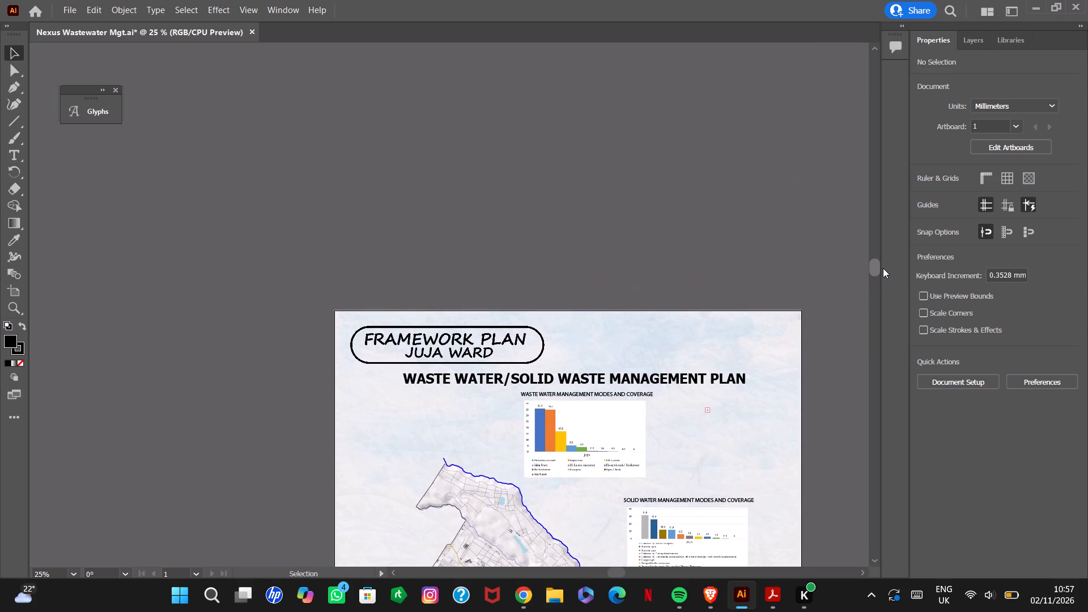
{"action": "left_click_drag", "start_coordinate": [883, 268], "coordinate": [887, 298]}
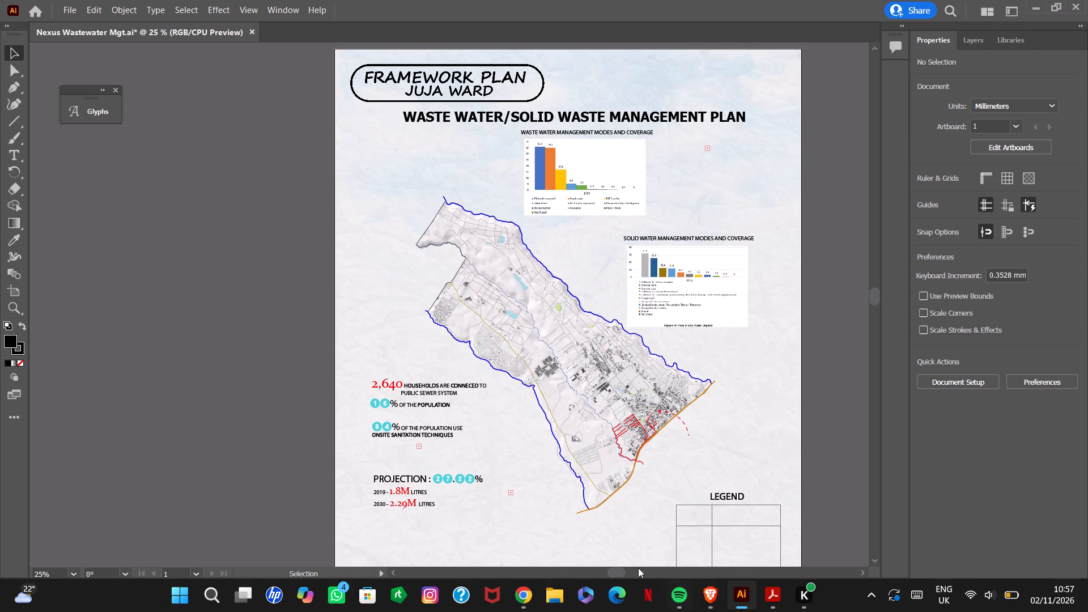
{"action": "left_click_drag", "start_coordinate": [623, 569], "coordinate": [625, 570]}
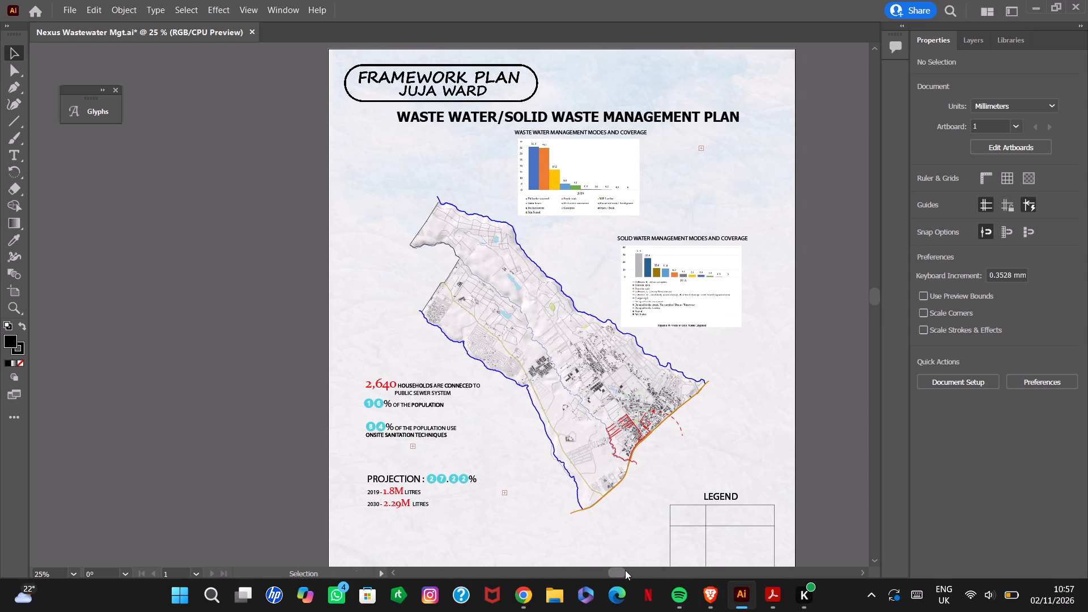
{"action": "left_click_drag", "start_coordinate": [625, 570], "coordinate": [629, 571]}
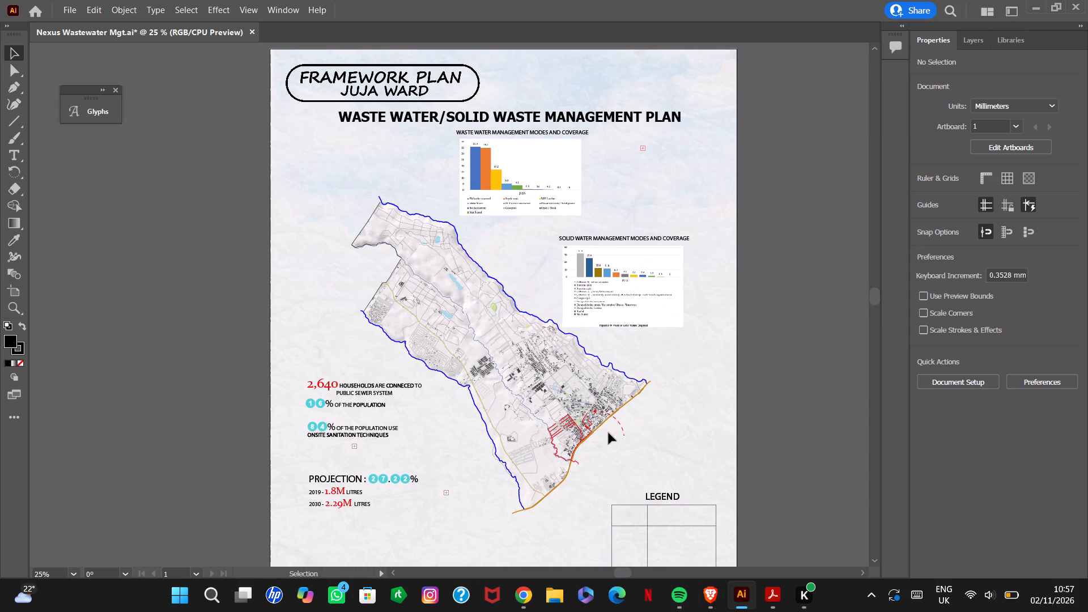
{"action": "scroll", "coordinate": [601, 423], "scroll_direction": "up", "scroll_amount": 12, "text": "alt"}
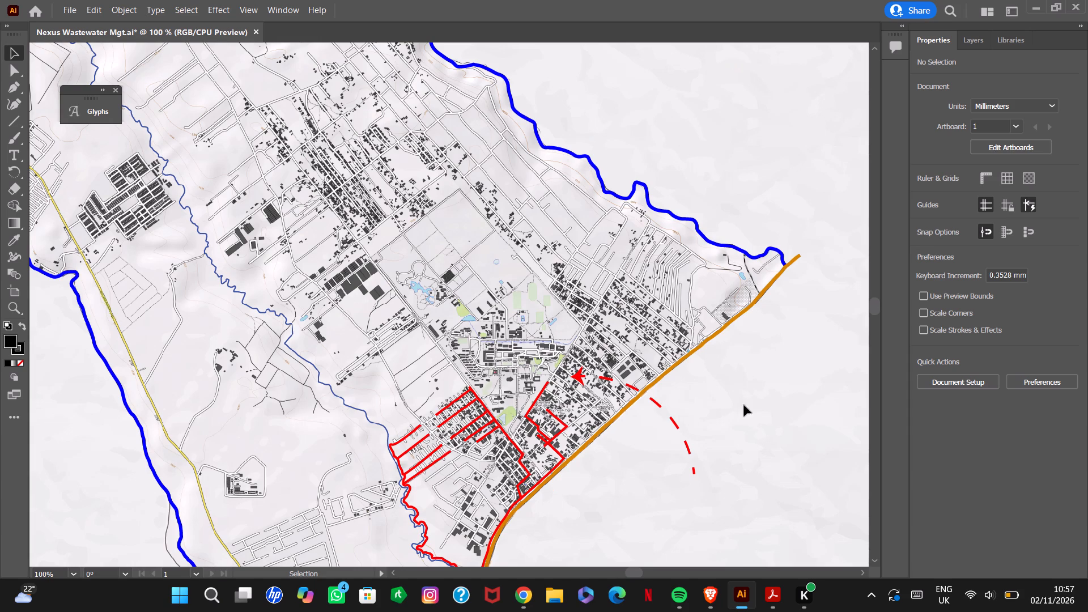
{"action": "left_click", "coordinate": [873, 307]}
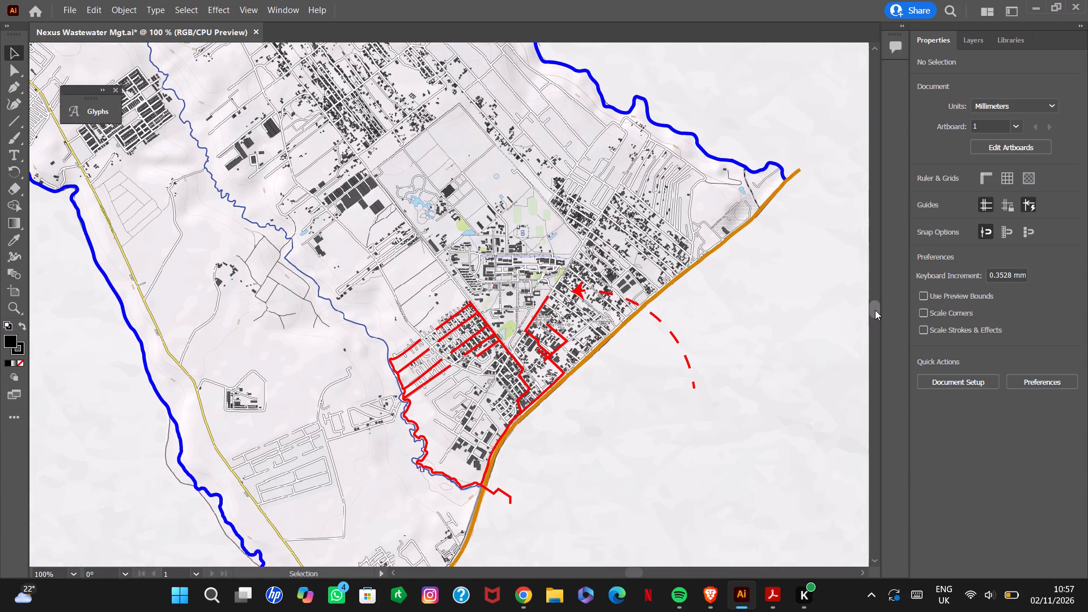
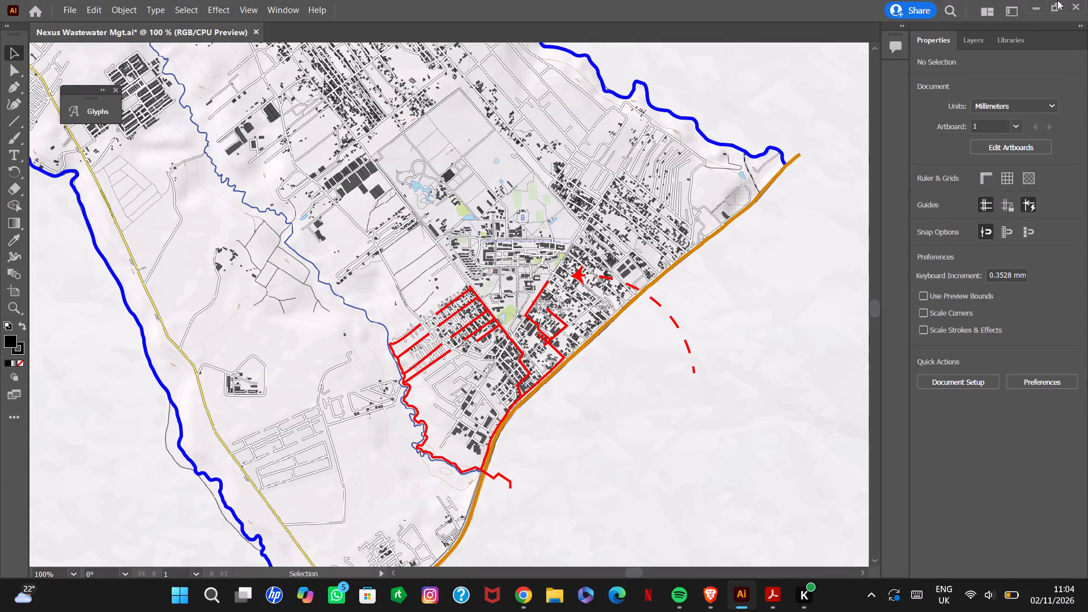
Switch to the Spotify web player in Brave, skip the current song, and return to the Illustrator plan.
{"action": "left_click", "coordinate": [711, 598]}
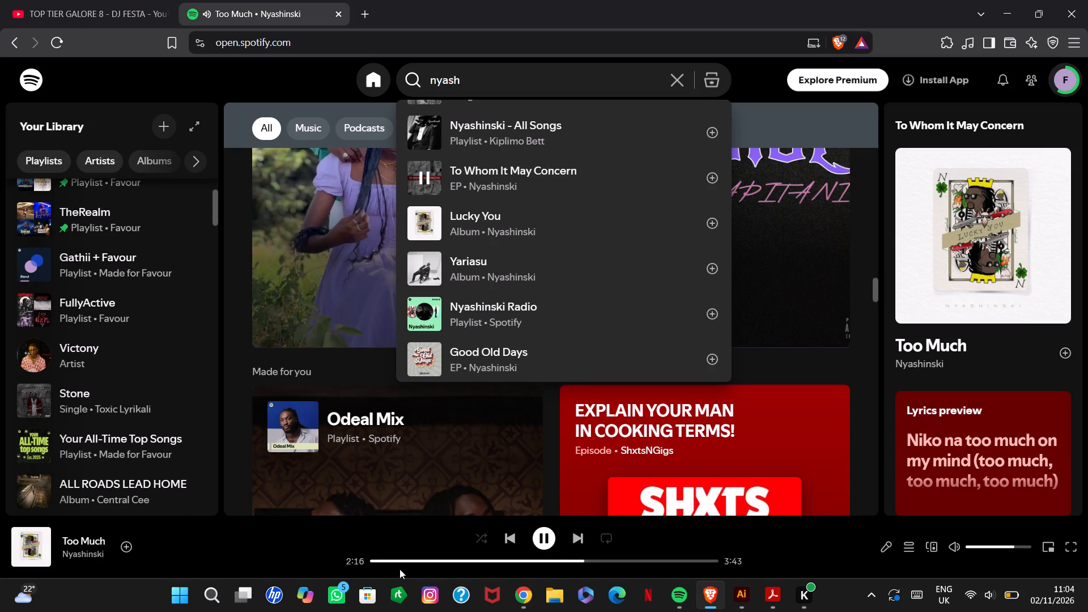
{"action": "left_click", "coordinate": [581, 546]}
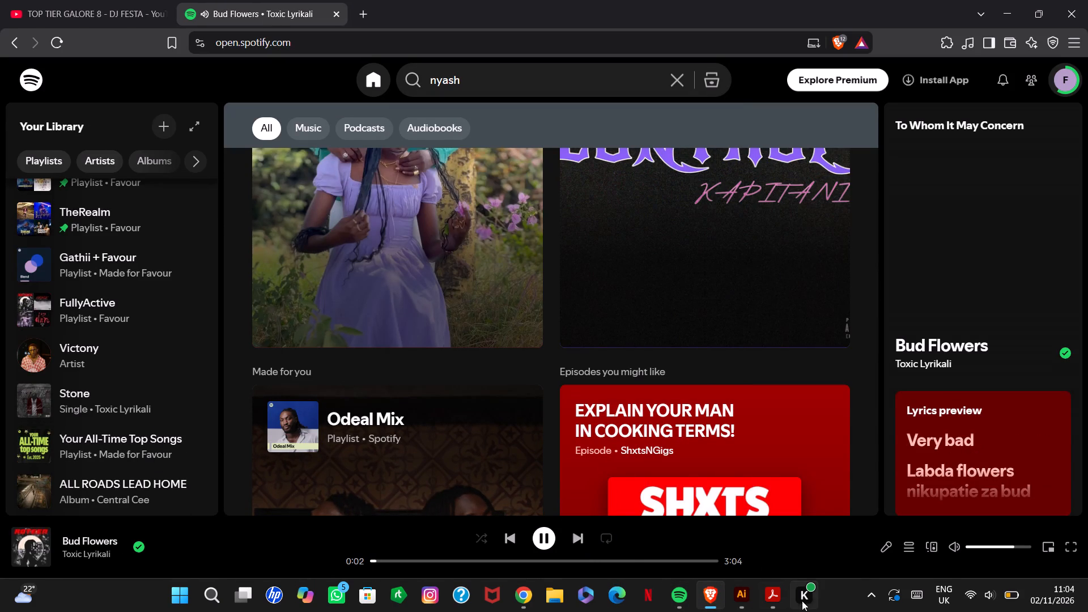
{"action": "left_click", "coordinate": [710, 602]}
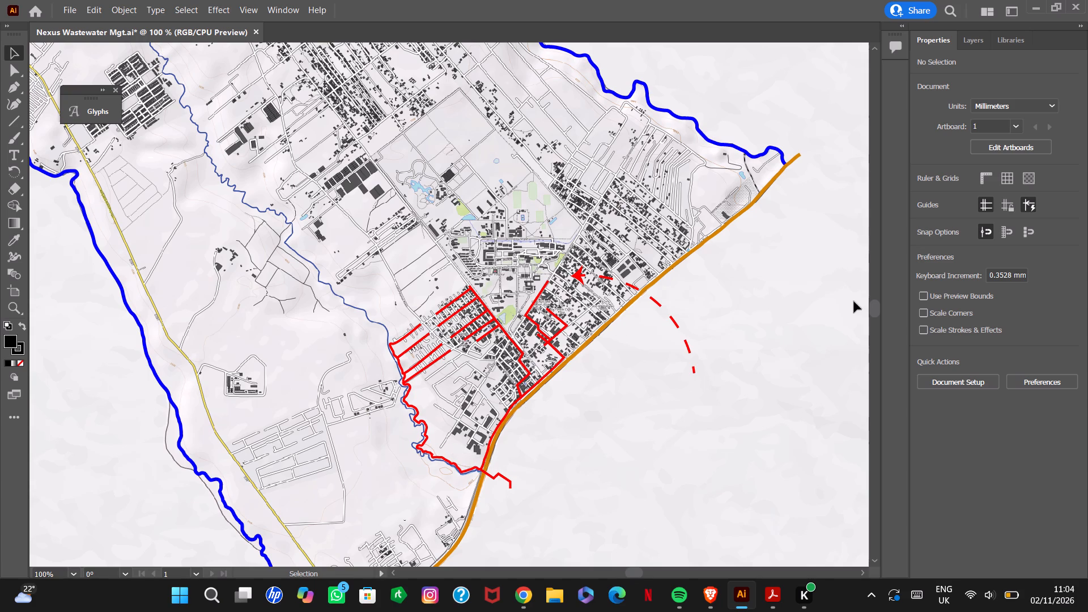
Examine the southern end of the ward map and the empty legend table beside it.
{"action": "left_click_drag", "start_coordinate": [876, 312], "coordinate": [887, 321]}
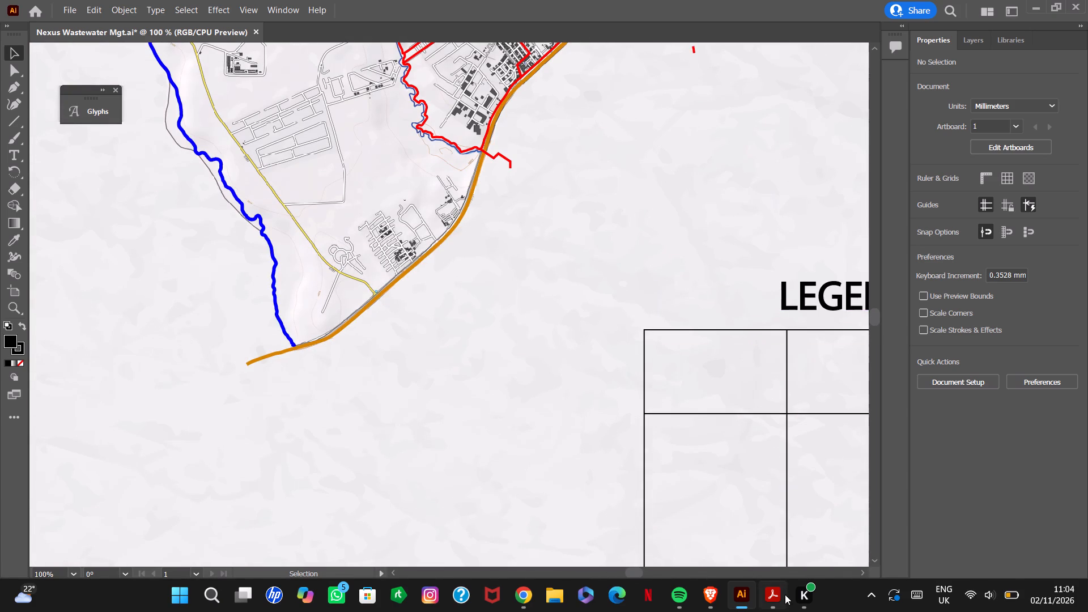
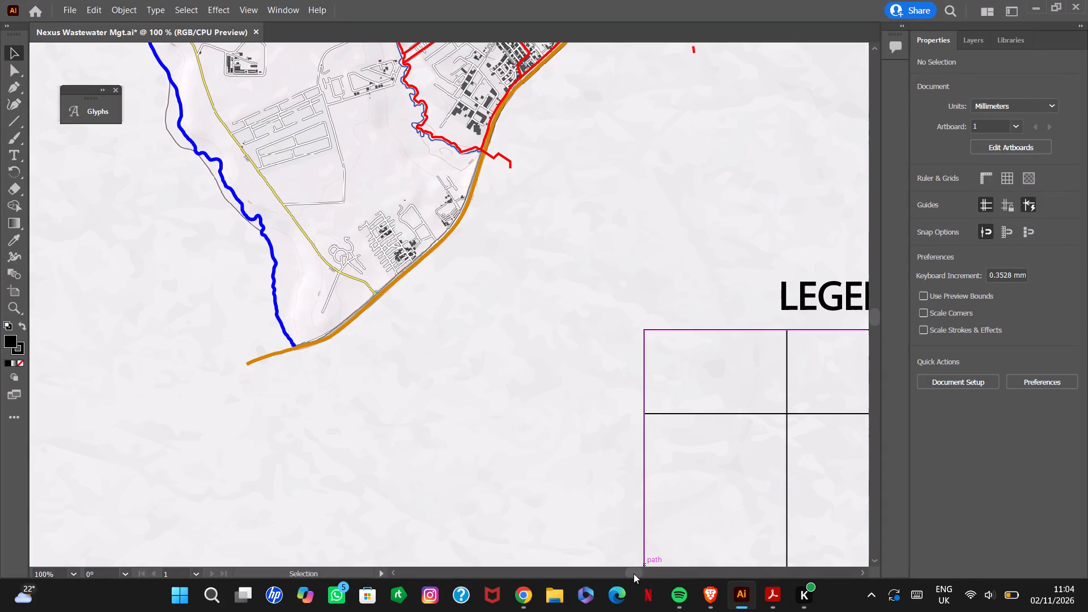
Examine the whole plan sheet, from the statistics text and legend table to the title and charts.
{"action": "left_click_drag", "start_coordinate": [636, 573], "coordinate": [645, 577]}
{"action": "left_click_drag", "start_coordinate": [644, 577], "coordinate": [634, 577]}
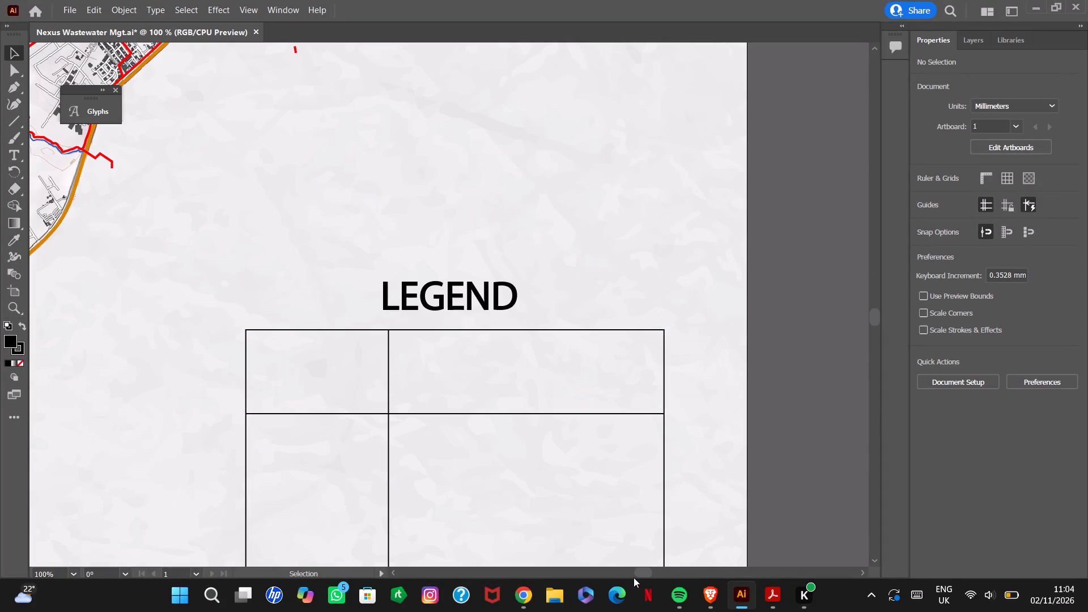
{"action": "left_click_drag", "start_coordinate": [634, 577], "coordinate": [630, 577]}
{"action": "left_click", "coordinate": [624, 573]}
{"action": "left_click", "coordinate": [613, 572]}
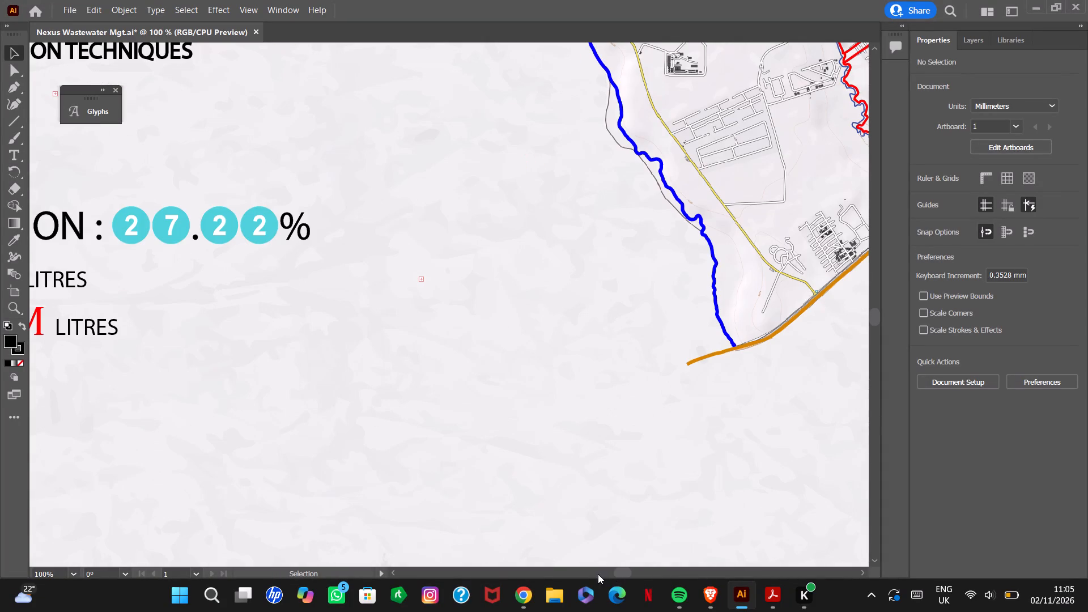
{"action": "scroll", "coordinate": [591, 460], "scroll_direction": "down", "scroll_amount": 7, "text": "alt"}
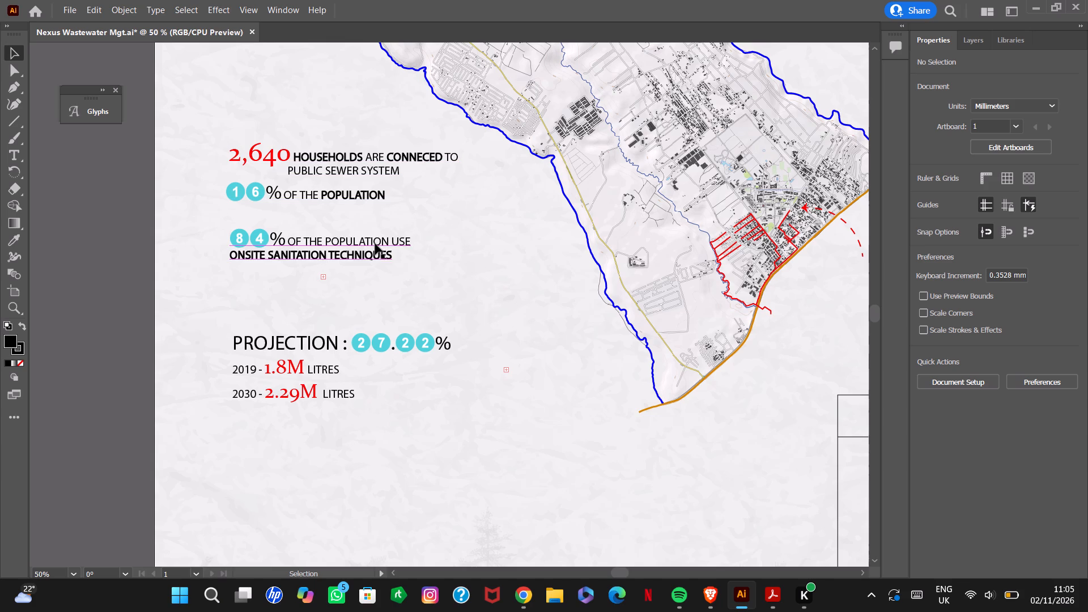
{"action": "scroll", "coordinate": [375, 244], "scroll_direction": "down", "scroll_amount": 3, "text": "alt"}
{"action": "scroll", "coordinate": [375, 244], "scroll_direction": "up", "scroll_amount": 6, "text": "alt"}
{"action": "scroll", "coordinate": [359, 303], "scroll_direction": "down", "scroll_amount": 6, "text": "alt"}
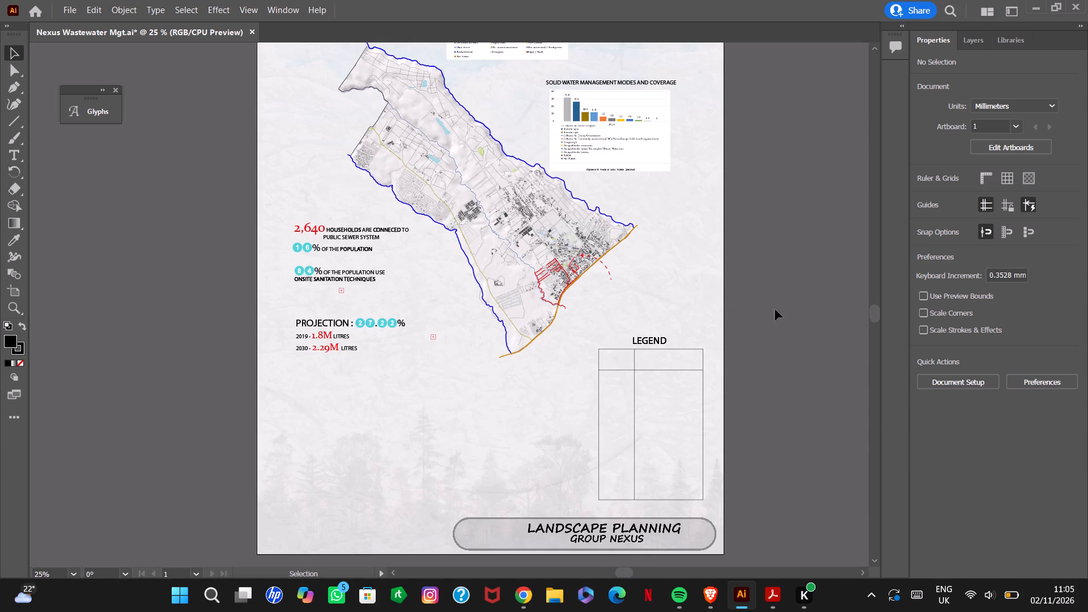
{"action": "left_click_drag", "start_coordinate": [880, 315], "coordinate": [881, 301]}
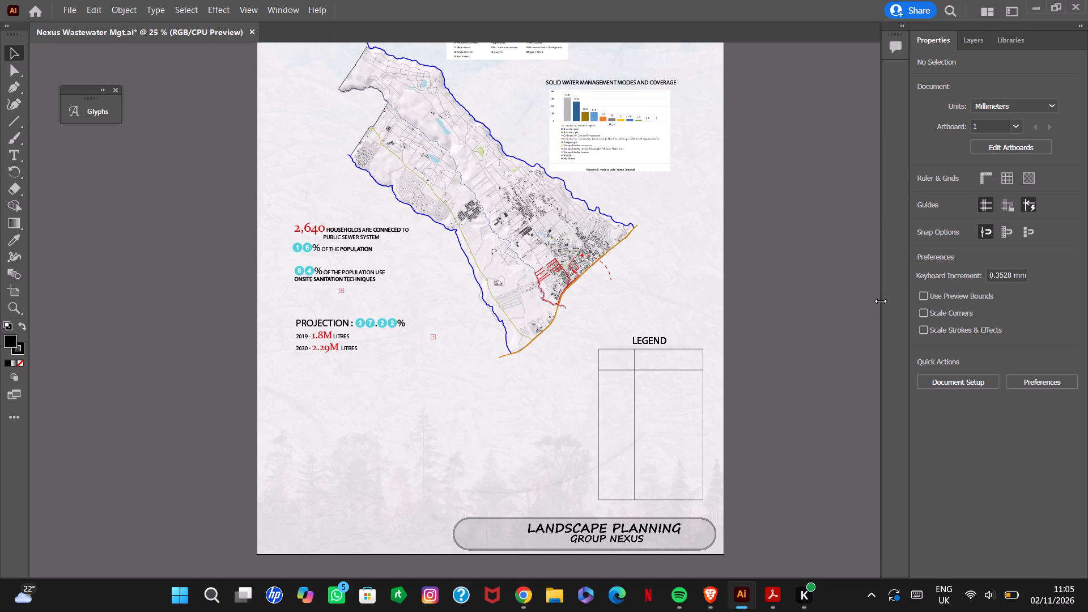
{"action": "left_click_drag", "start_coordinate": [881, 301], "coordinate": [879, 296]}
{"action": "left_click_drag", "start_coordinate": [879, 296], "coordinate": [879, 295]}
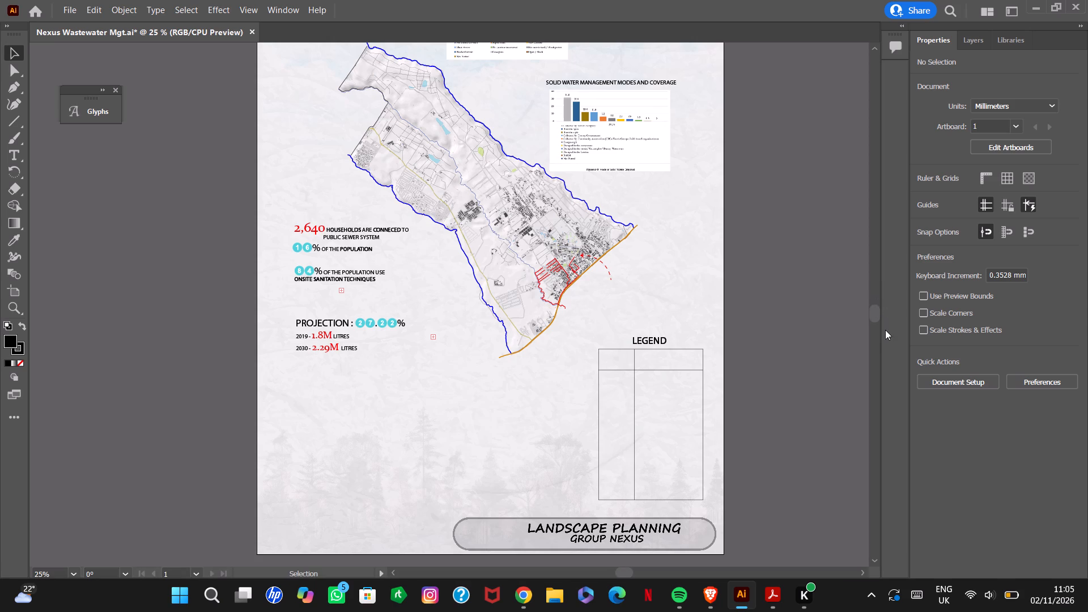
{"action": "left_click_drag", "start_coordinate": [876, 315], "coordinate": [873, 295]}
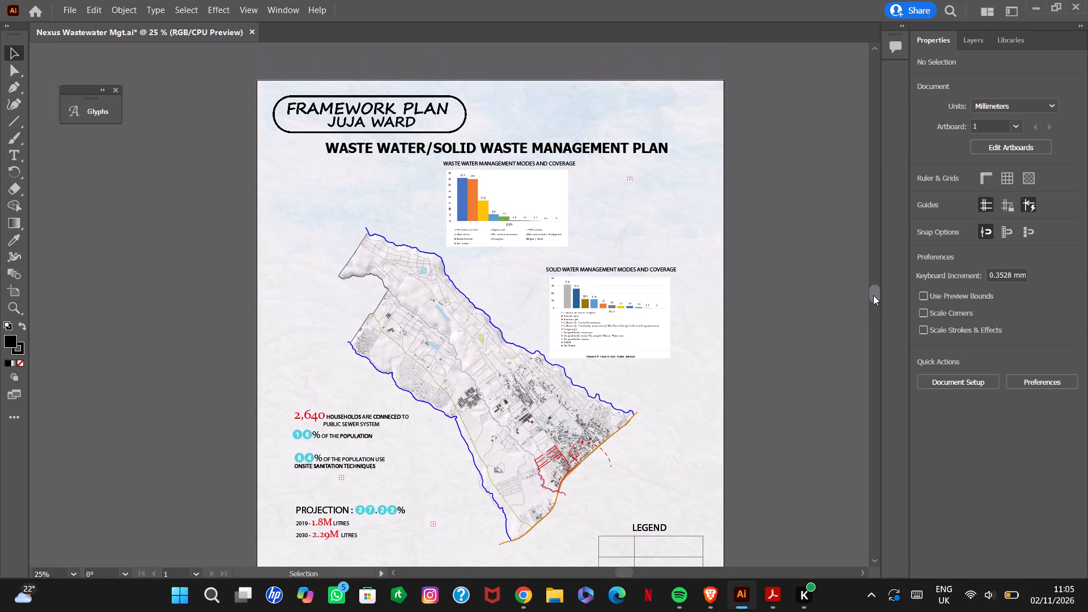
{"action": "left_click_drag", "start_coordinate": [873, 295], "coordinate": [873, 296]}
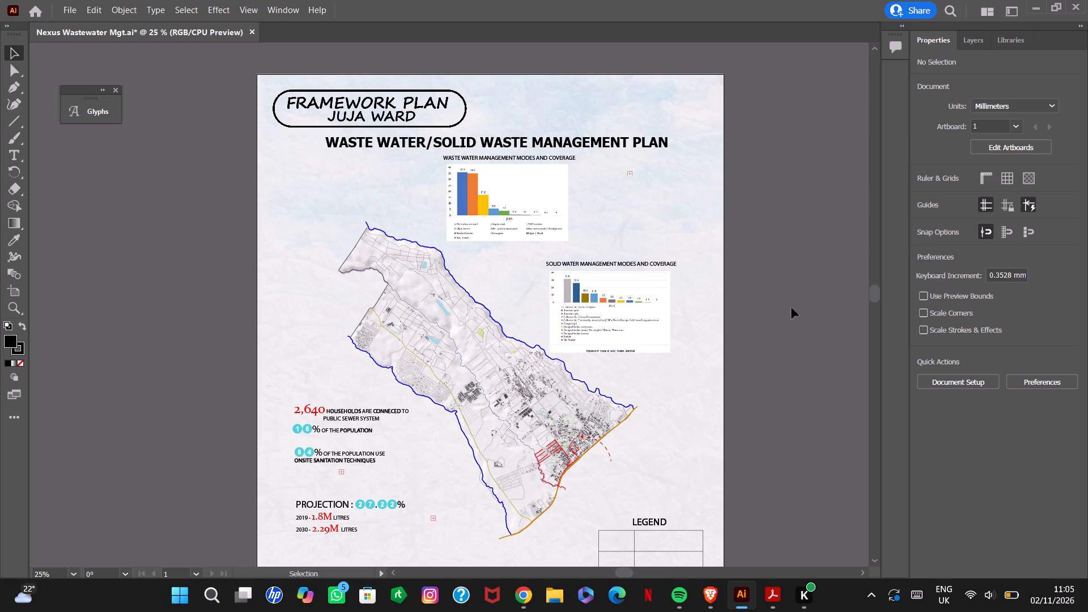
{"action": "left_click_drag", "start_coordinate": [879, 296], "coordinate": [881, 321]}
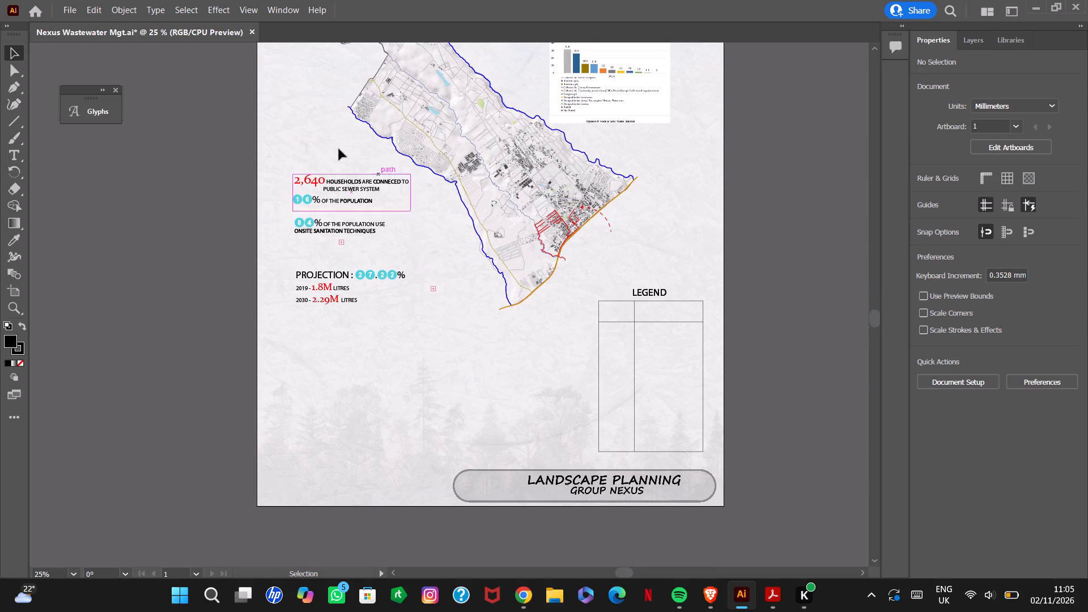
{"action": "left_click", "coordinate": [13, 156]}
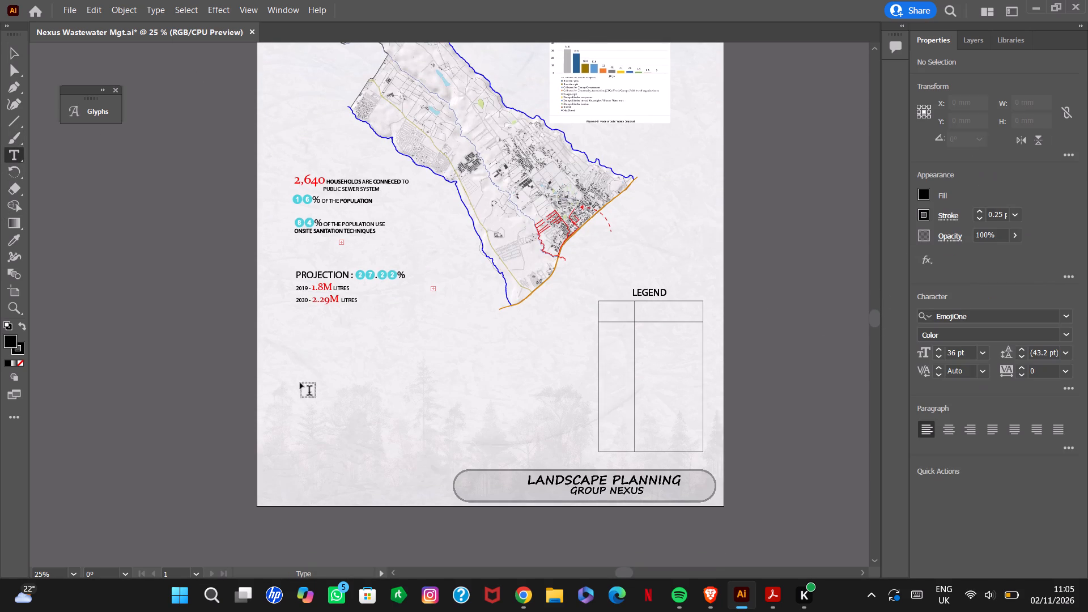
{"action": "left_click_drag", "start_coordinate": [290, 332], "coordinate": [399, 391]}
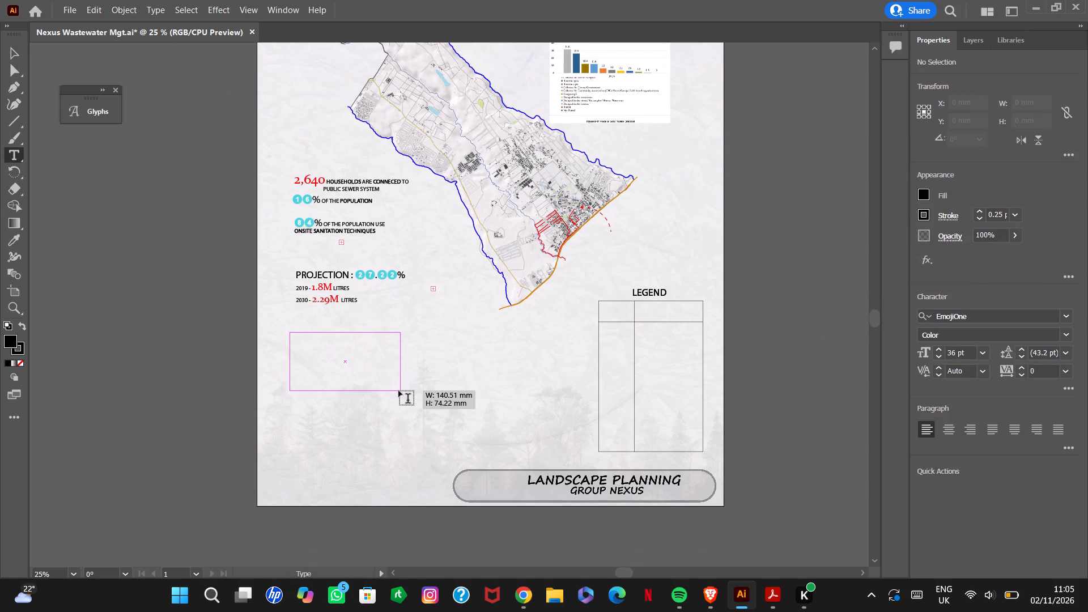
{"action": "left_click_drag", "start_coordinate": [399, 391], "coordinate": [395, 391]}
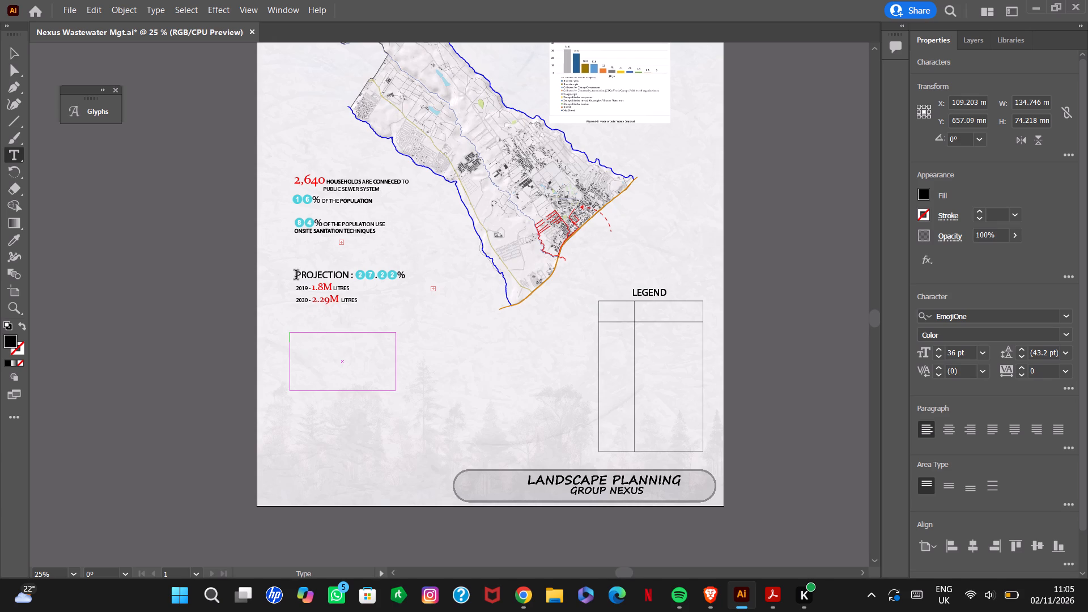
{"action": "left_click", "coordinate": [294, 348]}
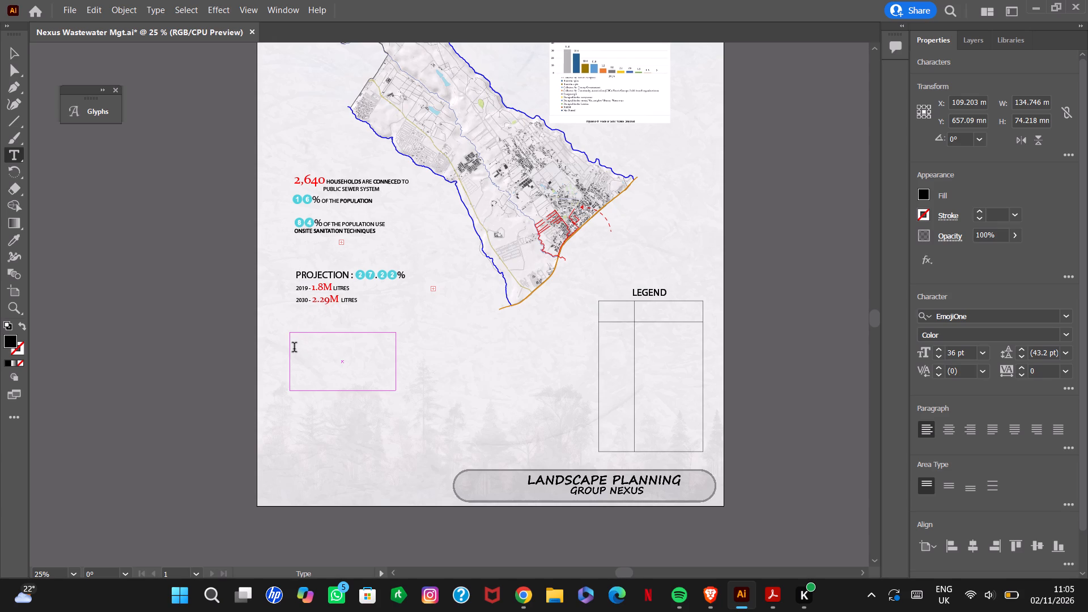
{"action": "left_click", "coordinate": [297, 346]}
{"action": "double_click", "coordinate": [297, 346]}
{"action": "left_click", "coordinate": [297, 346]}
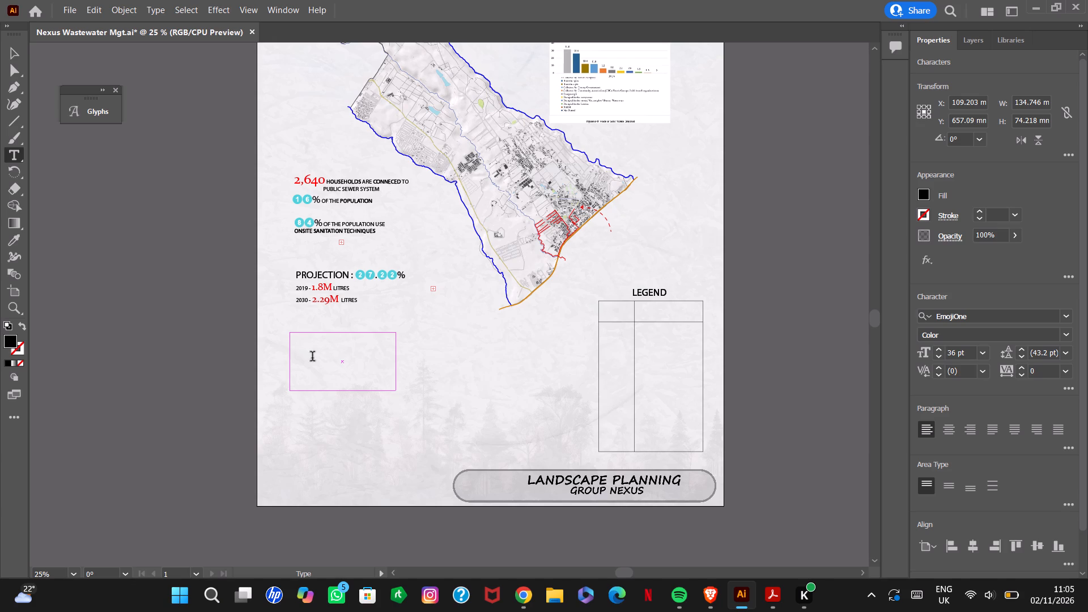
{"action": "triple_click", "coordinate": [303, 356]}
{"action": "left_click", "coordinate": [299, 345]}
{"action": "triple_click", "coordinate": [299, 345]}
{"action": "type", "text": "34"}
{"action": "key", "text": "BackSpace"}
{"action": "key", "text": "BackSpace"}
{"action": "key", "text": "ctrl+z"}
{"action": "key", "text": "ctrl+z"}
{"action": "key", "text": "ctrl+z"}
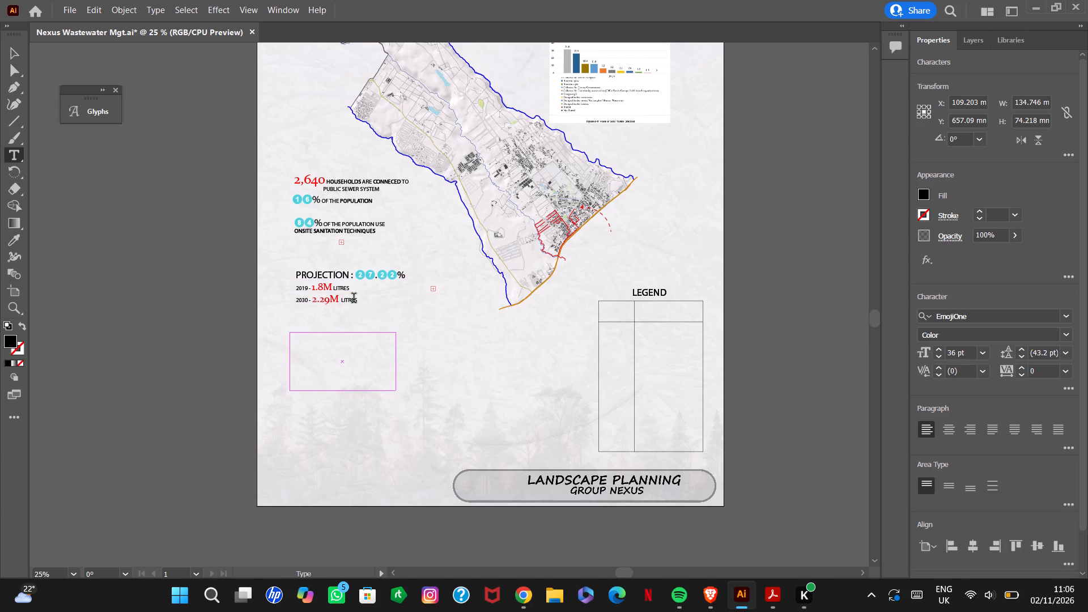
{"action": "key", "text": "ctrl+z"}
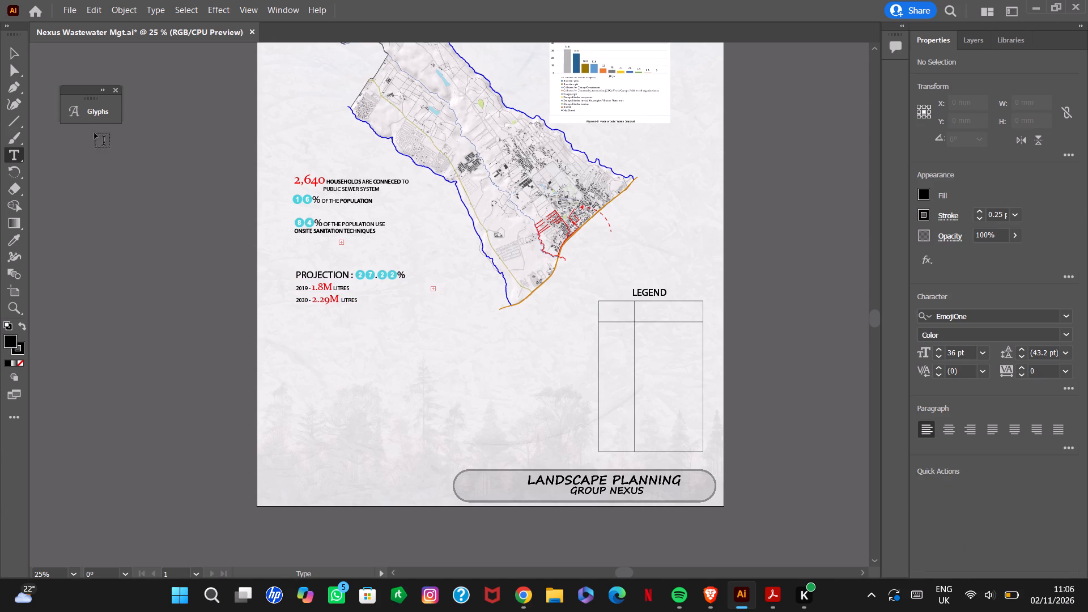
Duplicate the projection text block and place the copy about 65 mm below the original, aligned with its left edge.
{"action": "left_click", "coordinate": [10, 55]}
{"action": "left_click", "coordinate": [315, 282]}
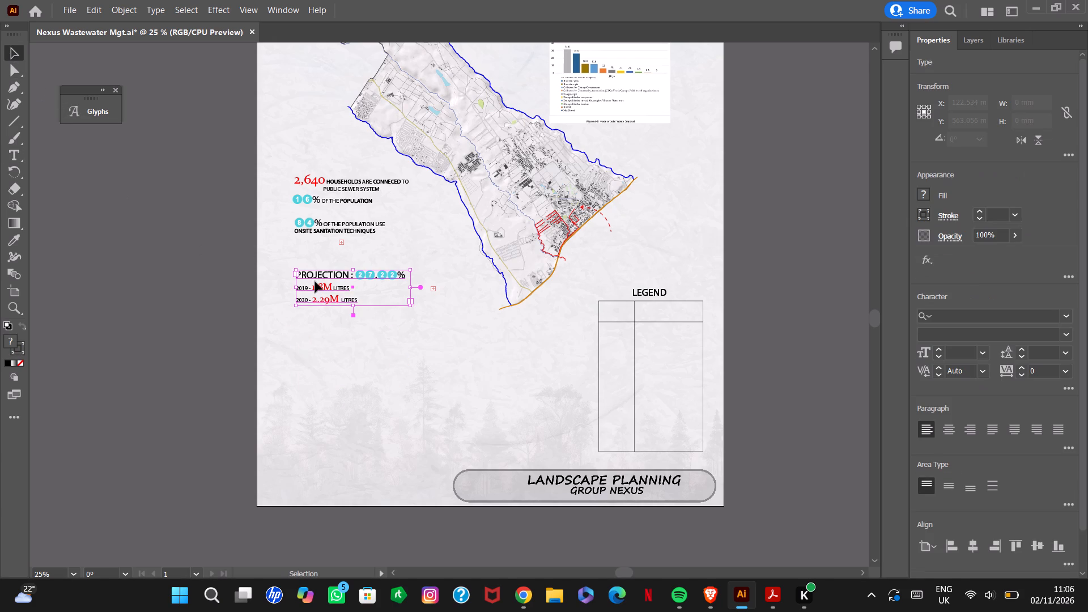
{"action": "key", "text": "ctrl+c"}
{"action": "key", "text": "ctrl+v"}
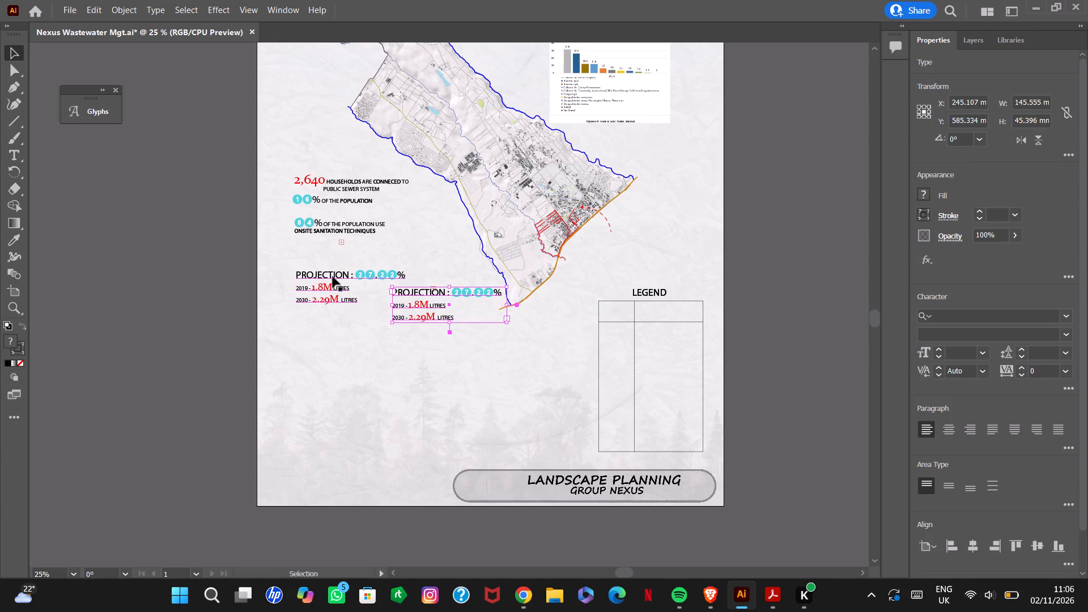
{"action": "left_click_drag", "start_coordinate": [462, 311], "coordinate": [419, 362]}
{"action": "key", "text": "Escape"}
{"action": "left_click_drag", "start_coordinate": [464, 304], "coordinate": [424, 345]}
{"action": "left_click_drag", "start_coordinate": [449, 305], "coordinate": [353, 362]}
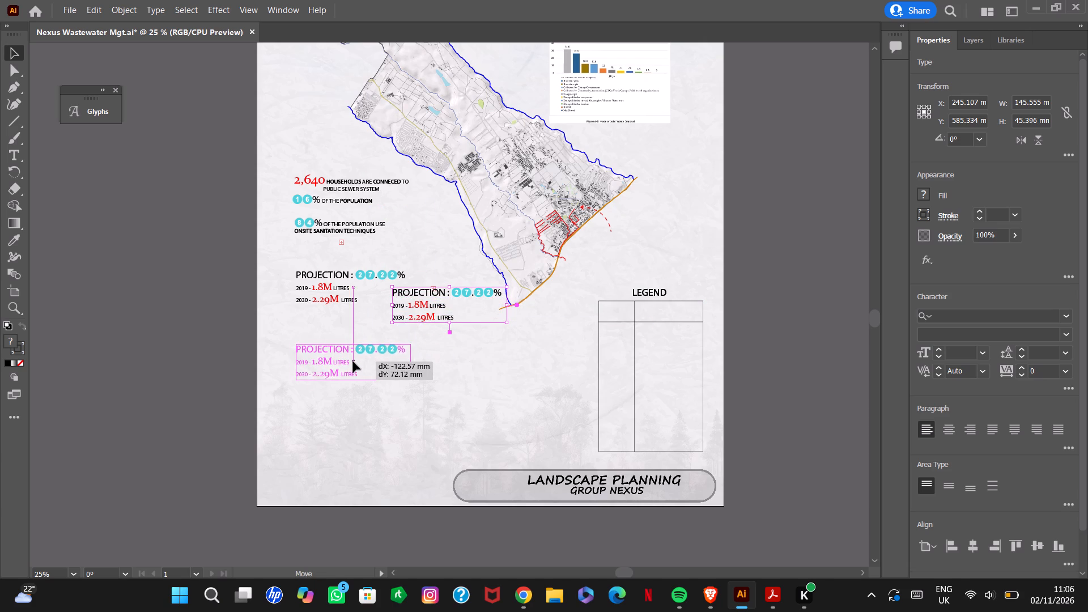
{"action": "left_click_drag", "start_coordinate": [353, 362], "coordinate": [355, 358]}
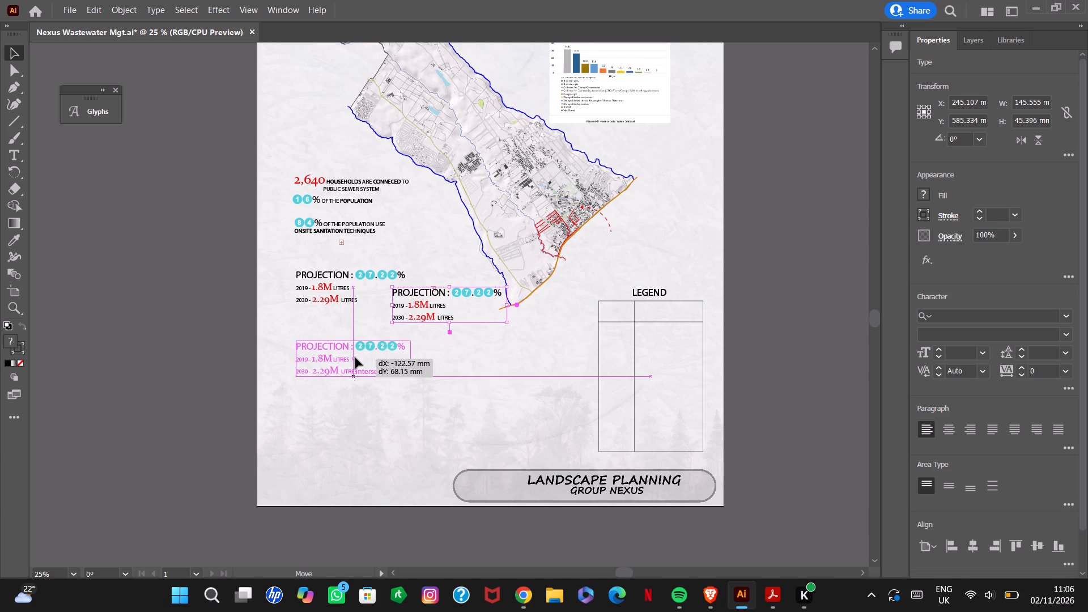
{"action": "left_click_drag", "start_coordinate": [355, 358], "coordinate": [355, 356]}
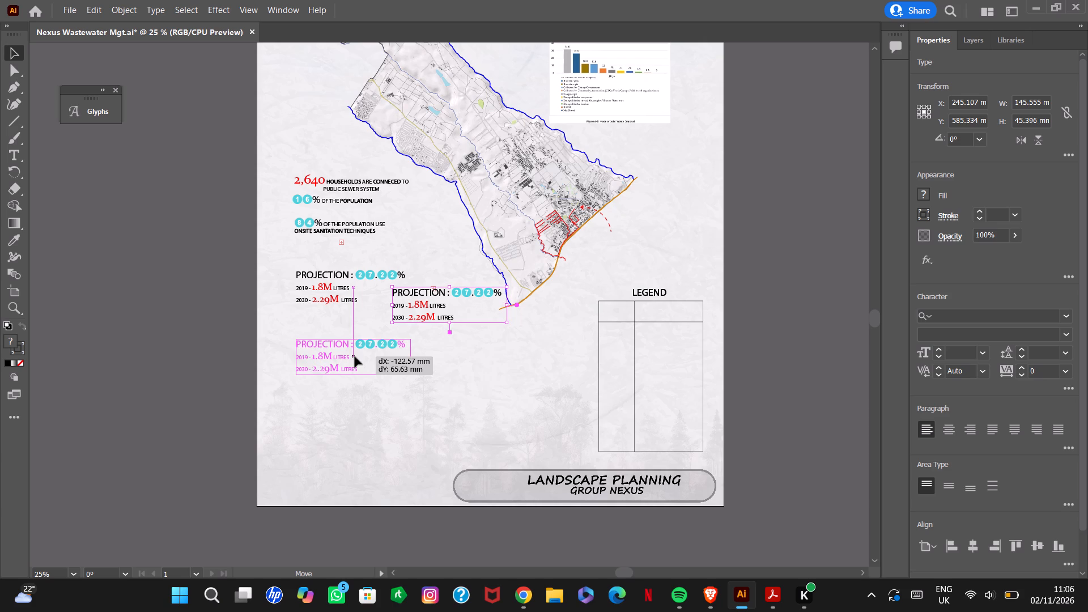
{"action": "left_click_drag", "start_coordinate": [355, 356], "coordinate": [355, 356]}
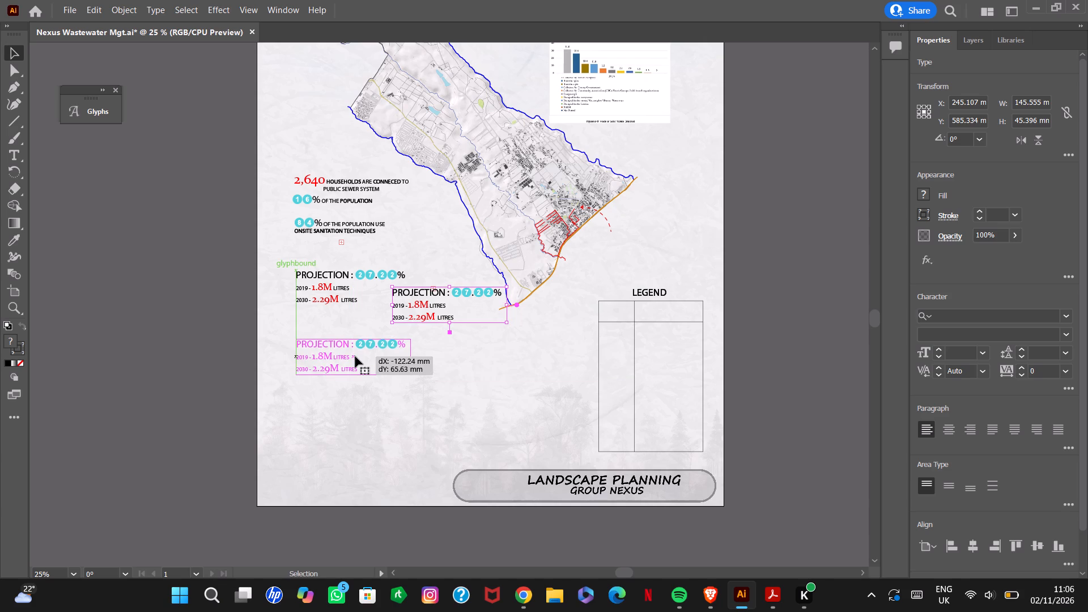
{"action": "left_click", "coordinate": [386, 369]}
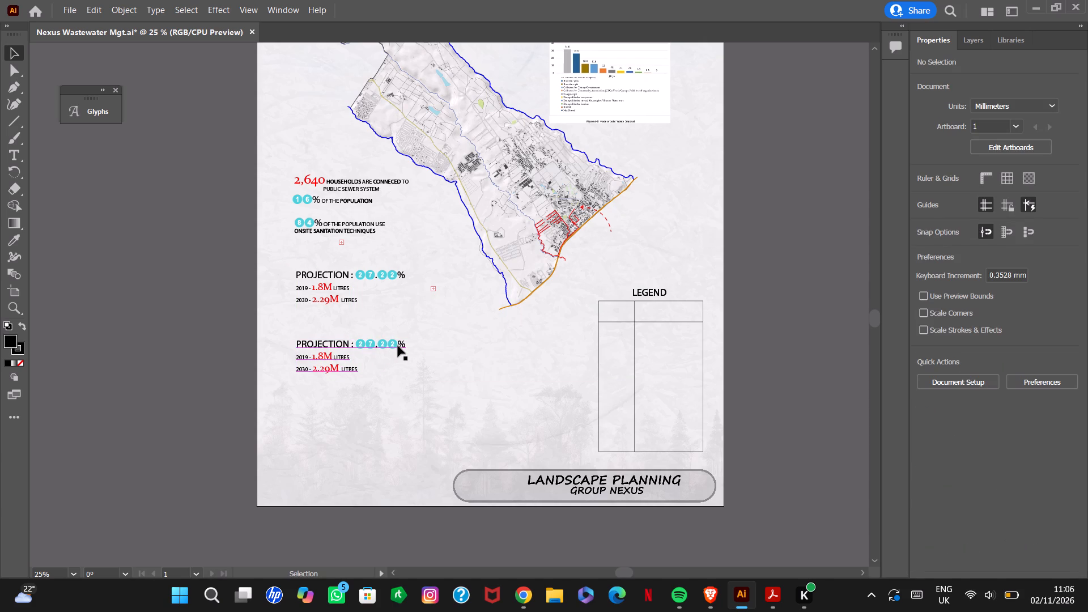
Delete the circled percentage figure from the copied projection heading, keeping the % sign.
{"action": "left_click", "coordinate": [398, 346]}
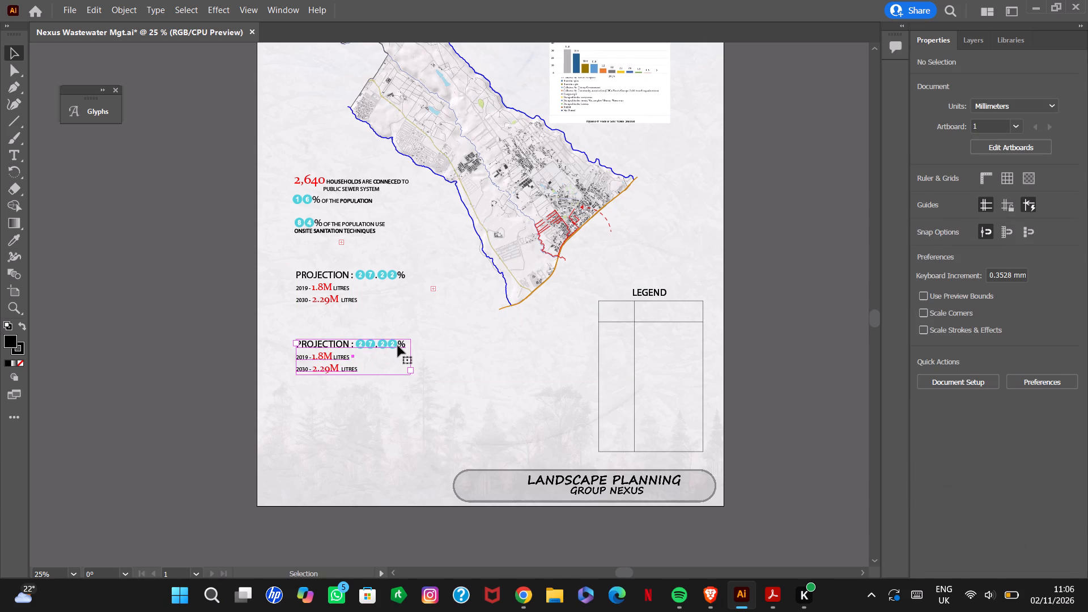
{"action": "left_click", "coordinate": [398, 346]}
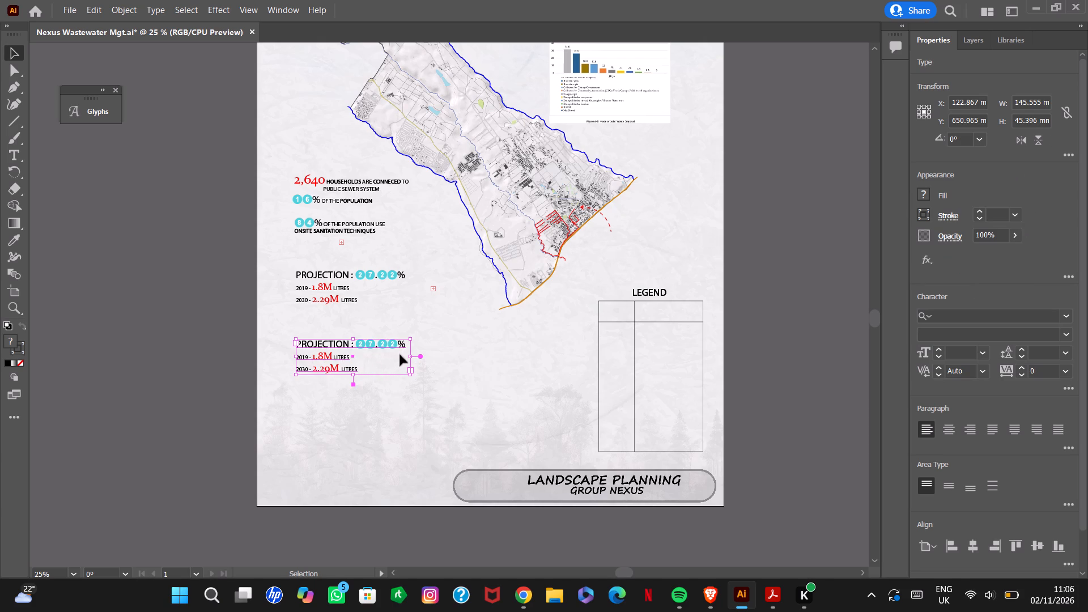
{"action": "left_click", "coordinate": [360, 358]}
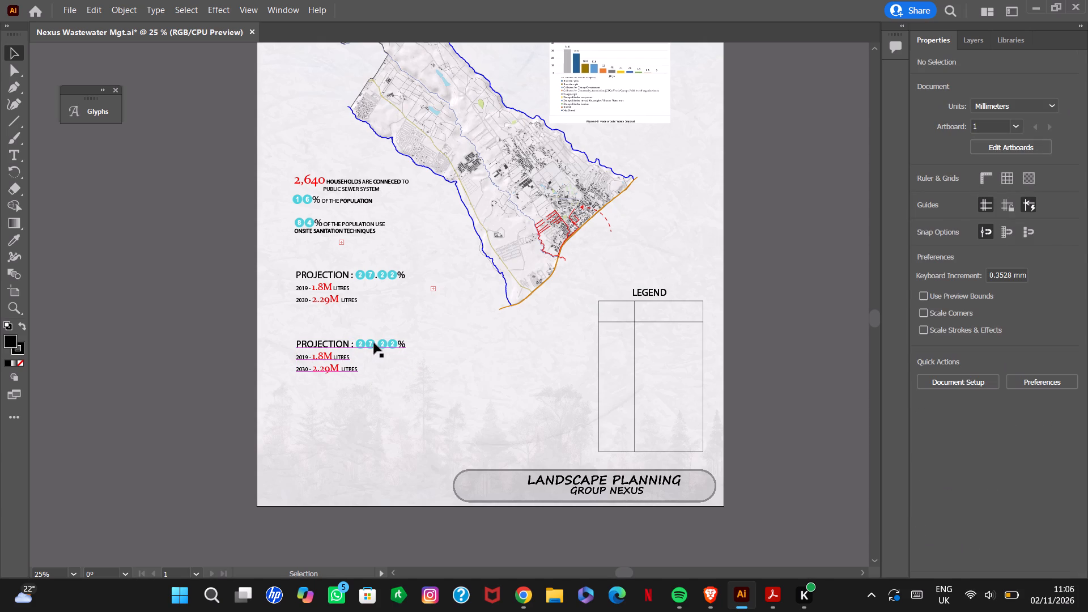
{"action": "double_click", "coordinate": [380, 343]}
{"action": "left_click", "coordinate": [399, 349]}
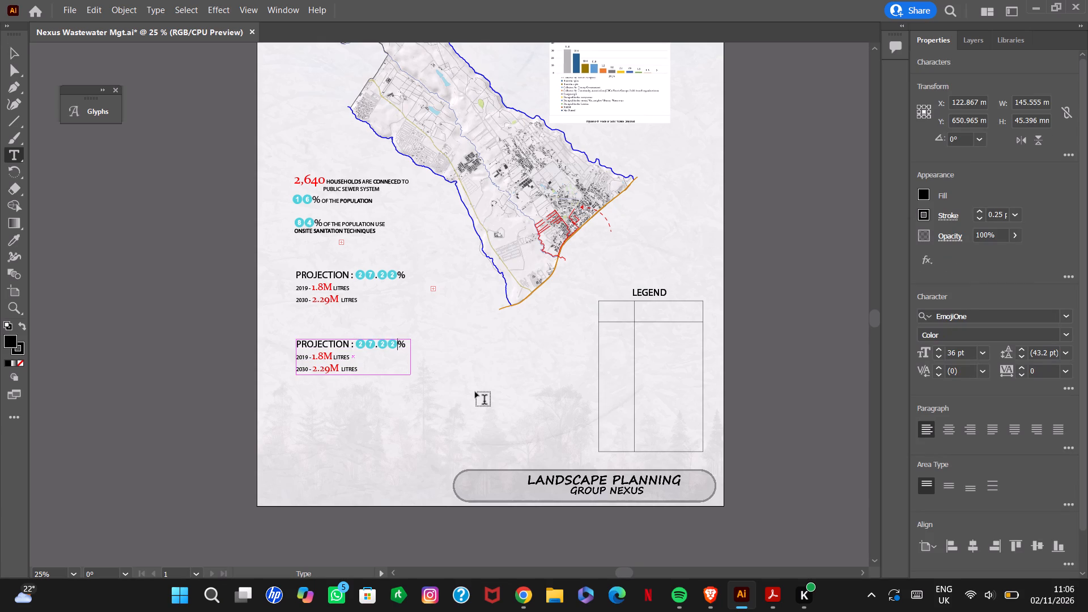
{"action": "key", "text": "BackSpace"}
{"action": "key", "text": "BackSpace"}
{"action": "key", "text": "BackSpace"}
{"action": "key", "text": "BackSpace"}
{"action": "key", "text": "BackSpace"}
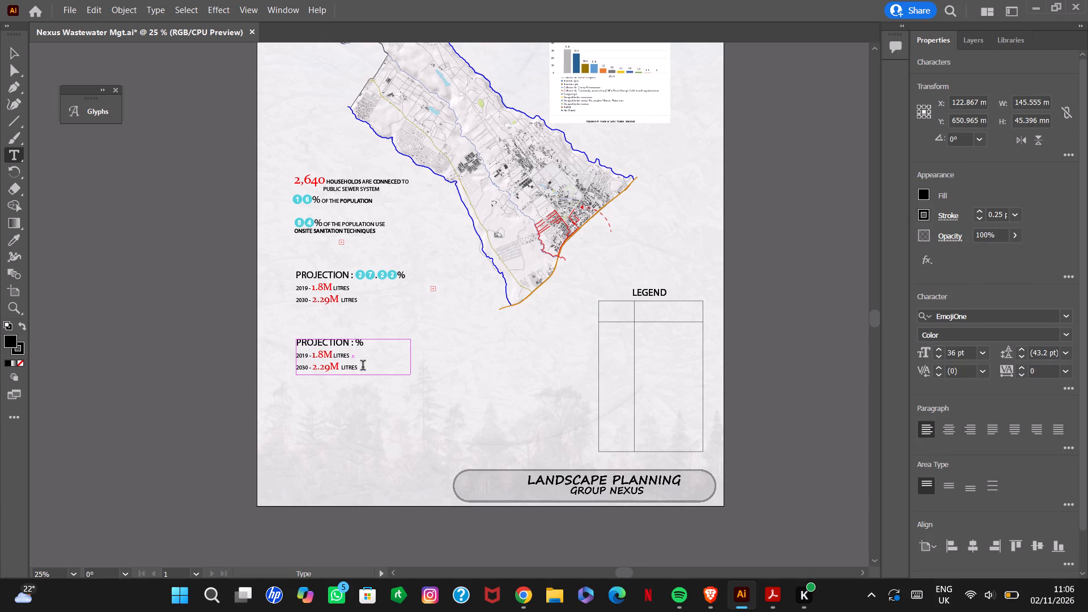
Change the 2019 line of the copied projection block to read 195,616 TONS.
{"action": "left_click_drag", "start_coordinate": [334, 356], "coordinate": [321, 359]}
{"action": "left_click_drag", "start_coordinate": [321, 359], "coordinate": [315, 359]}
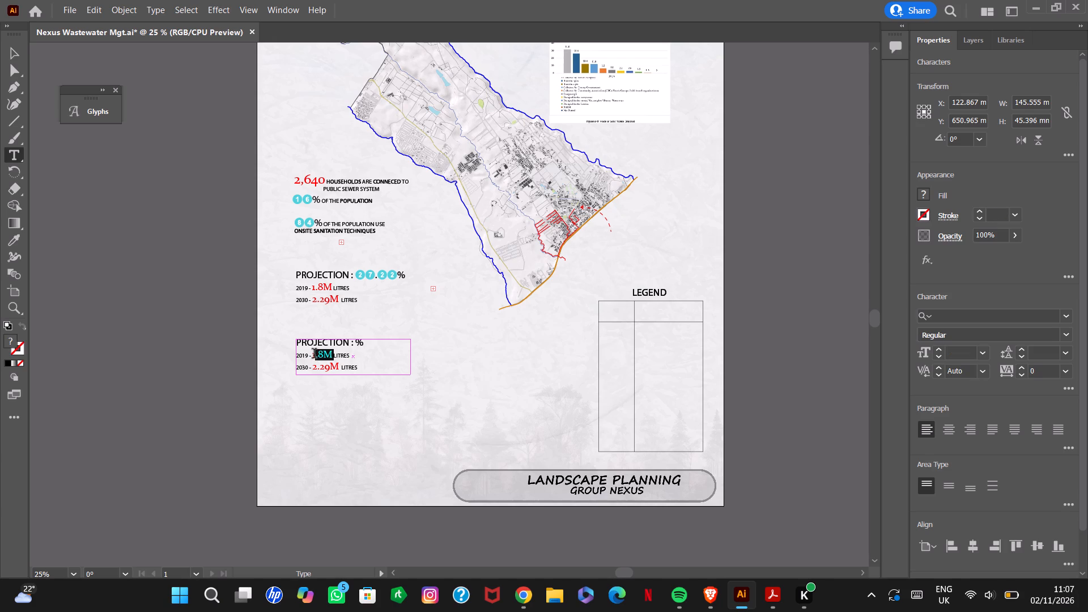
{"action": "left_click_drag", "start_coordinate": [314, 355], "coordinate": [324, 359]}
{"action": "left_click_drag", "start_coordinate": [313, 356], "coordinate": [322, 356]}
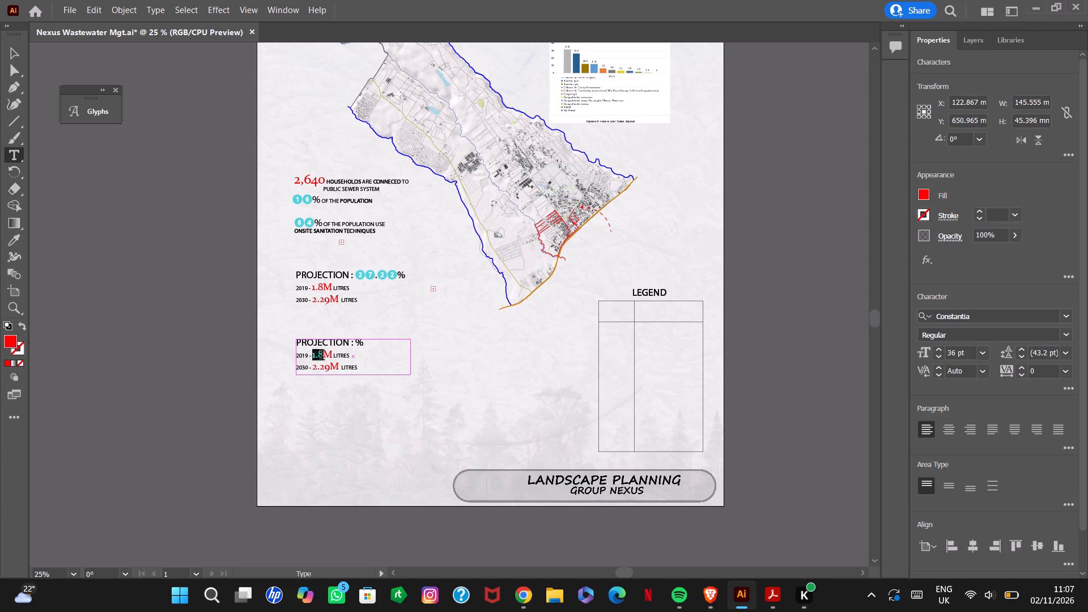
{"action": "left_click_drag", "start_coordinate": [322, 356], "coordinate": [331, 359]}
{"action": "left_click_drag", "start_coordinate": [331, 359], "coordinate": [331, 359]}
{"action": "key", "text": "1"}
{"action": "key", "text": "9"}
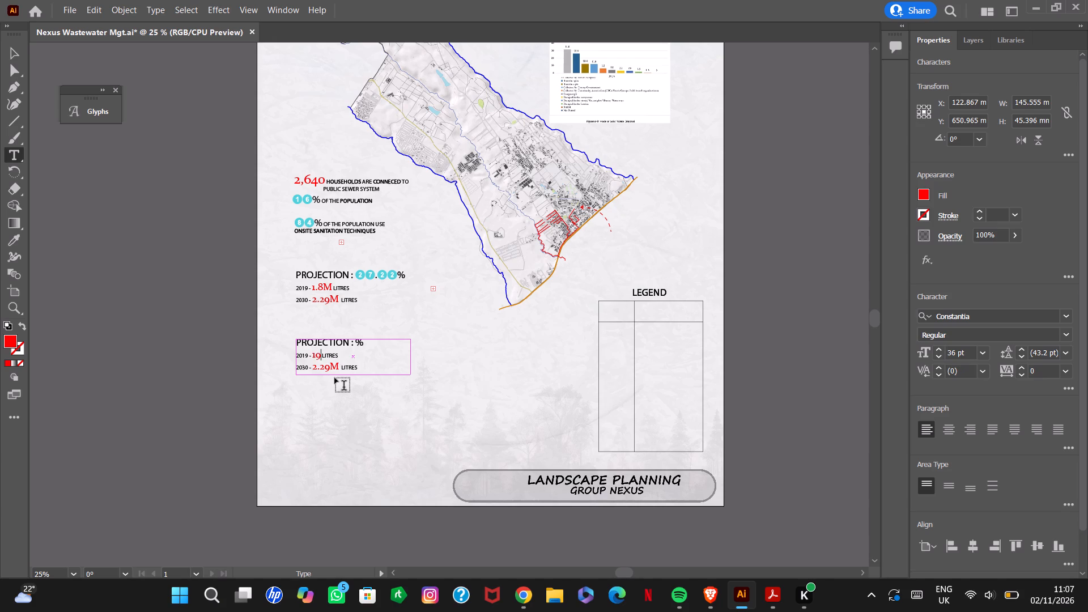
{"action": "key", "text": "5"}
{"action": "key", "text": "comma"}
{"action": "type", "text": "616"}
{"action": "key", "text": "space"}
{"action": "left_click_drag", "start_coordinate": [361, 358], "coordinate": [346, 360]}
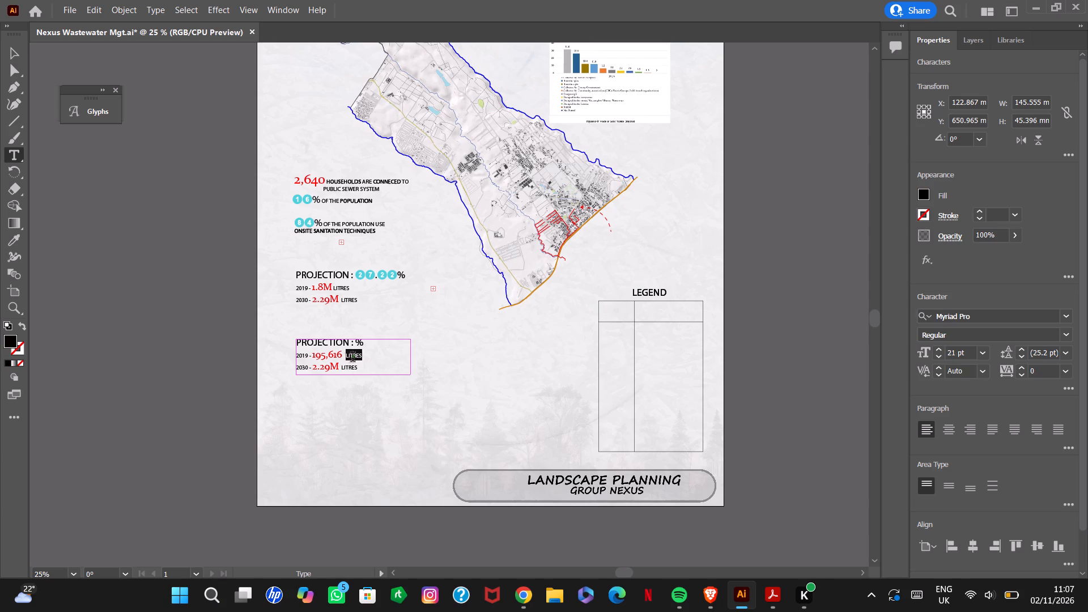
{"action": "type", "text": "TO"}
{"action": "key", "text": "n"}
{"action": "key", "text": "s"}
Change the 2030 line of the copied projection block to read 24.8M TONS.
{"action": "left_click_drag", "start_coordinate": [338, 367], "coordinate": [332, 369]}
{"action": "left_click_drag", "start_coordinate": [332, 369], "coordinate": [314, 365]}
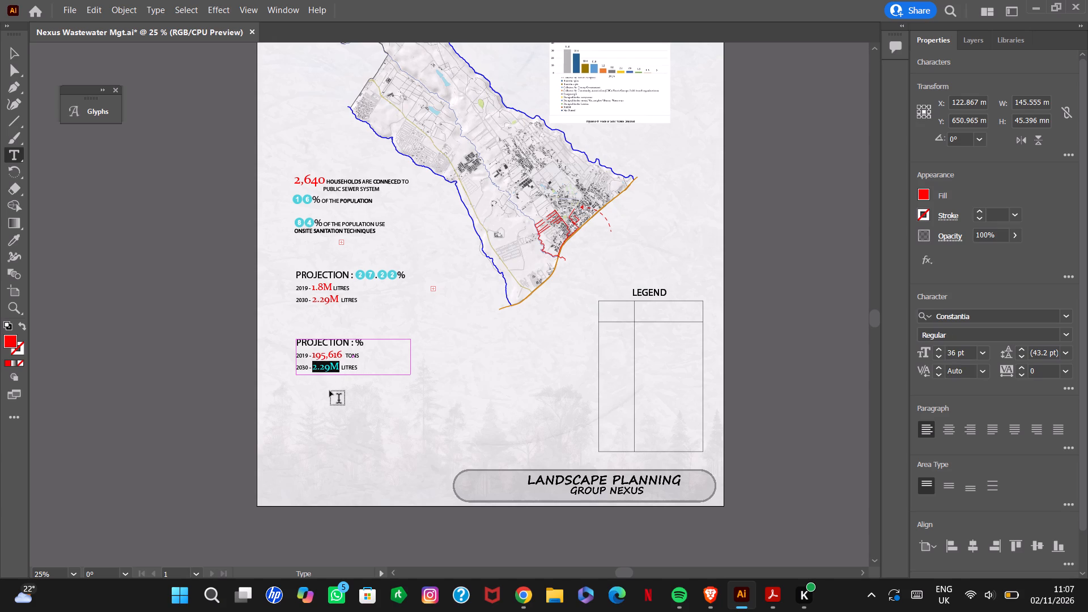
{"action": "type", "text": "24"}
{"action": "key", "text": "period"}
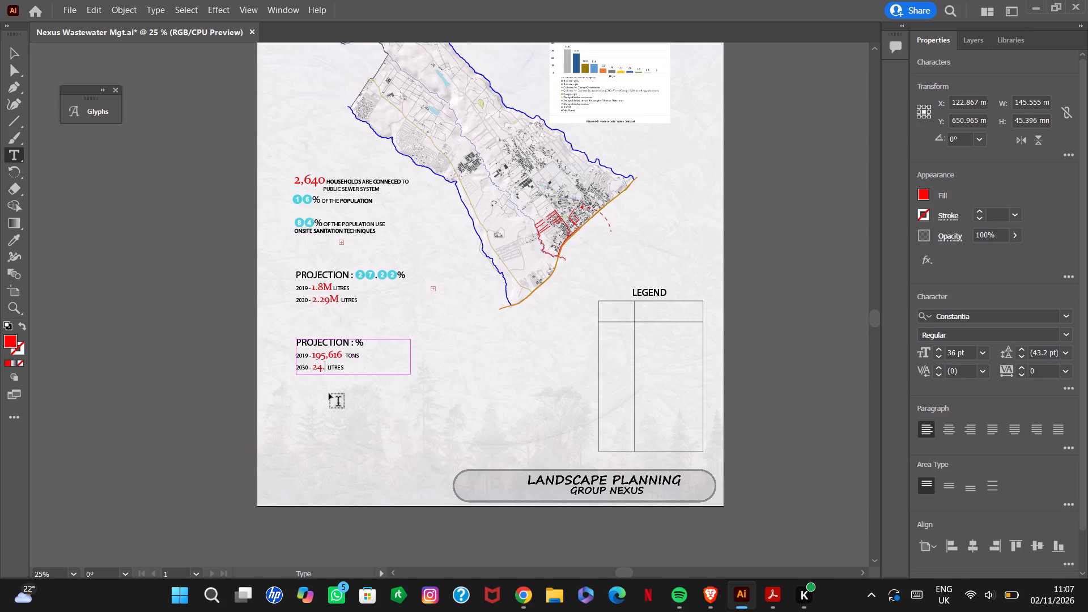
{"action": "key", "text": "8"}
{"action": "key", "text": "m"}
{"action": "left_click_drag", "start_coordinate": [357, 369], "coordinate": [343, 368]}
{"action": "left_click_drag", "start_coordinate": [343, 368], "coordinate": [343, 367]}
{"action": "key", "text": "t"}
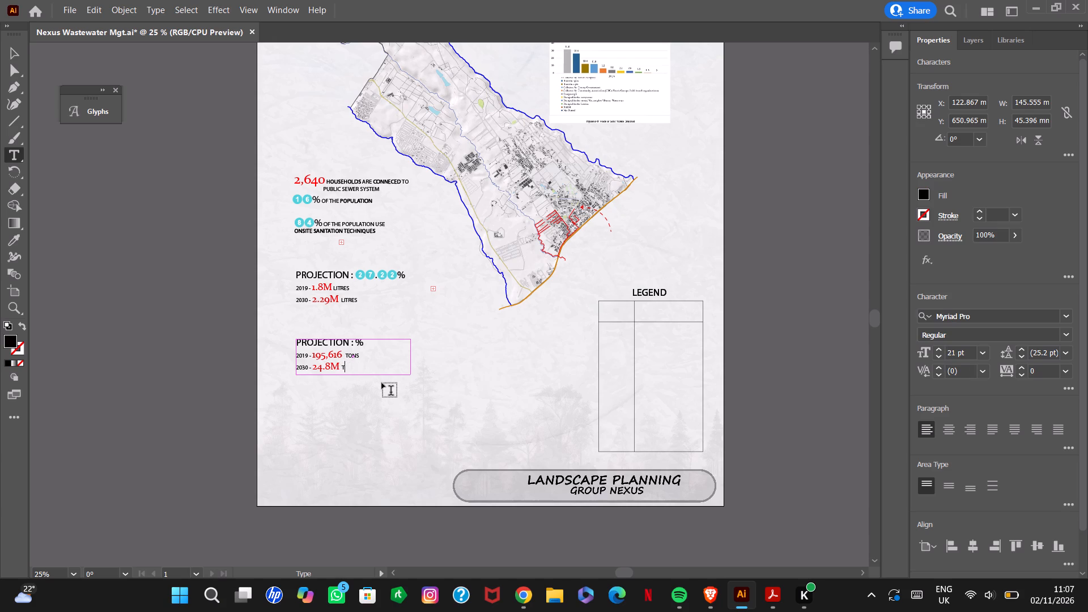
{"action": "type", "text": "ONS"}
{"action": "left_click", "coordinate": [376, 399]}
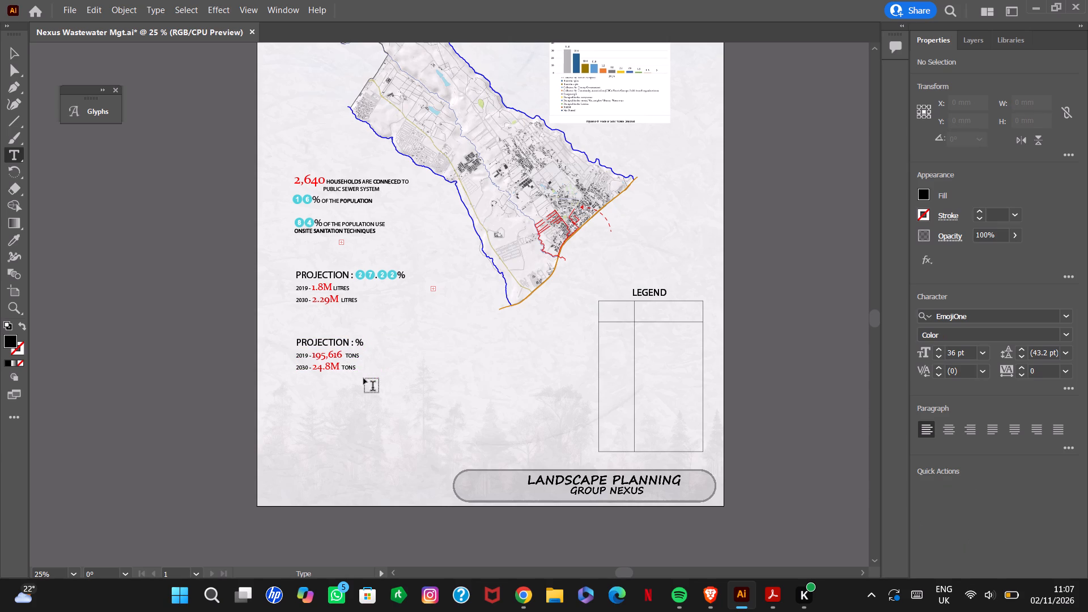
Insert 12,578 before the % sign in the copied projection heading.
{"action": "left_click", "coordinate": [356, 343]}
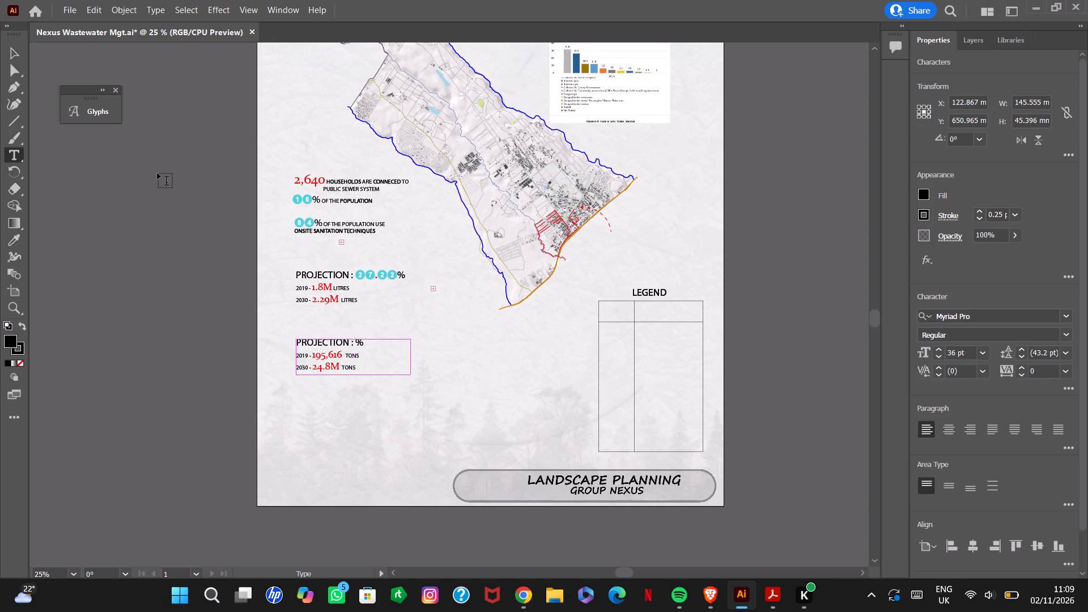
{"action": "type", "text": "12"}
{"action": "key", "text": "comma"}
{"action": "type", "text": "578"}
Apply the EmojiOne font to the 12,578 figure in the lower projection heading.
{"action": "left_click_drag", "start_coordinate": [356, 343], "coordinate": [382, 348]}
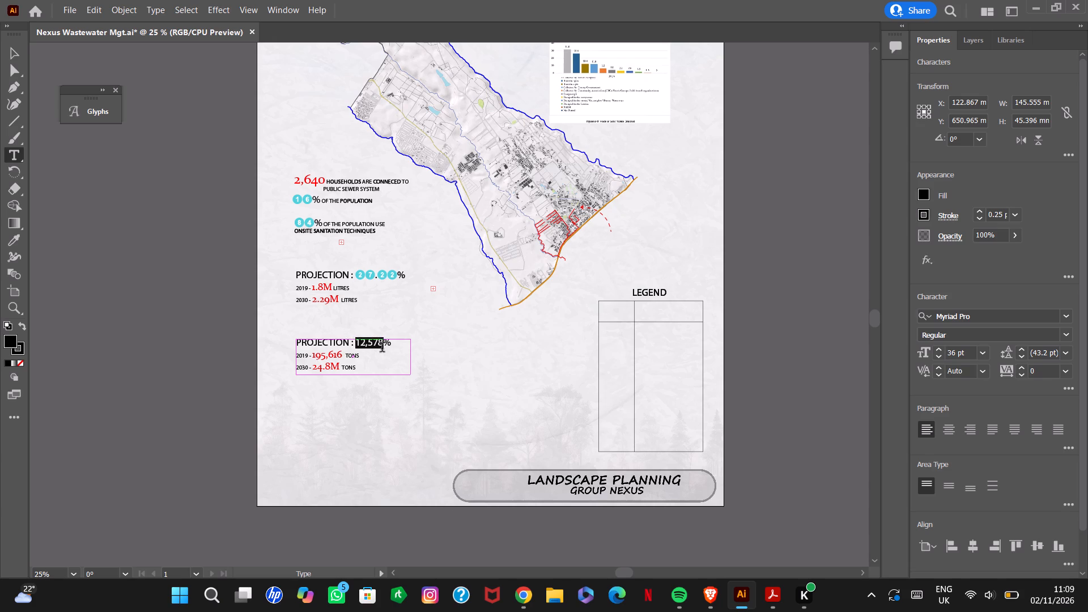
{"action": "left_click", "coordinate": [1071, 313]}
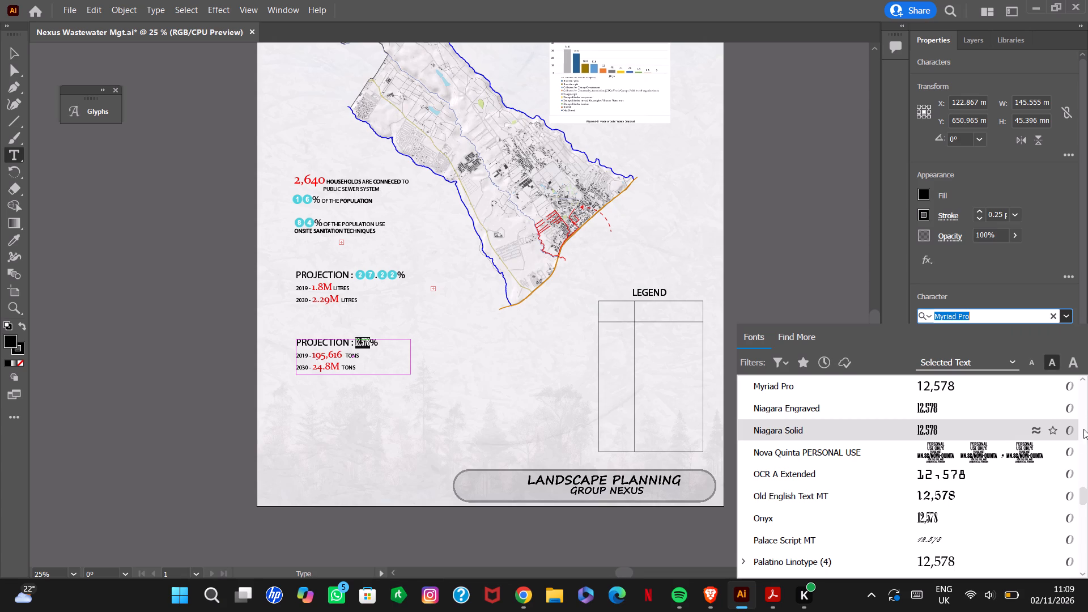
{"action": "left_click_drag", "start_coordinate": [1085, 498], "coordinate": [1087, 459]}
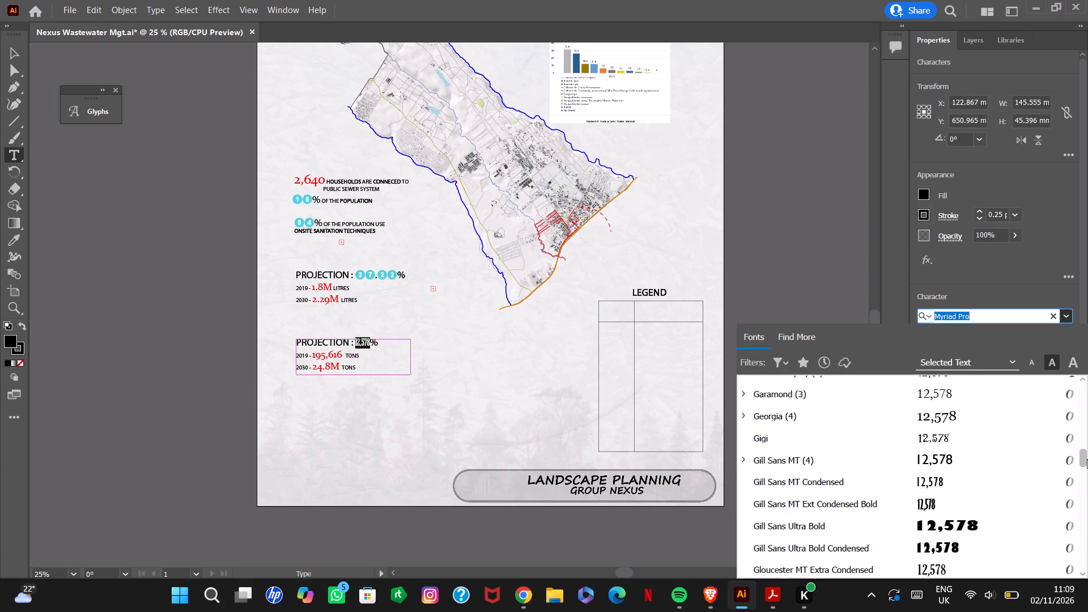
{"action": "left_click_drag", "start_coordinate": [1087, 459], "coordinate": [1087, 362]}
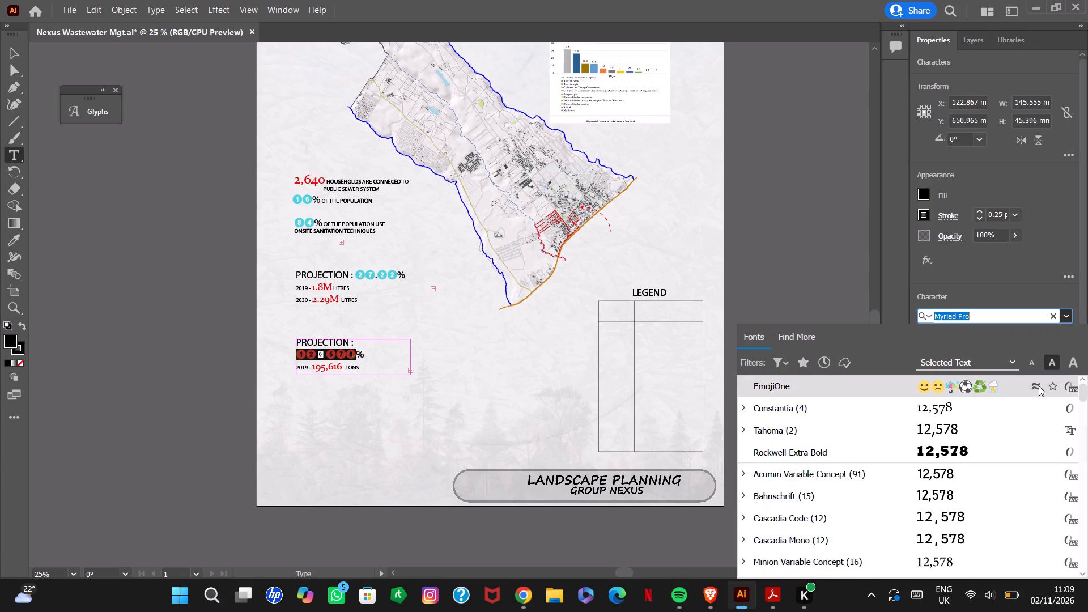
{"action": "left_click", "coordinate": [1020, 381]}
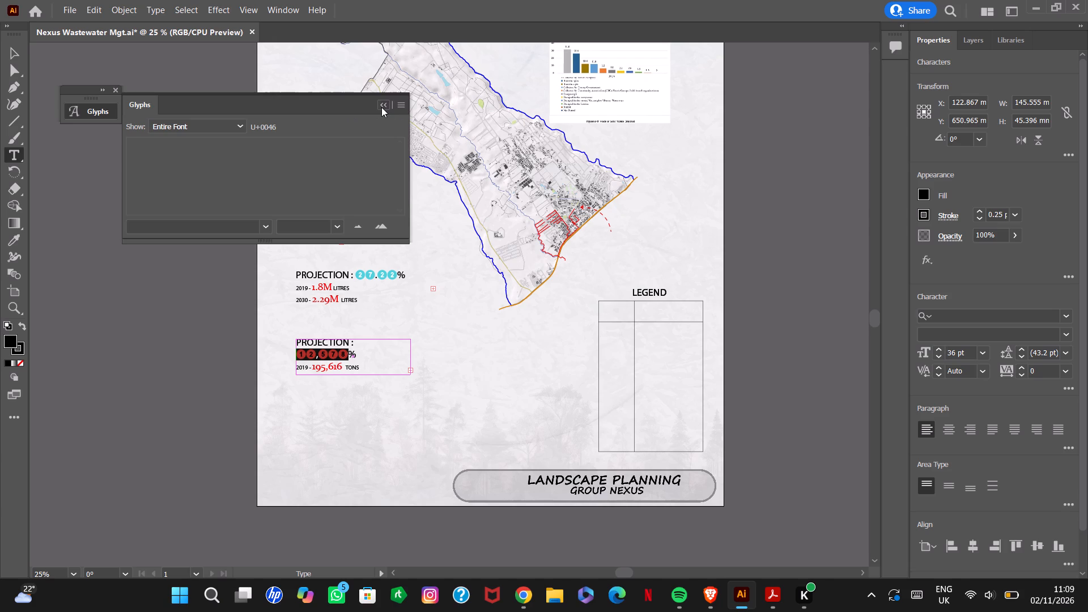
{"action": "left_click", "coordinate": [381, 107]}
{"action": "left_click", "coordinate": [361, 418]}
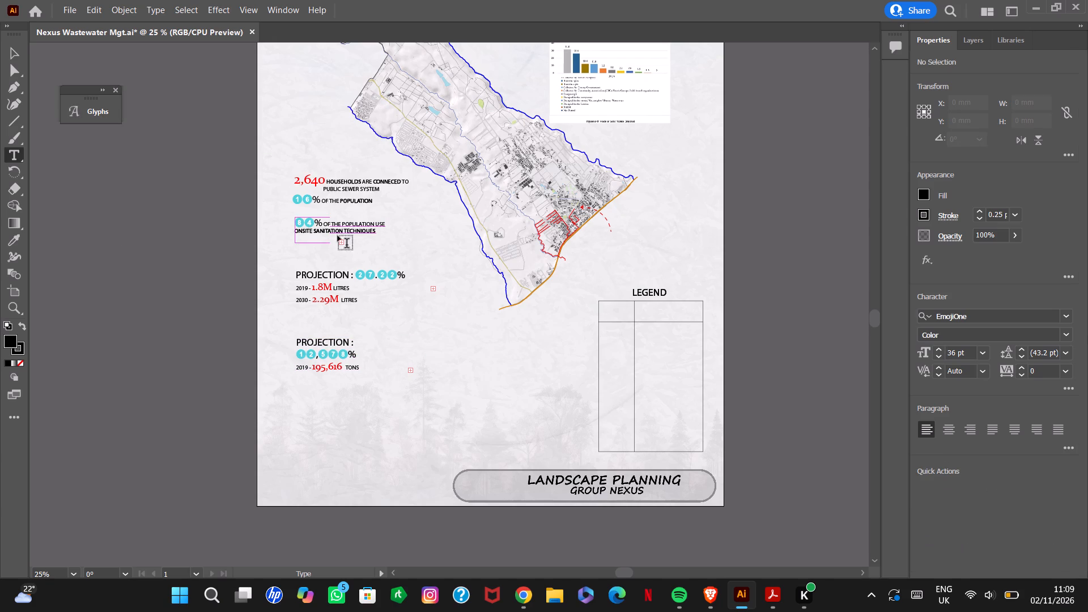
Set the % signs in both projection headings, 12,578% and 27.22%, to 48 pt.
{"action": "left_click_drag", "start_coordinate": [358, 356], "coordinate": [350, 356]}
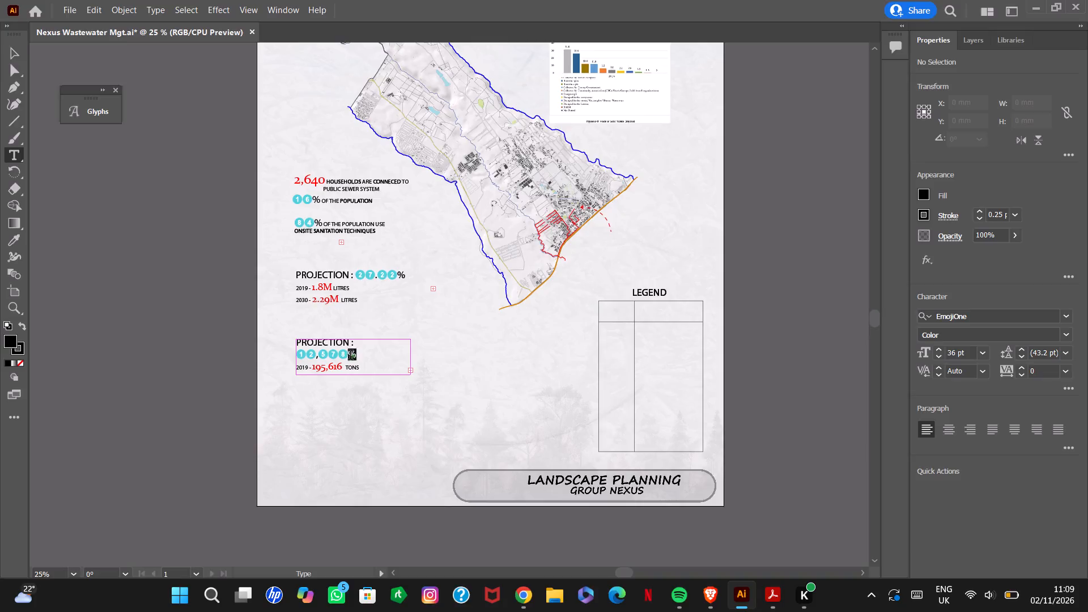
{"action": "left_click_drag", "start_coordinate": [350, 356], "coordinate": [348, 355]}
{"action": "left_click", "coordinate": [982, 354]}
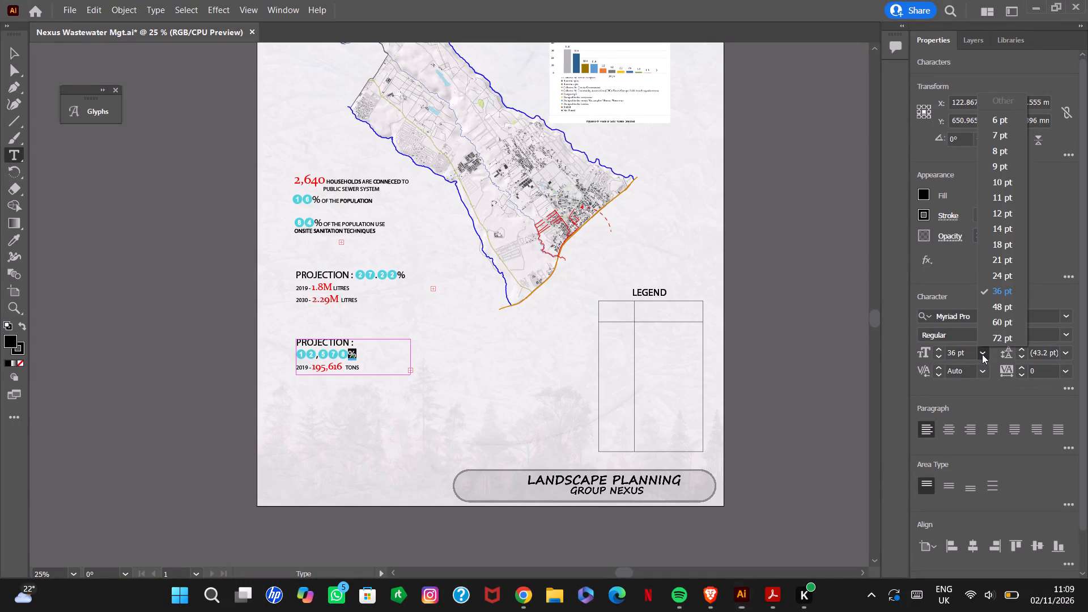
{"action": "left_click", "coordinate": [1004, 306]}
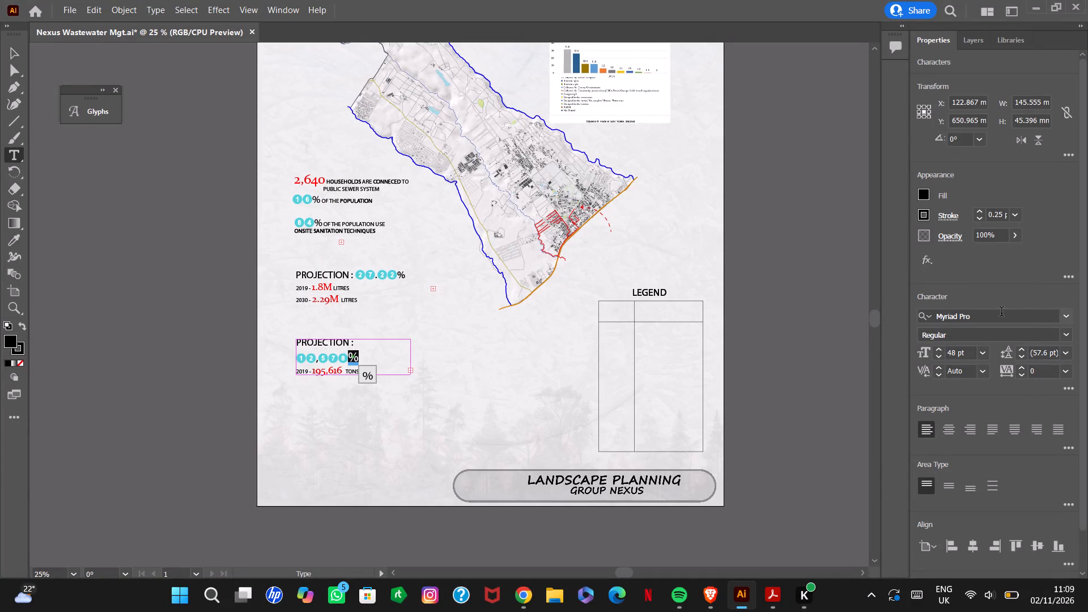
{"action": "left_click", "coordinate": [379, 442]}
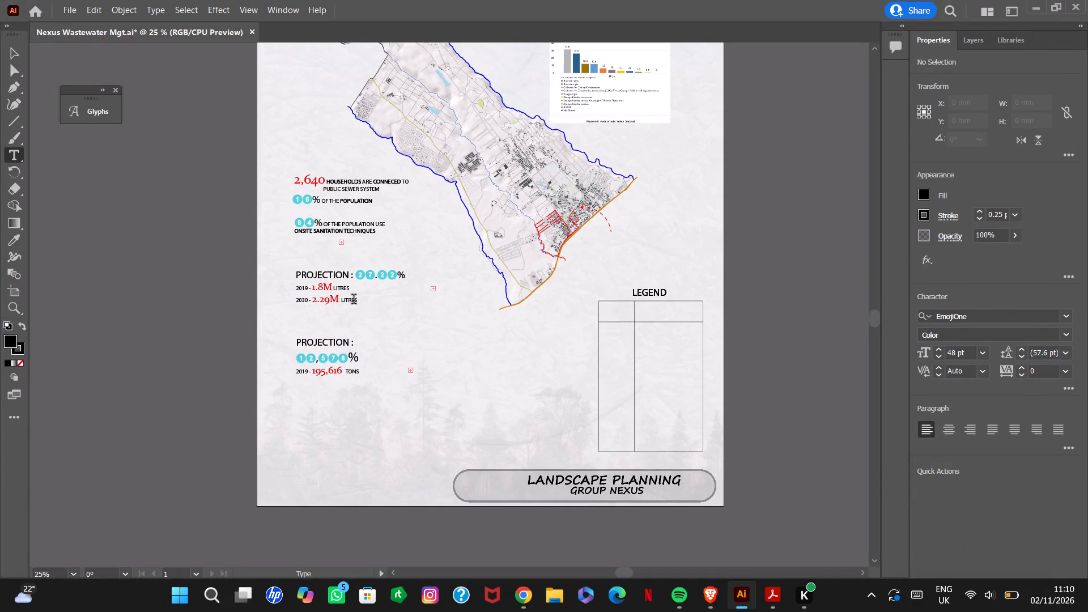
{"action": "left_click_drag", "start_coordinate": [405, 276], "coordinate": [399, 278]}
{"action": "left_click", "coordinate": [983, 352]}
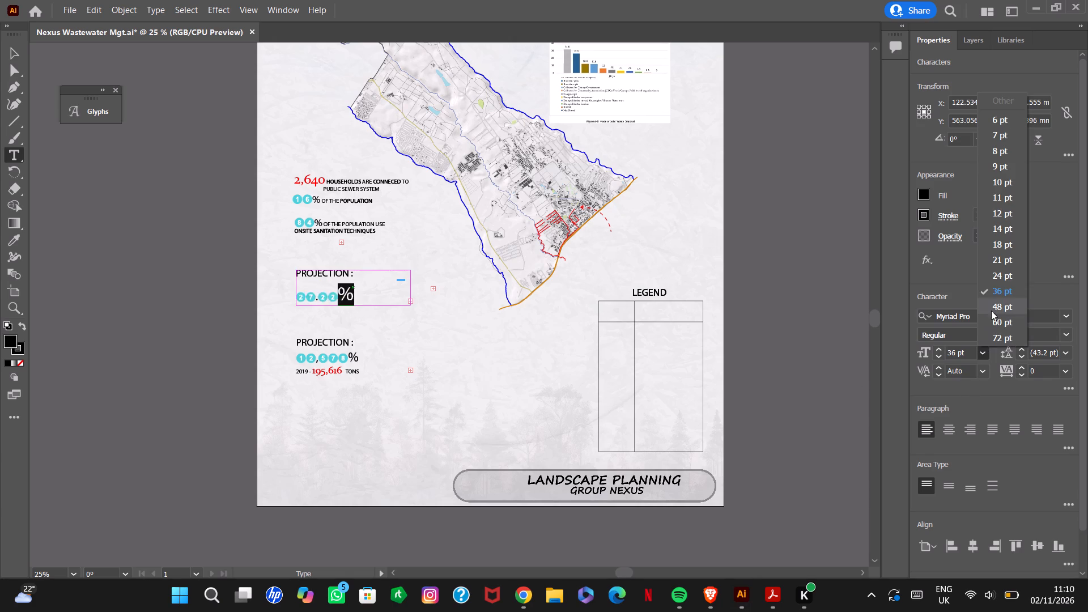
{"action": "left_click", "coordinate": [993, 305]}
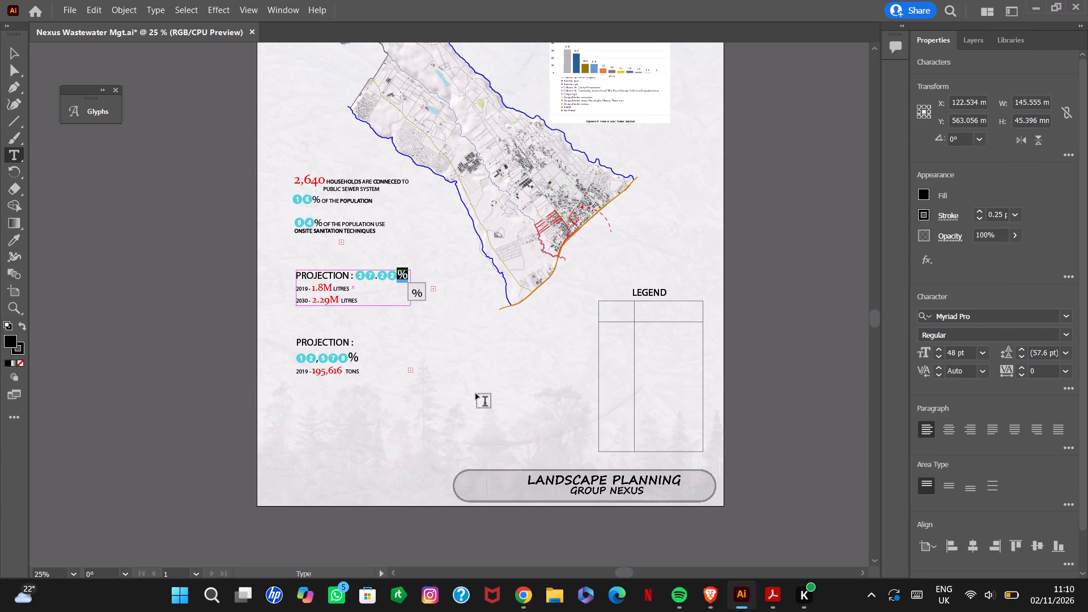
{"action": "left_click", "coordinate": [476, 394]}
Set the % signs of the 16% and 84% population statistics to 48 pt.
{"action": "left_click", "coordinate": [318, 203]}
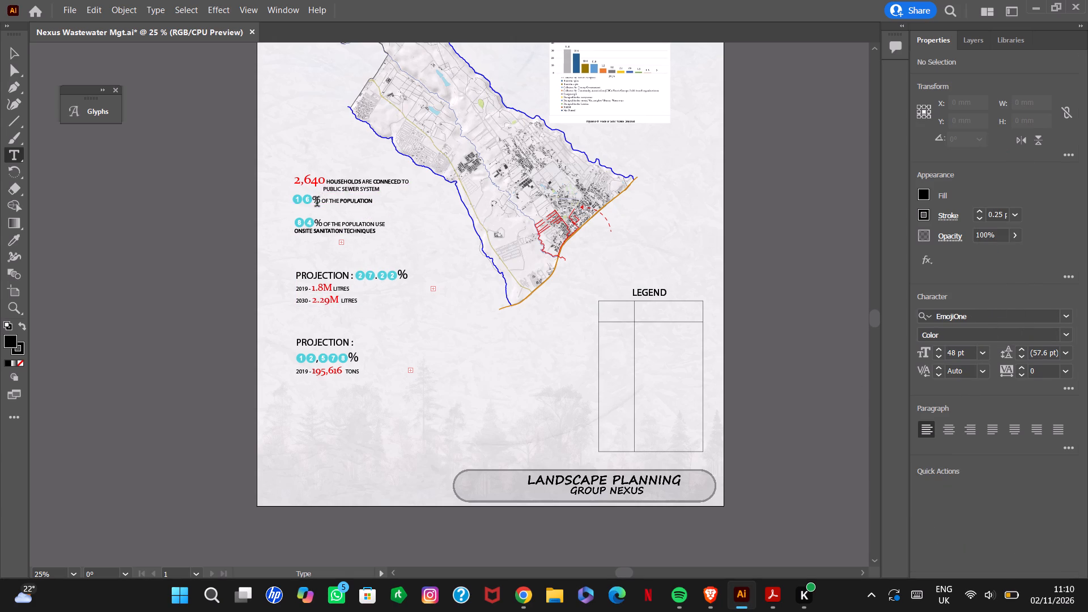
{"action": "left_click_drag", "start_coordinate": [321, 201], "coordinate": [314, 201]}
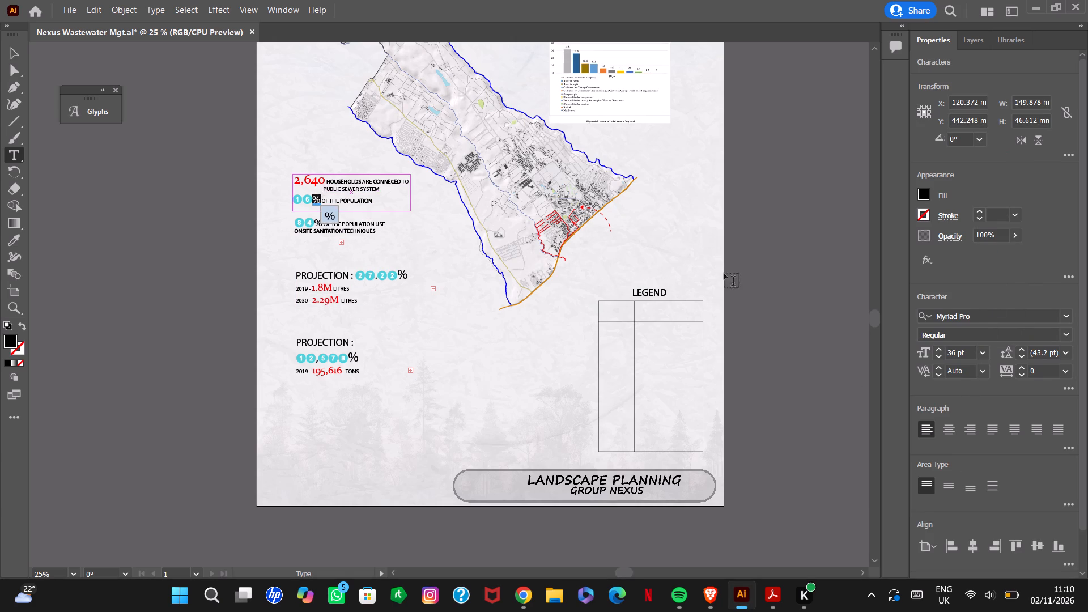
{"action": "left_click", "coordinate": [984, 352]}
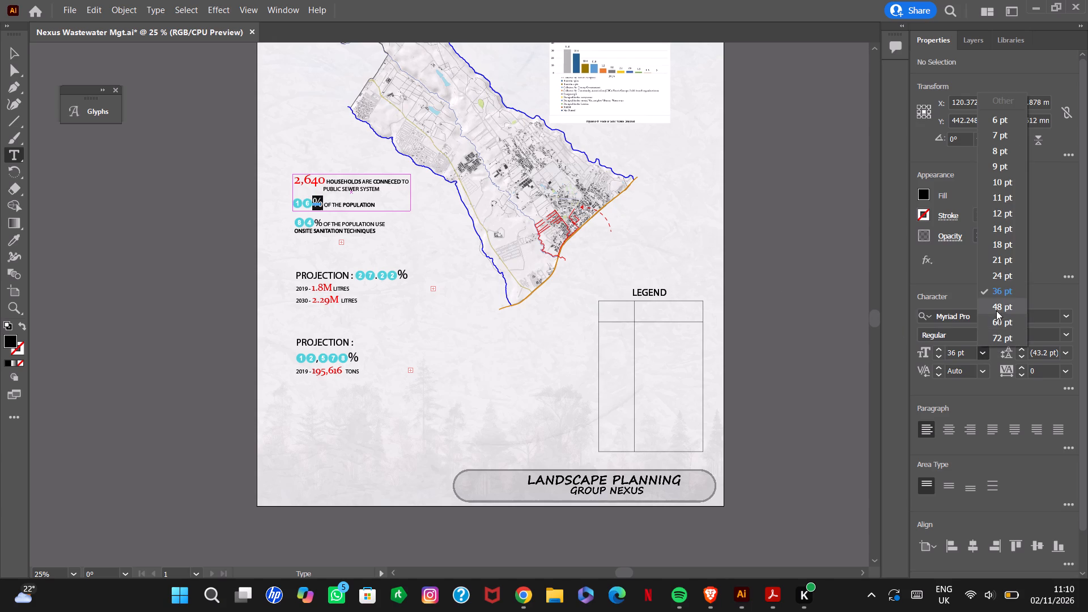
{"action": "left_click", "coordinate": [996, 309]}
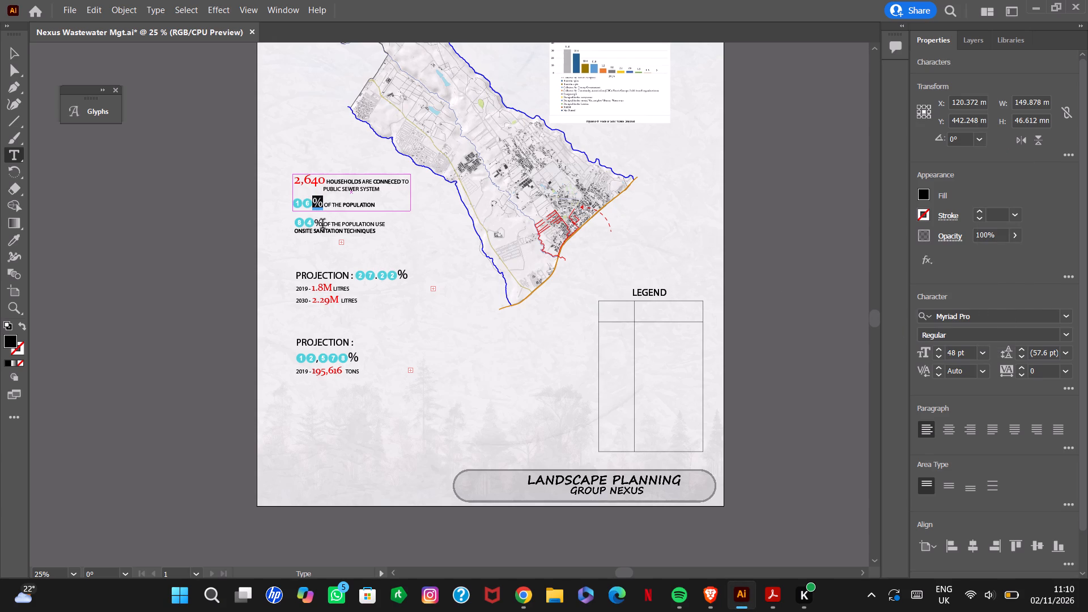
{"action": "left_click_drag", "start_coordinate": [322, 225], "coordinate": [316, 224]}
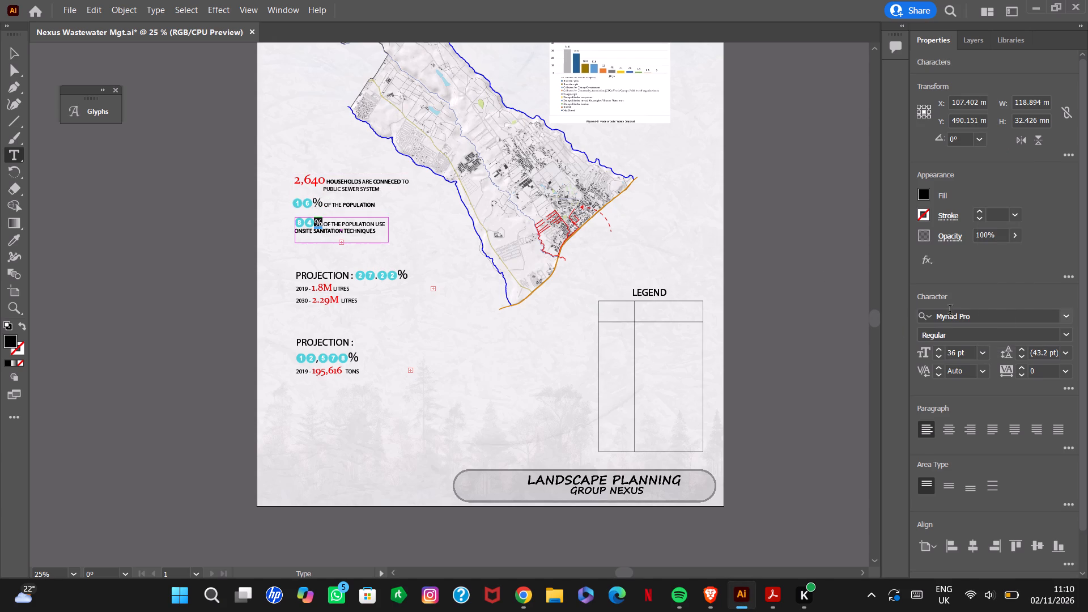
{"action": "left_click", "coordinate": [980, 351]}
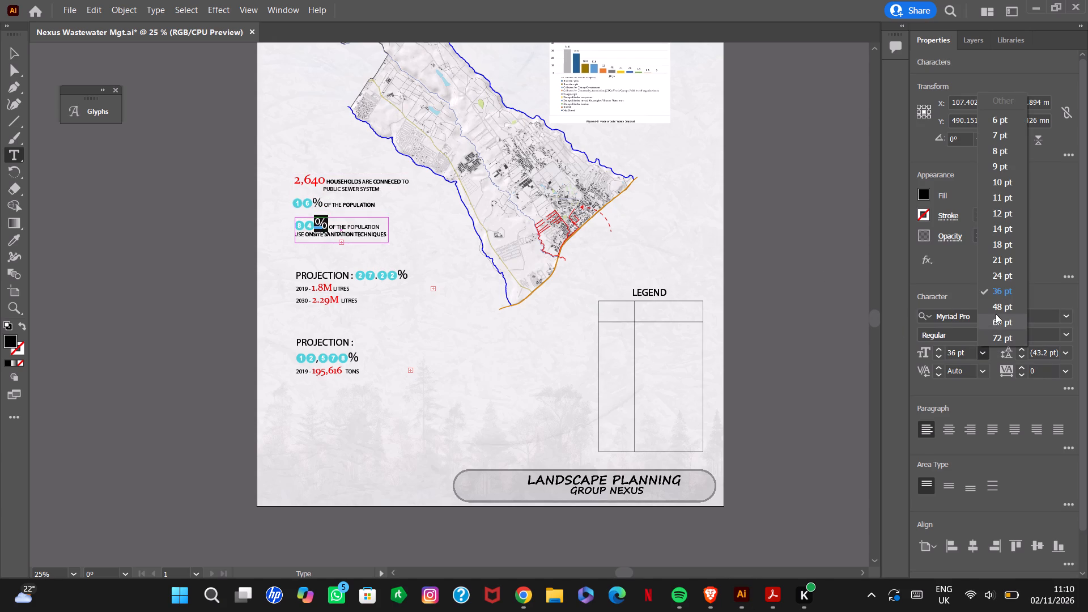
{"action": "left_click", "coordinate": [997, 310]}
{"action": "left_click", "coordinate": [511, 413]}
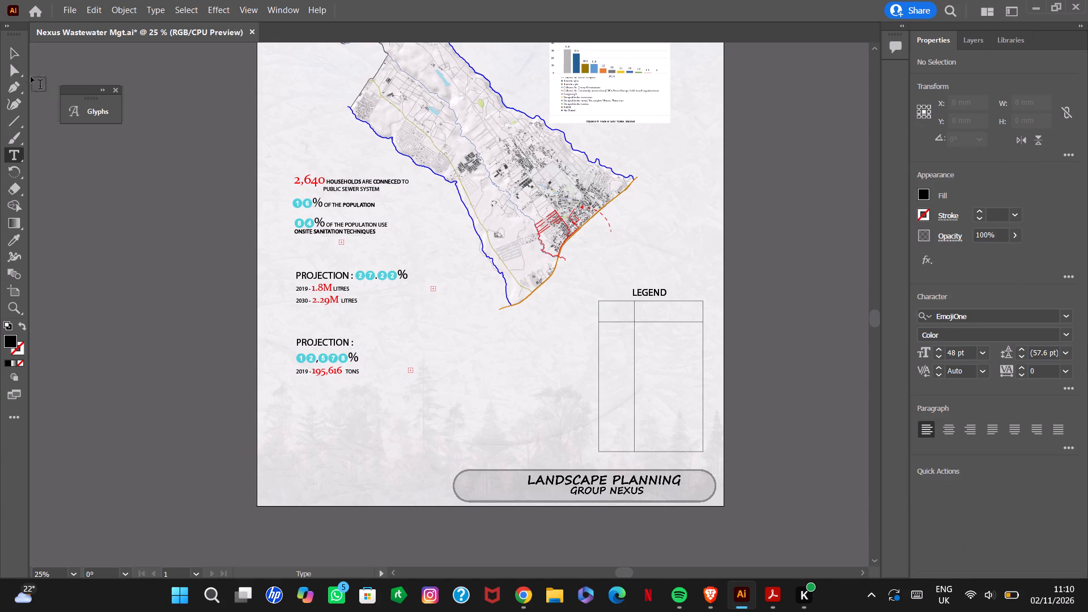
Widen the tons projection text frame so its heading fits on one line above the 2019 and 2030 lines.
{"action": "left_click", "coordinate": [3, 54]}
{"action": "left_click", "coordinate": [9, 53]}
{"action": "left_click", "coordinate": [348, 351]}
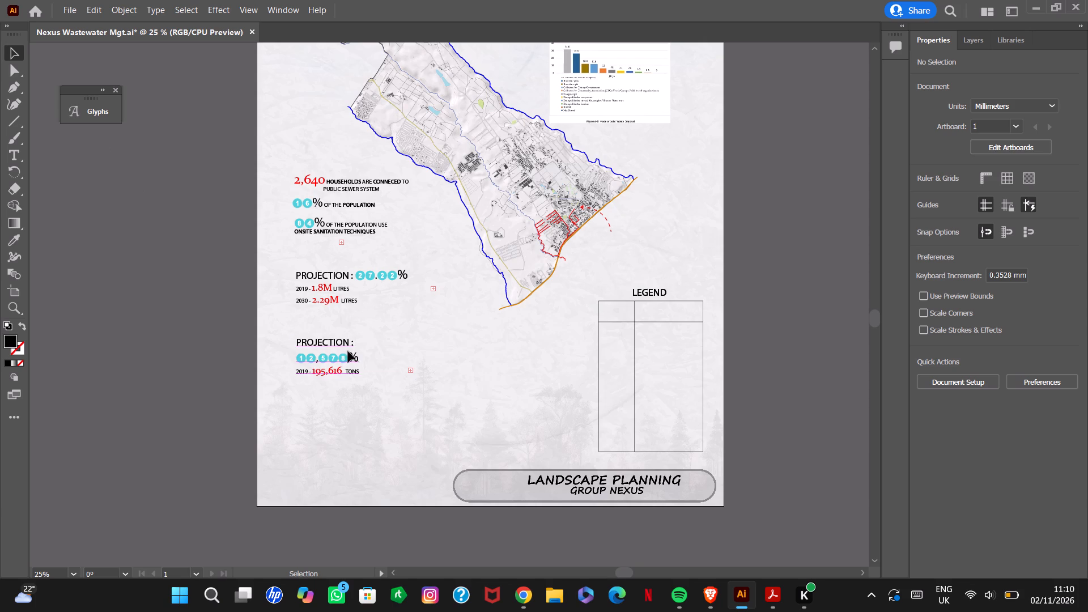
{"action": "left_click_drag", "start_coordinate": [413, 355], "coordinate": [423, 355]}
{"action": "left_click", "coordinate": [470, 370]}
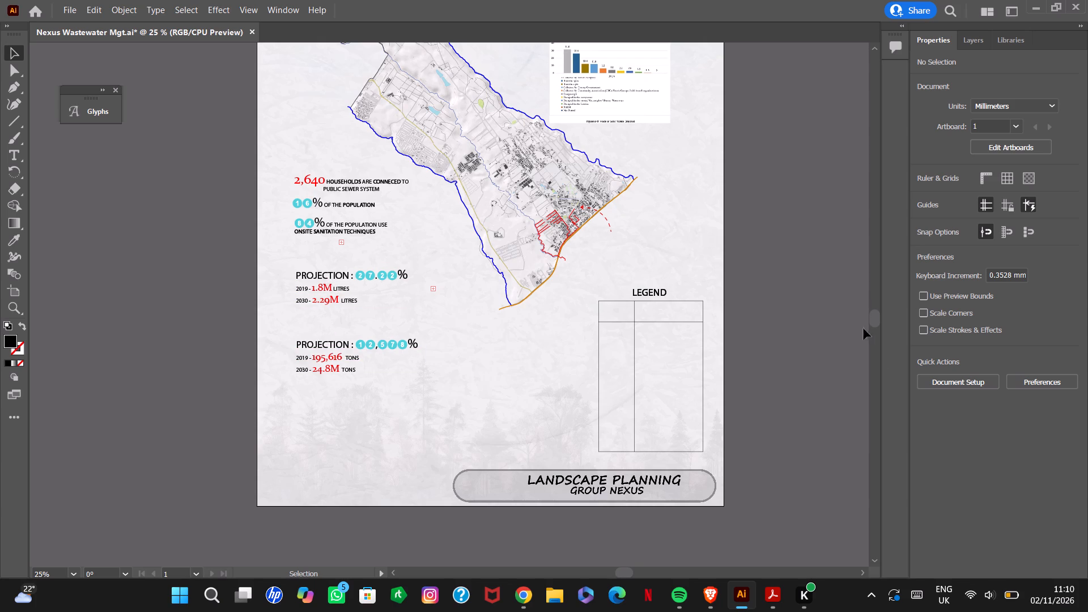
Examine the sheet's statistics blocks, map, charts and legend both close up and as a whole page.
{"action": "left_click_drag", "start_coordinate": [880, 320], "coordinate": [880, 314]}
{"action": "scroll", "coordinate": [539, 256], "scroll_direction": "up", "scroll_amount": 6}
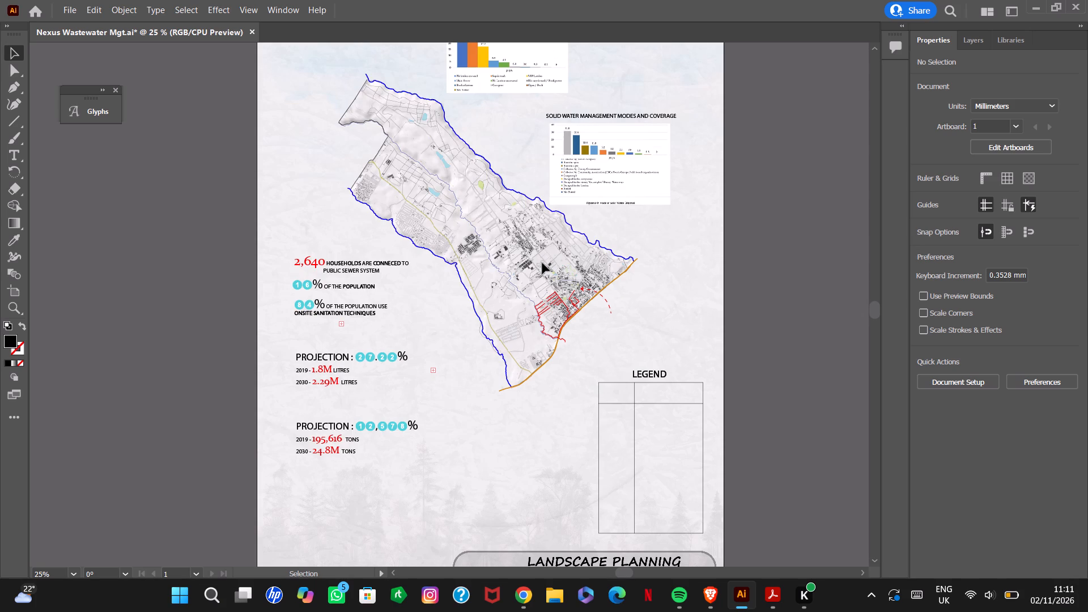
{"action": "scroll", "coordinate": [542, 262], "scroll_direction": "up", "scroll_amount": 3, "text": "alt"}
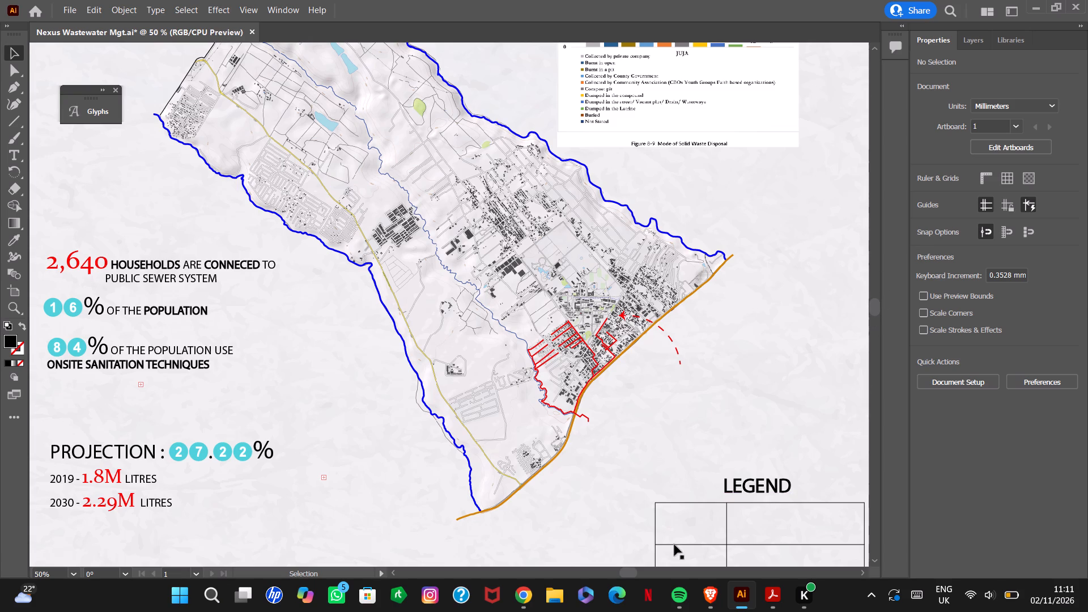
{"action": "left_click_drag", "start_coordinate": [634, 571], "coordinate": [624, 576]}
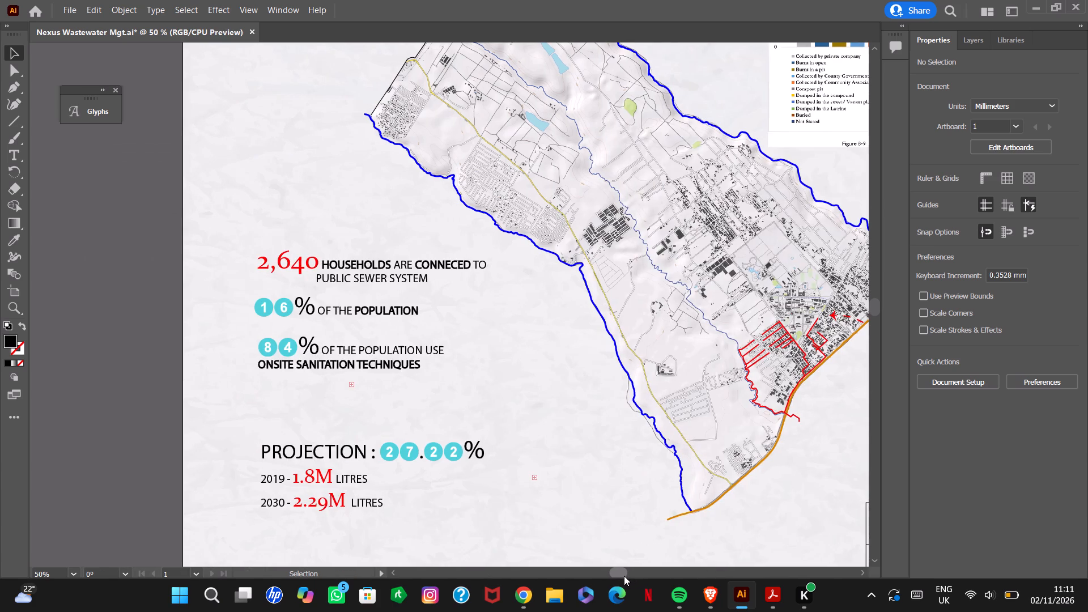
{"action": "left_click_drag", "start_coordinate": [624, 576], "coordinate": [639, 585]}
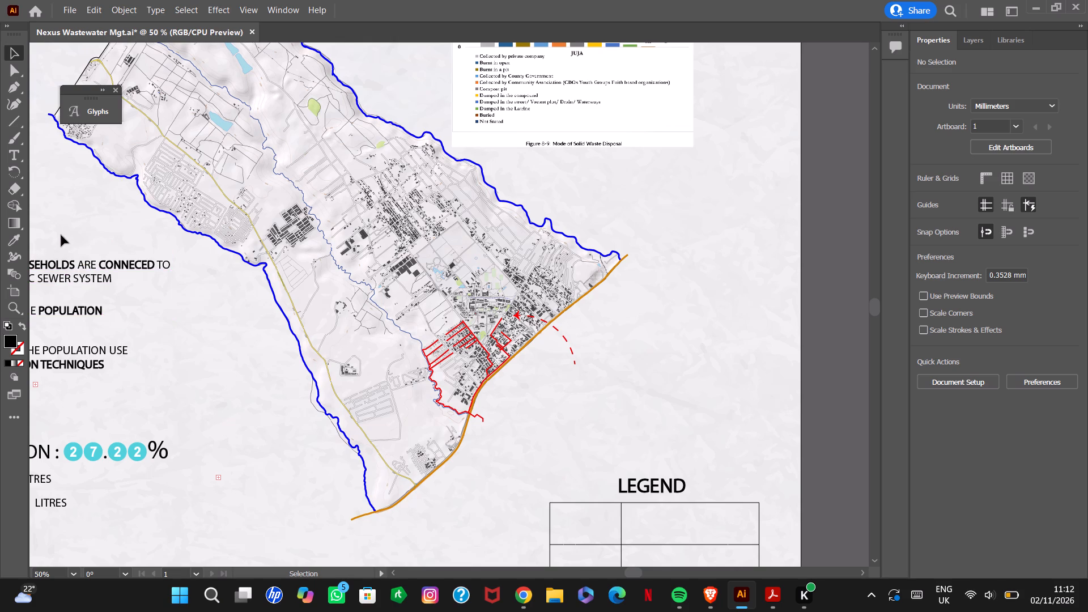
{"action": "left_click_drag", "start_coordinate": [873, 308], "coordinate": [874, 308]}
{"action": "left_click_drag", "start_coordinate": [874, 308], "coordinate": [874, 316]}
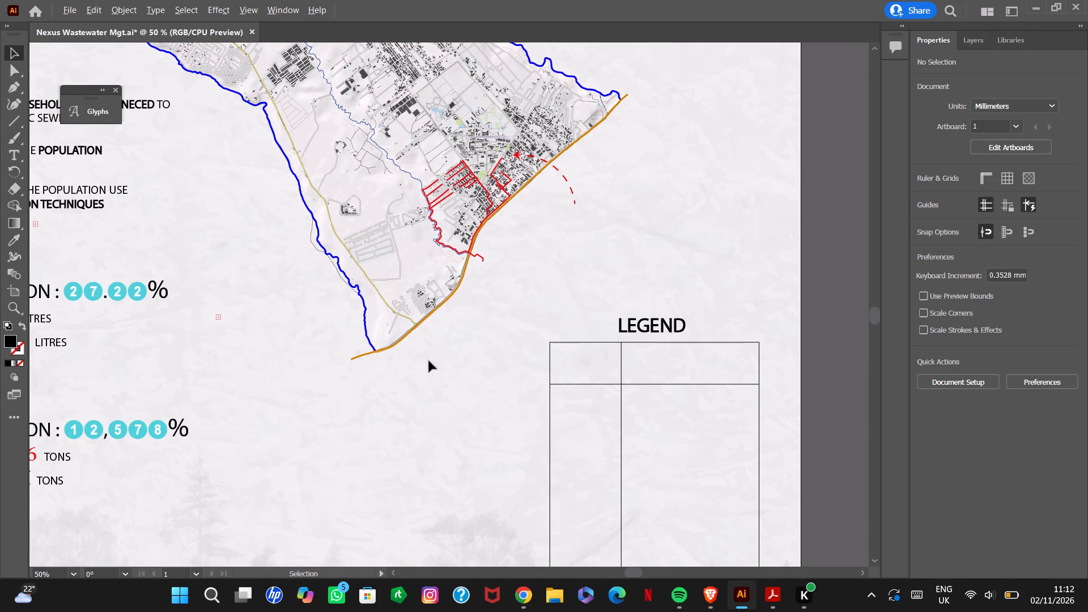
{"action": "scroll", "coordinate": [429, 361], "scroll_direction": "down", "scroll_amount": 12, "text": "alt"}
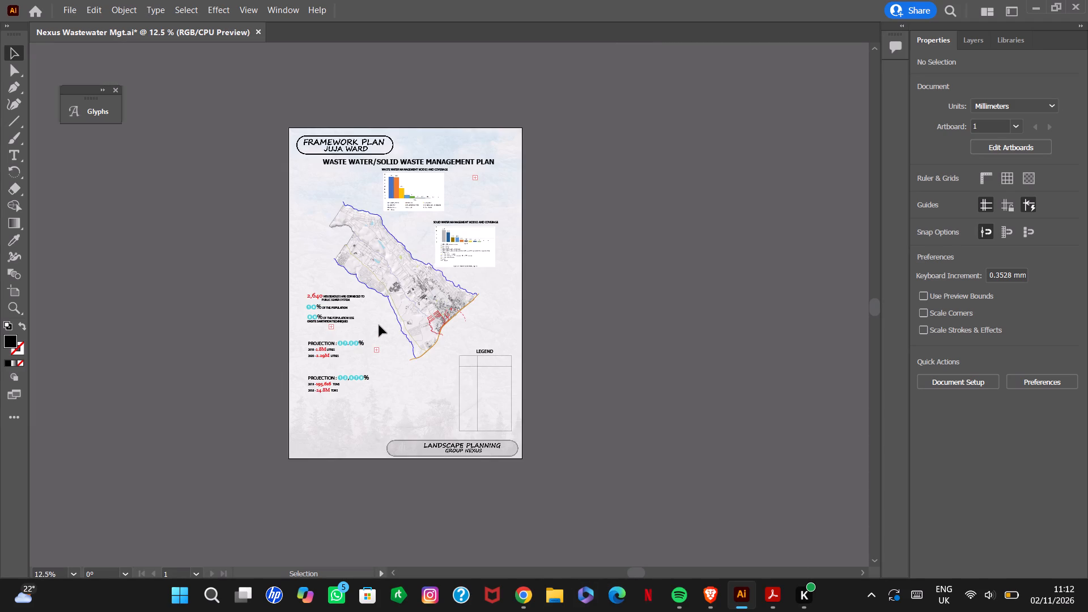
{"action": "scroll", "coordinate": [379, 325], "scroll_direction": "up", "scroll_amount": 3, "text": "alt"}
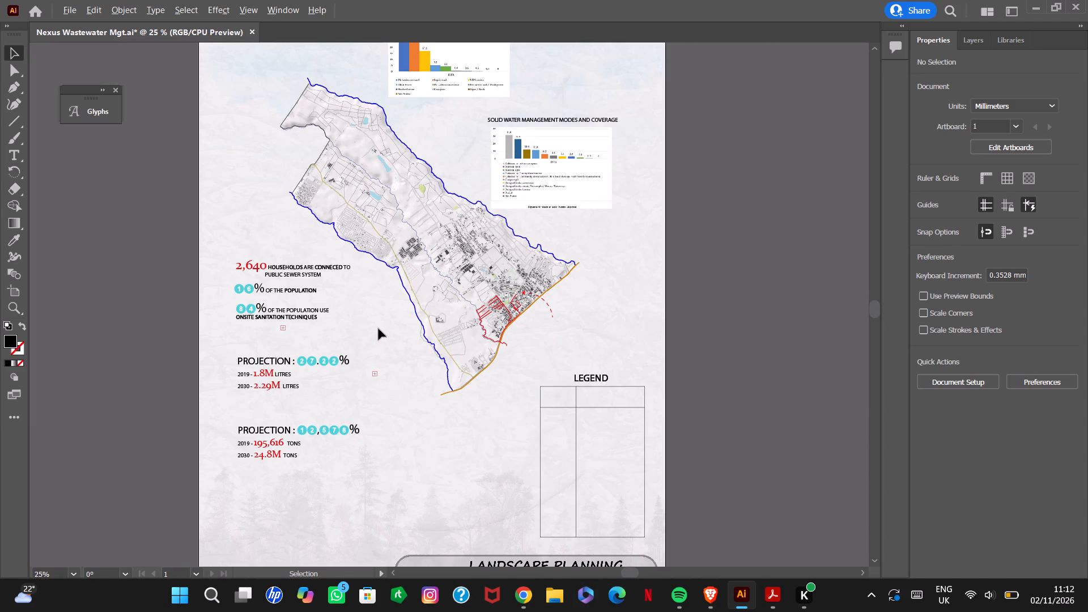
{"action": "left_click_drag", "start_coordinate": [873, 312], "coordinate": [873, 307]}
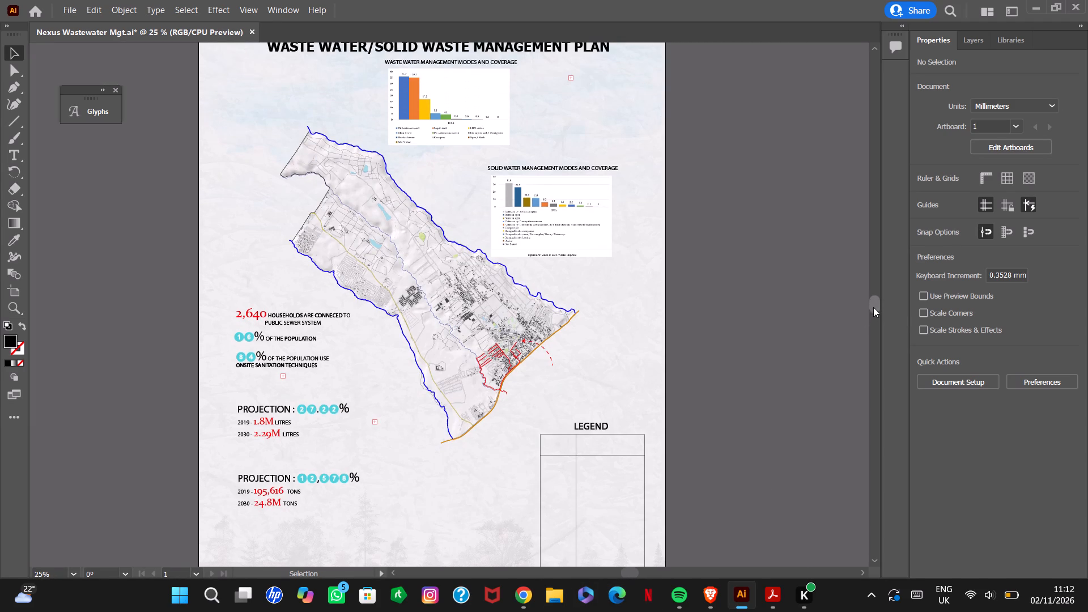
{"action": "left_click_drag", "start_coordinate": [873, 307], "coordinate": [873, 296]}
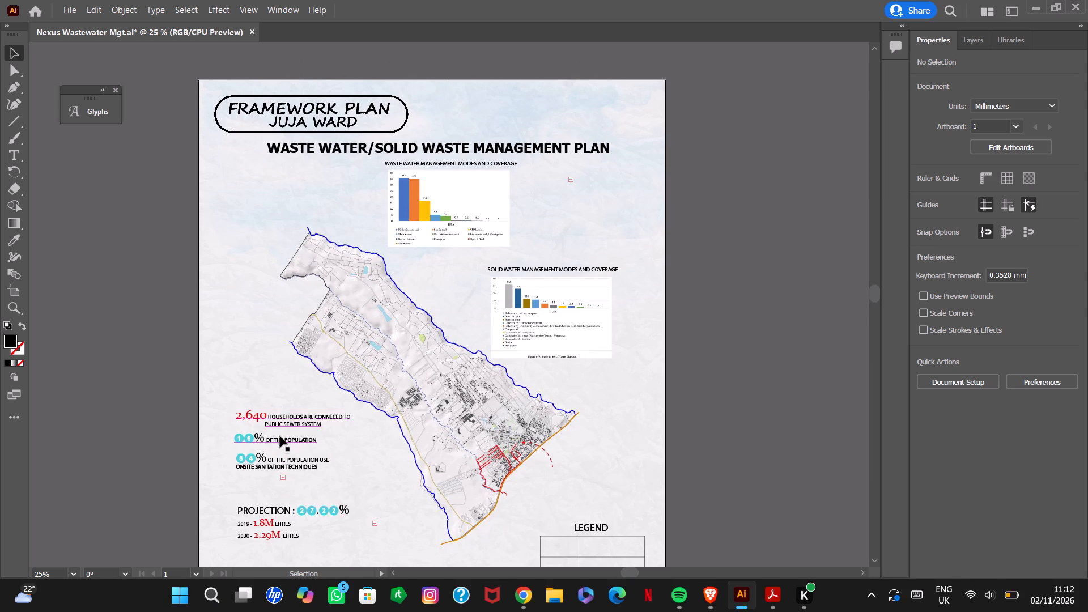
Extend the 2,640 households text frame downward to a height of about 97 mm.
{"action": "left_click", "coordinate": [296, 431]}
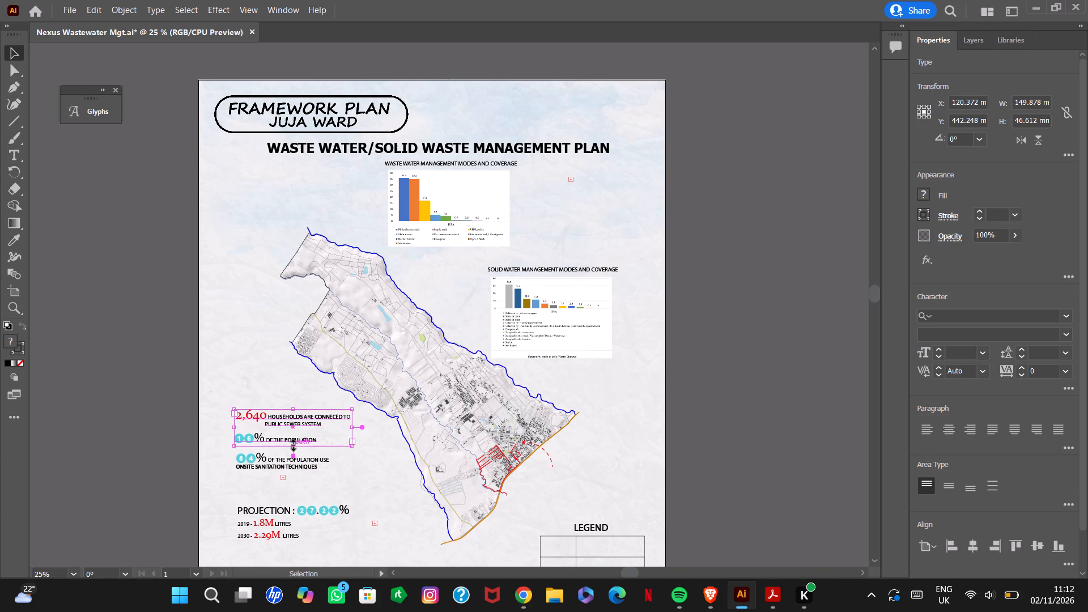
{"action": "left_click_drag", "start_coordinate": [292, 444], "coordinate": [291, 485]}
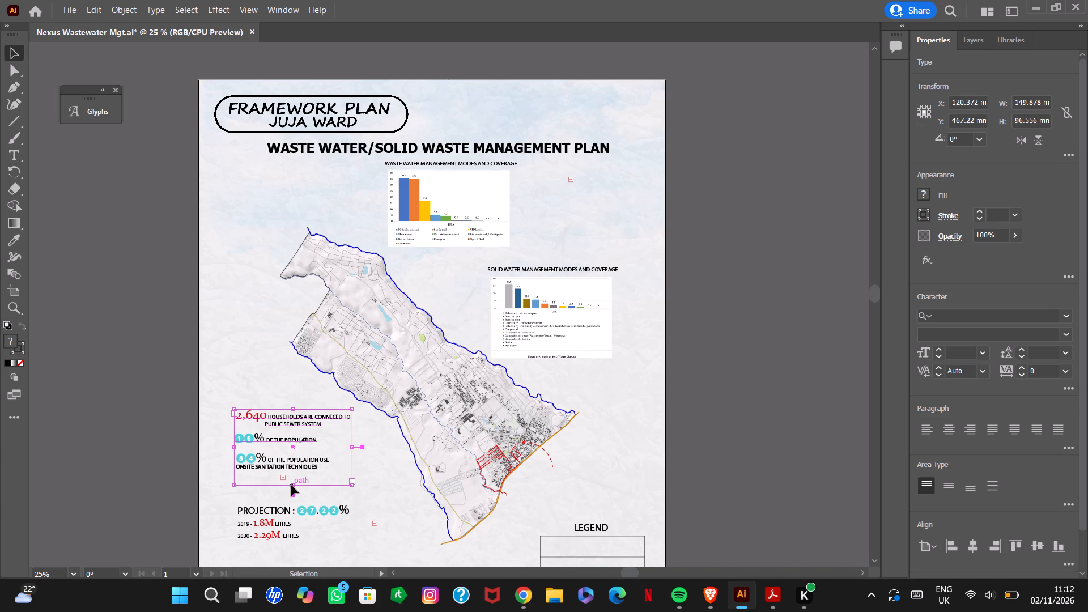
Move the 84% onsite sanitation text block up beside the map's upper part and cut all the text from its frame.
{"action": "left_click_drag", "start_coordinate": [282, 464], "coordinate": [261, 331]}
{"action": "left_click", "coordinate": [279, 333]}
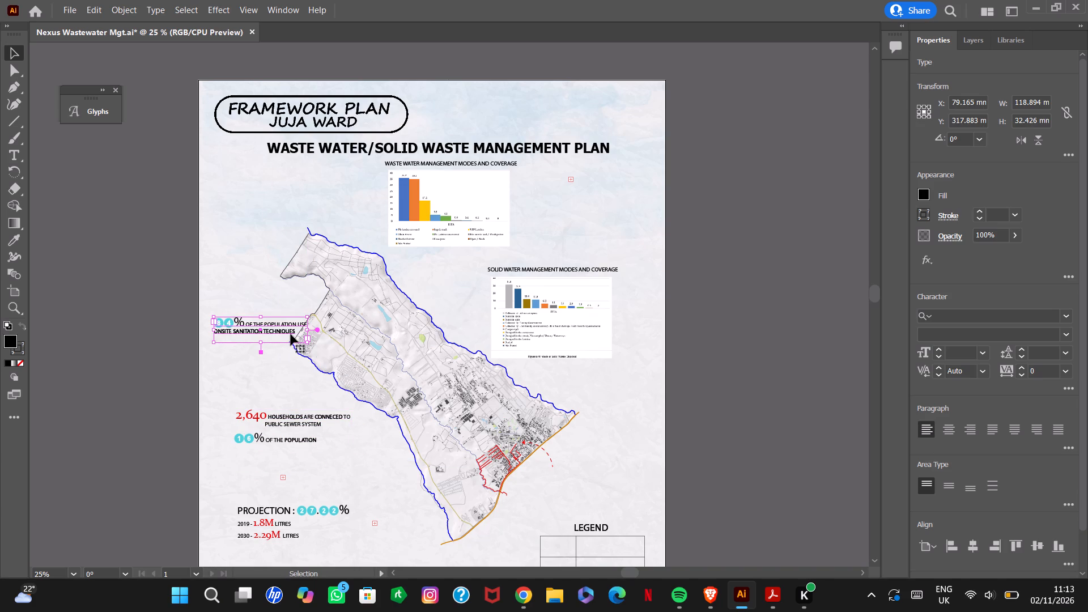
{"action": "left_click", "coordinate": [292, 333]}
{"action": "left_click", "coordinate": [292, 333]}
{"action": "left_click", "coordinate": [294, 333]}
{"action": "left_click", "coordinate": [279, 341]}
{"action": "double_click", "coordinate": [279, 338]}
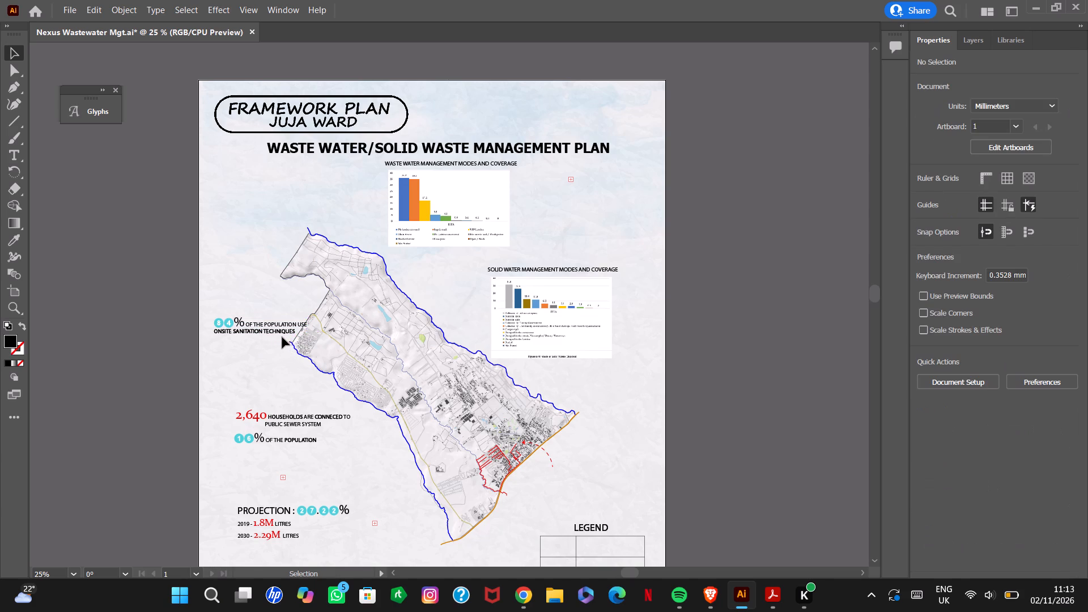
{"action": "double_click", "coordinate": [288, 333]}
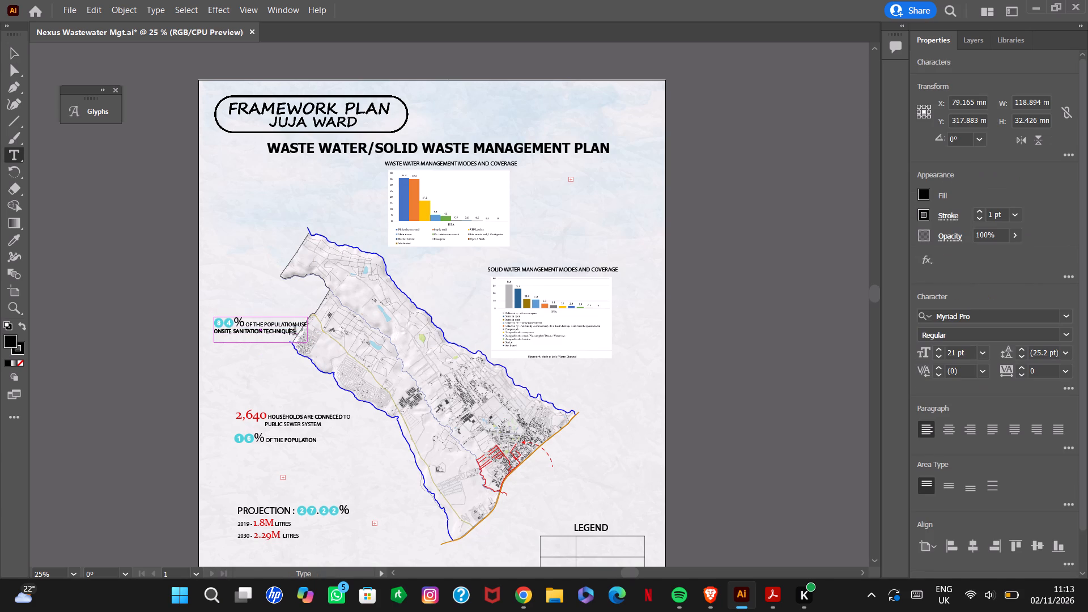
{"action": "left_click_drag", "start_coordinate": [295, 331], "coordinate": [213, 328]}
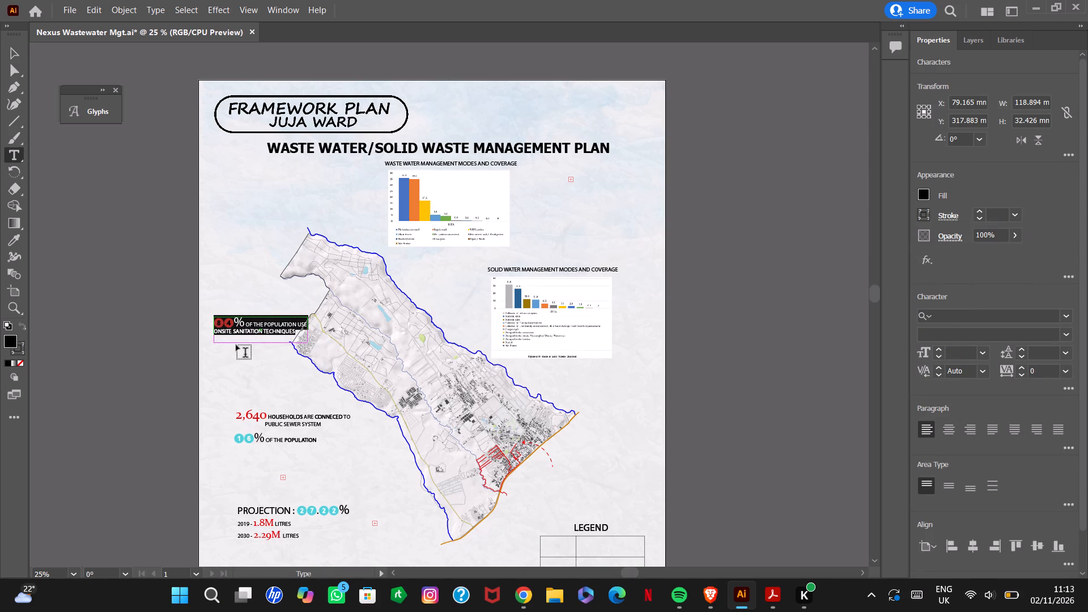
{"action": "key", "text": "ctrl+x"}
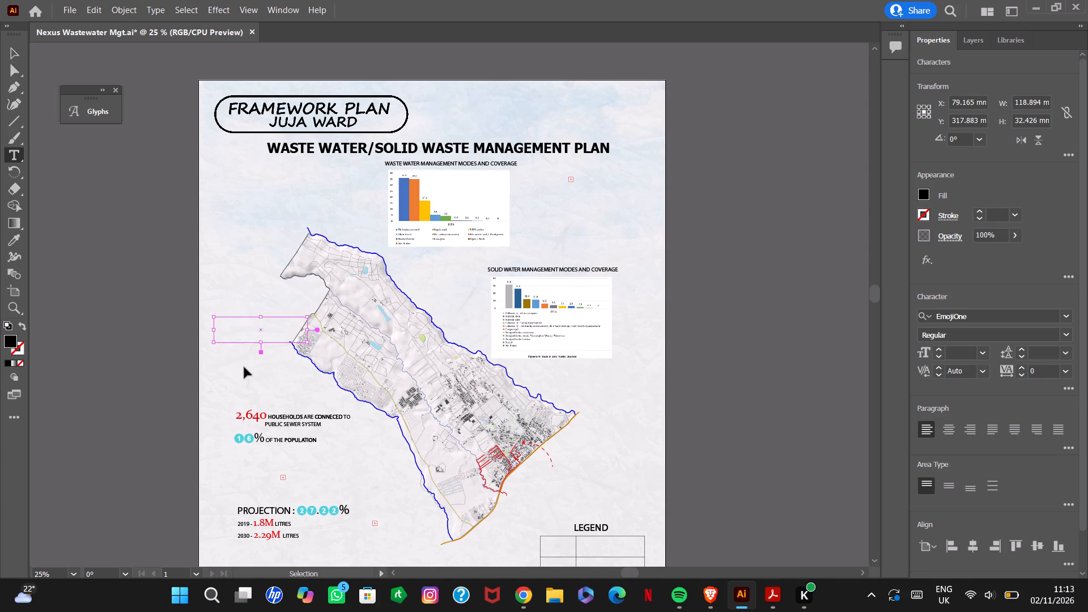
{"action": "left_click", "coordinate": [282, 460]}
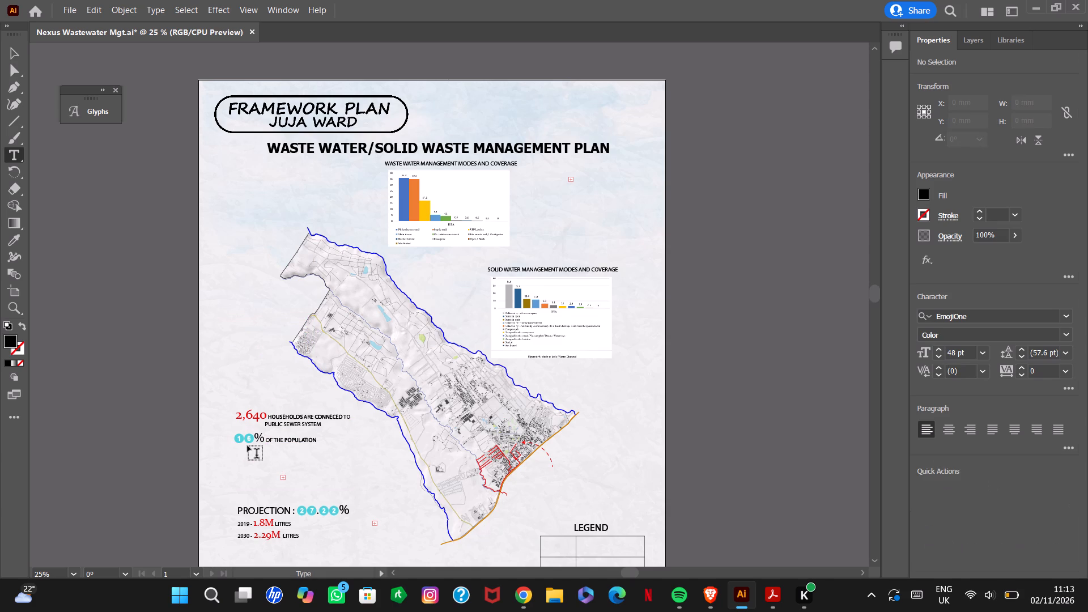
Paste the cut 84% onsite sanitation text into the 2,640 households frame, on a new line below the 16% population line.
{"action": "left_click", "coordinate": [243, 450]}
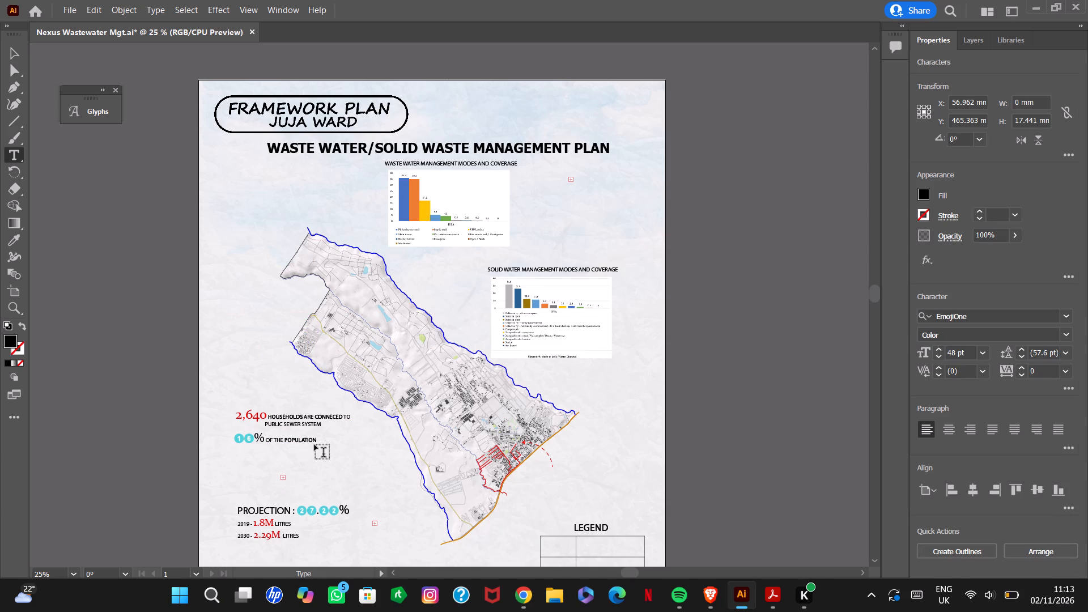
{"action": "left_click", "coordinate": [321, 441]}
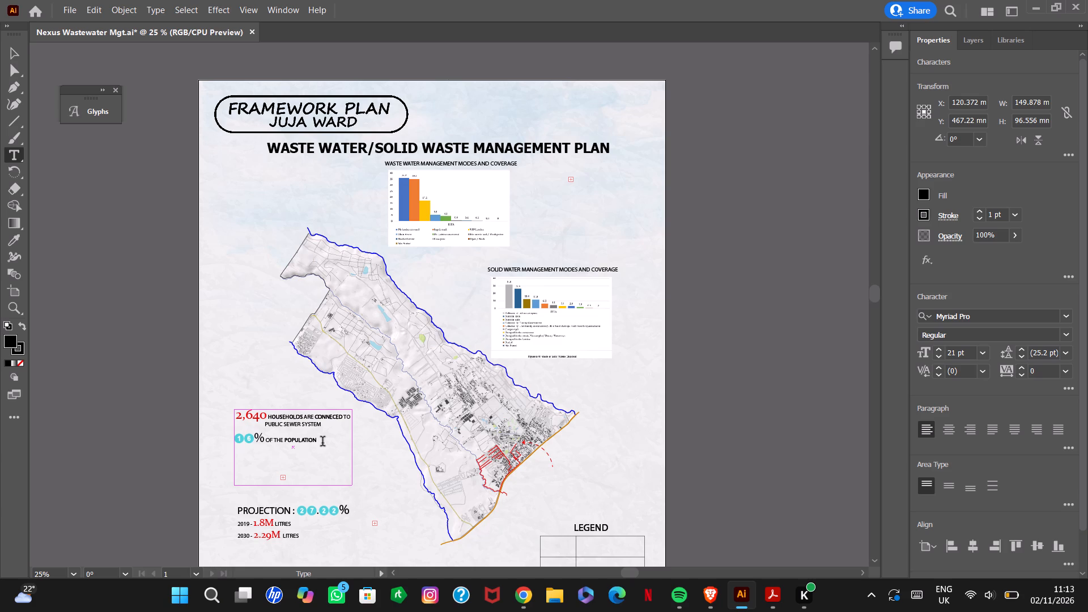
{"action": "key", "text": "Return"}
{"action": "key", "text": "Return"}
{"action": "key", "text": "ctrl+v"}
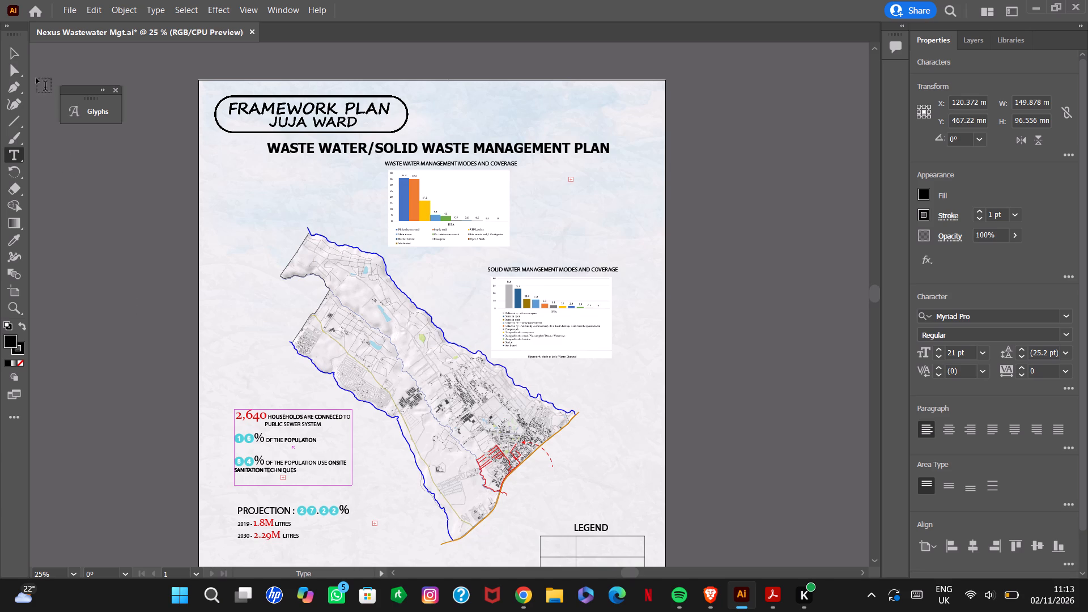
Delete the emptied text frame beside the map's upper part.
{"action": "left_click", "coordinate": [12, 50]}
{"action": "left_click", "coordinate": [268, 313]}
{"action": "left_click", "coordinate": [260, 331]}
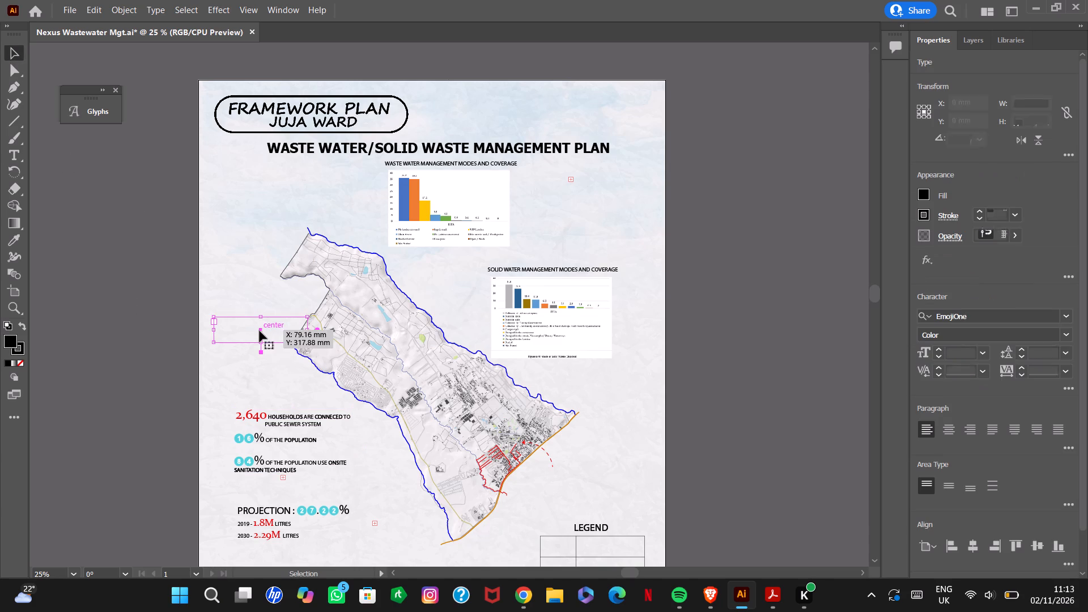
{"action": "key", "text": "Delete"}
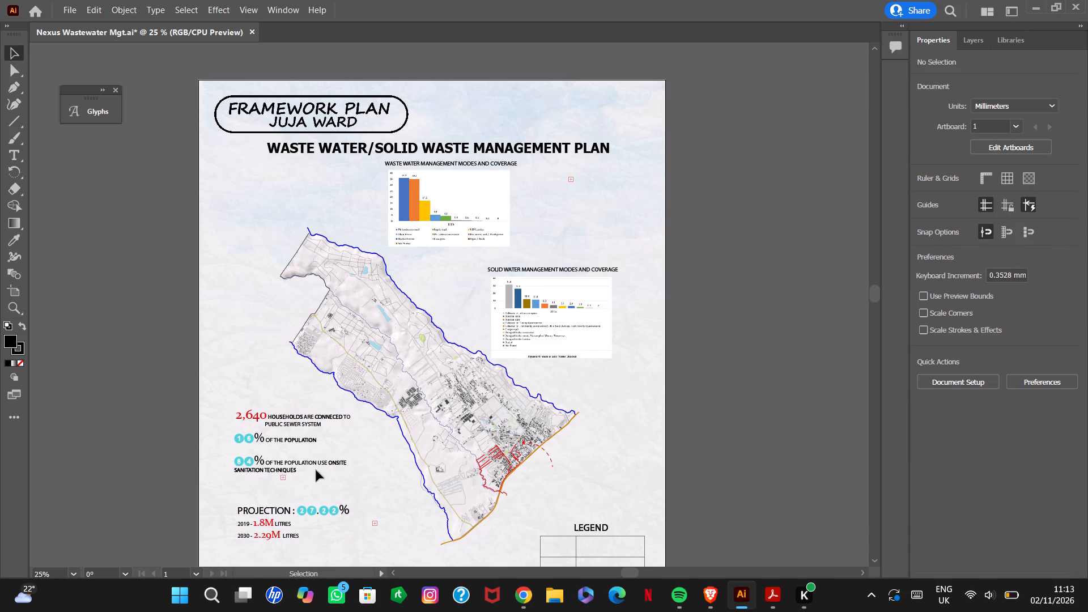
Move the combined population statistics block up beside the waste water management modes and coverage chart.
{"action": "left_click_drag", "start_coordinate": [297, 451], "coordinate": [579, 216]}
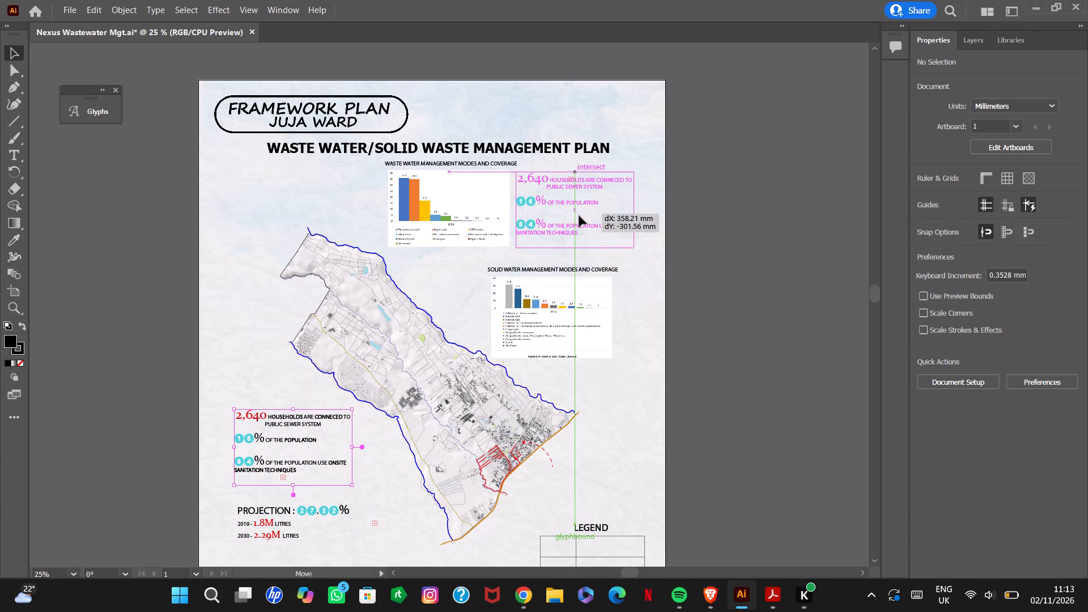
{"action": "left_click_drag", "start_coordinate": [579, 216], "coordinate": [581, 214]}
{"action": "left_click", "coordinate": [755, 287]}
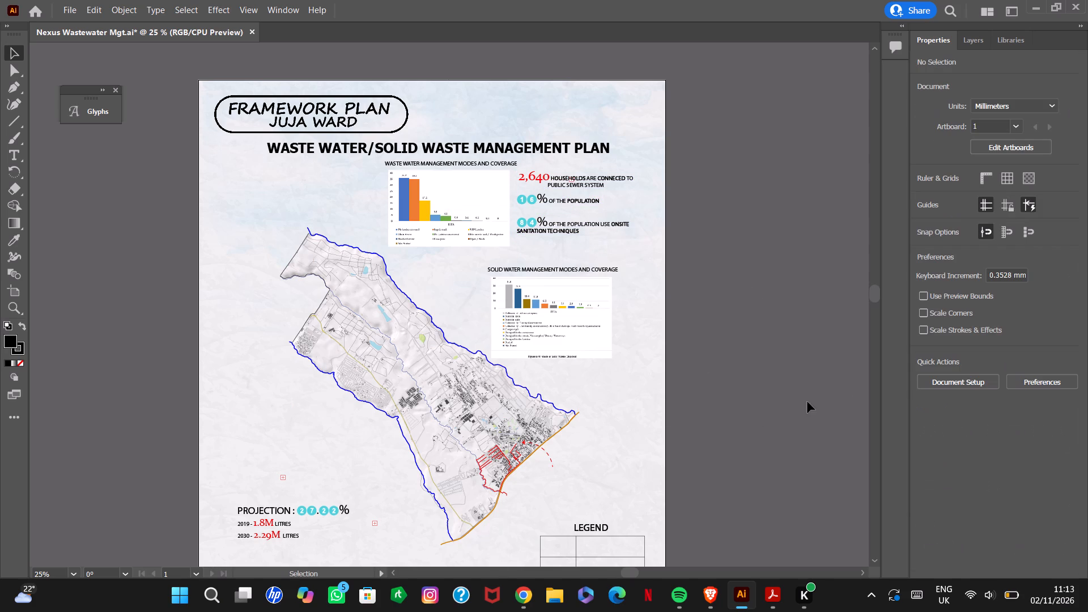
Move the solid waste management modes and coverage chart with its title down over the map's lower part, above the legend.
{"action": "left_click_drag", "start_coordinate": [873, 295], "coordinate": [873, 302]}
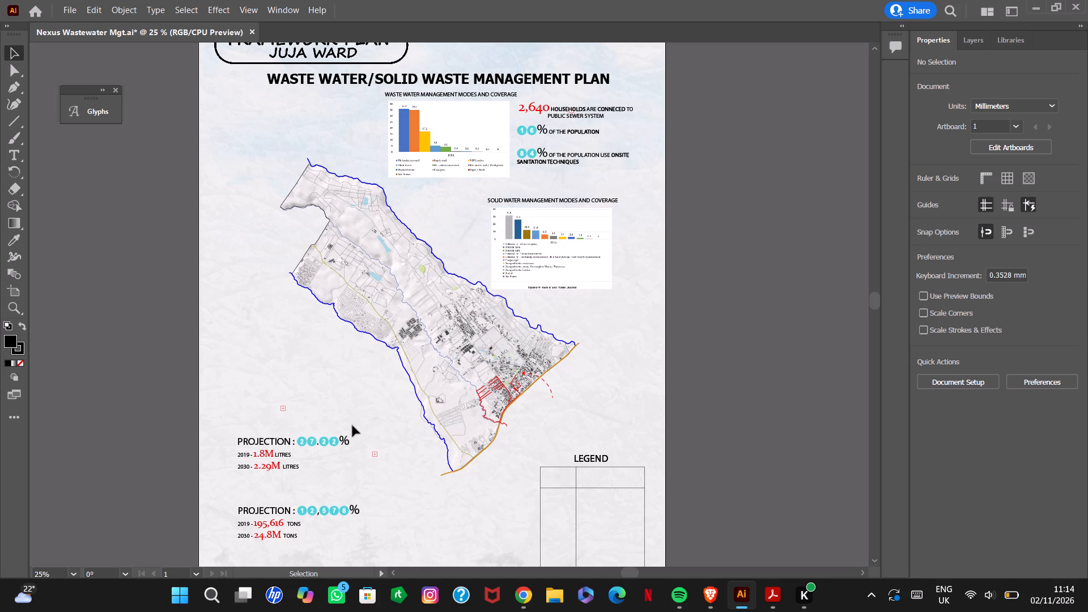
{"action": "left_click_drag", "start_coordinate": [539, 258], "coordinate": [564, 315]}
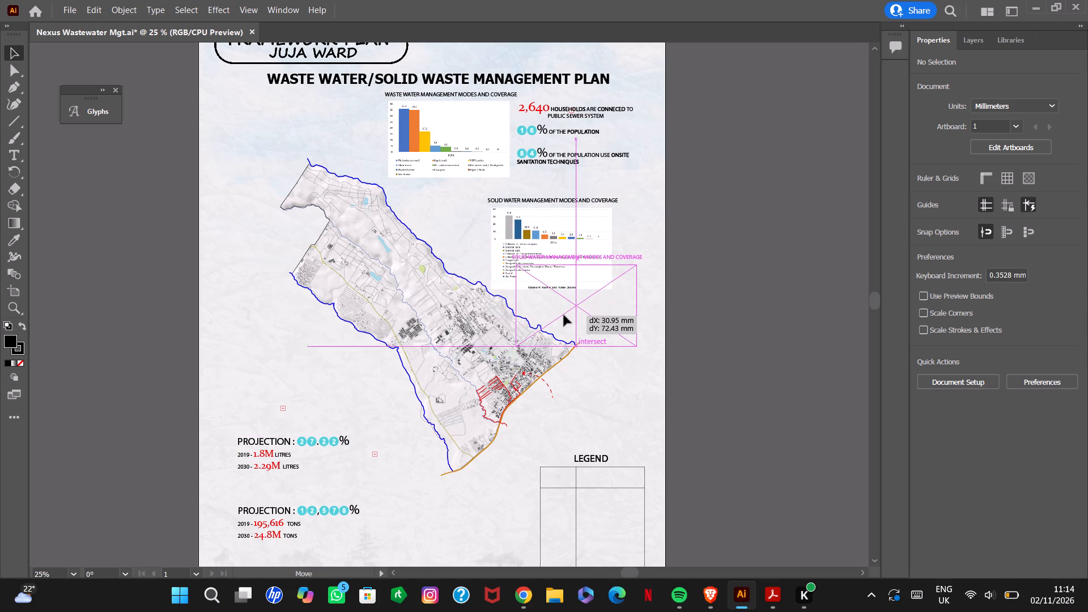
{"action": "left_click_drag", "start_coordinate": [564, 315], "coordinate": [562, 317]}
{"action": "left_click_drag", "start_coordinate": [565, 310], "coordinate": [563, 317]}
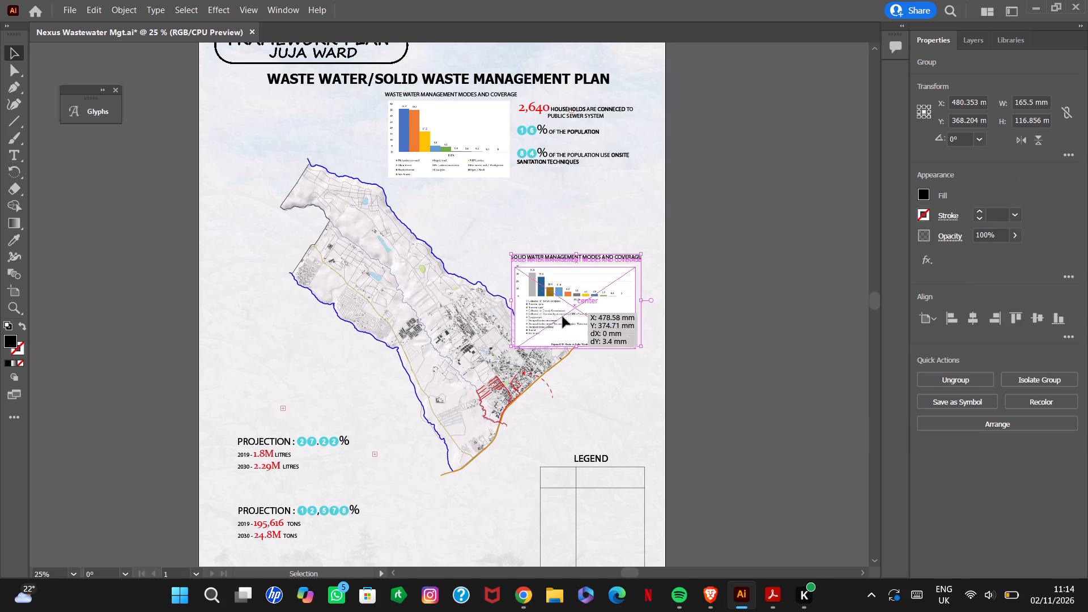
{"action": "left_click_drag", "start_coordinate": [563, 317], "coordinate": [539, 355]}
Shift the combined population statistics block slightly lower beside the waste water chart.
{"action": "left_click_drag", "start_coordinate": [553, 141], "coordinate": [553, 171]}
{"action": "left_click", "coordinate": [780, 241]}
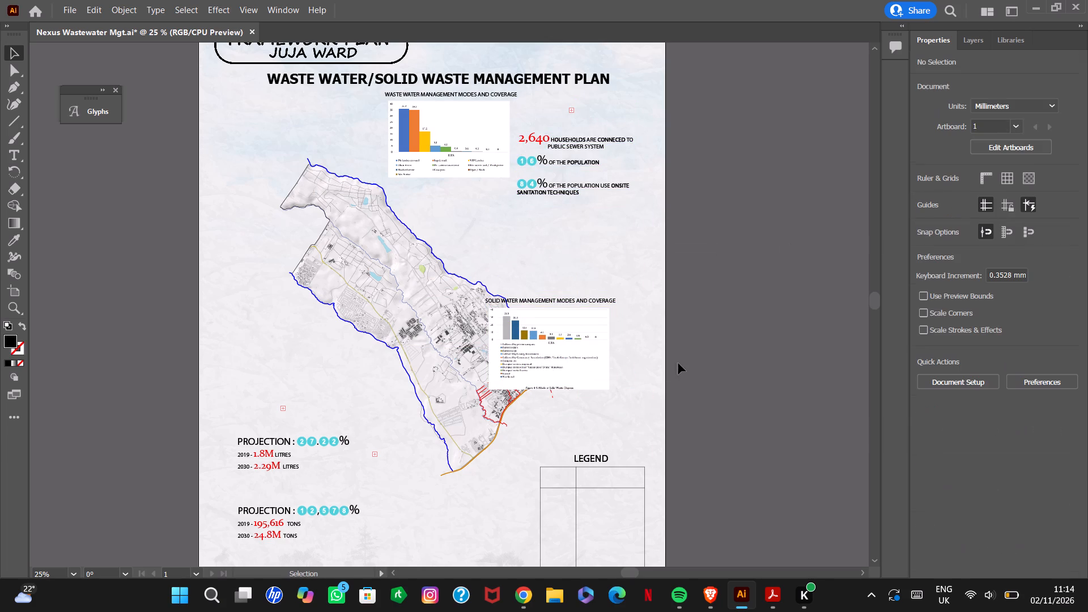
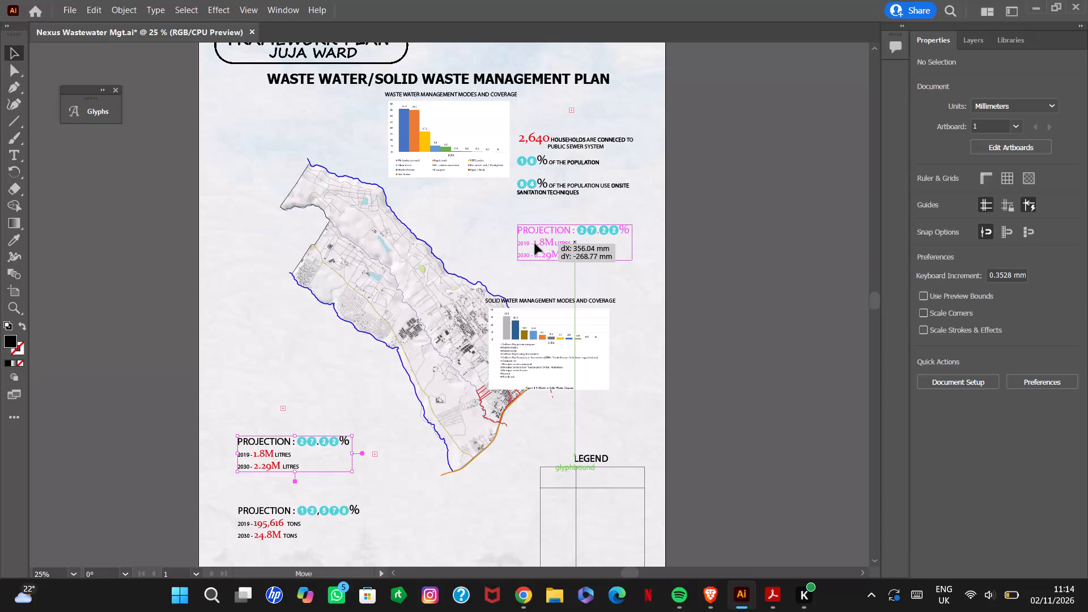
Move the solid waste management modes and coverage chart with its title off the map to the empty area at its lower left.
{"action": "left_click", "coordinate": [704, 231]}
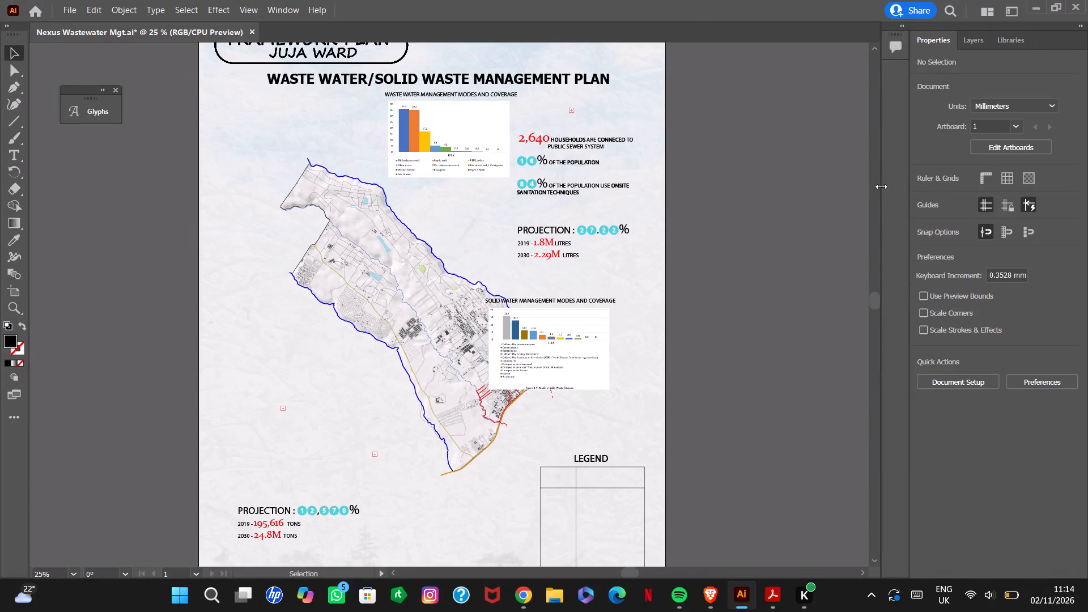
{"action": "left_click_drag", "start_coordinate": [880, 300], "coordinate": [880, 312]}
{"action": "left_click_drag", "start_coordinate": [876, 301], "coordinate": [876, 320]}
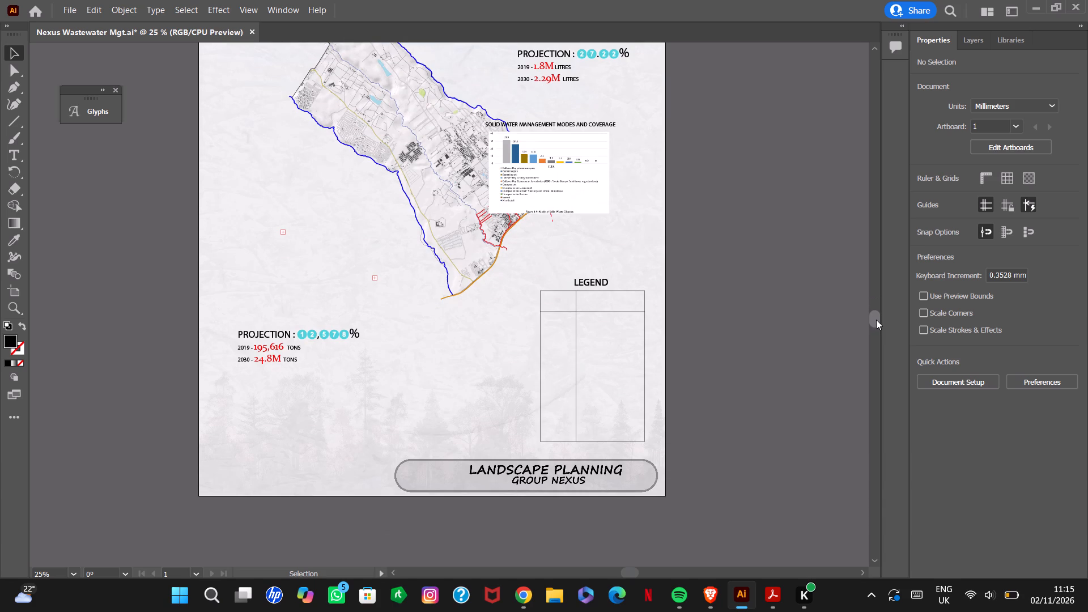
{"action": "left_click_drag", "start_coordinate": [876, 320], "coordinate": [878, 307]}
{"action": "left_click", "coordinate": [804, 330]}
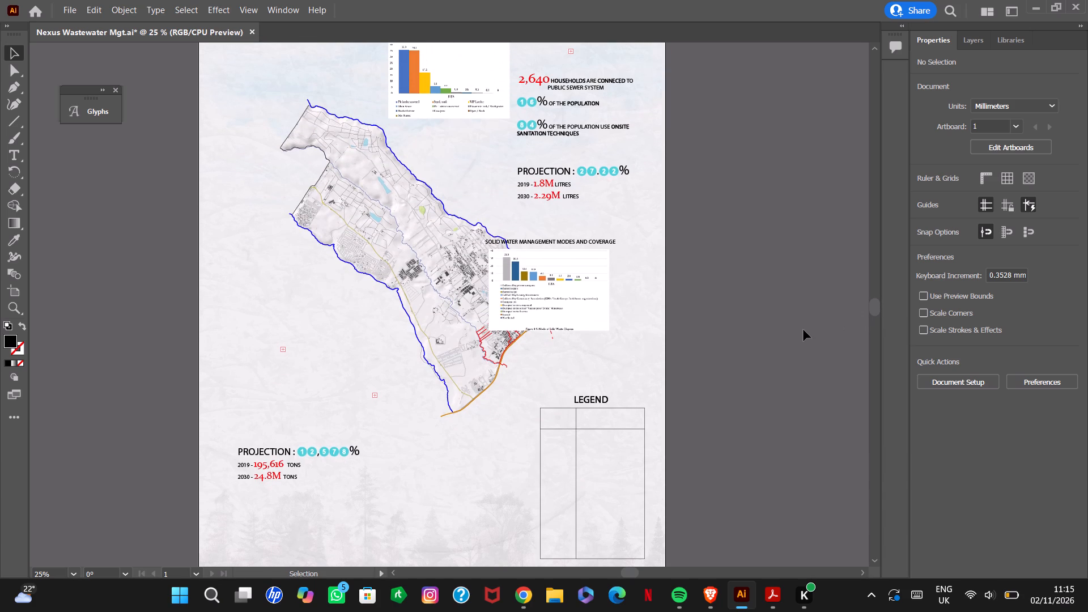
{"action": "left_click_drag", "start_coordinate": [546, 304], "coordinate": [273, 368]}
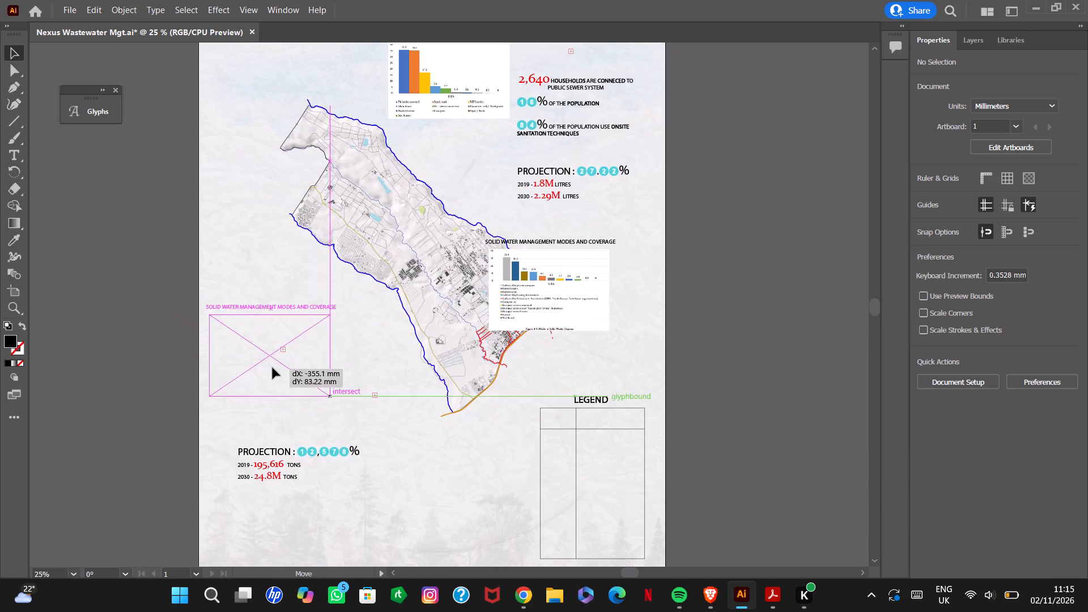
{"action": "left_click_drag", "start_coordinate": [273, 368], "coordinate": [272, 350]}
{"action": "left_click", "coordinate": [797, 281]}
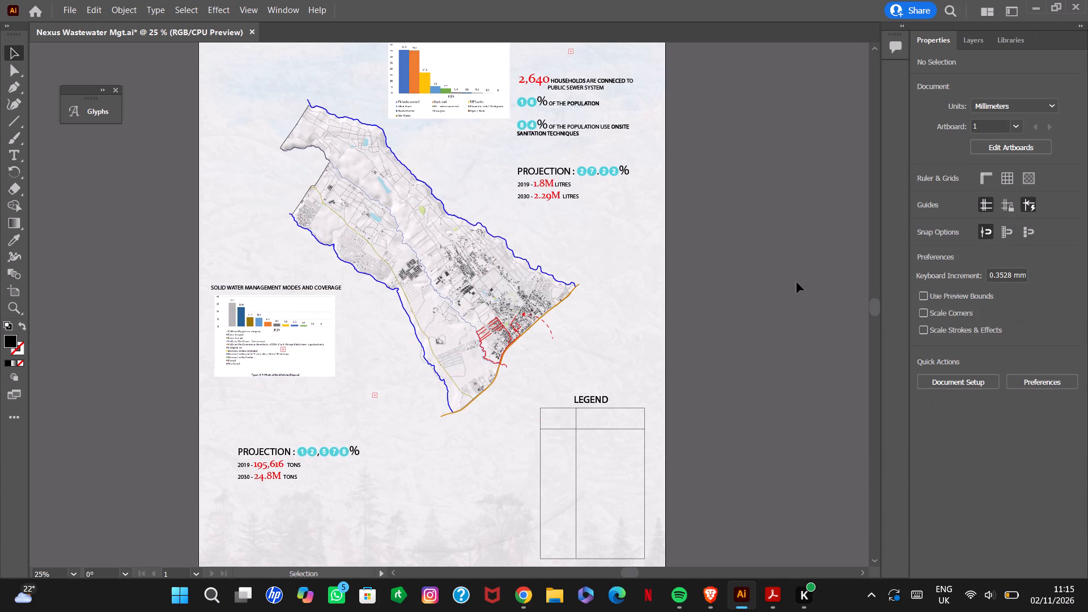
Move the tons projection block up directly beneath the solid waste chart, lining it up with the chart title's left edge.
{"action": "left_click_drag", "start_coordinate": [278, 466], "coordinate": [253, 434]}
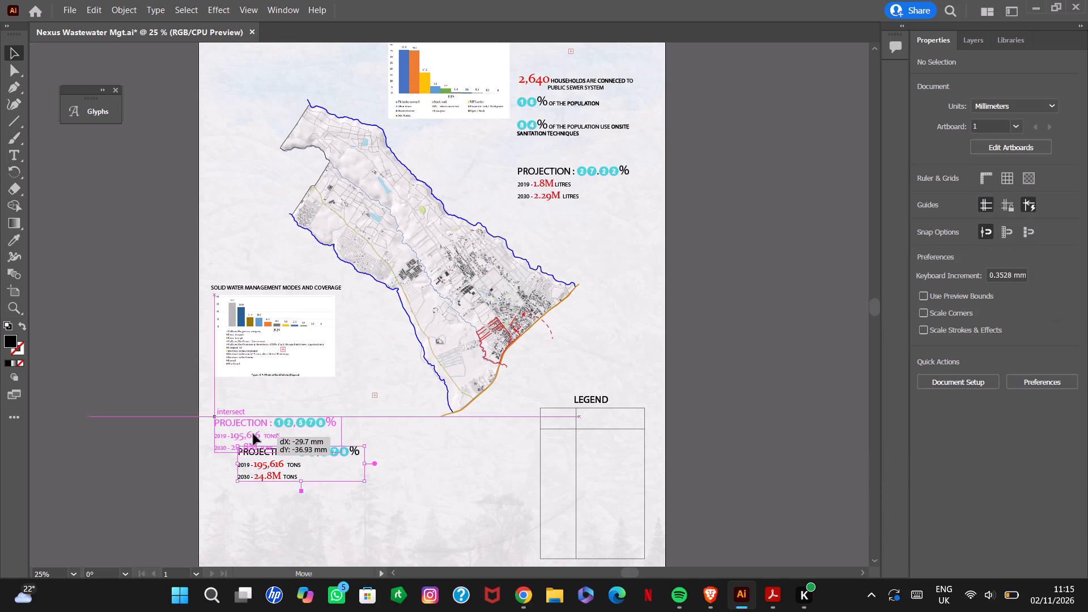
{"action": "left_click_drag", "start_coordinate": [253, 434], "coordinate": [253, 420]}
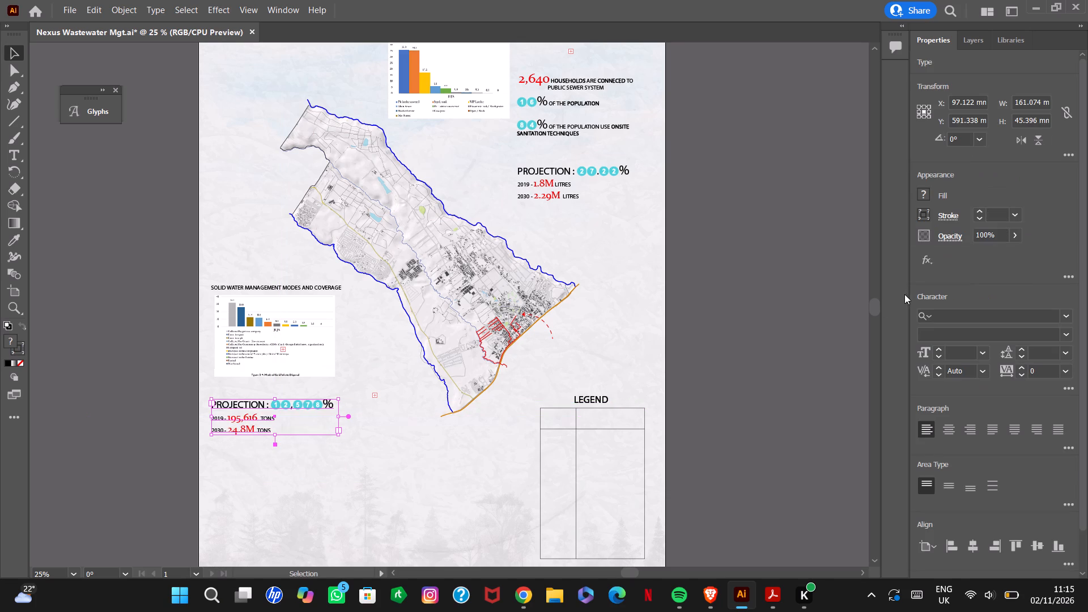
{"action": "left_click", "coordinate": [803, 320]}
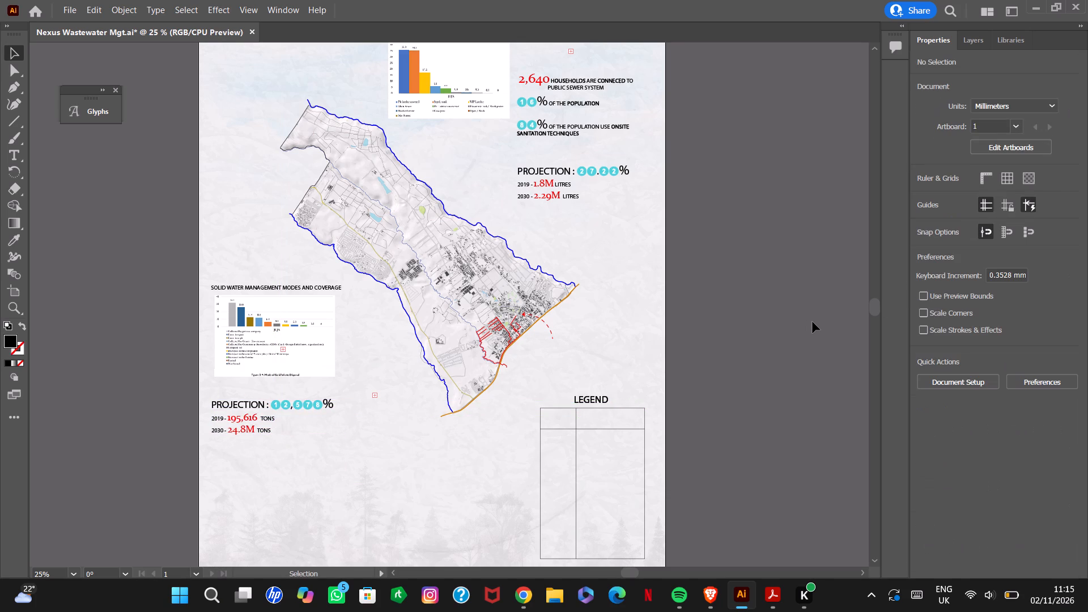
Review the rearranged charts and statistics across the whole sheet, from the plan title down to the legend and footer.
{"action": "left_click_drag", "start_coordinate": [876, 307], "coordinate": [874, 314]}
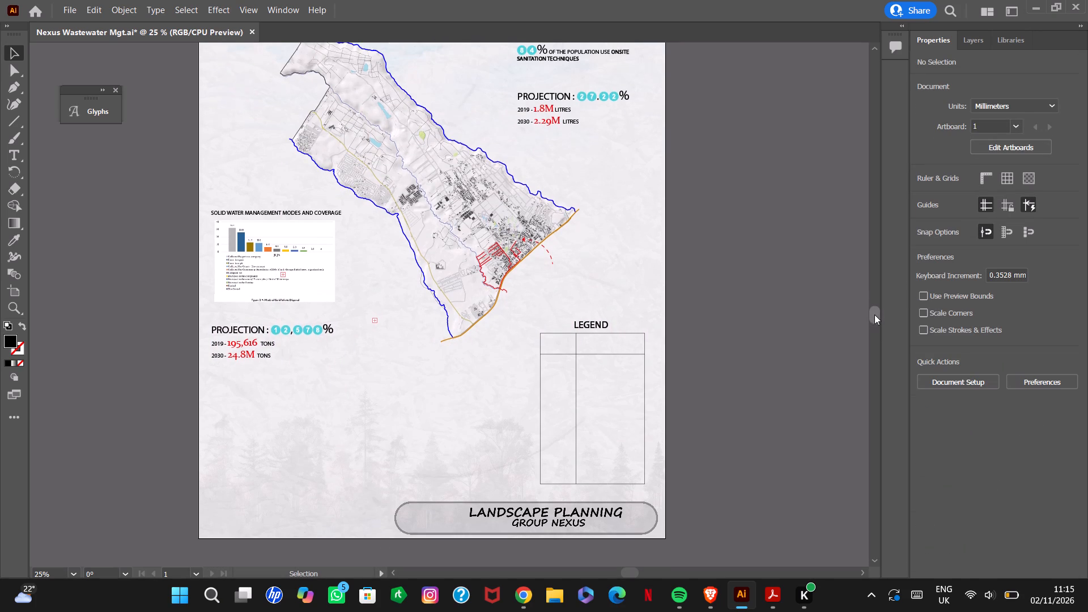
{"action": "left_click_drag", "start_coordinate": [874, 314], "coordinate": [874, 312]}
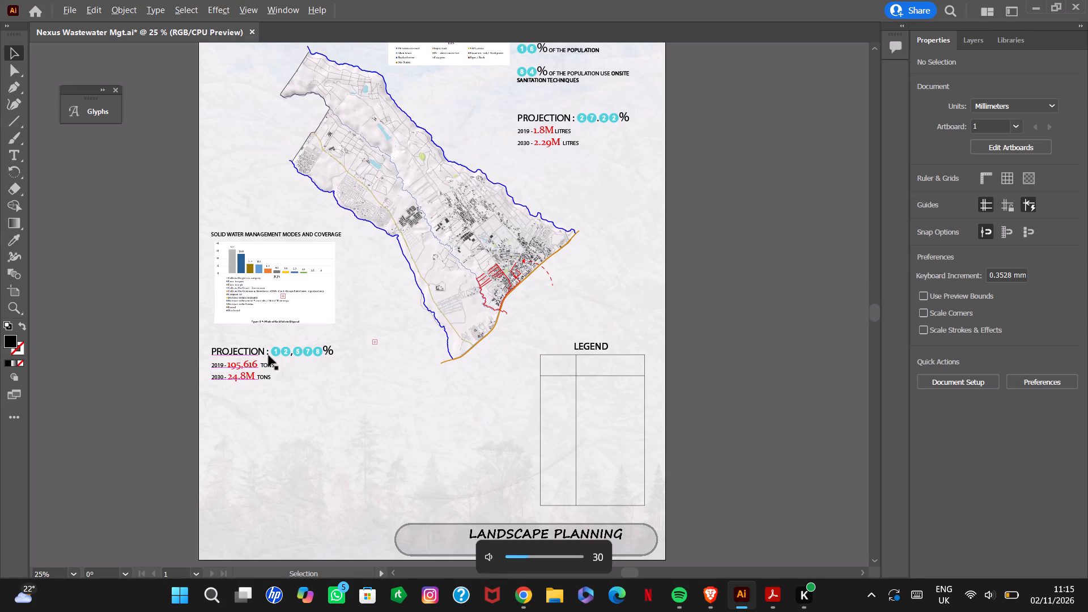
{"action": "scroll", "coordinate": [528, 409], "scroll_direction": "down", "scroll_amount": 3, "text": "alt"}
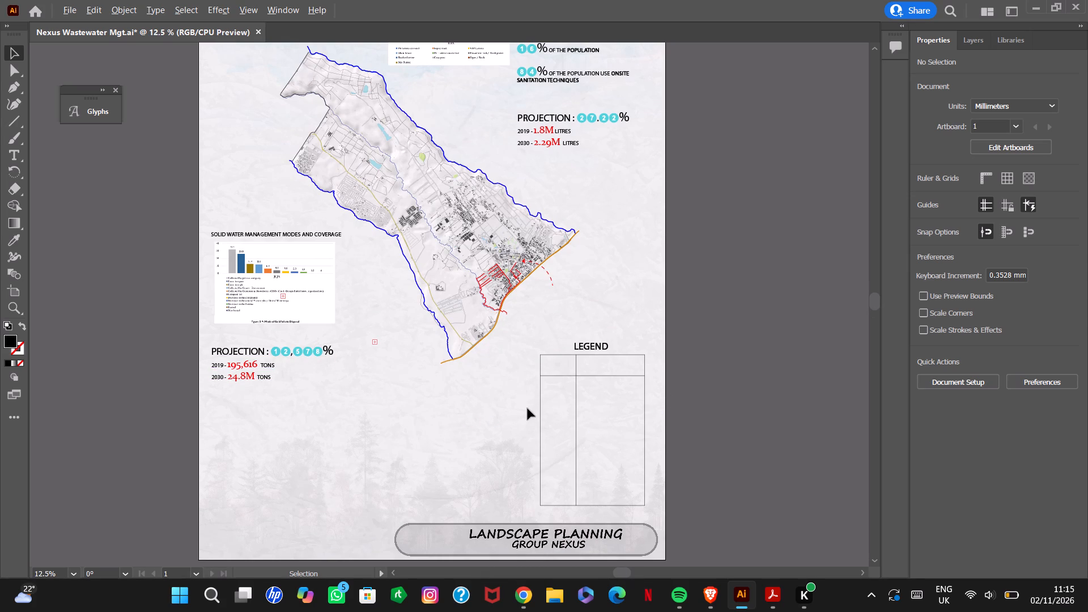
{"action": "left_click", "coordinate": [702, 333]}
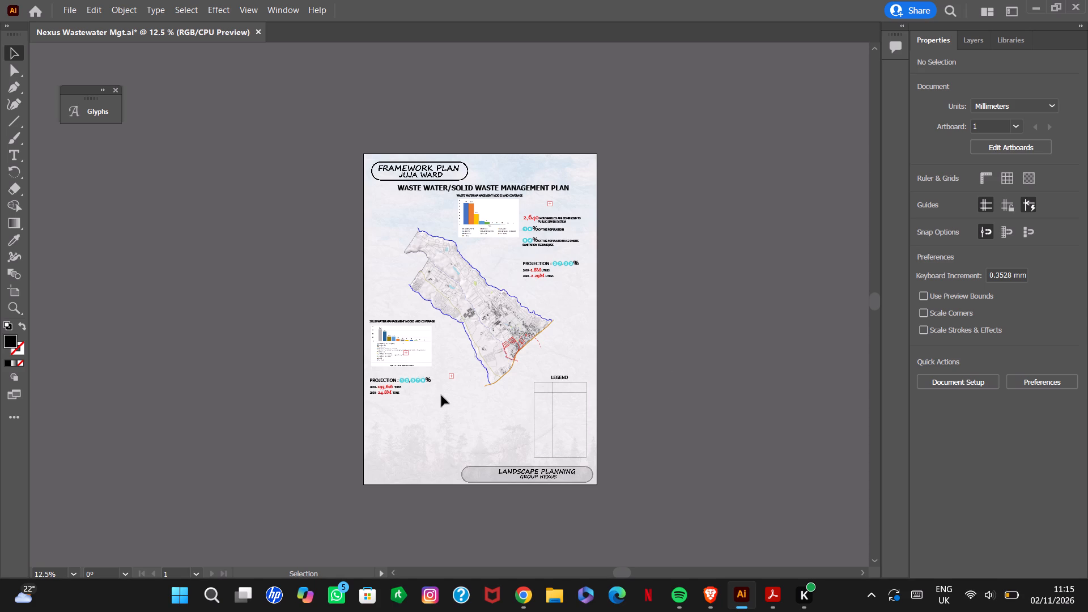
{"action": "scroll", "coordinate": [441, 394], "scroll_direction": "up", "scroll_amount": 3, "text": "alt"}
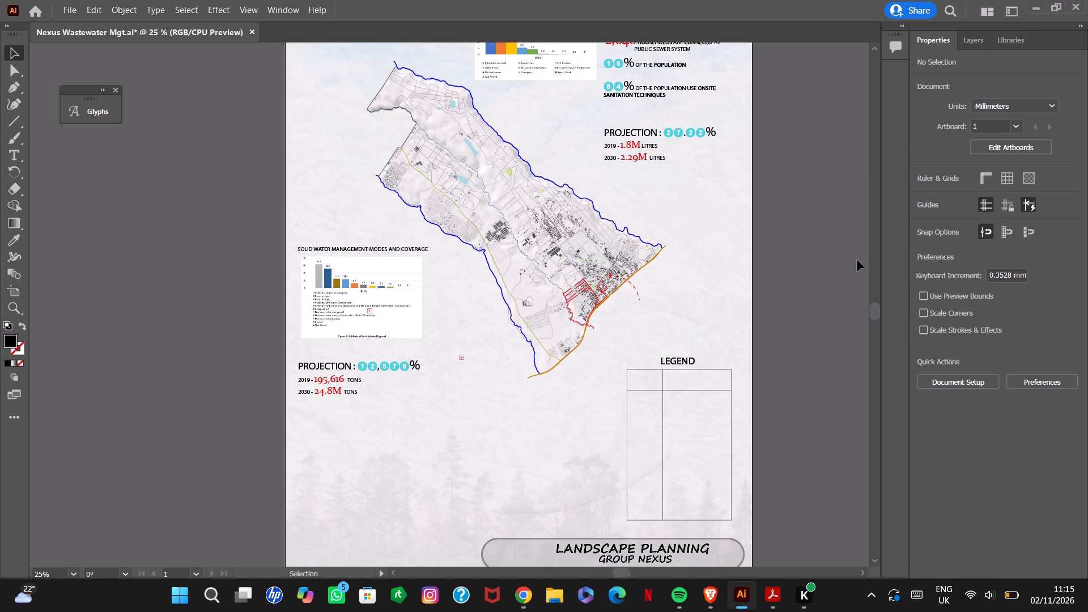
{"action": "left_click_drag", "start_coordinate": [877, 312], "coordinate": [878, 308]}
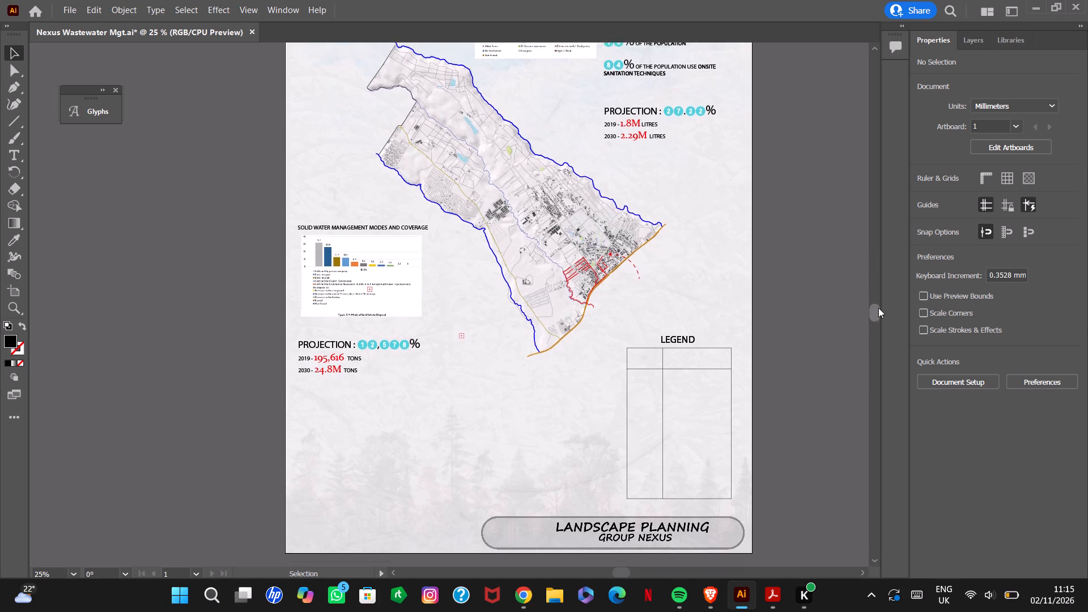
{"action": "left_click_drag", "start_coordinate": [878, 308], "coordinate": [880, 299]}
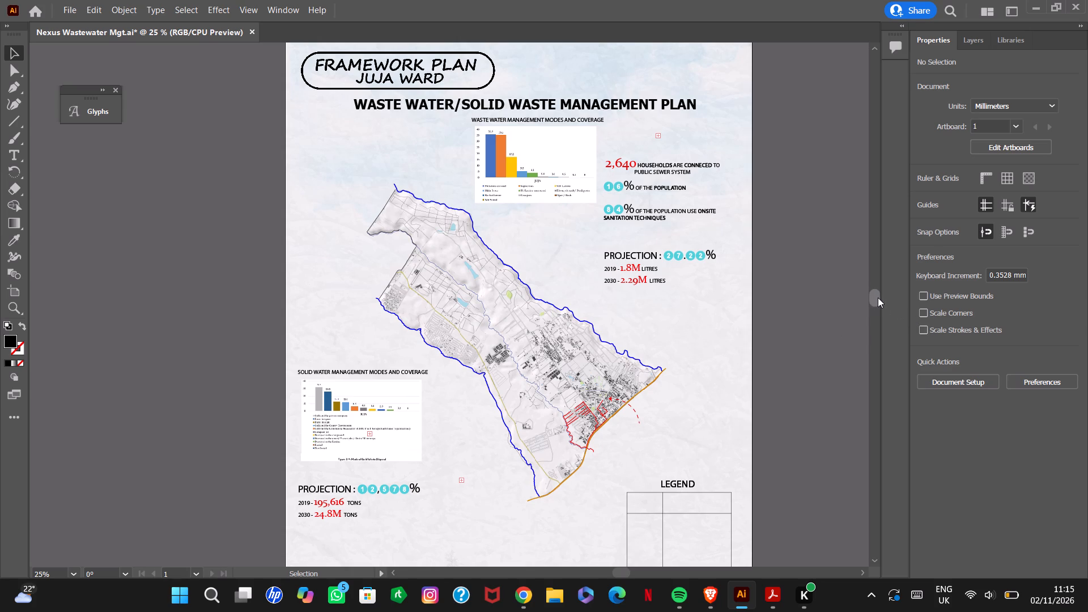
{"action": "left_click_drag", "start_coordinate": [878, 297], "coordinate": [879, 305]}
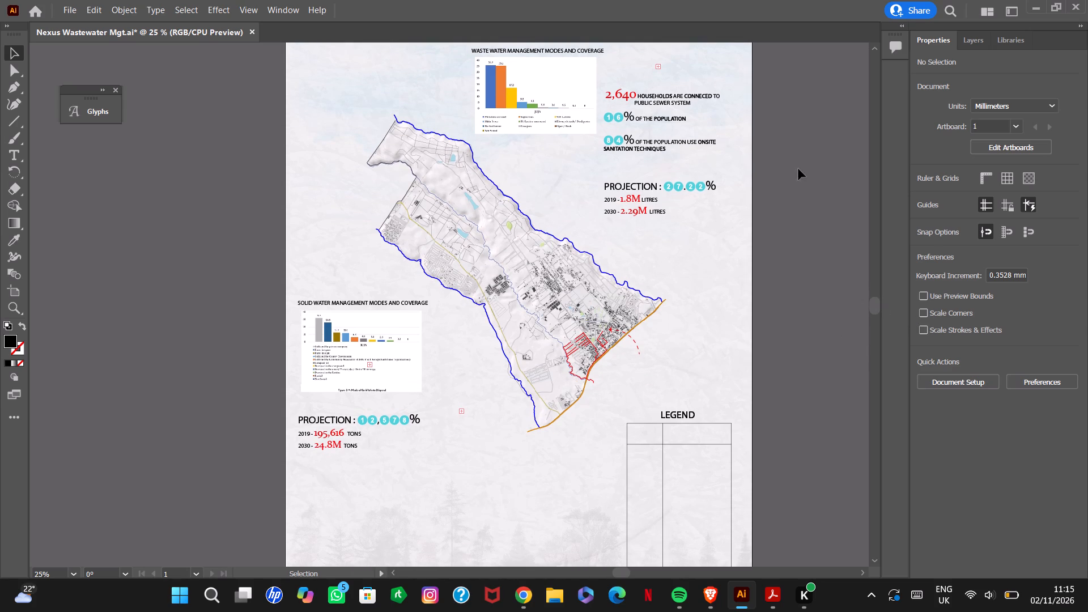
Hide and reshow the CLEAR BASE, text and BACKGROUND layers one at a time to check what each contains.
{"action": "left_click", "coordinate": [973, 40]}
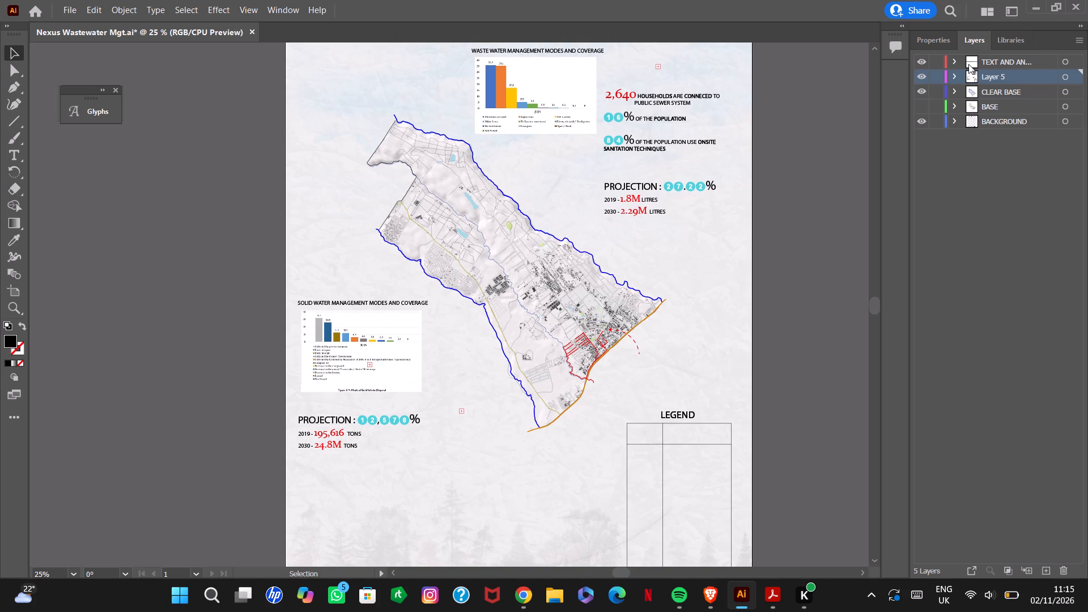
{"action": "left_click", "coordinate": [989, 93]}
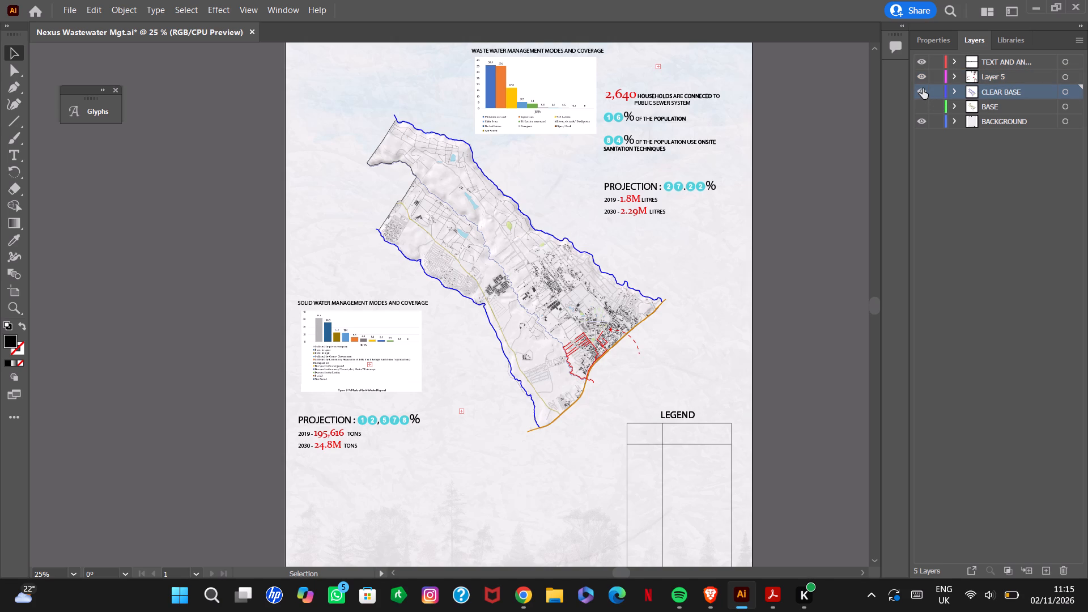
{"action": "left_click", "coordinate": [923, 91]}
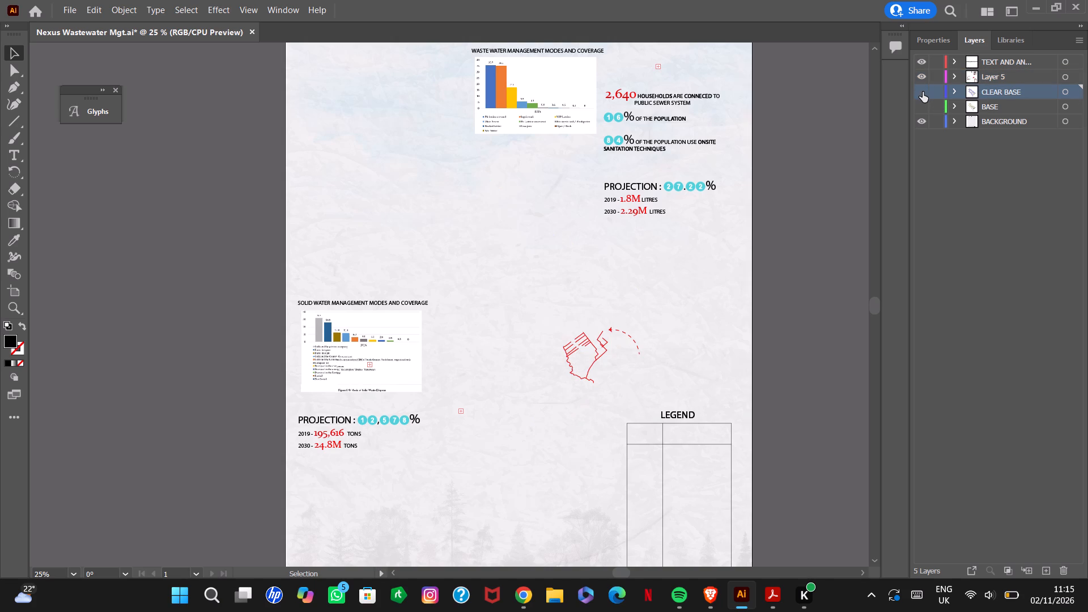
{"action": "left_click", "coordinate": [923, 92]}
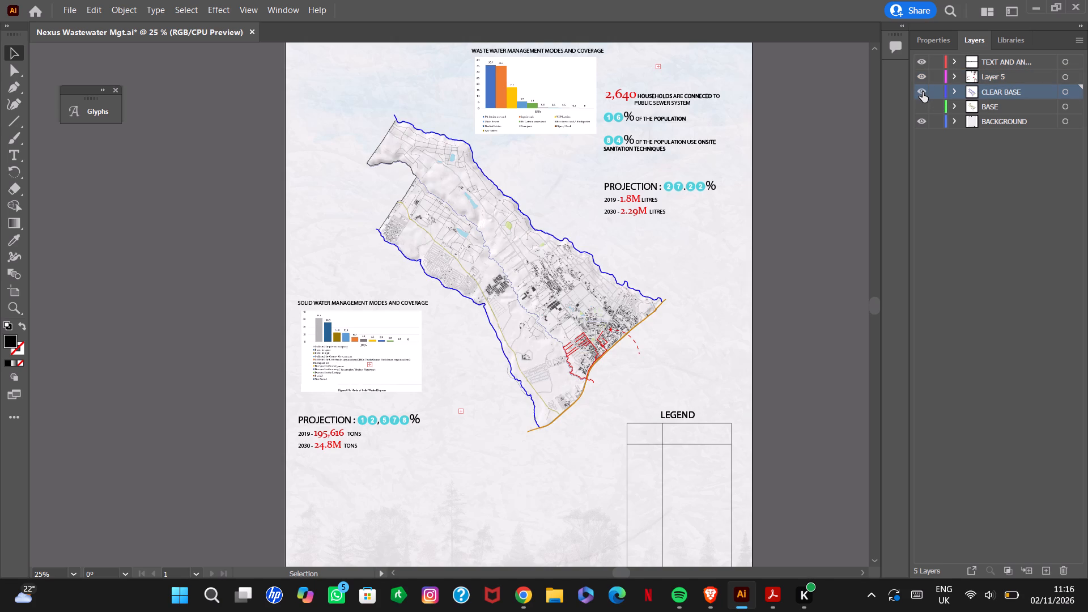
{"action": "left_click", "coordinate": [921, 61]}
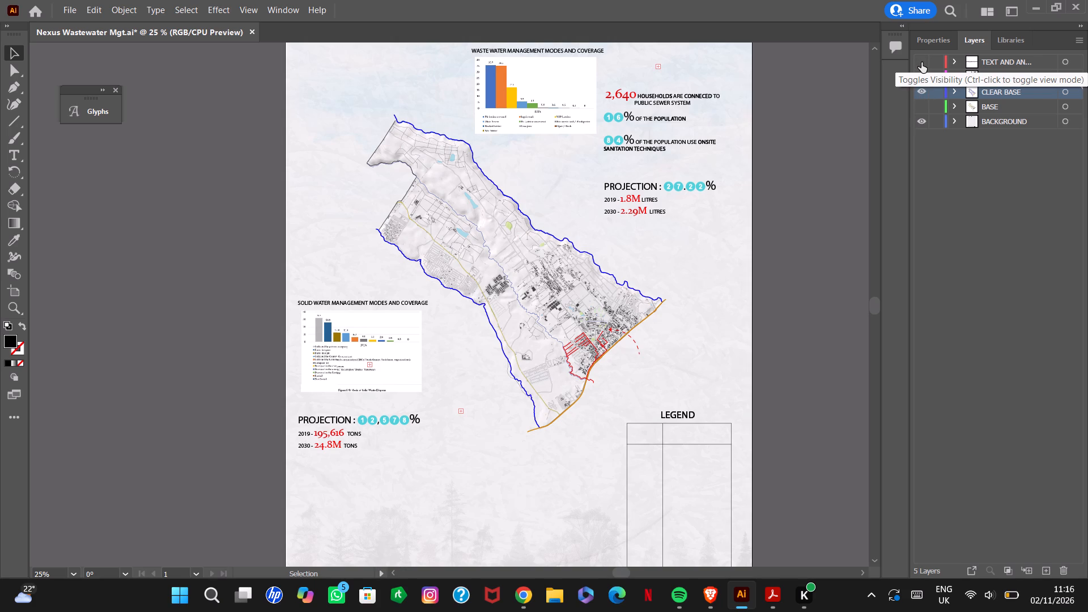
{"action": "left_click", "coordinate": [921, 62]}
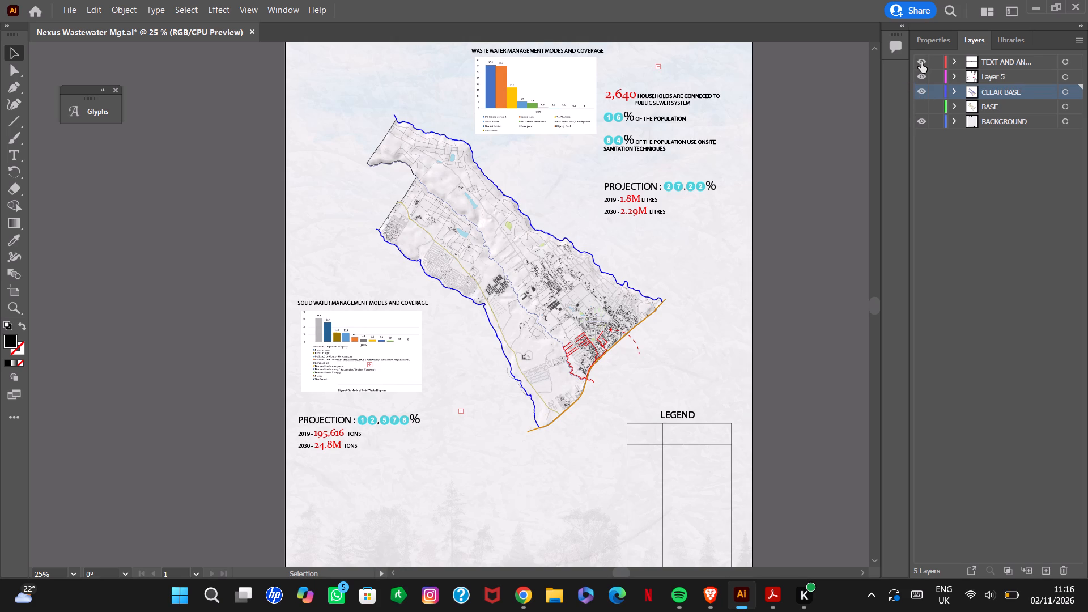
{"action": "left_click", "coordinate": [921, 62]}
{"action": "left_click", "coordinate": [921, 63]}
{"action": "left_click", "coordinate": [922, 122]}
{"action": "left_click", "coordinate": [922, 122]}
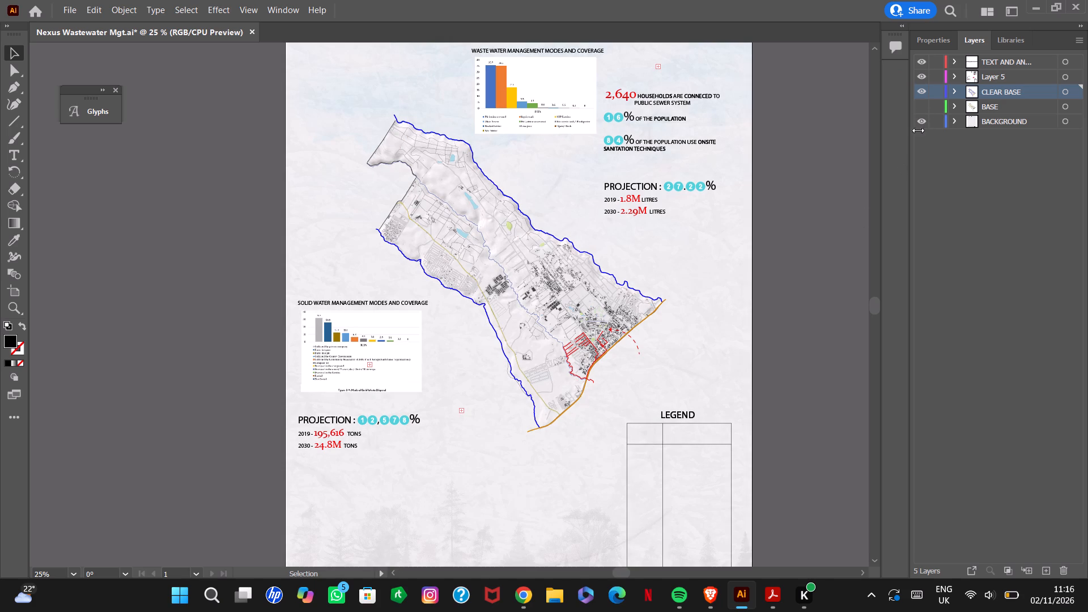
Hide Layer 5 to examine the plan without its charts and statistics, and show the layer again.
{"action": "left_click", "coordinate": [920, 76]}
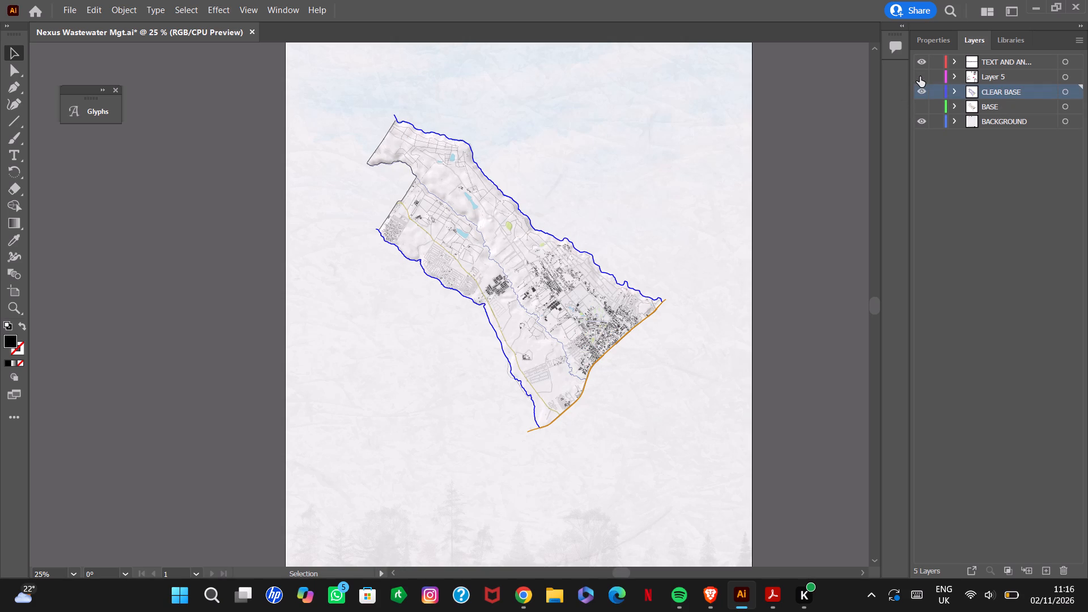
{"action": "left_click_drag", "start_coordinate": [877, 304], "coordinate": [879, 269]}
{"action": "left_click_drag", "start_coordinate": [879, 269], "coordinate": [879, 268]}
{"action": "left_click_drag", "start_coordinate": [877, 272], "coordinate": [878, 309]}
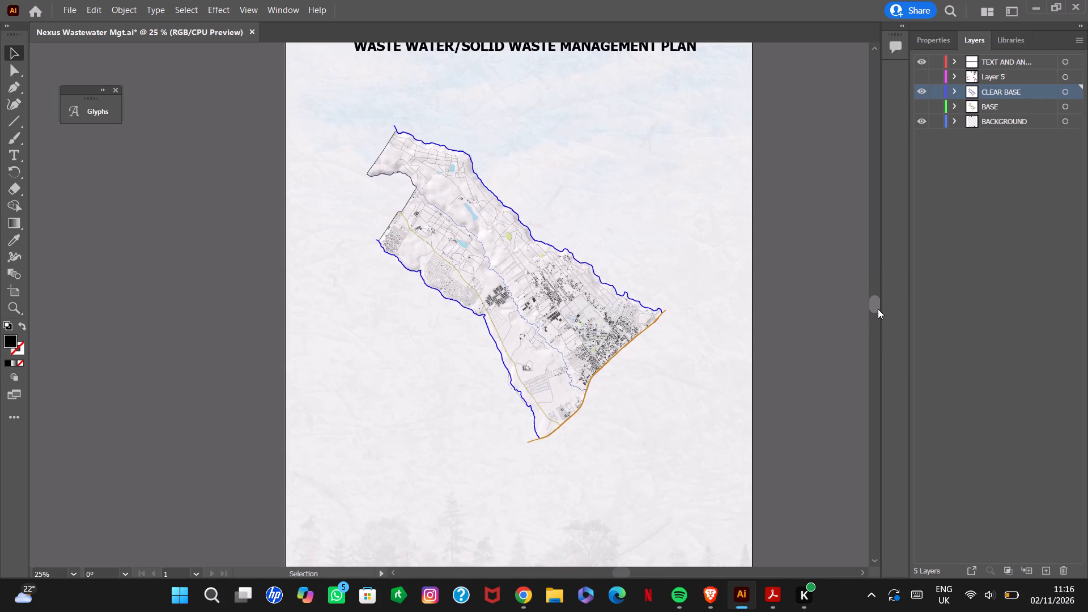
{"action": "left_click_drag", "start_coordinate": [878, 309], "coordinate": [876, 297]}
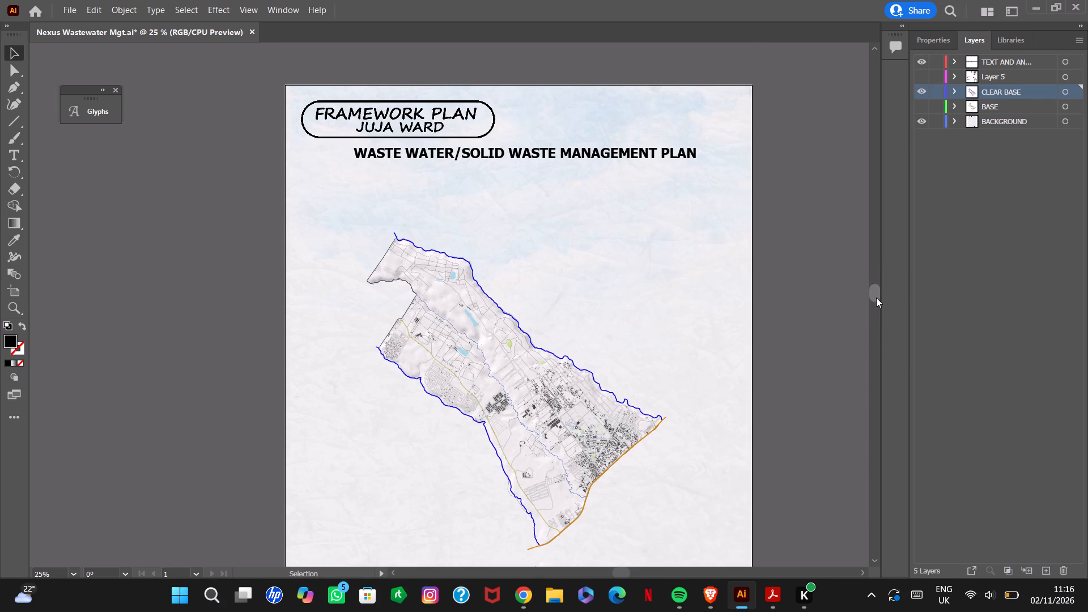
{"action": "left_click_drag", "start_coordinate": [876, 297], "coordinate": [877, 299]}
{"action": "left_click", "coordinate": [1047, 202]}
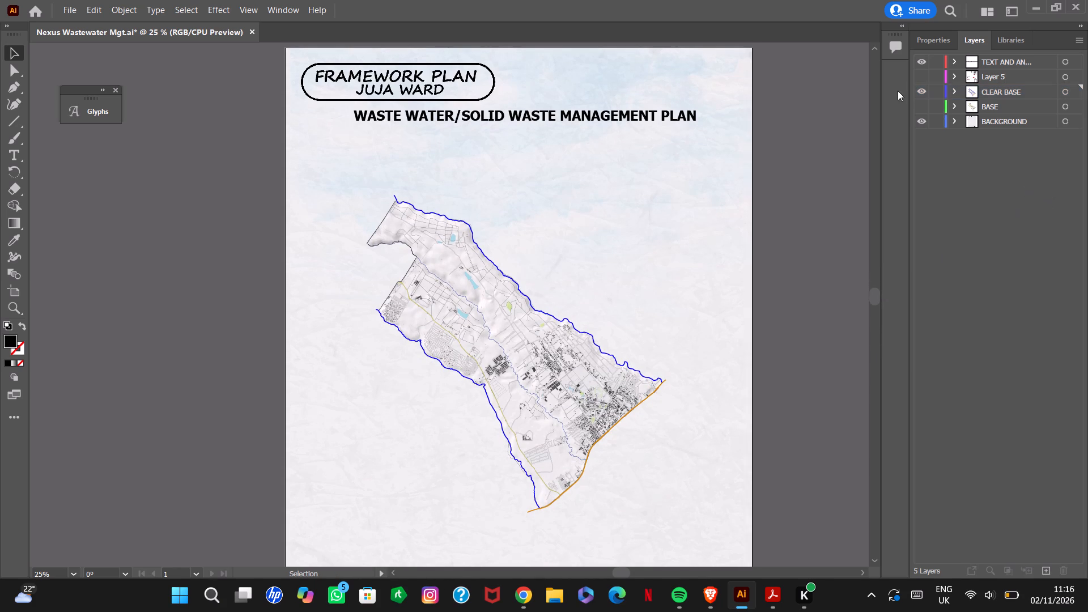
{"action": "left_click", "coordinate": [917, 75]}
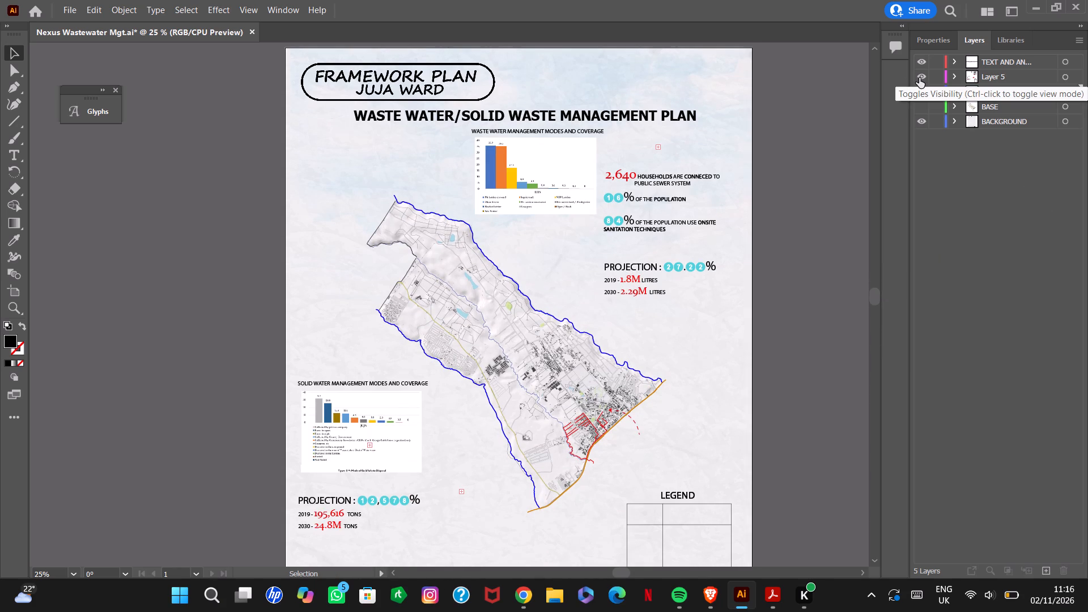
{"action": "left_click", "coordinate": [919, 78]}
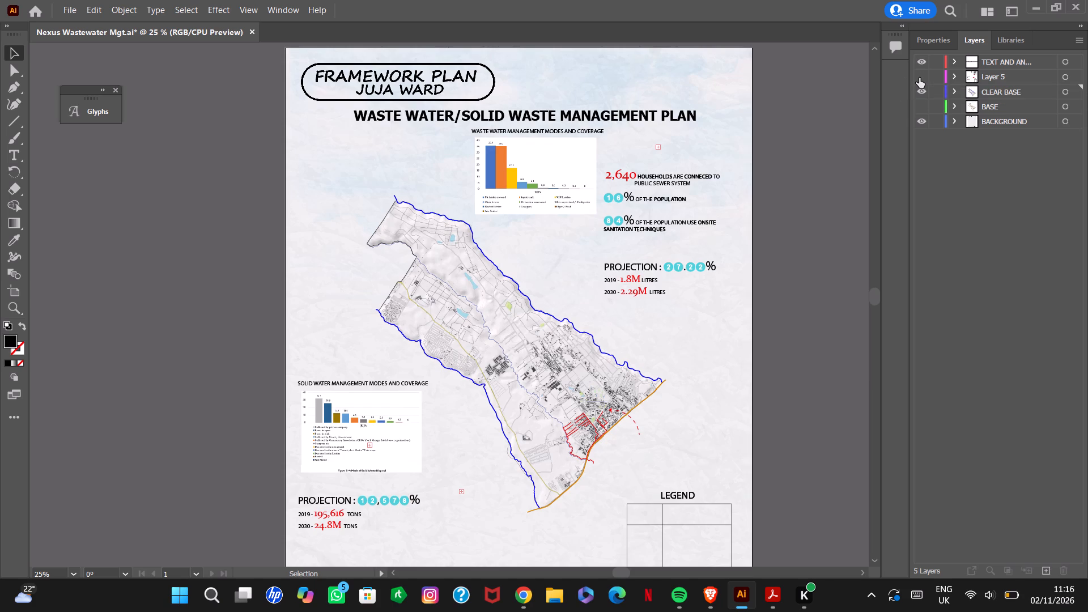
{"action": "left_click", "coordinate": [919, 78]}
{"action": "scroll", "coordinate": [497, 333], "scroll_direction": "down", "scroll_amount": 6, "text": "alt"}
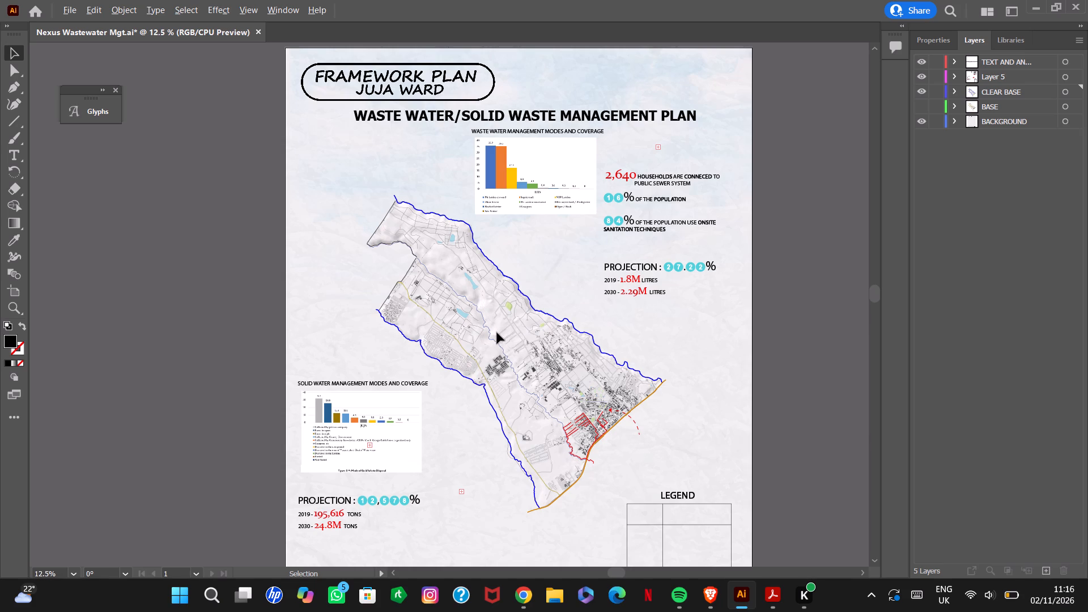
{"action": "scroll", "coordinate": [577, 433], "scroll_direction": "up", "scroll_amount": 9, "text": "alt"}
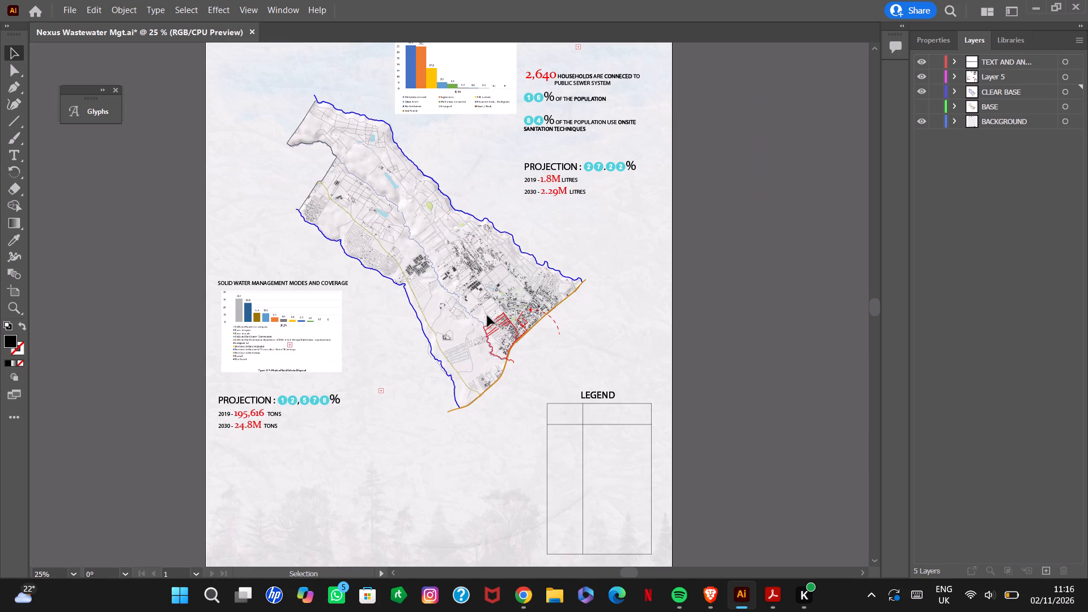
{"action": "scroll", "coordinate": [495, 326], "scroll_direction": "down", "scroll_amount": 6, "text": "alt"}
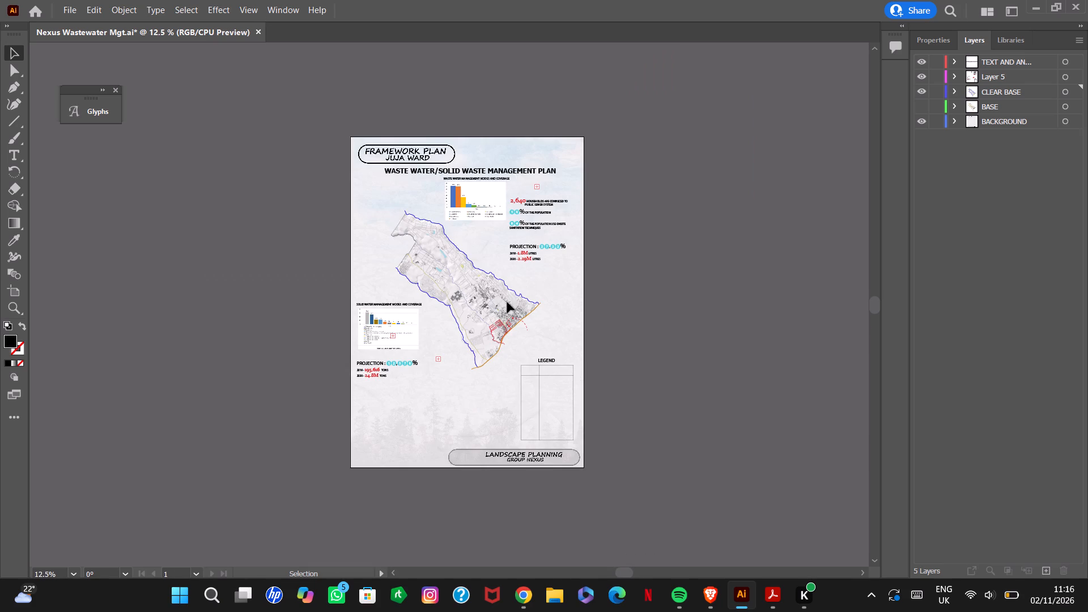
Examine the red lines at the map's southern end, selecting them to check which segments are separate paths.
{"action": "scroll", "coordinate": [497, 329], "scroll_direction": "up", "scroll_amount": 6, "text": "alt"}
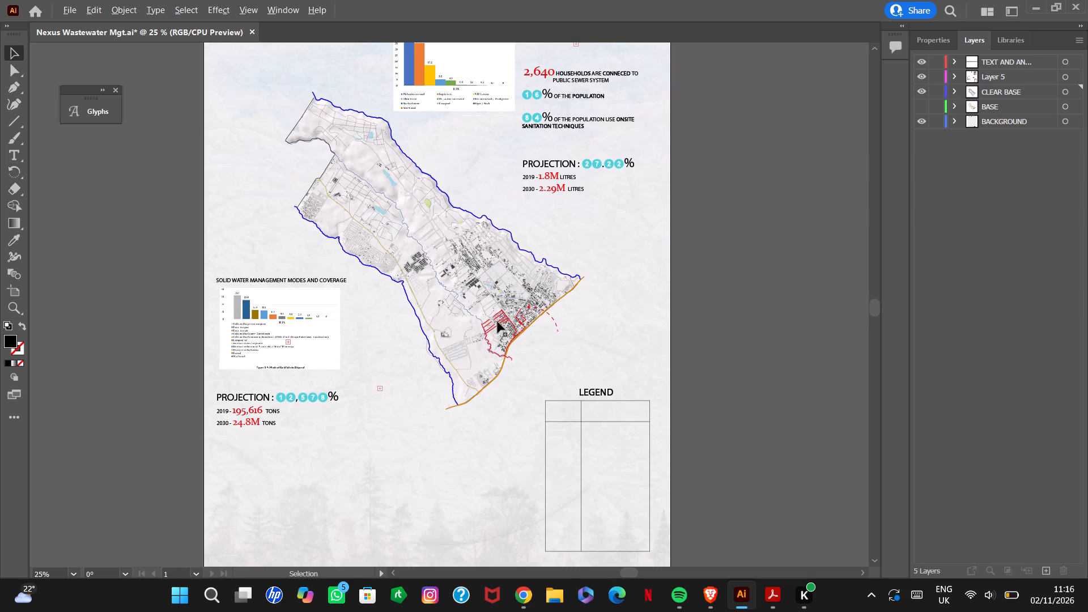
{"action": "scroll", "coordinate": [498, 321], "scroll_direction": "up", "scroll_amount": 6, "text": "alt"}
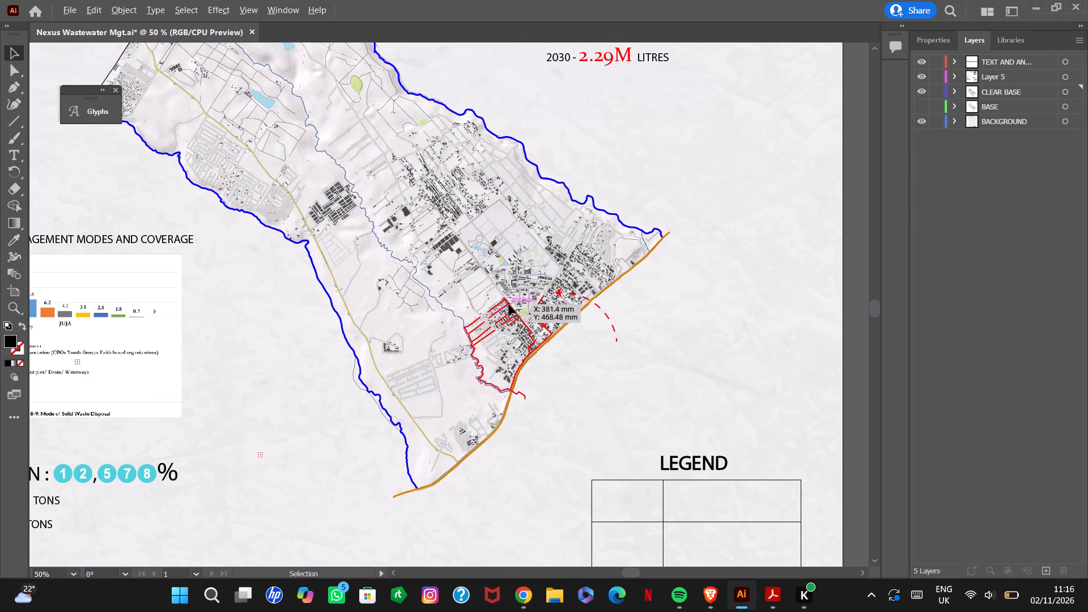
{"action": "left_click", "coordinate": [509, 308]}
{"action": "left_click", "coordinate": [512, 309]}
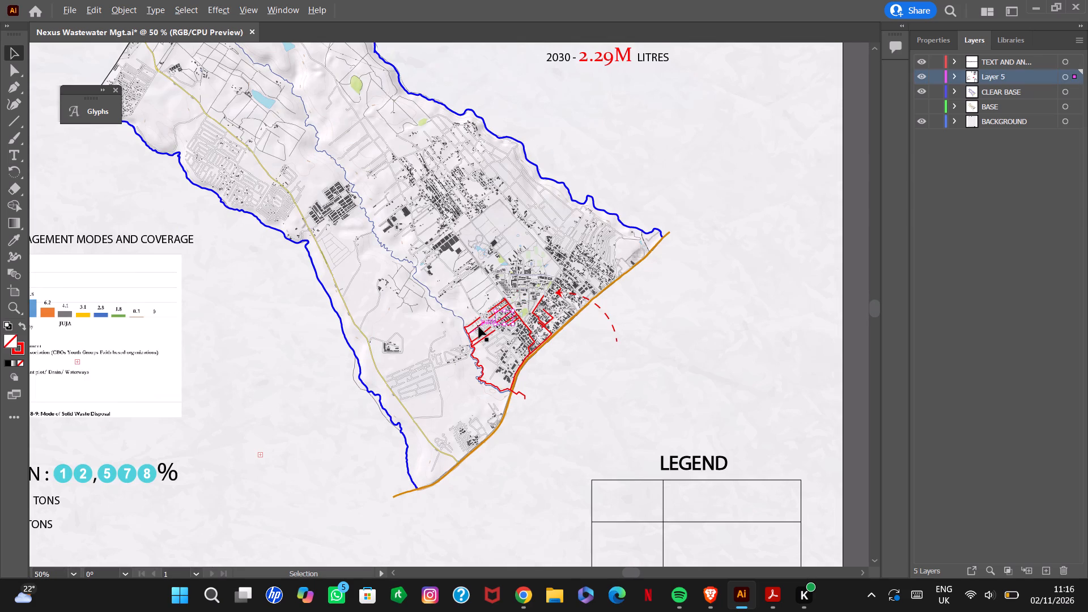
{"action": "scroll", "coordinate": [479, 327], "scroll_direction": "up", "scroll_amount": 3, "text": "alt"}
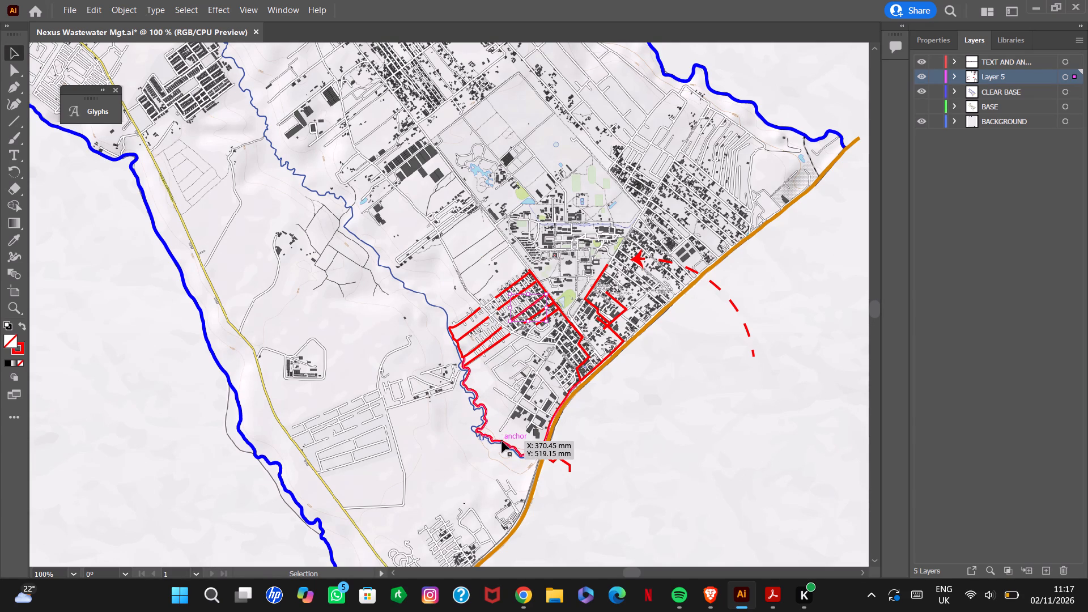
{"action": "left_click", "coordinate": [502, 441]}
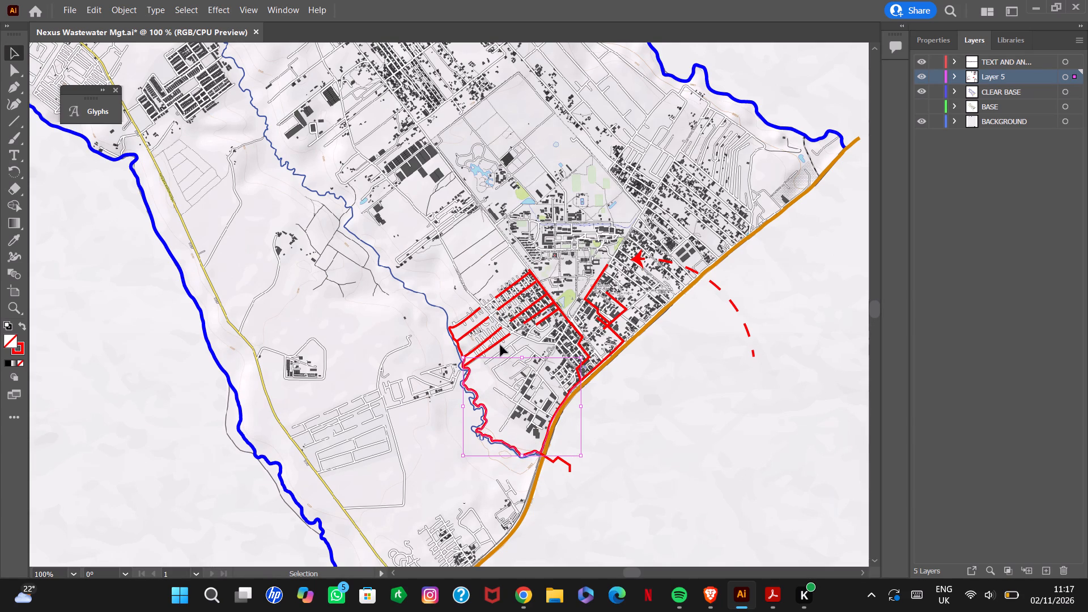
{"action": "left_click", "coordinate": [498, 343]}
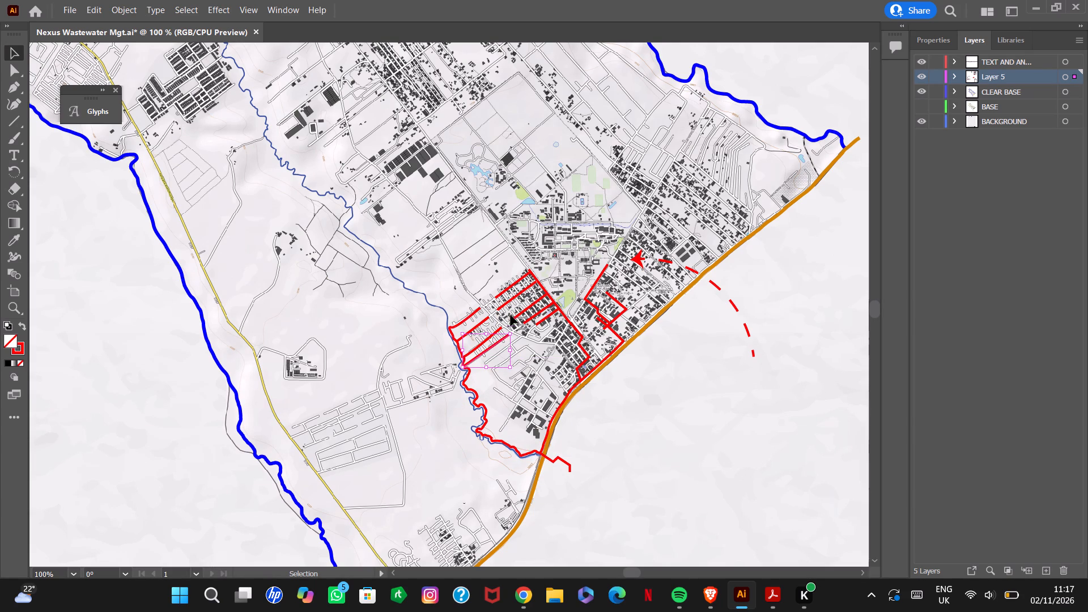
{"action": "left_click_drag", "start_coordinate": [492, 351], "coordinate": [505, 367]}
{"action": "left_click_drag", "start_coordinate": [505, 367], "coordinate": [661, 467]}
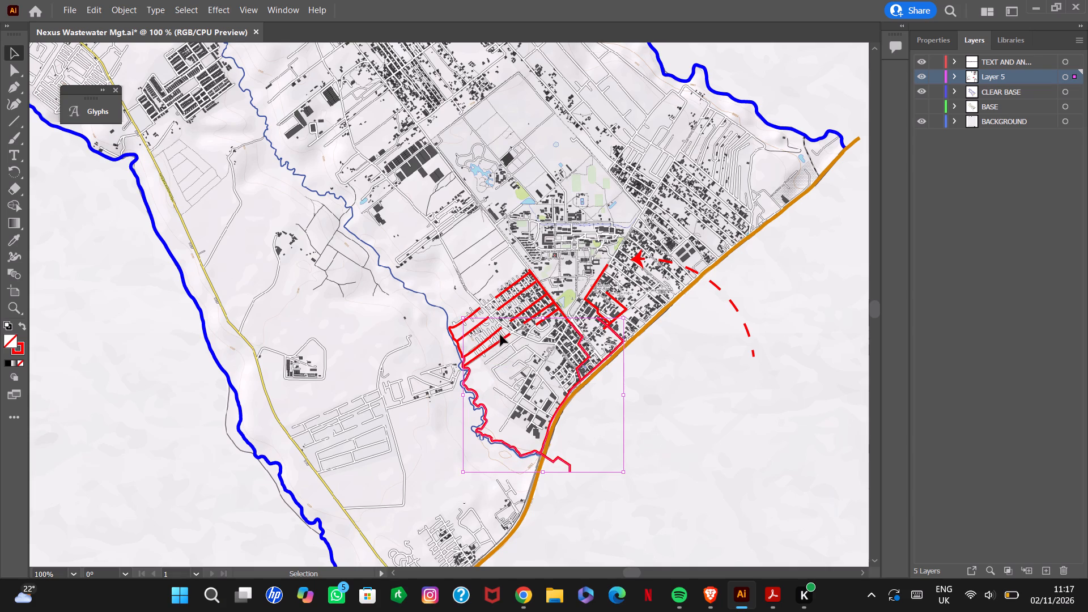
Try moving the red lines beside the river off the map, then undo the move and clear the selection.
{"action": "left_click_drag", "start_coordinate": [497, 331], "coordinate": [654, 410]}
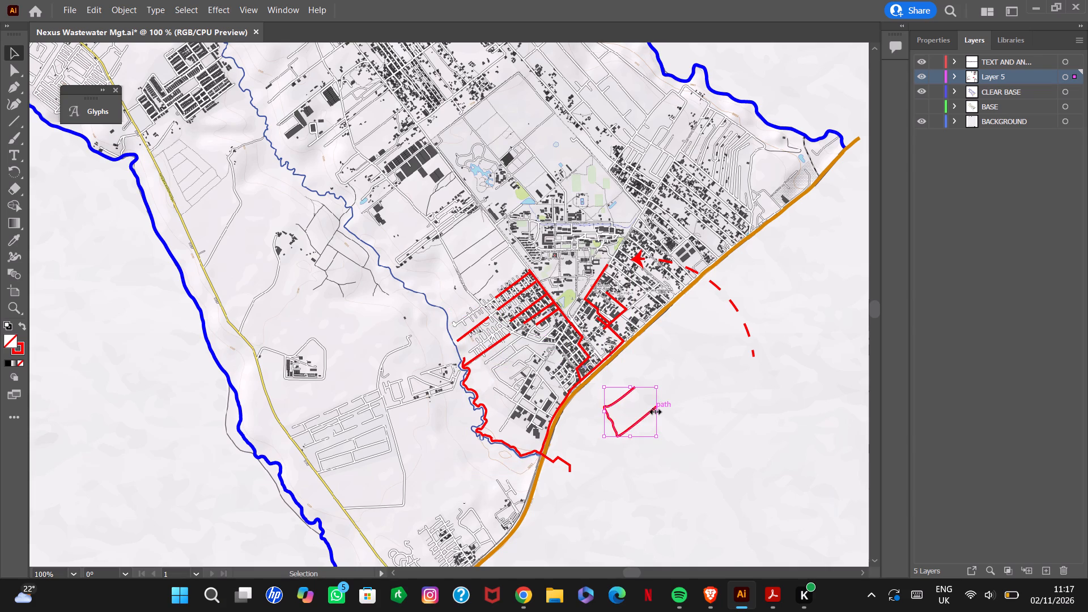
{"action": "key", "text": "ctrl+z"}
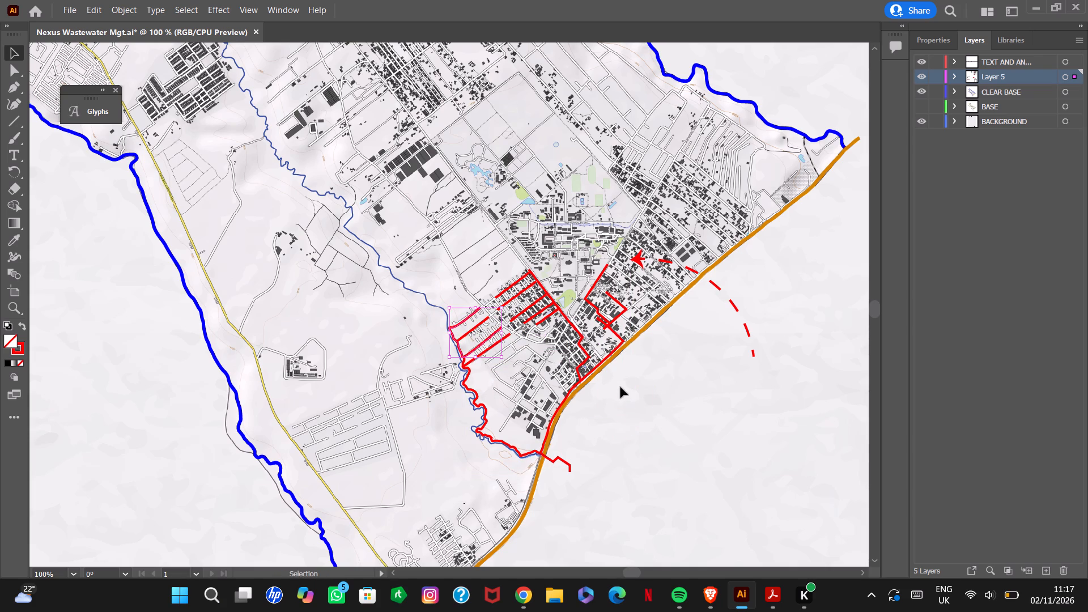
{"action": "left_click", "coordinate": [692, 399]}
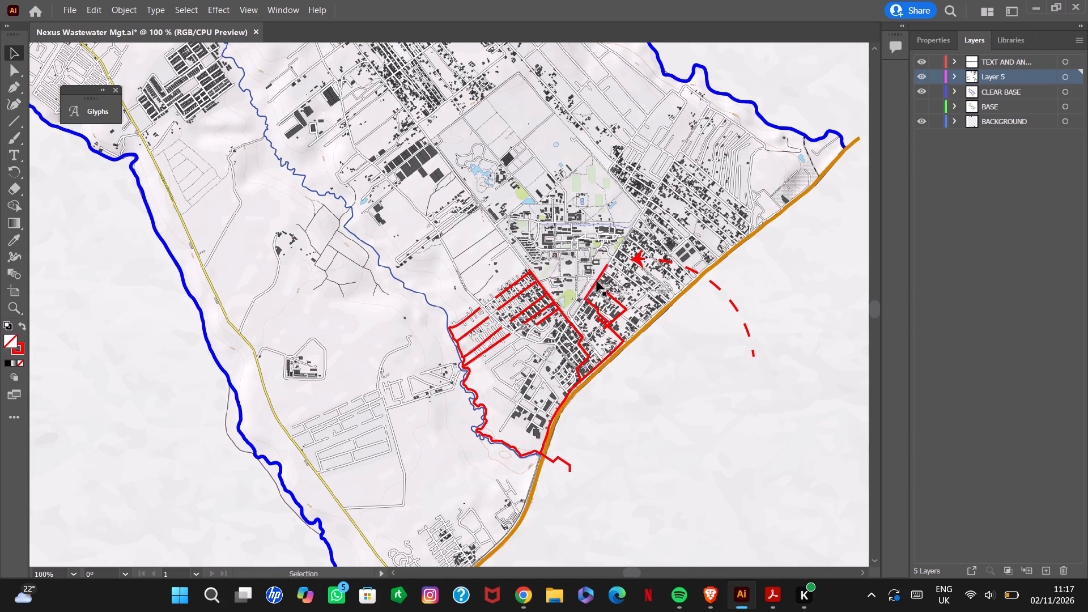
Select together the red lines of the eastern built-up area, including the stretch beside the orange road and the long diagonal trunk line.
{"action": "left_click", "coordinate": [597, 281]}
{"action": "scroll", "coordinate": [606, 277], "scroll_direction": "up", "scroll_amount": 6, "text": "alt"}
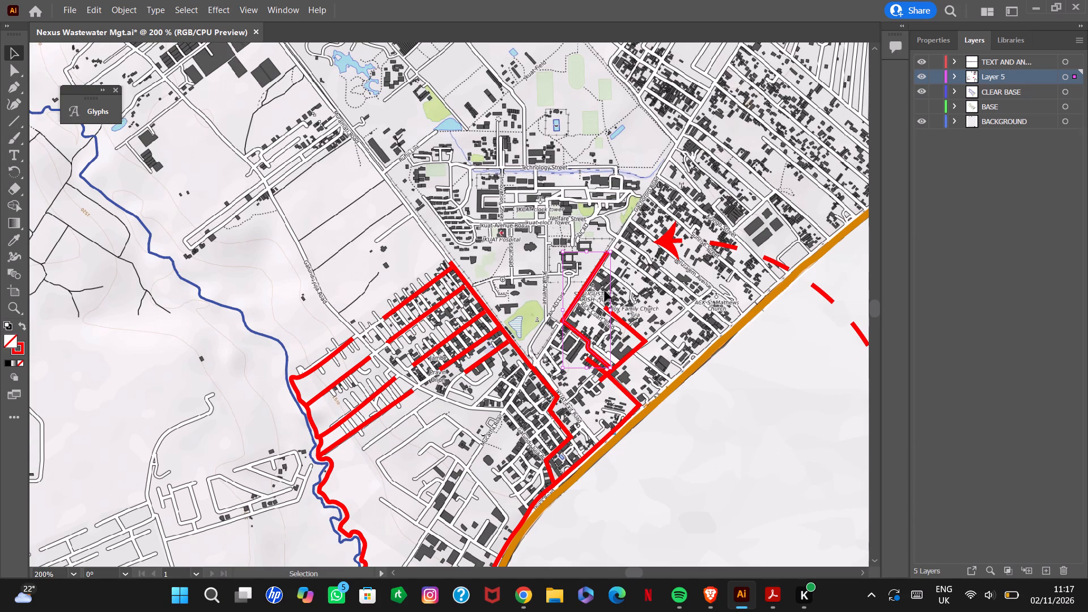
{"action": "left_click", "coordinate": [628, 326], "text": "shift"}
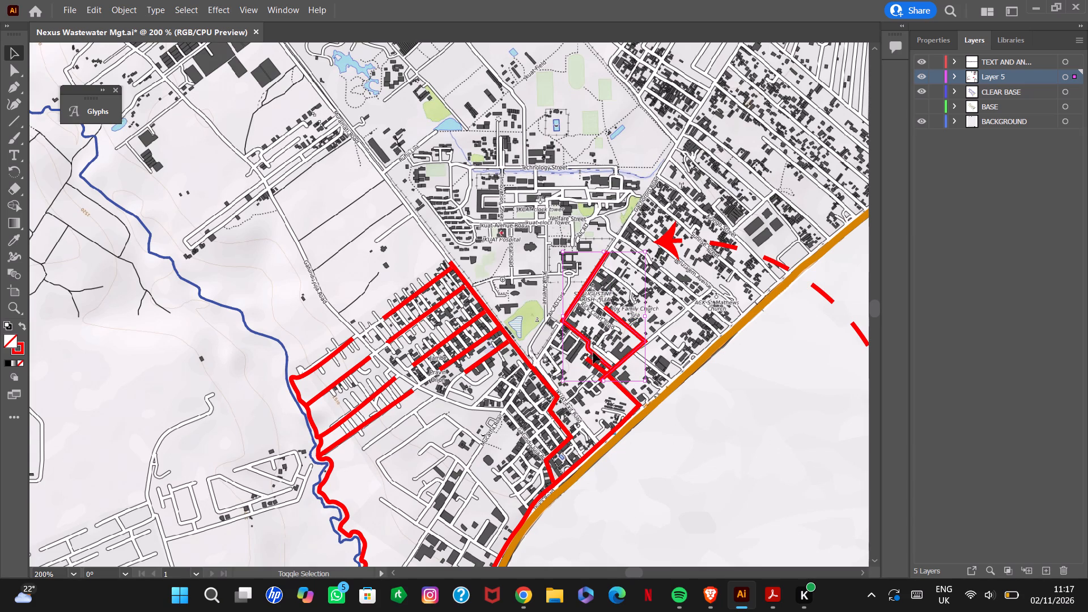
{"action": "left_click", "coordinate": [599, 369], "text": "shift"}
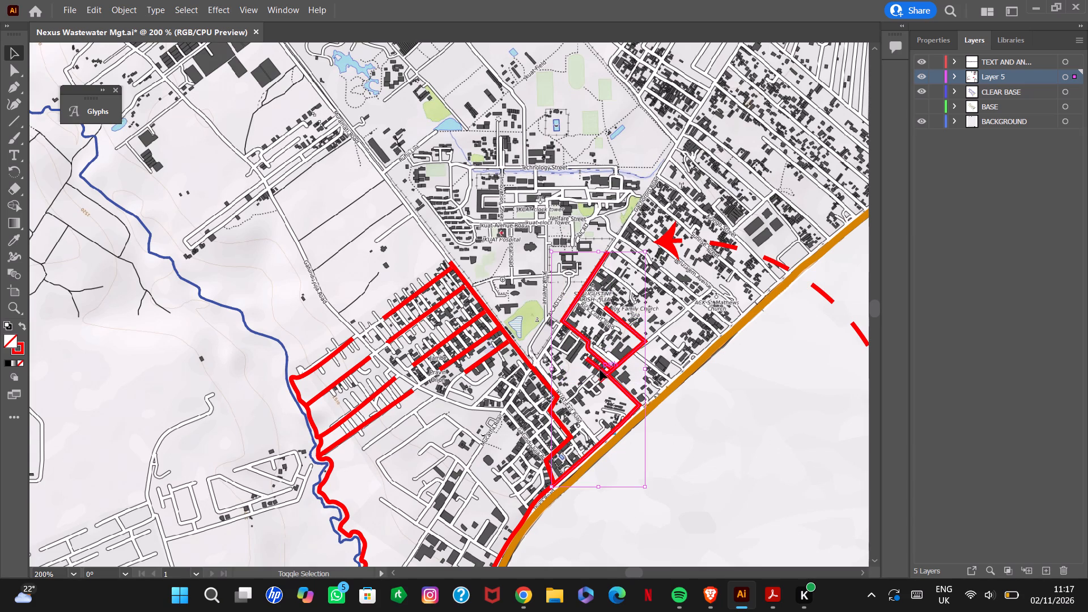
{"action": "left_click", "coordinate": [626, 418], "text": "shift"}
{"action": "left_click", "coordinate": [600, 445], "text": "shift"}
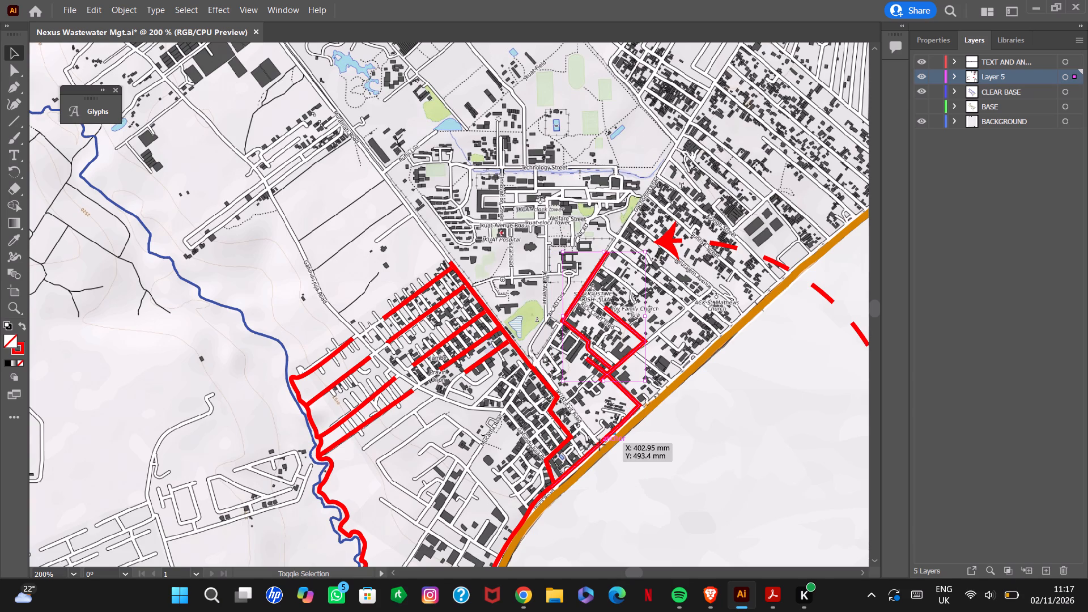
{"action": "left_click", "coordinate": [563, 445], "text": "shift"}
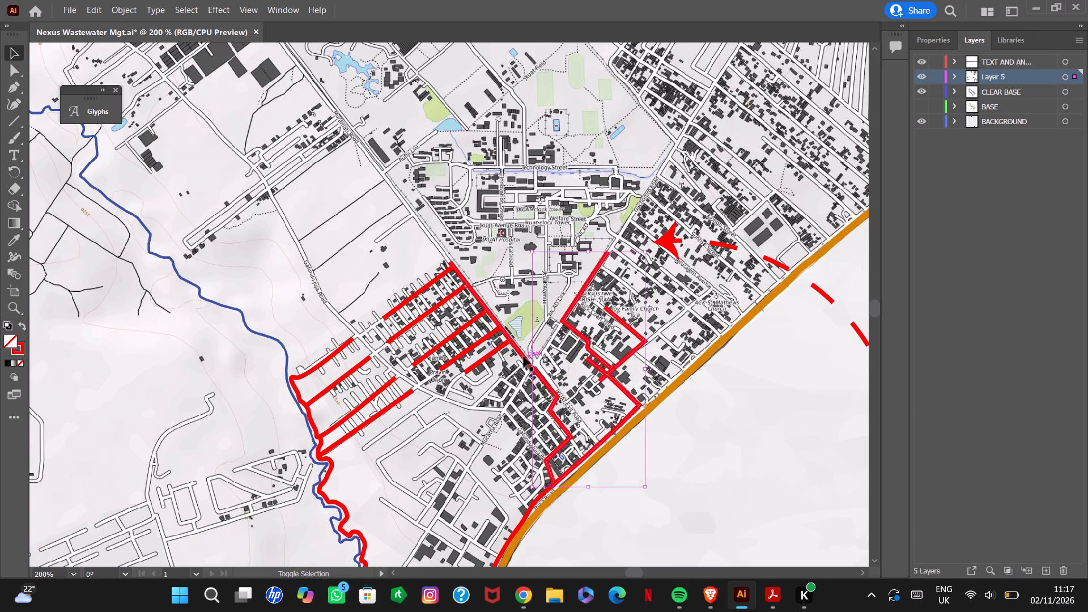
{"action": "left_click", "coordinate": [524, 356], "text": "shift"}
Add the parallel red branch lines west of the diagonal trunk and the red line following the river to the selection.
{"action": "left_click", "coordinate": [497, 350], "text": "shift"}
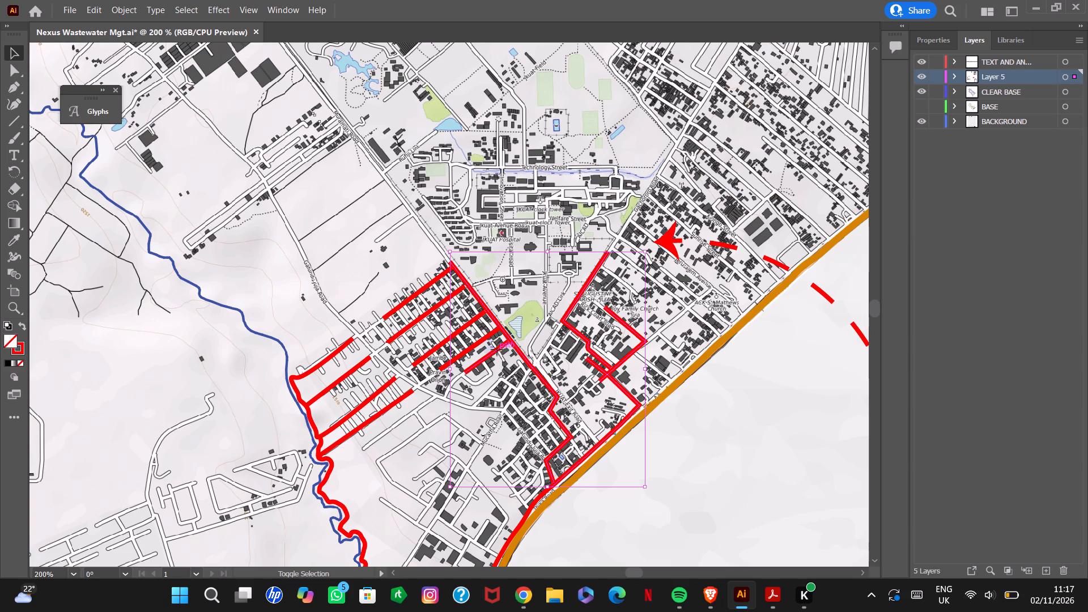
{"action": "left_click", "coordinate": [484, 337], "text": "shift"}
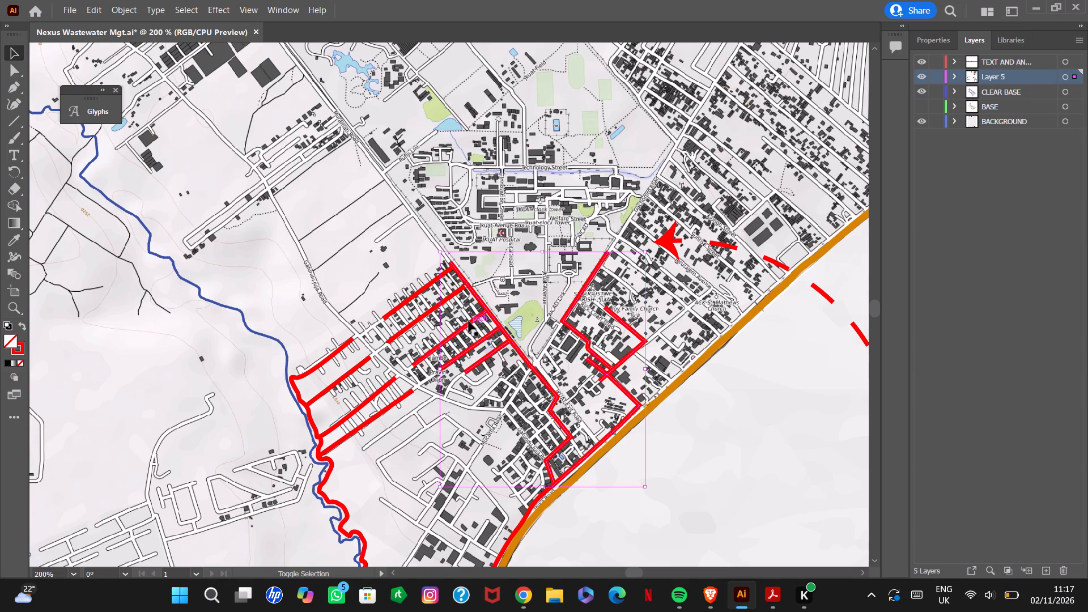
{"action": "left_click", "coordinate": [469, 322], "text": "shift"}
{"action": "left_click", "coordinate": [451, 296], "text": "shift"}
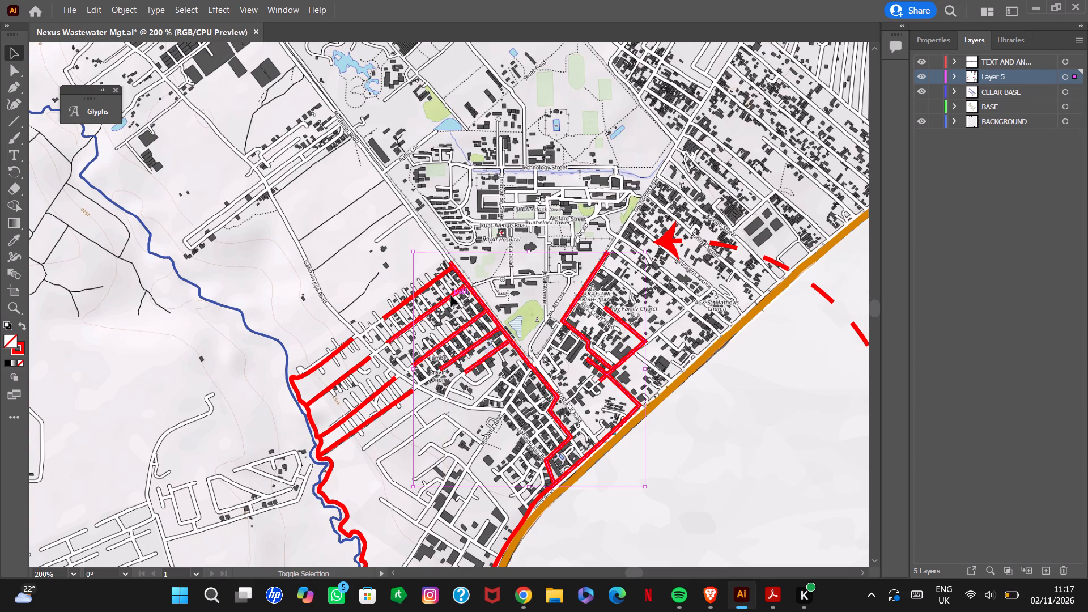
{"action": "left_click", "coordinate": [433, 282], "text": "shift"}
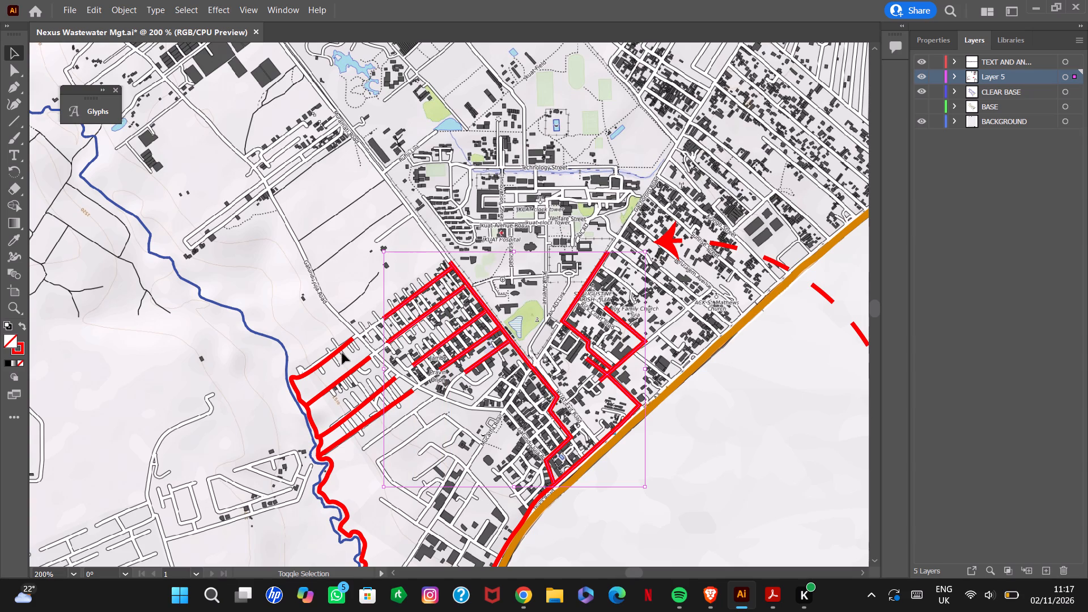
{"action": "left_click", "coordinate": [335, 351], "text": "shift"}
{"action": "left_click", "coordinate": [342, 379], "text": "shift"}
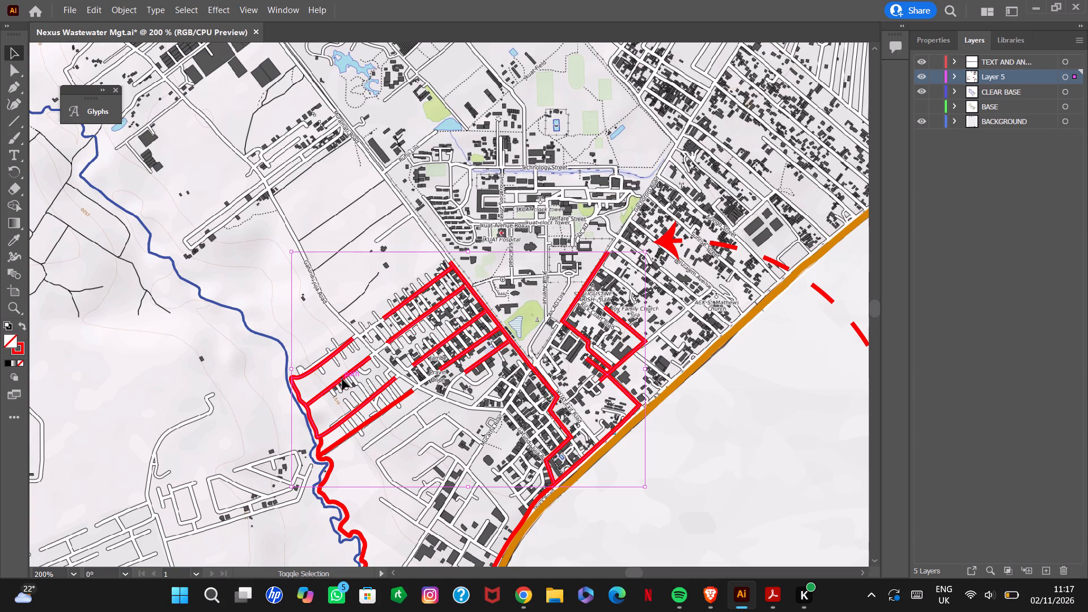
{"action": "left_click", "coordinate": [357, 406], "text": "shift"}
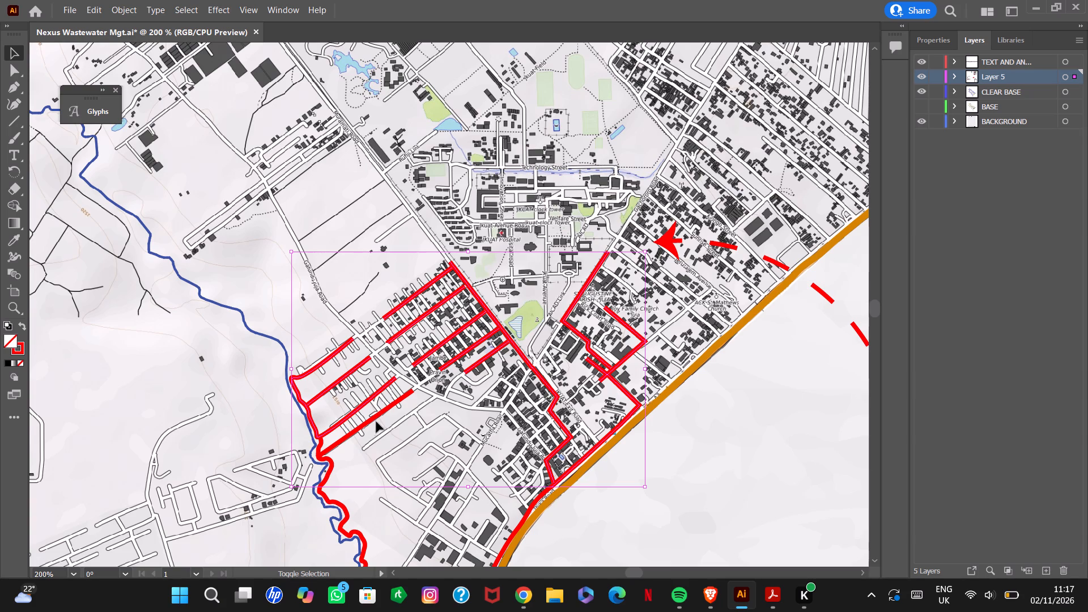
{"action": "left_click", "coordinate": [376, 416], "text": "shift"}
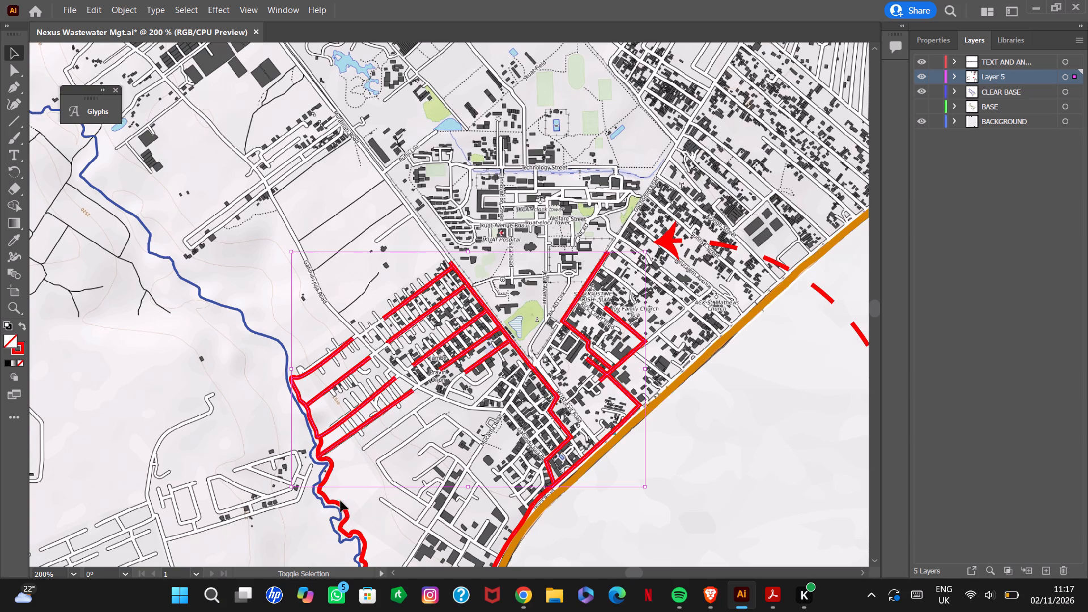
{"action": "left_click", "coordinate": [337, 501], "text": "shift"}
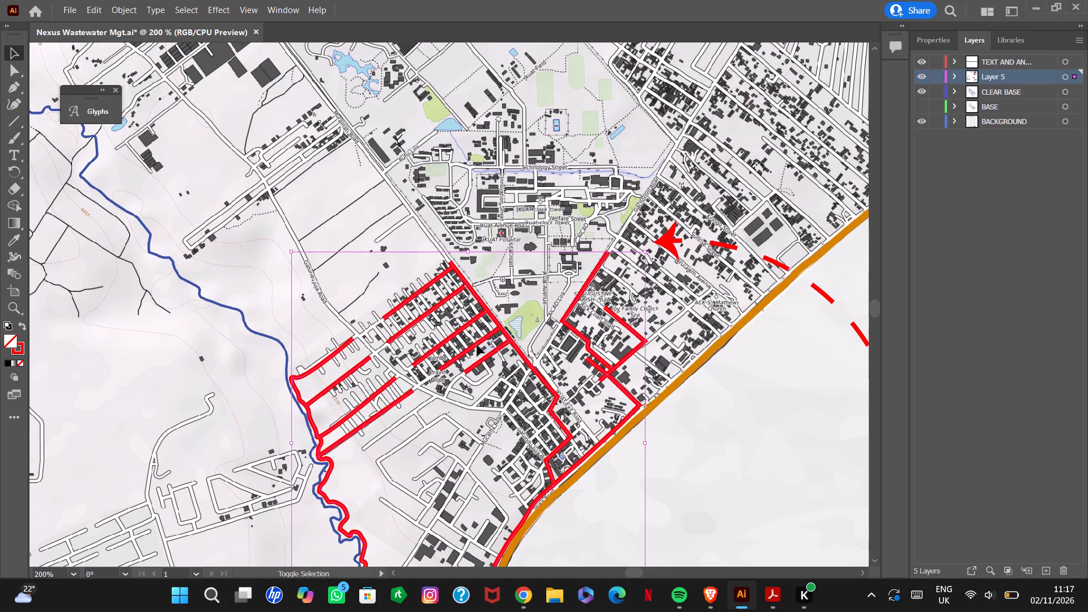
Add the short red tail line crossing the orange road to the selection, group all the red network lines, and clear the selection.
{"action": "scroll", "coordinate": [486, 323], "scroll_direction": "down", "scroll_amount": 3, "text": "shift"}
{"action": "scroll", "coordinate": [473, 327], "scroll_direction": "up", "scroll_amount": 6, "text": "shift"}
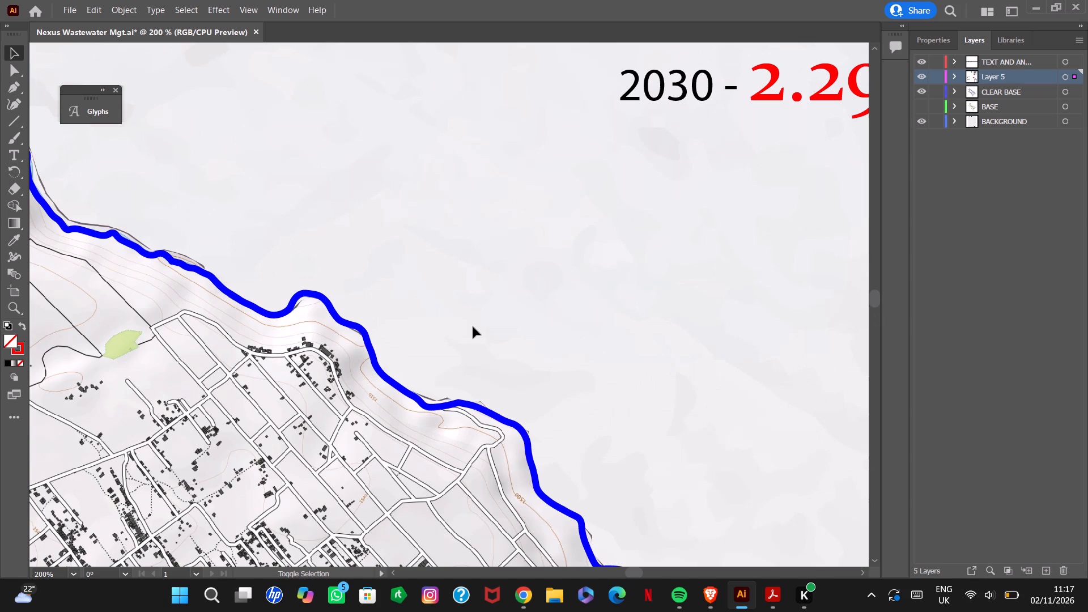
{"action": "scroll", "coordinate": [474, 326], "scroll_direction": "up", "scroll_amount": 3, "text": "shift"}
{"action": "scroll", "coordinate": [474, 326], "scroll_direction": "down", "scroll_amount": 3, "text": "shift"}
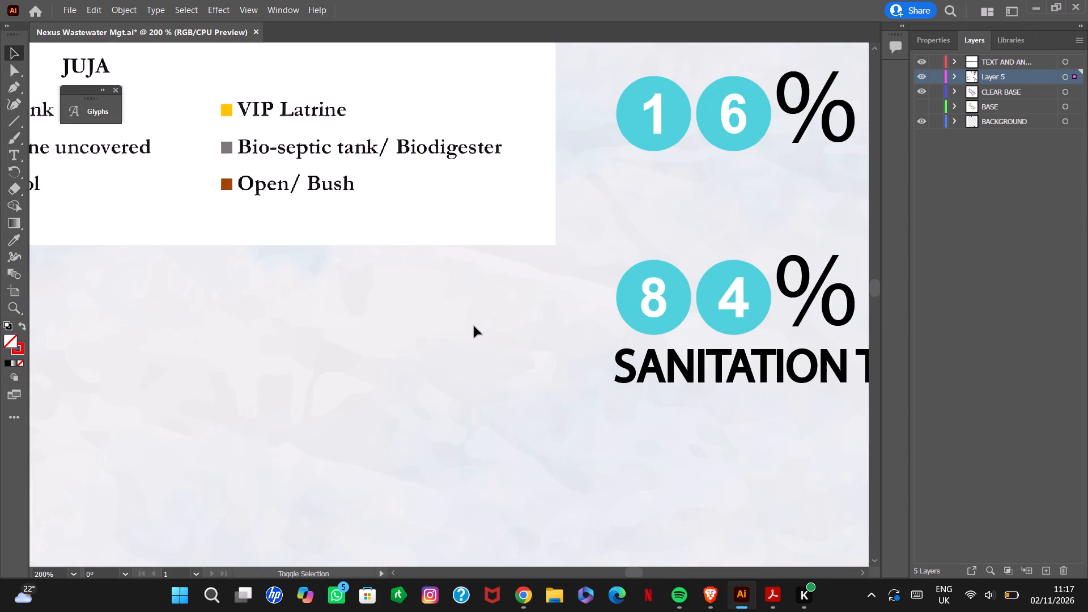
{"action": "scroll", "coordinate": [474, 326], "scroll_direction": "down", "scroll_amount": 11, "text": "shift"}
{"action": "scroll", "coordinate": [474, 326], "scroll_direction": "up", "scroll_amount": 18, "text": "shift"}
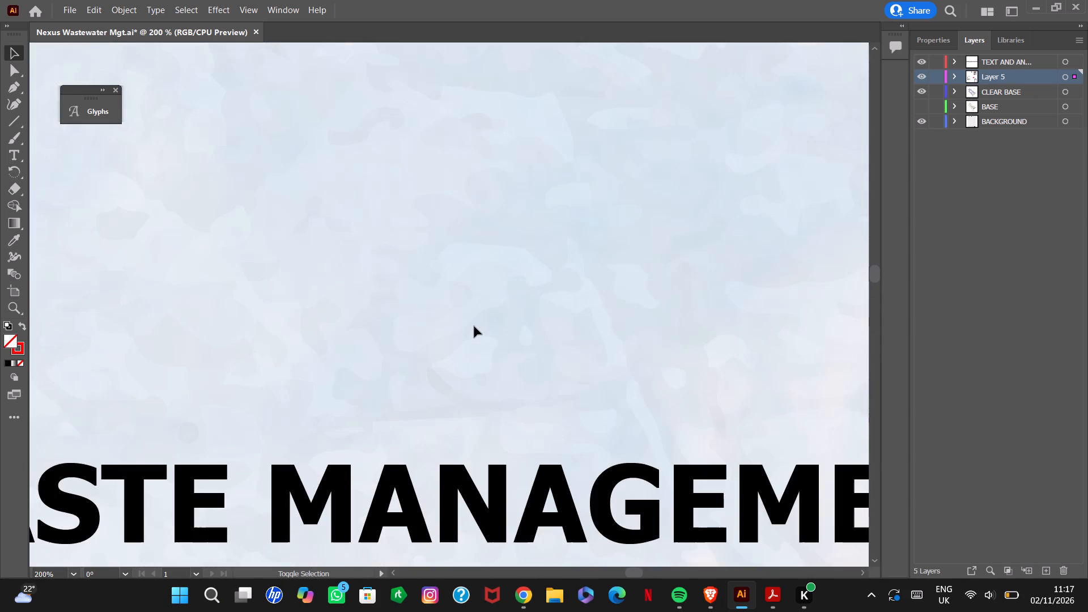
{"action": "scroll", "coordinate": [474, 326], "scroll_direction": "down", "scroll_amount": 9, "text": "shift"}
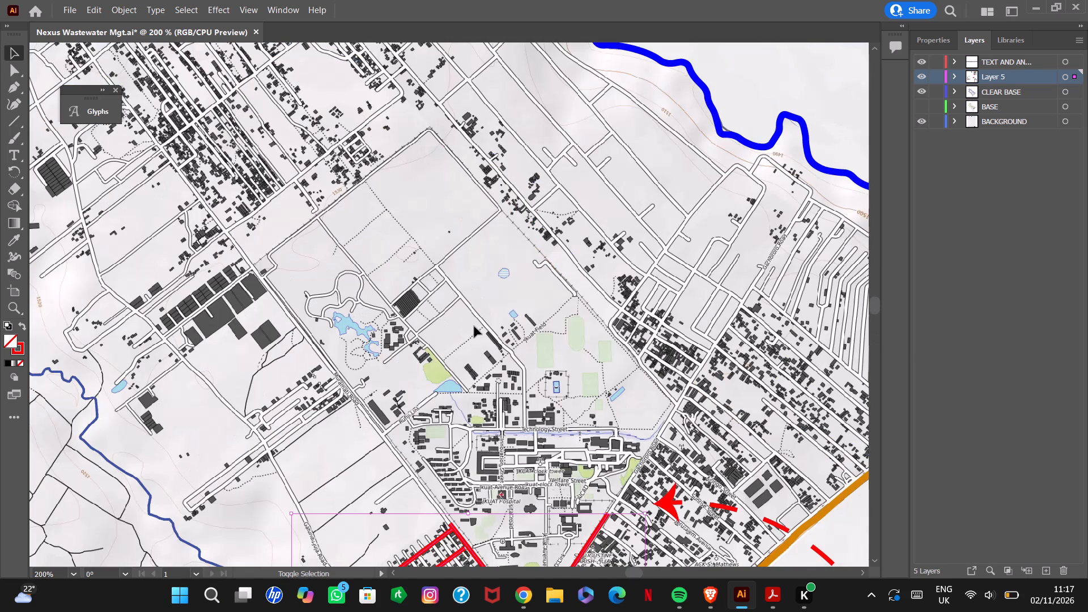
{"action": "scroll", "coordinate": [474, 327], "scroll_direction": "down", "scroll_amount": 10, "text": "shift"}
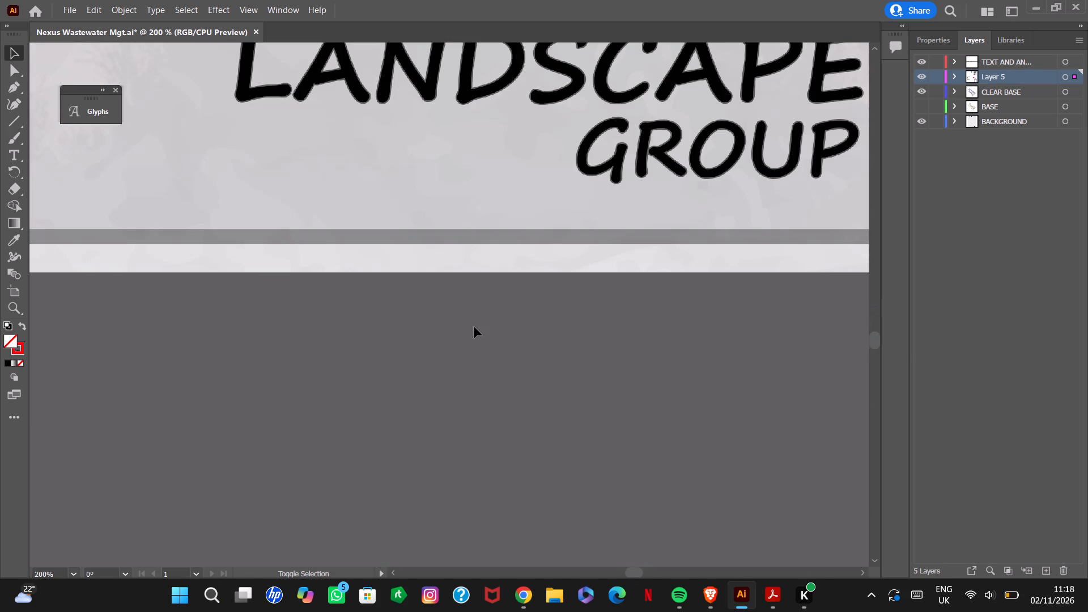
{"action": "scroll", "coordinate": [474, 327], "scroll_direction": "up", "scroll_amount": 11, "text": "shift"}
{"action": "scroll", "coordinate": [474, 327], "scroll_direction": "down", "scroll_amount": 1, "text": "shift"}
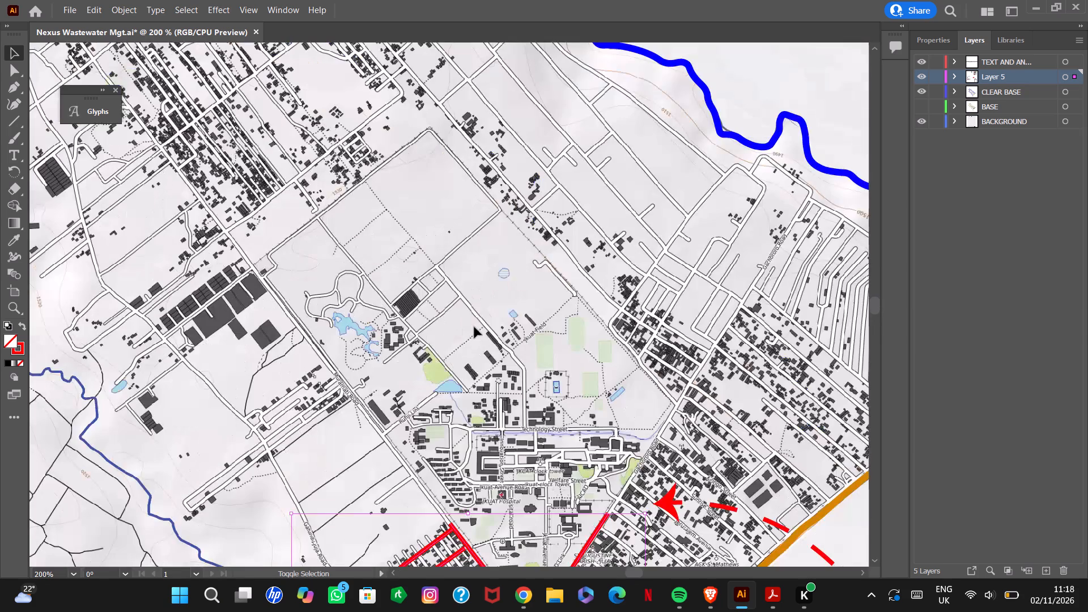
{"action": "scroll", "coordinate": [491, 316], "scroll_direction": "down", "scroll_amount": 6, "text": "alt"}
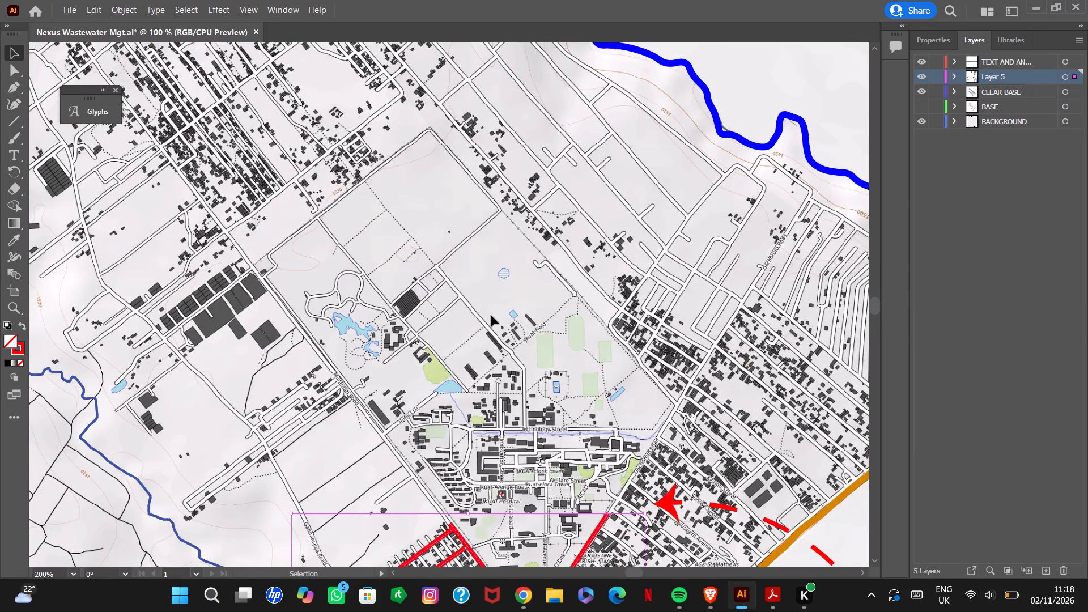
{"action": "scroll", "coordinate": [498, 353], "scroll_direction": "down", "scroll_amount": 6}
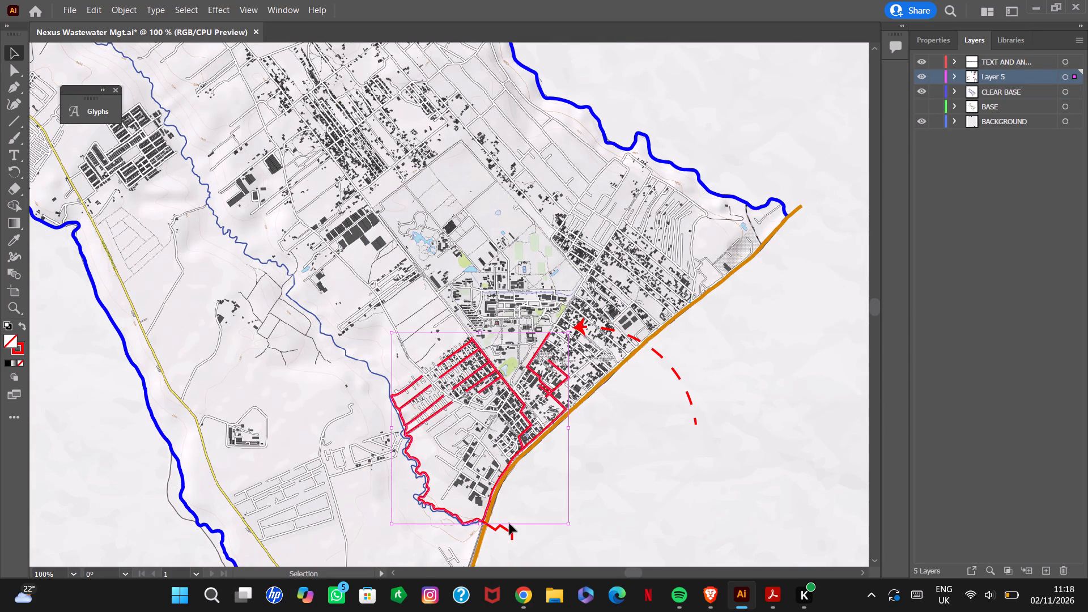
{"action": "scroll", "coordinate": [498, 439], "scroll_direction": "down", "scroll_amount": 3}
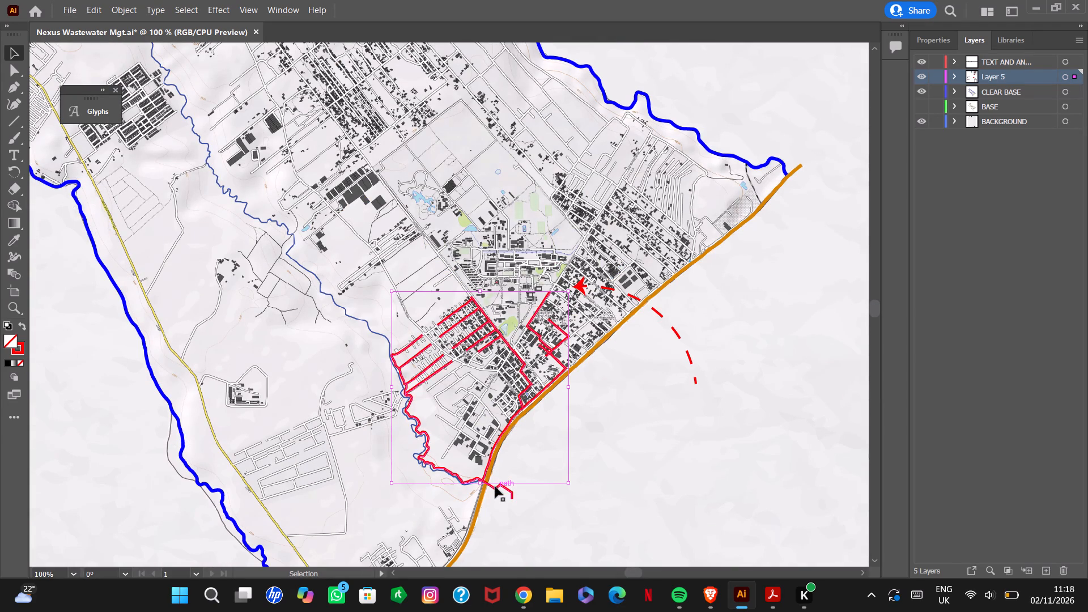
{"action": "left_click", "coordinate": [495, 487], "text": "shift"}
{"action": "key", "text": "ctrl+g"}
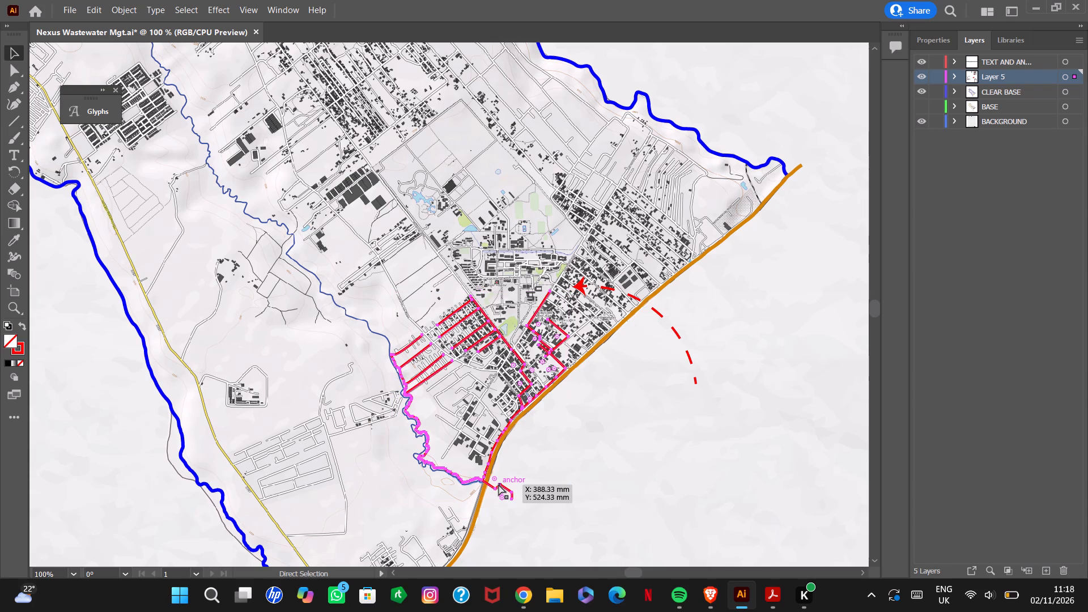
{"action": "left_click", "coordinate": [658, 440]}
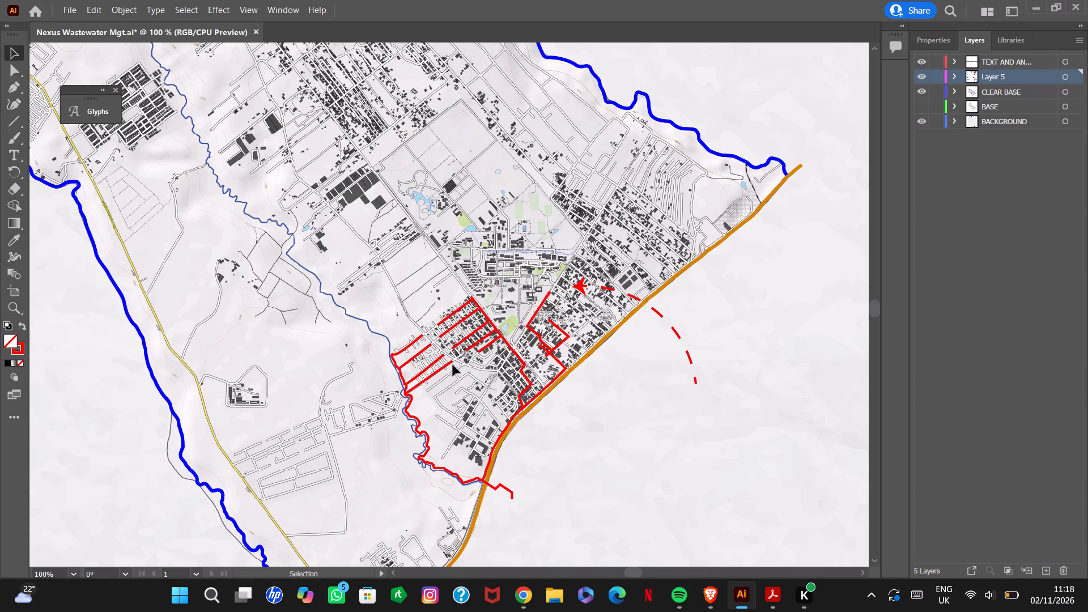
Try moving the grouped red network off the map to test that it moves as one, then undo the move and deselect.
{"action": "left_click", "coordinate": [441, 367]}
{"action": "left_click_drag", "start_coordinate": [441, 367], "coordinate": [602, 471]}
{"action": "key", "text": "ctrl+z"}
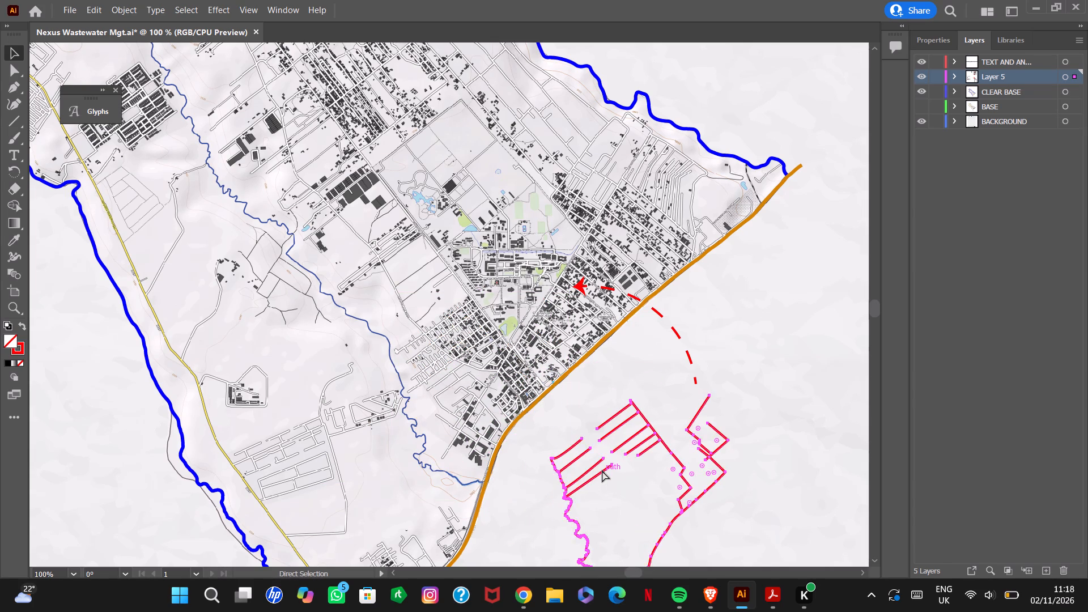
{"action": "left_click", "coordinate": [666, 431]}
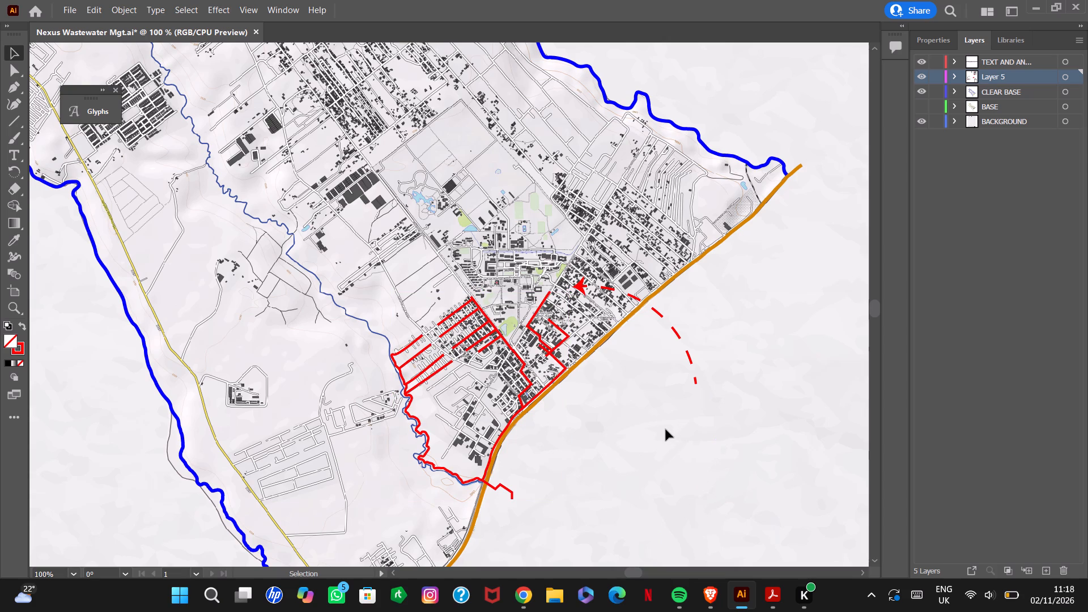
Save the Nexus Wastewater Mgt document.
{"action": "left_click", "coordinate": [73, 12]}
{"action": "left_click", "coordinate": [101, 130]}
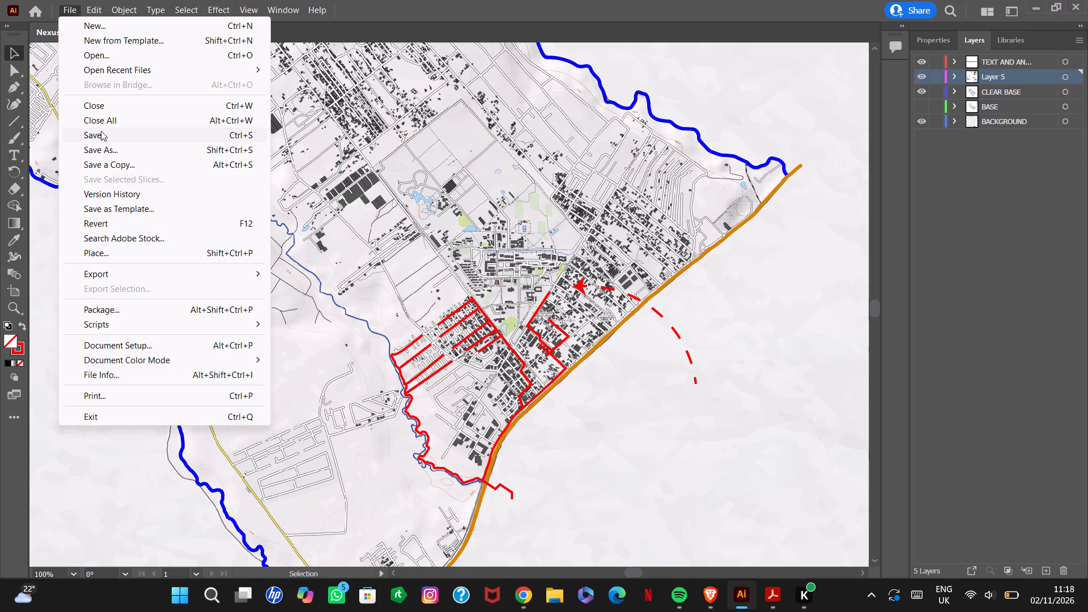
{"action": "left_click", "coordinate": [657, 414]}
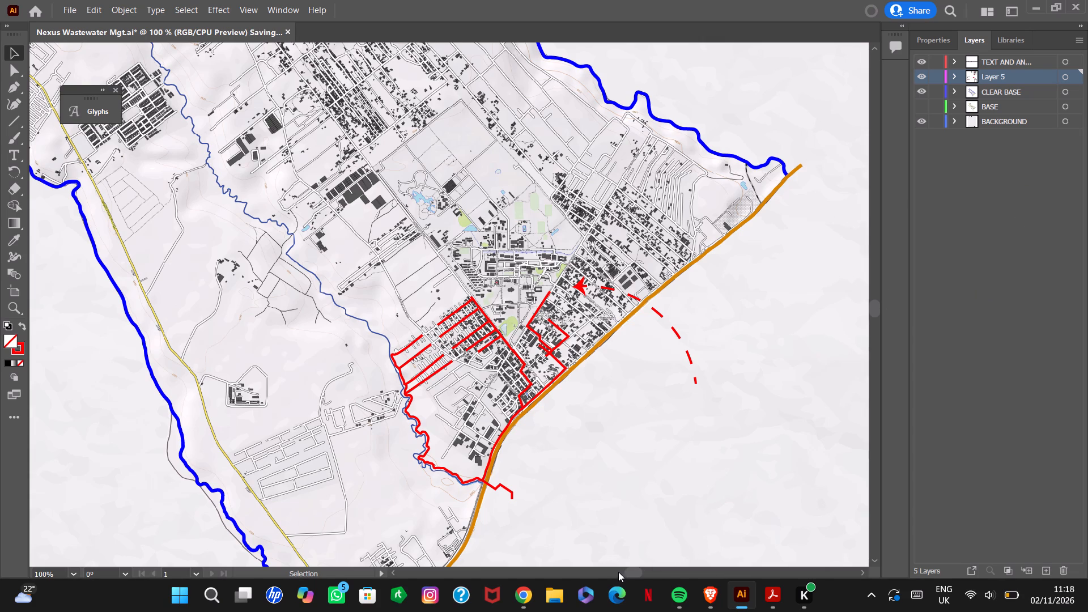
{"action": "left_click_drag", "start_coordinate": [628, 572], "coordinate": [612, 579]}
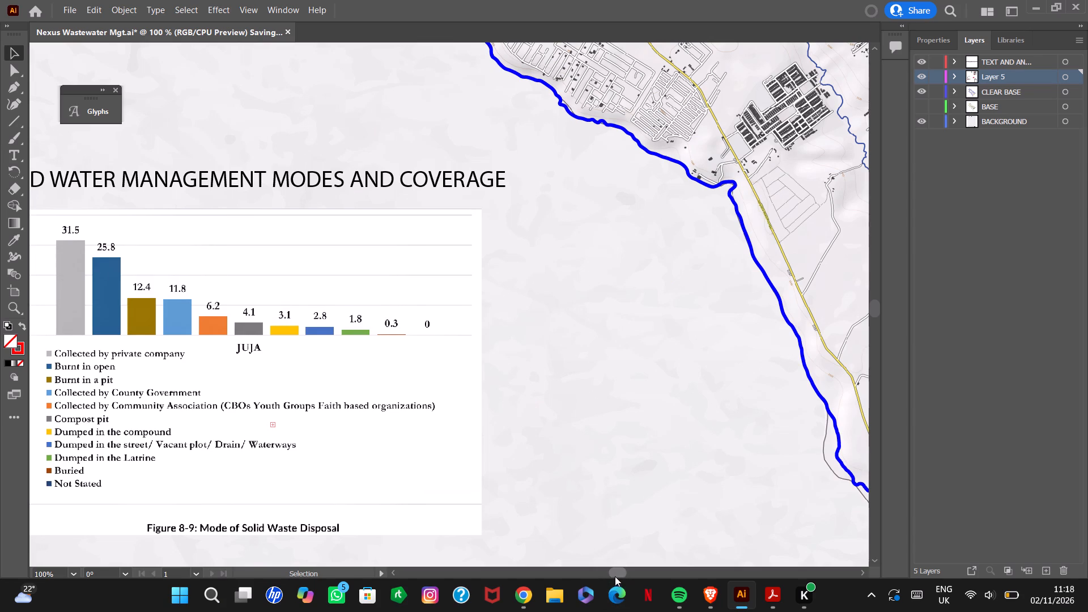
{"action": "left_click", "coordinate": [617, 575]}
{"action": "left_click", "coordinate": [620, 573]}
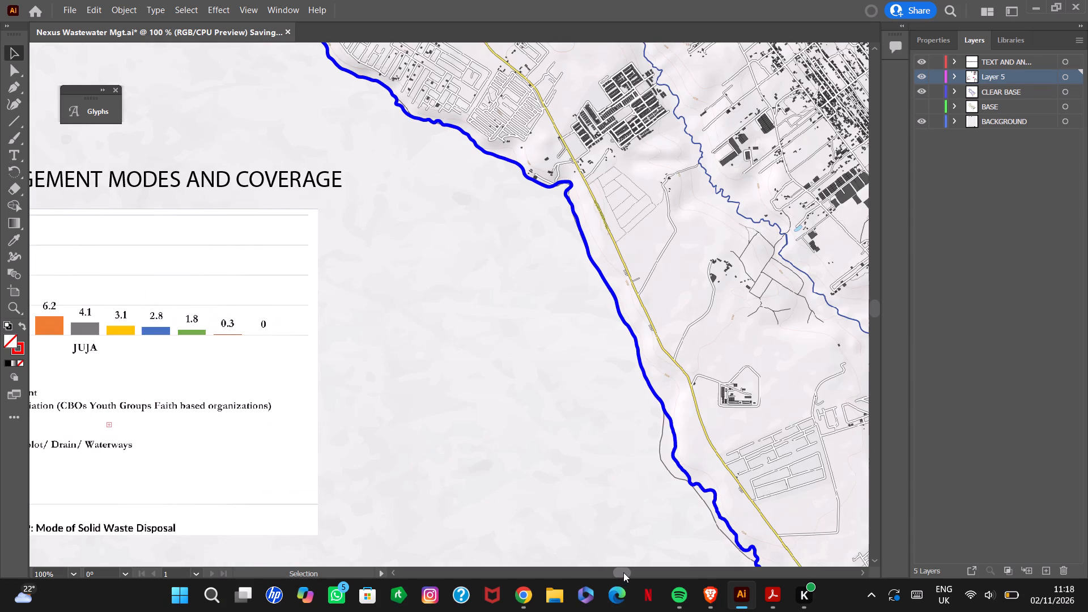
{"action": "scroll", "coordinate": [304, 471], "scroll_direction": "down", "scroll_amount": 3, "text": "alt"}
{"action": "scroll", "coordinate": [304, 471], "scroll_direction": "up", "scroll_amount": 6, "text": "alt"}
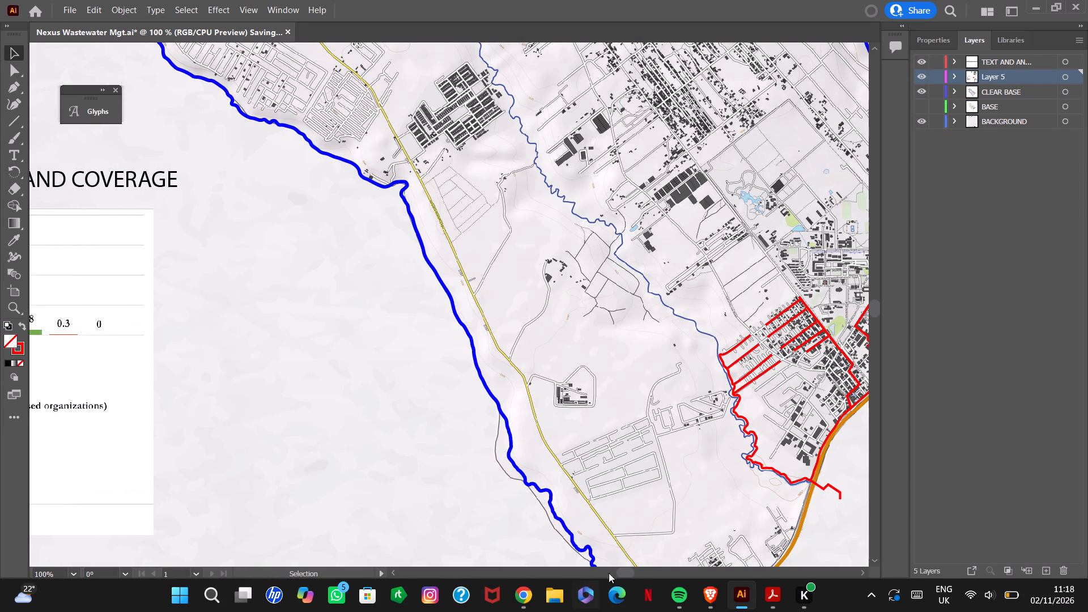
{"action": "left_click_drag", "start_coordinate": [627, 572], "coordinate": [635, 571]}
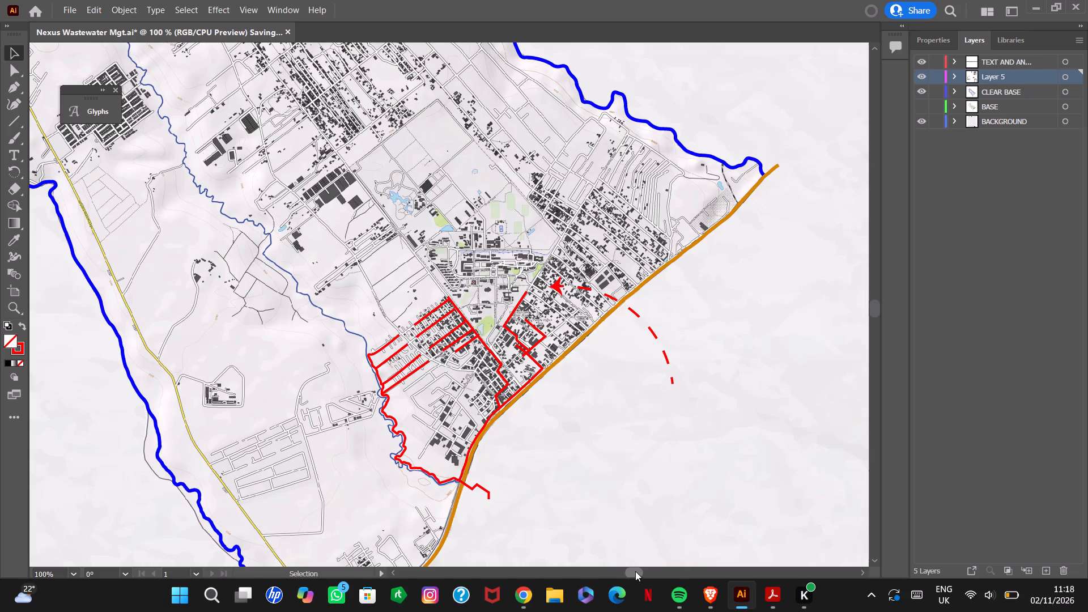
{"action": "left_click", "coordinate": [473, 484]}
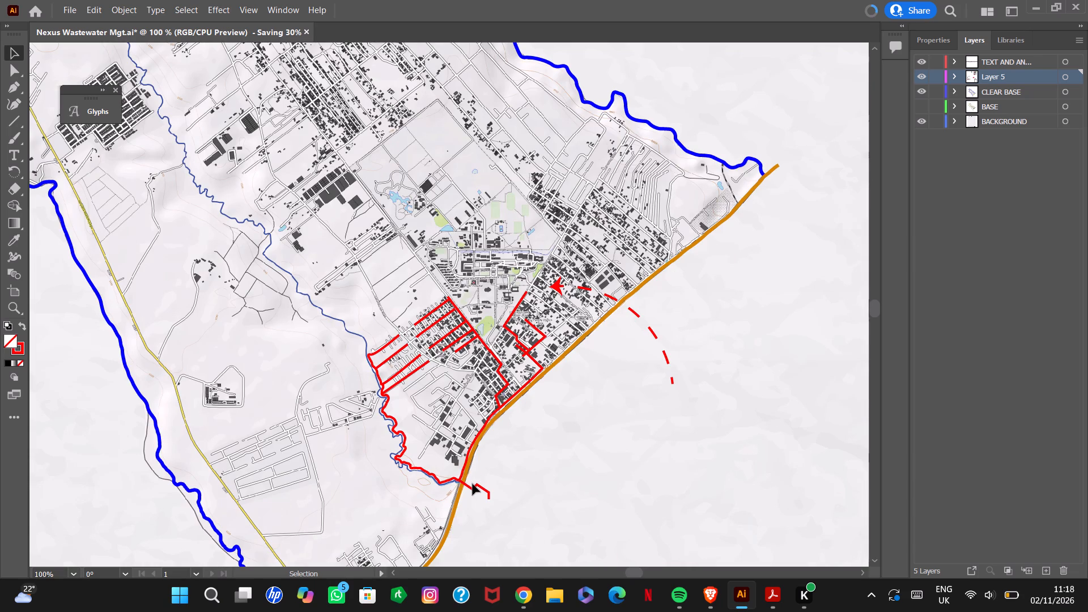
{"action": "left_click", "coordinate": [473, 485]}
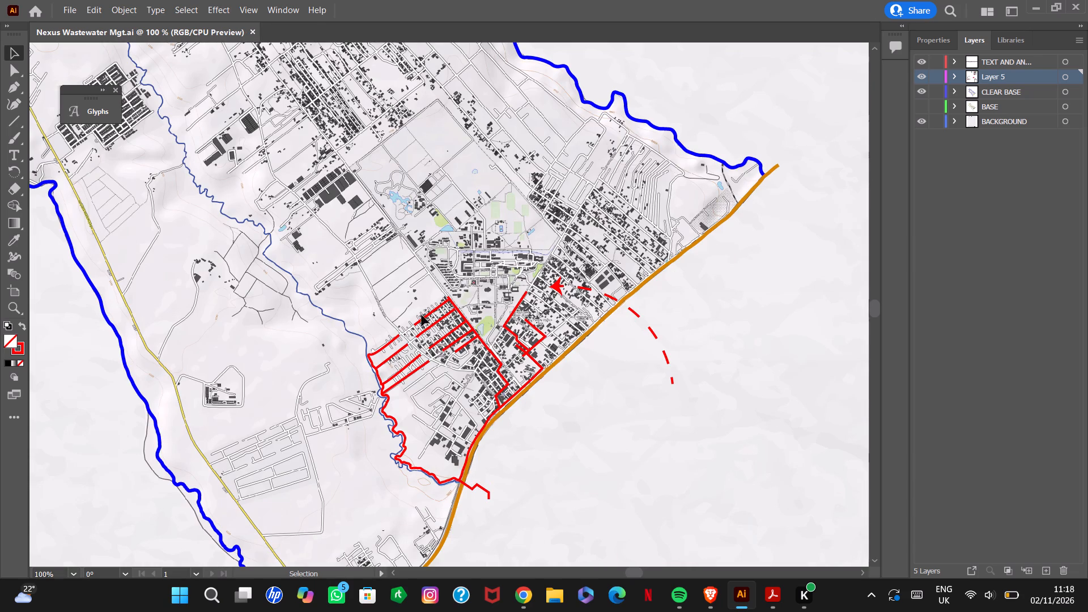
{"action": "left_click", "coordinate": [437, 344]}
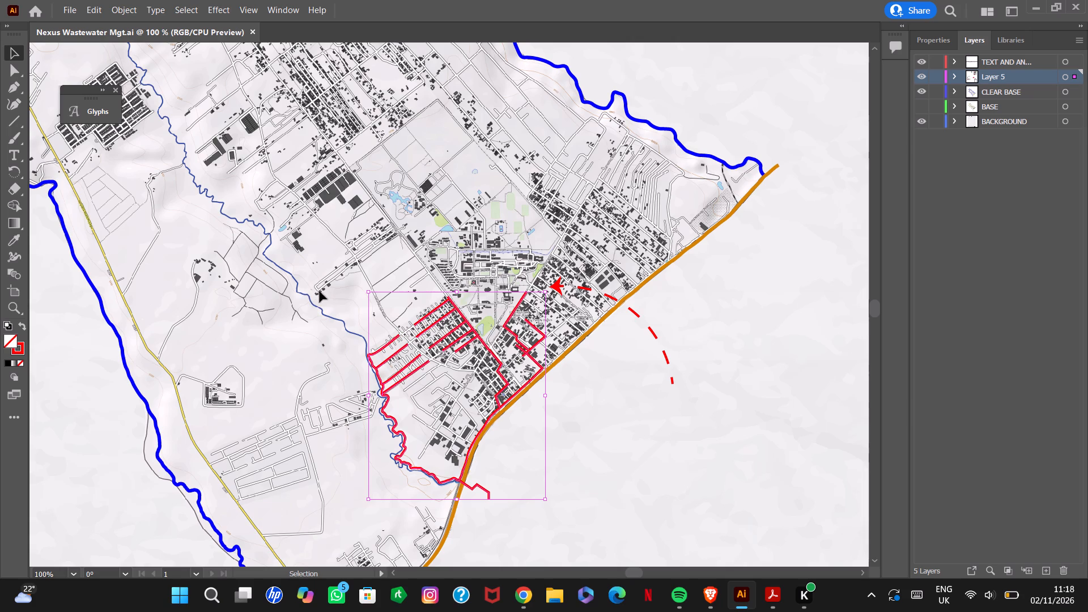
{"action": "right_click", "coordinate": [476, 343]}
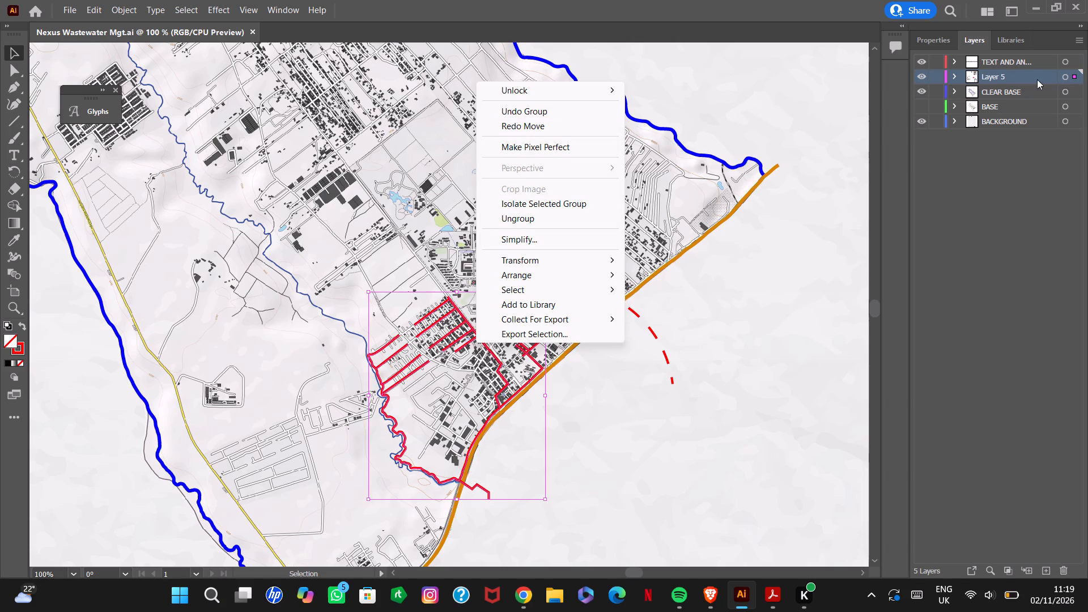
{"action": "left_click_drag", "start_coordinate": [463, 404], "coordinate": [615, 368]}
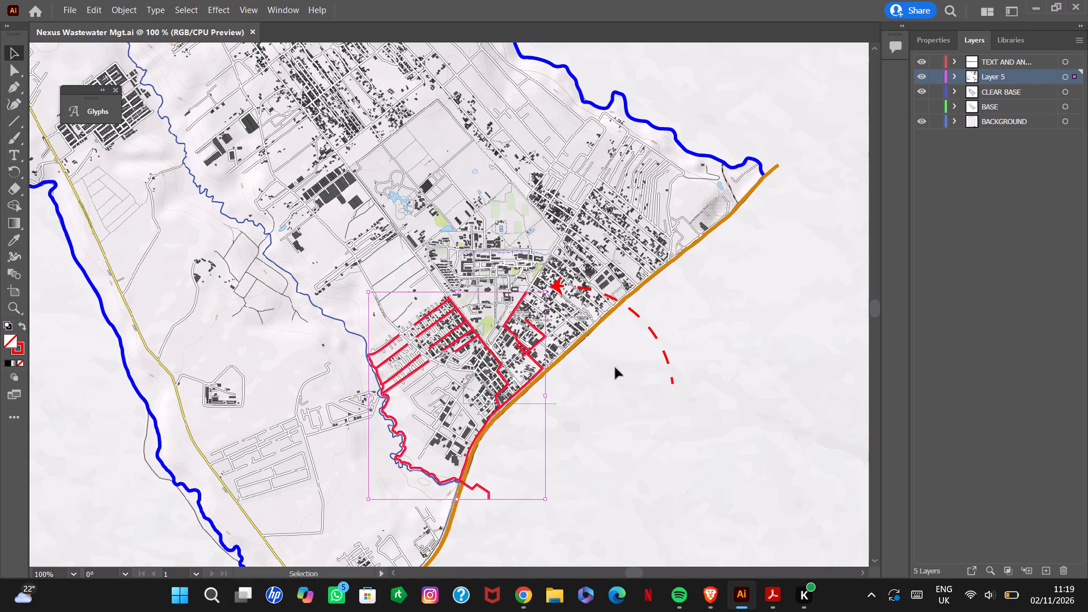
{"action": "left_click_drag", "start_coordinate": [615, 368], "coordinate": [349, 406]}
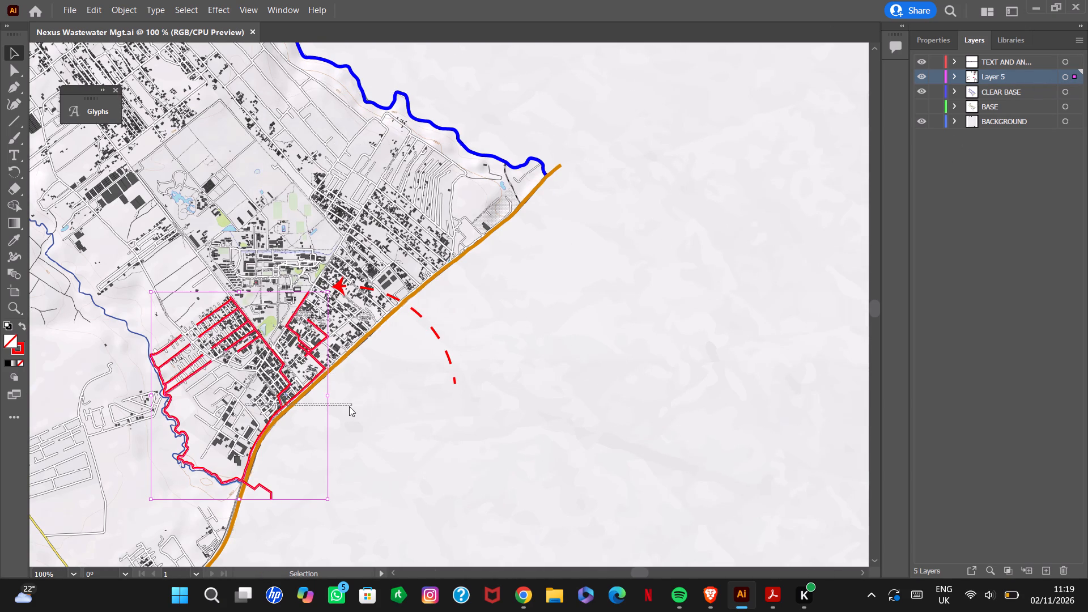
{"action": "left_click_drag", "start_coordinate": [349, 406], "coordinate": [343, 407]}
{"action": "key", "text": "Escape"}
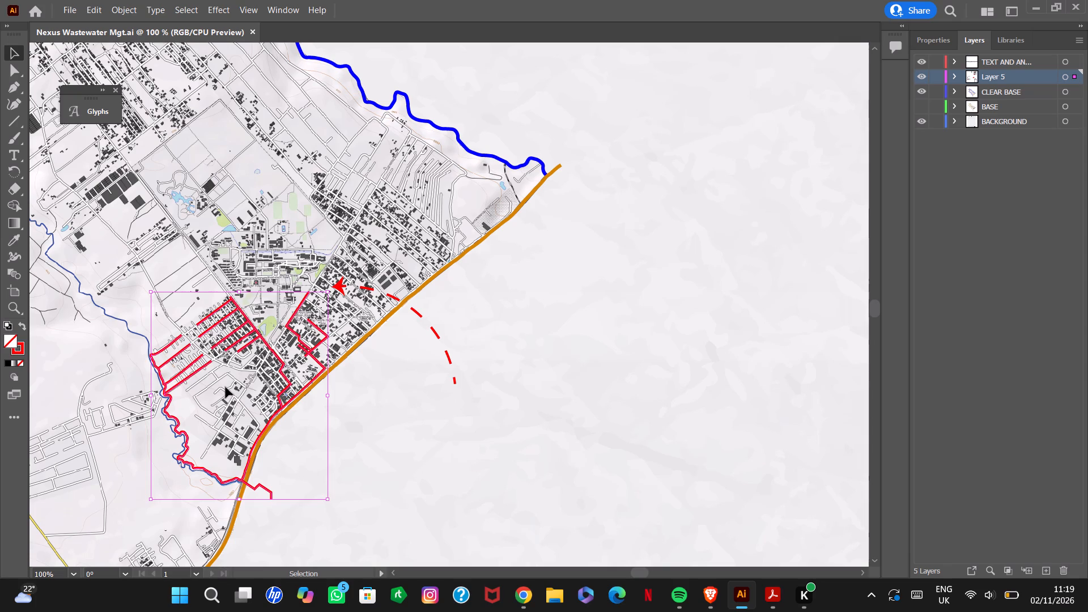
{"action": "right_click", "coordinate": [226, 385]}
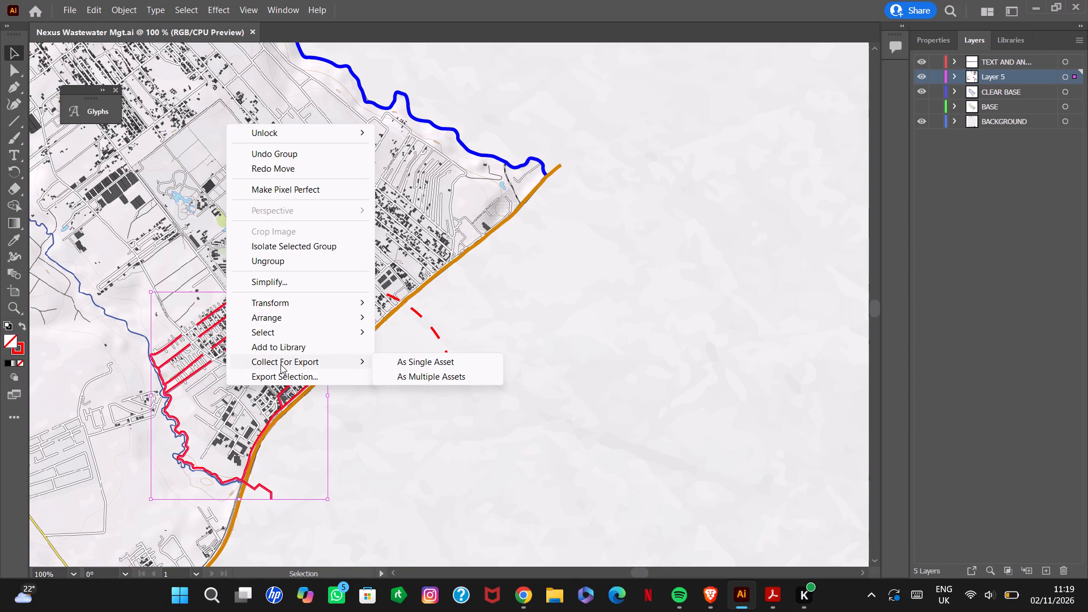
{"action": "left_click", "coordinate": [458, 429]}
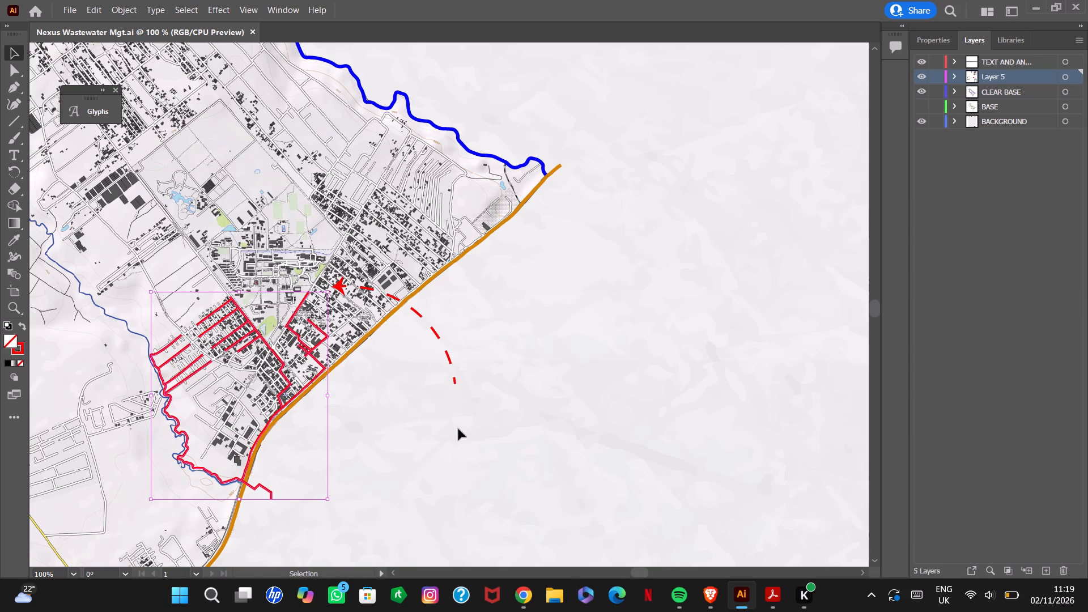
Copy the grouped red network lines from Layer 5.
{"action": "left_click", "coordinate": [200, 354]}
{"action": "key", "text": "ctrl+c"}
Hide Layer 5 and make CLEAR BASE the active layer.
{"action": "left_click", "coordinate": [923, 78]}
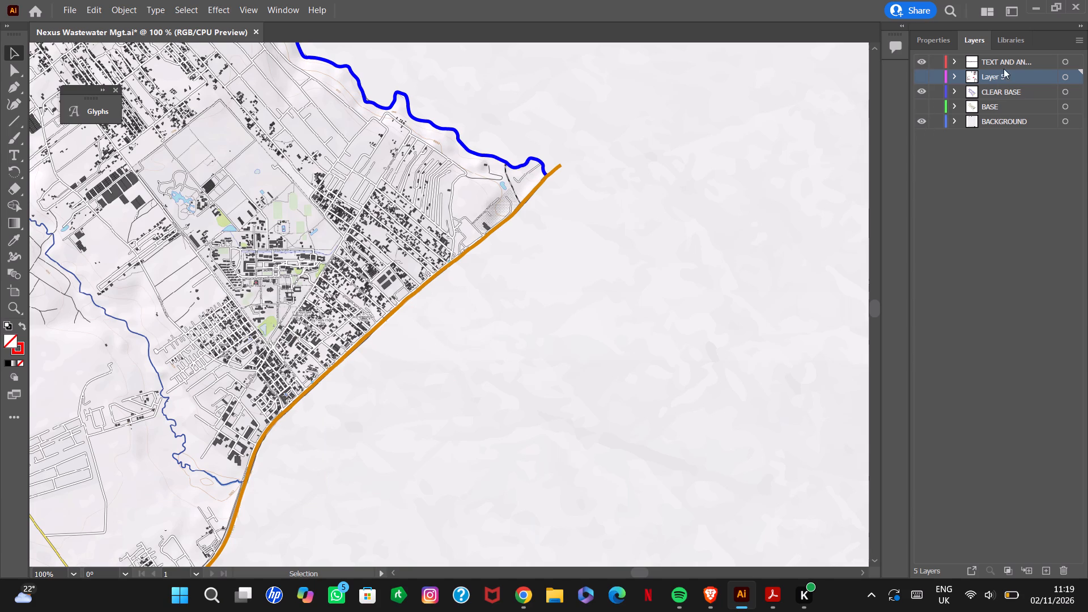
{"action": "left_click", "coordinate": [1017, 93]}
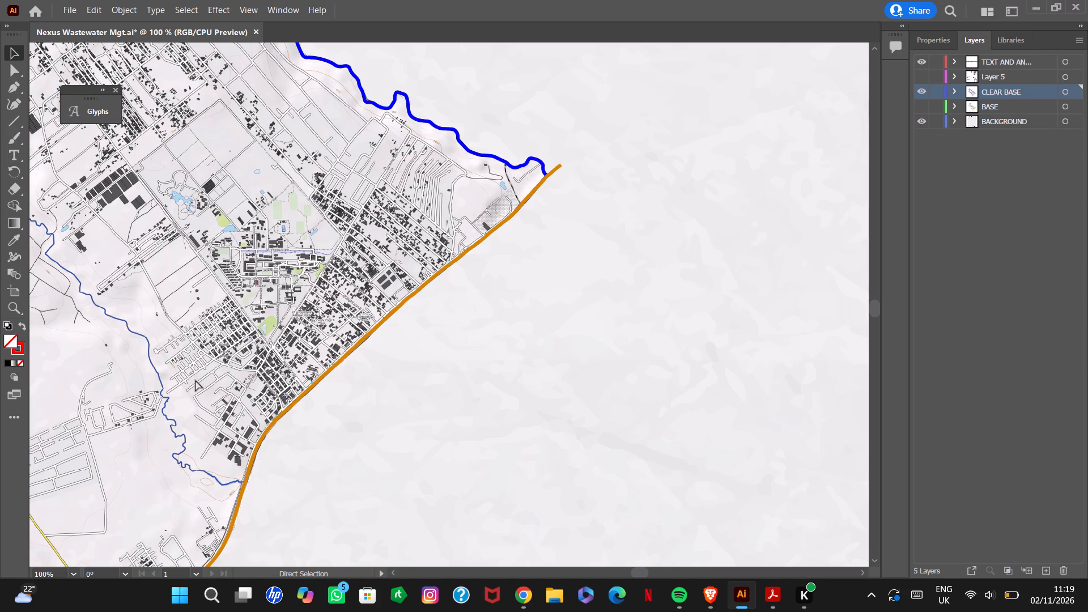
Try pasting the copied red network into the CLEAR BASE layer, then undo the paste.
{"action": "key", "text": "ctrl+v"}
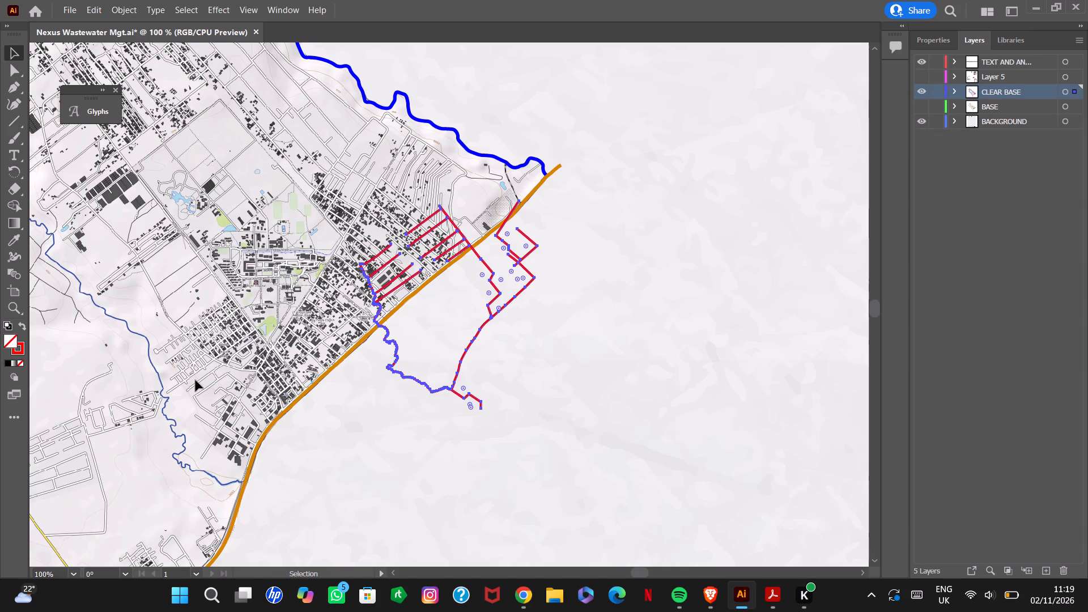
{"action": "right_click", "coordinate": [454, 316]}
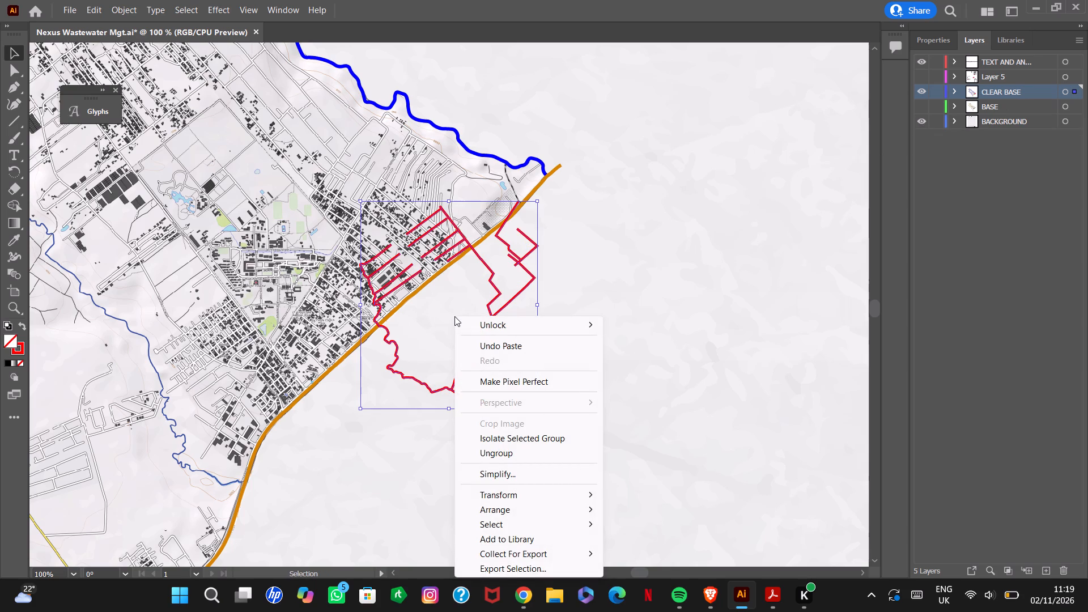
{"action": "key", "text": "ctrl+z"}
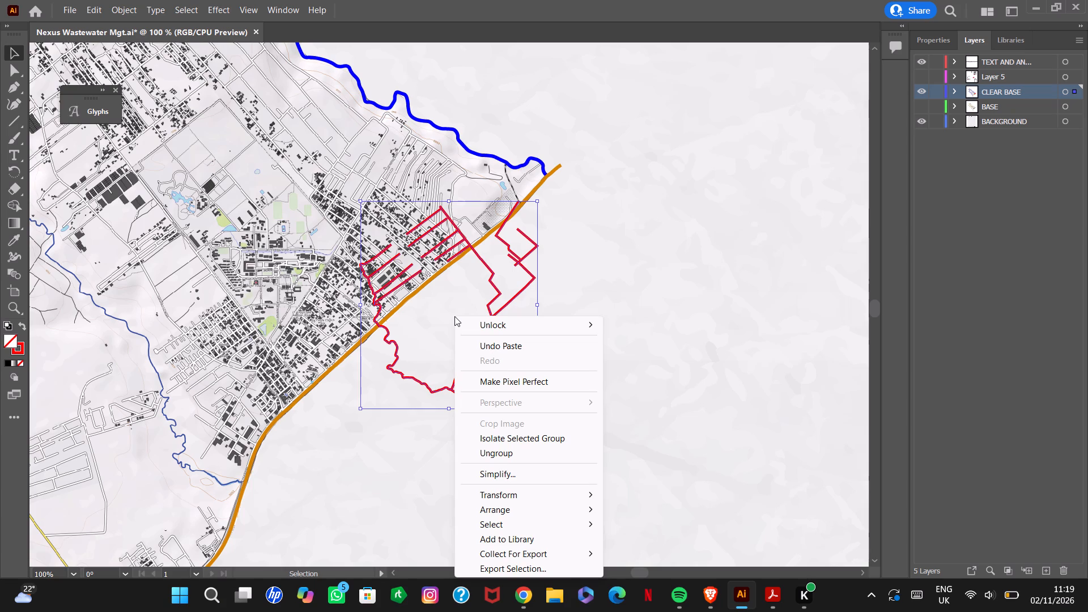
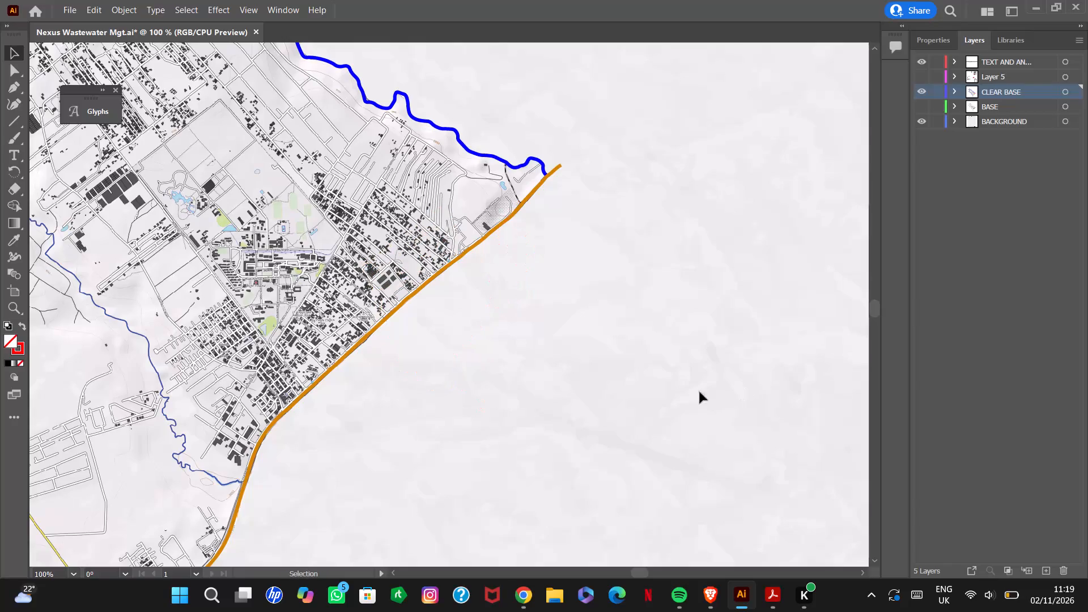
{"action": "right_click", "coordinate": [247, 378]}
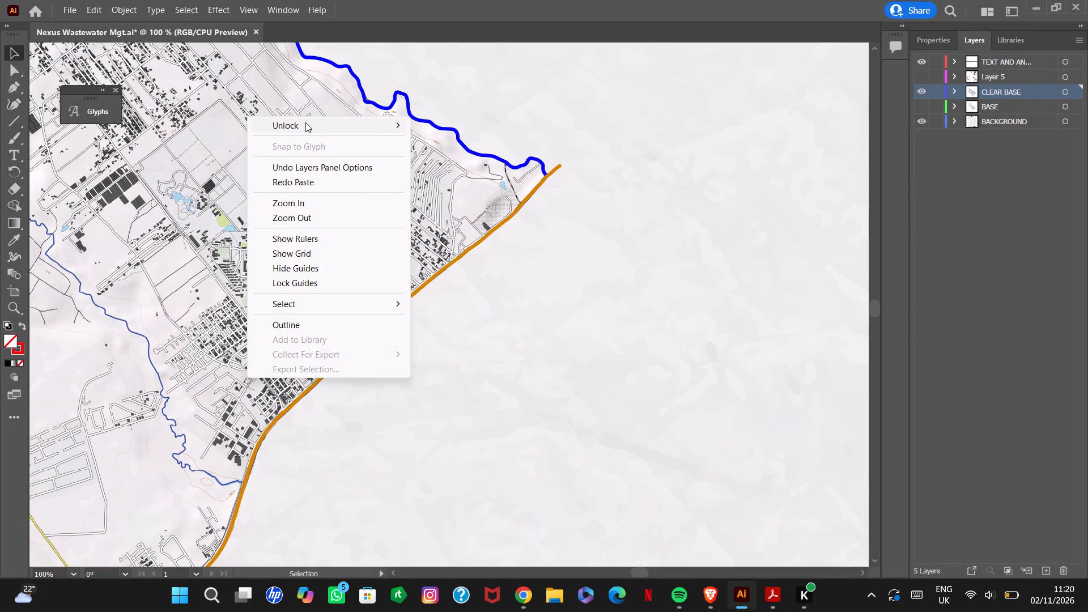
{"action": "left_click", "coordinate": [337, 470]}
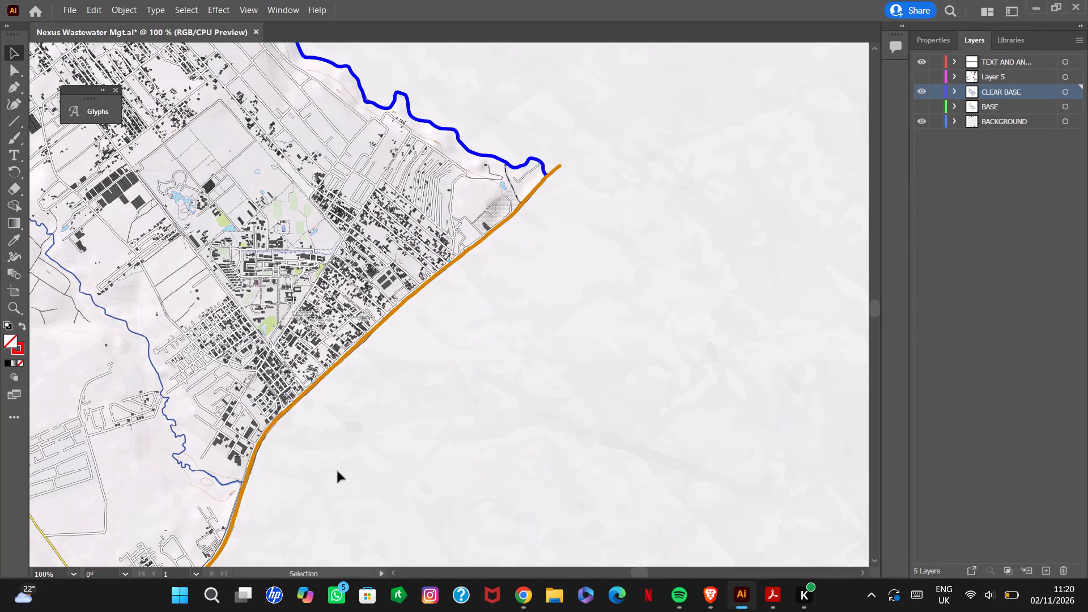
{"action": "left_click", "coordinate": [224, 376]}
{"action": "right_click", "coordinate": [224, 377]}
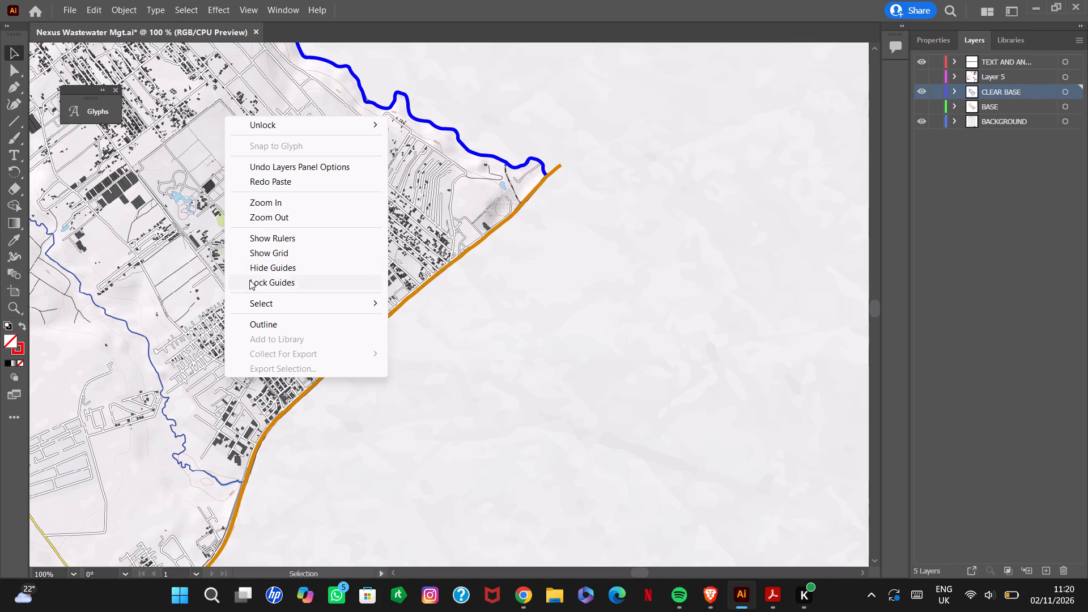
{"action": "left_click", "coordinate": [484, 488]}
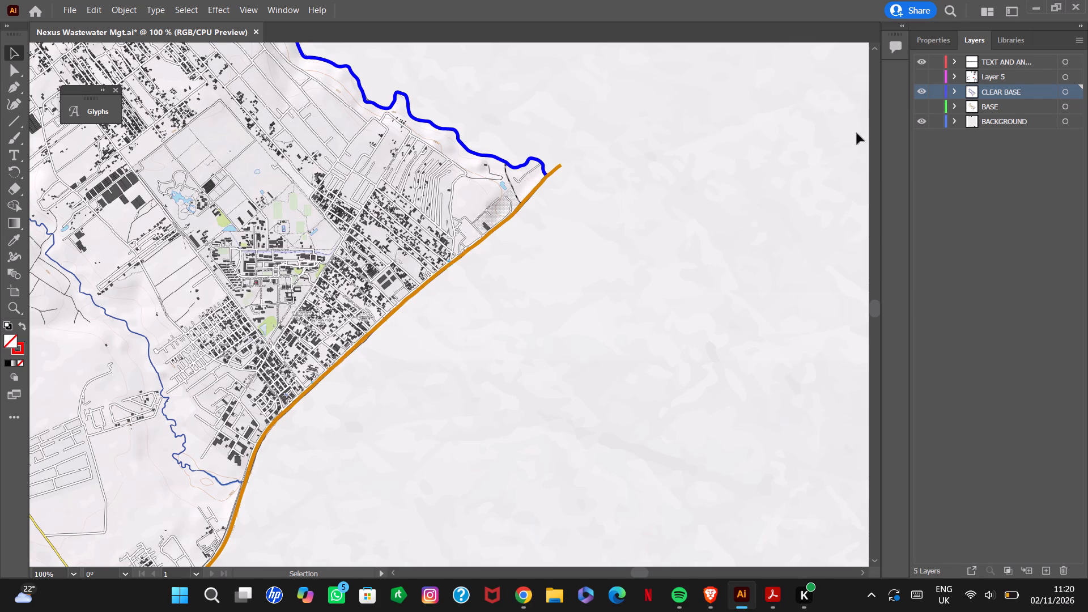
Show Layer 5 again and copy its grouped red network lines.
{"action": "left_click", "coordinate": [920, 75]}
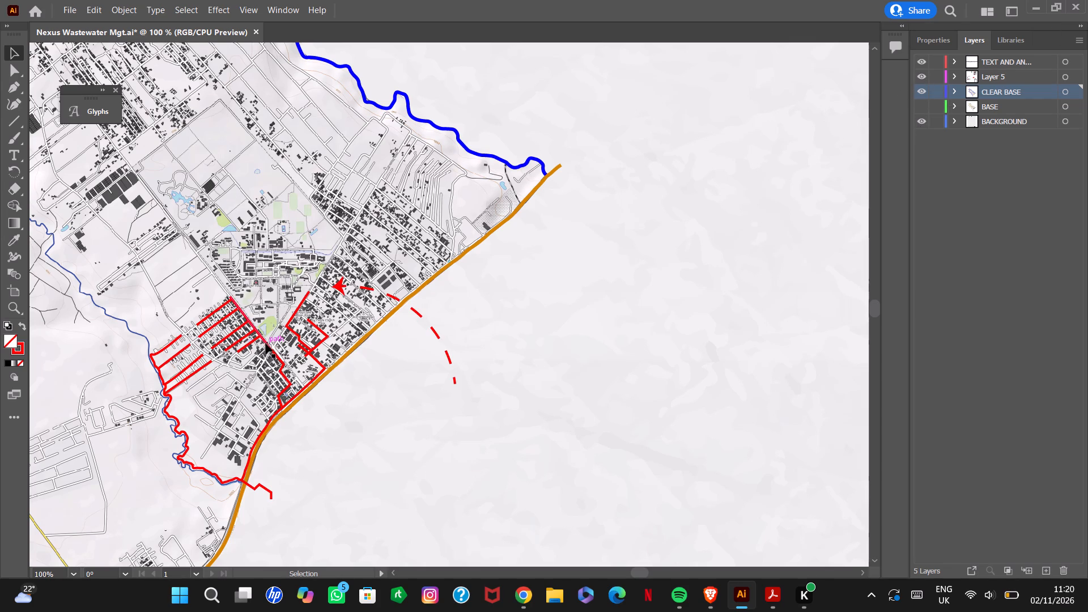
{"action": "left_click", "coordinate": [255, 342]}
{"action": "right_click", "coordinate": [257, 342]}
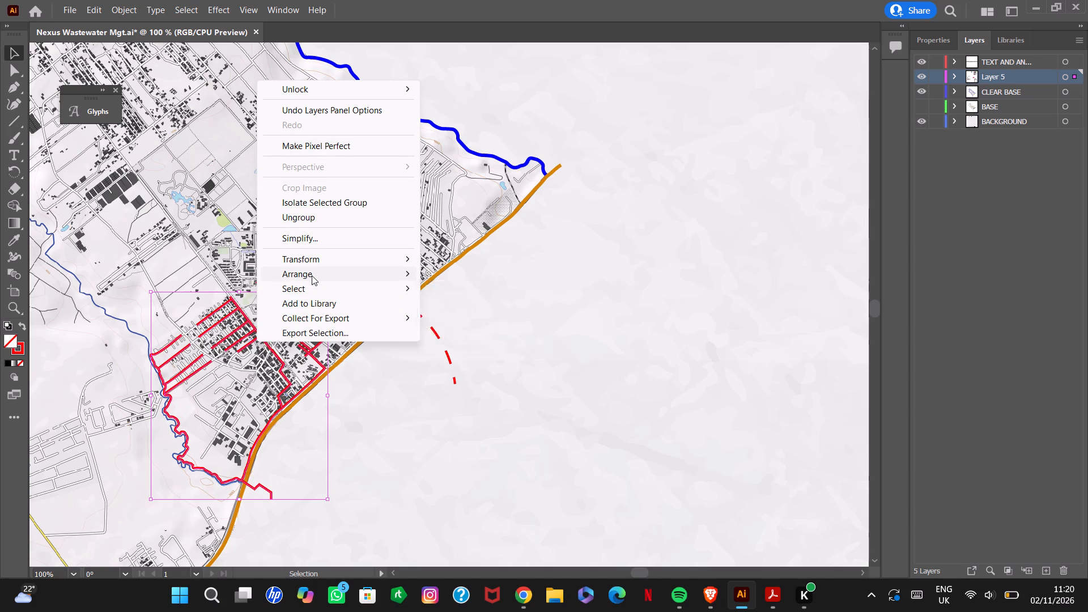
{"action": "right_click", "coordinate": [264, 390]}
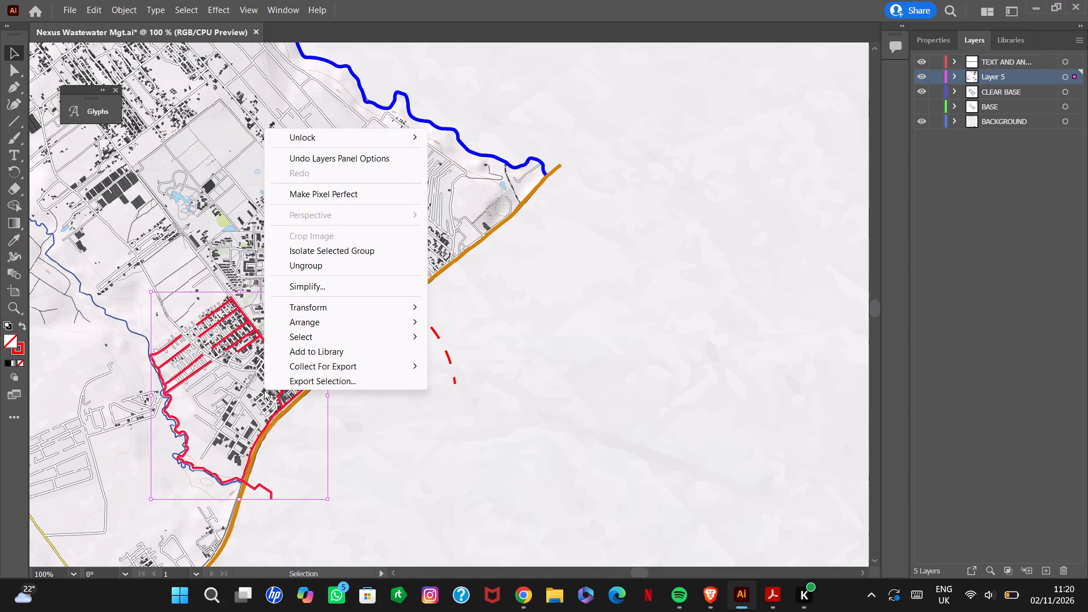
{"action": "left_click", "coordinate": [69, 8]}
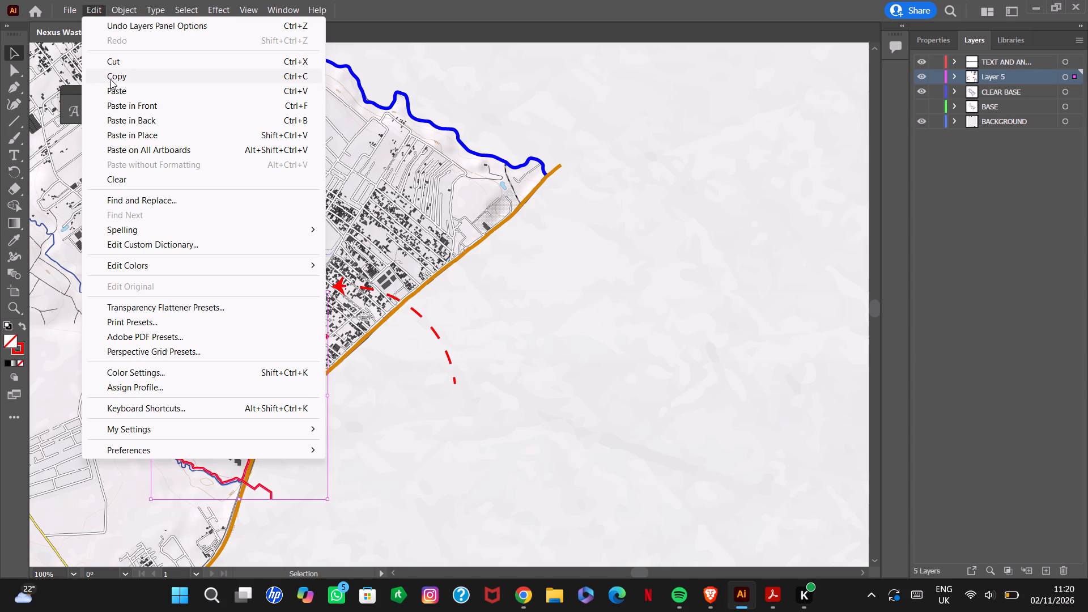
{"action": "left_click", "coordinate": [110, 79]}
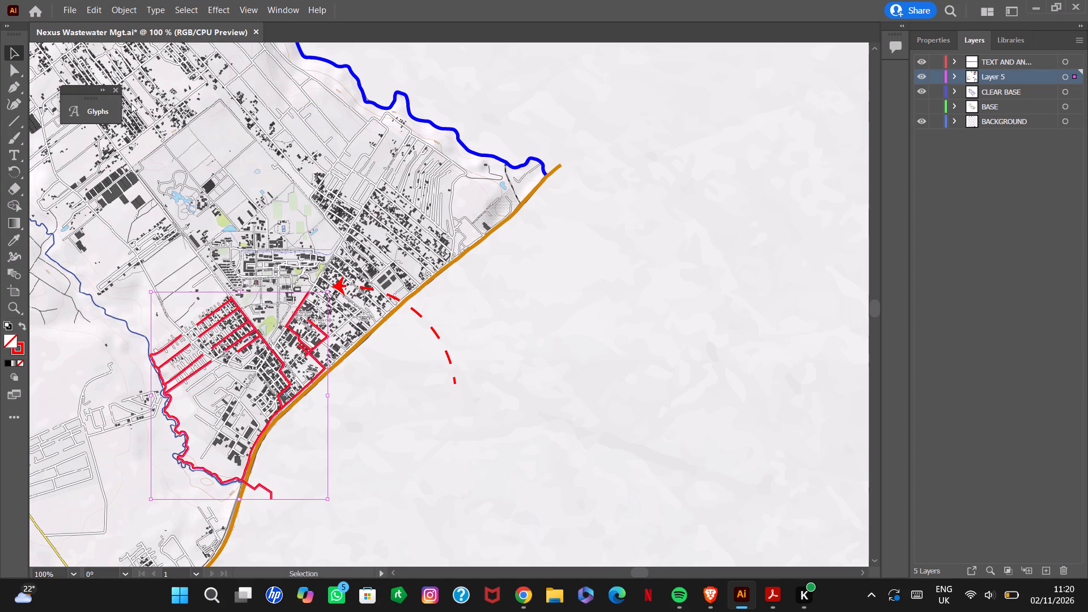
Hide Layer 5 and make CLEAR BASE the active layer.
{"action": "left_click", "coordinate": [918, 77]}
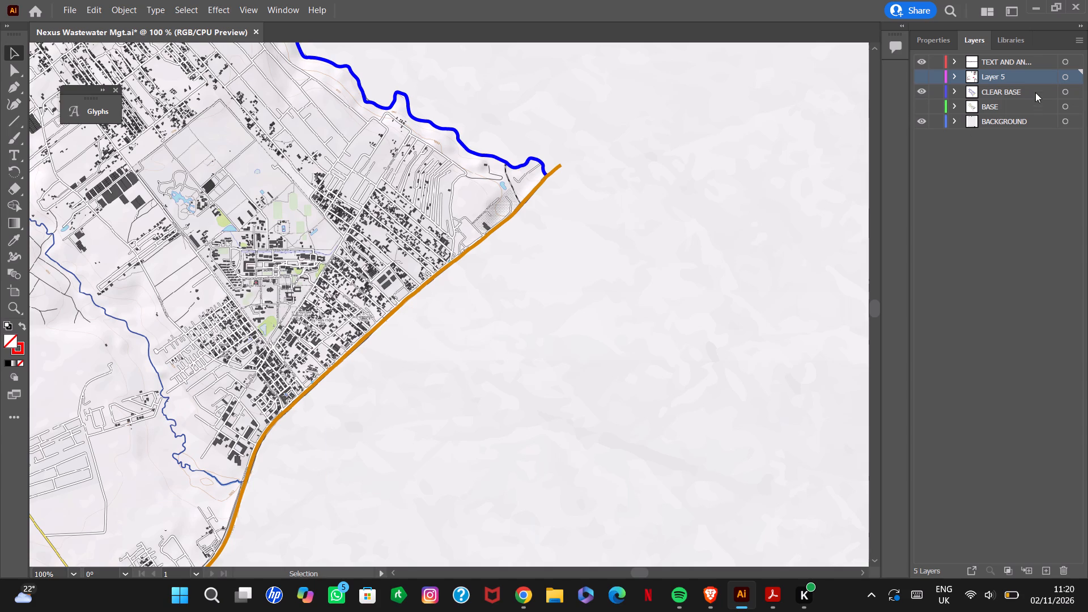
{"action": "left_click", "coordinate": [1029, 94]}
{"action": "left_click", "coordinate": [1029, 93]}
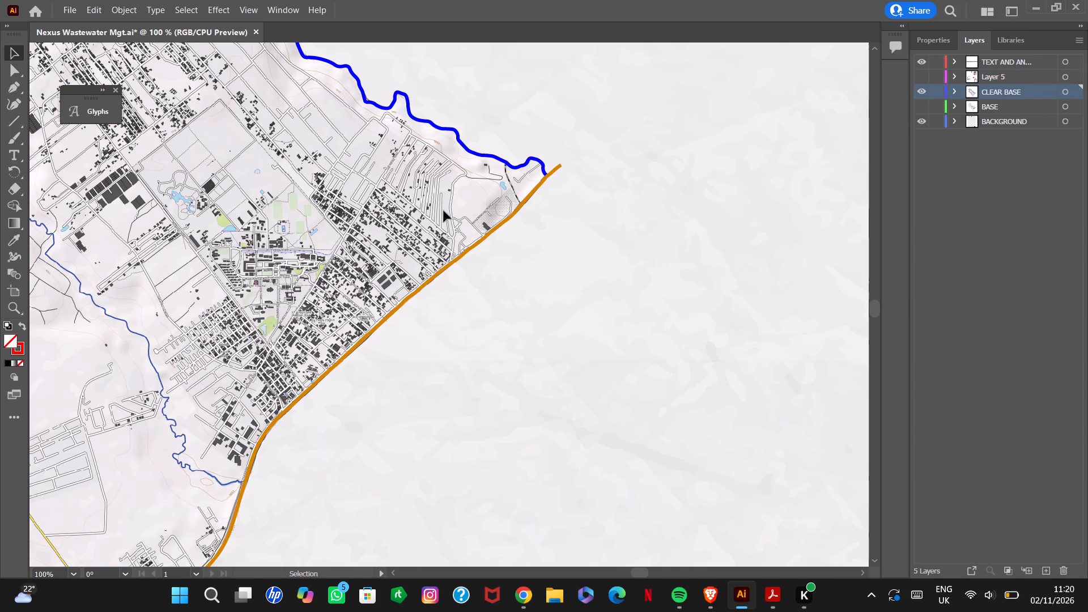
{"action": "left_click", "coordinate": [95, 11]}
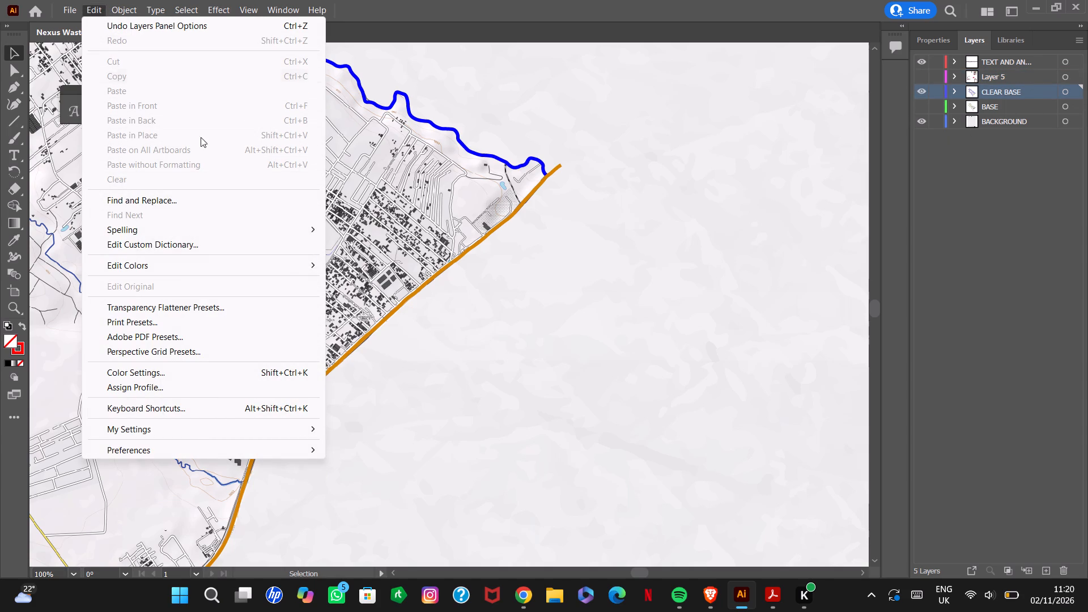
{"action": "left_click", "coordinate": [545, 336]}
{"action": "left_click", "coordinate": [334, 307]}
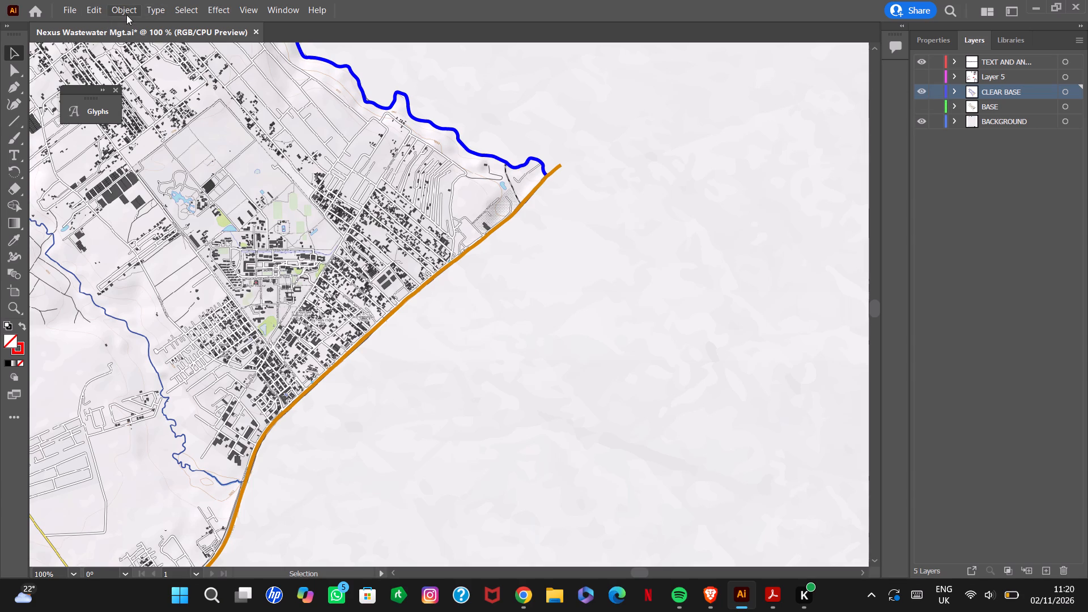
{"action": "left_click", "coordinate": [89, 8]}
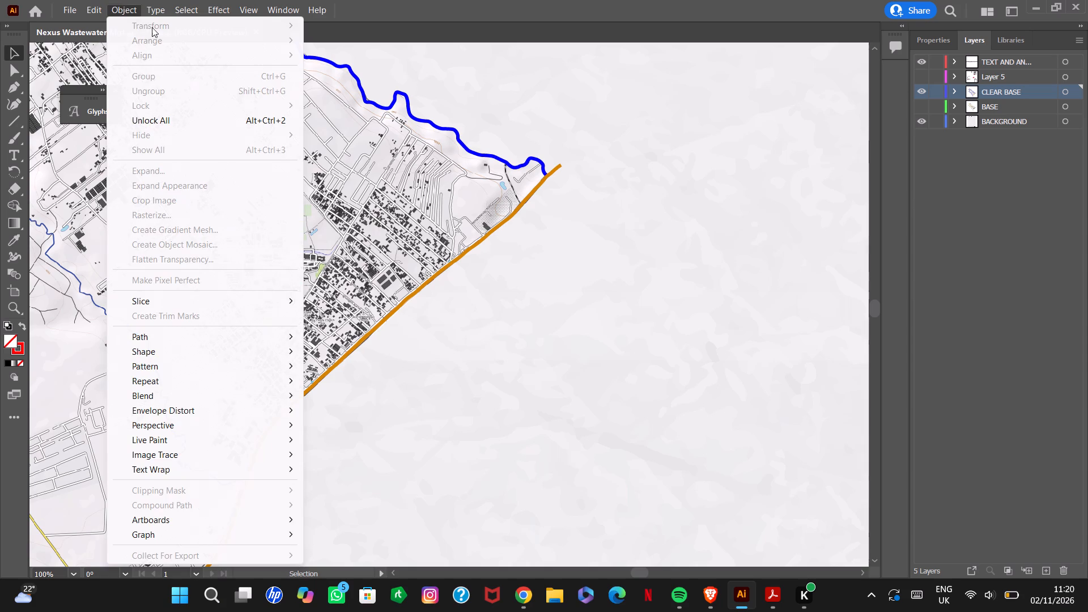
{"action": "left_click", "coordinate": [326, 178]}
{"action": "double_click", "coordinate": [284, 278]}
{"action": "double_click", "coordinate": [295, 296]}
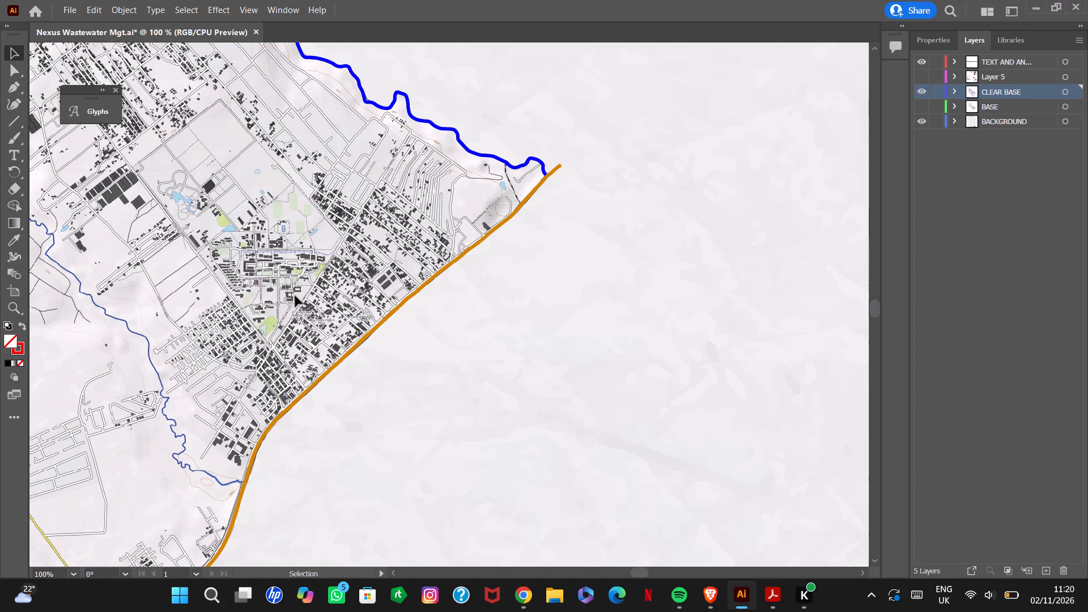
Unlock the locked map group in the CLEAR BASE layer, then clear the selection.
{"action": "right_click", "coordinate": [301, 274]}
{"action": "left_click", "coordinate": [313, 279]}
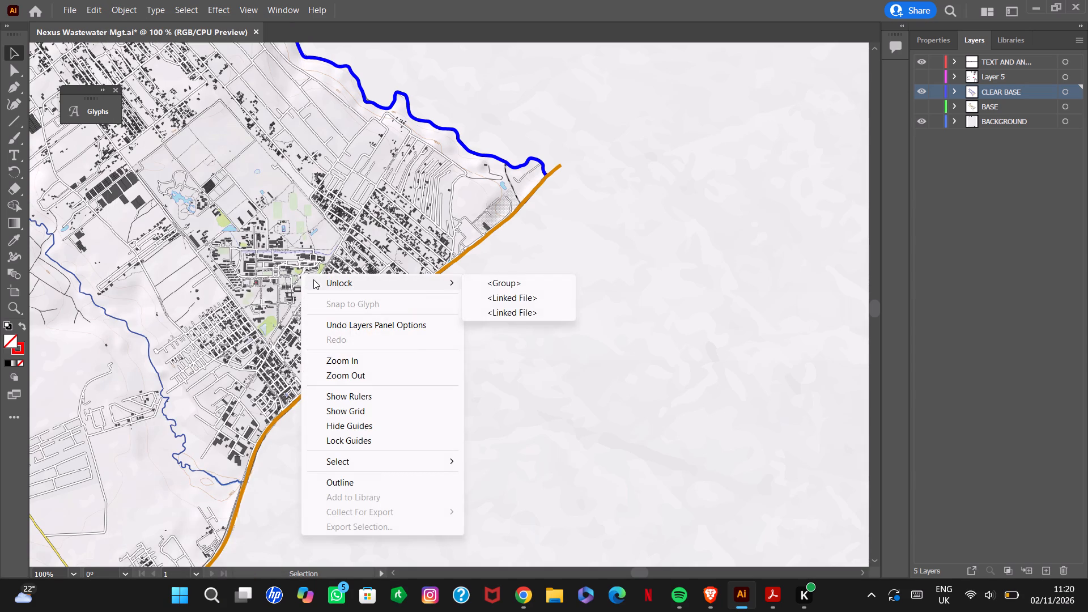
{"action": "left_click", "coordinate": [489, 288]}
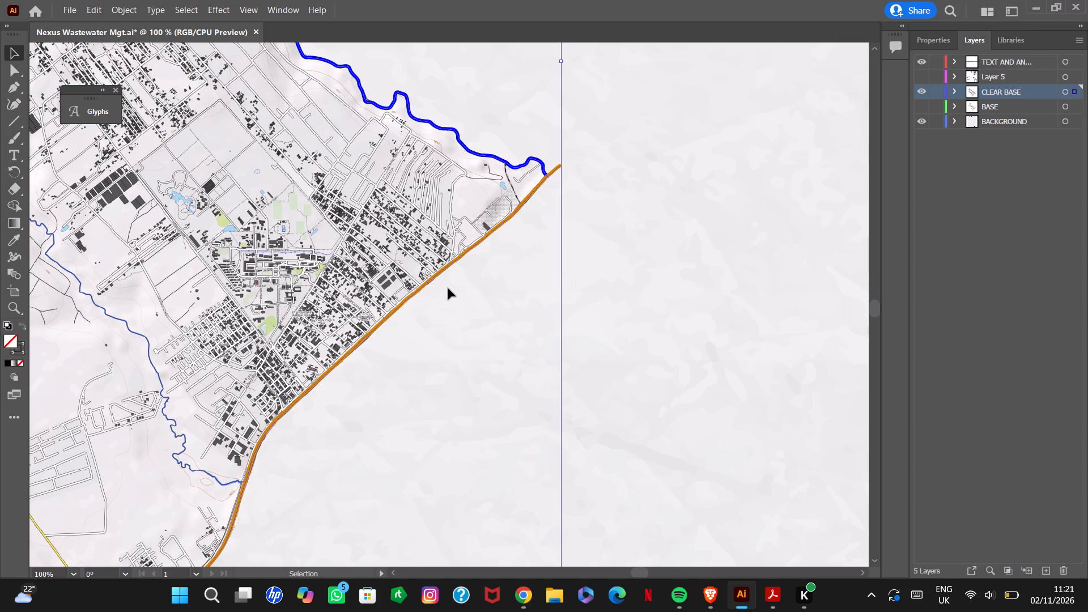
{"action": "scroll", "coordinate": [408, 284], "scroll_direction": "down", "scroll_amount": 1, "text": "alt"}
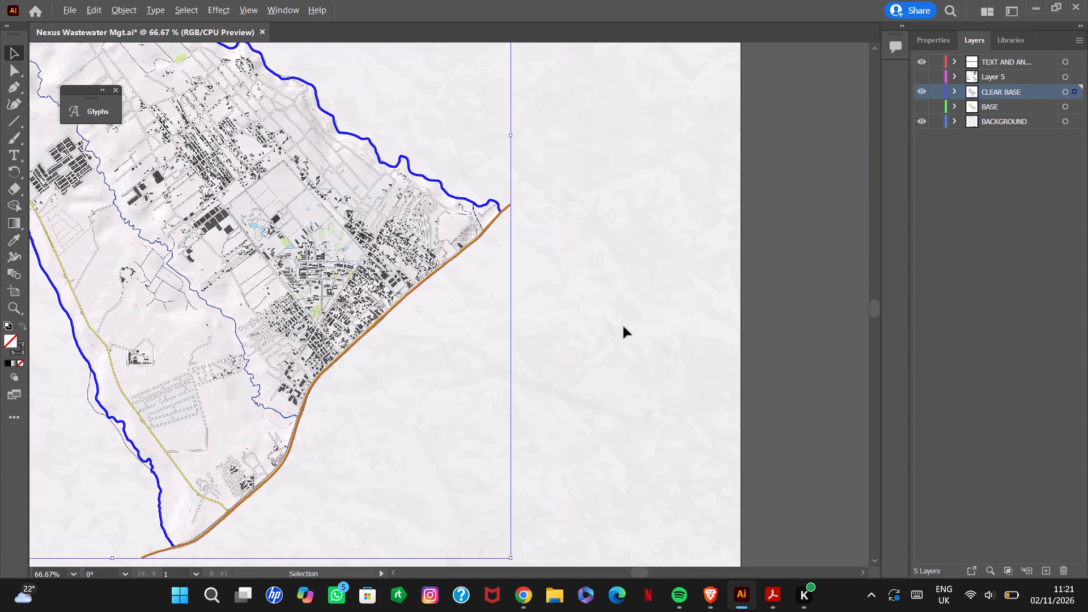
{"action": "scroll", "coordinate": [255, 232], "scroll_direction": "down", "scroll_amount": 15, "text": "alt"}
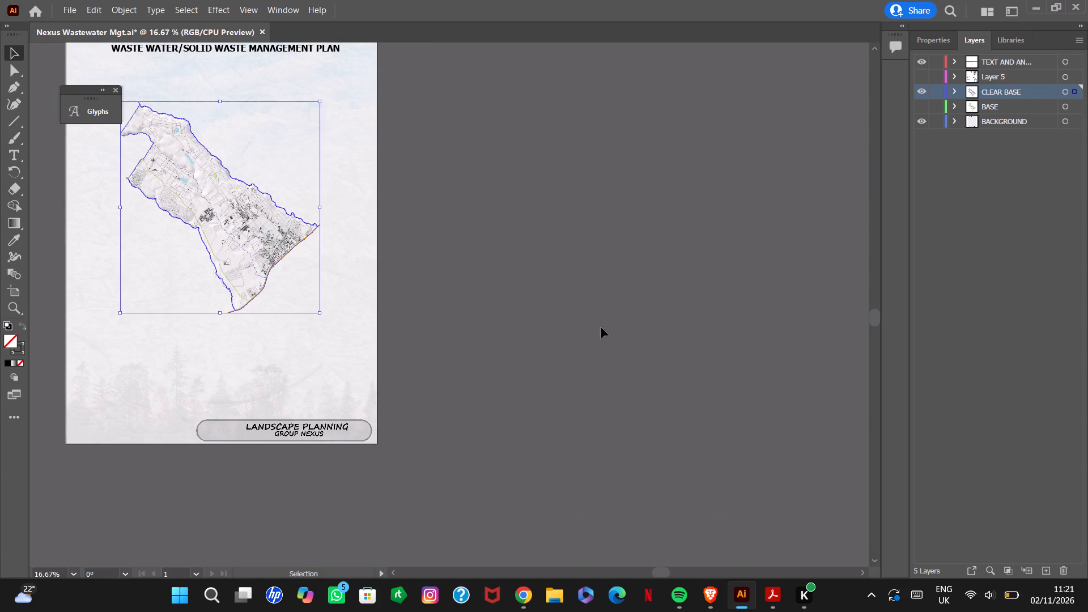
{"action": "left_click", "coordinate": [628, 362]}
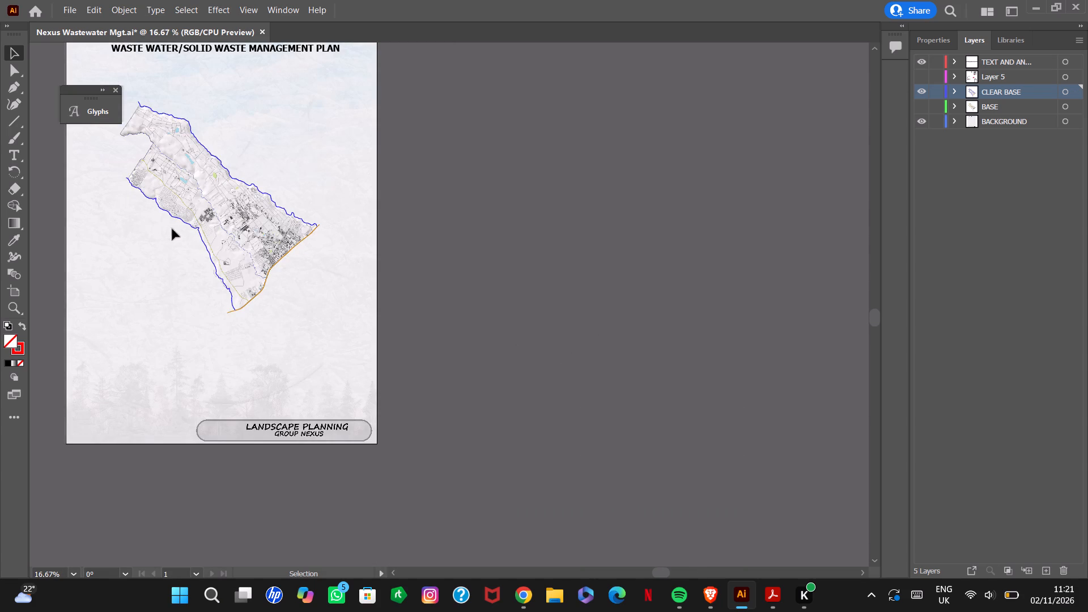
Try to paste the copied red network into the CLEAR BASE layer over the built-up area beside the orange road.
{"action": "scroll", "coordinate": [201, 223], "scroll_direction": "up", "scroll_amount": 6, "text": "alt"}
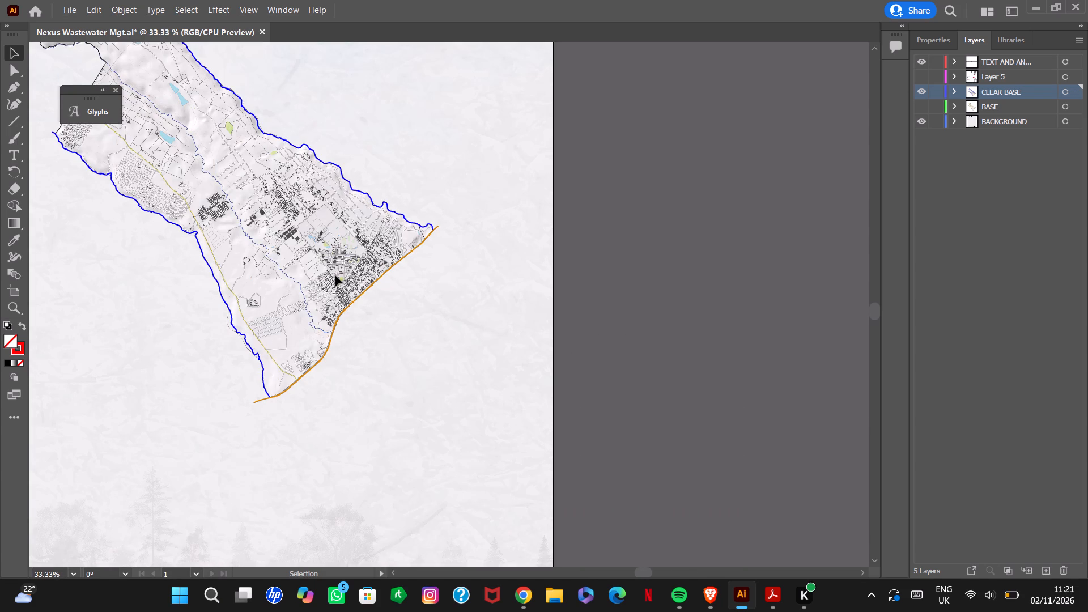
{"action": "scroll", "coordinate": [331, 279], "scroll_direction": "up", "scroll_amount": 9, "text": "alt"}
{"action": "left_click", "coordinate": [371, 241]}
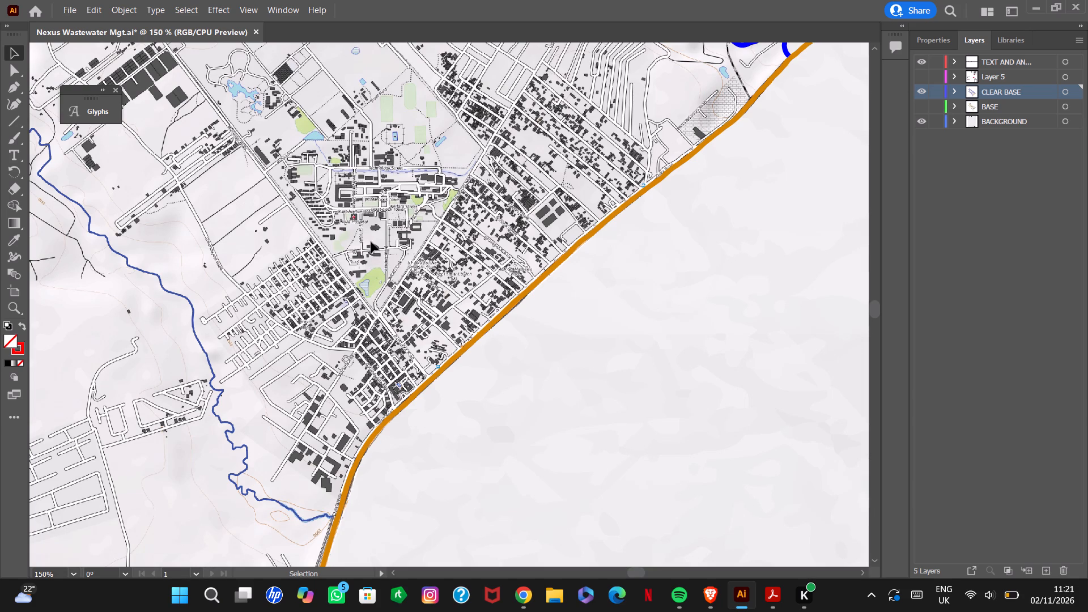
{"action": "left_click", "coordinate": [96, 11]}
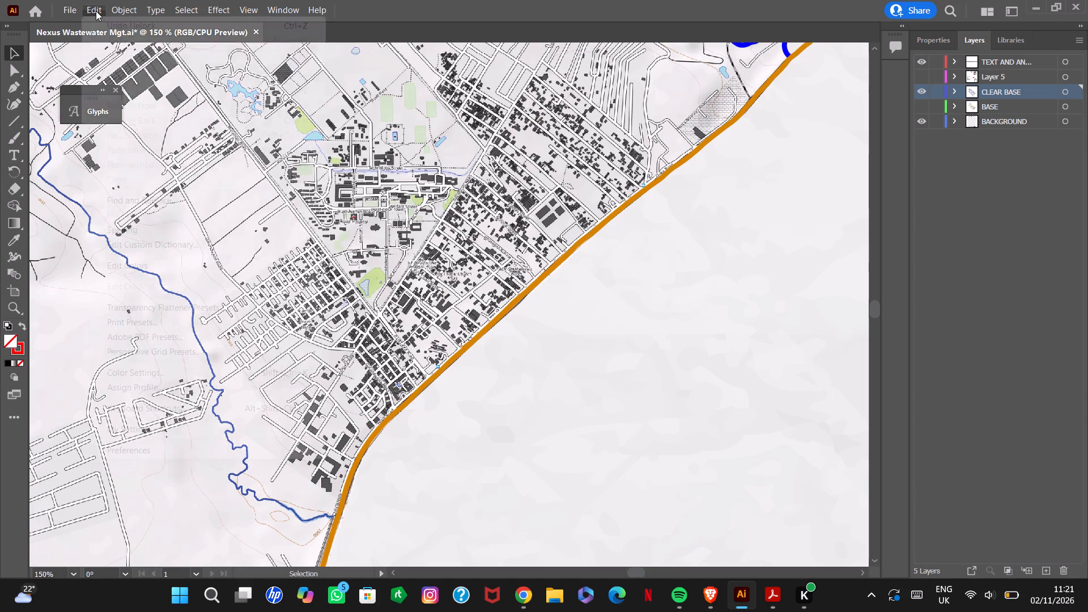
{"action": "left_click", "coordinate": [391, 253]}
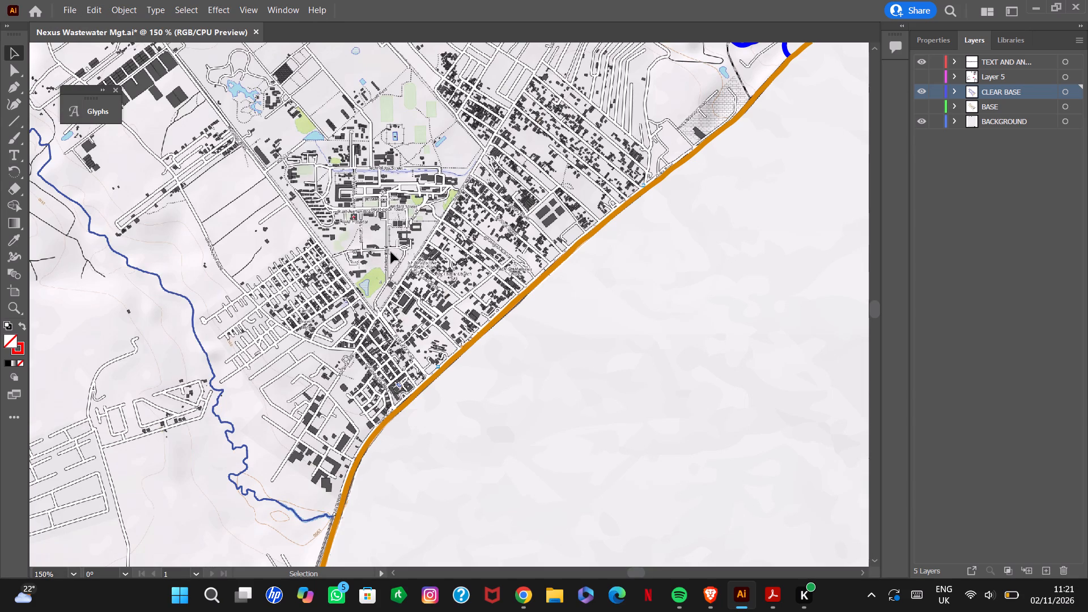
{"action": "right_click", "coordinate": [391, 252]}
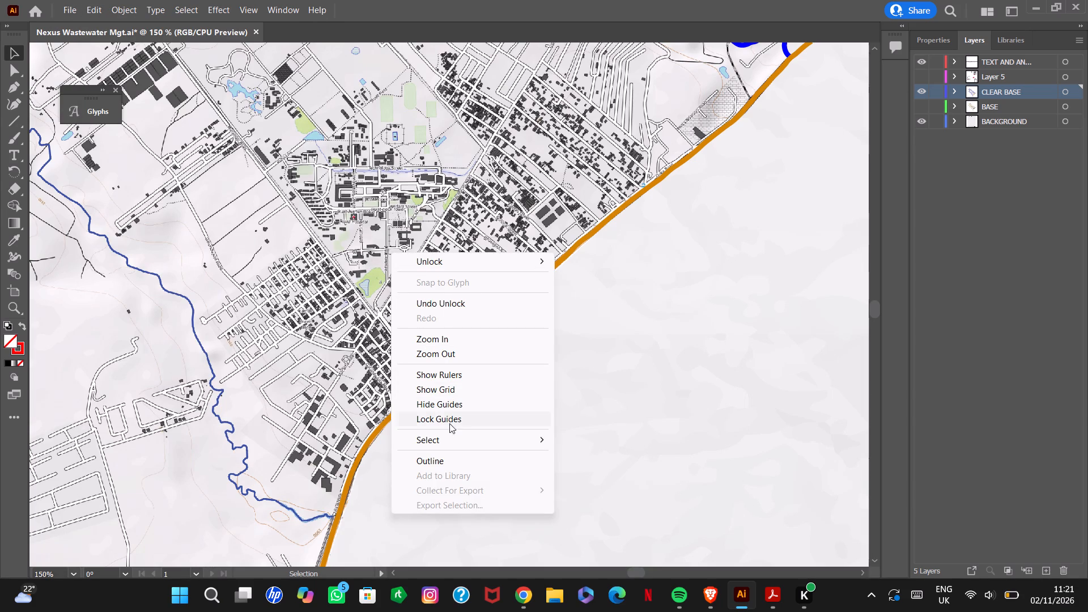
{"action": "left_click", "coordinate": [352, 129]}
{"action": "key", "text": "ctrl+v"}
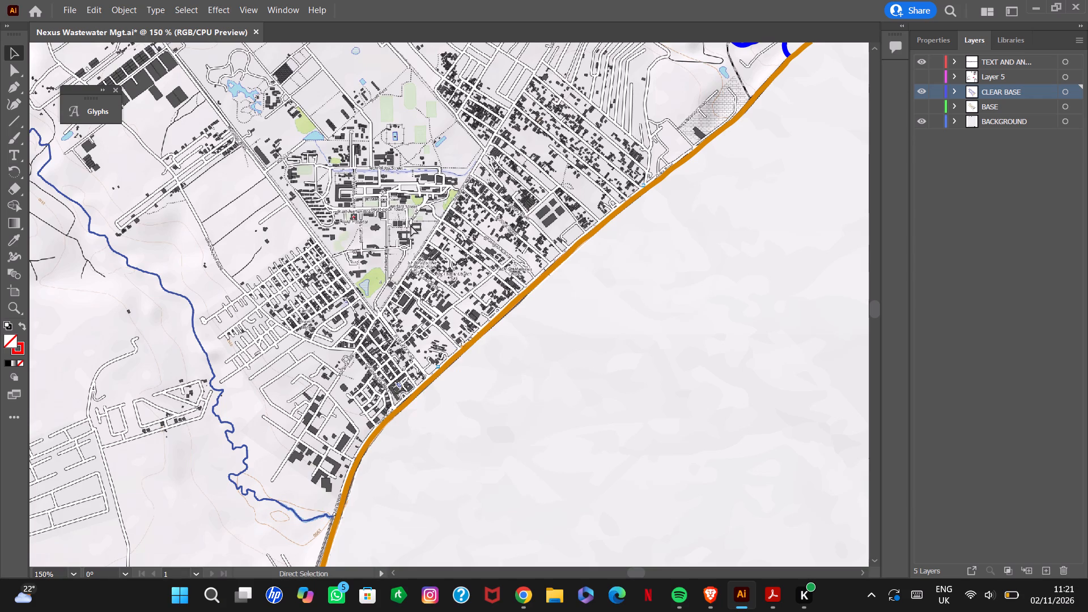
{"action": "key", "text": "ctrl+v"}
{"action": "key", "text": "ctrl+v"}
Compare the map with Layer 5 shown and hidden to check for the red network on CLEAR BASE.
{"action": "scroll", "coordinate": [441, 195], "scroll_direction": "down", "scroll_amount": 17, "text": "alt"}
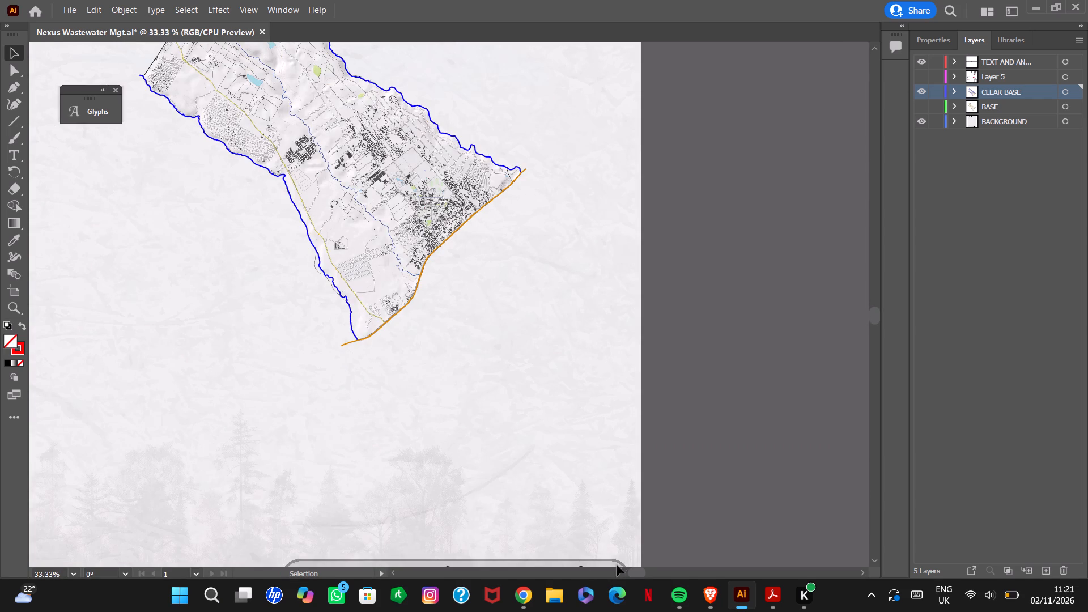
{"action": "left_click", "coordinate": [637, 571]}
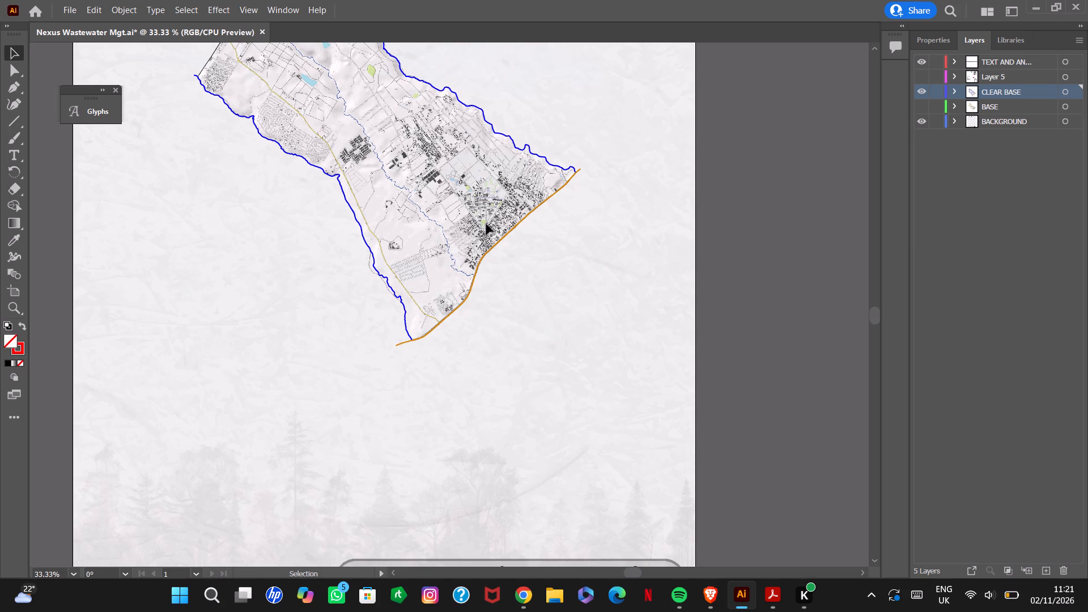
{"action": "left_click_drag", "start_coordinate": [878, 320], "coordinate": [879, 287]}
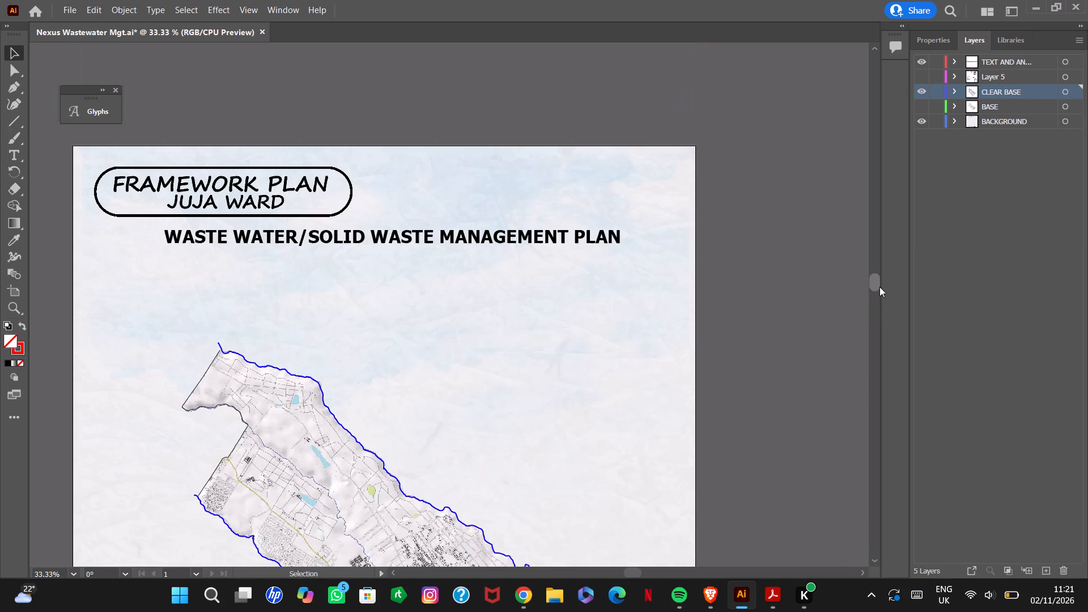
{"action": "left_click_drag", "start_coordinate": [879, 287], "coordinate": [897, 300]}
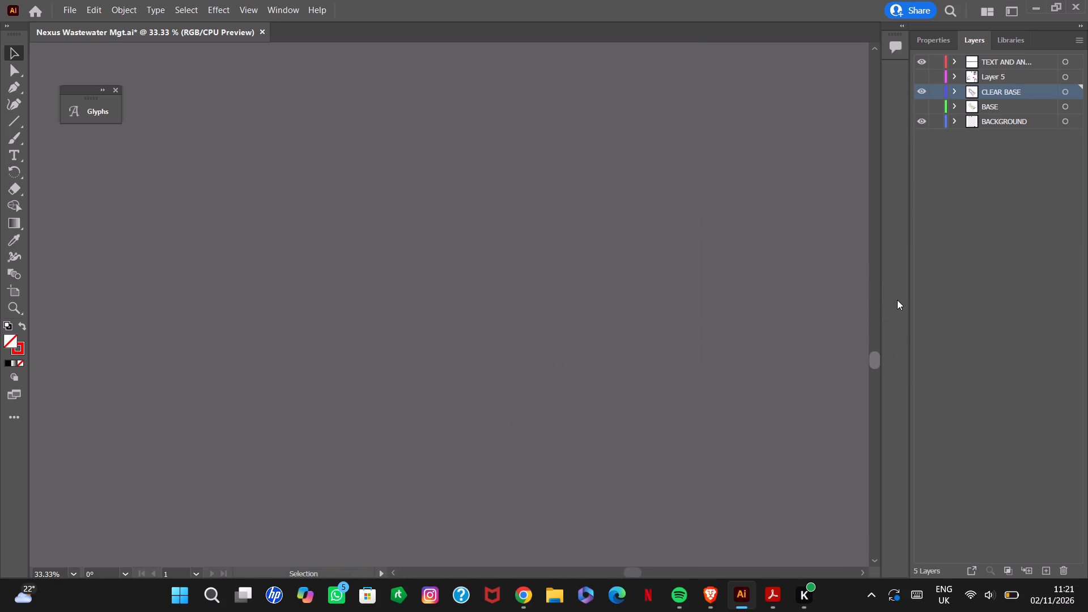
{"action": "left_click_drag", "start_coordinate": [897, 300], "coordinate": [899, 312]}
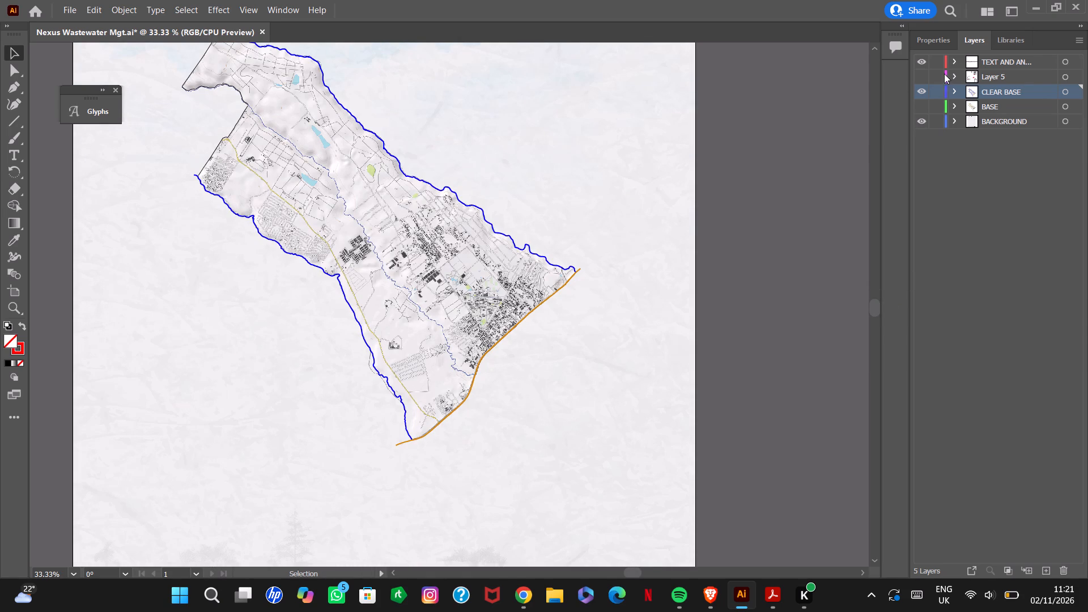
{"action": "left_click", "coordinate": [922, 78]}
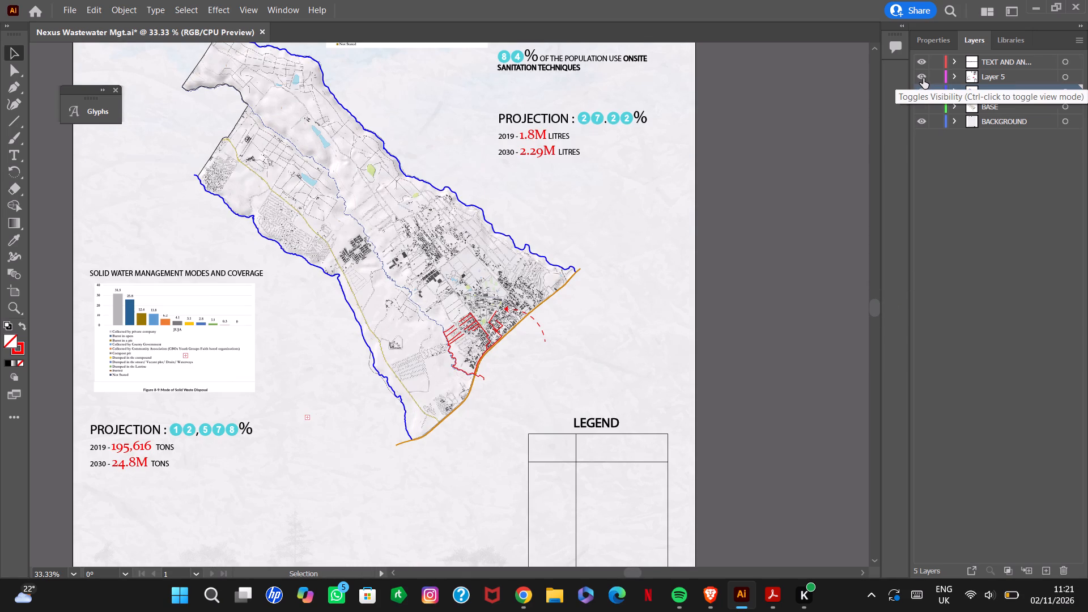
{"action": "left_click", "coordinate": [923, 78]}
{"action": "left_click", "coordinate": [923, 78]}
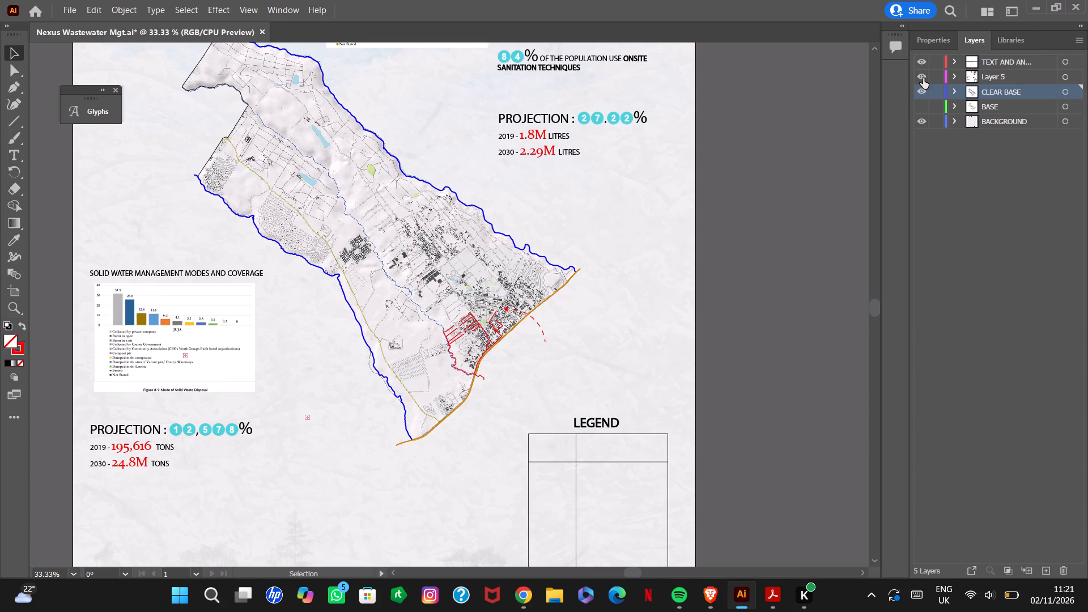
{"action": "left_click", "coordinate": [923, 78]}
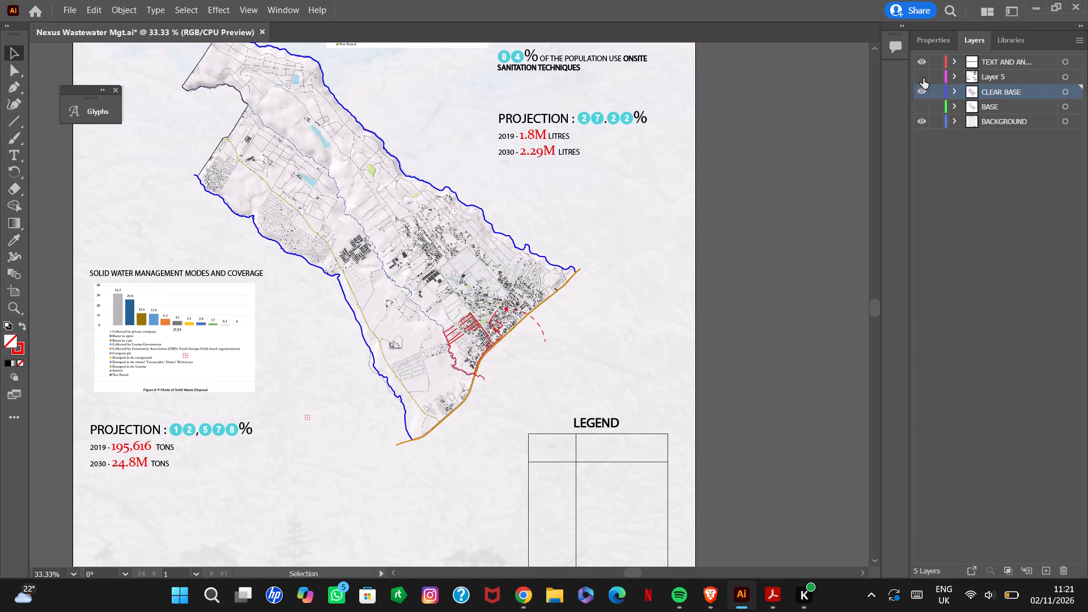
Copy the red network from Layer 5 and paste it in place into the CLEAR BASE layer.
{"action": "left_click", "coordinate": [923, 78]}
{"action": "left_click", "coordinate": [458, 331]}
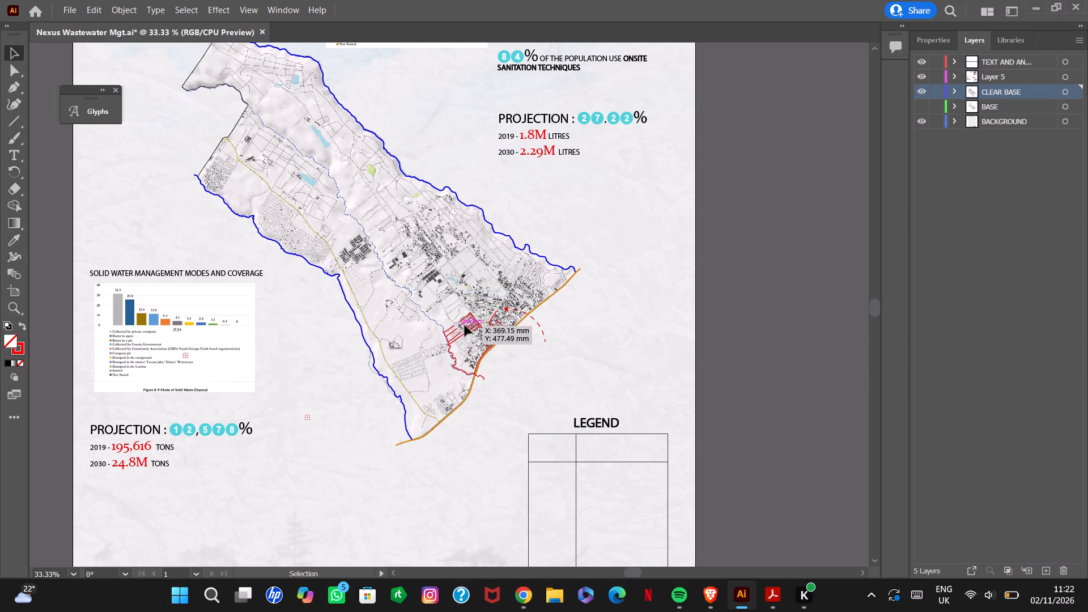
{"action": "left_click", "coordinate": [465, 325]}
{"action": "left_click", "coordinate": [469, 320]}
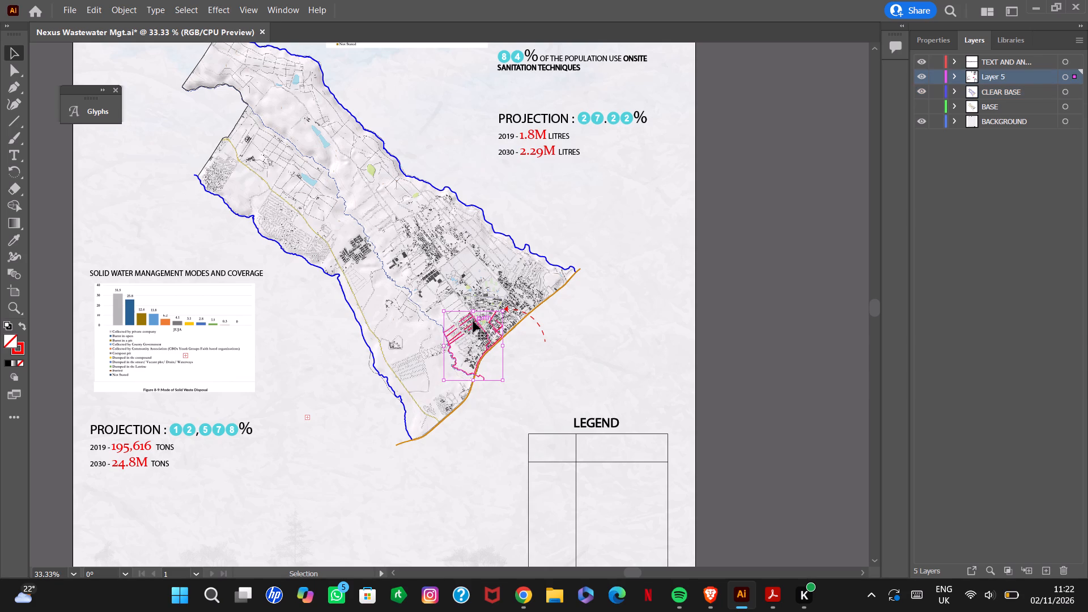
{"action": "key", "text": "ctrl+c"}
{"action": "left_click", "coordinate": [1030, 89]}
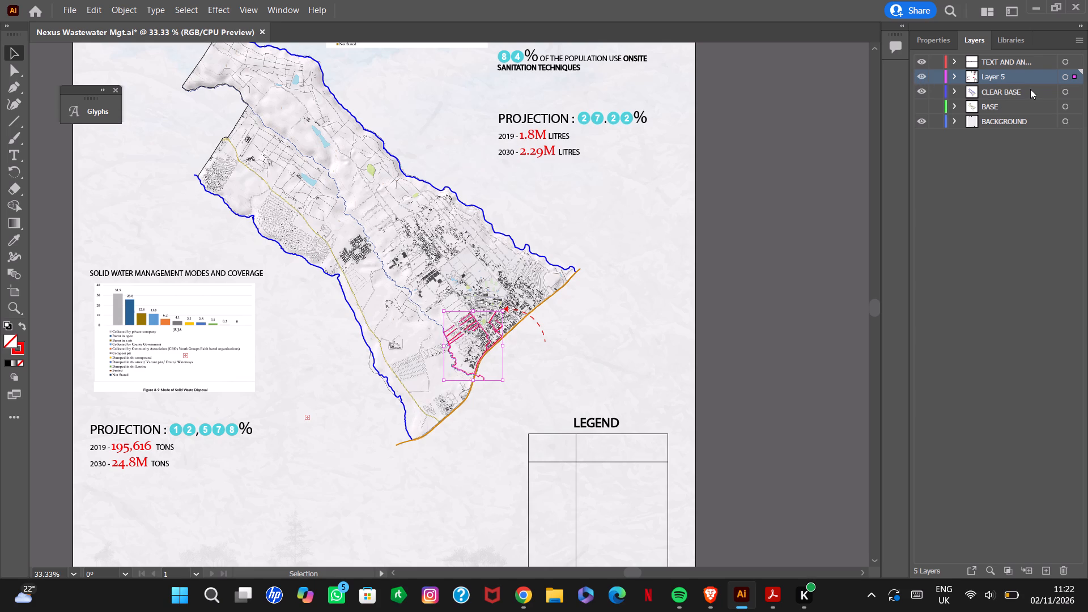
{"action": "left_click", "coordinate": [1030, 90]}
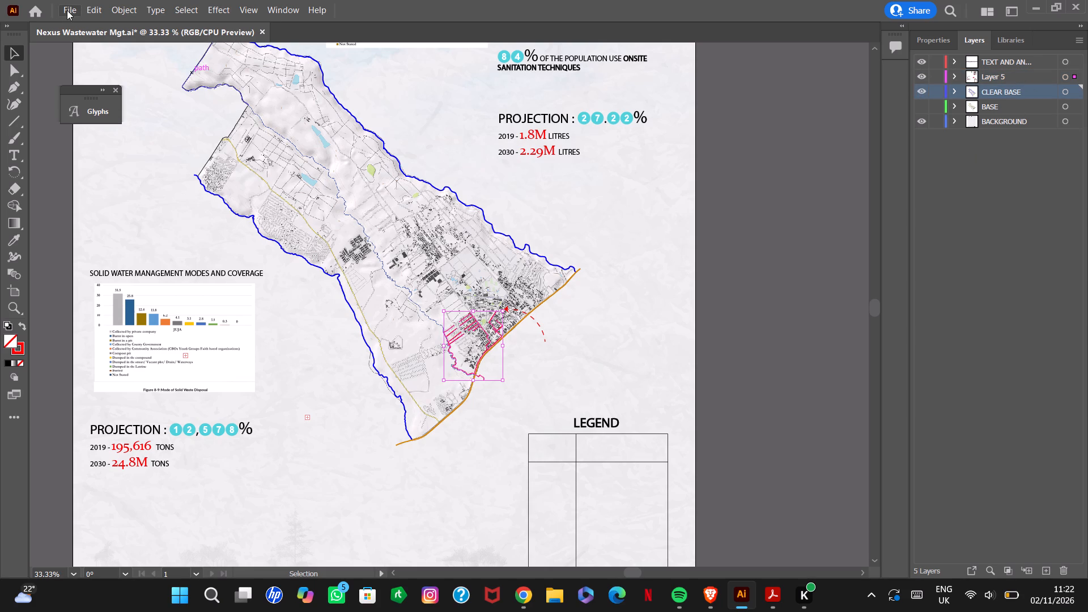
{"action": "left_click", "coordinate": [67, 10]}
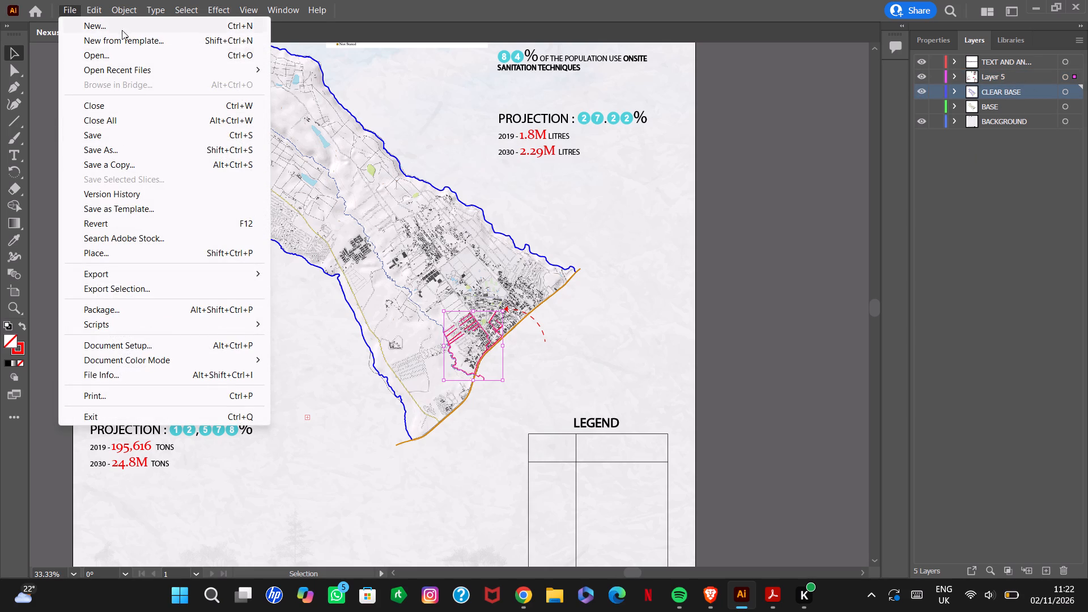
{"action": "left_click", "coordinate": [94, 11]}
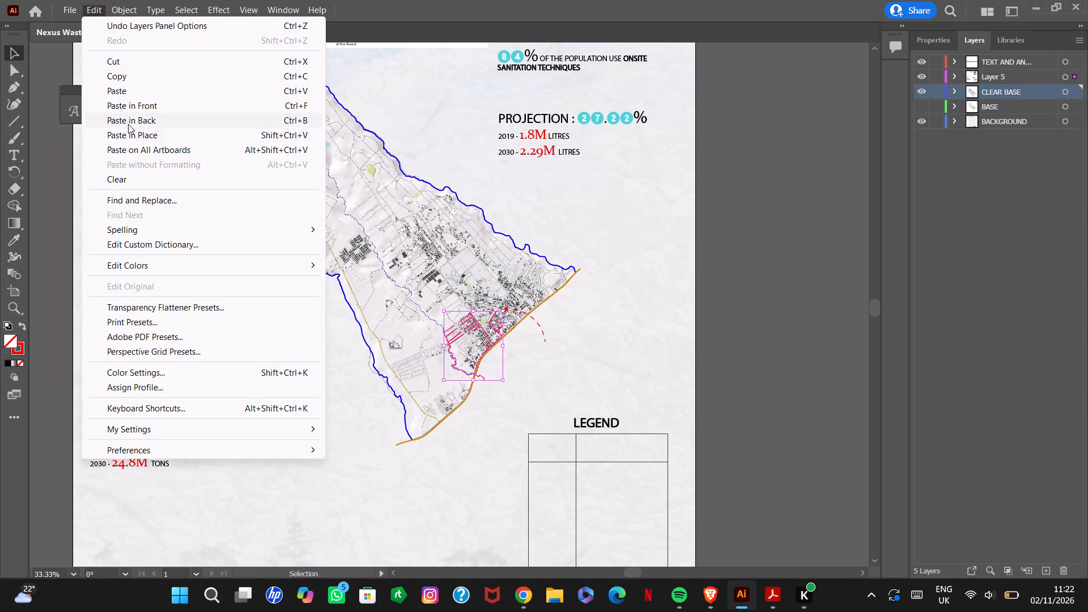
{"action": "left_click", "coordinate": [129, 130]}
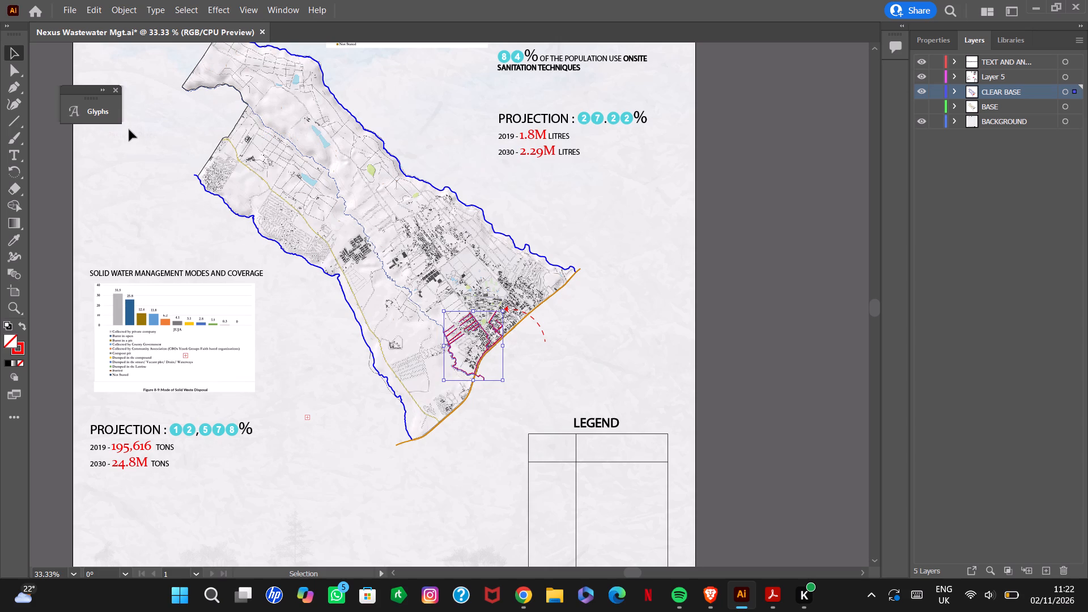
Hide Layer 5 and clear the selection.
{"action": "left_click", "coordinate": [922, 75]}
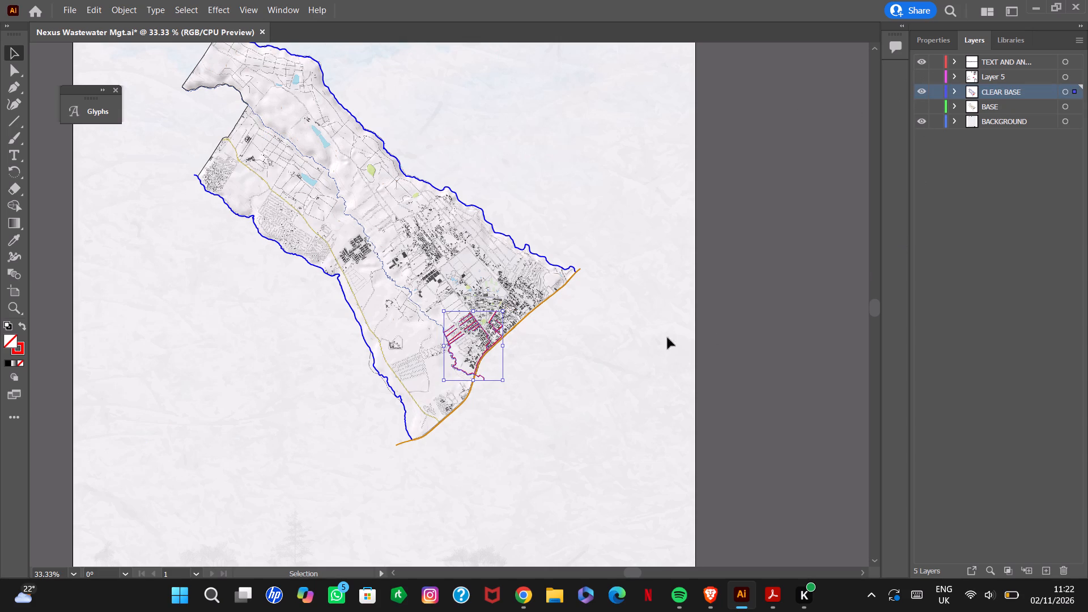
{"action": "left_click", "coordinate": [631, 329]}
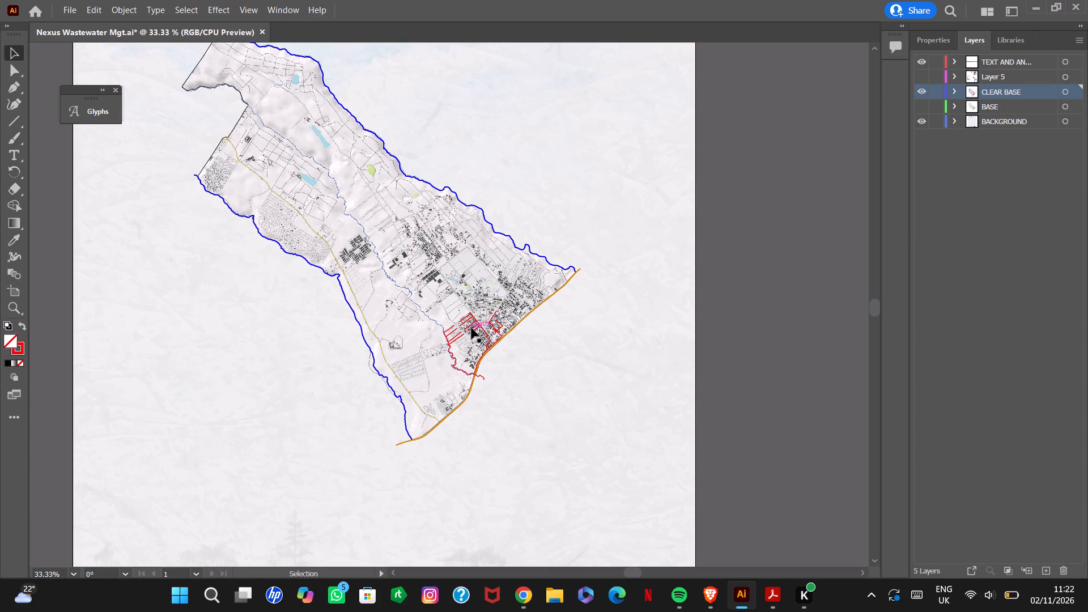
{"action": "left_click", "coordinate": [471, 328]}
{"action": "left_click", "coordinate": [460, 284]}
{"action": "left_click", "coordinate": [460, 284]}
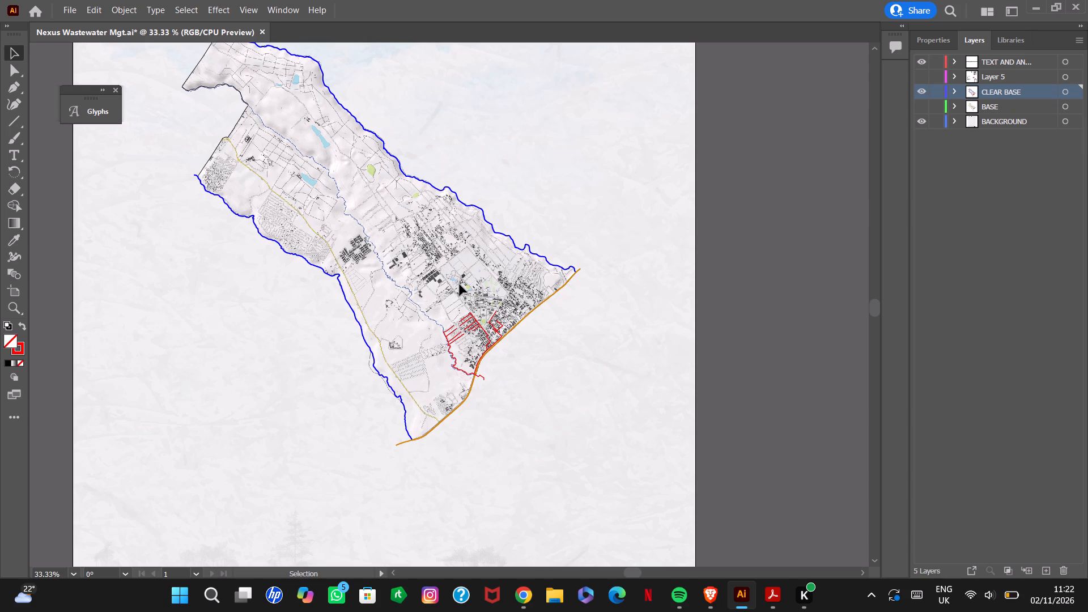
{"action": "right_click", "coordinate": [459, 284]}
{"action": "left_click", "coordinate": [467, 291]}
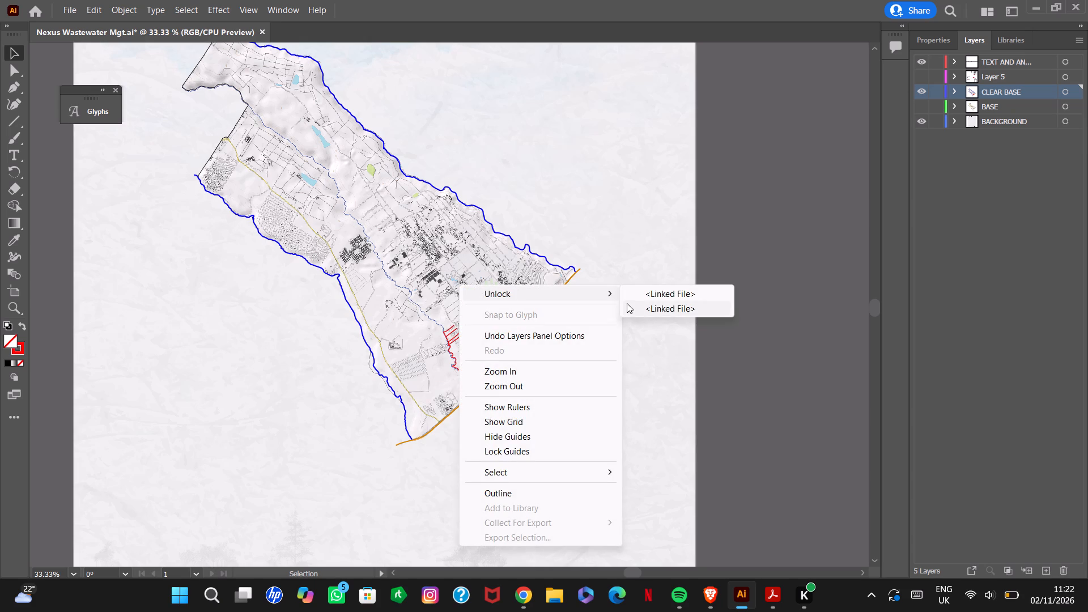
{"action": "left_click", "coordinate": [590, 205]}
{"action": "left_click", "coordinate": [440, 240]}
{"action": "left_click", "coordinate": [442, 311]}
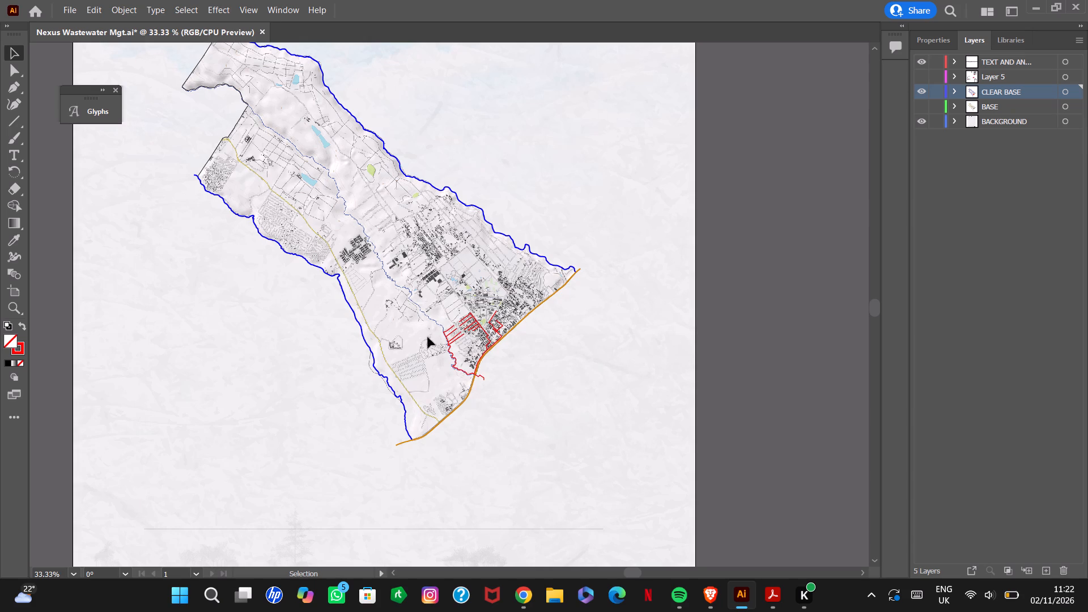
Group the map's boundary and road outlines with the red network on CLEAR BASE, then clear the selection.
{"action": "left_click_drag", "start_coordinate": [172, 112], "coordinate": [530, 409]}
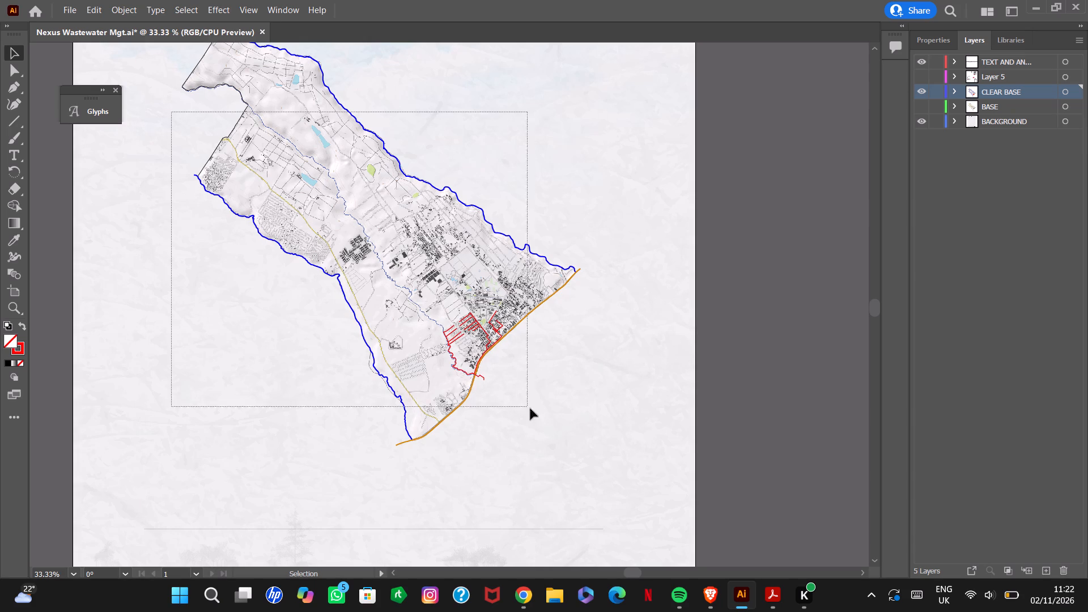
{"action": "left_click_drag", "start_coordinate": [530, 409], "coordinate": [543, 414]}
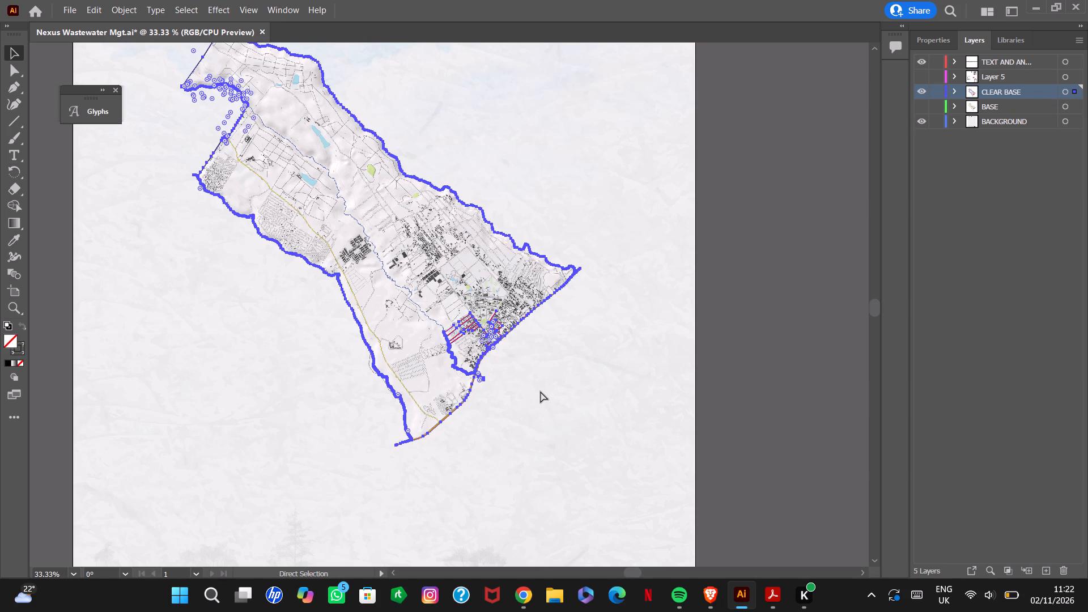
{"action": "key", "text": "ctrl+g"}
{"action": "key", "text": "ctrl+g"}
{"action": "left_click", "coordinate": [539, 389]}
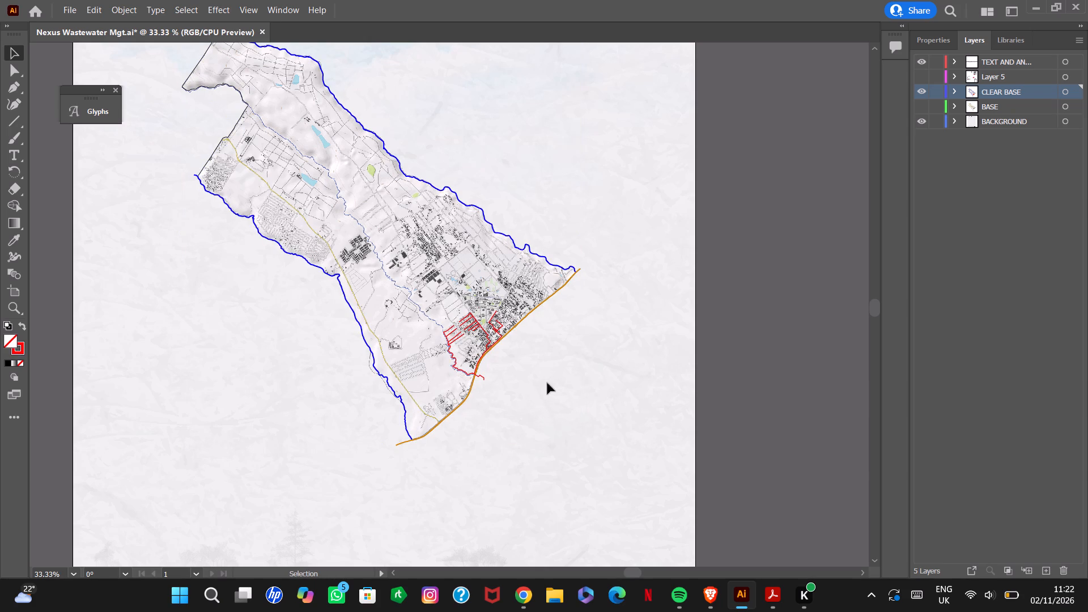
{"action": "left_click", "coordinate": [602, 373]}
Check which objects beneath the map's built-up area are still locked.
{"action": "right_click", "coordinate": [451, 277]}
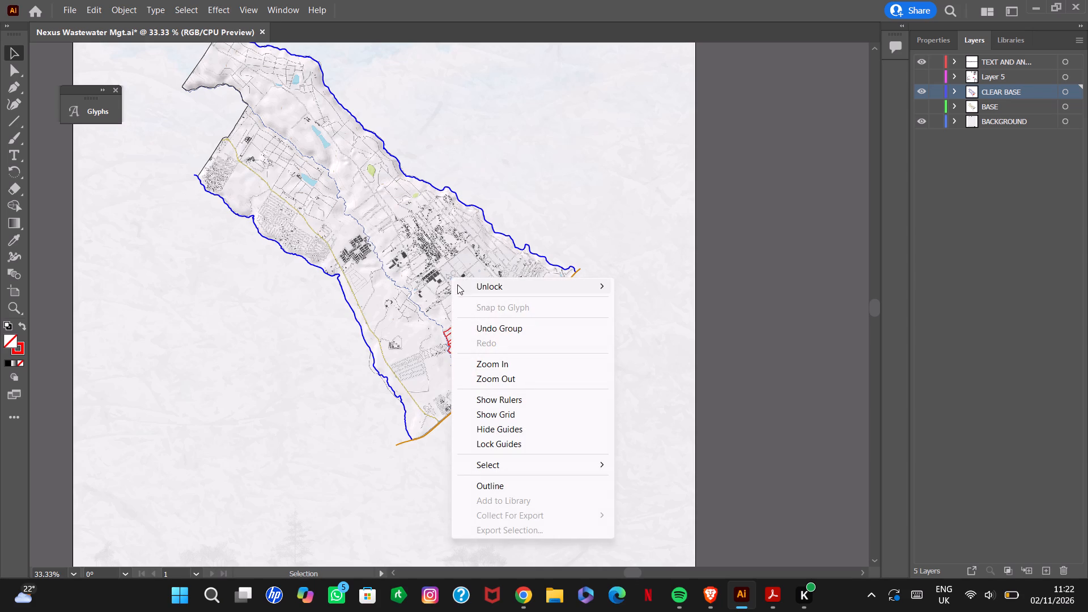
{"action": "left_click", "coordinate": [416, 246]}
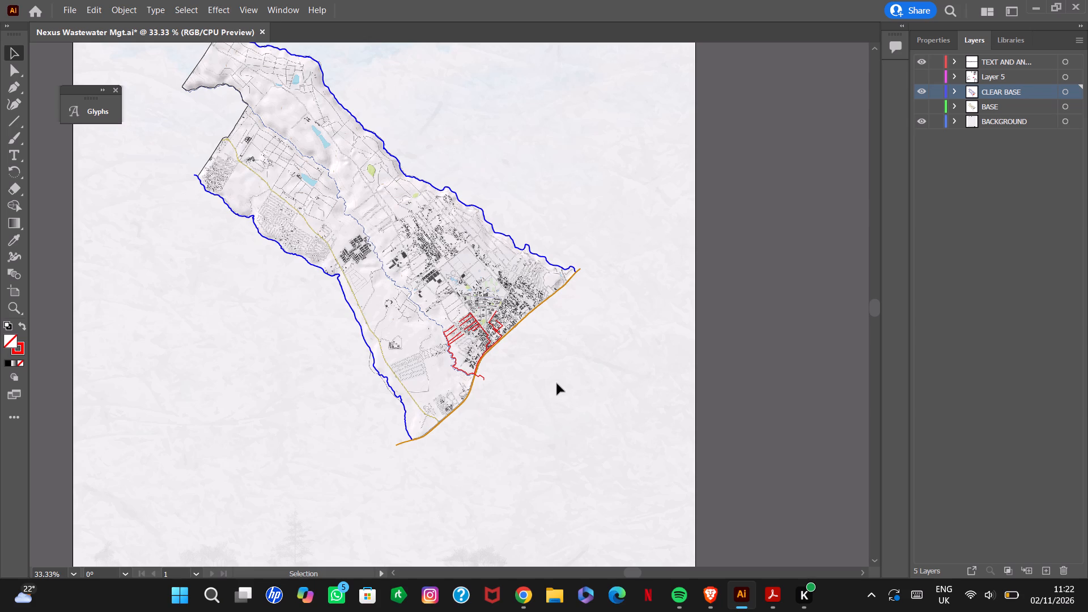
{"action": "key", "text": "ctrl+2"}
{"action": "right_click", "coordinate": [402, 273]}
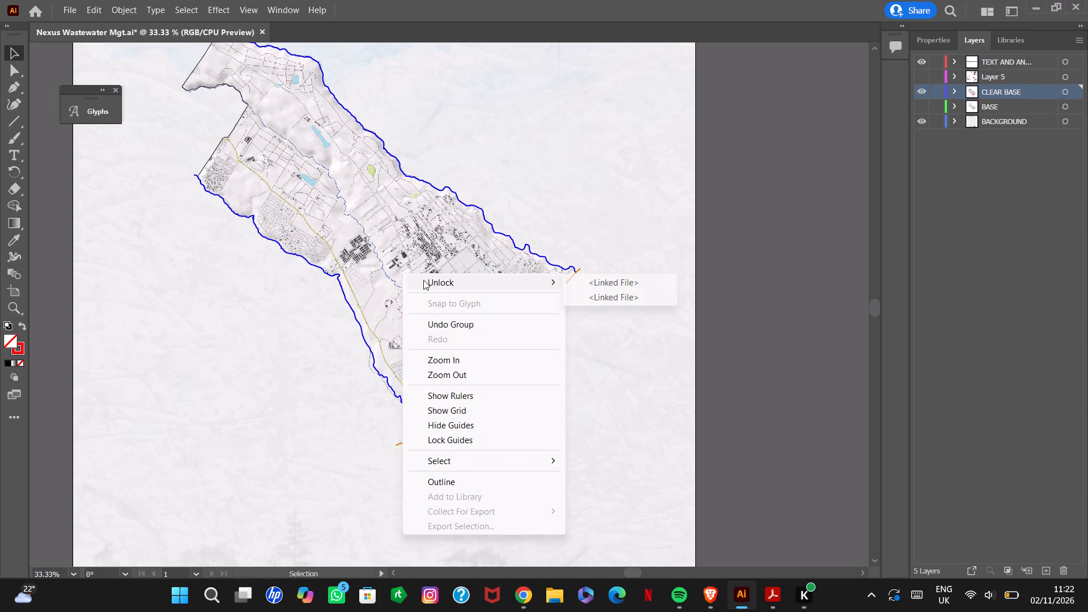
{"action": "triple_click", "coordinate": [424, 244]}
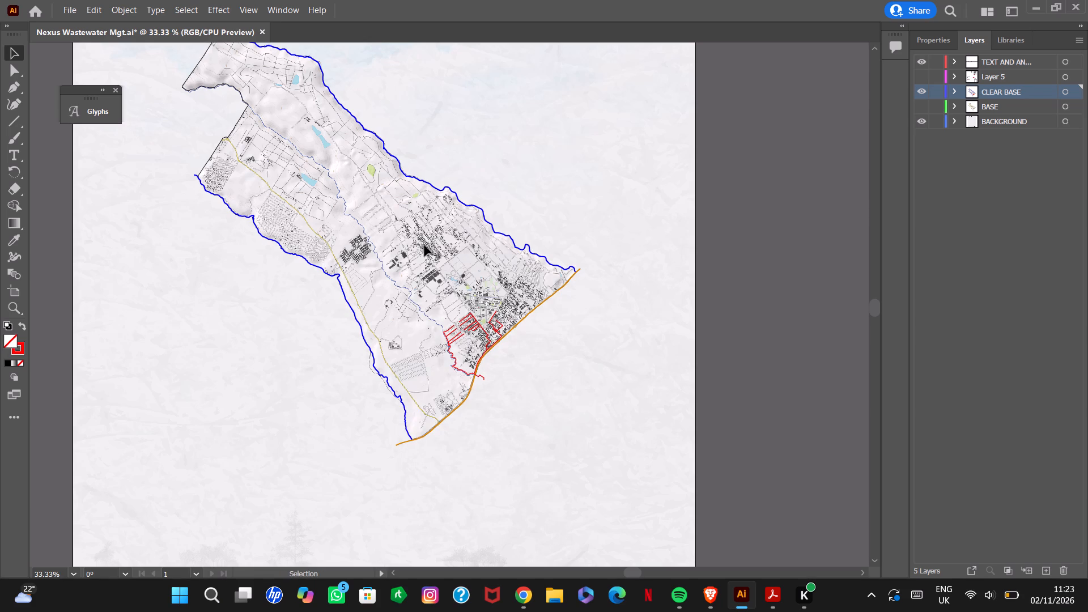
{"action": "left_click", "coordinate": [424, 245]}
{"action": "right_click", "coordinate": [424, 245]}
{"action": "left_click", "coordinate": [433, 250]}
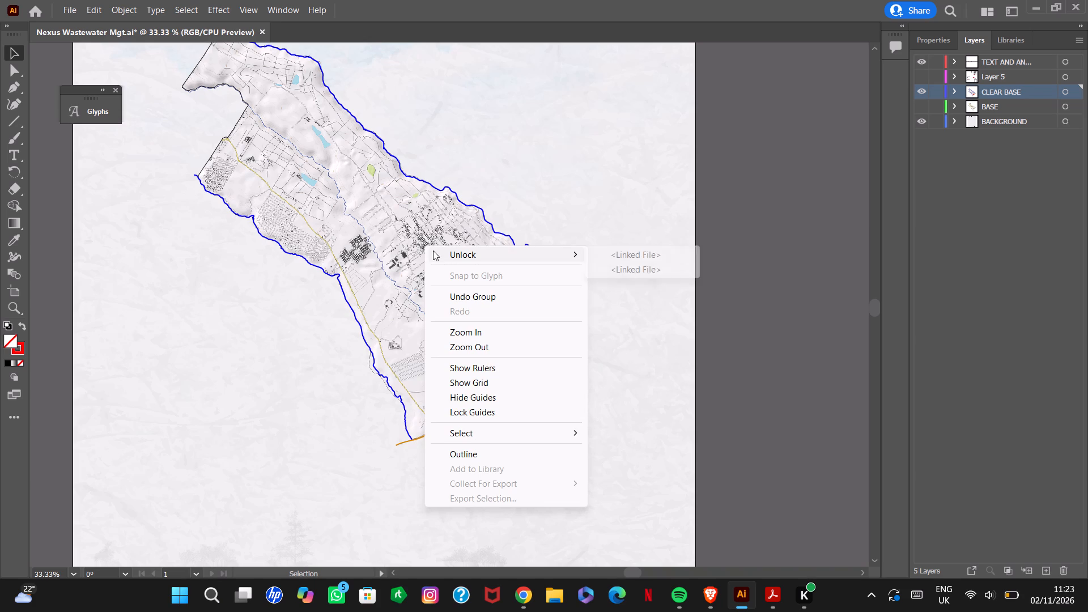
{"action": "left_click", "coordinate": [434, 250]}
{"action": "left_click", "coordinate": [405, 236]}
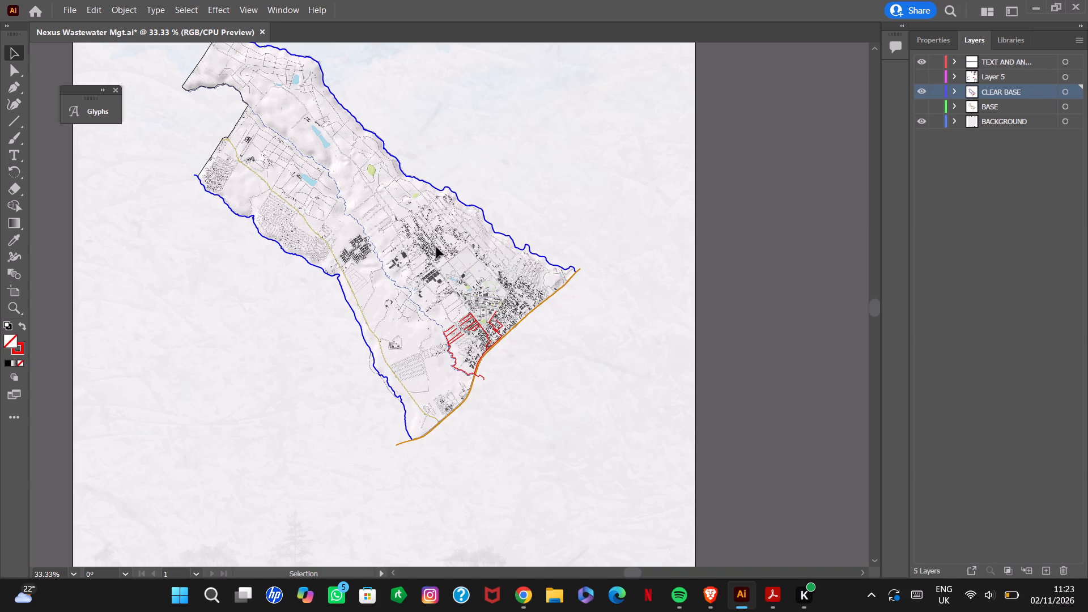
Select the grouped map outlines and red network with the whole page in view, and check the locked objects beneath them.
{"action": "scroll", "coordinate": [436, 247], "scroll_direction": "down", "scroll_amount": 6, "text": "alt"}
{"action": "left_click_drag", "start_coordinate": [417, 247], "coordinate": [375, 254]}
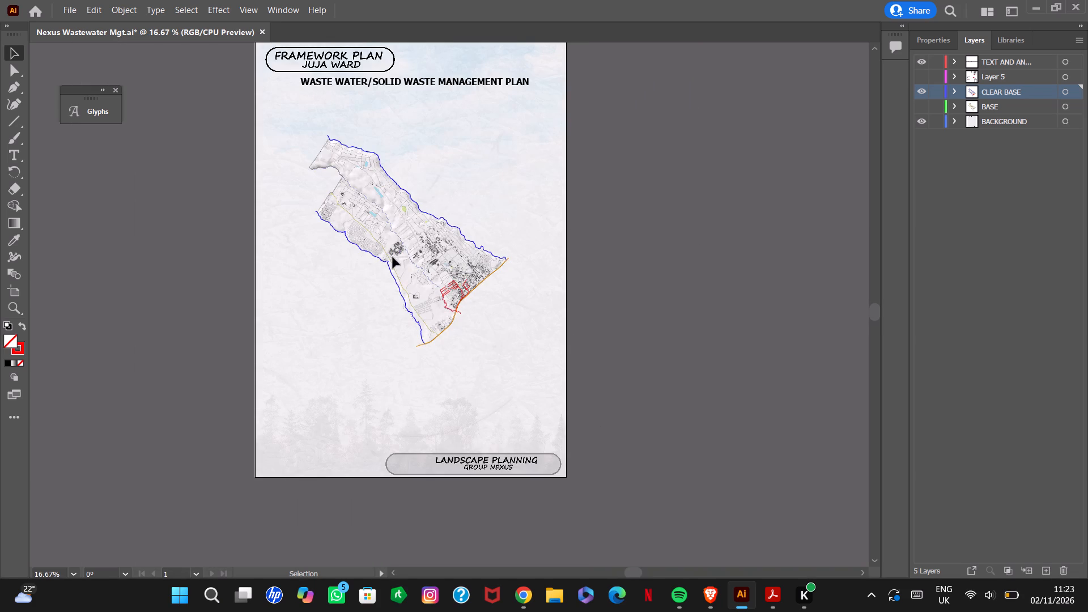
{"action": "left_click_drag", "start_coordinate": [450, 299], "coordinate": [477, 341]}
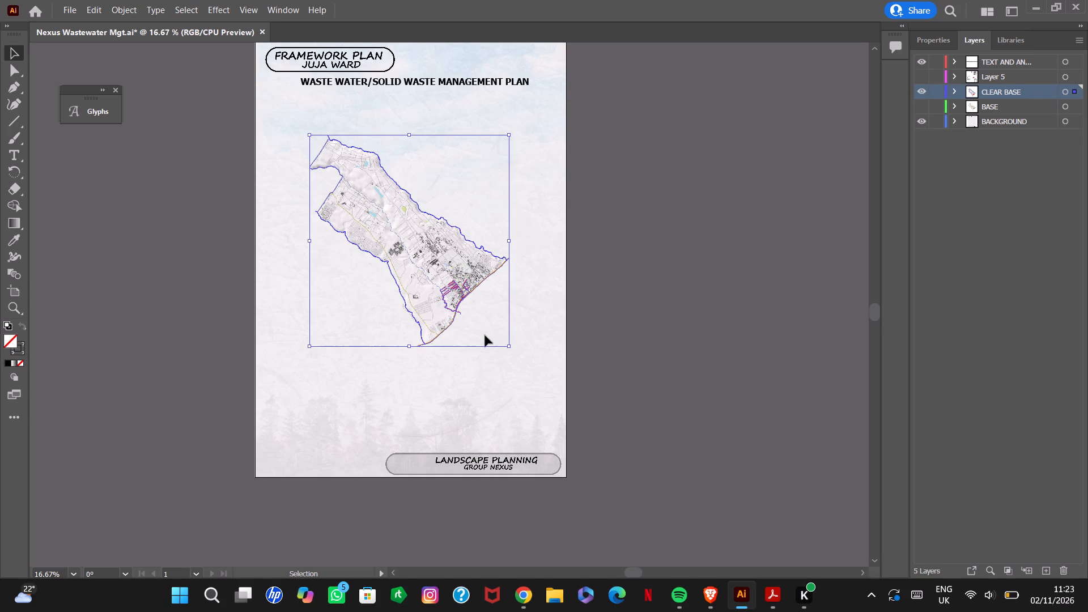
{"action": "left_click_drag", "start_coordinate": [485, 333], "coordinate": [504, 368]}
{"action": "left_click_drag", "start_coordinate": [415, 270], "coordinate": [487, 350]}
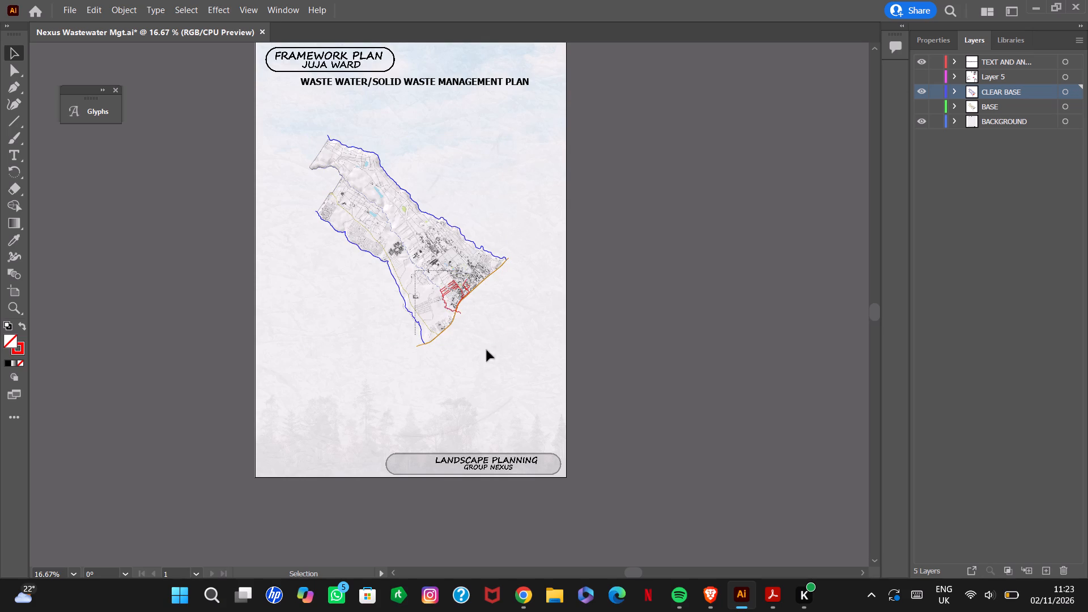
{"action": "left_click_drag", "start_coordinate": [487, 350], "coordinate": [504, 362]}
{"action": "right_click", "coordinate": [363, 176]}
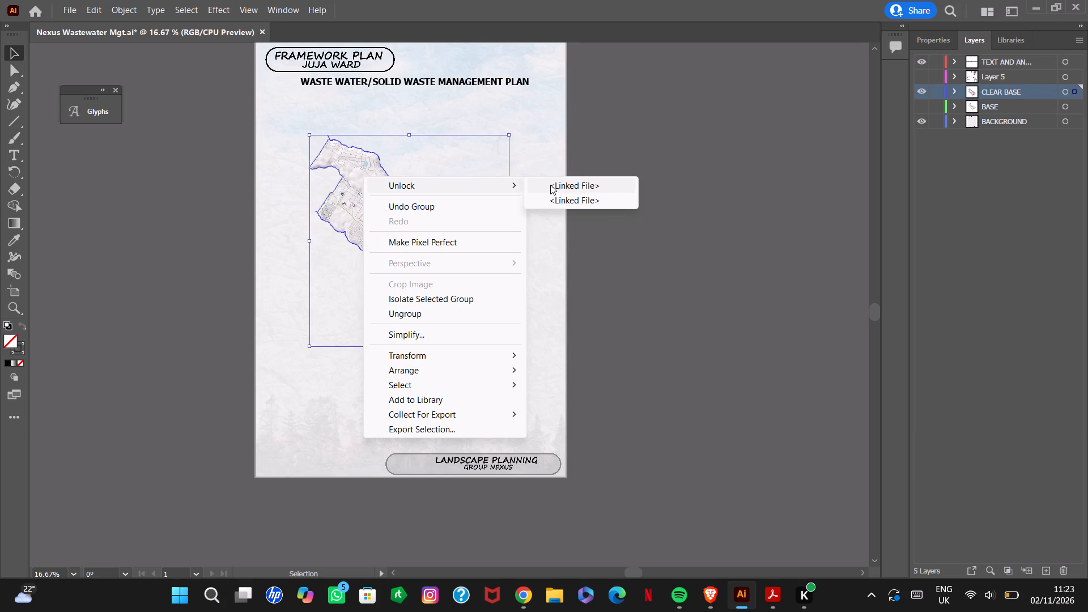
{"action": "left_click", "coordinate": [545, 155]}
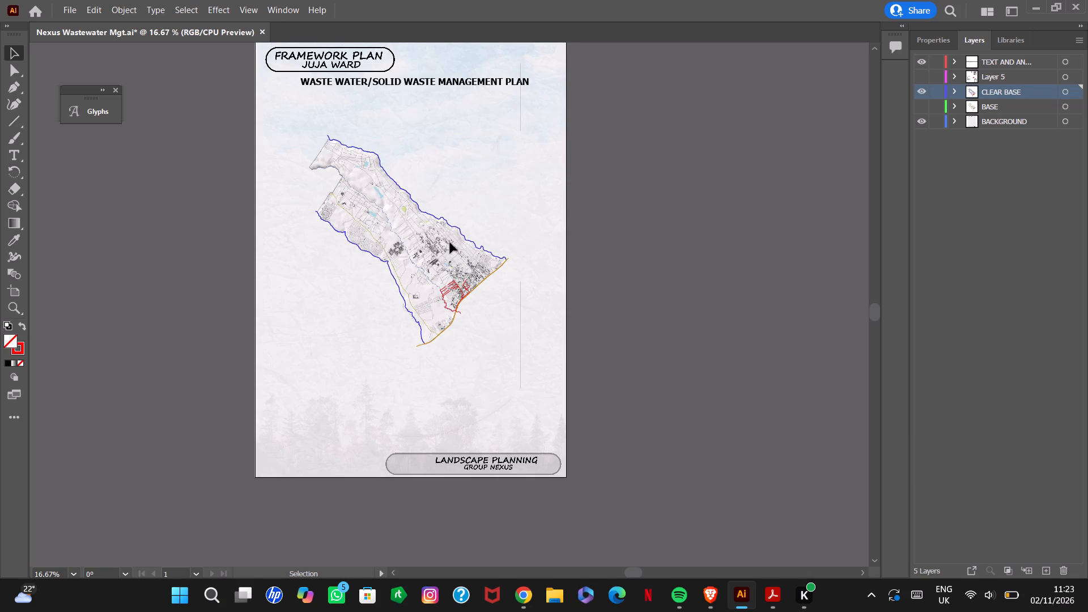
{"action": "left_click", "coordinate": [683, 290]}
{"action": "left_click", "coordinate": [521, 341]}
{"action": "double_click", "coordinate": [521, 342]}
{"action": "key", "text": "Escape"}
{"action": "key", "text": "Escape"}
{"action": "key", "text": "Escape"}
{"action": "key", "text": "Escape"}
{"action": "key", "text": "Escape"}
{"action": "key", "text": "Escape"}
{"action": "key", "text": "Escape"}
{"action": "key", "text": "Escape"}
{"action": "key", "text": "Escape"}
Show Layer 5 again so the charts, statistics and legend surround the map.
{"action": "scroll", "coordinate": [425, 228], "scroll_direction": "up", "scroll_amount": 6}
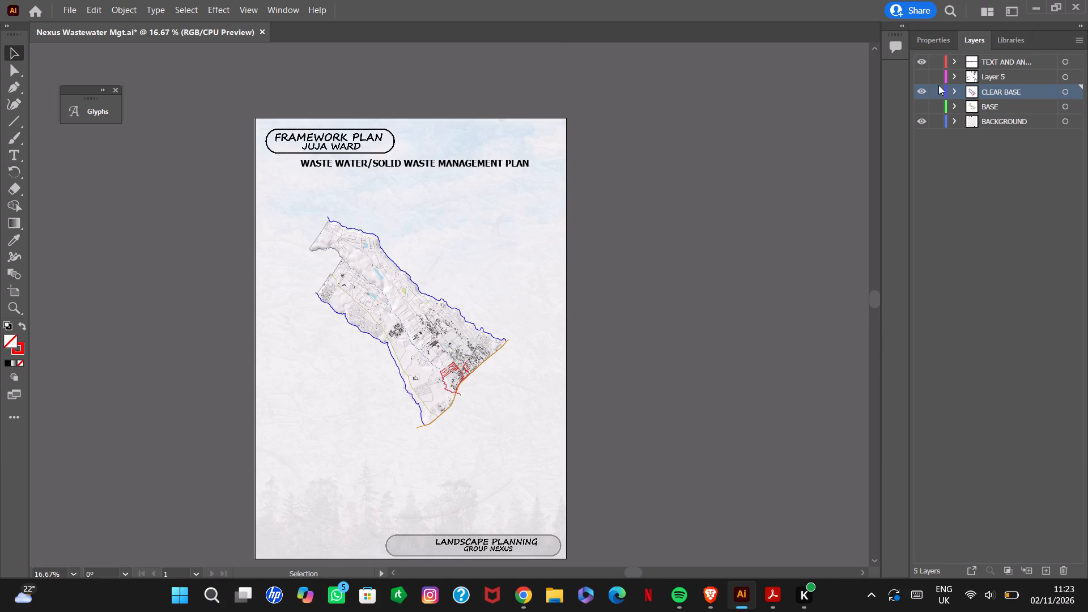
{"action": "left_click", "coordinate": [923, 76]}
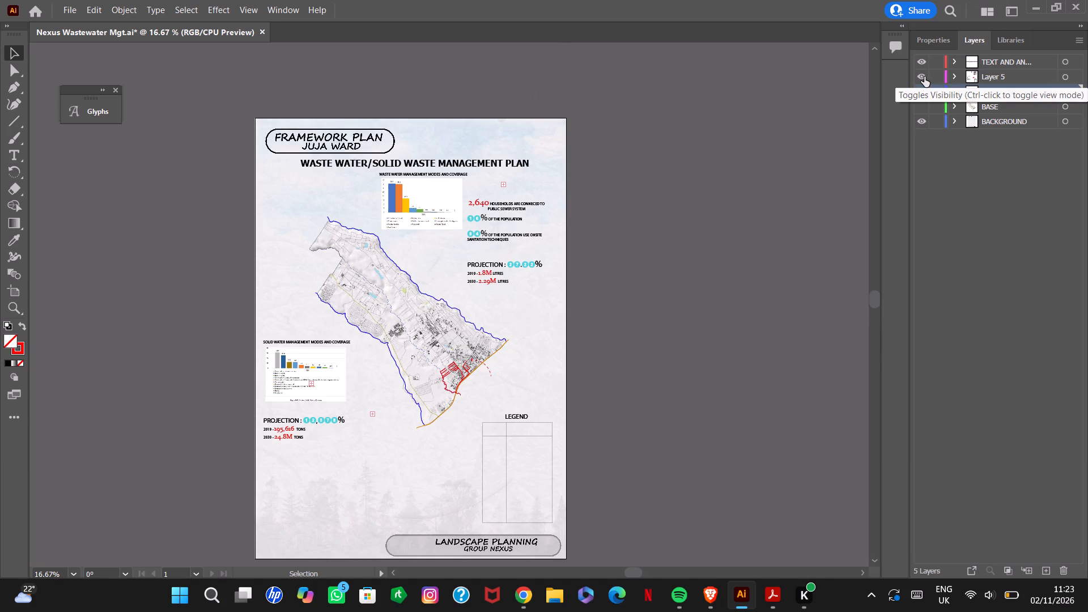
{"action": "left_click", "coordinate": [924, 78]}
{"action": "left_click", "coordinate": [924, 78]}
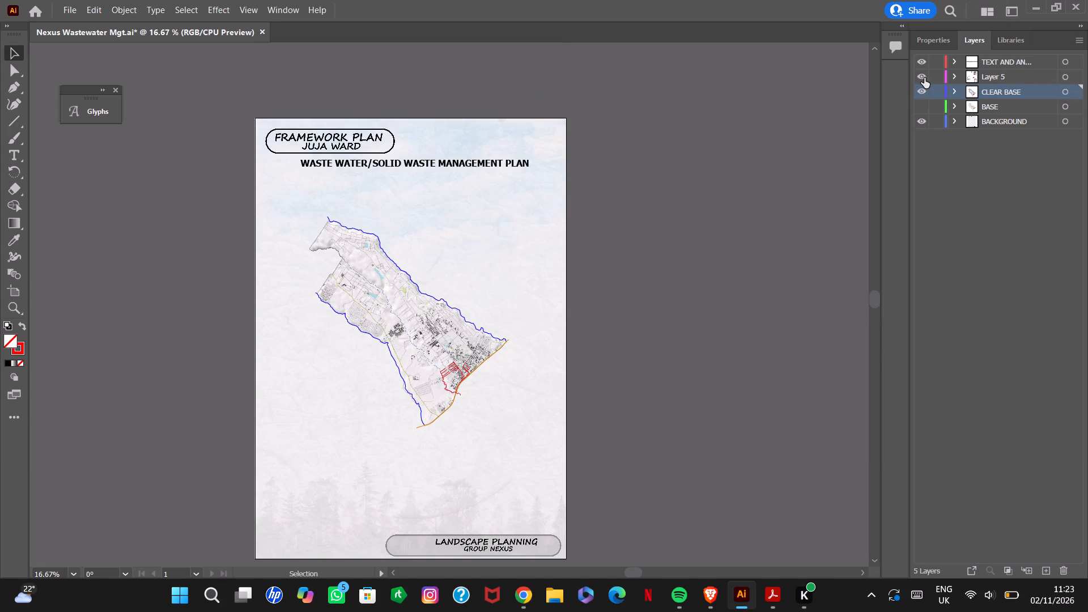
Delete the duplicate red network on Layer 5, keeping the copy grouped on CLEAR BASE.
{"action": "left_click", "coordinate": [452, 372]}
{"action": "key", "text": "Delete"}
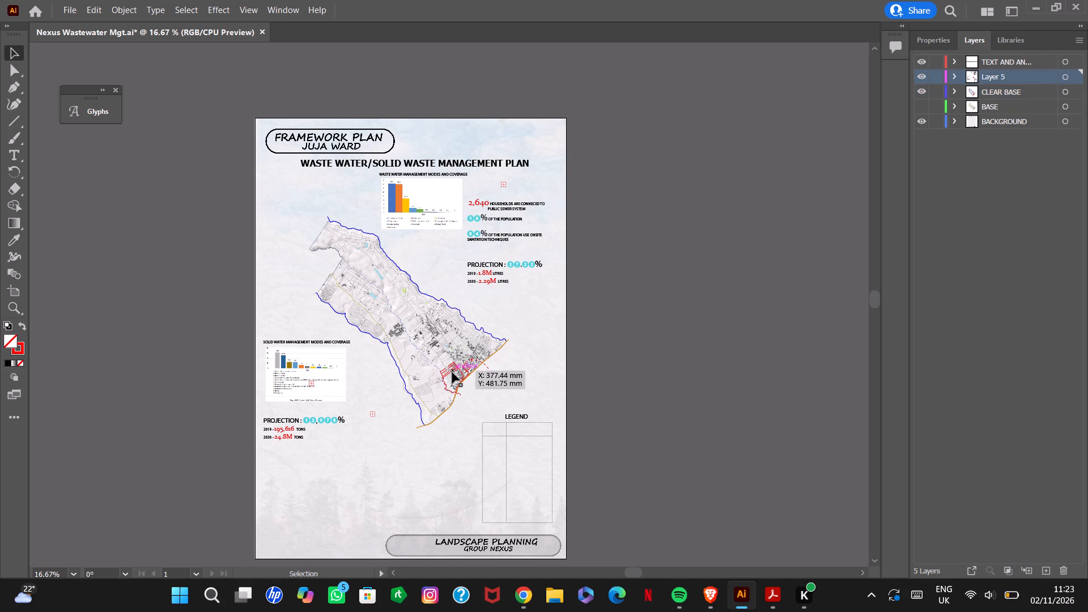
Compare the page with Layer 5 hidden and shown, and examine the red network and map up close.
{"action": "left_click", "coordinate": [925, 76]}
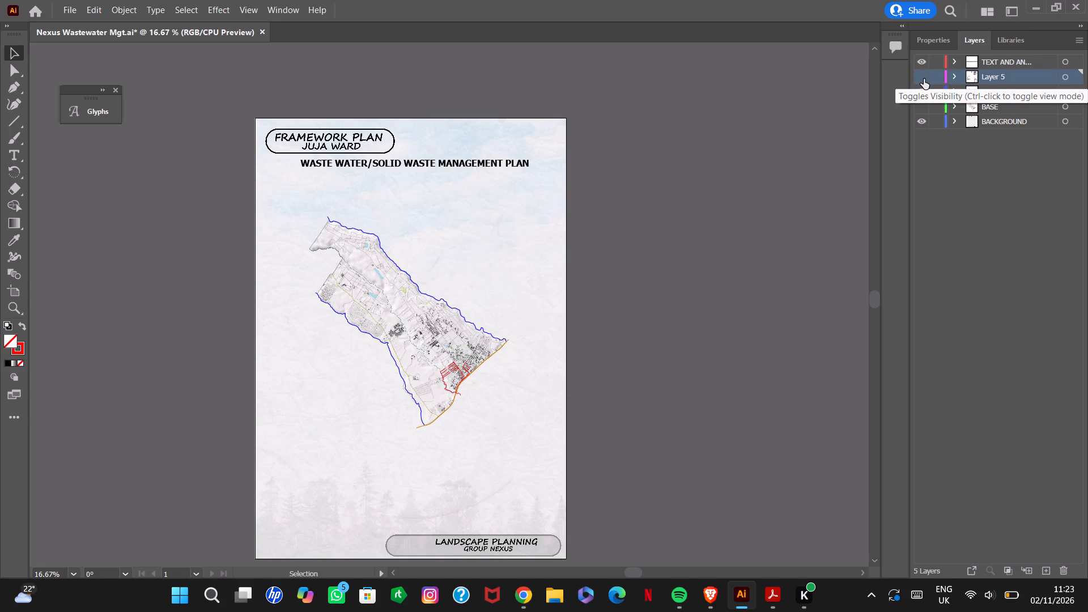
{"action": "left_click", "coordinate": [924, 79]}
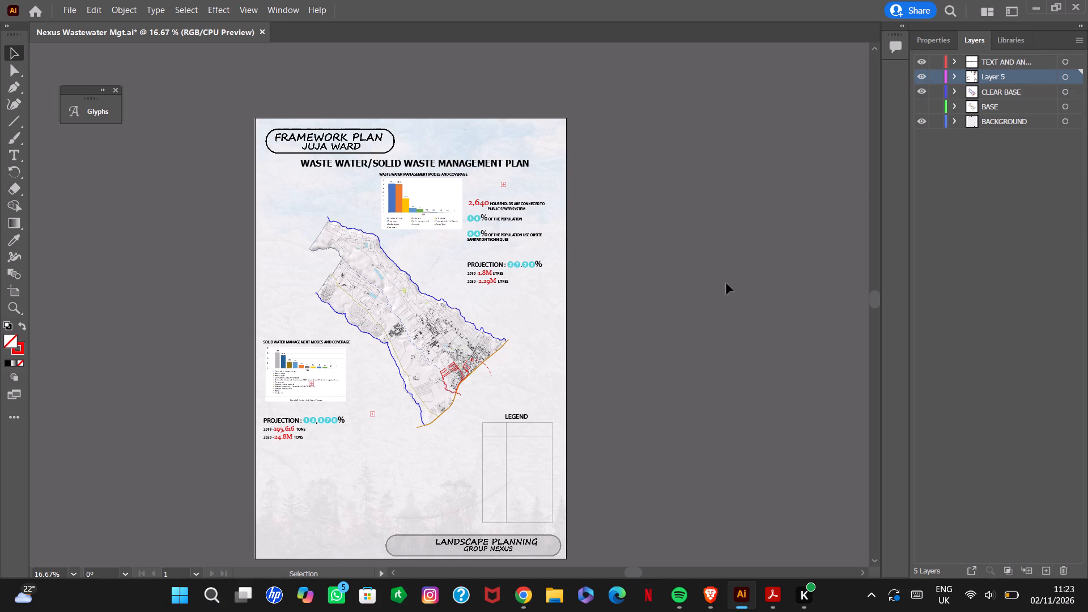
{"action": "left_click", "coordinate": [920, 77]}
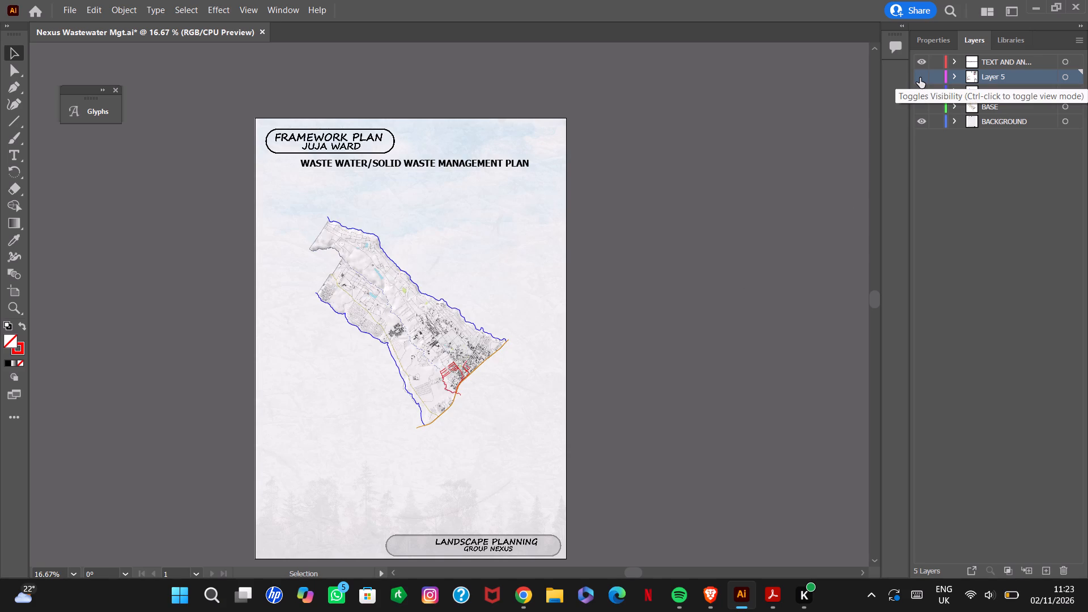
{"action": "left_click", "coordinate": [920, 78]}
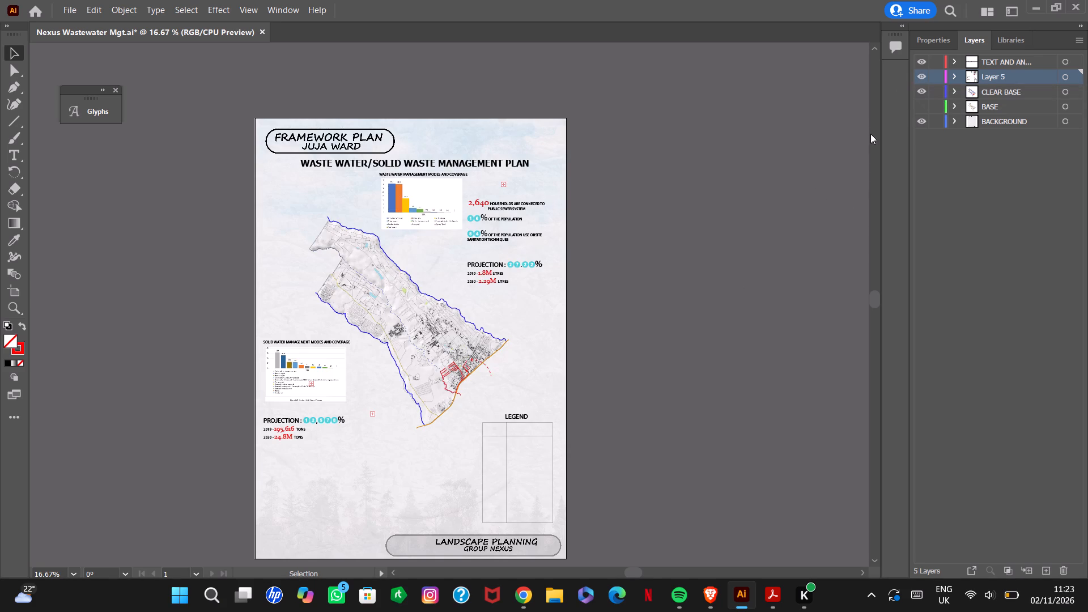
{"action": "left_click", "coordinate": [713, 250]}
{"action": "scroll", "coordinate": [444, 363], "scroll_direction": "up", "scroll_amount": 6, "text": "alt"}
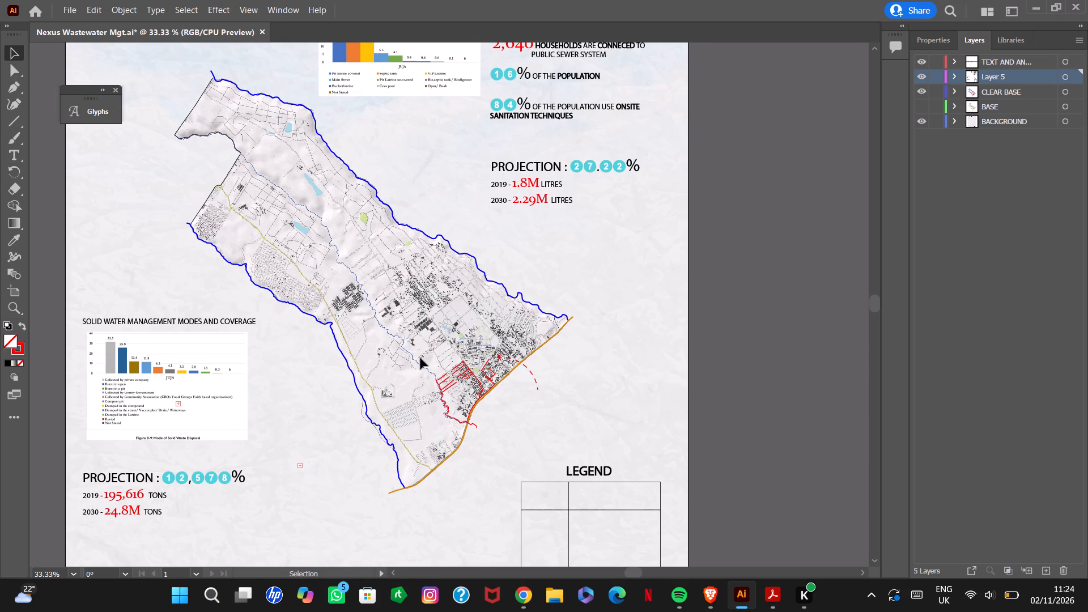
{"action": "scroll", "coordinate": [419, 359], "scroll_direction": "down", "scroll_amount": 5, "text": "alt"}
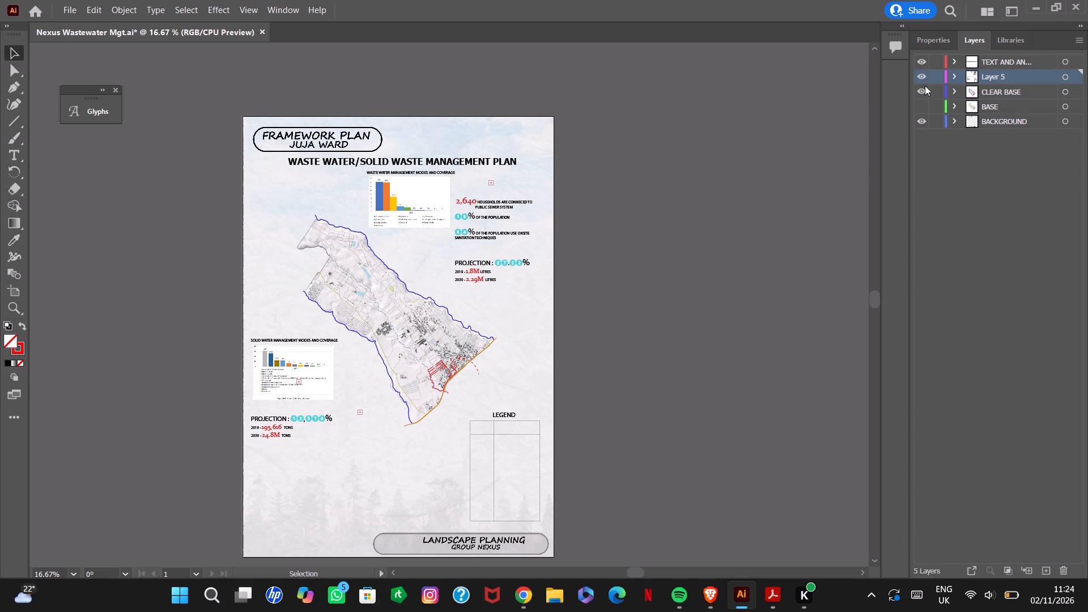
Make CLEAR BASE the active layer and list the locked linked files beneath the map's built-up area for unlocking.
{"action": "left_click", "coordinate": [993, 94]}
{"action": "left_click", "coordinate": [994, 93]}
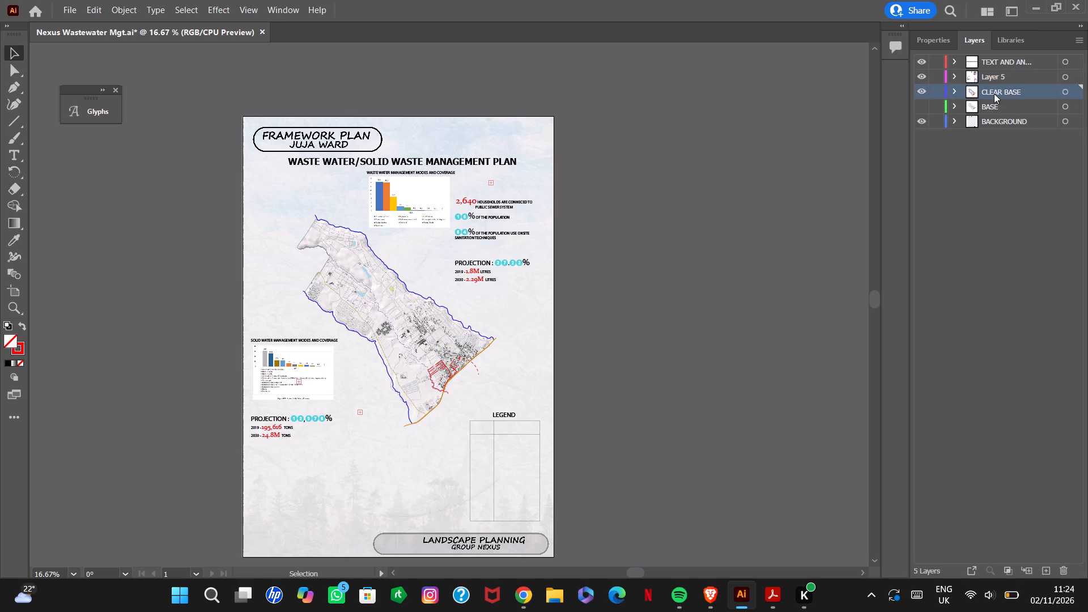
{"action": "left_click", "coordinate": [412, 305]}
{"action": "left_click", "coordinate": [412, 305]}
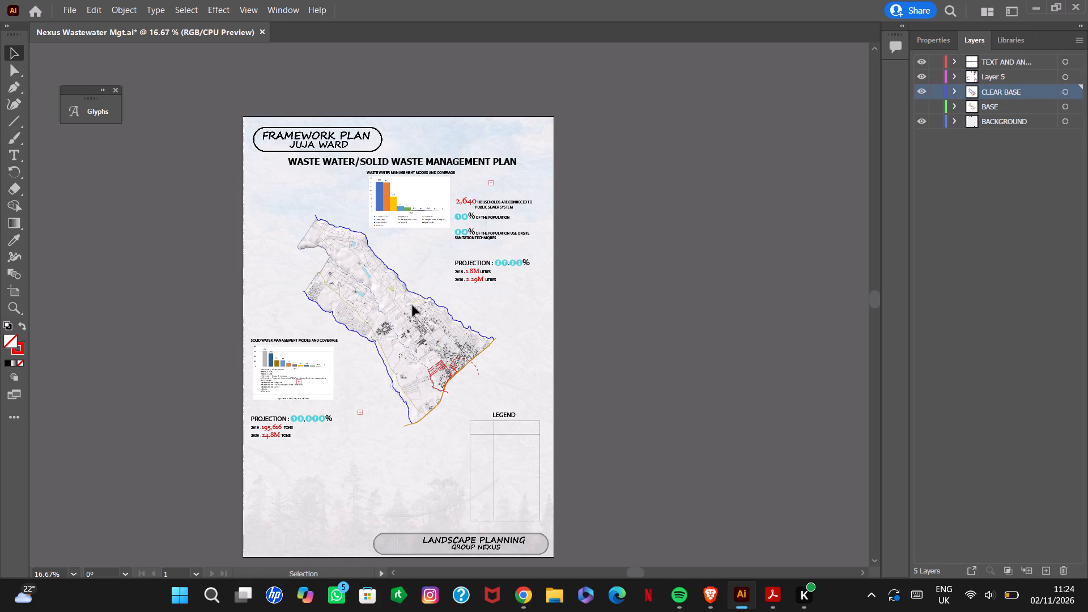
{"action": "left_click", "coordinate": [413, 305]}
{"action": "left_click", "coordinate": [435, 324]}
{"action": "right_click", "coordinate": [436, 325]}
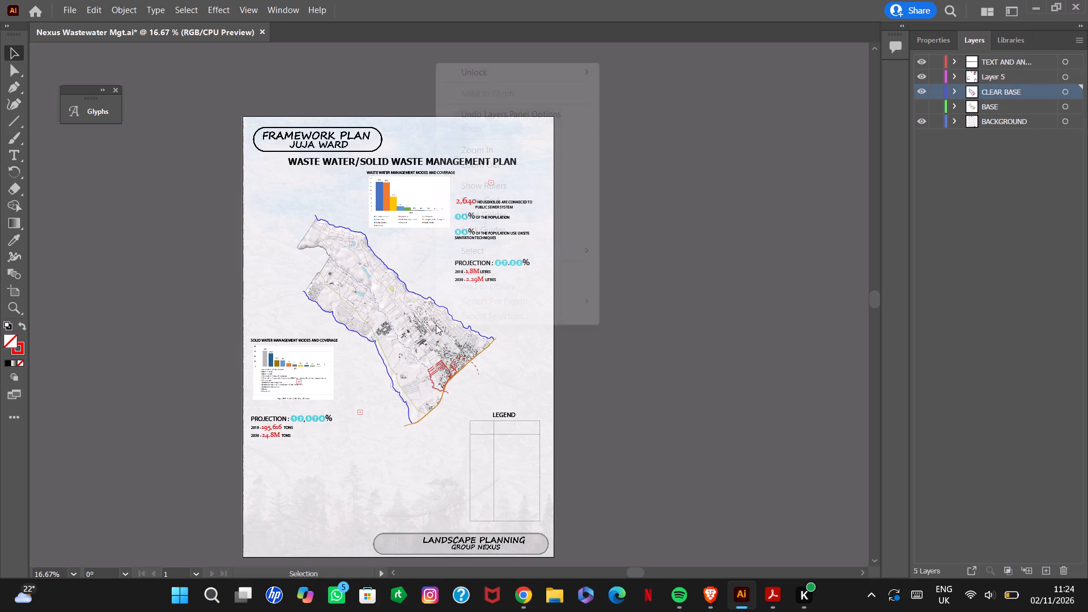
{"action": "left_click", "coordinate": [514, 72]}
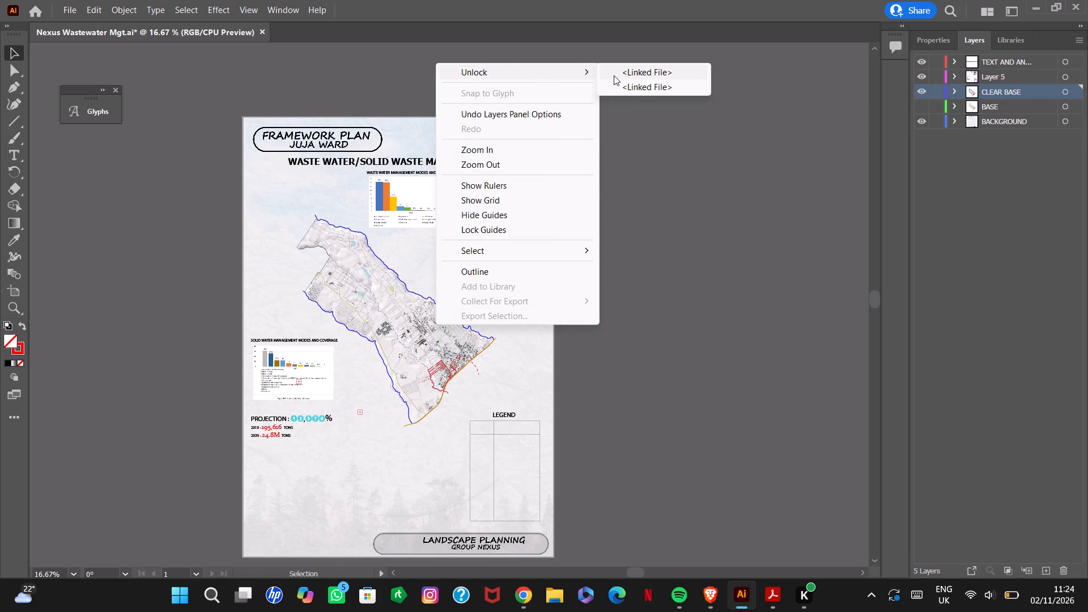
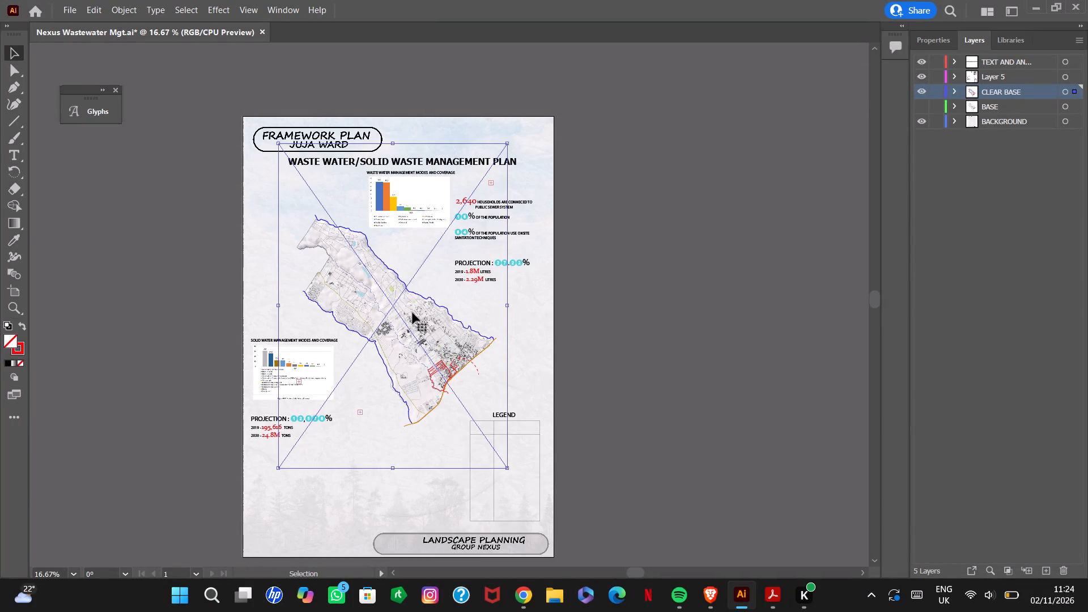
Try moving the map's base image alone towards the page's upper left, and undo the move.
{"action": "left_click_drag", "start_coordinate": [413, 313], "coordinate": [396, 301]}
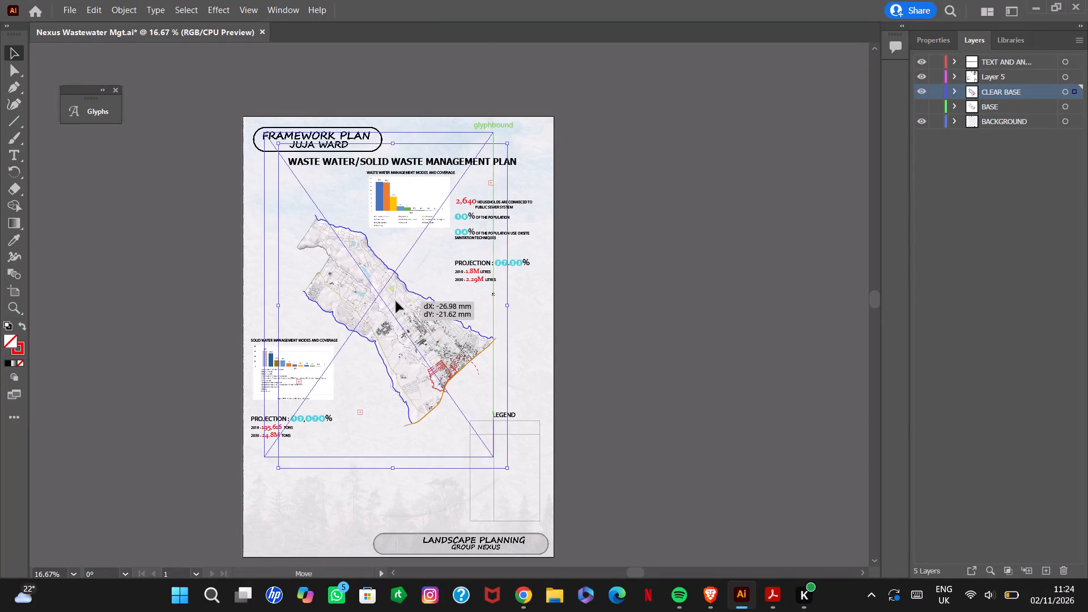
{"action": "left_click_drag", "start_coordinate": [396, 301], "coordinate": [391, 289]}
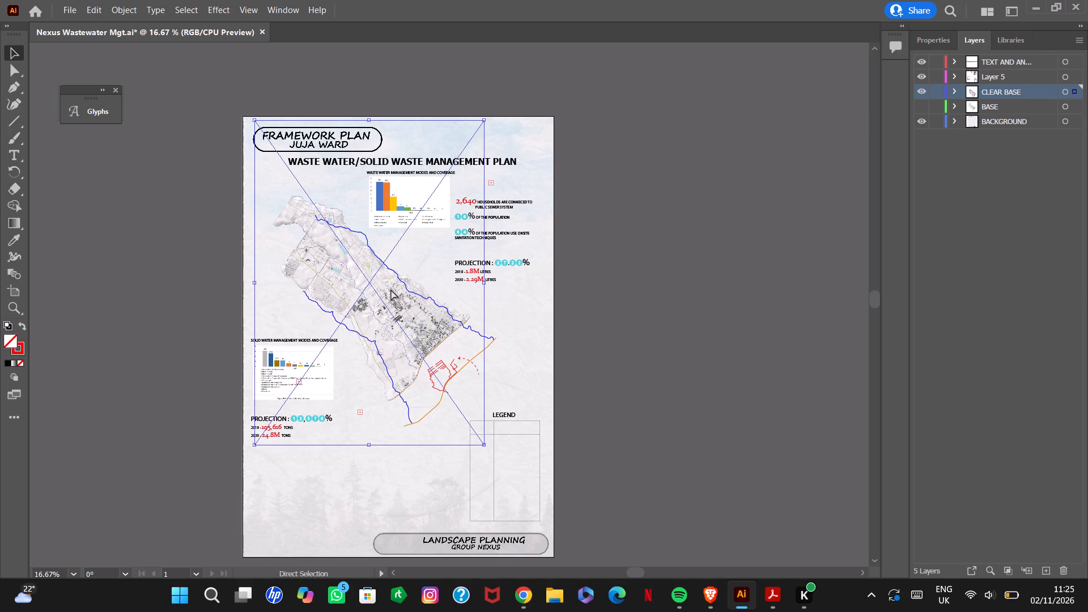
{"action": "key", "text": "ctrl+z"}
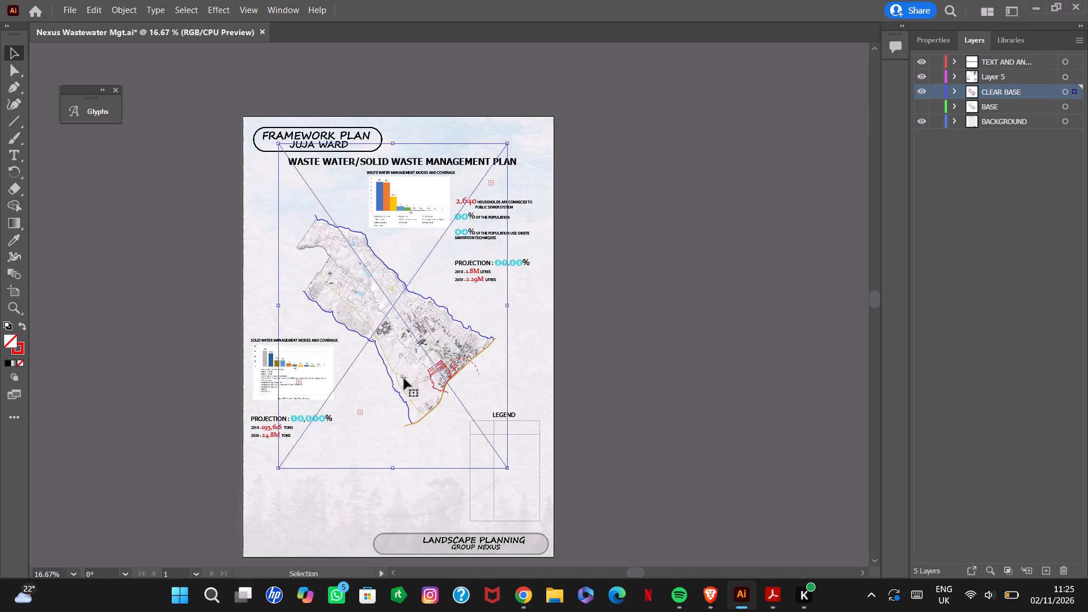
Group the map's base image on CLEAR BASE with the blue boundary, red network and orange road lines.
{"action": "scroll", "coordinate": [395, 385], "scroll_direction": "up", "scroll_amount": 5}
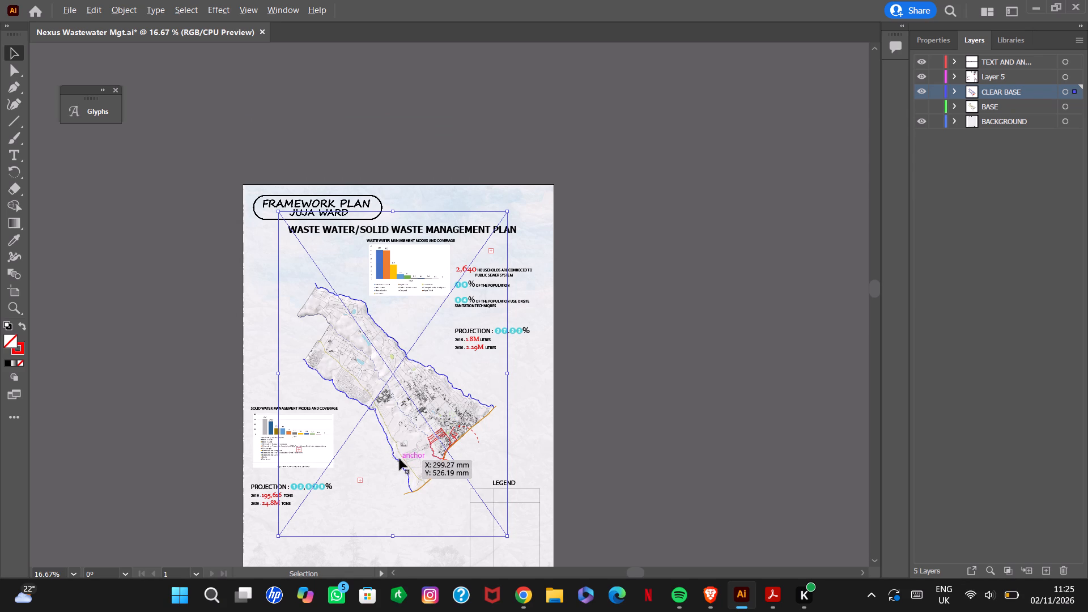
{"action": "scroll", "coordinate": [409, 448], "scroll_direction": "up", "scroll_amount": 1, "text": "alt"}
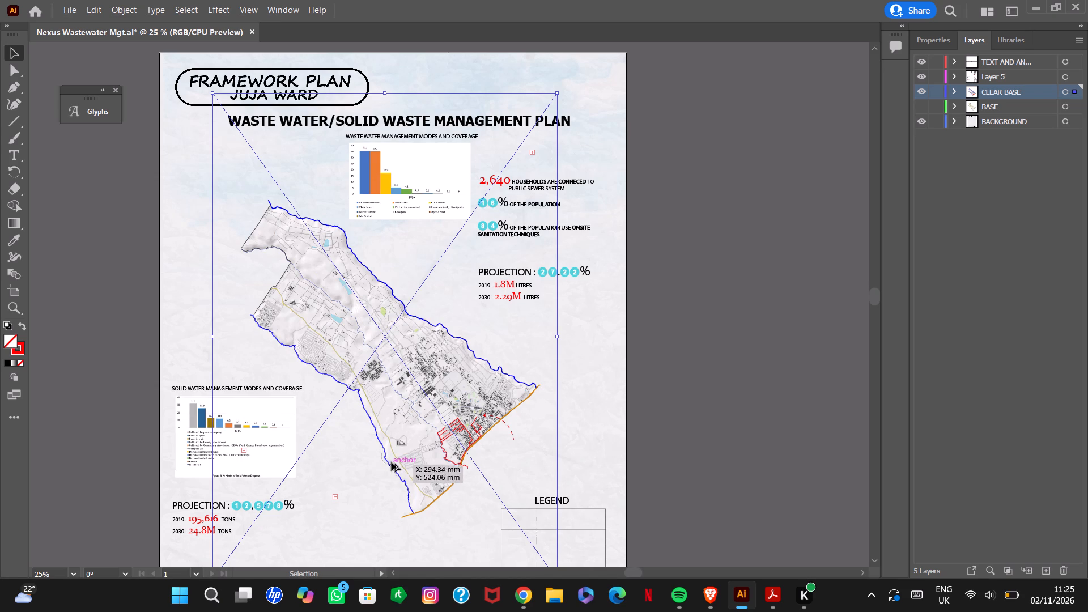
{"action": "scroll", "coordinate": [392, 462], "scroll_direction": "up", "scroll_amount": 5, "text": "alt"}
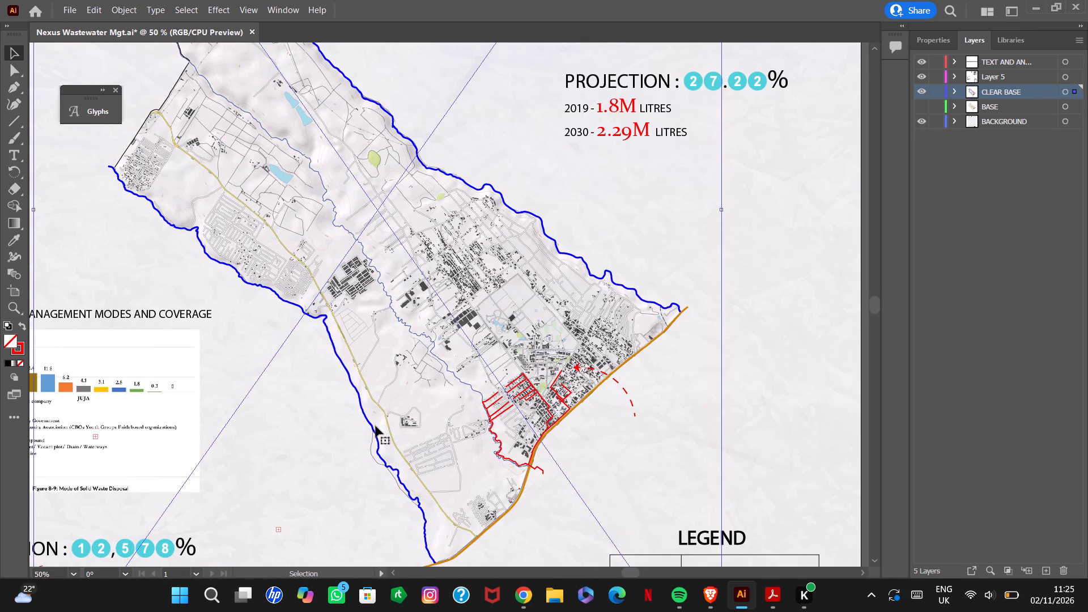
{"action": "left_click", "coordinate": [367, 418]}
{"action": "left_click", "coordinate": [367, 418]}
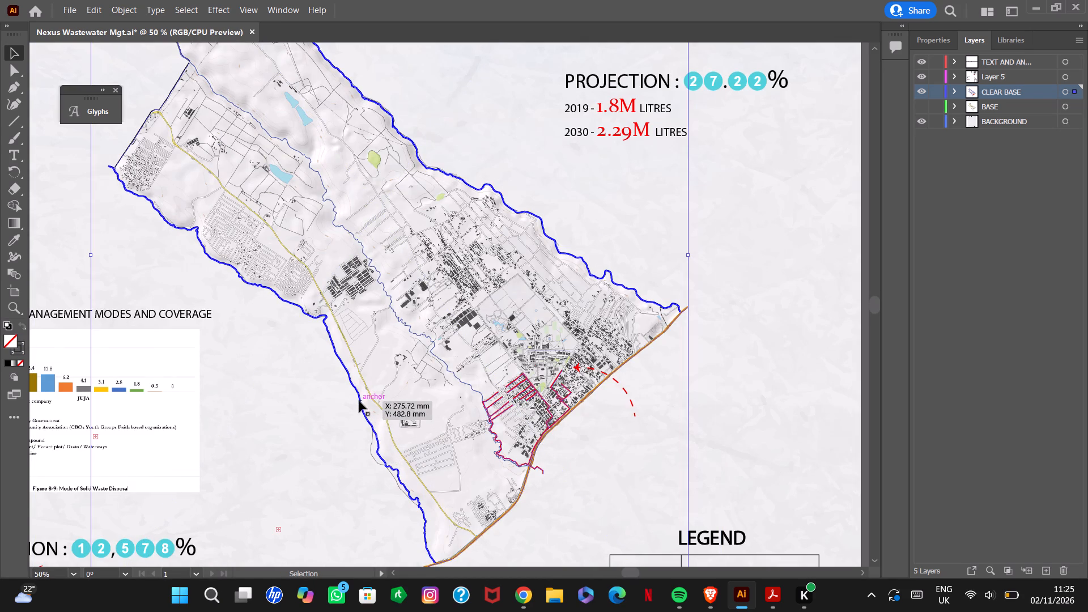
{"action": "left_click", "coordinate": [542, 223], "text": "shift"}
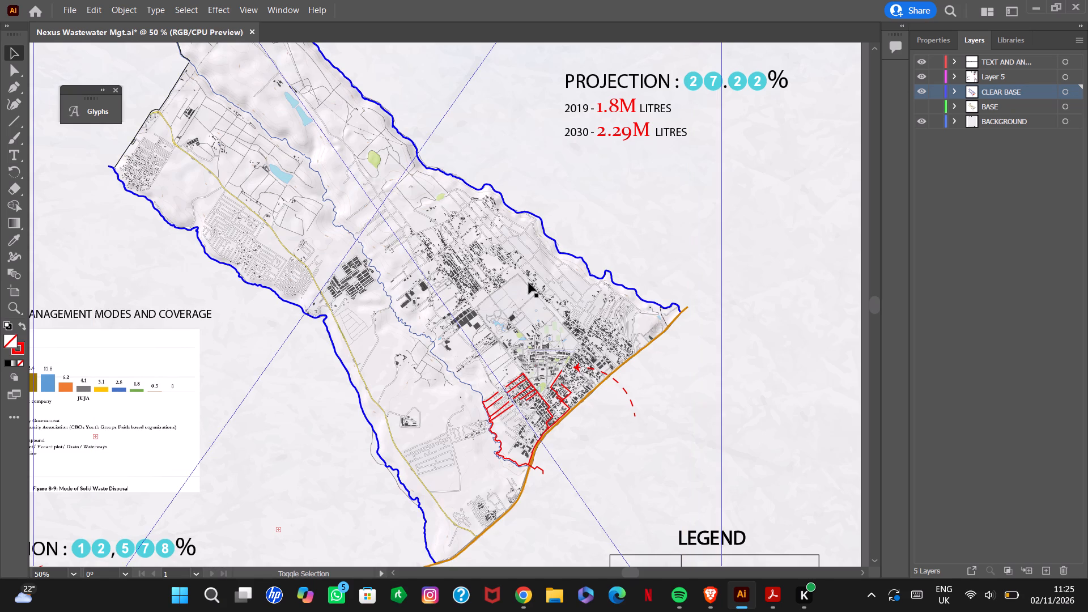
{"action": "left_click", "coordinate": [529, 284], "text": "shift"}
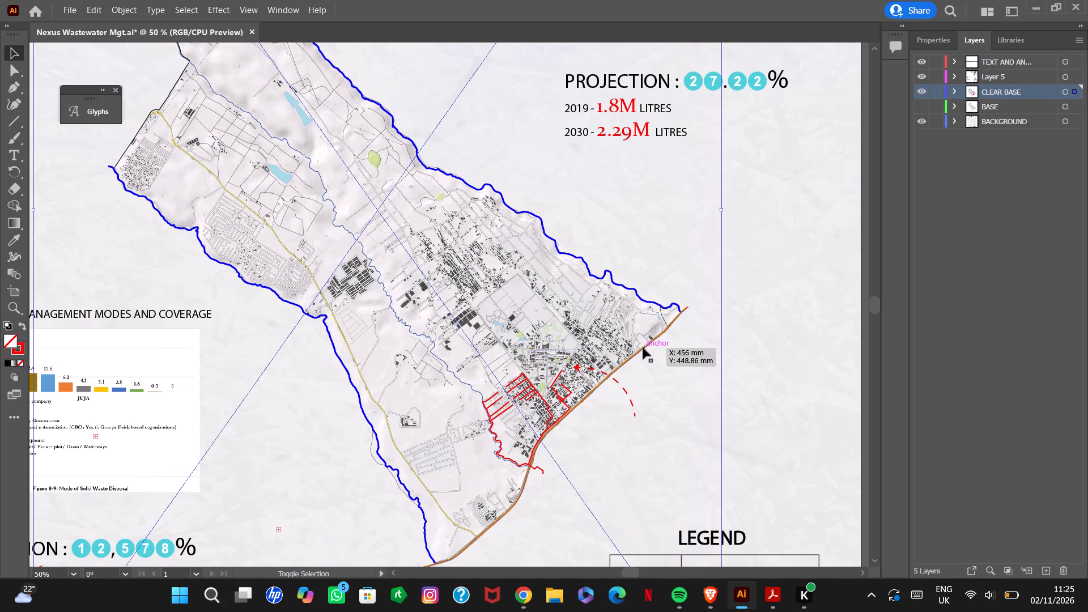
{"action": "left_click", "coordinate": [643, 348], "text": "shift"}
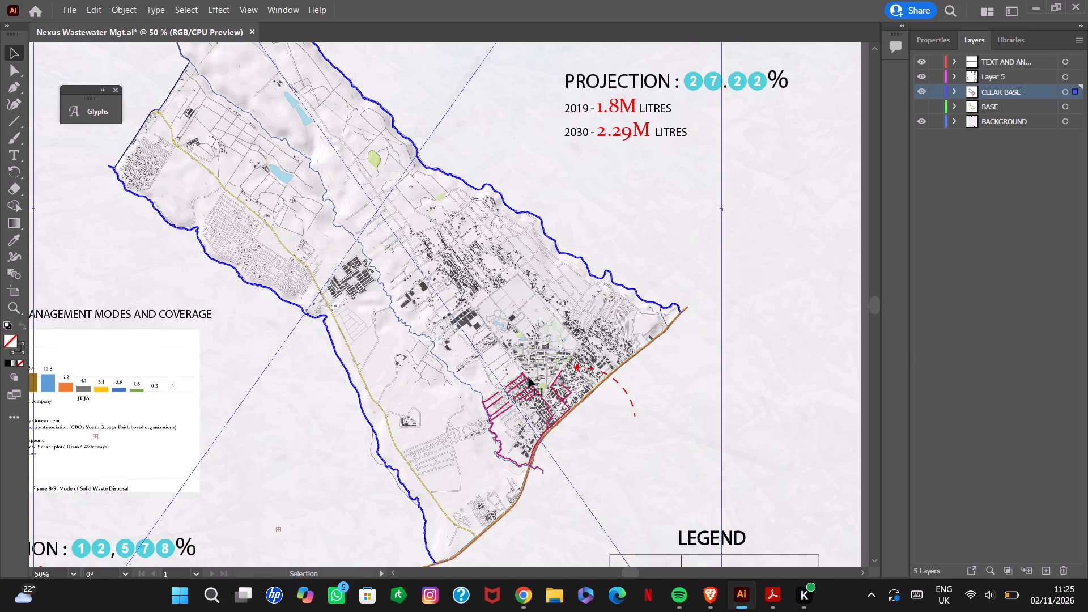
{"action": "key", "text": "ctrl+g"}
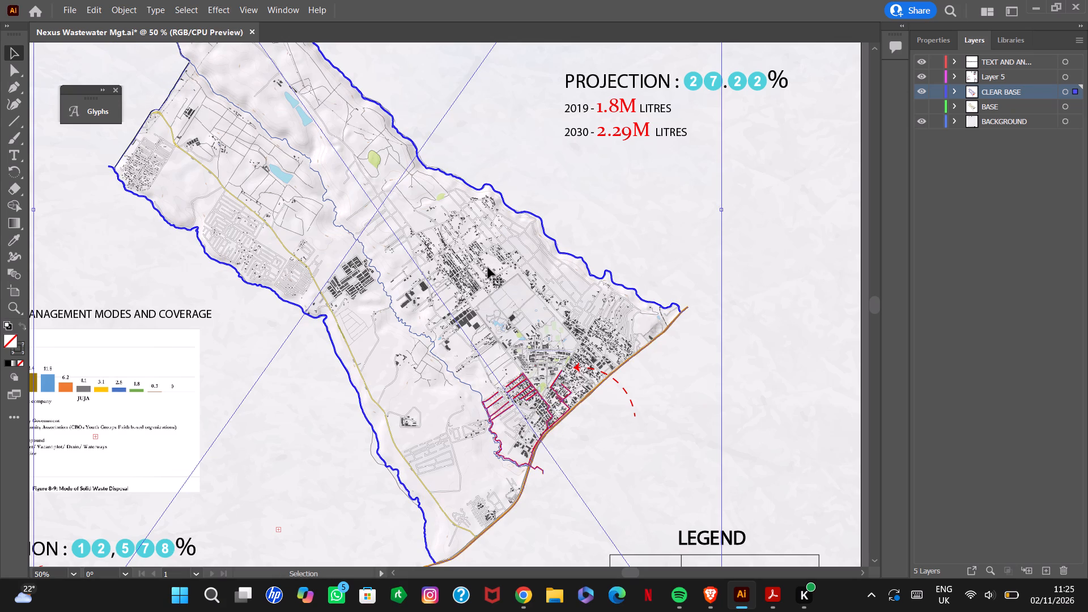
Move the grouped map up and left on the page, leaving the red dashed arrow in place.
{"action": "scroll", "coordinate": [486, 270], "scroll_direction": "down", "scroll_amount": 5, "text": "alt"}
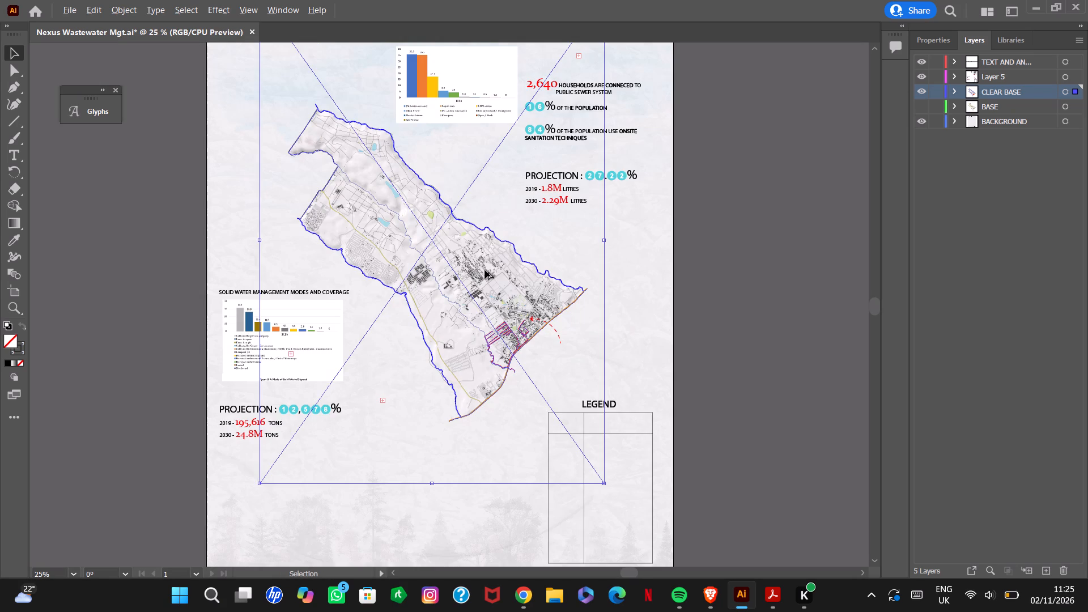
{"action": "left_click_drag", "start_coordinate": [444, 273], "coordinate": [416, 245]}
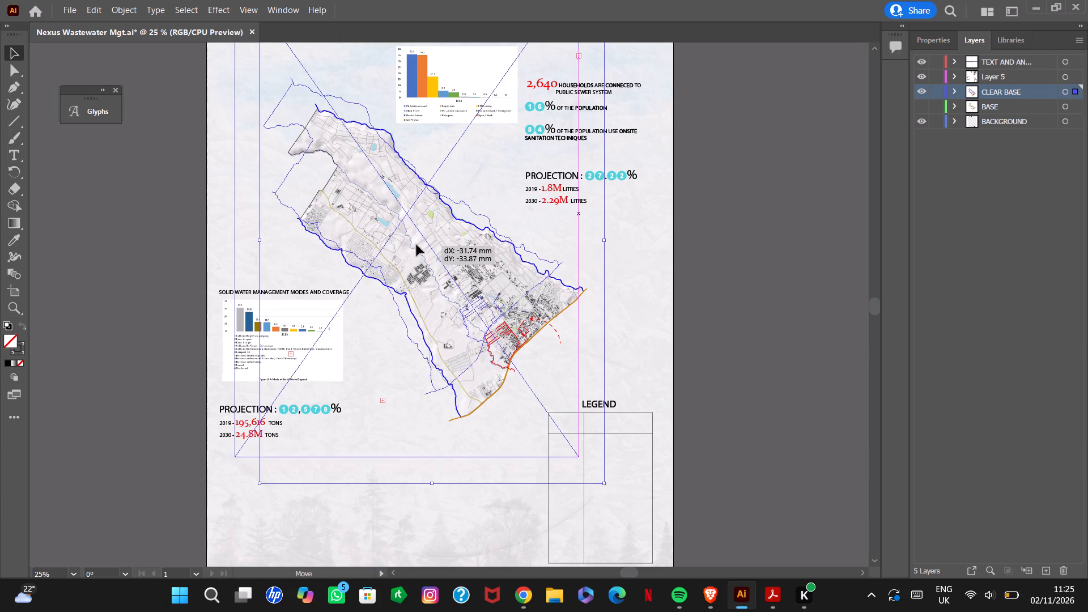
{"action": "left_click_drag", "start_coordinate": [416, 245], "coordinate": [398, 228]}
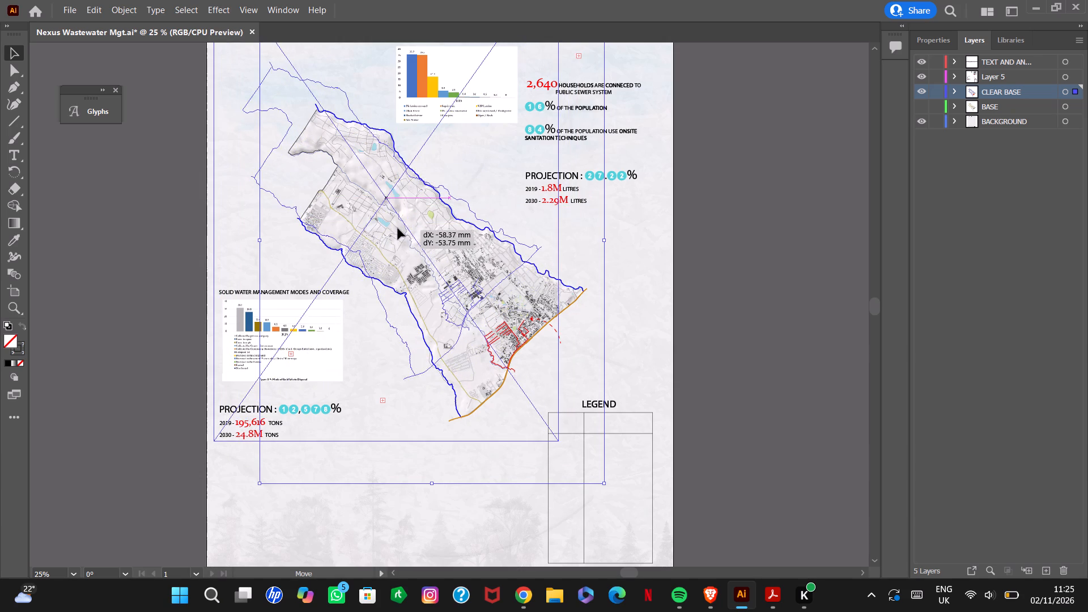
{"action": "left_click_drag", "start_coordinate": [398, 228], "coordinate": [393, 227]}
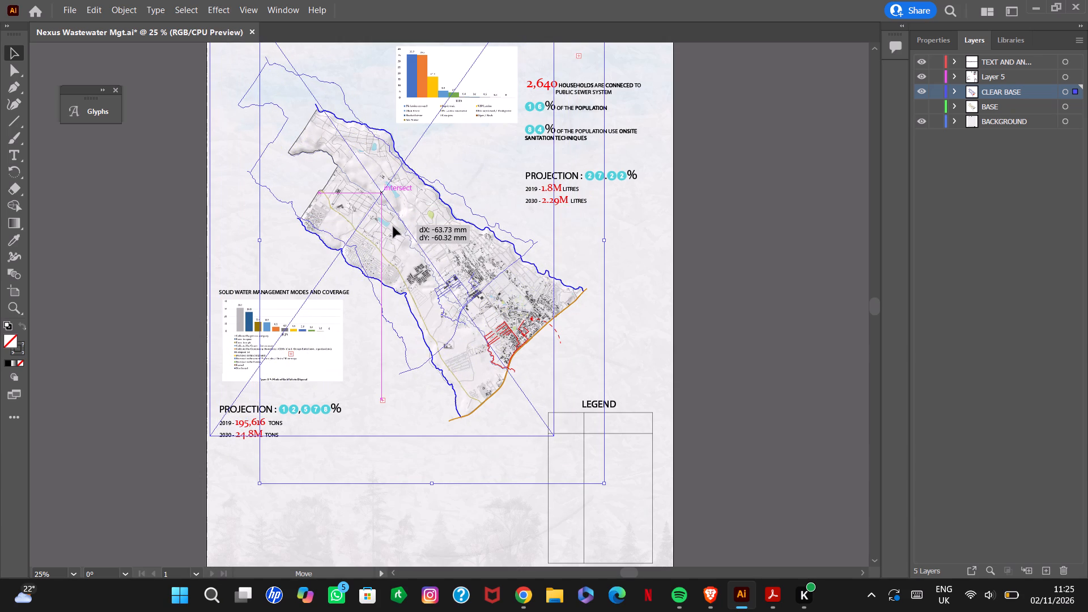
{"action": "left_click_drag", "start_coordinate": [393, 227], "coordinate": [377, 220]}
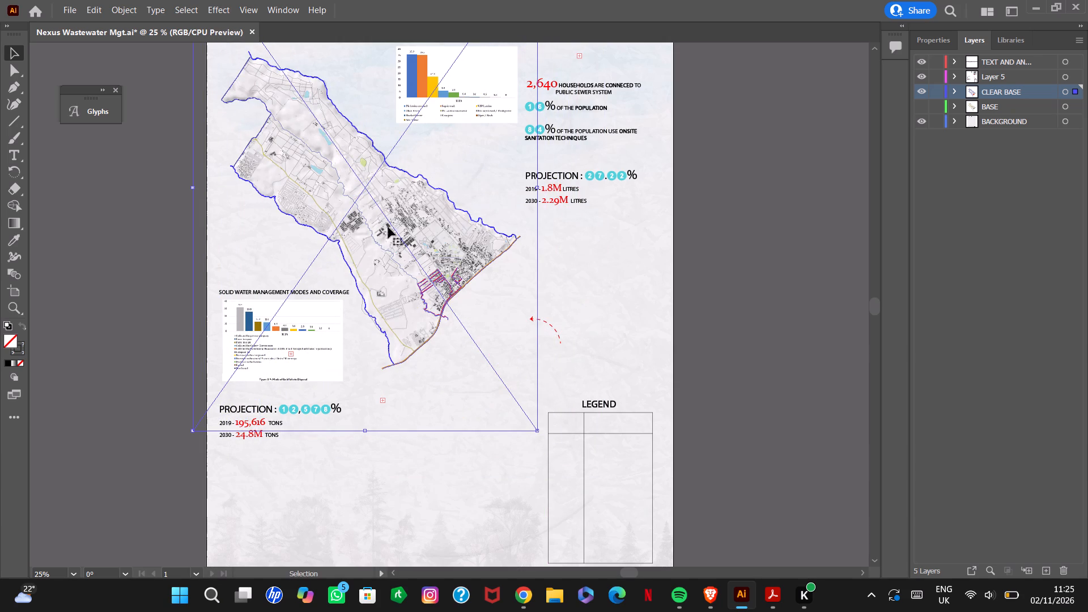
{"action": "left_click", "coordinate": [834, 351]}
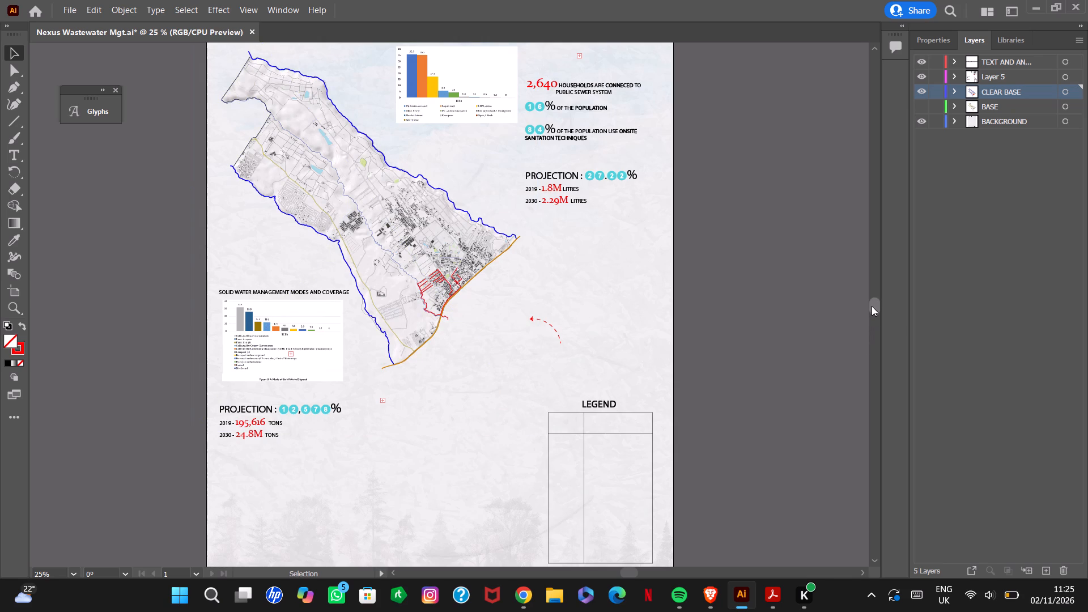
Shift the grouped map about 23 mm down and about 6 mm left on the page.
{"action": "left_click", "coordinate": [872, 307]}
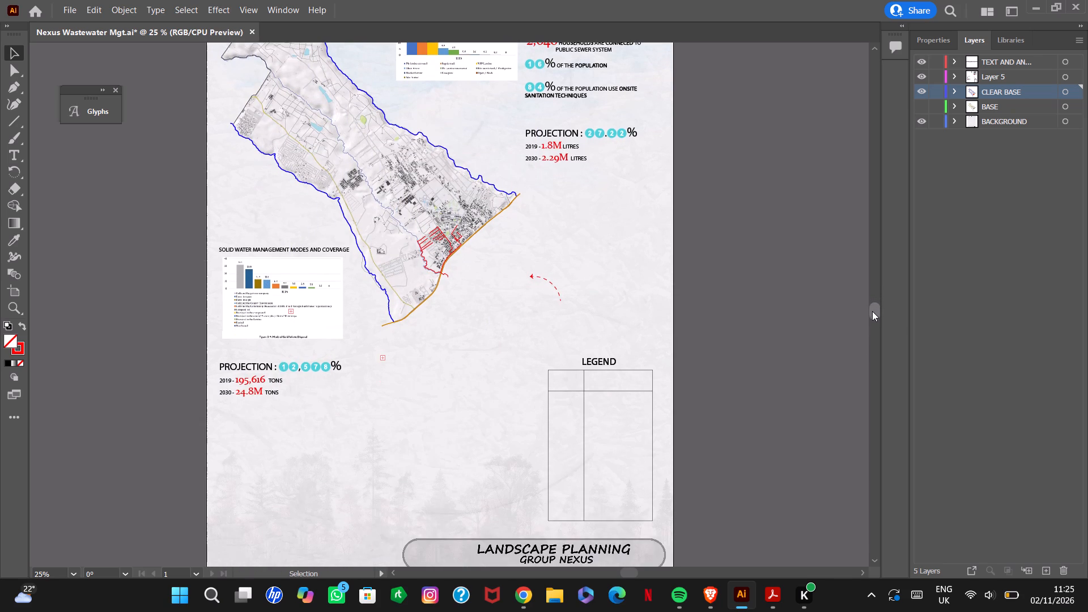
{"action": "left_click_drag", "start_coordinate": [374, 300], "coordinate": [372, 305]}
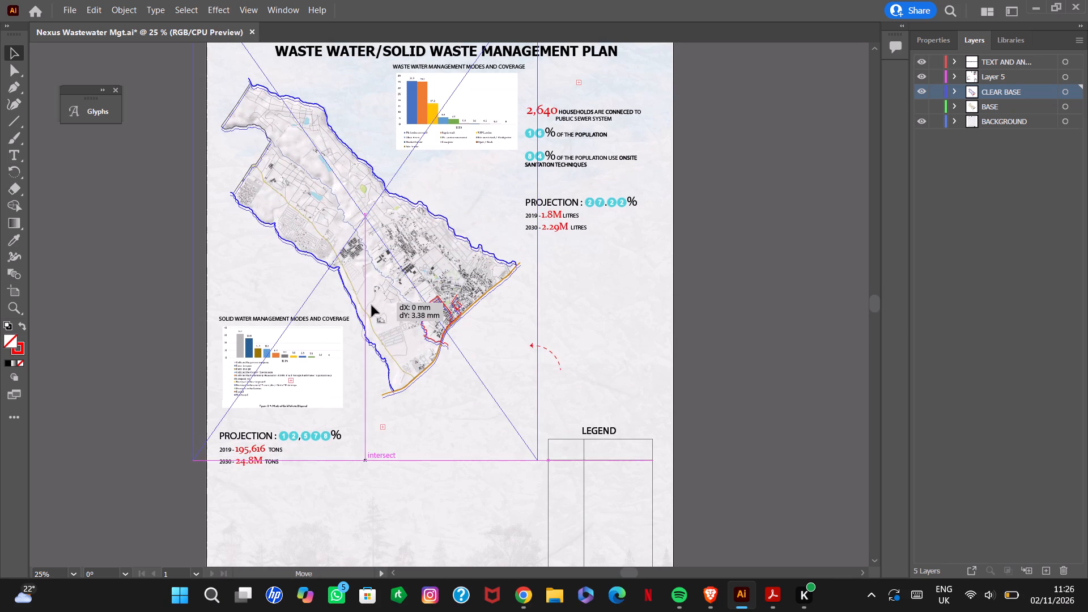
{"action": "left_click_drag", "start_coordinate": [372, 305], "coordinate": [369, 317]}
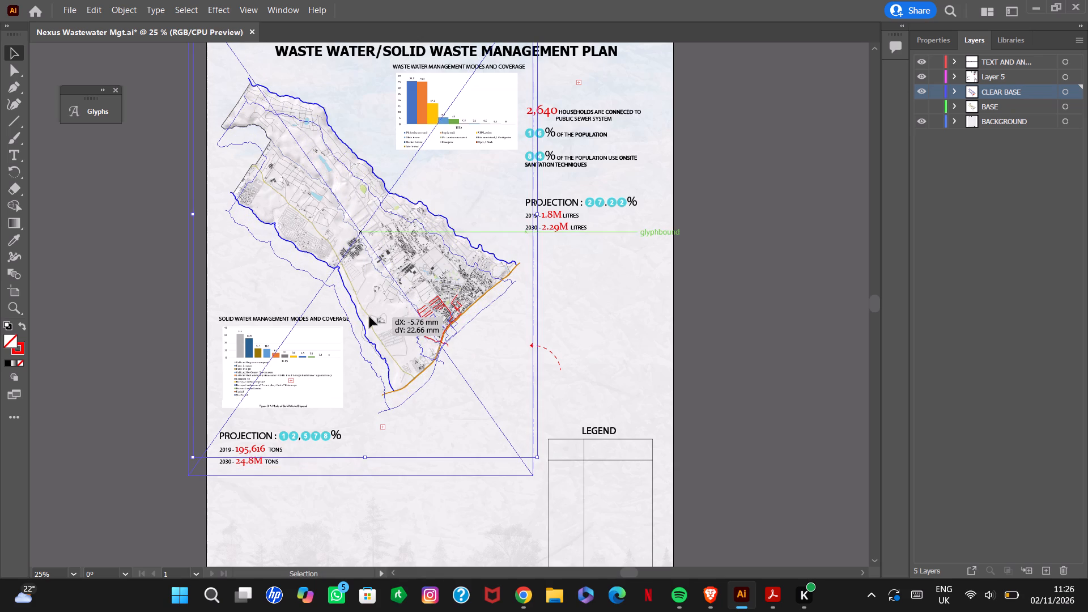
{"action": "left_click", "coordinate": [788, 352]}
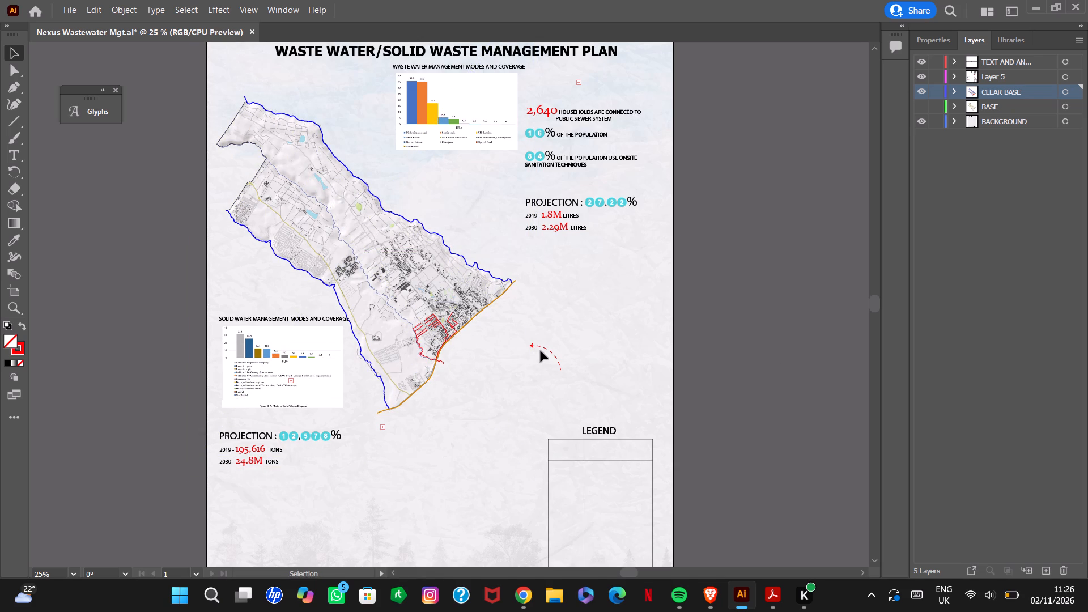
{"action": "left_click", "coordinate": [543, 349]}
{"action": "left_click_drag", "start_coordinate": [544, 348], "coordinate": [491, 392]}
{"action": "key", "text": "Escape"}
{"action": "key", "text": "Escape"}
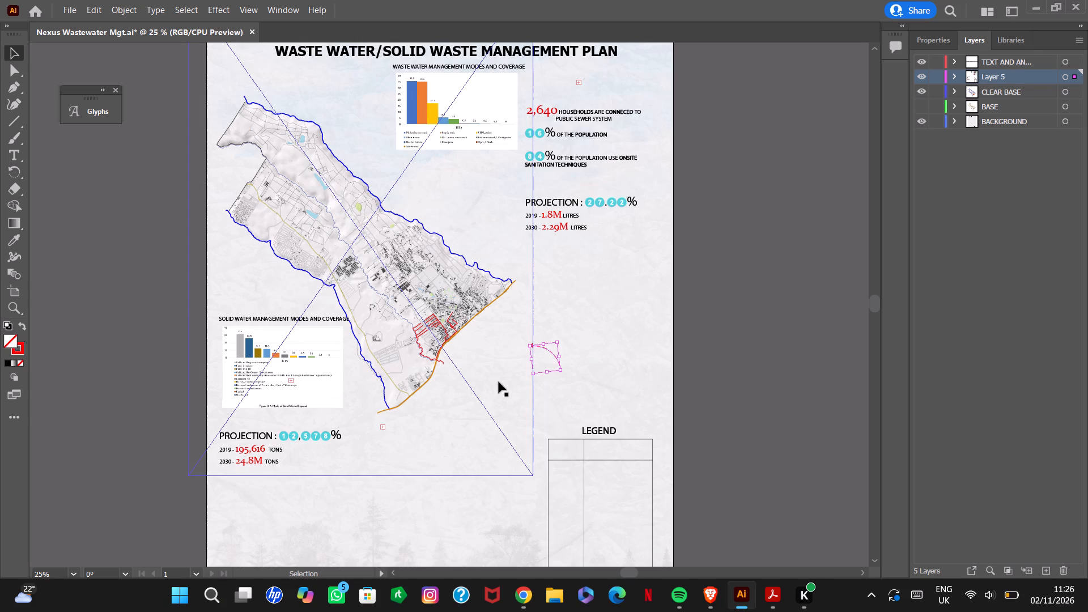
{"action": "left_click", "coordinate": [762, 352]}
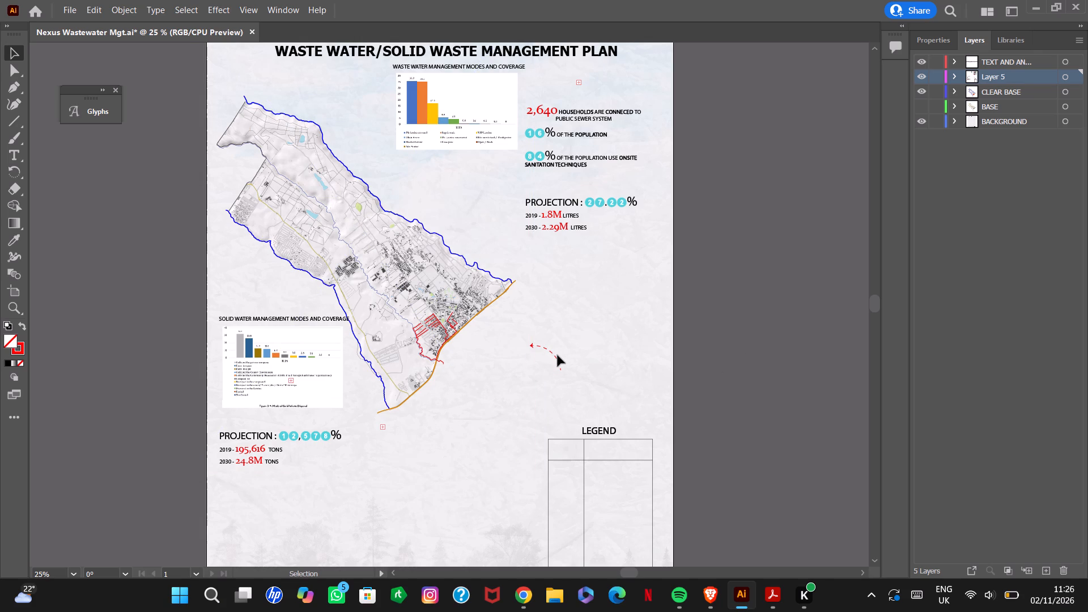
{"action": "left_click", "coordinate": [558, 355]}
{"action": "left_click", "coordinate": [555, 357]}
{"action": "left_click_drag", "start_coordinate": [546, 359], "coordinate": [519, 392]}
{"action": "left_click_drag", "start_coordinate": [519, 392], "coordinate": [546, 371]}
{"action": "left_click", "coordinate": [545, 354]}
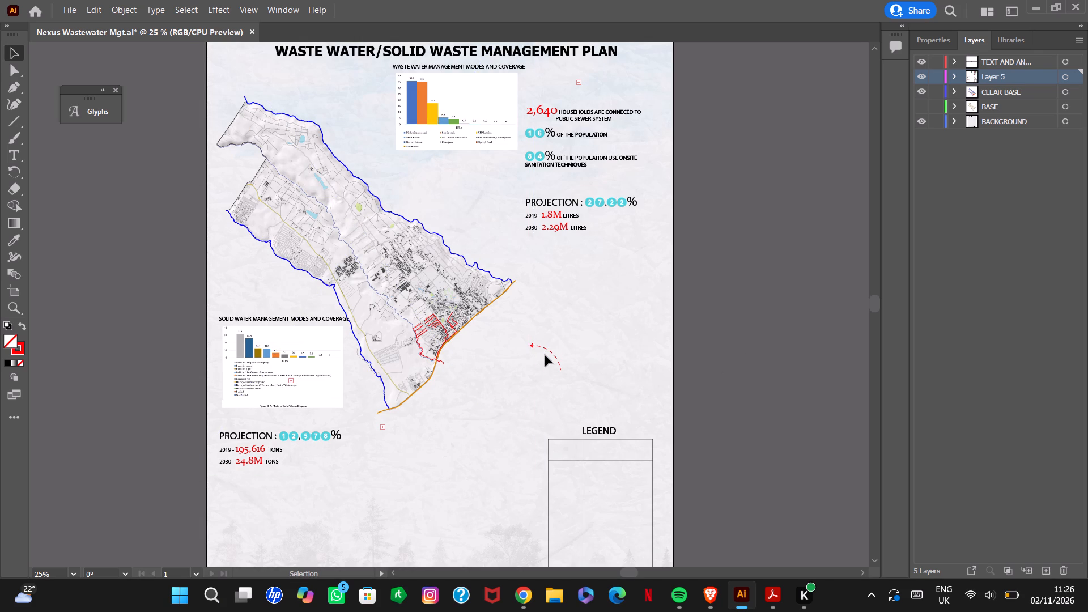
Move the red dashed arrow on Layer 5 into the empty area below the map.
{"action": "left_click", "coordinate": [548, 347]}
{"action": "left_click_drag", "start_coordinate": [548, 350], "coordinate": [441, 454]}
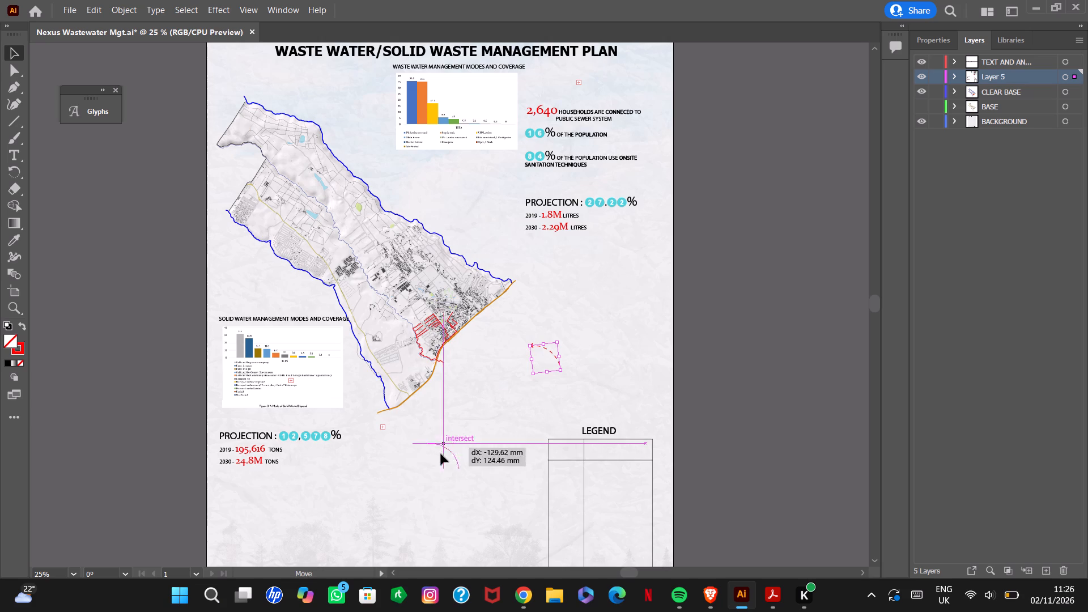
{"action": "left_click_drag", "start_coordinate": [441, 454], "coordinate": [417, 491]}
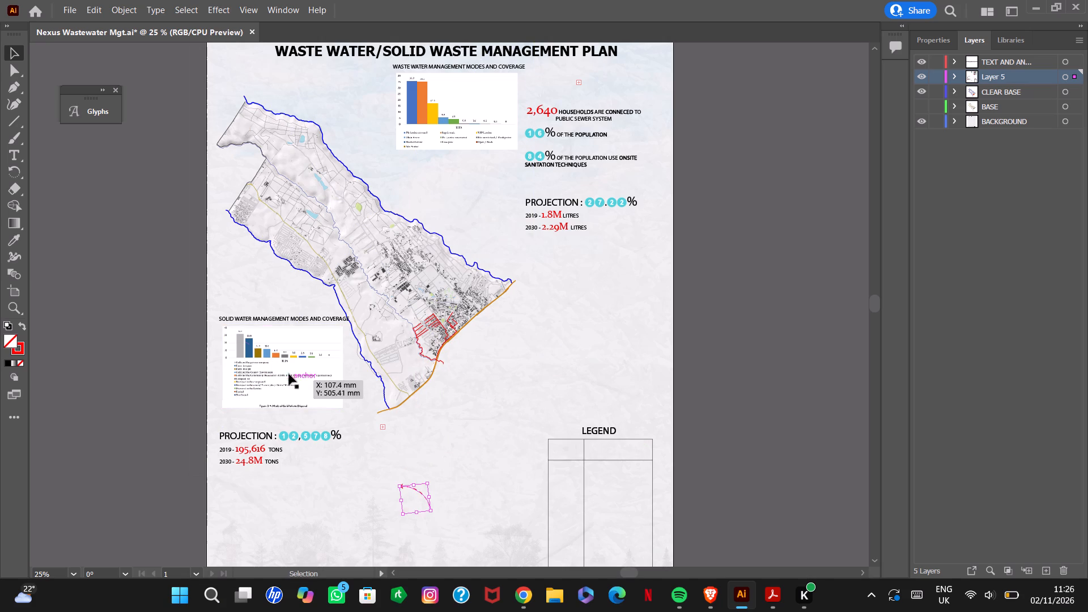
Move the solid waste chart and its title about 383 mm right and 64 mm up, below the wastewater projection figures.
{"action": "left_click_drag", "start_coordinate": [283, 335], "coordinate": [594, 313]}
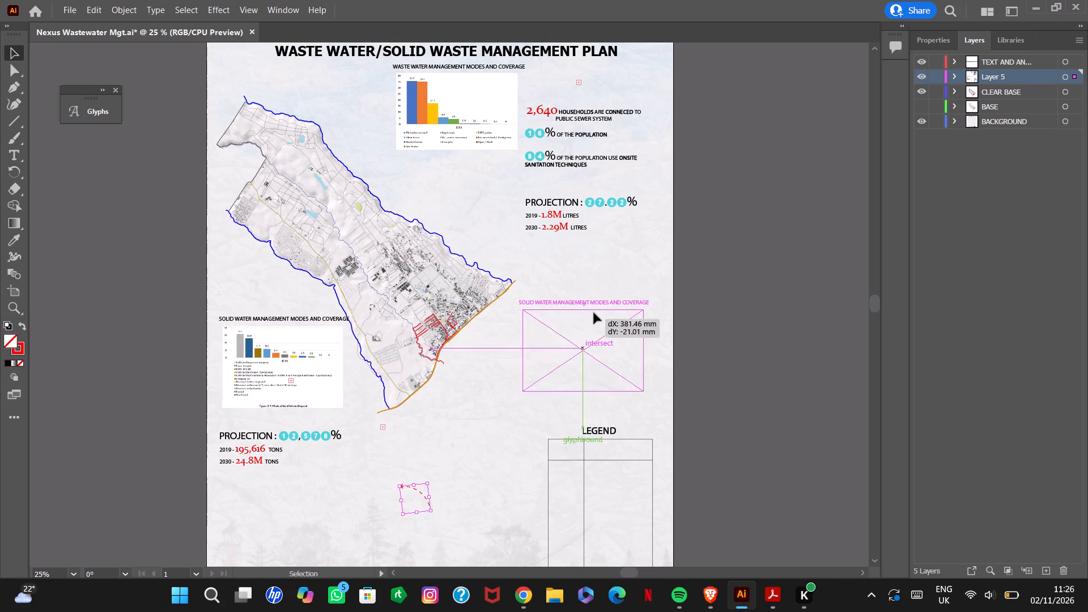
{"action": "left_click_drag", "start_coordinate": [594, 313], "coordinate": [584, 284]}
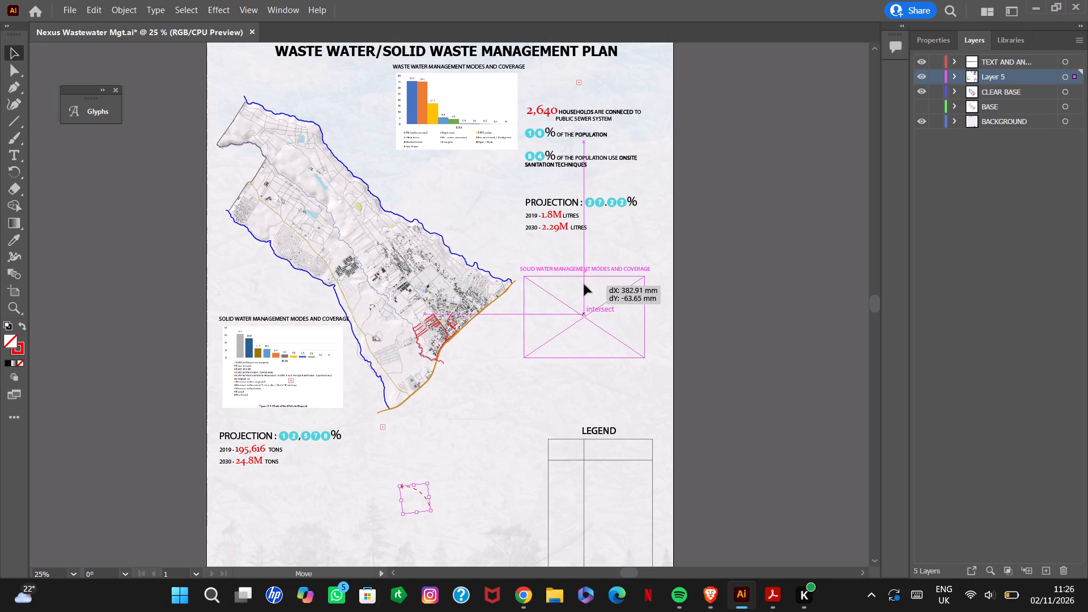
{"action": "left_click_drag", "start_coordinate": [584, 284], "coordinate": [584, 286]}
{"action": "left_click", "coordinate": [808, 324]}
Move the solid waste projection text about 383 mm right and 76 mm up, between the relocated chart and the legend.
{"action": "left_click_drag", "start_coordinate": [261, 452], "coordinate": [262, 452]}
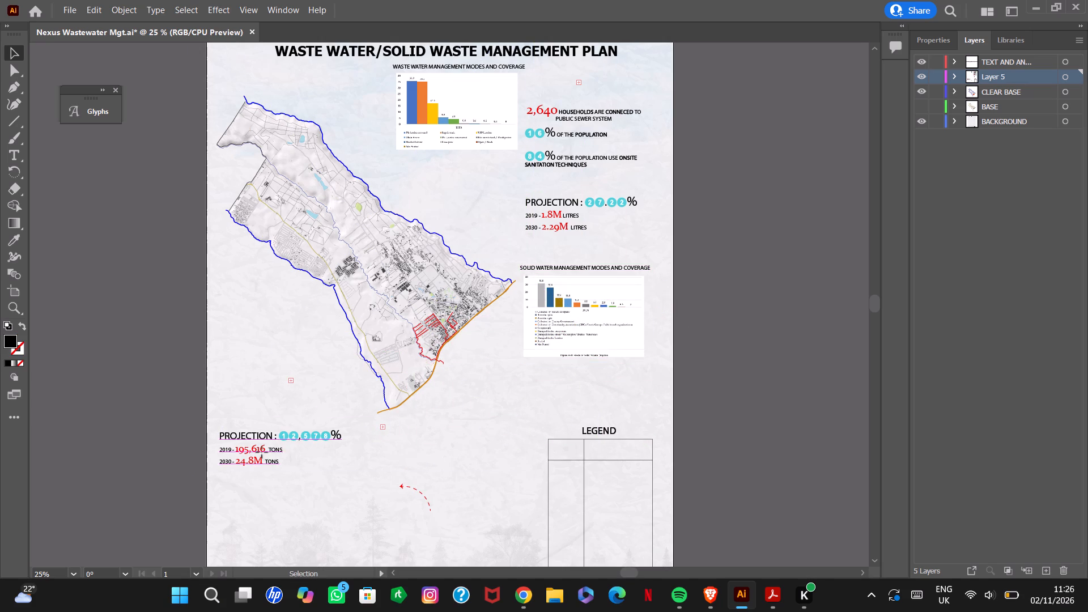
{"action": "left_click_drag", "start_coordinate": [262, 452], "coordinate": [563, 393]}
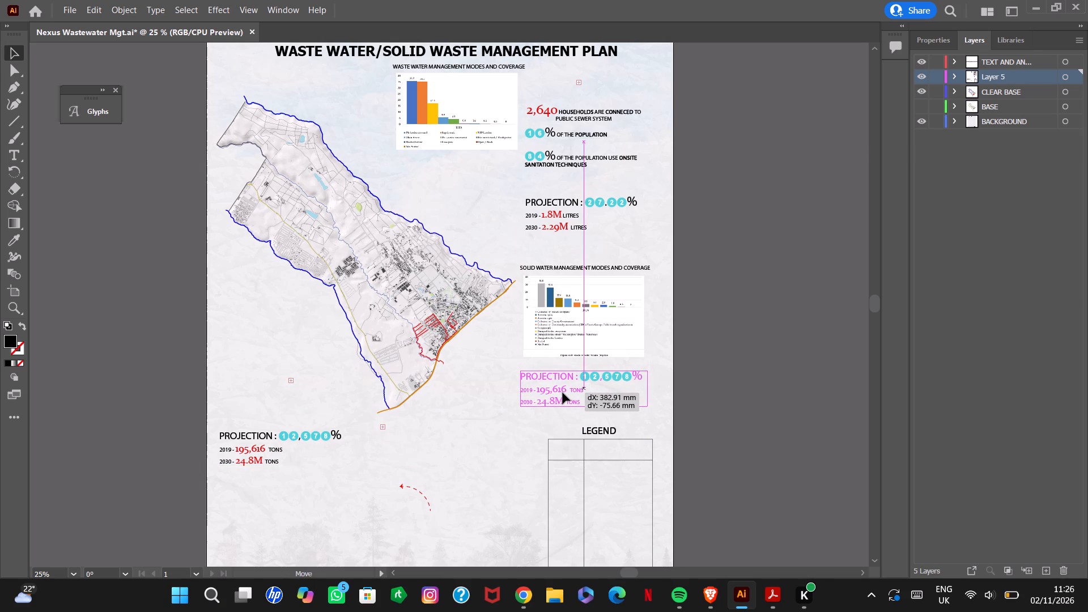
{"action": "left_click_drag", "start_coordinate": [563, 393], "coordinate": [563, 393]}
{"action": "left_click", "coordinate": [752, 389]}
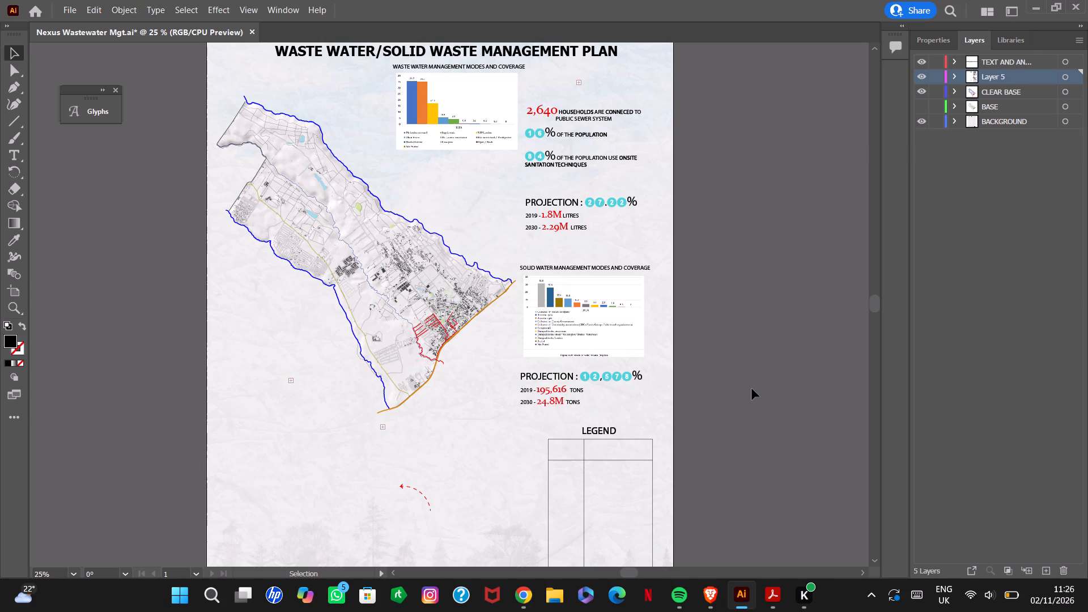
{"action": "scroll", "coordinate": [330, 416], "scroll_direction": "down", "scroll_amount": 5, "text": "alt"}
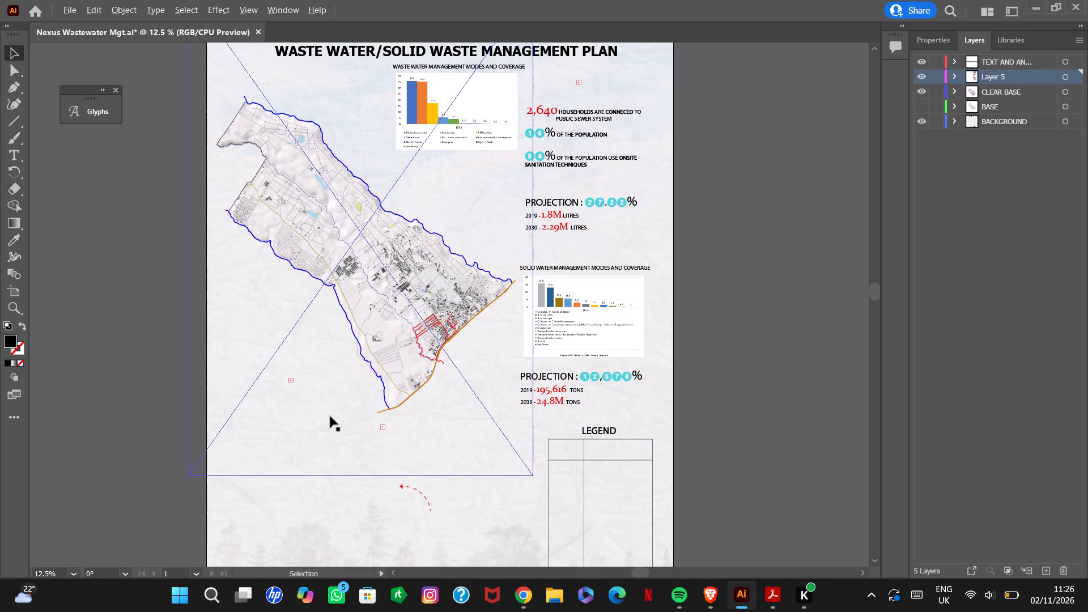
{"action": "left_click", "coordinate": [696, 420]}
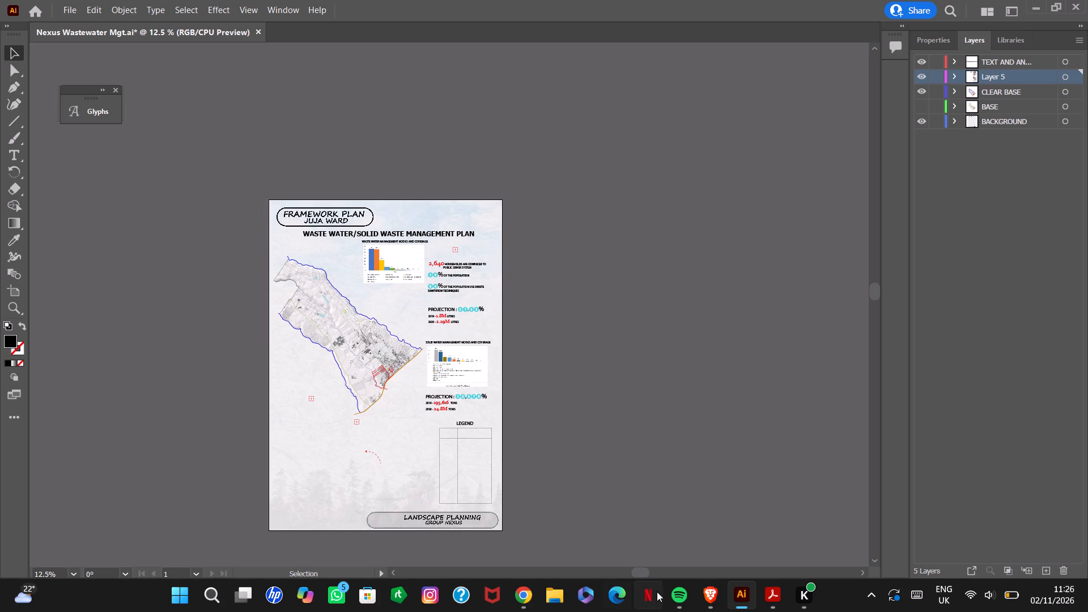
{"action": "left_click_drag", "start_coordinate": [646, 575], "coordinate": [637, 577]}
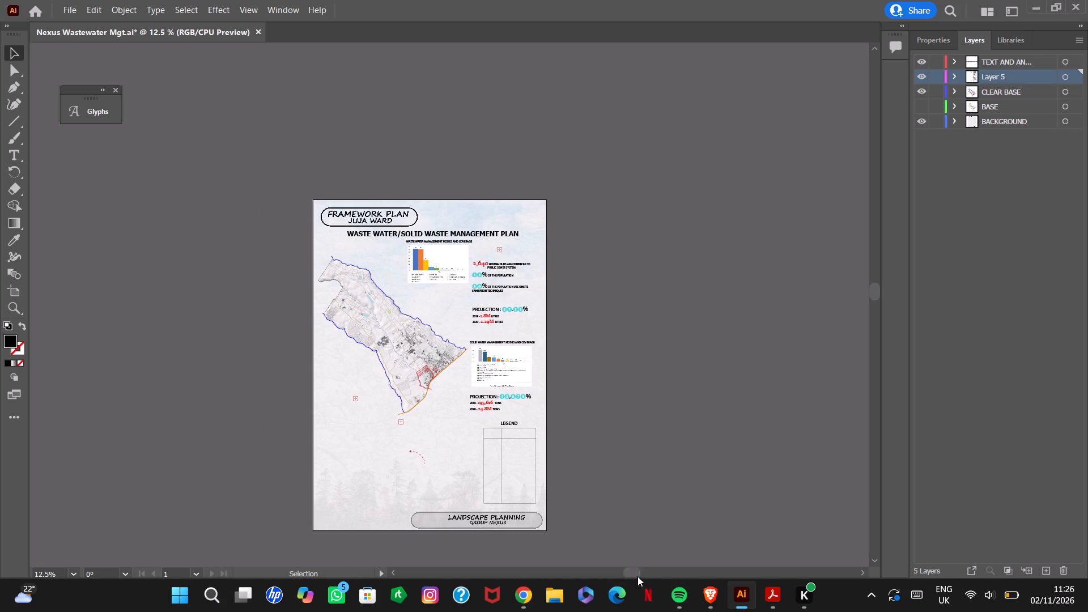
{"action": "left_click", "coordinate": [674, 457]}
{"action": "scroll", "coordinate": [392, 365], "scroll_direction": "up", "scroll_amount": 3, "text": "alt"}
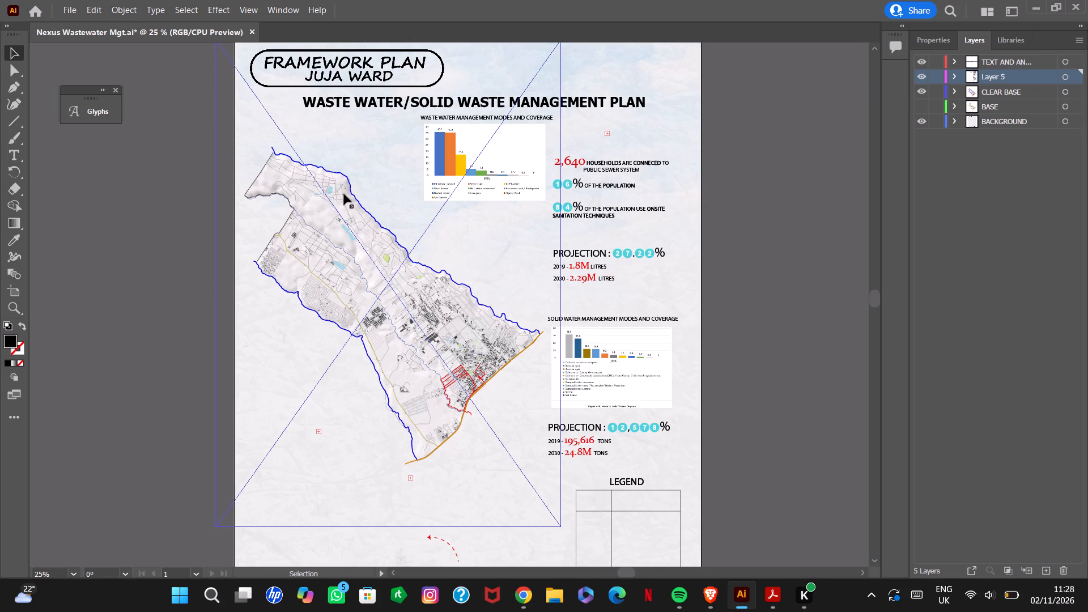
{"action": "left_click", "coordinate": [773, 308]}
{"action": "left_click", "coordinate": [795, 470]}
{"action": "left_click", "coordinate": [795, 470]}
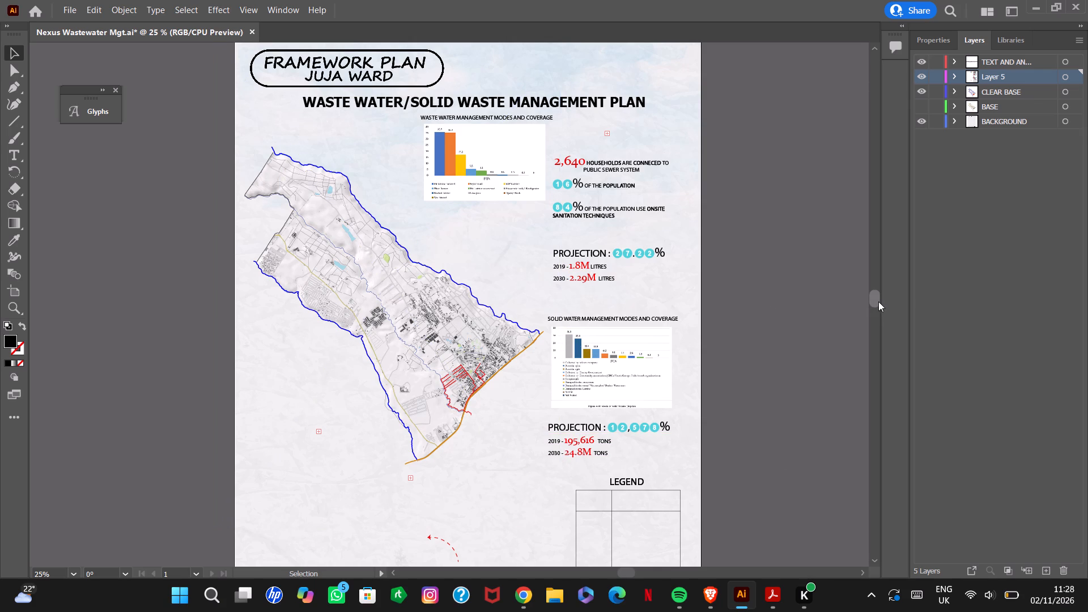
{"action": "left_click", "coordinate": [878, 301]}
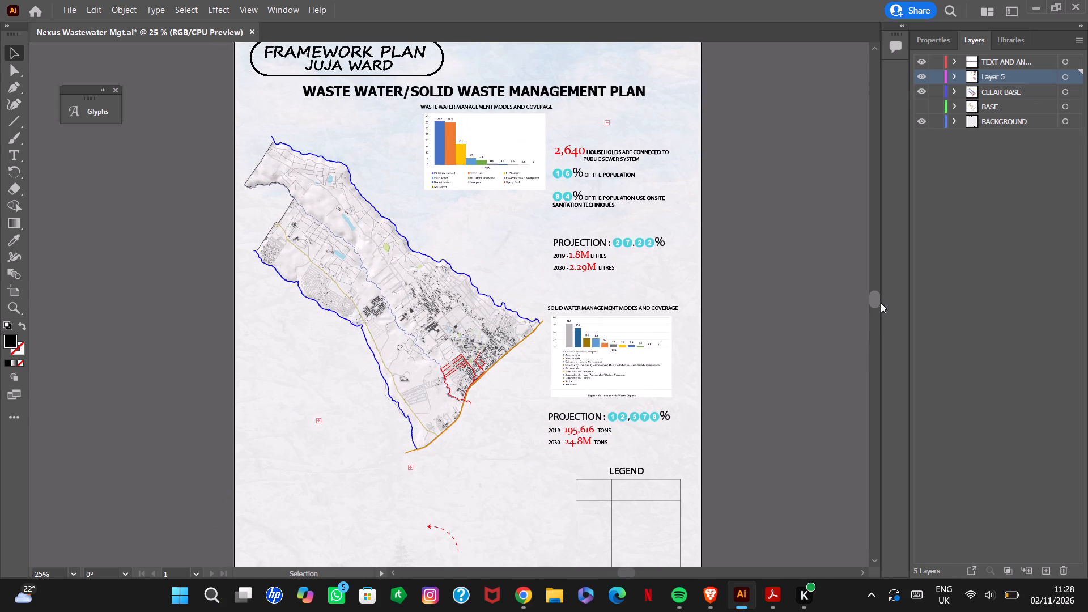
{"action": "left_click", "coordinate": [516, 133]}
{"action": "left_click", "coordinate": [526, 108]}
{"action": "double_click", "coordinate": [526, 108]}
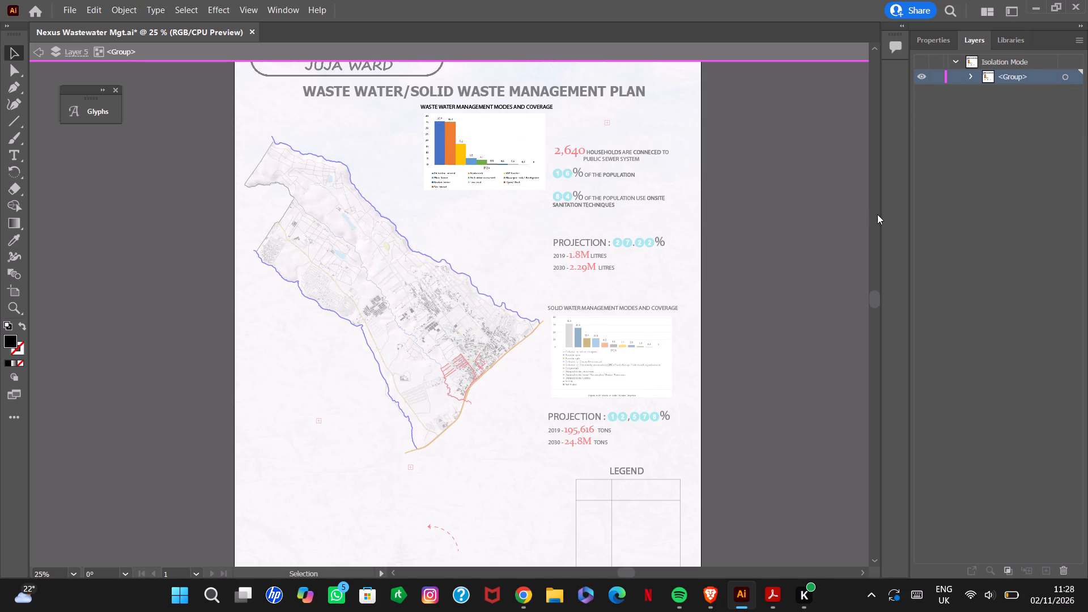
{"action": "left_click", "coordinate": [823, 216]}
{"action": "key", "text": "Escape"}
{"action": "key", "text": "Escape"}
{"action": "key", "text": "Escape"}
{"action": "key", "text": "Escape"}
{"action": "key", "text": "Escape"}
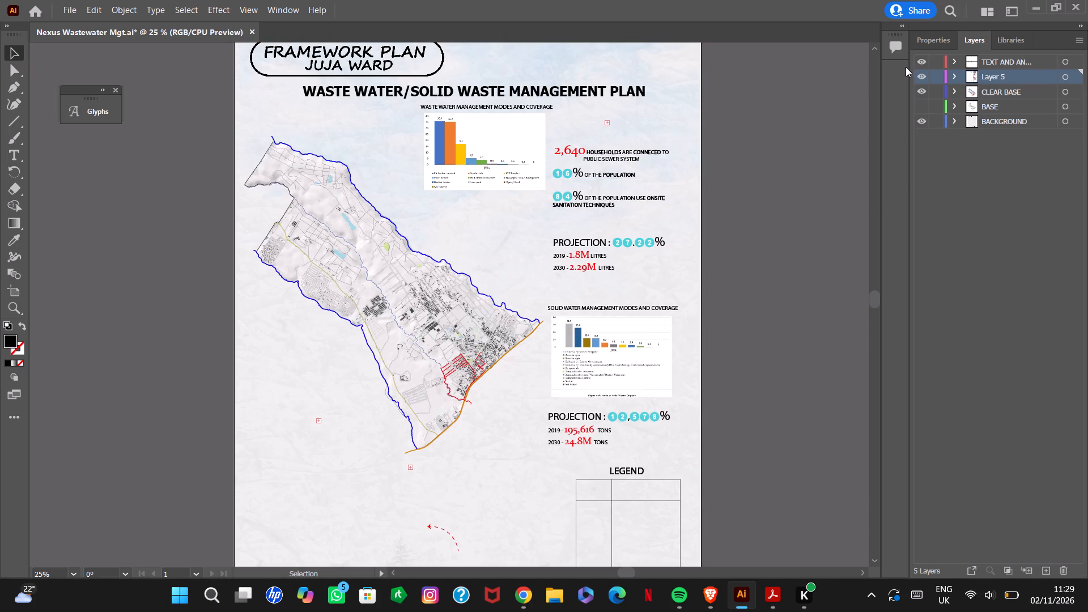
Toggle the visibility of Layer 5 to check which artwork it holds.
{"action": "left_click", "coordinate": [919, 77]}
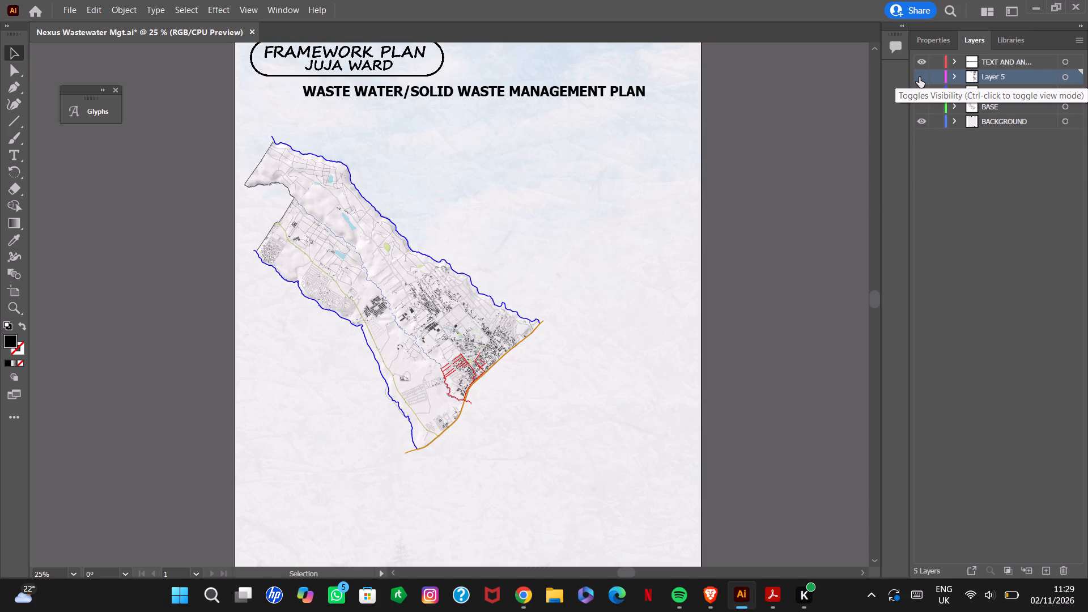
{"action": "left_click", "coordinate": [919, 77]}
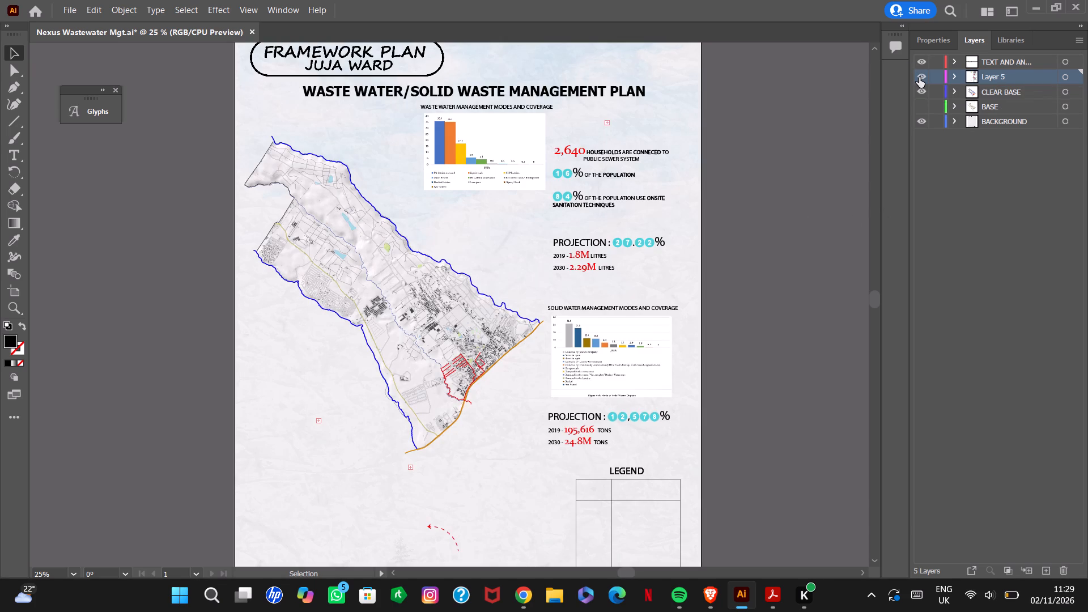
{"action": "left_click", "coordinate": [919, 77]}
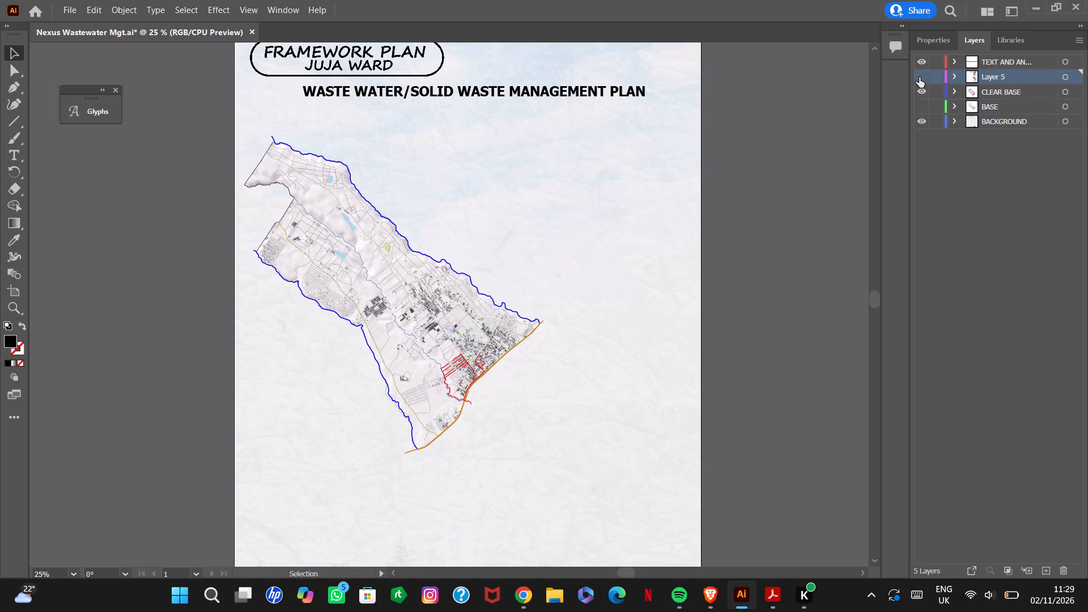
{"action": "left_click", "coordinate": [919, 77]}
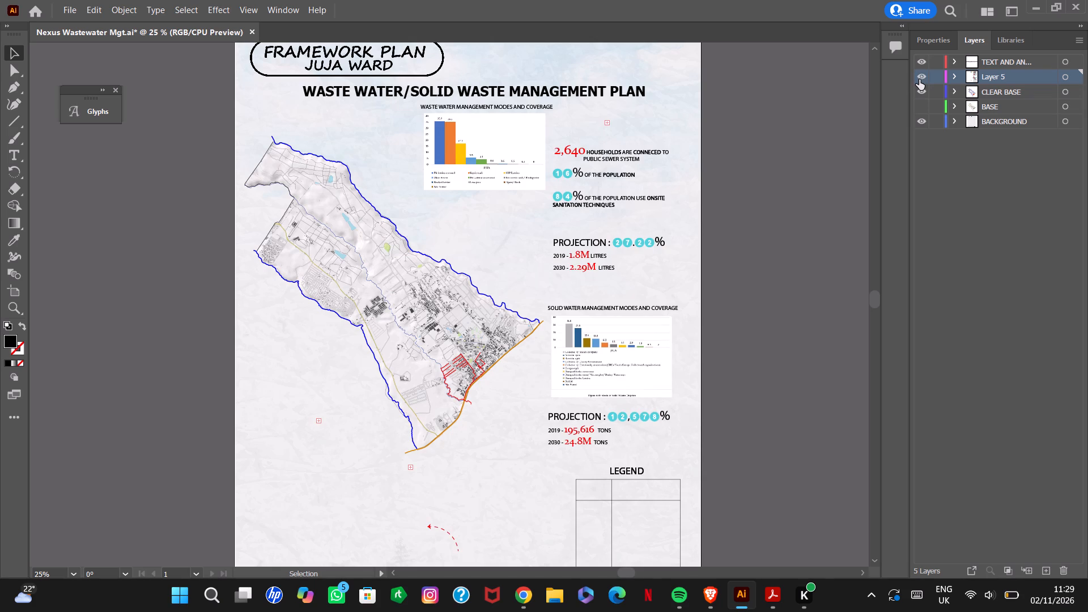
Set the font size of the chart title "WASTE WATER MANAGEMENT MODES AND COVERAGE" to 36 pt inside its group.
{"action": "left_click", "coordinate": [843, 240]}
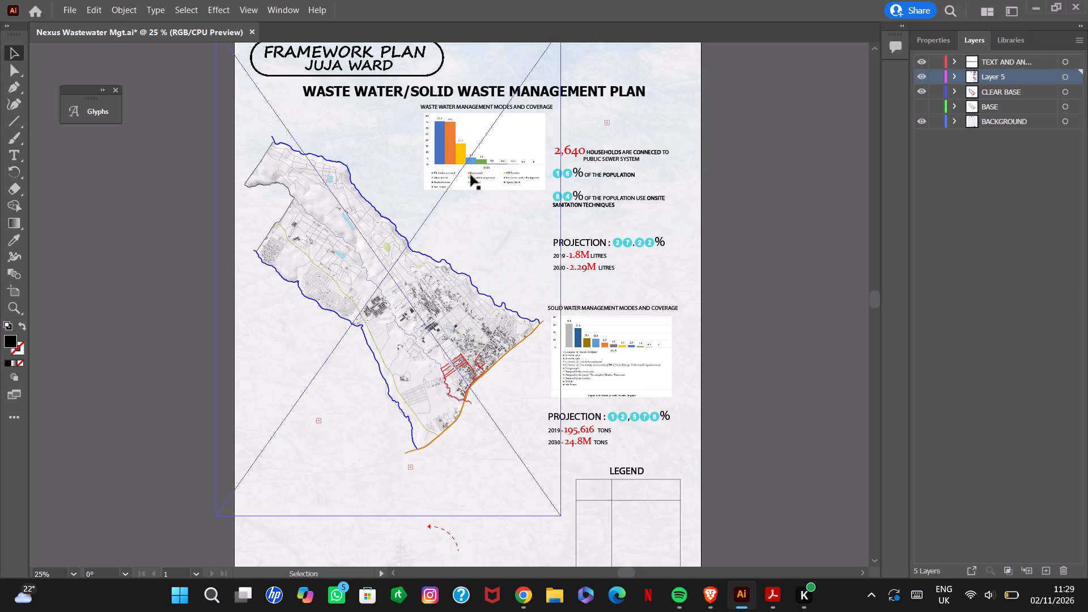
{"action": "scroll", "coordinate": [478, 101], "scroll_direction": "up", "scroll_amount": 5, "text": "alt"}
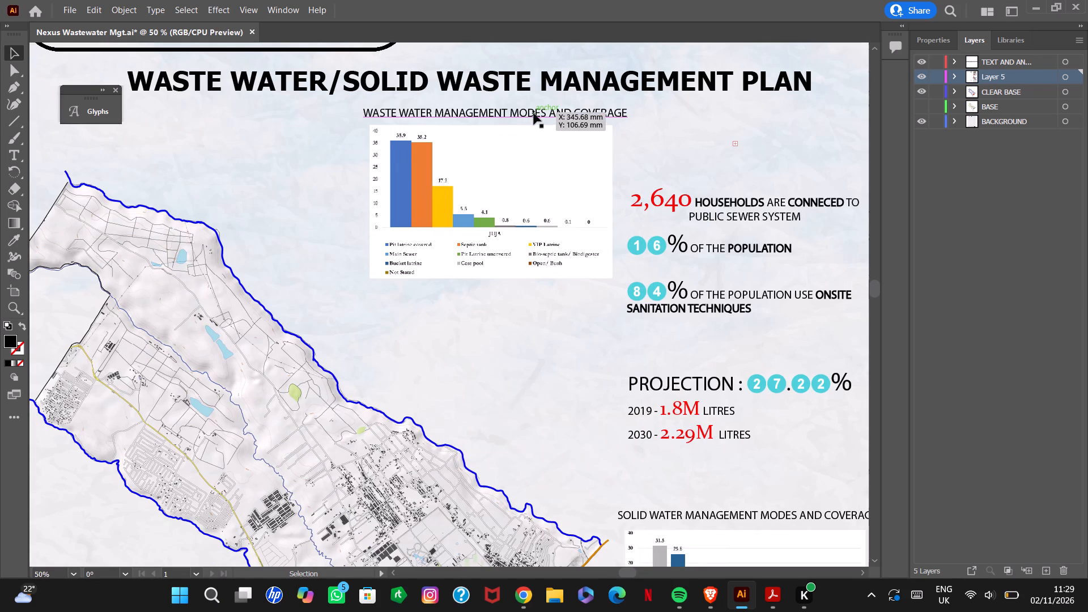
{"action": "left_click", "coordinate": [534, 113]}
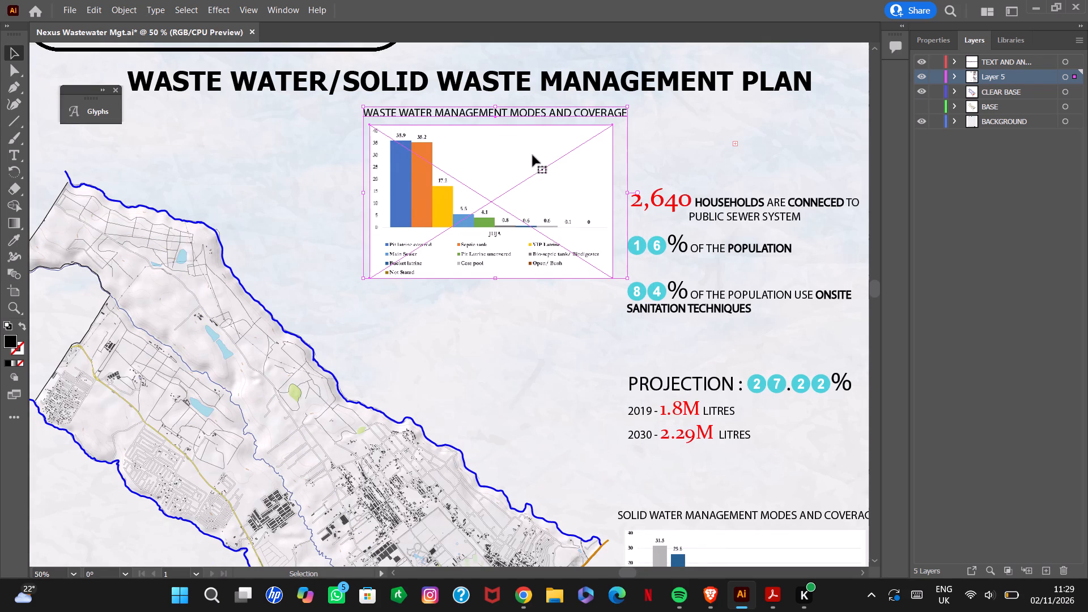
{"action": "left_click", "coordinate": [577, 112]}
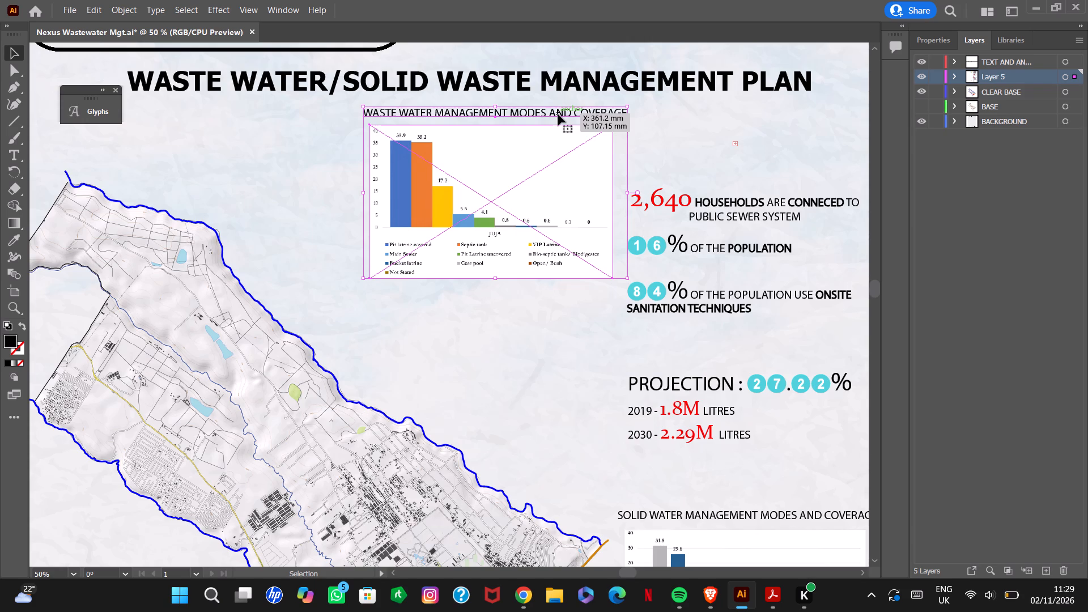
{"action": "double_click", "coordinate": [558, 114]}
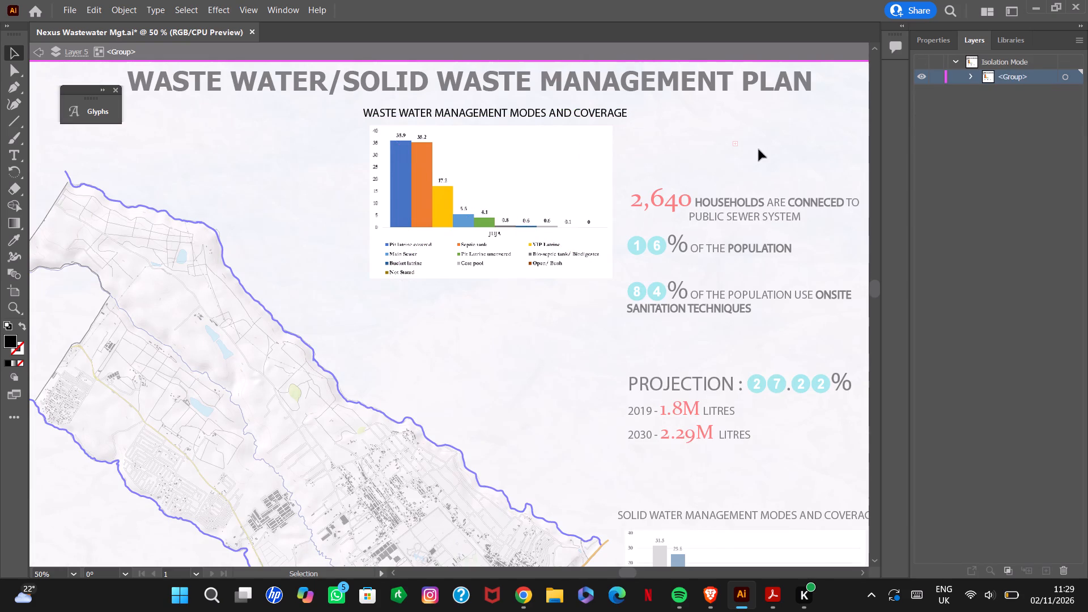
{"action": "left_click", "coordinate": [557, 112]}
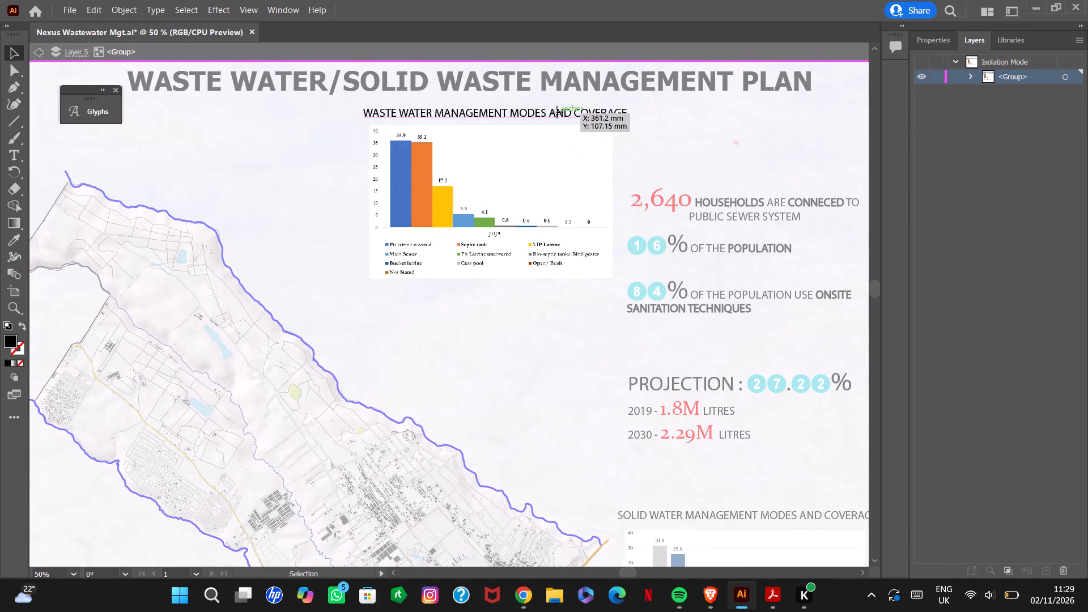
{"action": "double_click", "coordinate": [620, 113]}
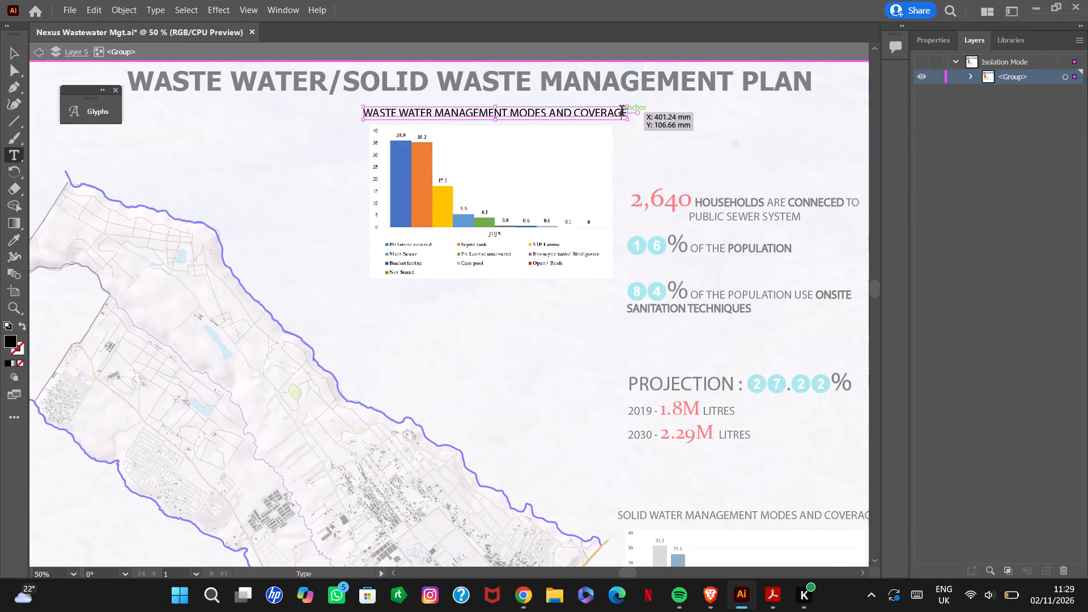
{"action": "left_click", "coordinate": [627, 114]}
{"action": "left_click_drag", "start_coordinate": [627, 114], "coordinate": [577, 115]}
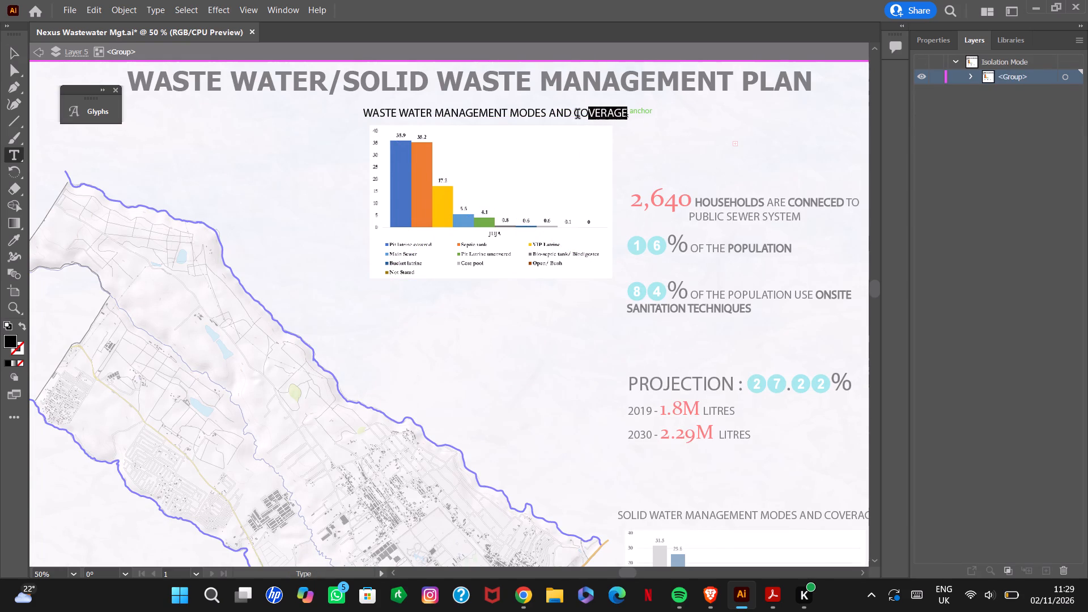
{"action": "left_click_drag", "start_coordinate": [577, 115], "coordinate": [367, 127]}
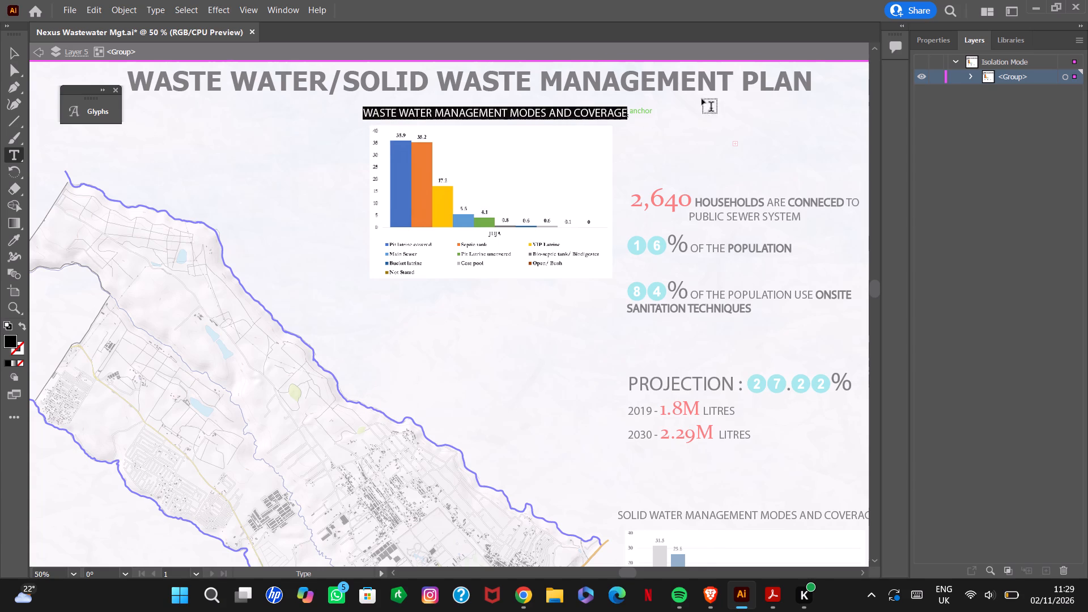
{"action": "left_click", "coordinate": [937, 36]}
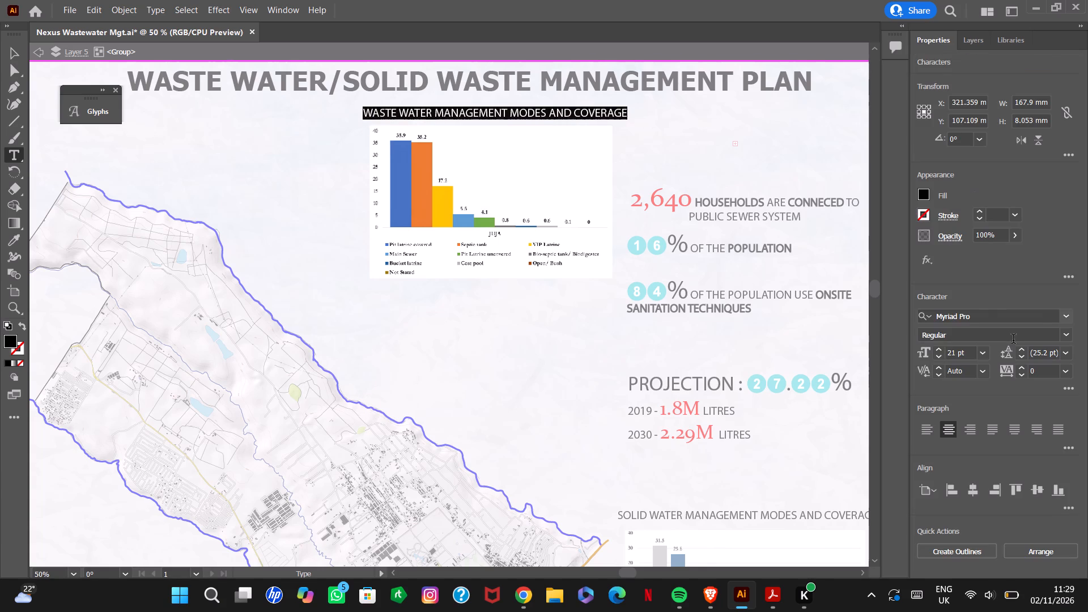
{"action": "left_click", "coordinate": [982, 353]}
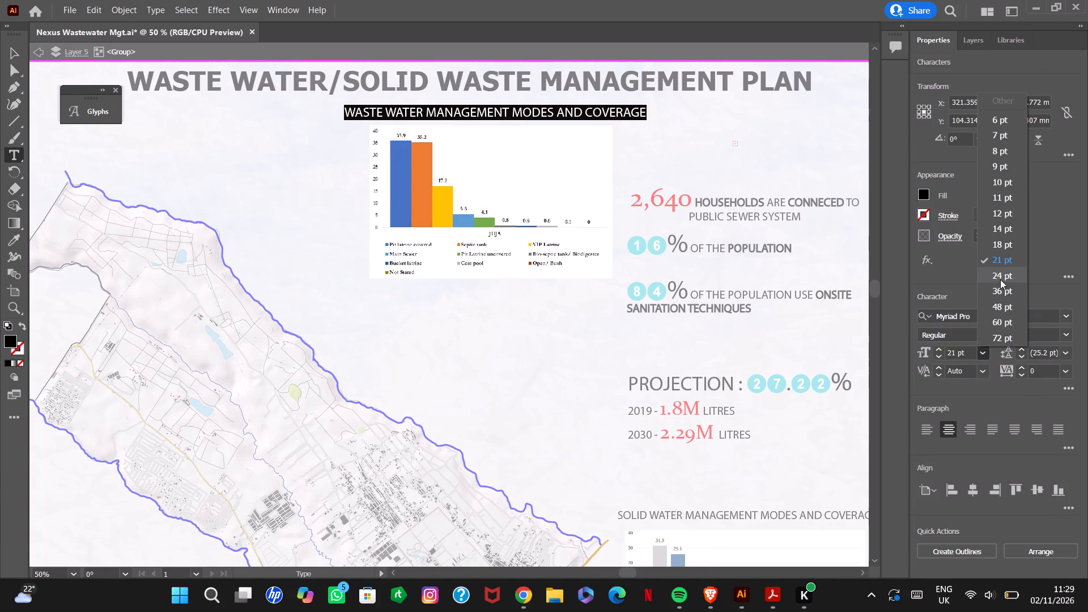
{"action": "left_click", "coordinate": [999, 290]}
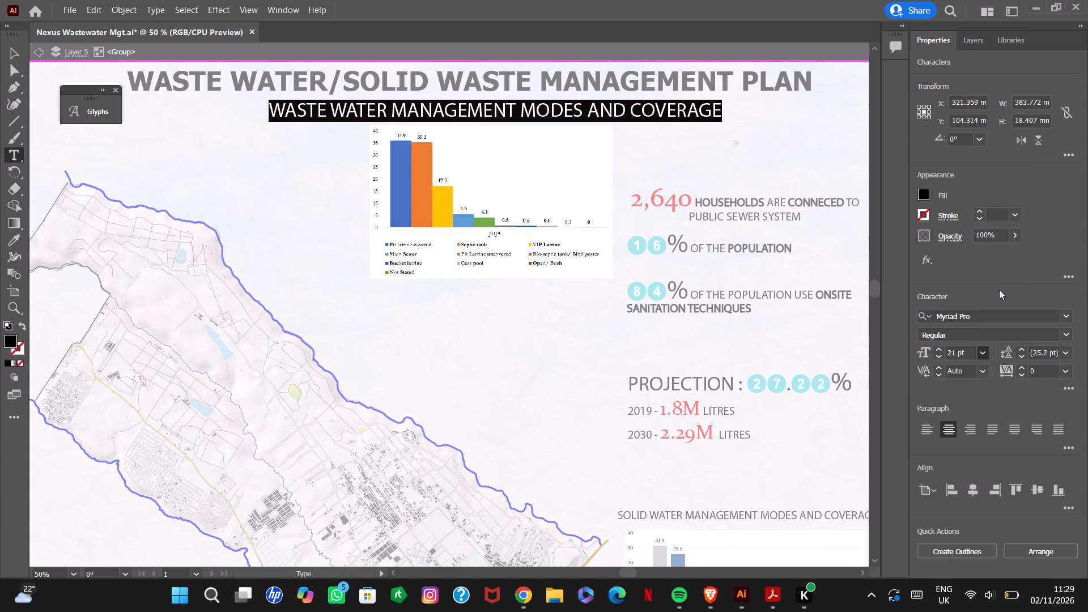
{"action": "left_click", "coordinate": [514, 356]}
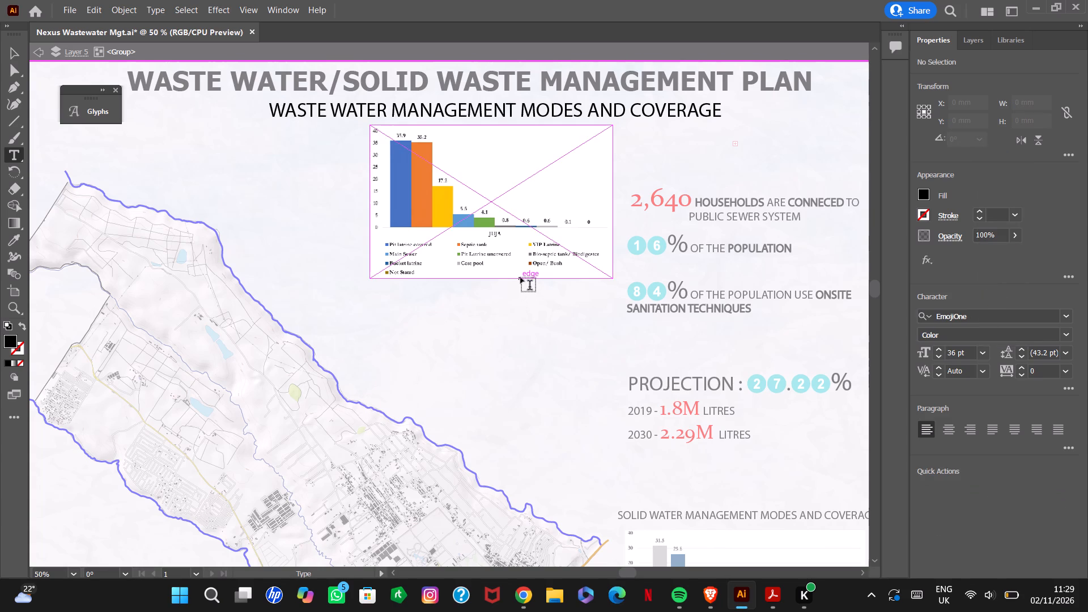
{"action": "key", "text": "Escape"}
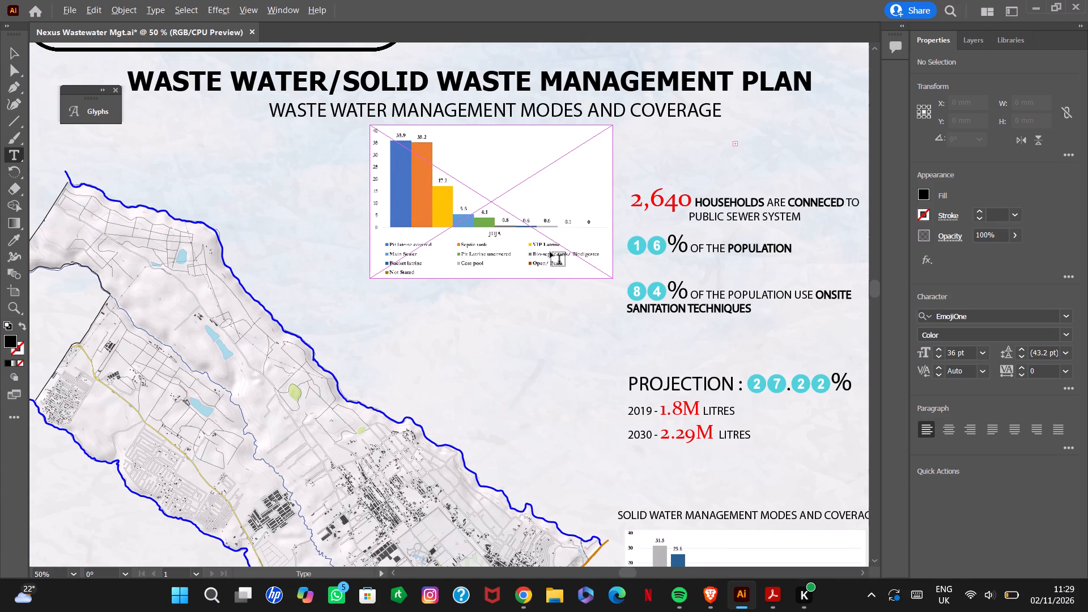
Set the font size of the chart title "WASTE WATER MANAGEMENT MODES AND COVERAGE" to 24 pt.
{"action": "scroll", "coordinate": [550, 252], "scroll_direction": "down", "scroll_amount": 6, "text": "alt"}
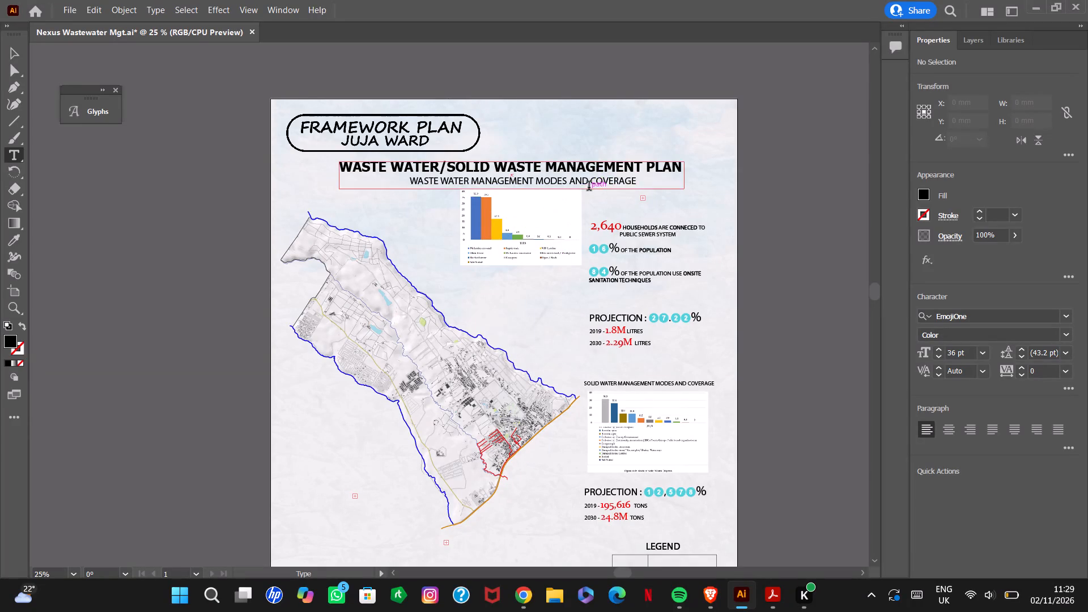
{"action": "left_click_drag", "start_coordinate": [636, 183], "coordinate": [559, 186]}
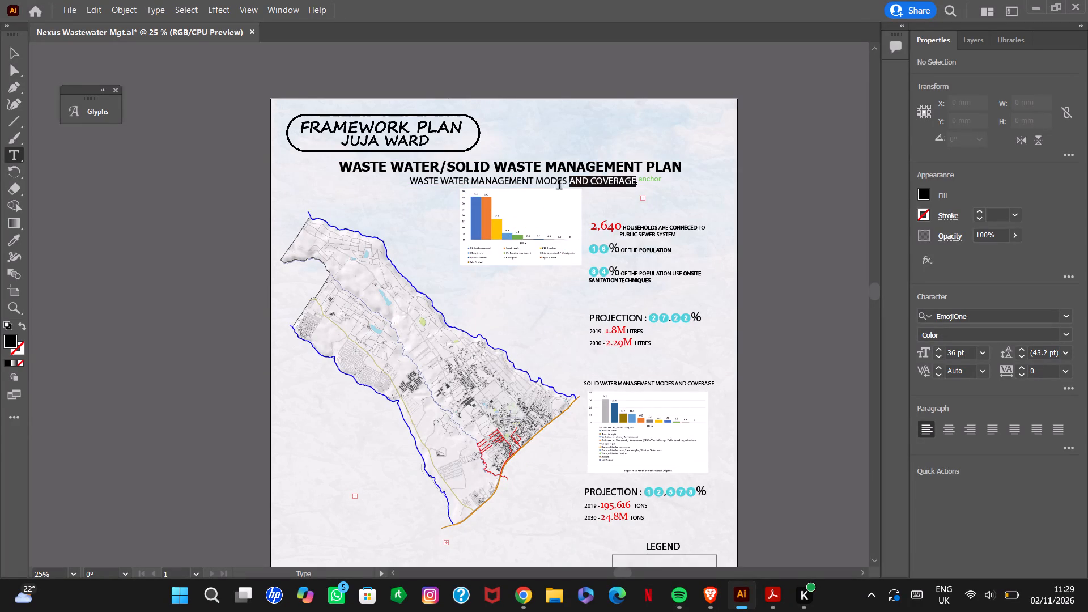
{"action": "left_click_drag", "start_coordinate": [559, 186], "coordinate": [413, 187]}
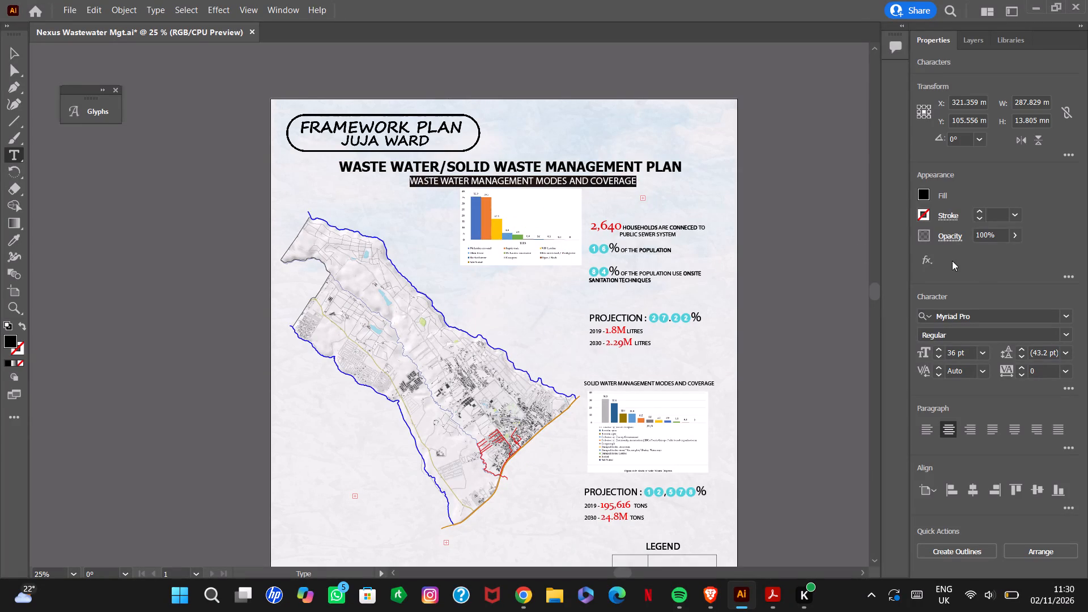
{"action": "left_click", "coordinate": [986, 352]}
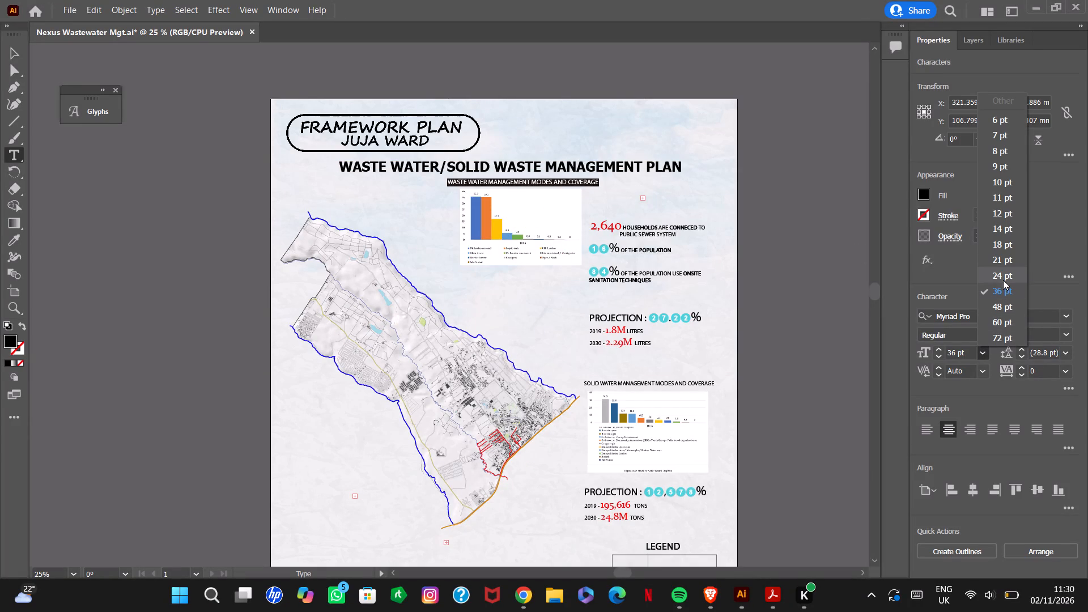
{"action": "left_click", "coordinate": [1003, 280]}
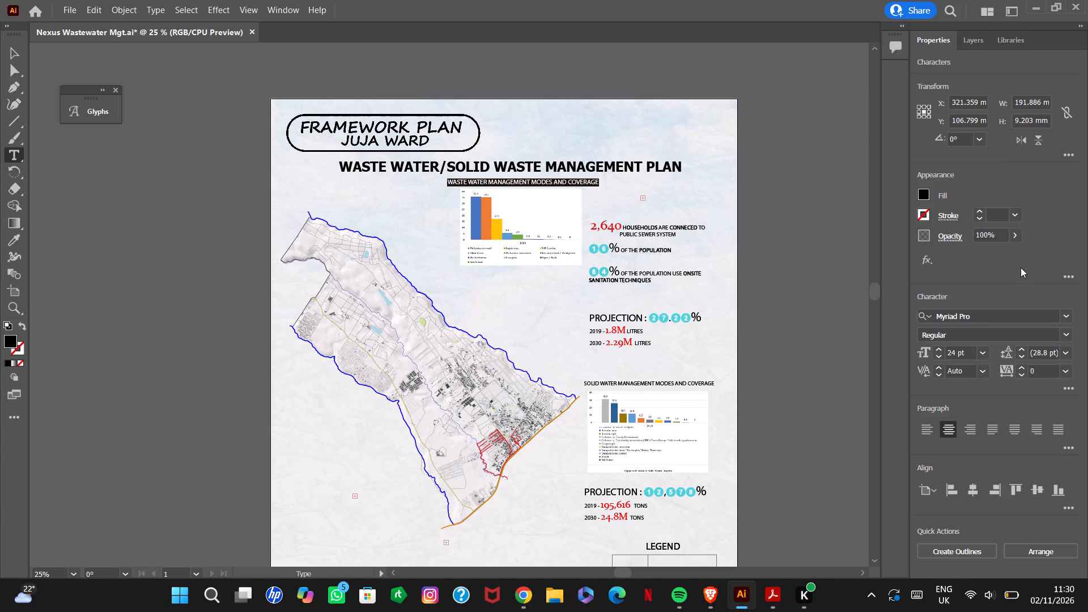
Add a 1 pt red stroke to the wastewater chart title text.
{"action": "left_click", "coordinate": [980, 210]}
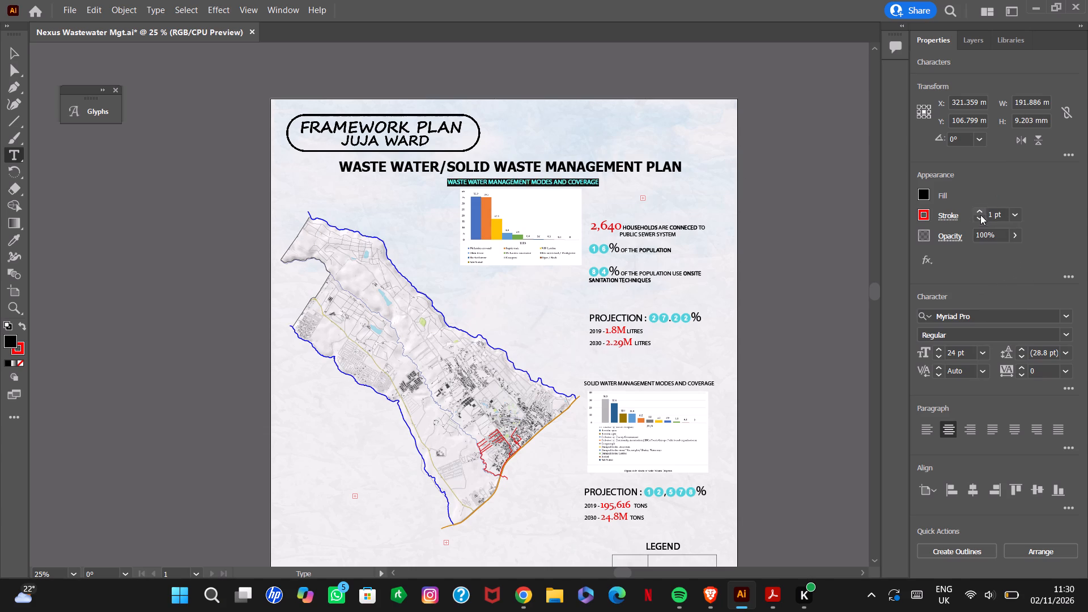
{"action": "left_click", "coordinate": [972, 267]}
{"action": "left_click", "coordinate": [797, 273]}
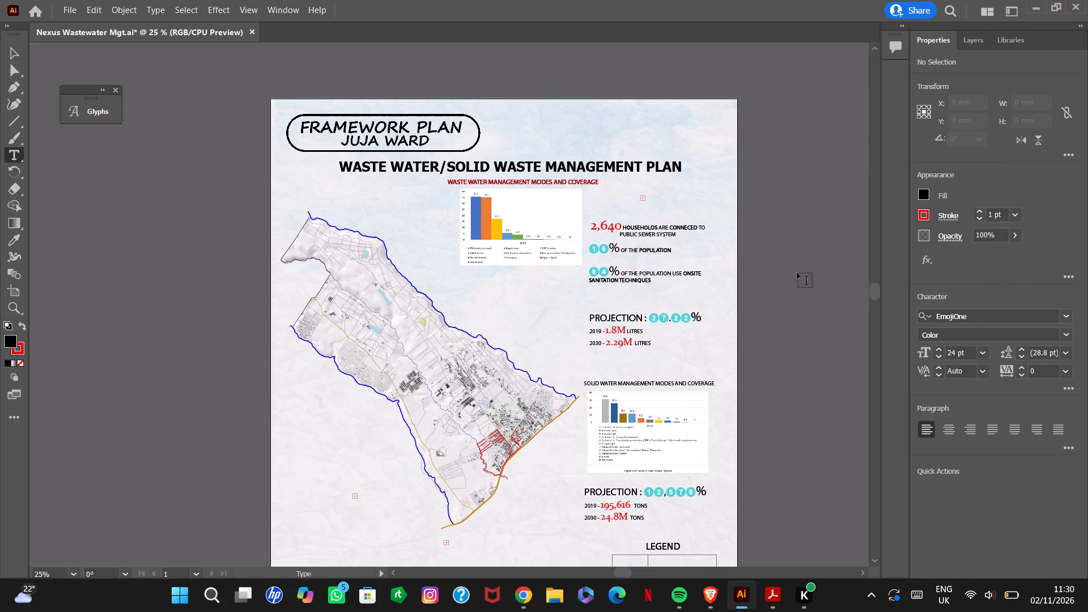
Change the stroke colour of the chart title "WASTE WATER MANAGEMENT MODES AND COVERAGE" to black.
{"action": "left_click", "coordinate": [927, 218]}
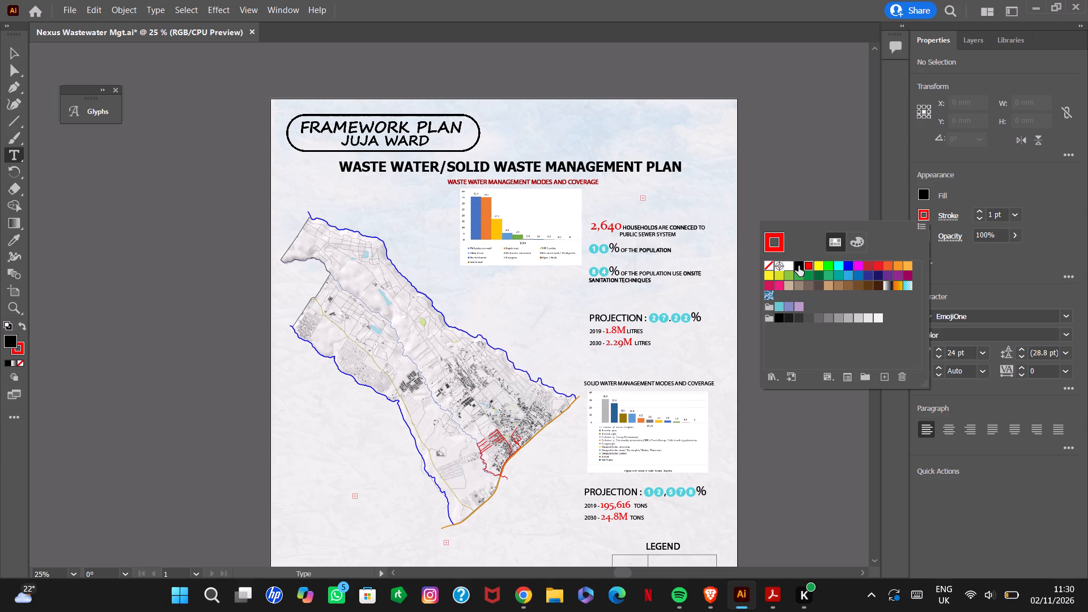
{"action": "left_click", "coordinate": [798, 266]}
{"action": "left_click", "coordinate": [1028, 297]}
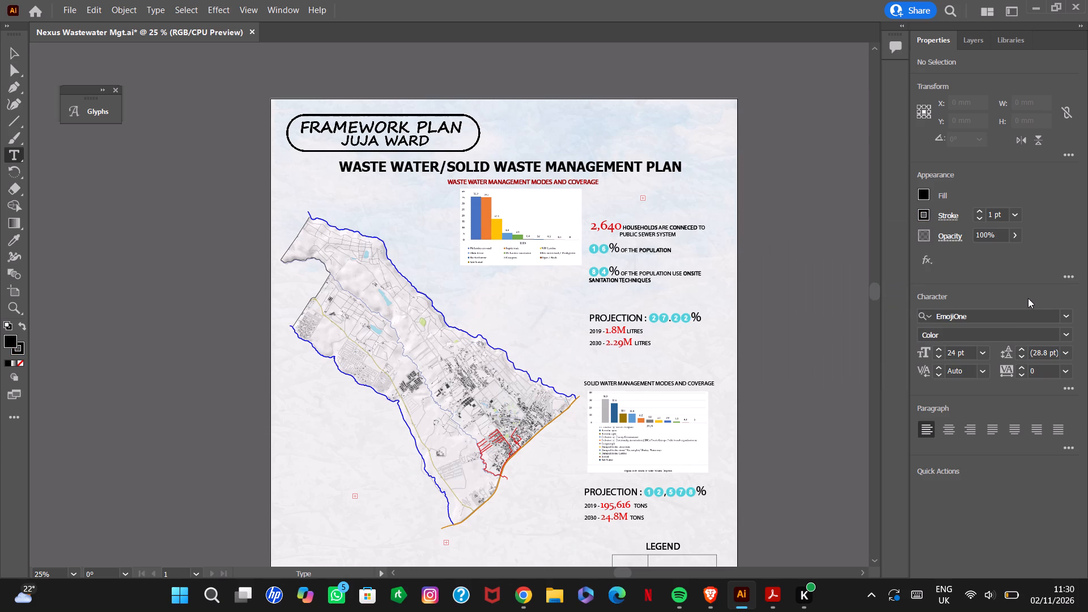
{"action": "left_click", "coordinate": [1001, 291]}
{"action": "triple_click", "coordinate": [989, 279]}
{"action": "left_click_drag", "start_coordinate": [599, 183], "coordinate": [441, 193]}
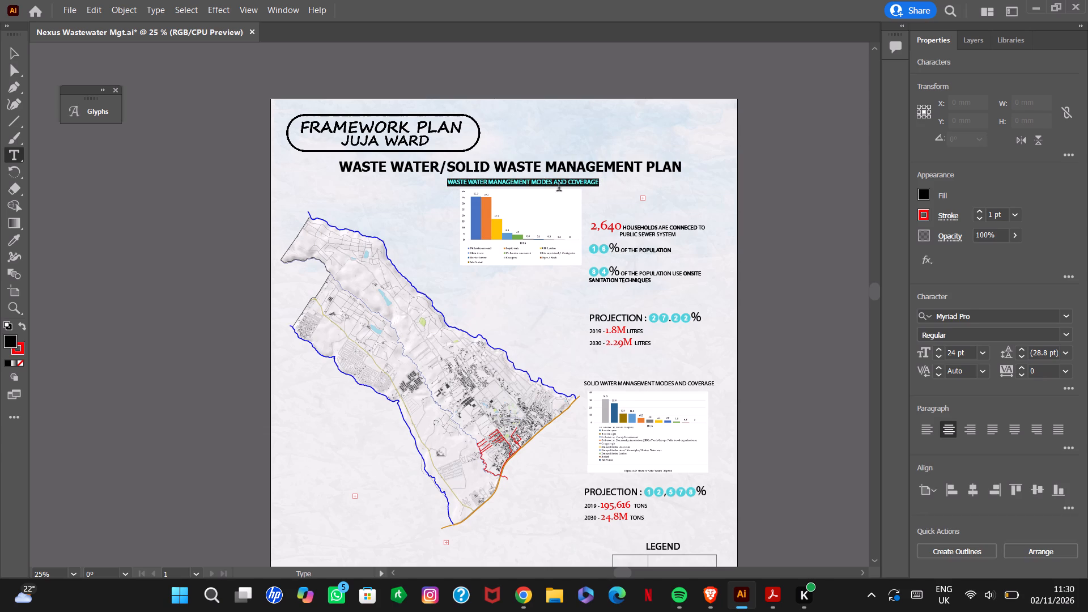
{"action": "left_click", "coordinate": [919, 217]}
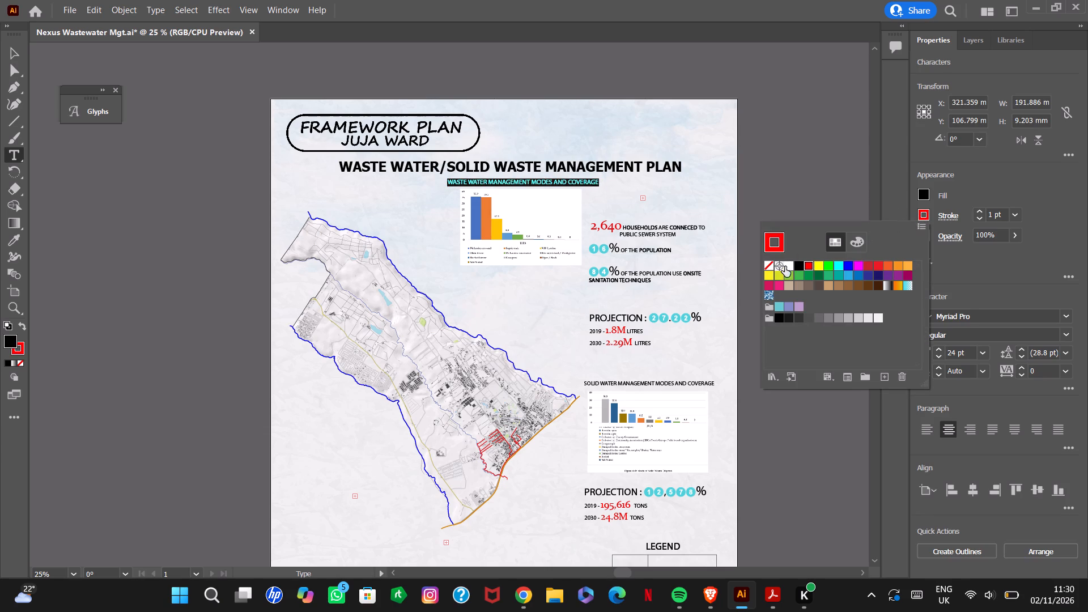
{"action": "left_click", "coordinate": [798, 266]}
{"action": "left_click", "coordinate": [967, 272]}
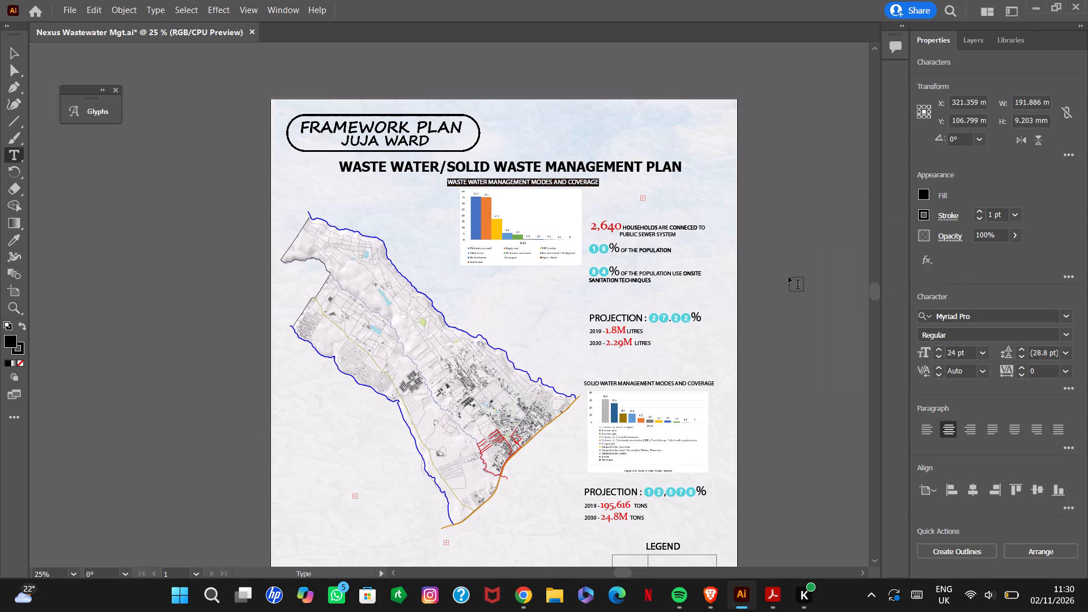
{"action": "left_click", "coordinate": [789, 277]}
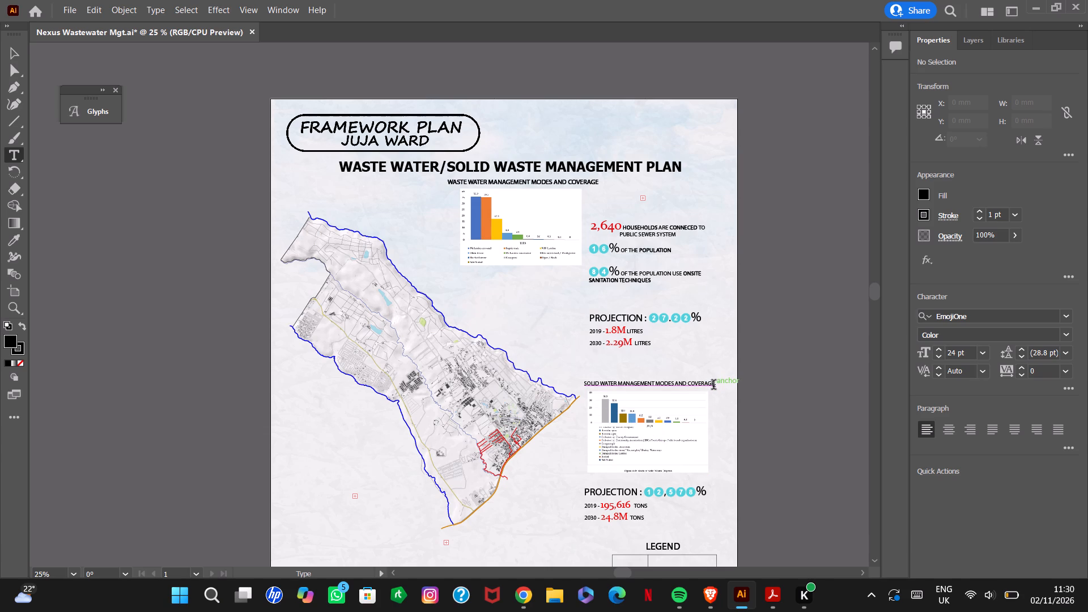
Add a 1 pt black stroke to the chart title "SOLID WATER MANAGEMENT MODES AND COVERAGE".
{"action": "left_click_drag", "start_coordinate": [715, 385], "coordinate": [593, 380]}
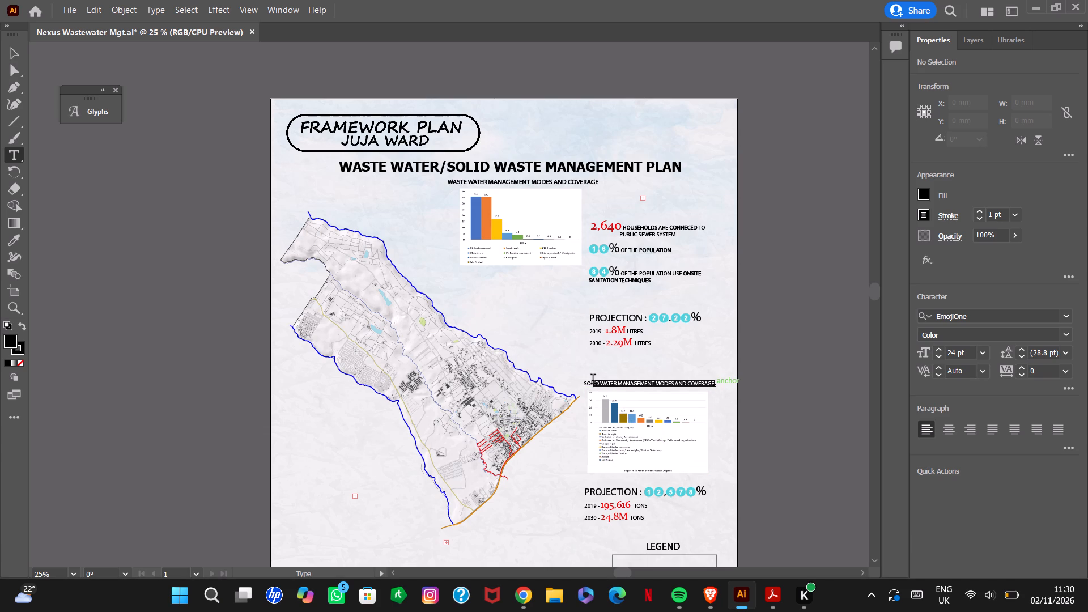
{"action": "left_click_drag", "start_coordinate": [593, 380], "coordinate": [584, 379]}
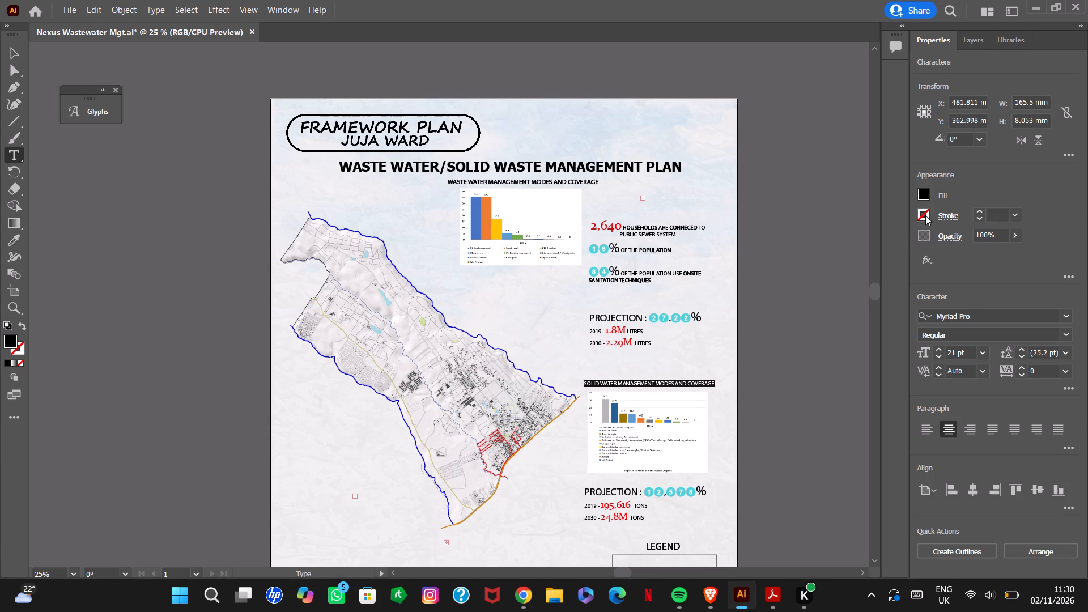
{"action": "left_click", "coordinate": [981, 212]}
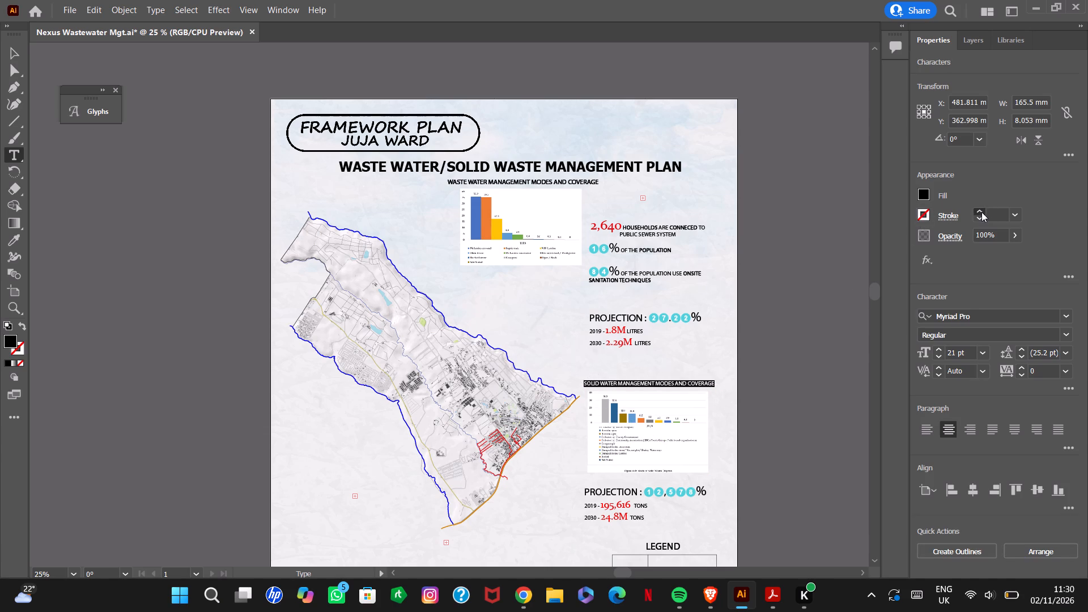
{"action": "double_click", "coordinate": [981, 212]}
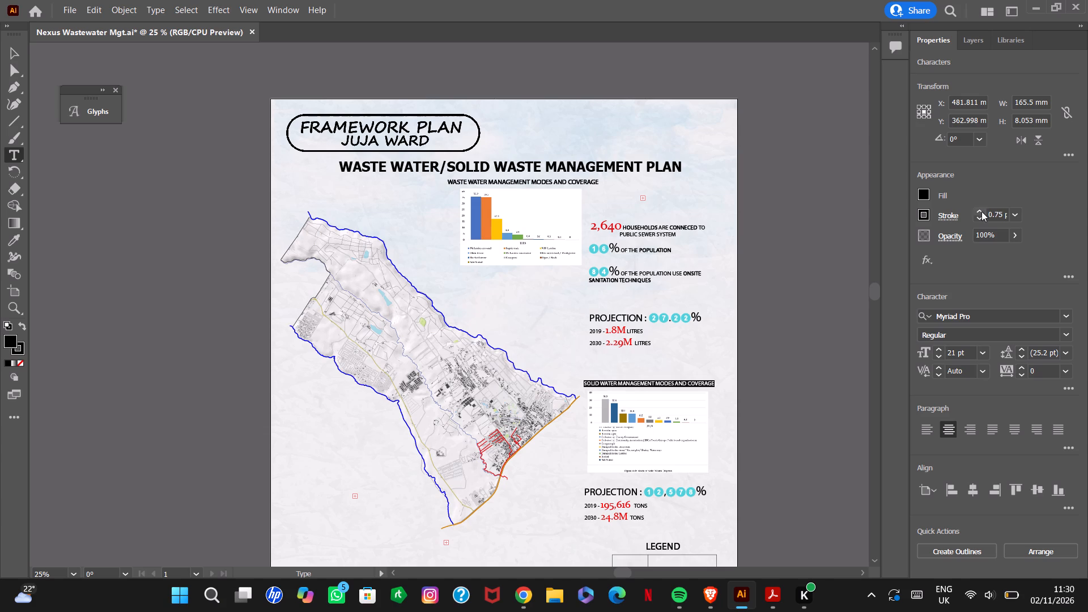
{"action": "left_click", "coordinate": [981, 211]}
{"action": "left_click", "coordinate": [960, 292]}
Set the font size of the chart title "SOLID WATER MANAGEMENT MODES AND COVERAGE" to 24 pt.
{"action": "left_click", "coordinate": [984, 351]}
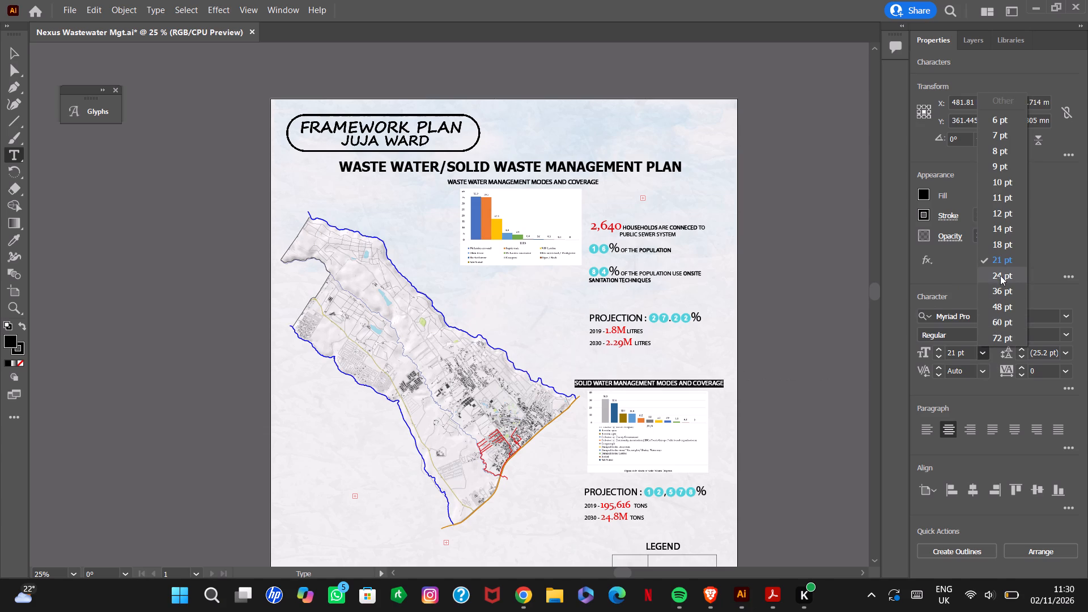
{"action": "left_click", "coordinate": [1000, 275]}
{"action": "left_click", "coordinate": [759, 375]}
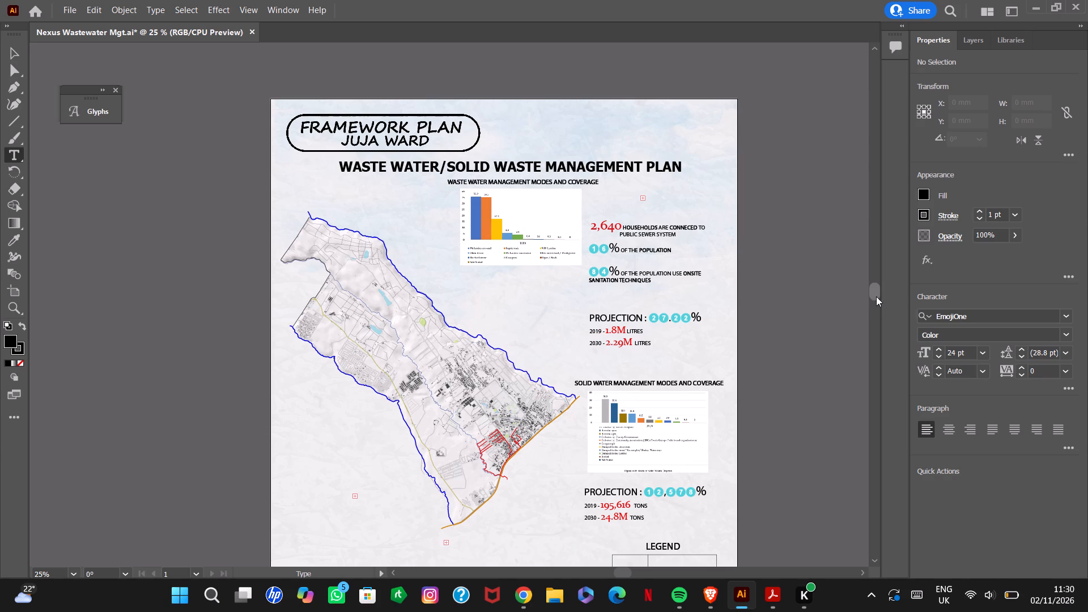
Examine the text formatting of the household statistics, both projection blocks and the solid water chart title.
{"action": "left_click_drag", "start_coordinate": [876, 296], "coordinate": [878, 304]}
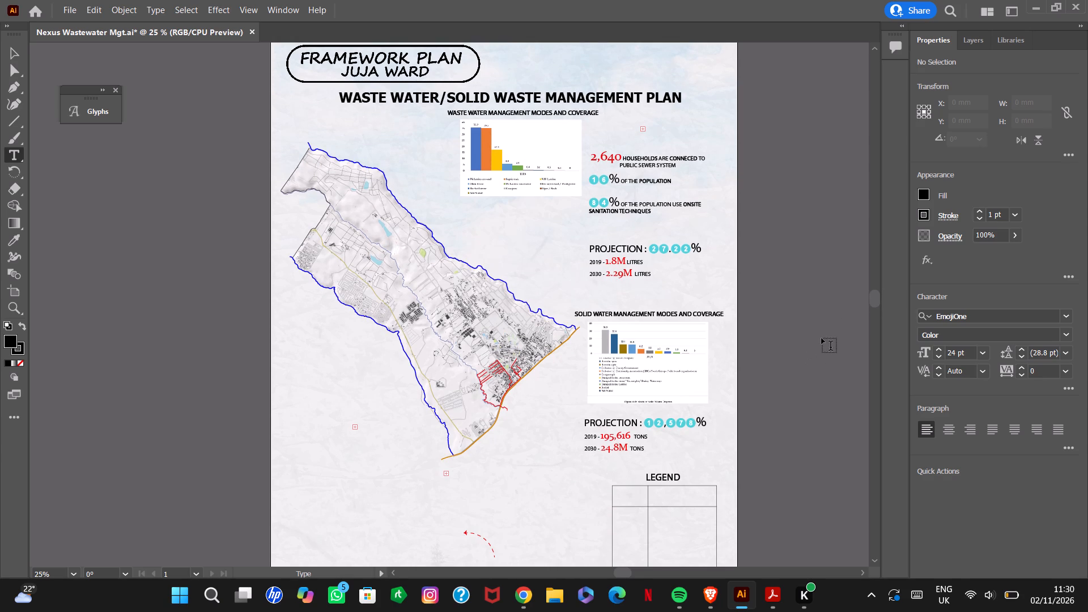
{"action": "left_click", "coordinate": [677, 168]}
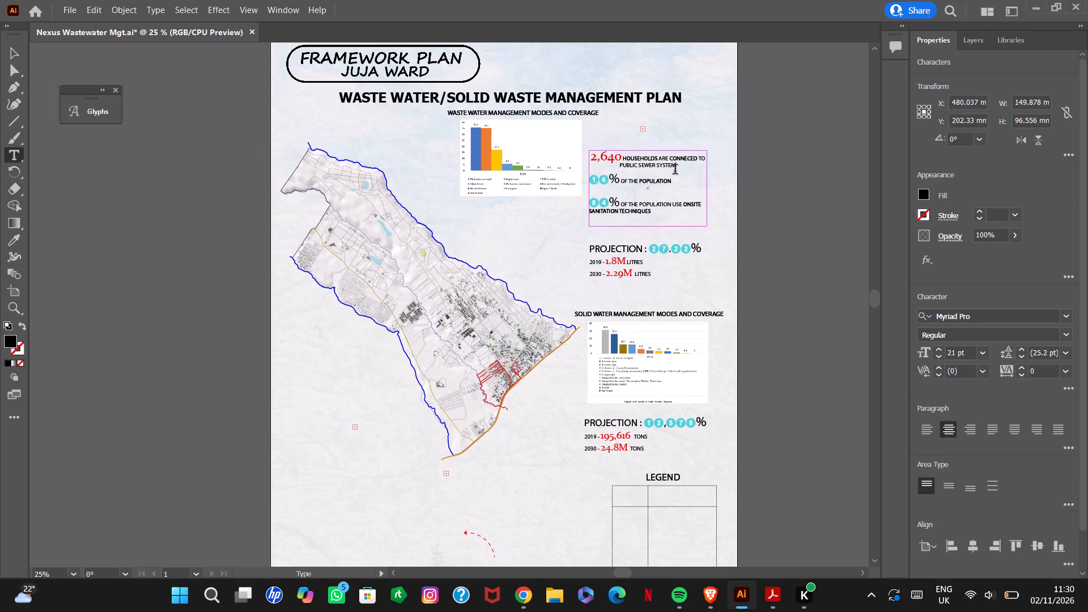
{"action": "left_click", "coordinate": [674, 203]}
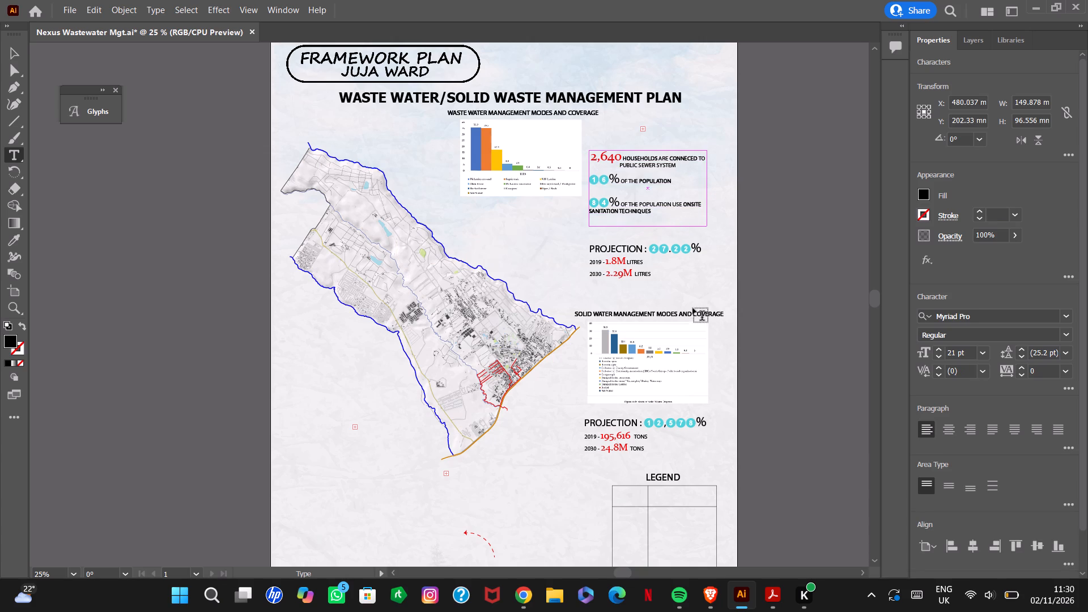
{"action": "left_click", "coordinate": [647, 277]}
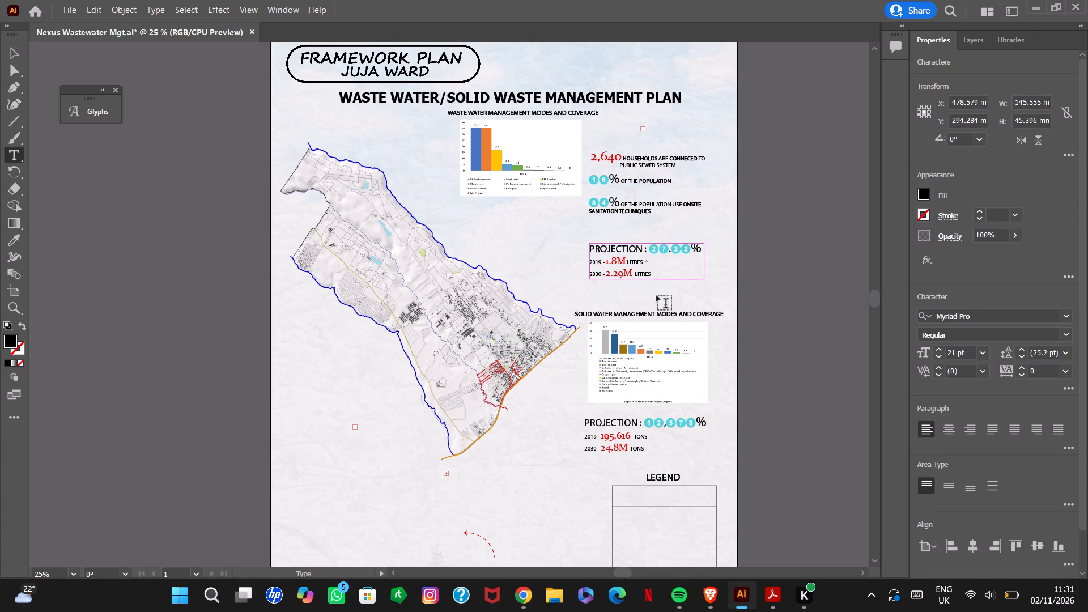
{"action": "left_click", "coordinate": [665, 313]}
{"action": "left_click", "coordinate": [671, 322]}
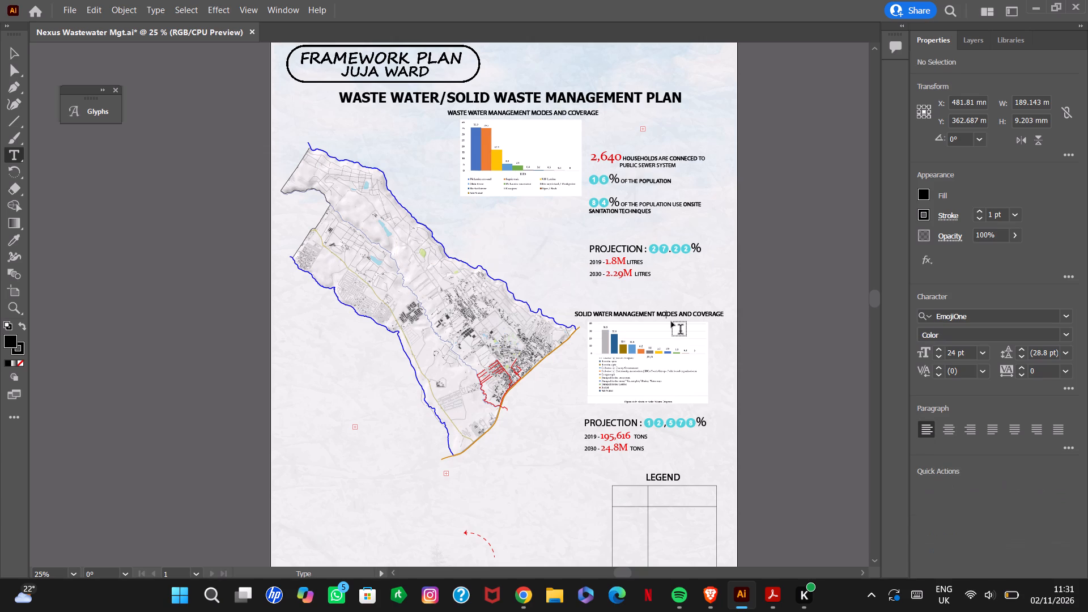
{"action": "left_click", "coordinate": [677, 313]}
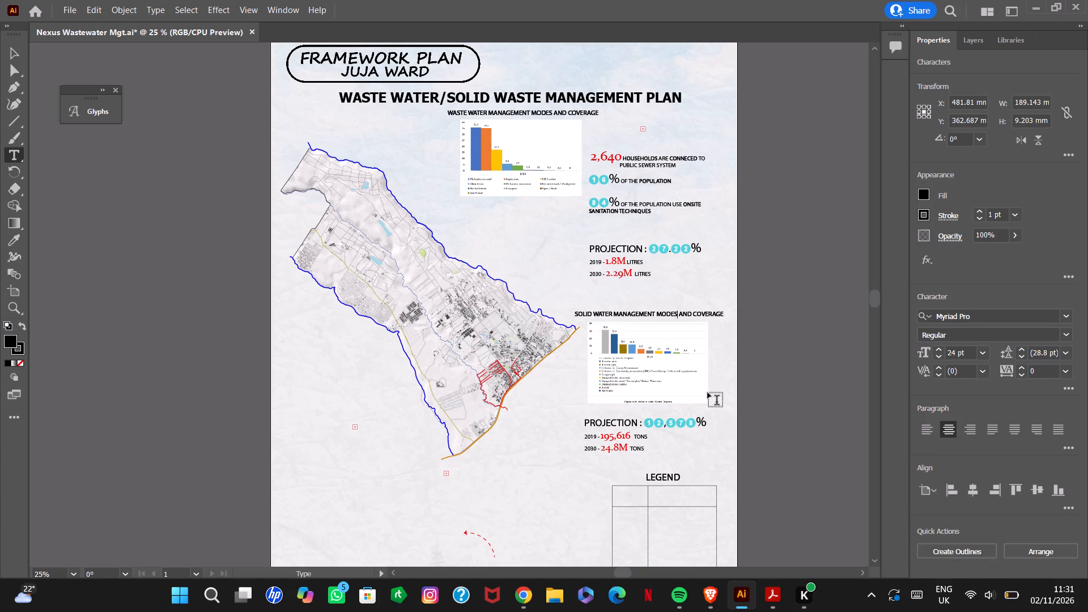
{"action": "left_click", "coordinate": [648, 438]}
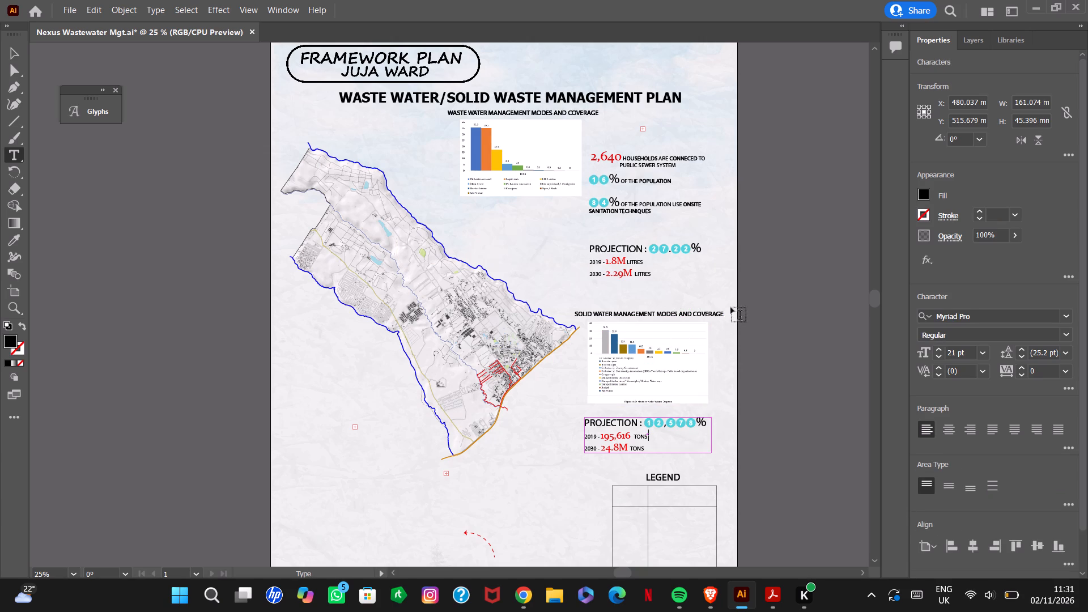
Set the font size of the chart title "WASTE WATER MANAGEMENT MODES AND COVERAGE" to 30 pt.
{"action": "left_click_drag", "start_coordinate": [598, 113], "coordinate": [583, 116]}
{"action": "left_click_drag", "start_coordinate": [583, 116], "coordinate": [447, 108]}
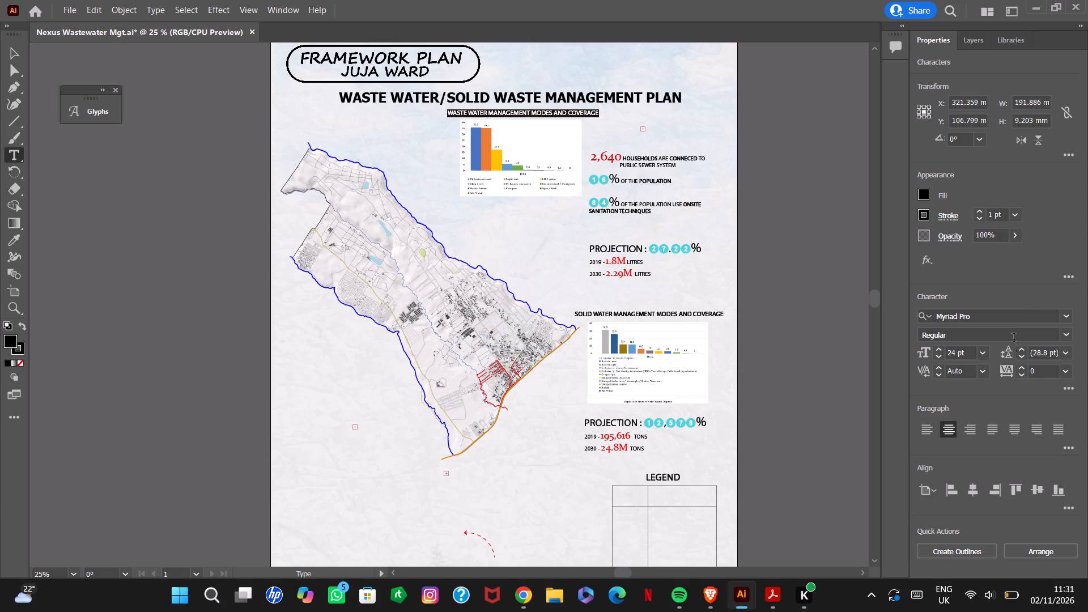
{"action": "left_click", "coordinate": [989, 355]}
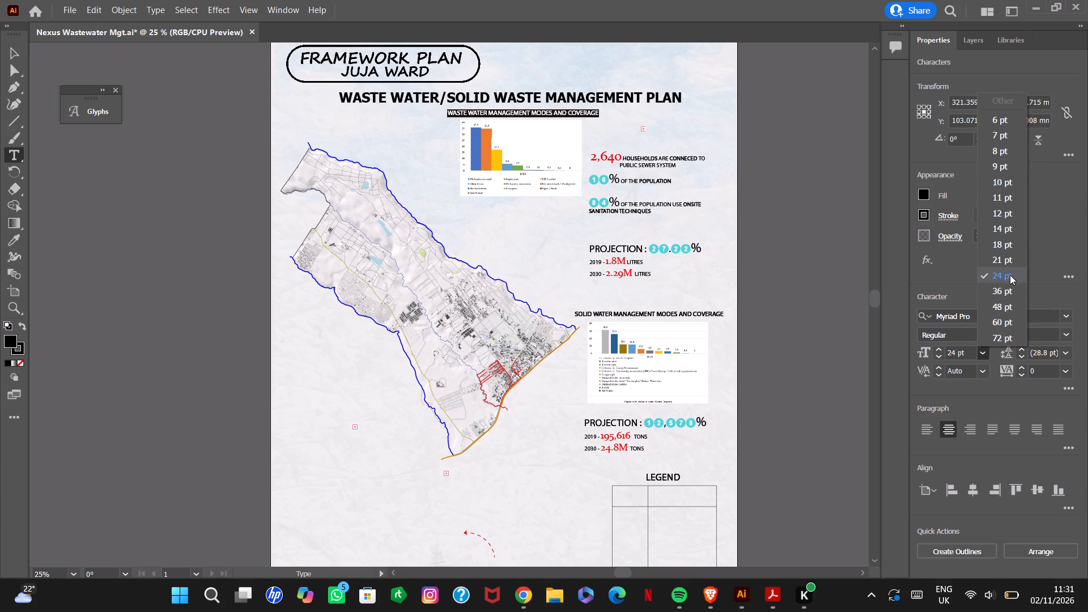
{"action": "left_click", "coordinate": [959, 288]}
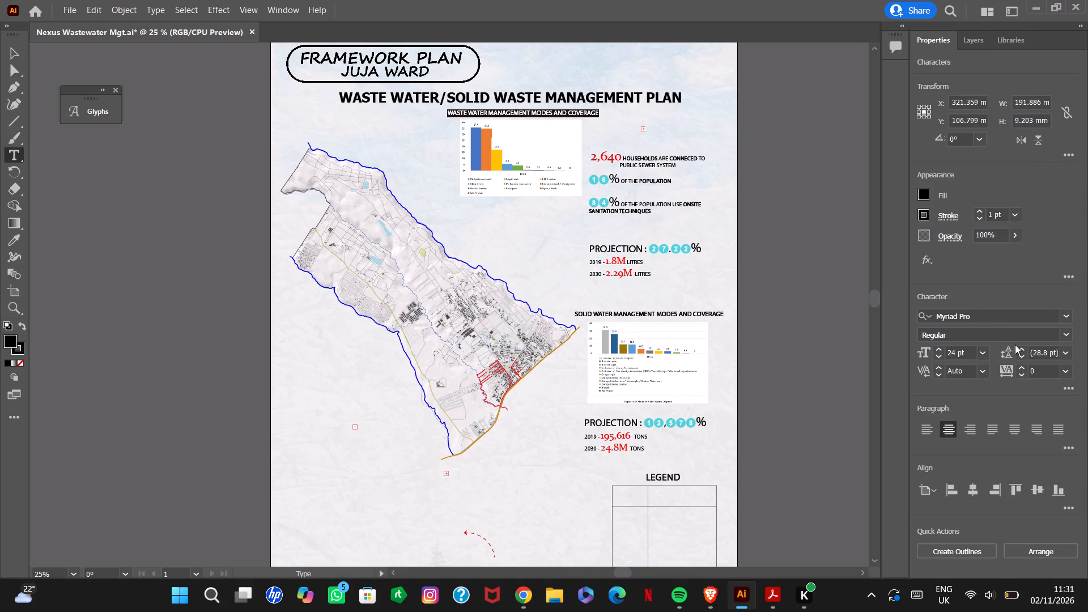
{"action": "left_click_drag", "start_coordinate": [958, 355], "coordinate": [942, 352]}
{"action": "key", "text": "3"}
{"action": "key", "text": "0"}
{"action": "key", "text": "Return"}
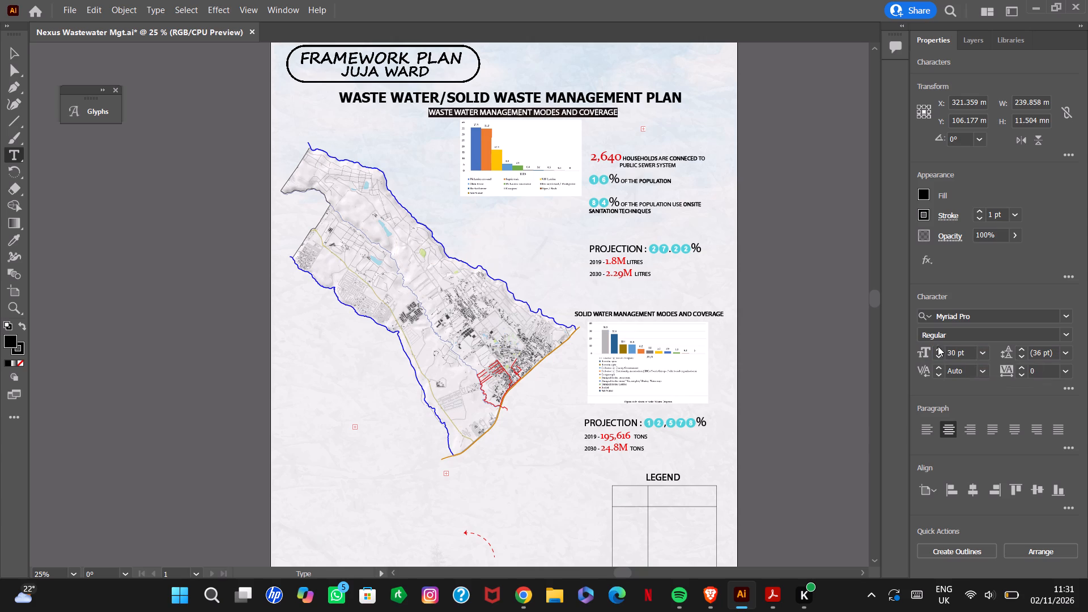
{"action": "left_click", "coordinate": [840, 324]}
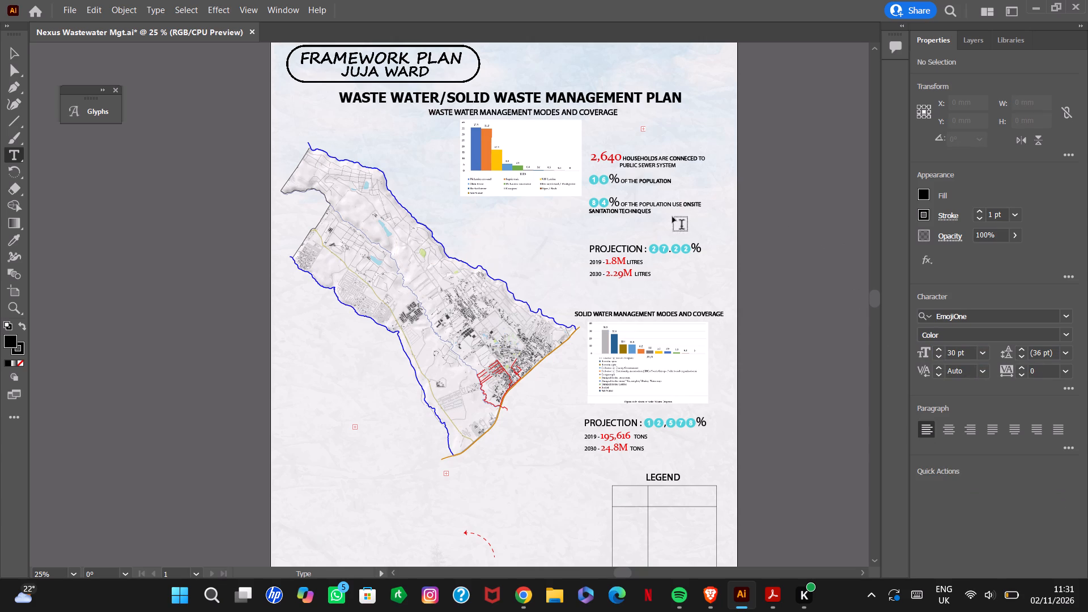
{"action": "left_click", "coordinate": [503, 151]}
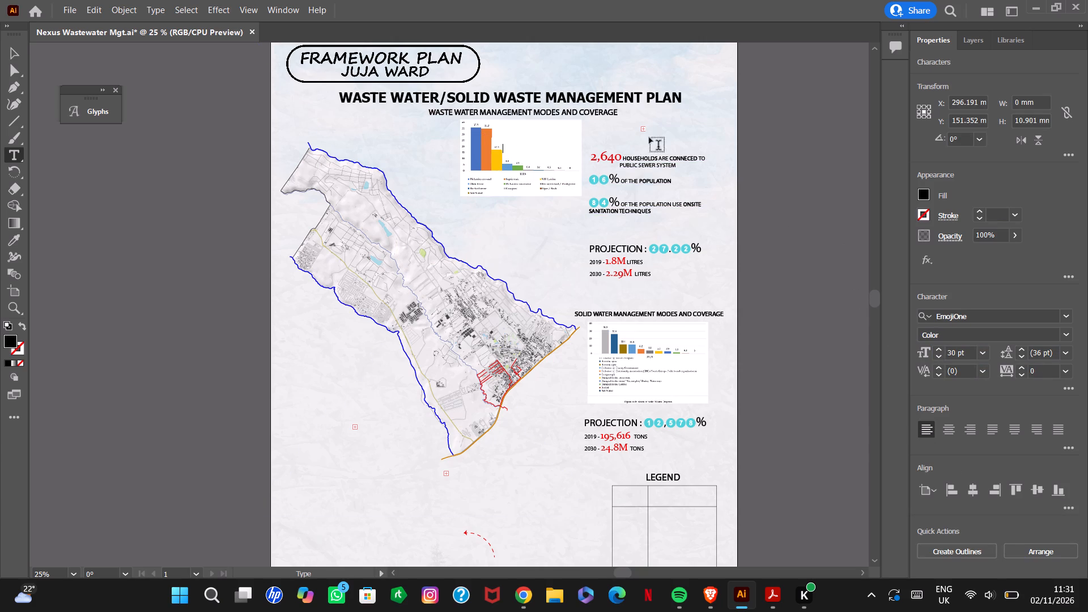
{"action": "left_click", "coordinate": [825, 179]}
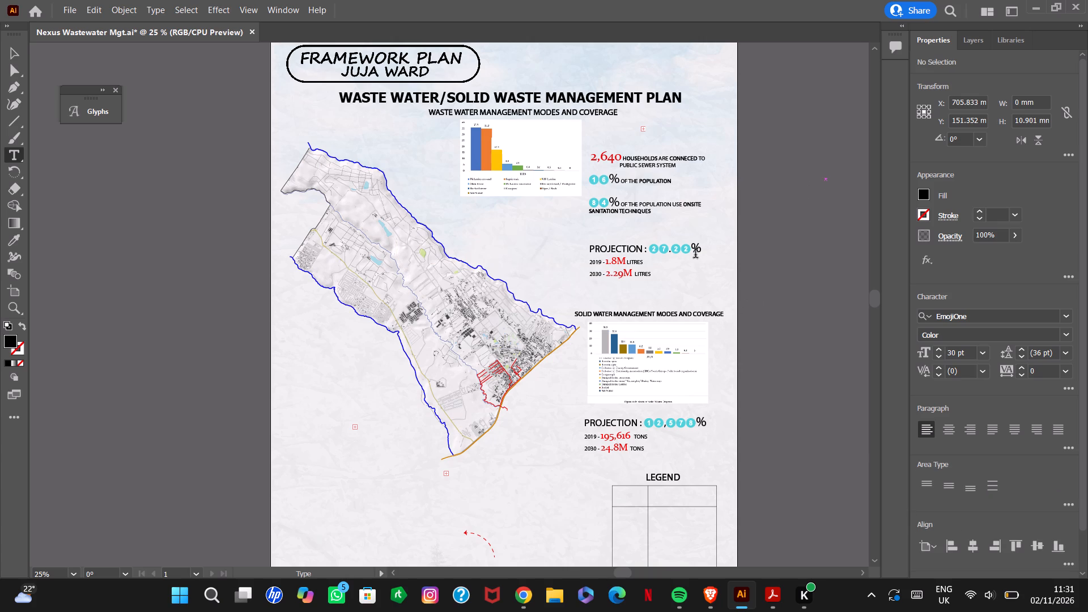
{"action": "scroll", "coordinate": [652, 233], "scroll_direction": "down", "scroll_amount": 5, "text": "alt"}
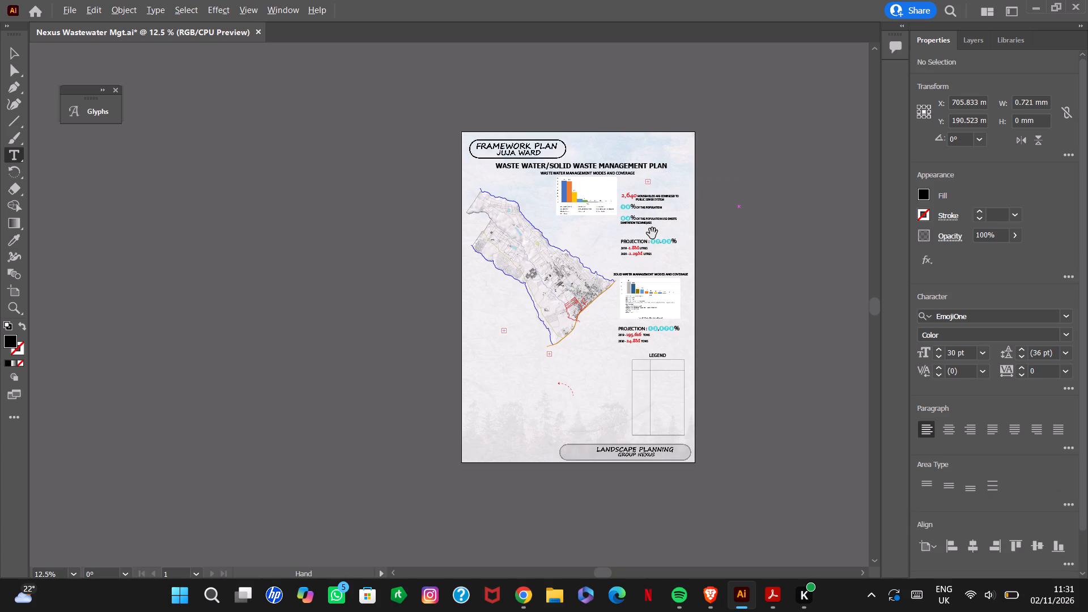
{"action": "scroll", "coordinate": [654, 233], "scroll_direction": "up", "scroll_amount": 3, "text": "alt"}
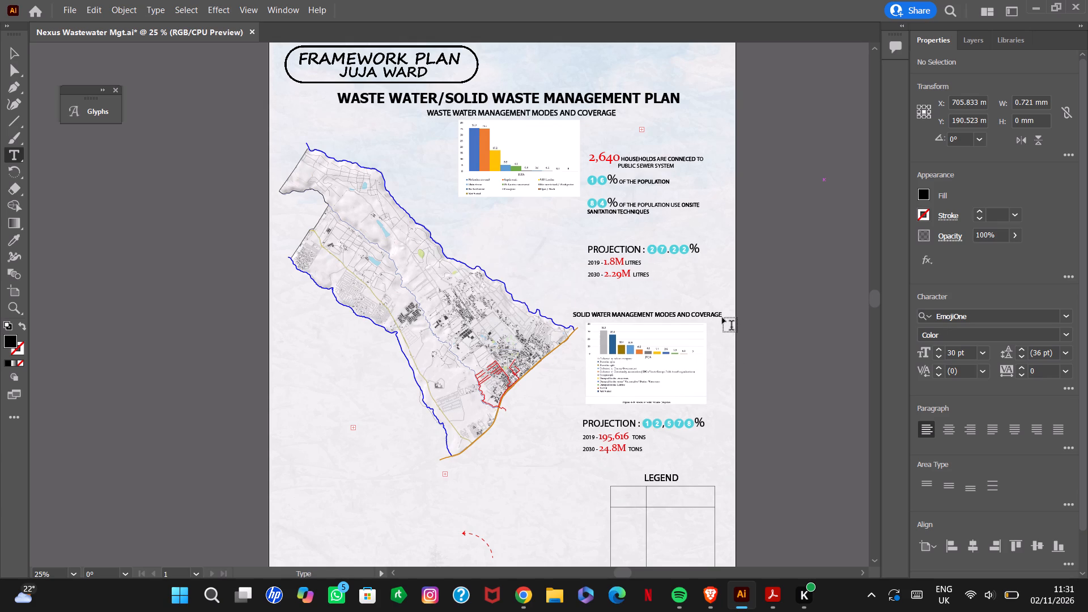
Set the font size of the chart title "SOLID WATER MANAGEMENT MODES AND COVERAGE" to 30 pt.
{"action": "left_click", "coordinate": [721, 314]}
{"action": "left_click_drag", "start_coordinate": [721, 315], "coordinate": [615, 309]}
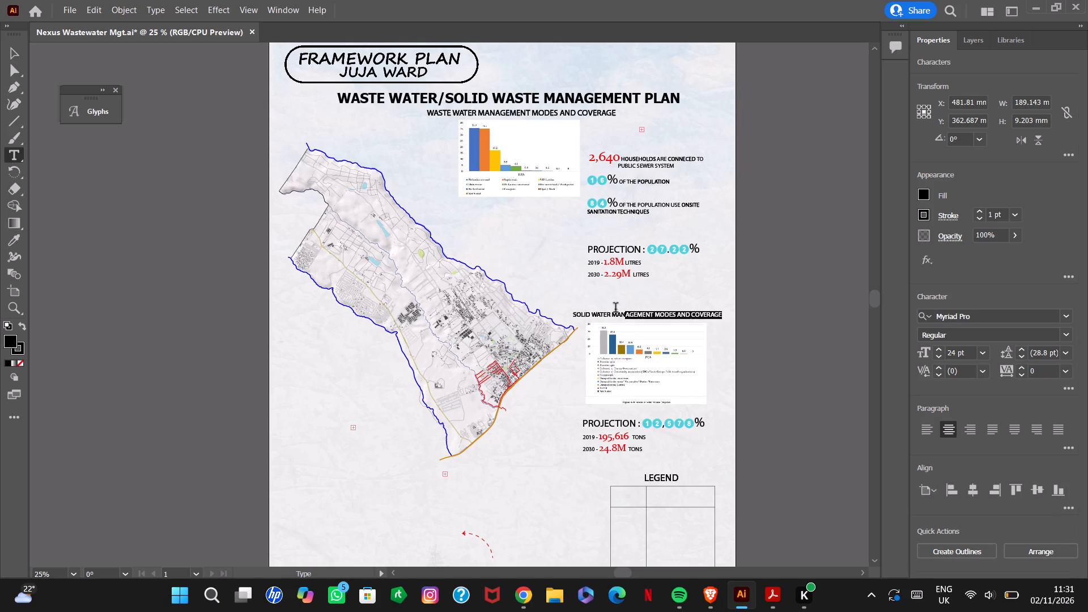
{"action": "left_click_drag", "start_coordinate": [615, 309], "coordinate": [565, 304]}
{"action": "left_click_drag", "start_coordinate": [957, 354], "coordinate": [935, 358]}
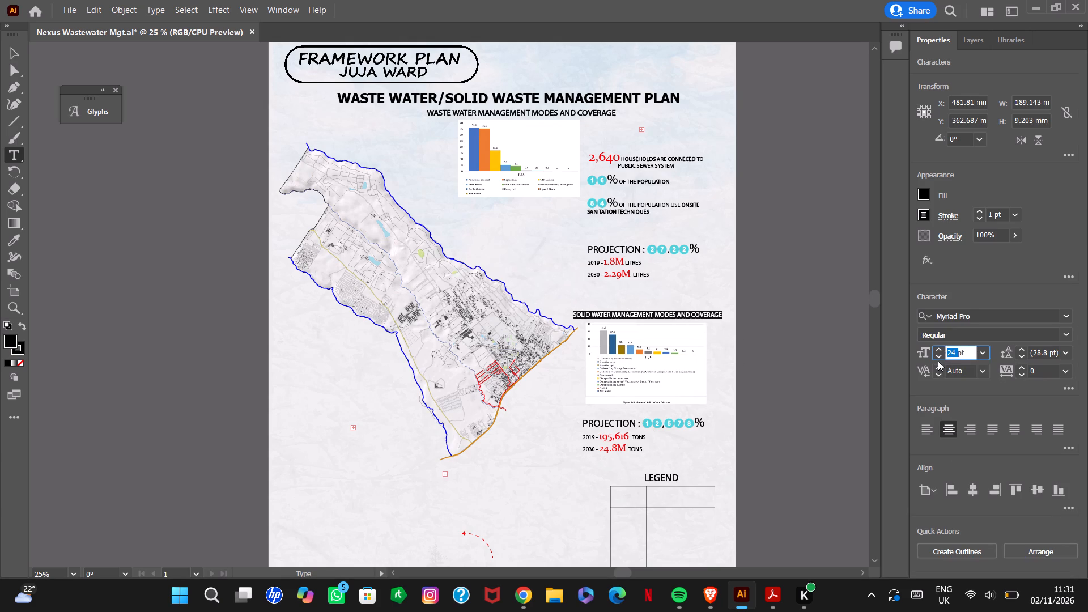
{"action": "type", "text": "30"}
{"action": "key", "text": "Return"}
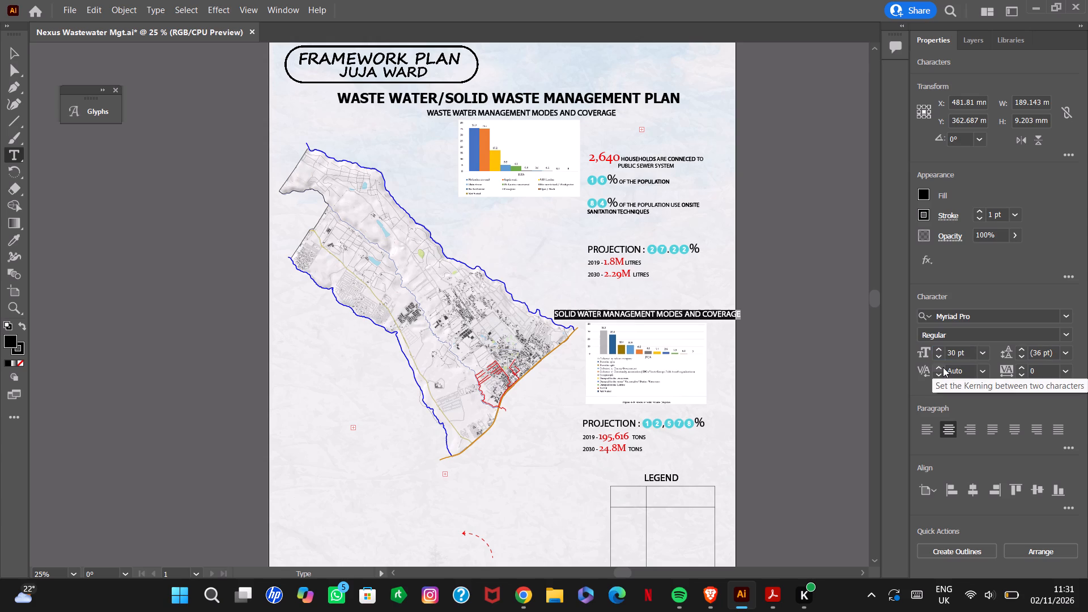
{"action": "left_click", "coordinate": [852, 350]}
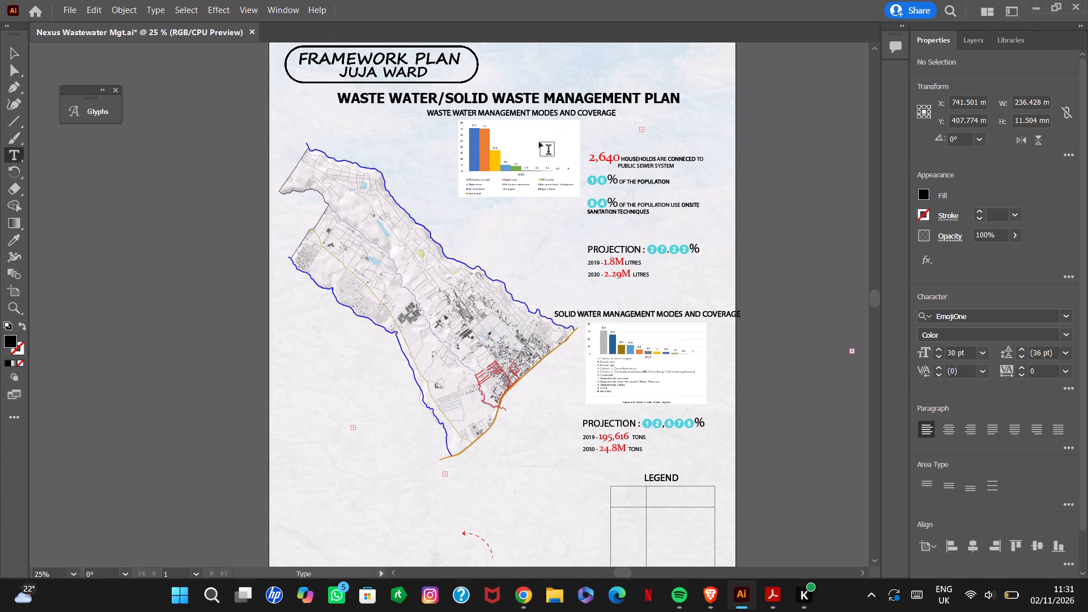
Lock the ward map group so it stays fixed while the surrounding content is arranged.
{"action": "left_click", "coordinate": [18, 58]}
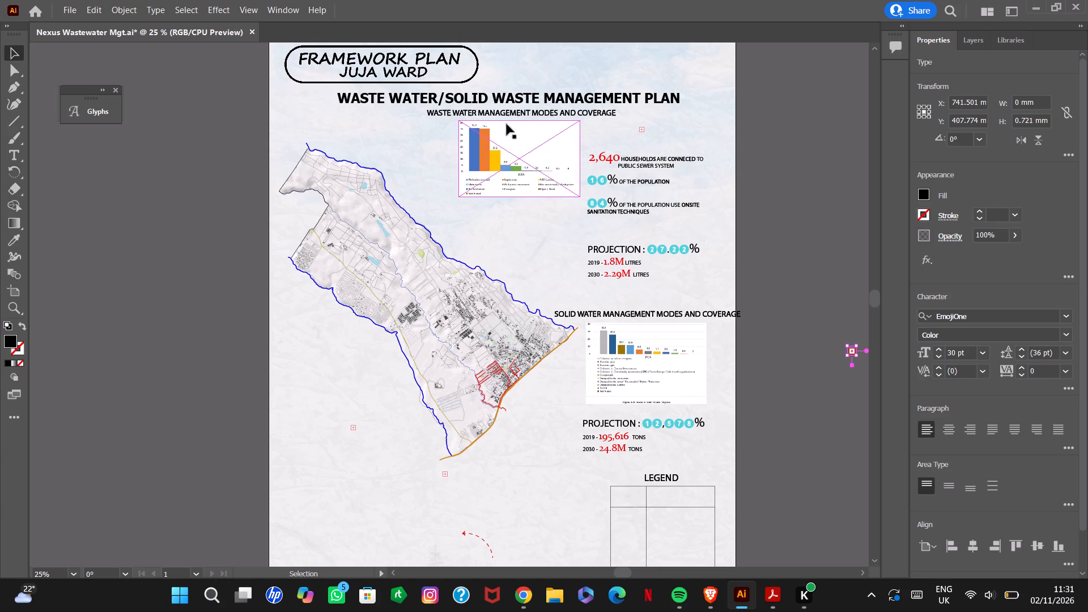
{"action": "left_click", "coordinate": [415, 288]}
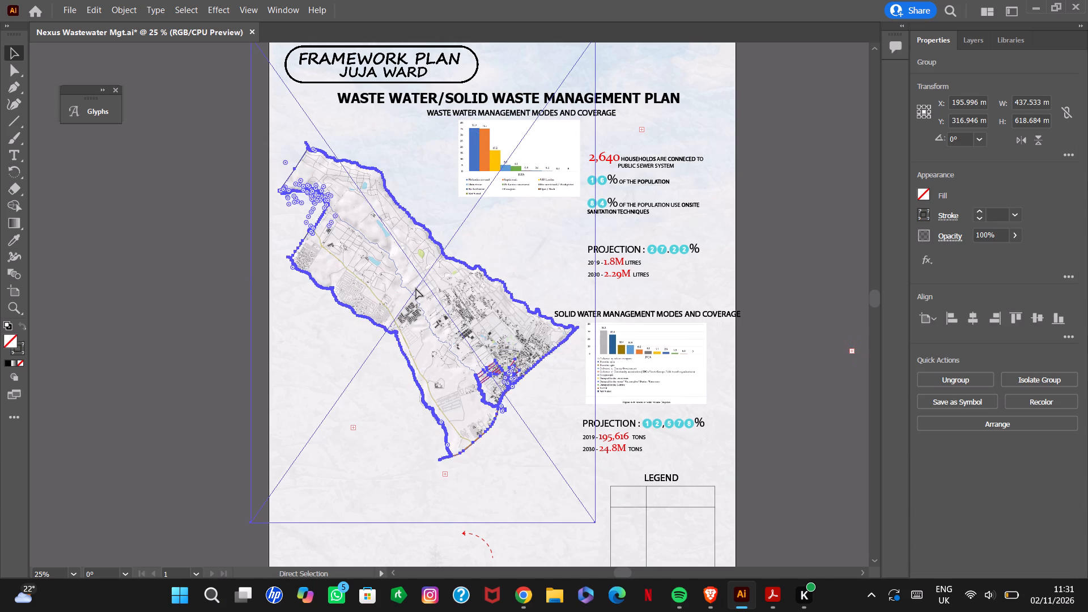
{"action": "key", "text": "ctrl+2"}
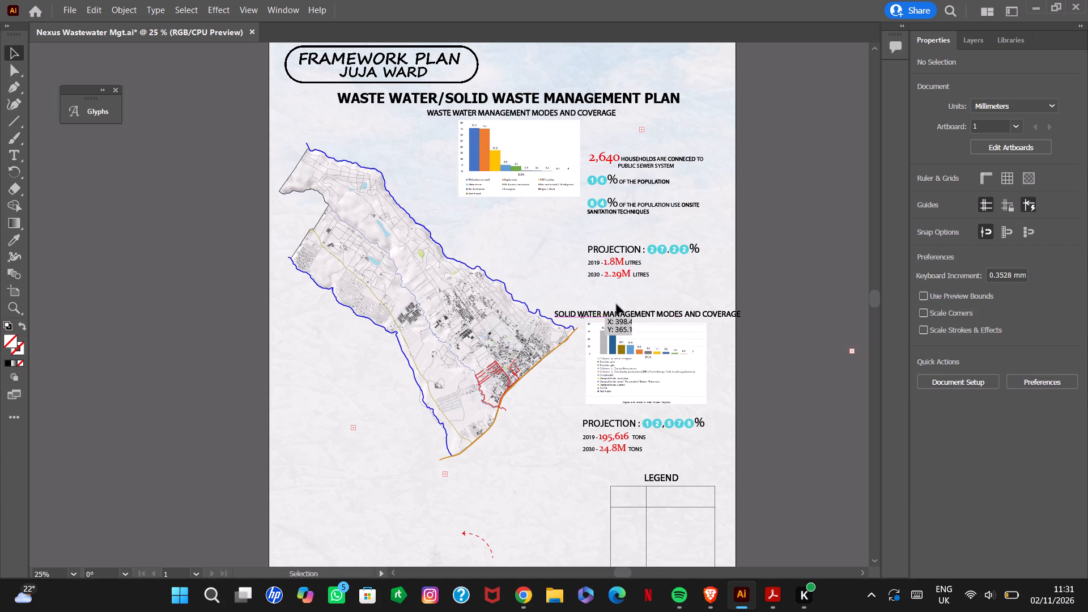
{"action": "left_click", "coordinate": [812, 182]}
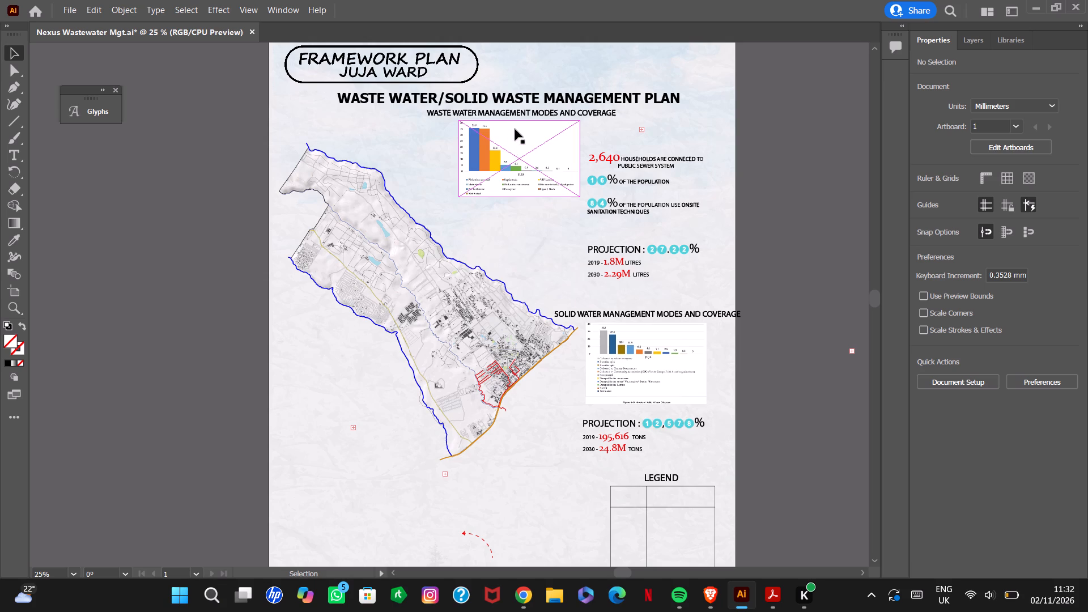
Move the waste water chart and its title slightly down, away from the main plan title.
{"action": "left_click_drag", "start_coordinate": [516, 137], "coordinate": [516, 148]}
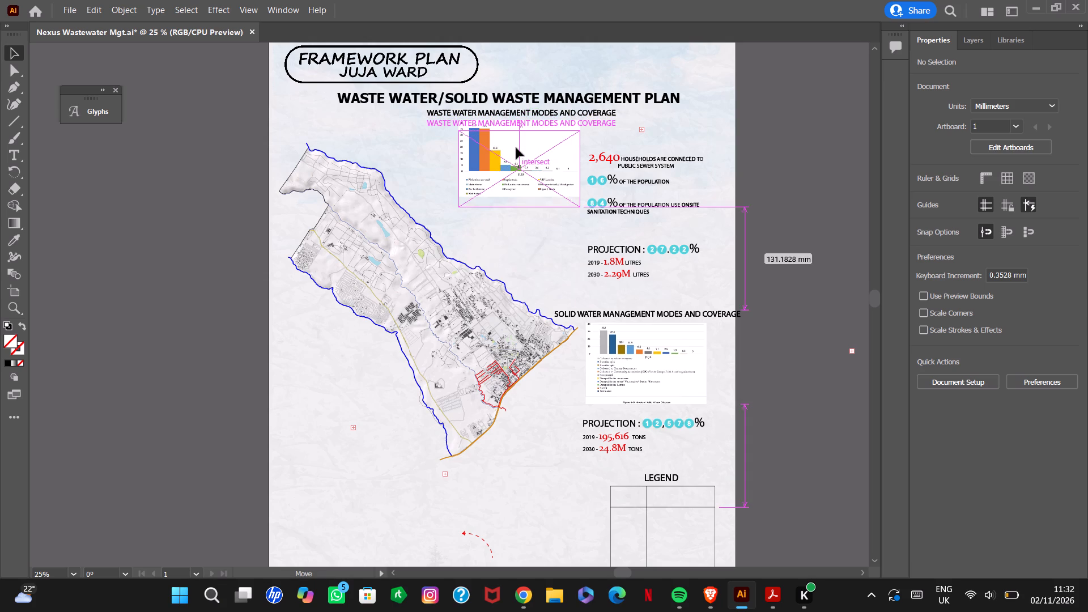
{"action": "left_click_drag", "start_coordinate": [516, 148], "coordinate": [517, 150]}
{"action": "left_click", "coordinate": [815, 227]}
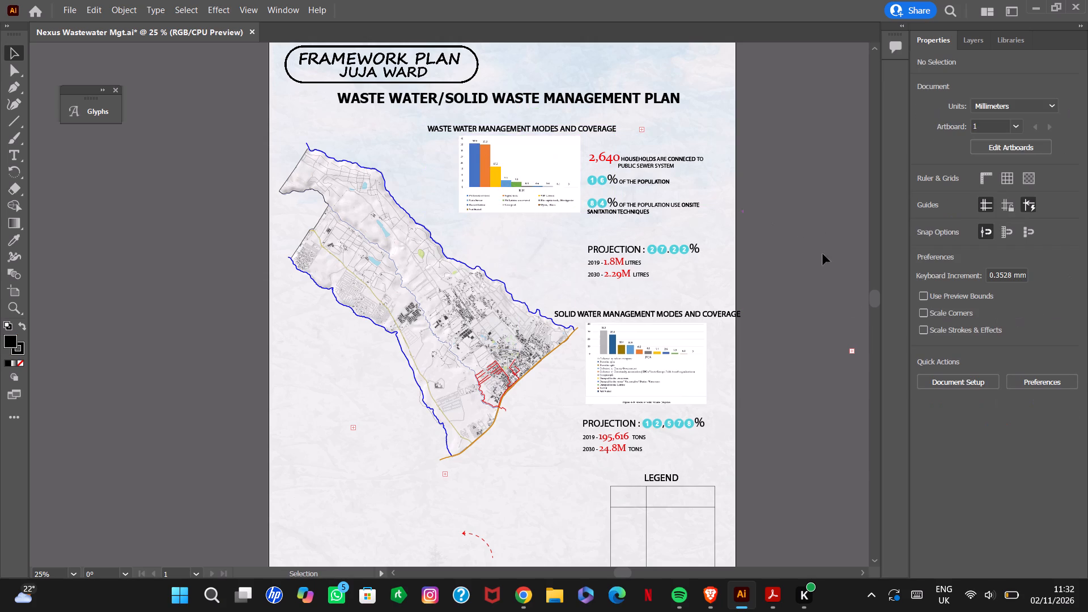
Move the solid water chart with its title left and up, inside the page edge, to about X 463 mm, Y 404 mm.
{"action": "left_click", "coordinate": [874, 298]}
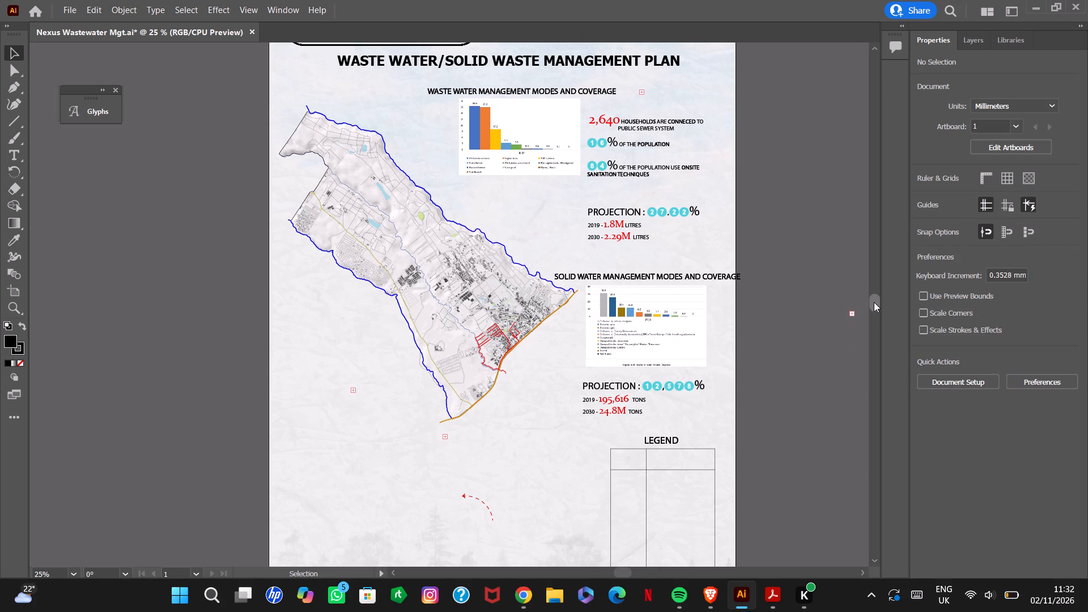
{"action": "left_click_drag", "start_coordinate": [651, 314], "coordinate": [643, 314]}
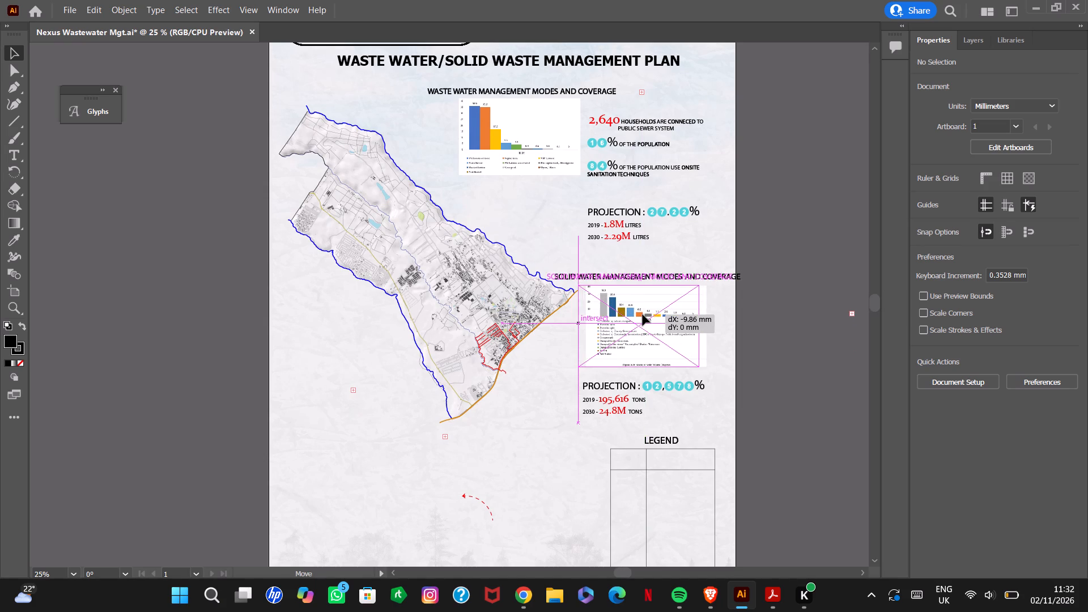
{"action": "left_click_drag", "start_coordinate": [643, 314], "coordinate": [643, 313]}
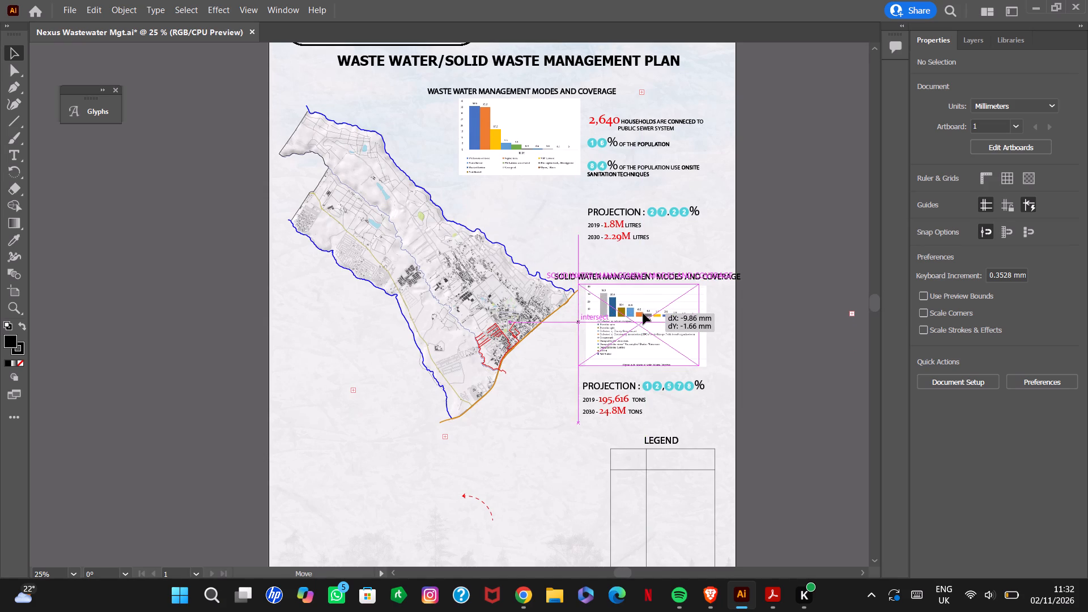
{"action": "left_click_drag", "start_coordinate": [643, 313], "coordinate": [644, 313]}
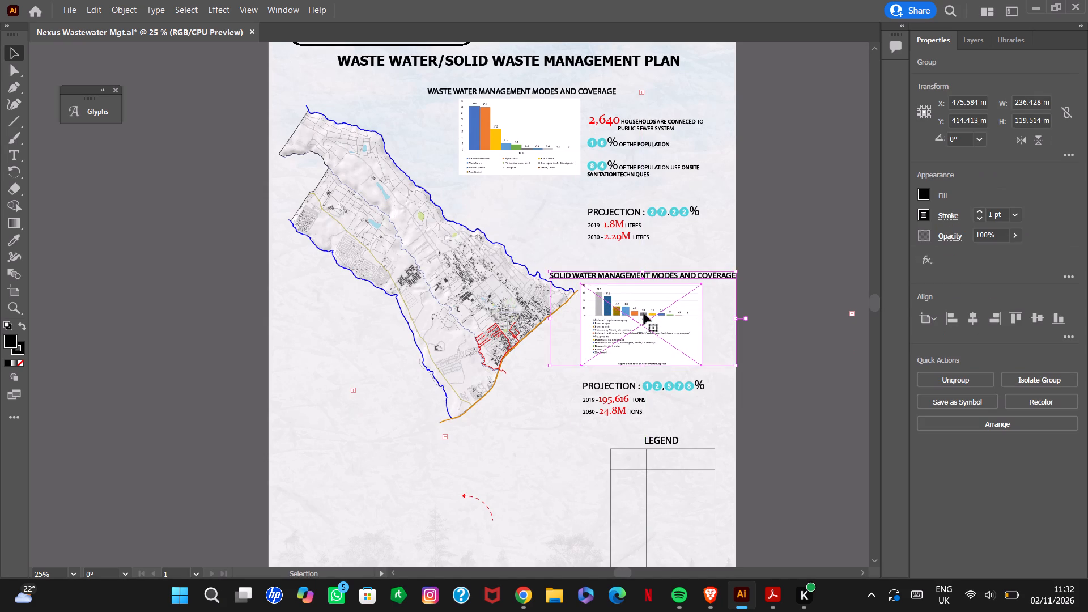
{"action": "left_click", "coordinate": [780, 317]}
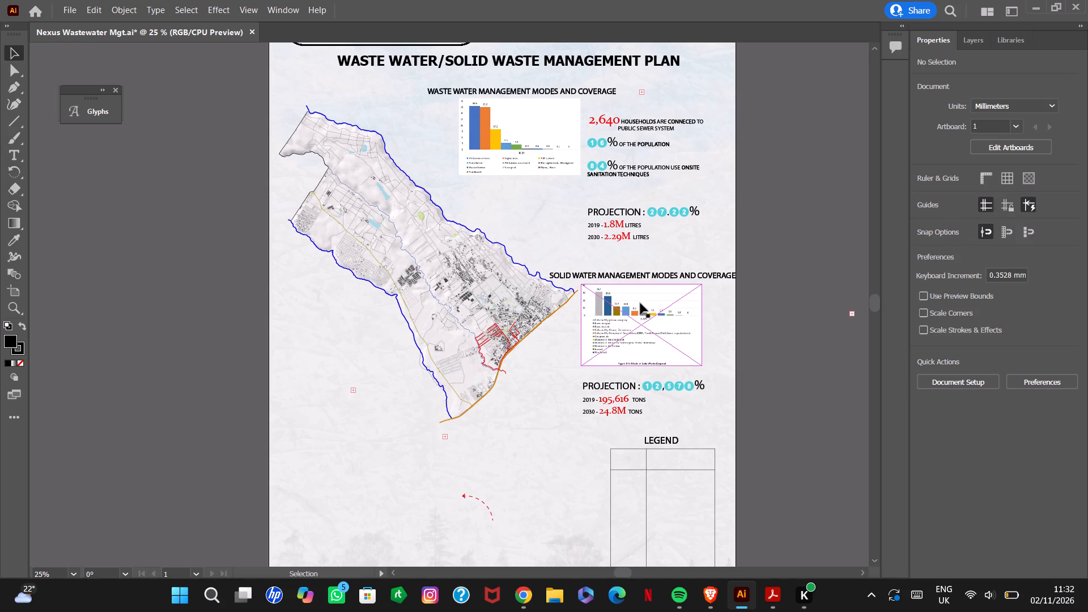
{"action": "left_click_drag", "start_coordinate": [635, 316], "coordinate": [628, 317]}
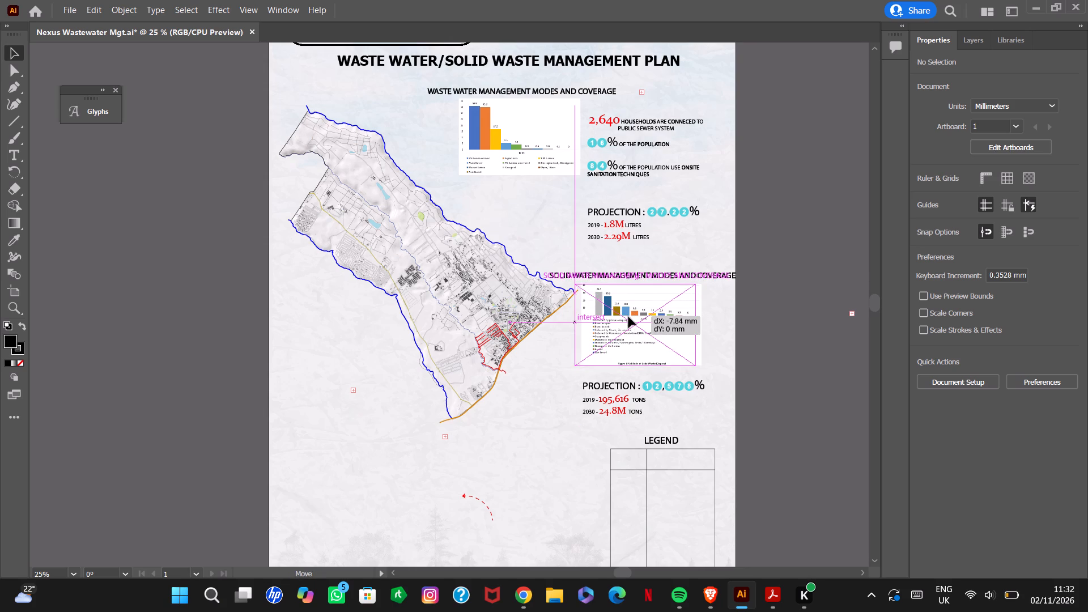
{"action": "left_click_drag", "start_coordinate": [628, 317], "coordinate": [628, 314]}
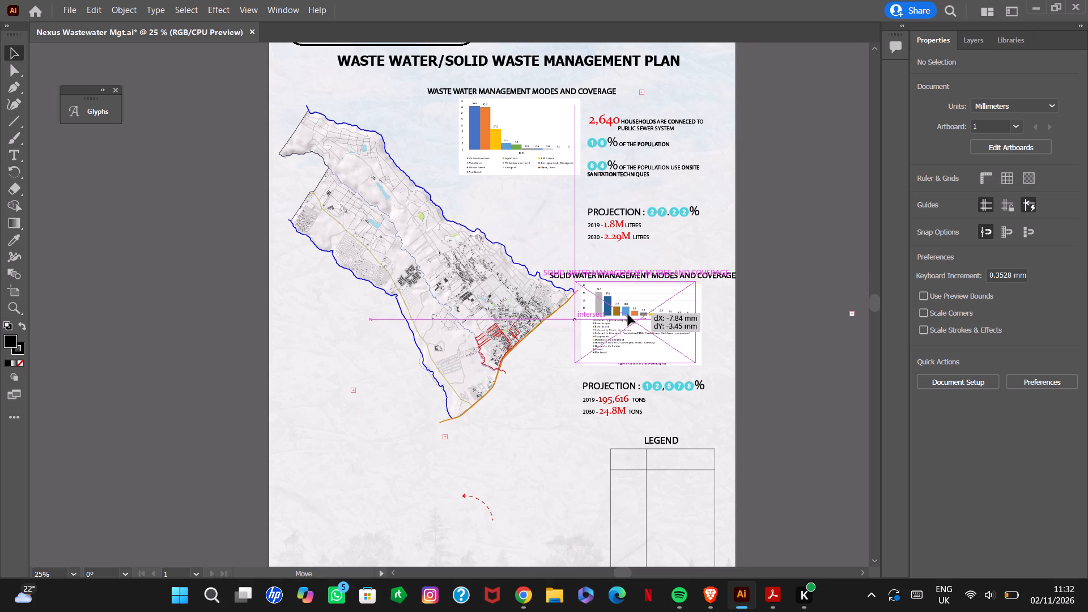
{"action": "left_click_drag", "start_coordinate": [628, 314], "coordinate": [622, 309]}
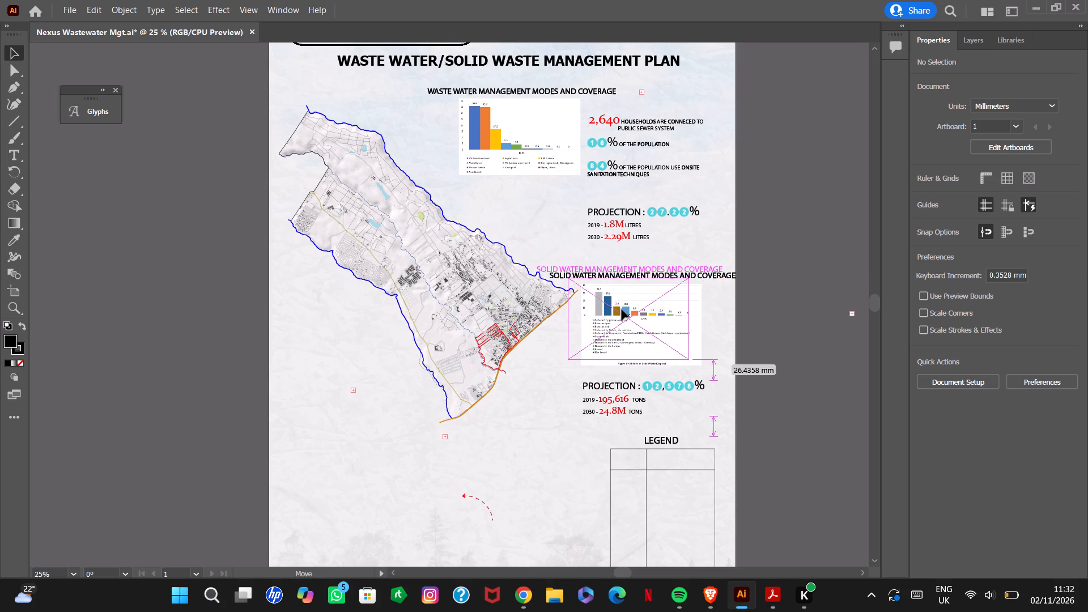
{"action": "left_click_drag", "start_coordinate": [622, 309], "coordinate": [620, 307]}
{"action": "left_click", "coordinate": [834, 360]}
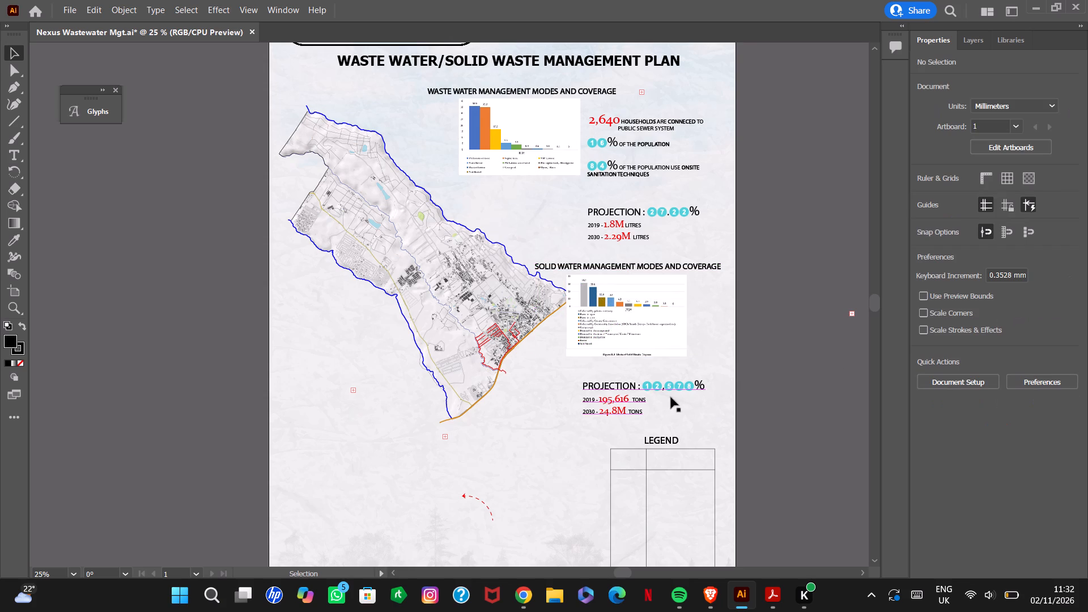
{"action": "left_click", "coordinate": [614, 336]}
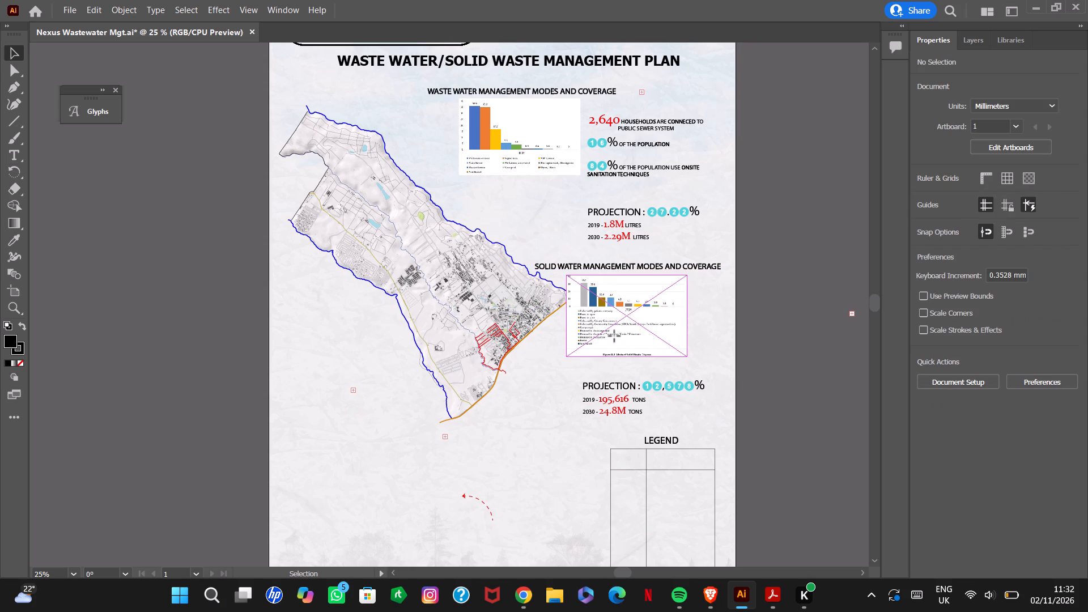
{"action": "left_click", "coordinate": [784, 383]}
Move the projection block in tons slightly left and up, closer beneath the solid water chart.
{"action": "left_click_drag", "start_coordinate": [630, 399], "coordinate": [623, 396]}
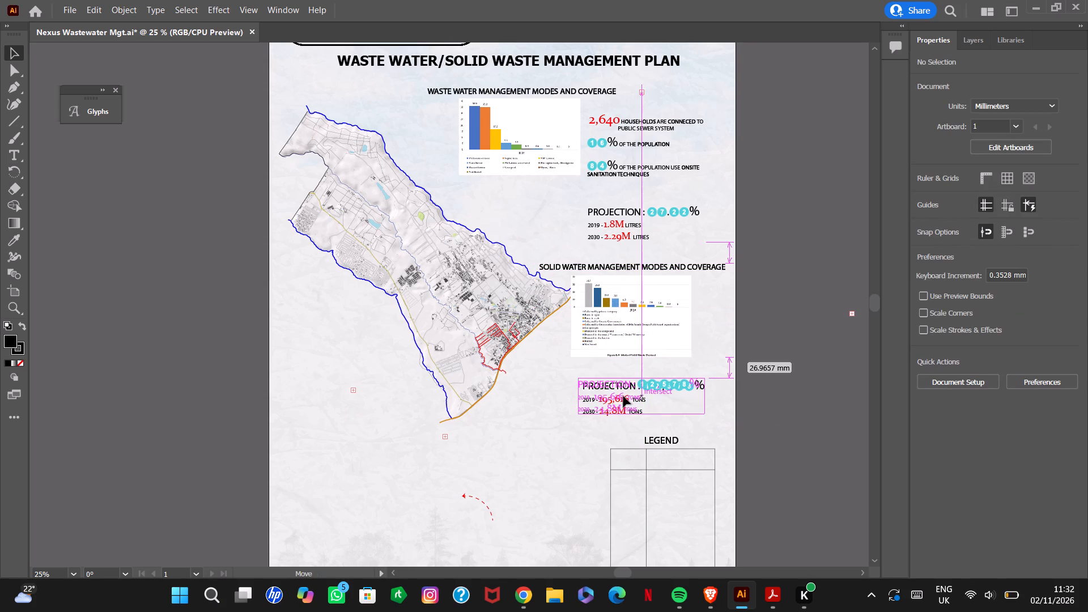
{"action": "left_click_drag", "start_coordinate": [623, 396], "coordinate": [622, 394]}
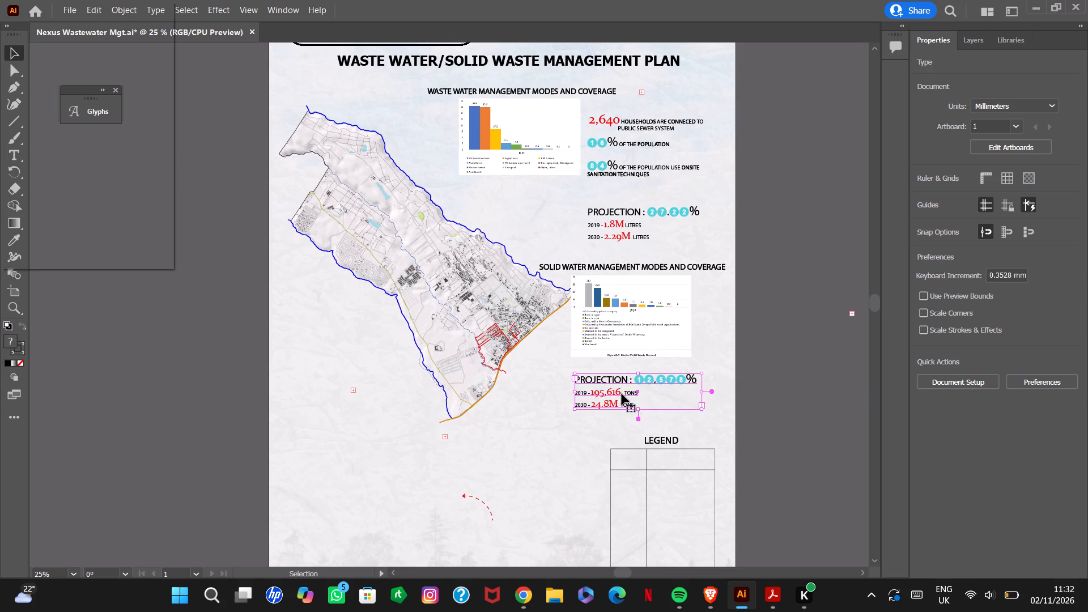
{"action": "left_click", "coordinate": [775, 394]}
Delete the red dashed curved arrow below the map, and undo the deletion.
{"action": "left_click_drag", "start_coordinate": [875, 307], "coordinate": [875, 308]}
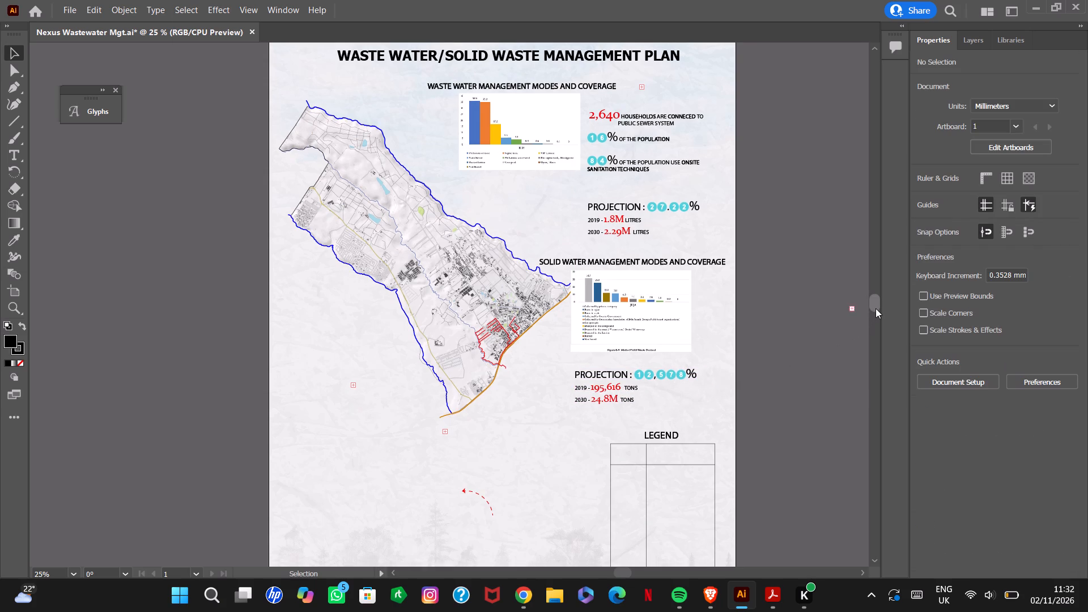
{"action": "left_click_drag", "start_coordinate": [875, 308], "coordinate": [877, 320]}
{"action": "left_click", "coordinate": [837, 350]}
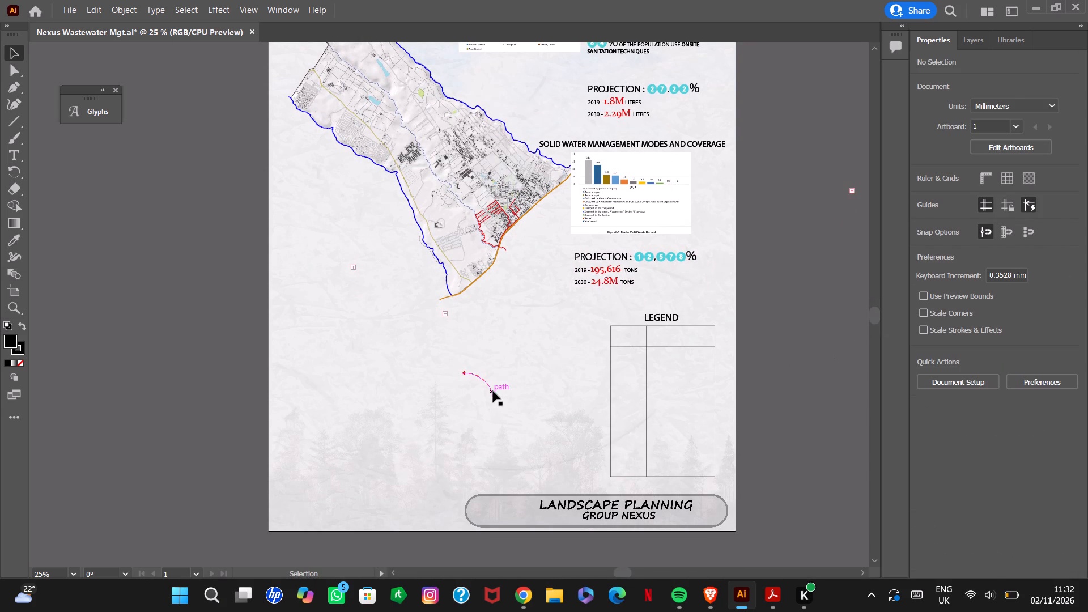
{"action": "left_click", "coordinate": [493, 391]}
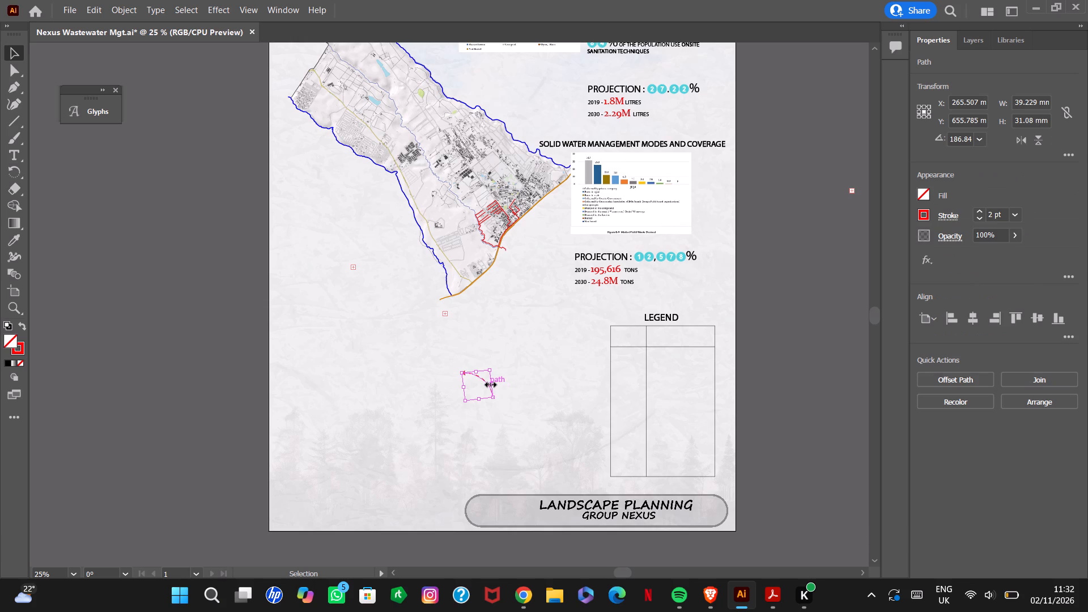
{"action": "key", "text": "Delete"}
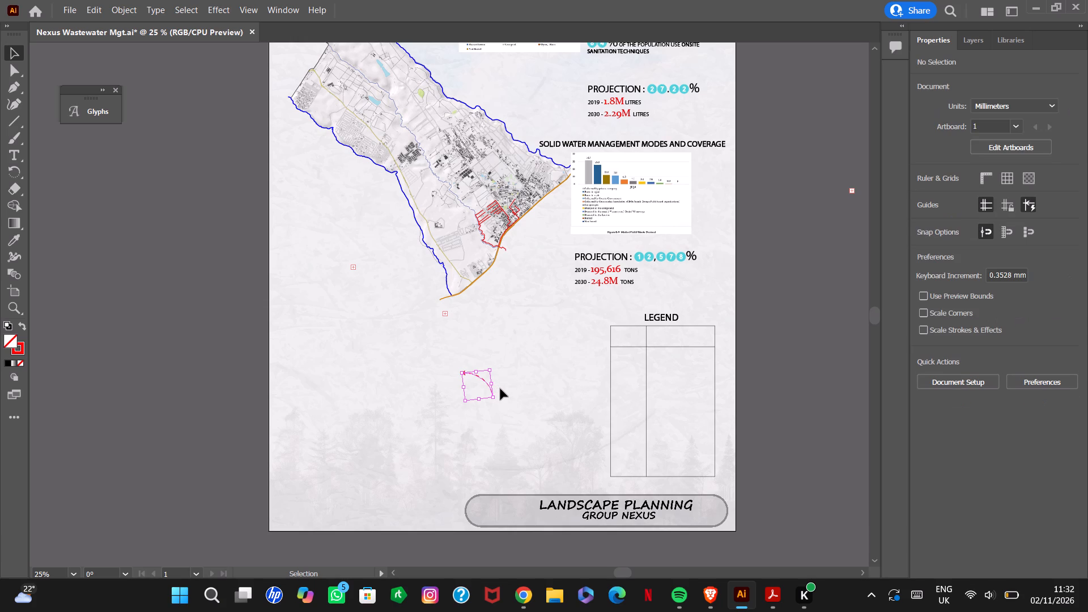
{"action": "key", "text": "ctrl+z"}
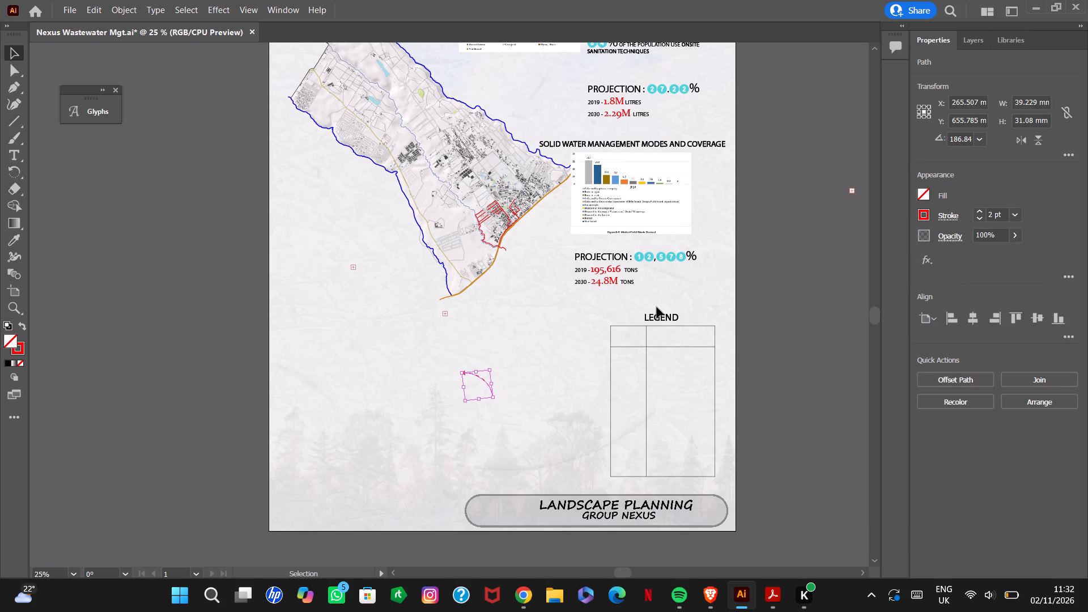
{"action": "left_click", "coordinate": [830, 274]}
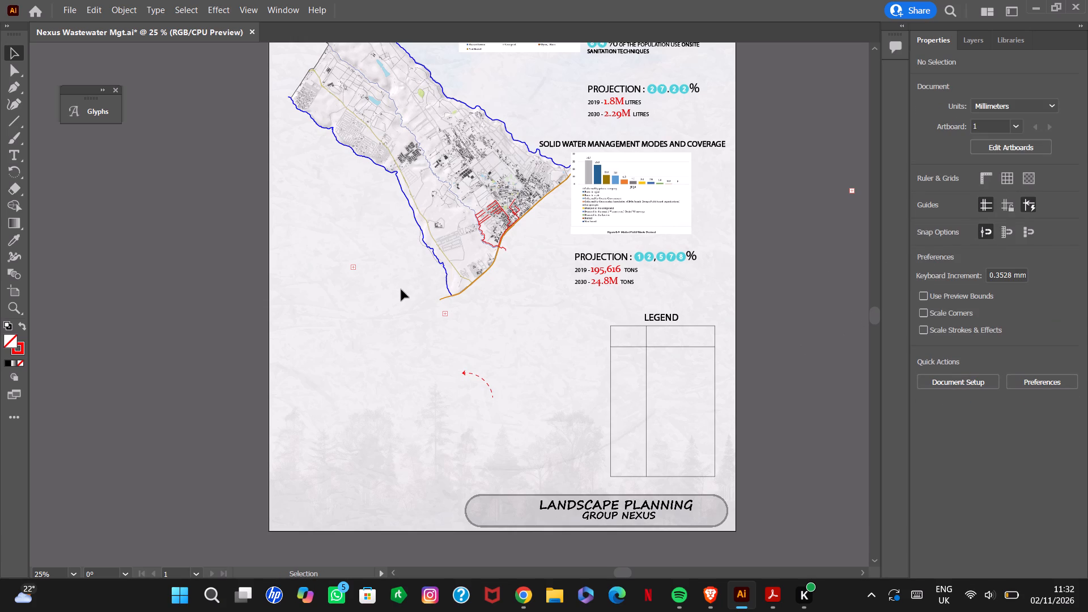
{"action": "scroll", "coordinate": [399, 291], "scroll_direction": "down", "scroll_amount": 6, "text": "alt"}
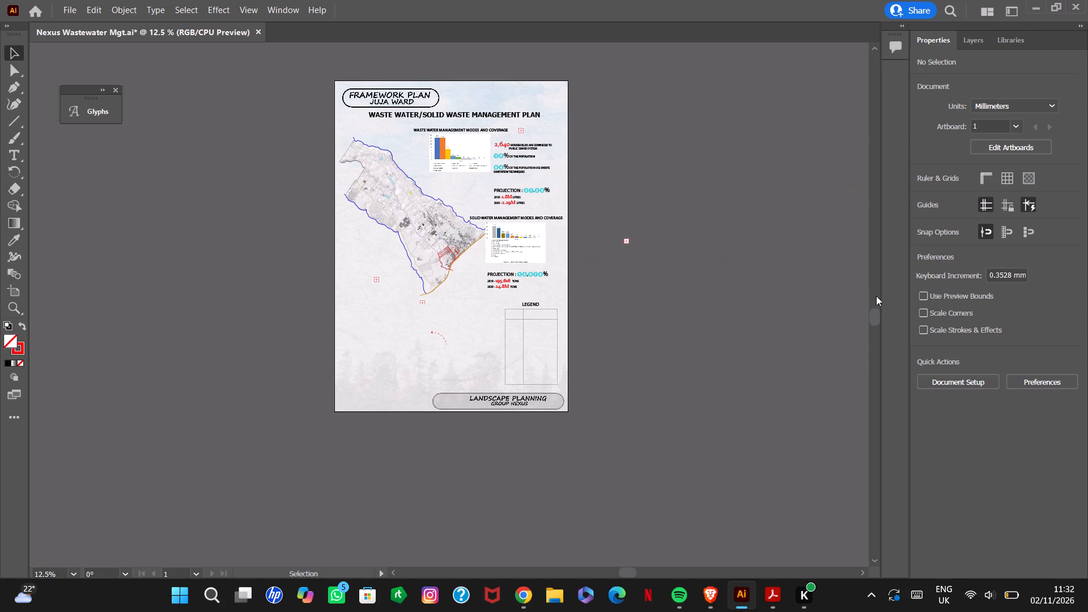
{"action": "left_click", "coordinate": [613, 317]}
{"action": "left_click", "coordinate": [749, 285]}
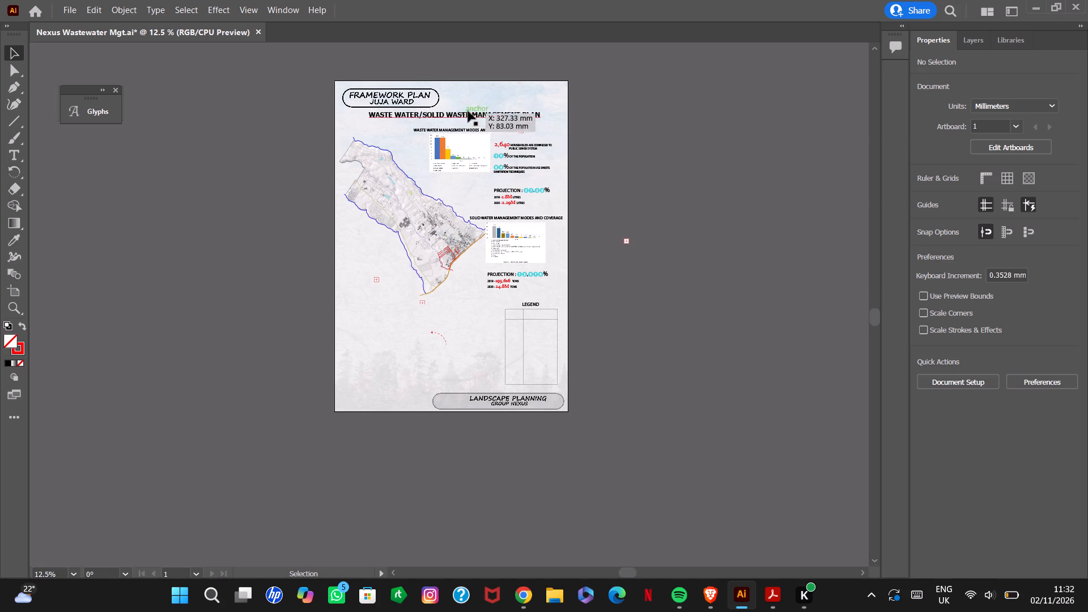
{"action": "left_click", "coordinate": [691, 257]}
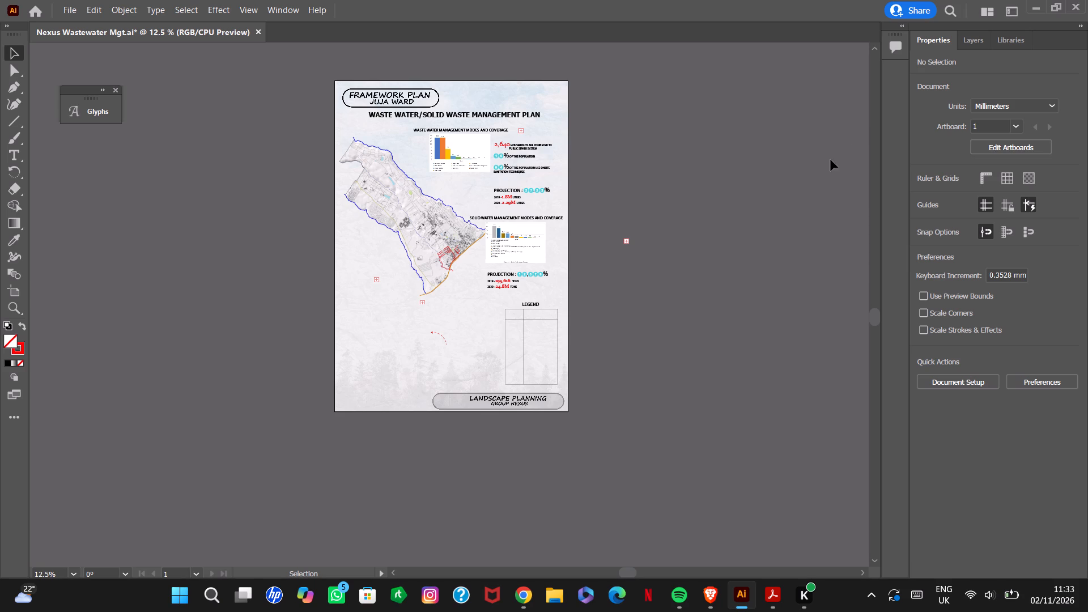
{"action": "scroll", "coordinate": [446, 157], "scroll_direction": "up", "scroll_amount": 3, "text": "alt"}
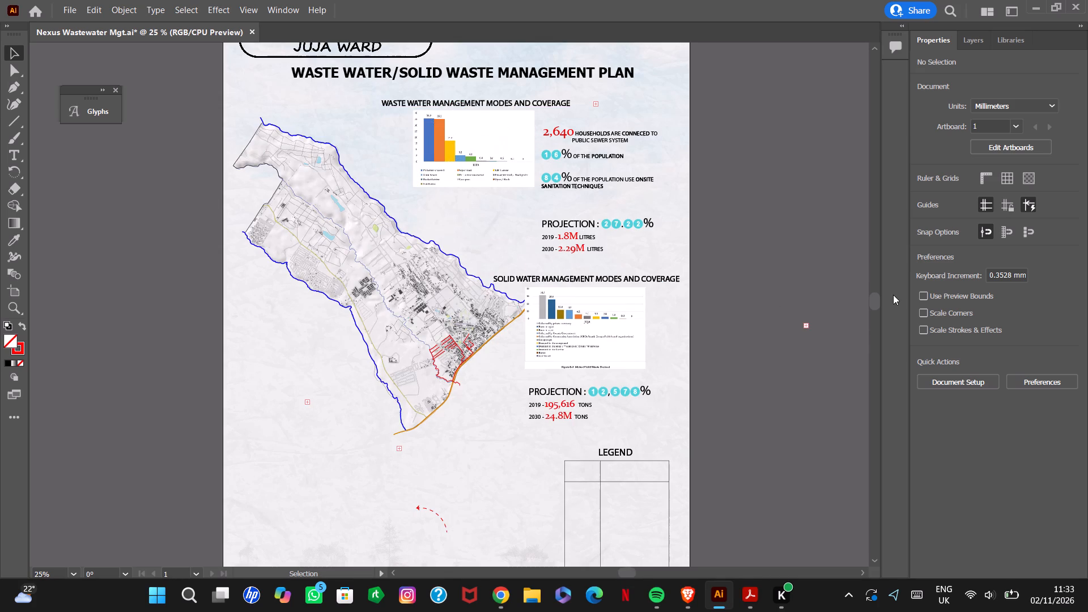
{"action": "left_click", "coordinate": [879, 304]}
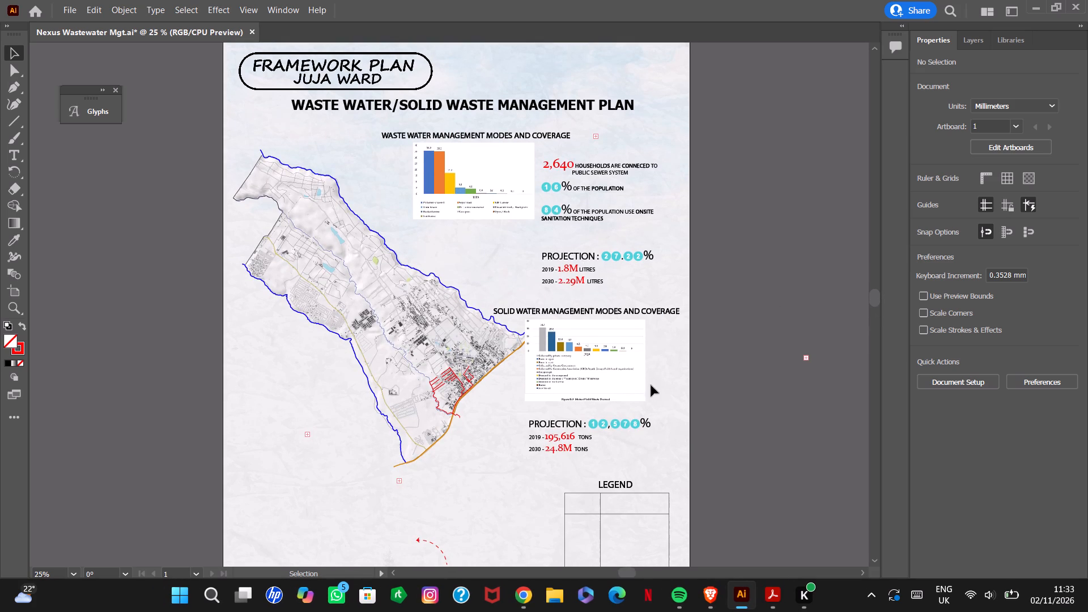
Move the solid water chart with its title slightly right and down, to about X 468 mm, Y 407 mm.
{"action": "left_click", "coordinate": [618, 383]}
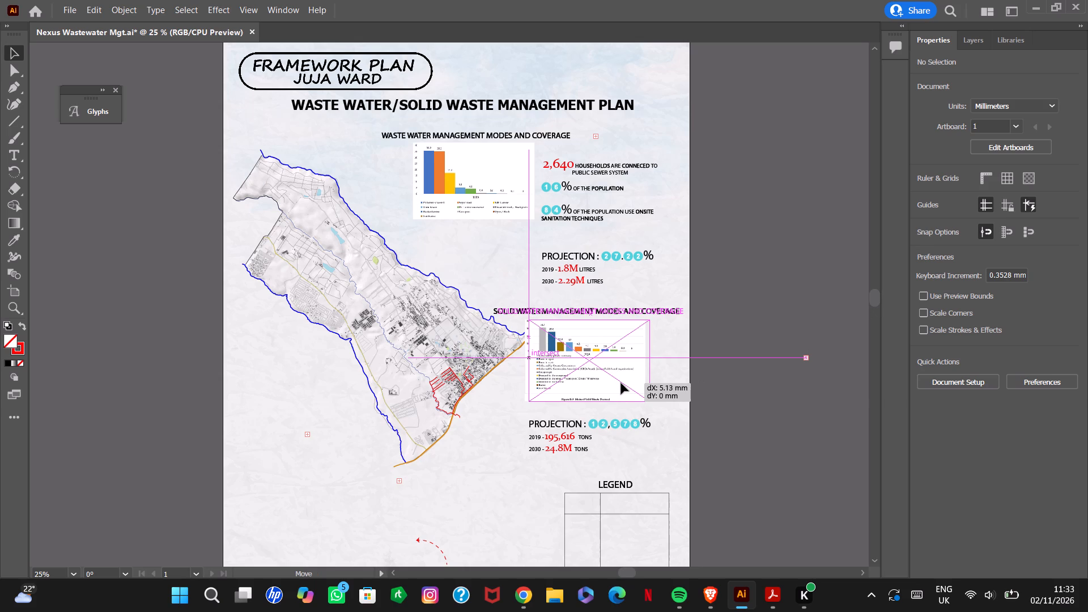
{"action": "left_click", "coordinate": [621, 383]}
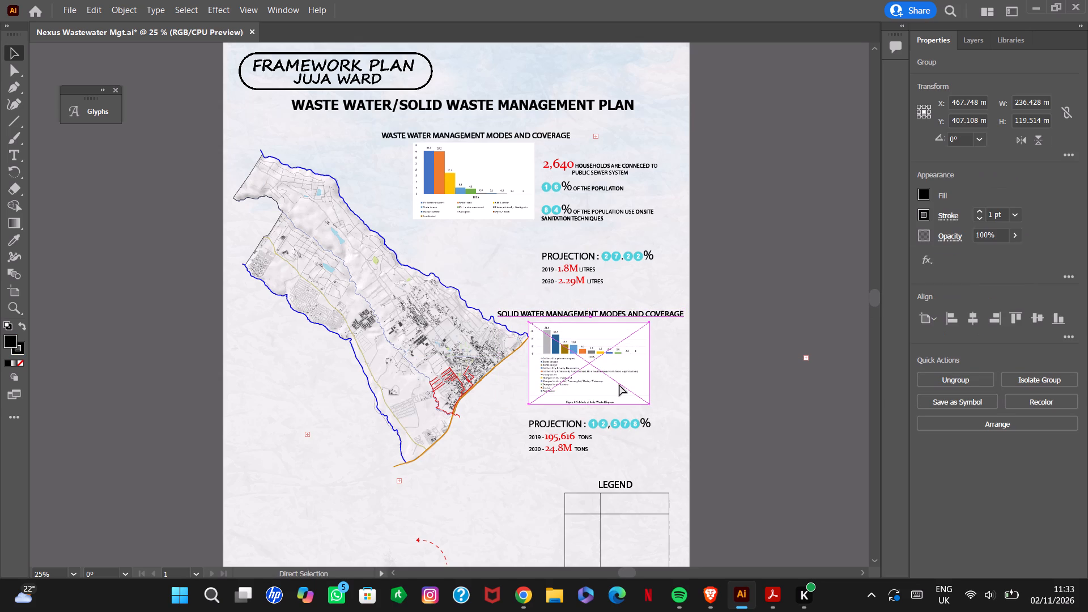
Ungroup the solid water chart from its title and shift only the chart image right, to about X 480 mm, Y 415 mm.
{"action": "key", "text": "ctrl+shift+g"}
{"action": "left_click", "coordinate": [849, 390]}
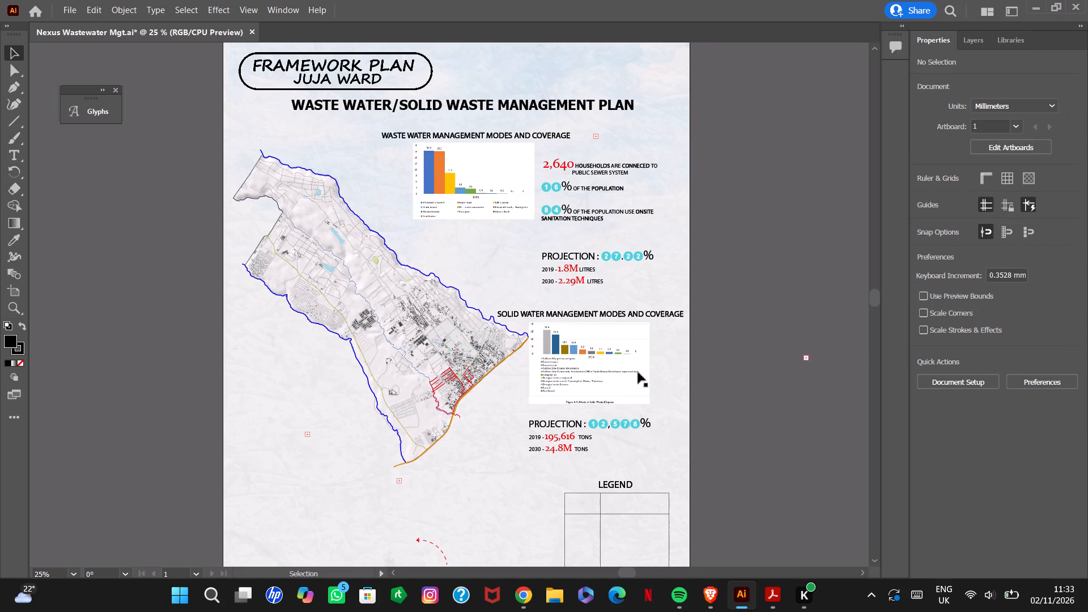
{"action": "left_click_drag", "start_coordinate": [601, 371], "coordinate": [605, 372]}
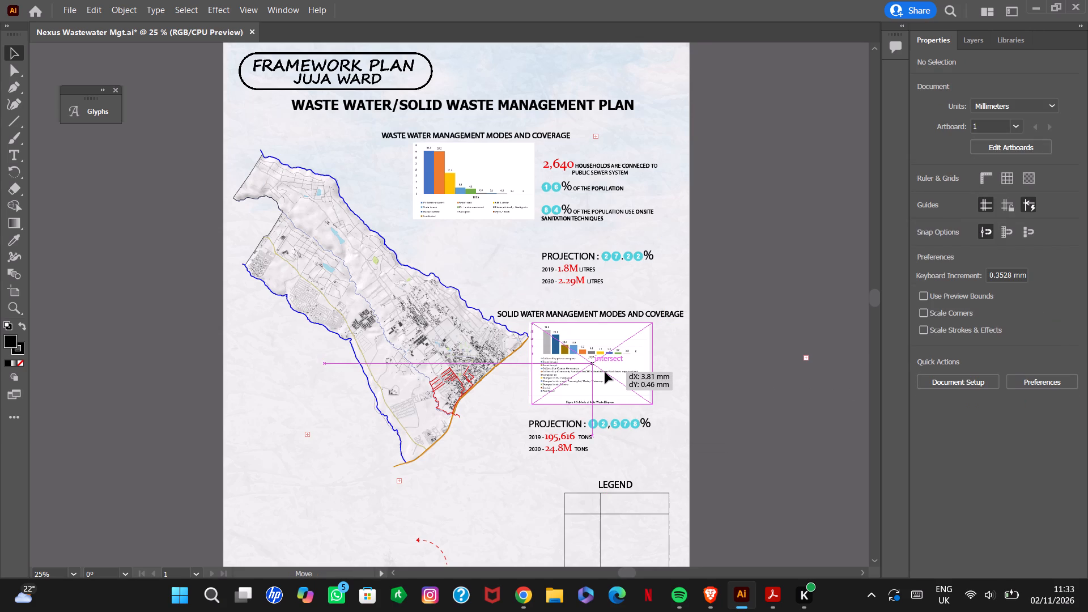
{"action": "left_click_drag", "start_coordinate": [605, 372], "coordinate": [607, 372]}
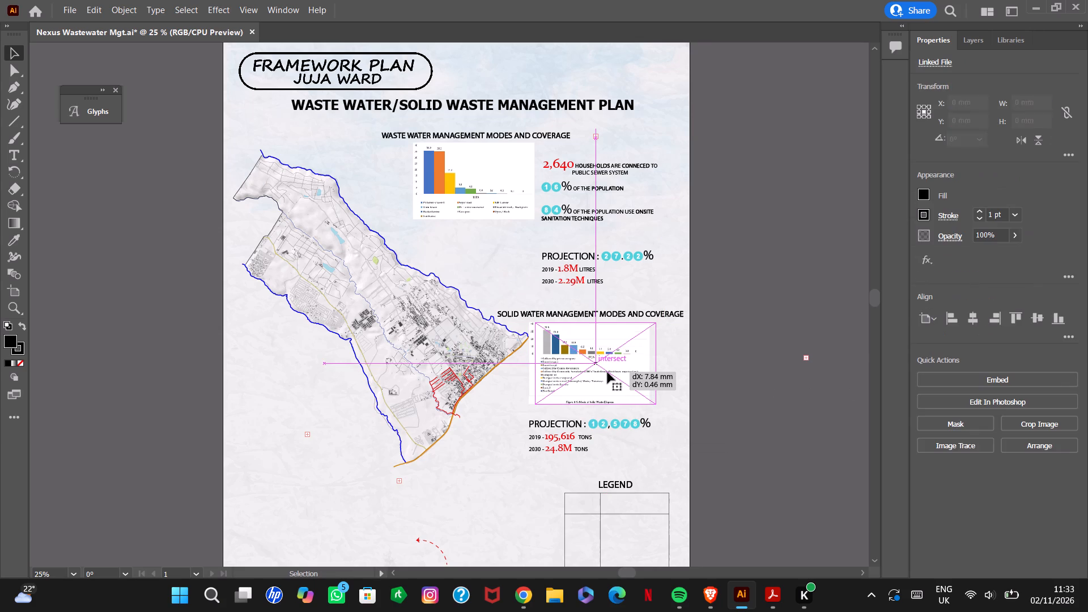
{"action": "left_click", "coordinate": [800, 398]}
{"action": "left_click_drag", "start_coordinate": [621, 386], "coordinate": [626, 386]}
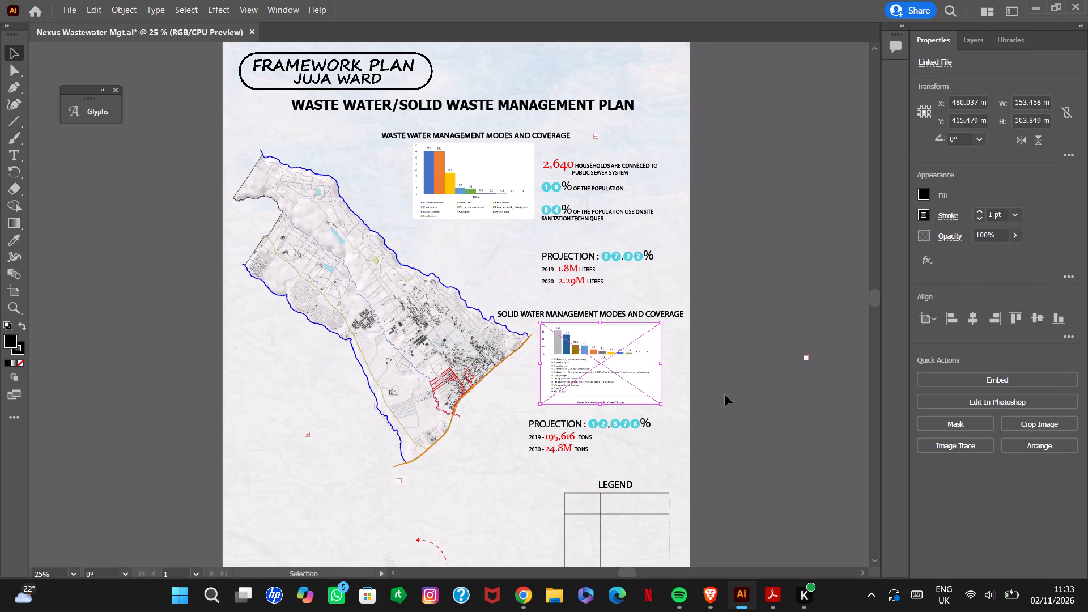
{"action": "left_click", "coordinate": [725, 395]}
Group the solid water chart image with its title again.
{"action": "left_click", "coordinate": [609, 368]}
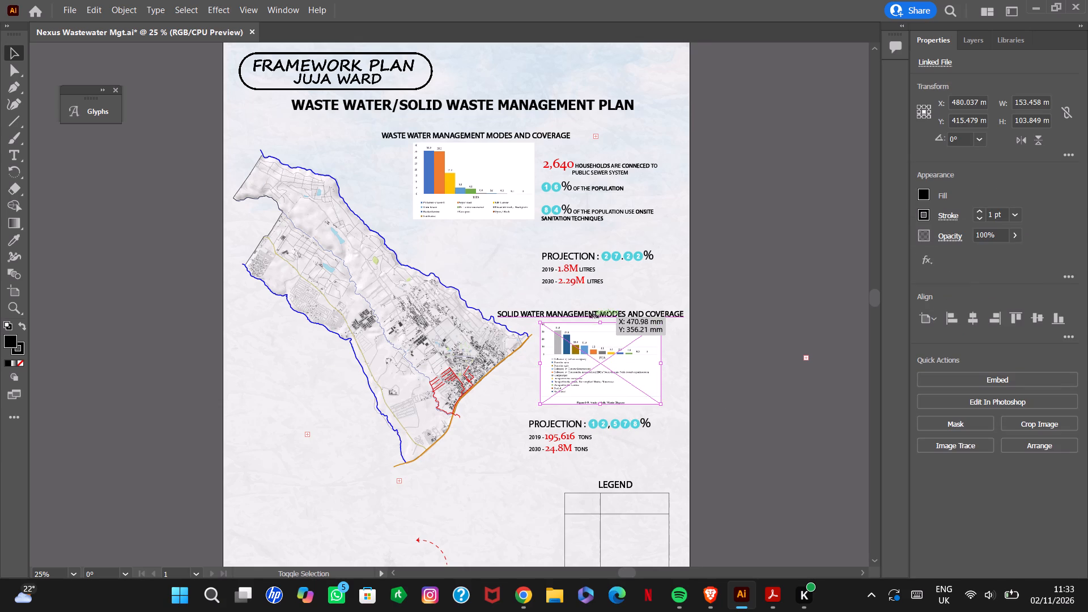
{"action": "left_click", "coordinate": [593, 314], "text": "shift"}
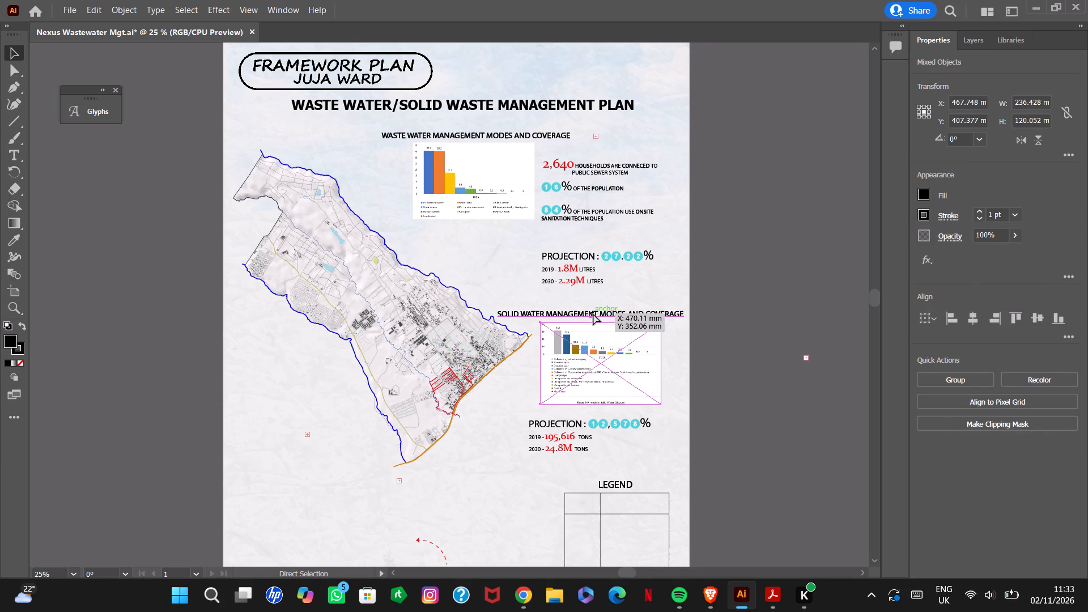
{"action": "key", "text": "ctrl+g"}
{"action": "left_click", "coordinate": [789, 335]}
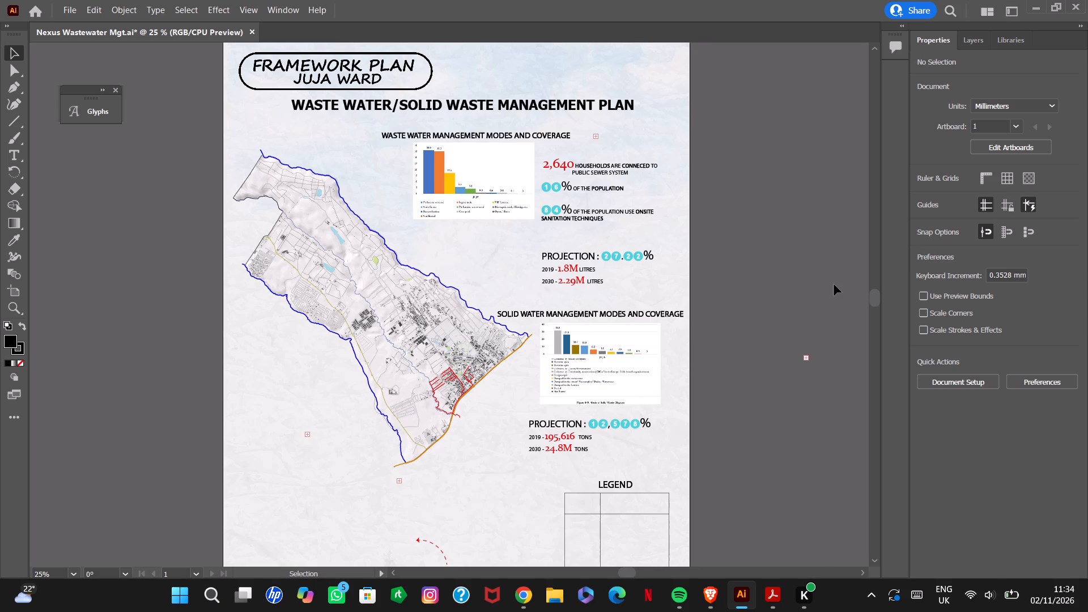
{"action": "left_click", "coordinate": [873, 295]}
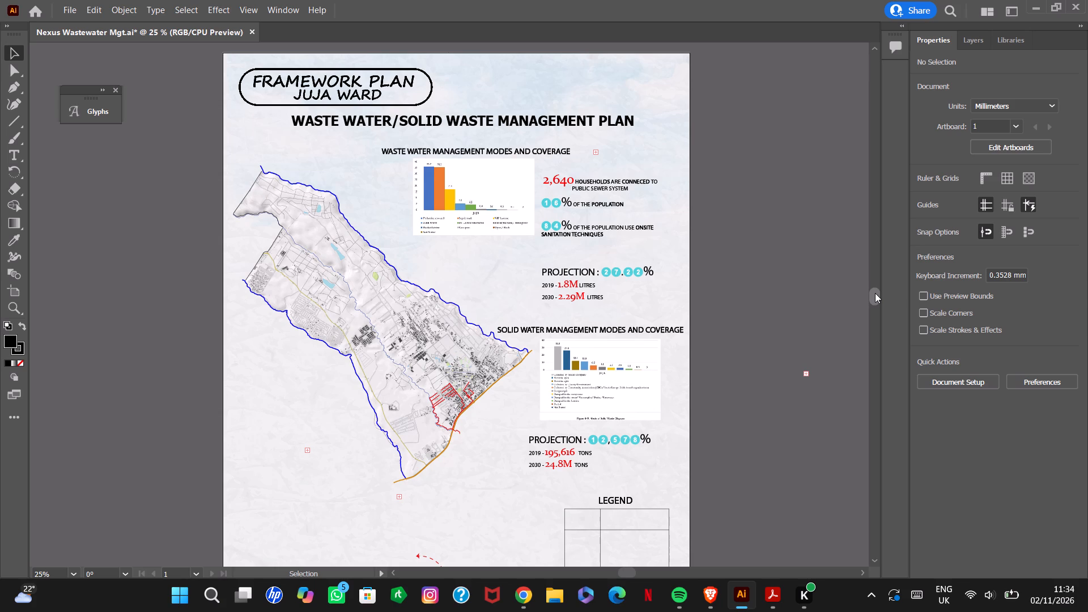
{"action": "left_click", "coordinate": [630, 356]}
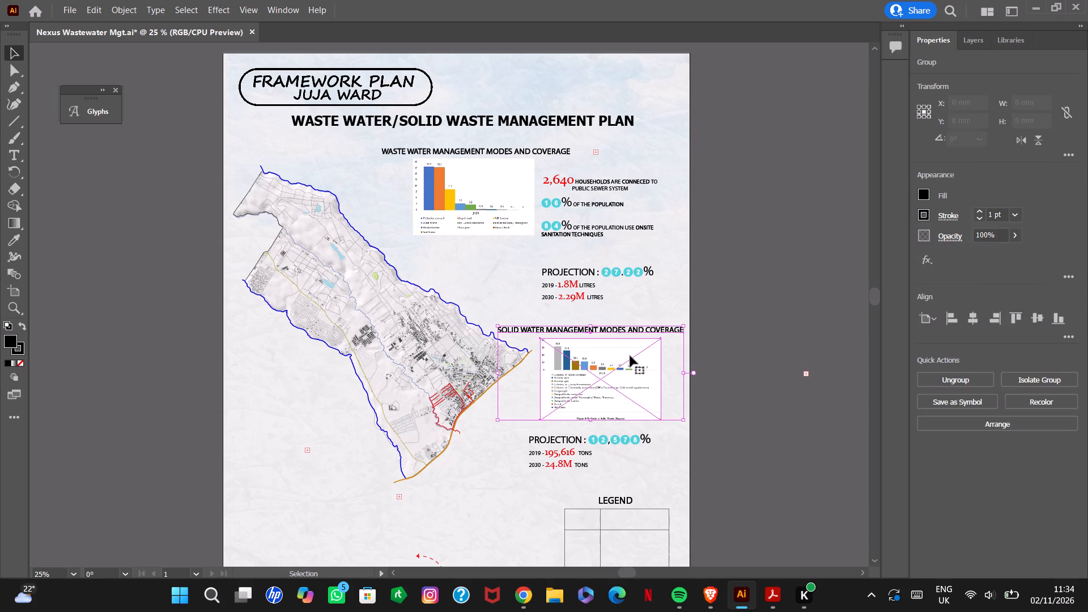
{"action": "left_click", "coordinate": [802, 380]}
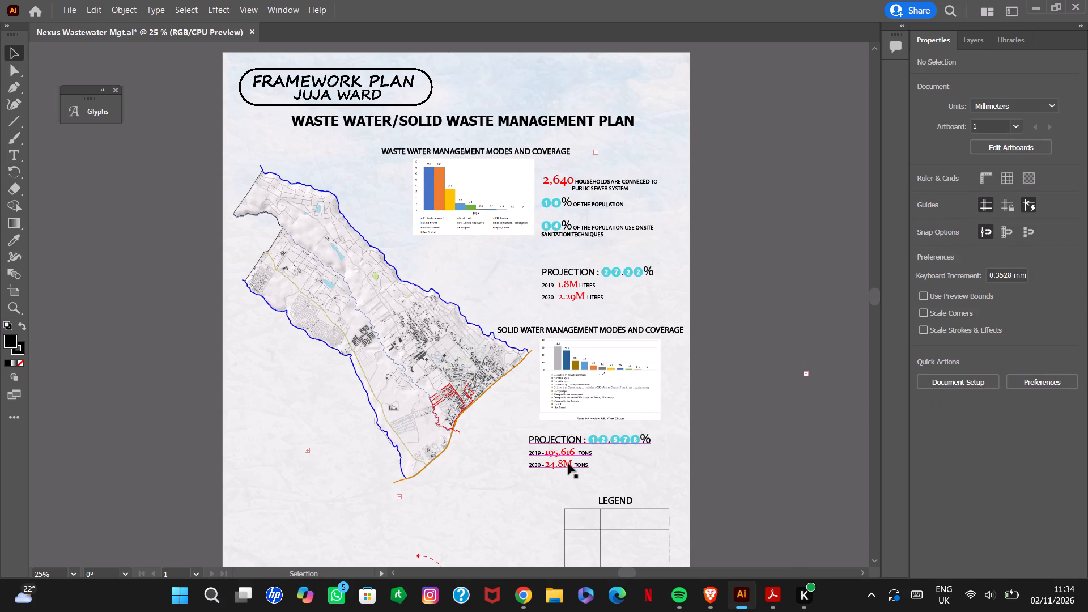
Align the projection block in tons with the left edge of the solid water chart, at about X 484 mm, Y 508 mm.
{"action": "left_click_drag", "start_coordinate": [571, 462], "coordinate": [577, 462]}
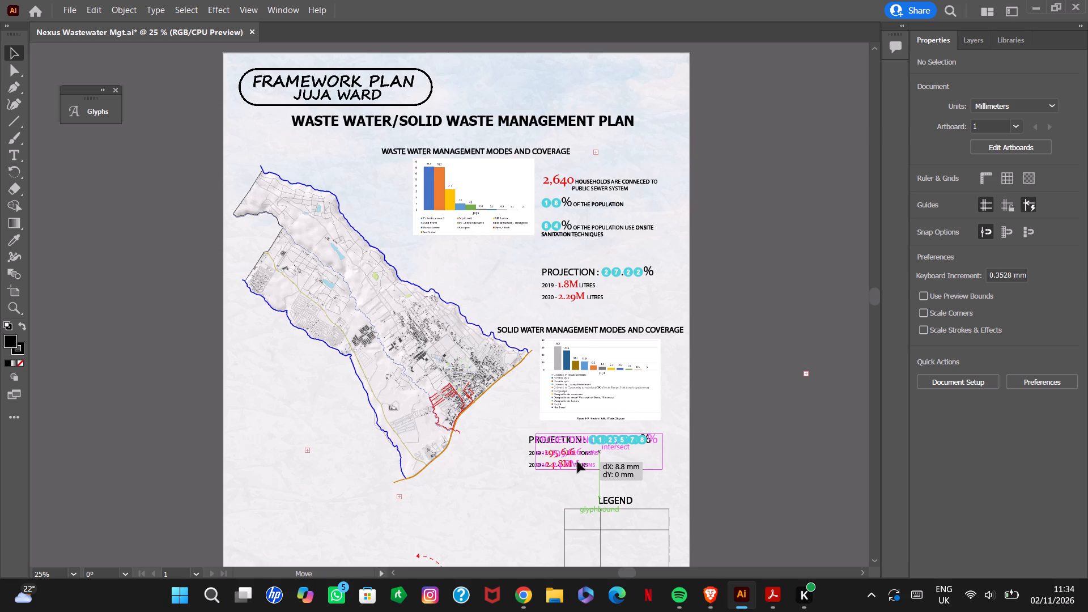
{"action": "left_click_drag", "start_coordinate": [577, 462], "coordinate": [565, 462]}
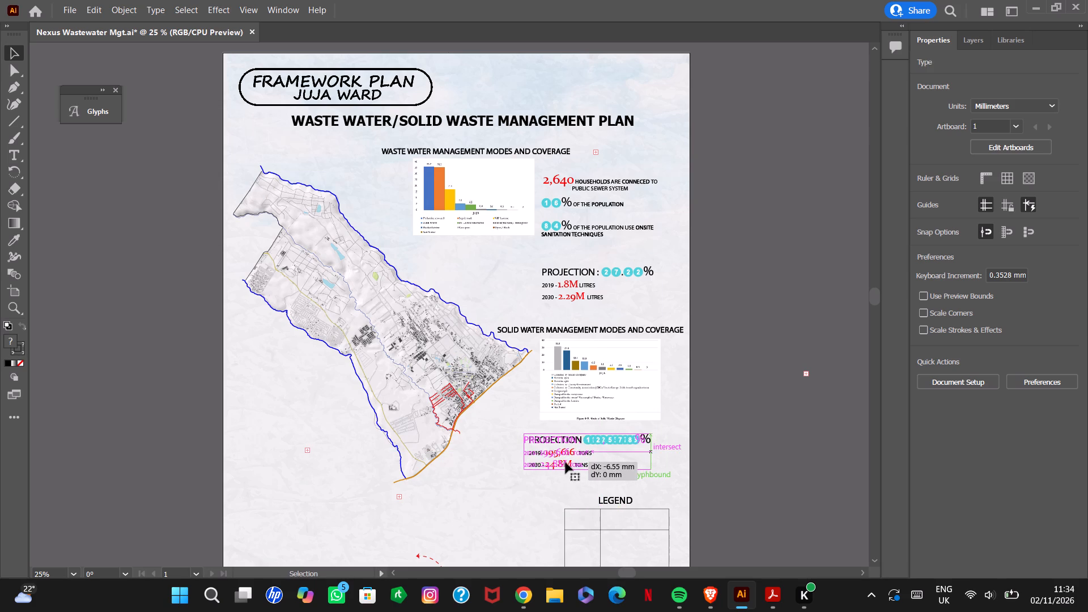
{"action": "left_click", "coordinate": [766, 447]}
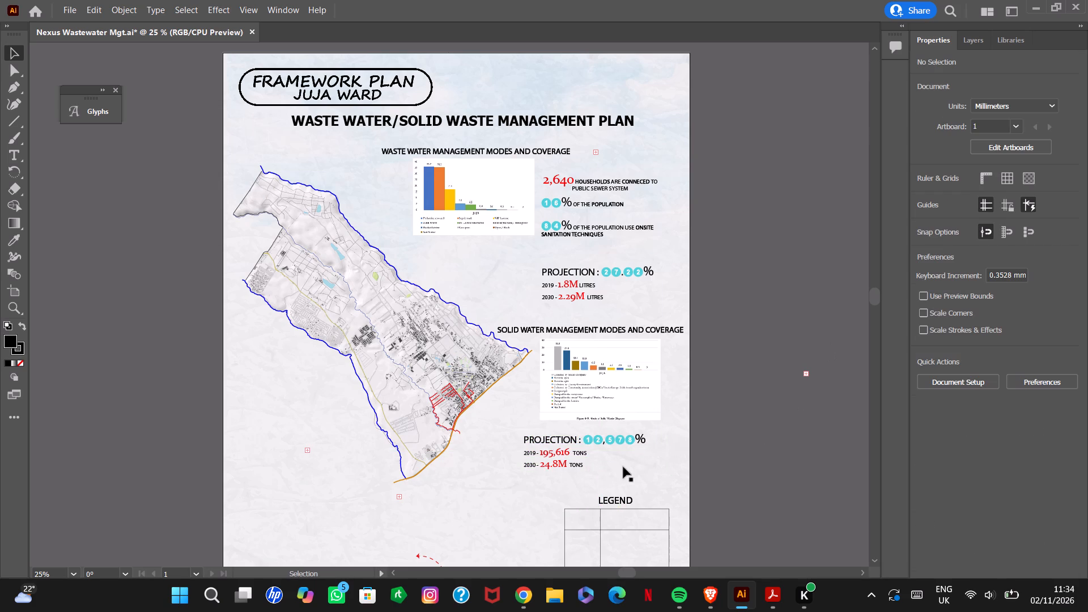
{"action": "left_click_drag", "start_coordinate": [554, 461], "coordinate": [570, 459]}
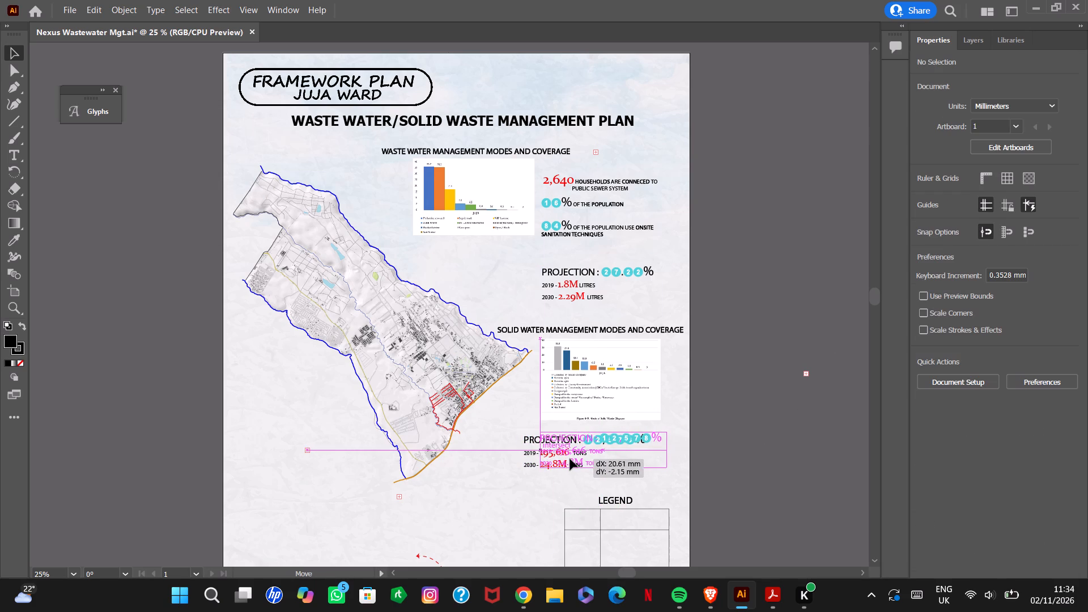
{"action": "left_click_drag", "start_coordinate": [570, 459], "coordinate": [571, 460]}
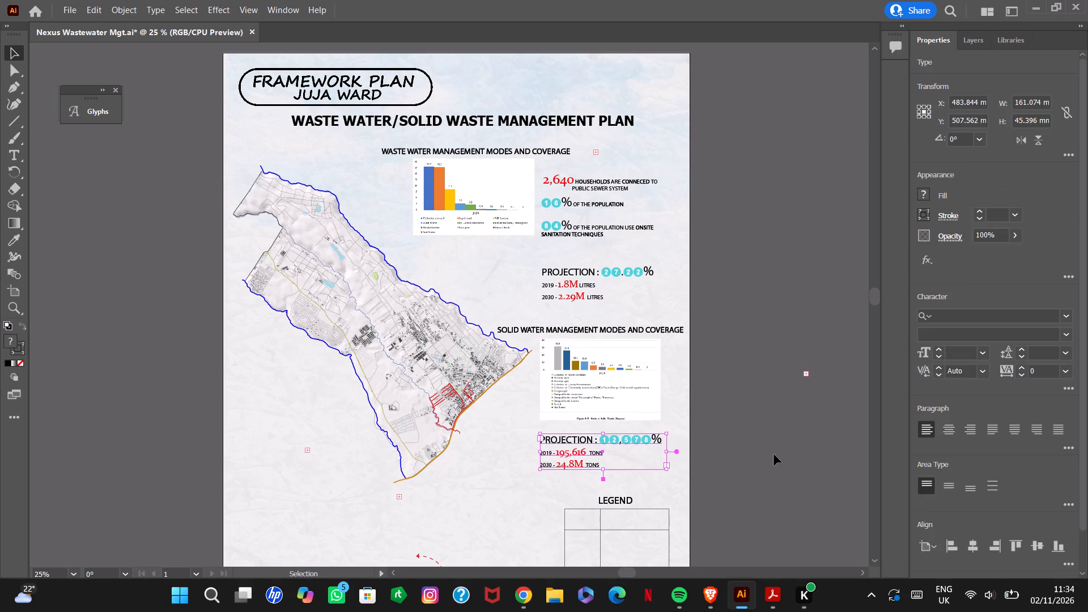
{"action": "left_click", "coordinate": [774, 454]}
Review the page layout from the main title down to the legend and footer.
{"action": "left_click_drag", "start_coordinate": [874, 298], "coordinate": [875, 303]}
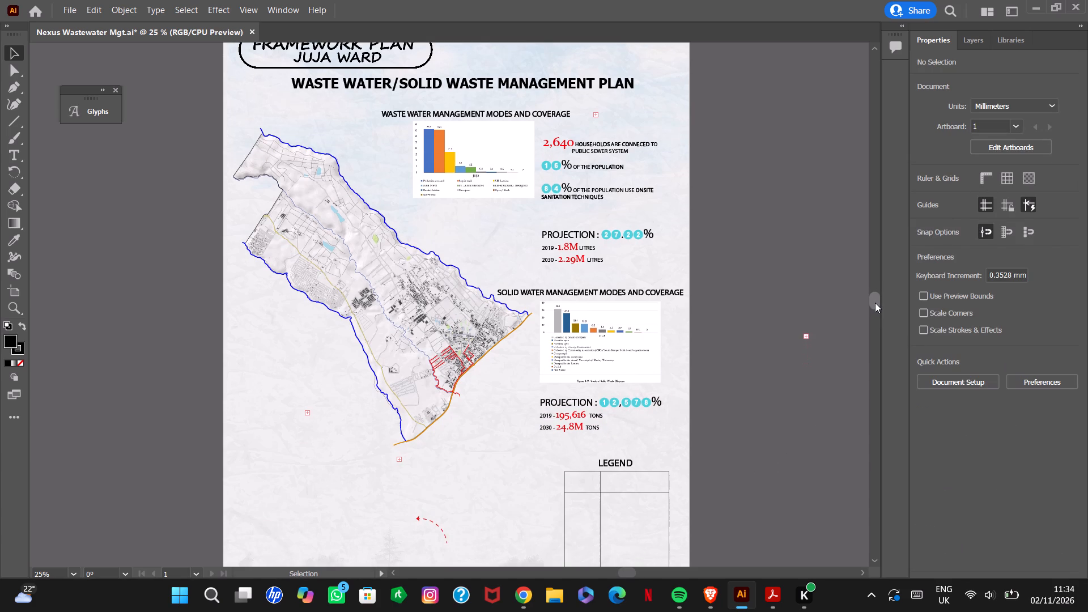
{"action": "left_click_drag", "start_coordinate": [875, 303], "coordinate": [875, 303]}
{"action": "left_click", "coordinate": [778, 367]}
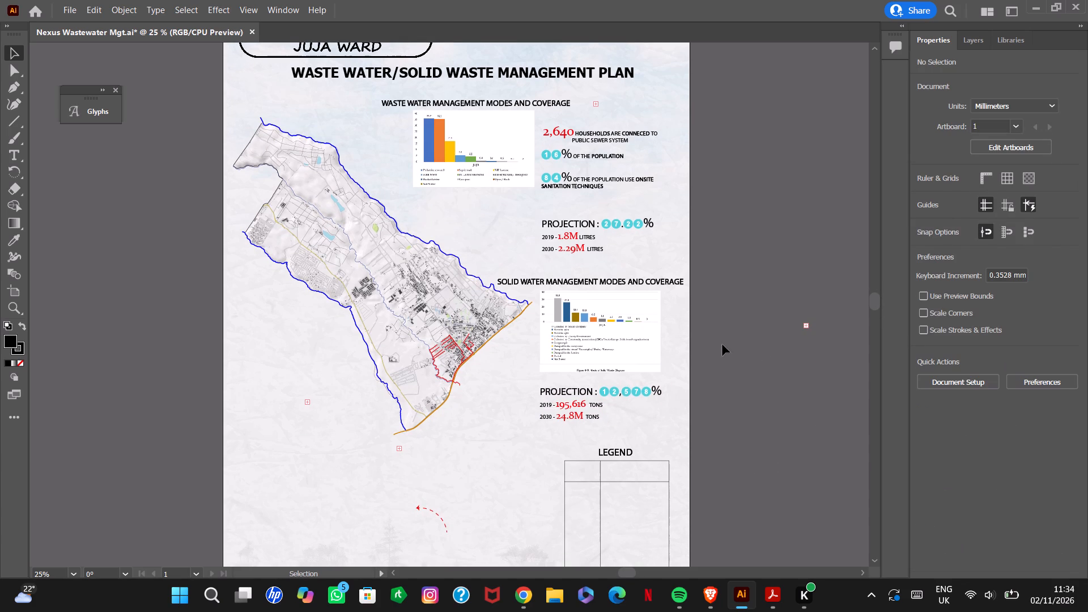
{"action": "left_click", "coordinate": [777, 366]}
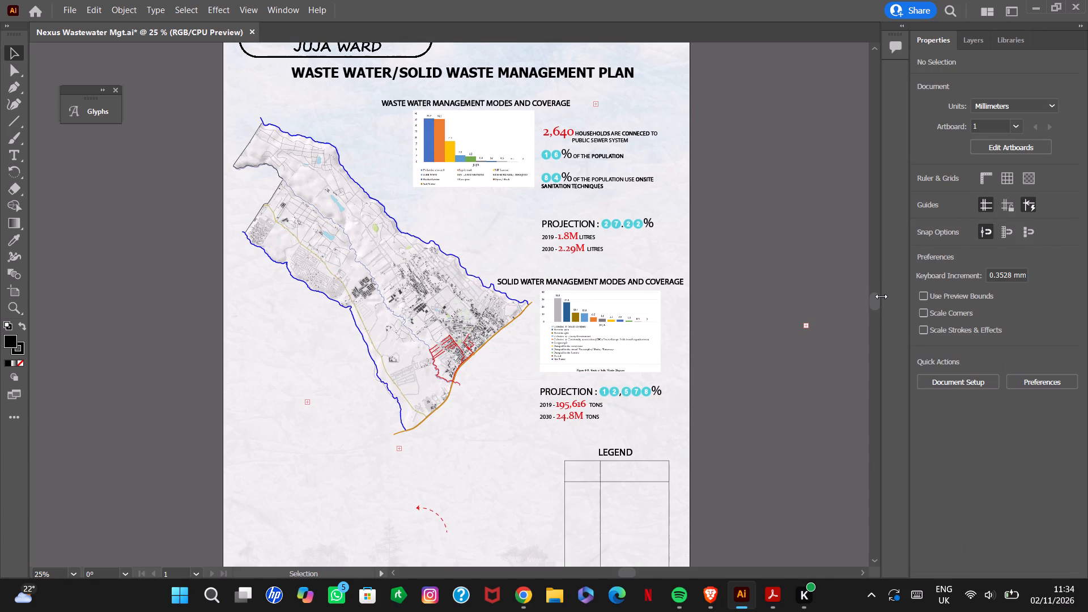
{"action": "left_click", "coordinate": [882, 296]}
{"action": "left_click_drag", "start_coordinate": [875, 302], "coordinate": [877, 313]}
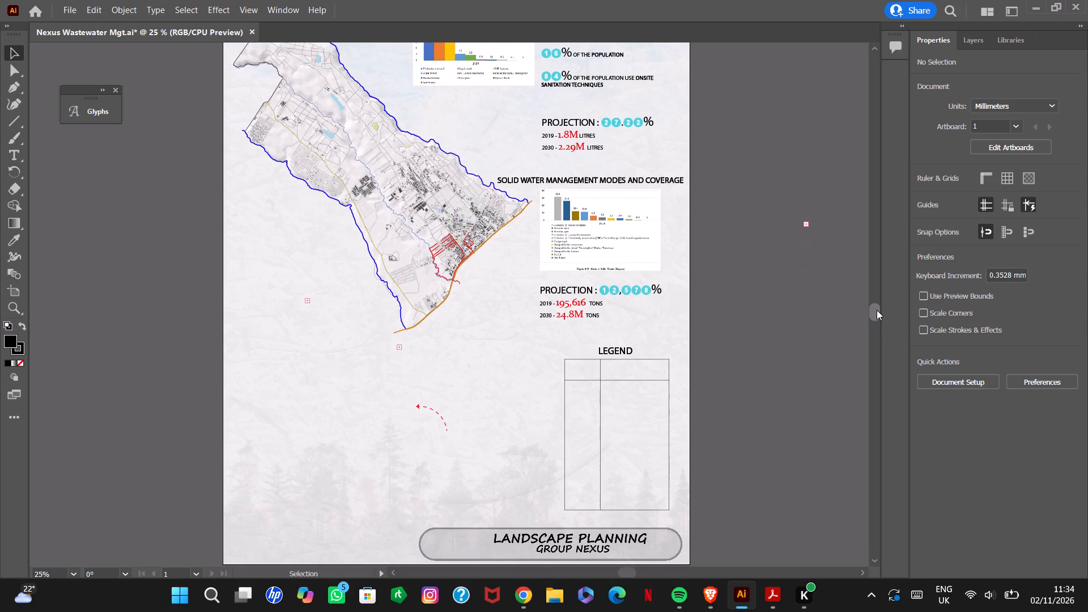
{"action": "left_click_drag", "start_coordinate": [877, 309], "coordinate": [878, 294]}
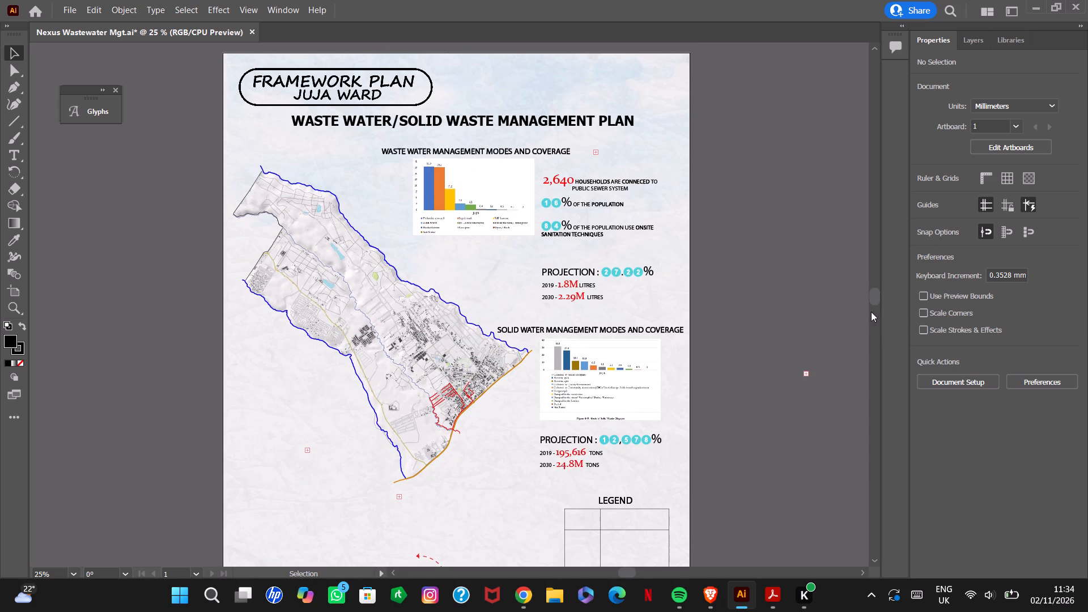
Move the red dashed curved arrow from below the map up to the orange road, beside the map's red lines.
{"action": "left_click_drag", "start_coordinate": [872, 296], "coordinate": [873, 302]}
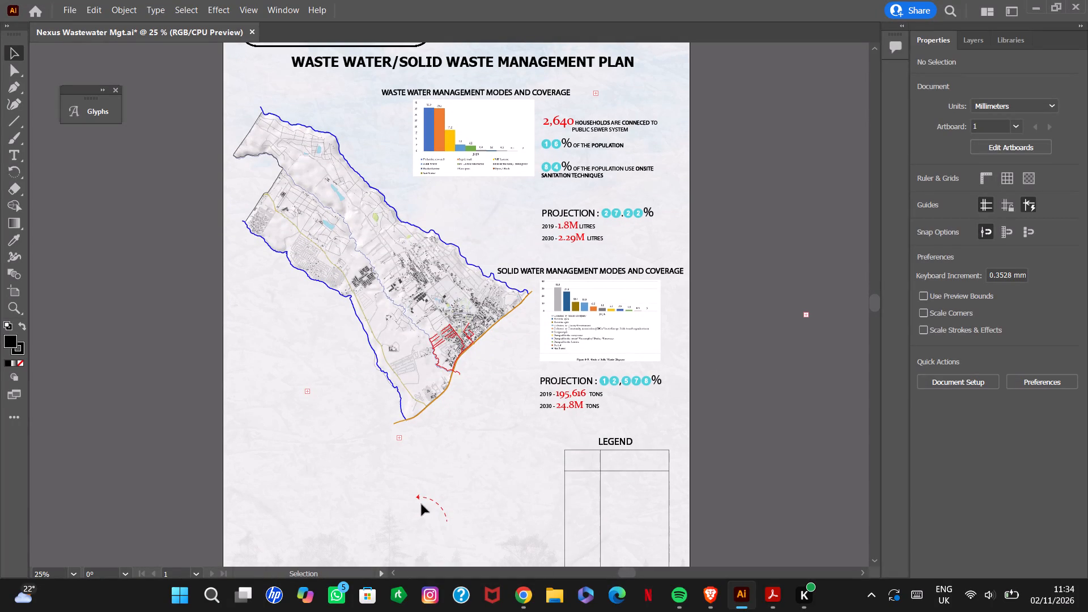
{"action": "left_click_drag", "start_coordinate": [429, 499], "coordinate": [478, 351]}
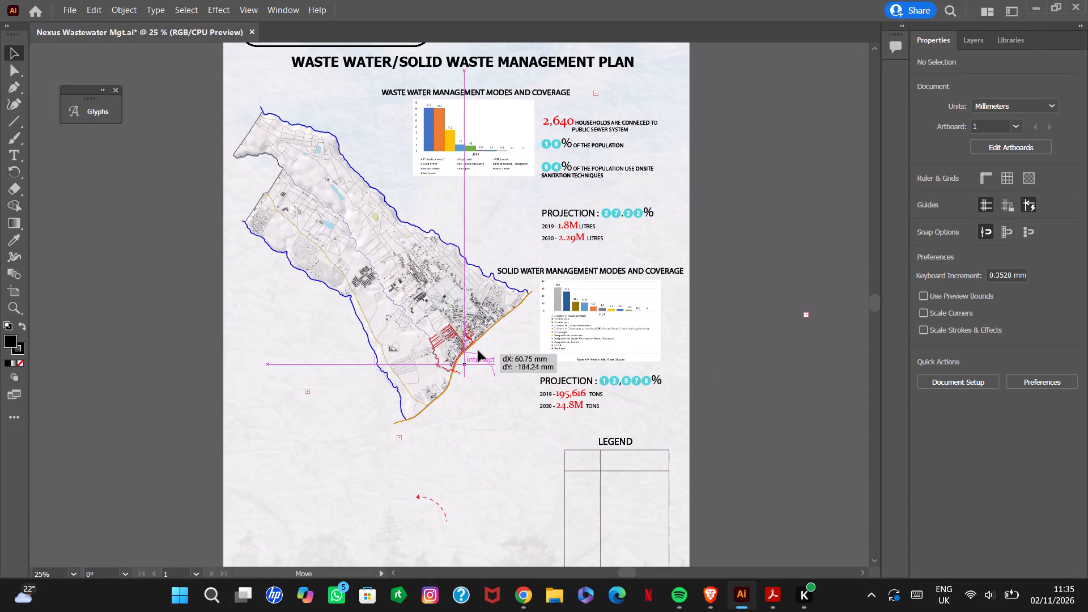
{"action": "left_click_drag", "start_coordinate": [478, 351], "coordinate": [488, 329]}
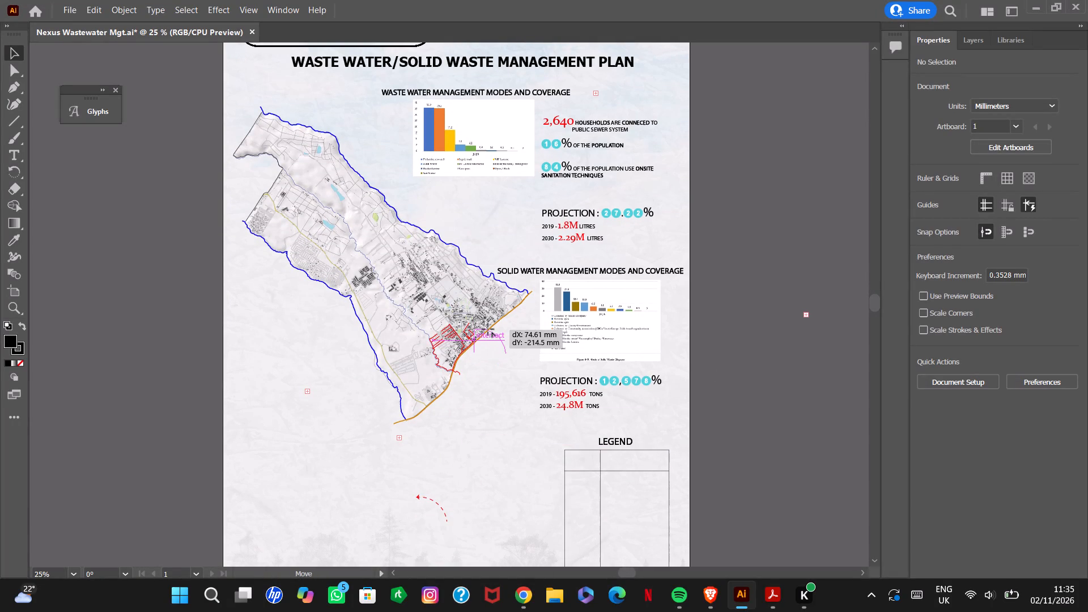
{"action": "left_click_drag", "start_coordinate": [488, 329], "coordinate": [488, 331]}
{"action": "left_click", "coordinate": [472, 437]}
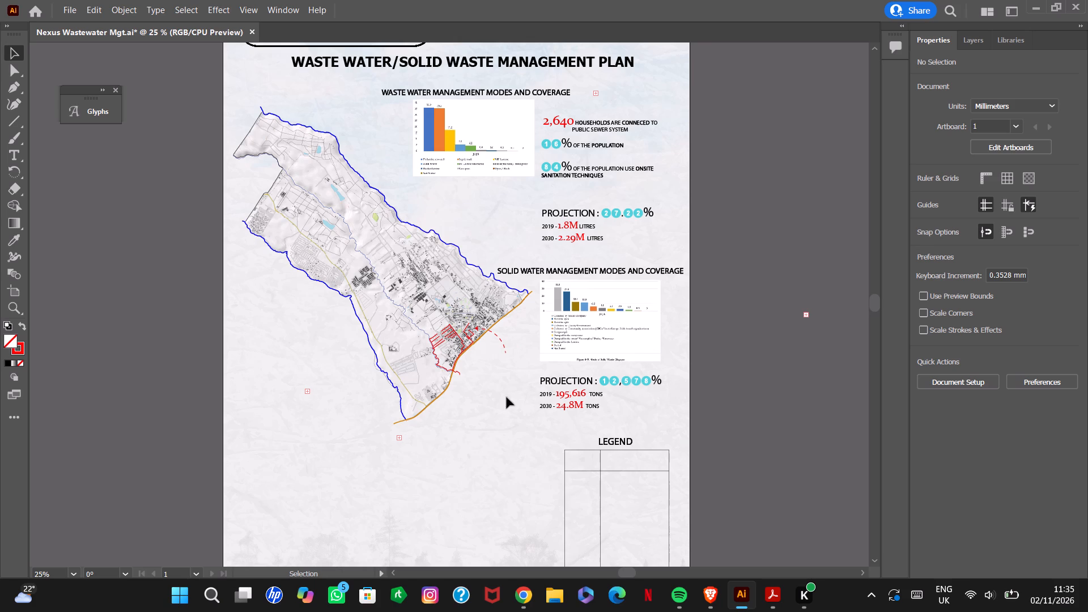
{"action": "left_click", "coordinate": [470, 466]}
Move the red dashed curved arrow to the page's left margin, beside the lower half of the map.
{"action": "left_click_drag", "start_coordinate": [504, 349], "coordinate": [292, 387]}
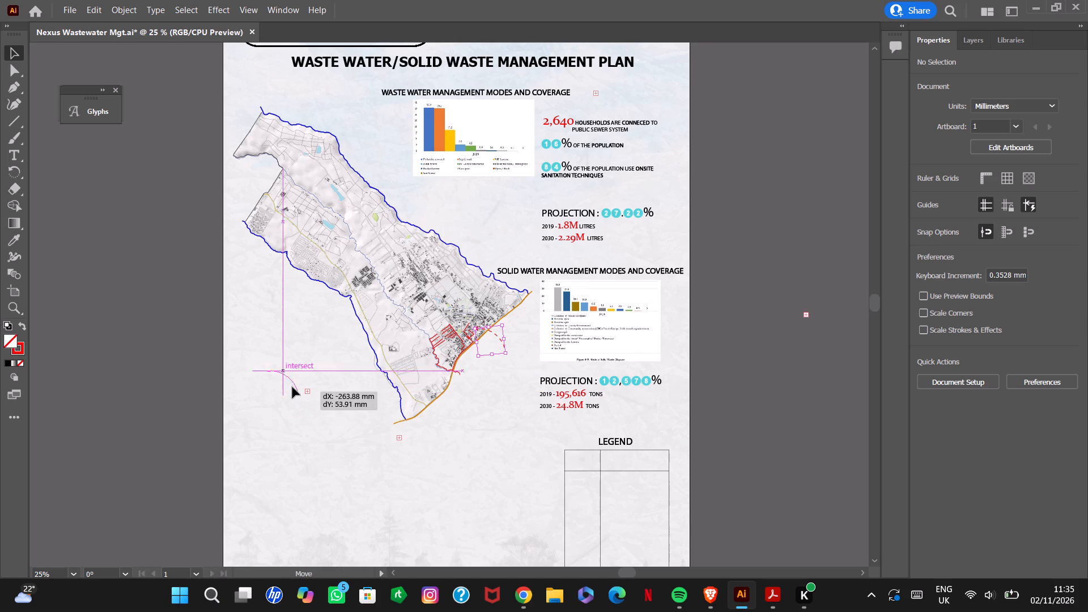
{"action": "left_click_drag", "start_coordinate": [292, 387], "coordinate": [273, 364]}
{"action": "left_click", "coordinate": [440, 462]}
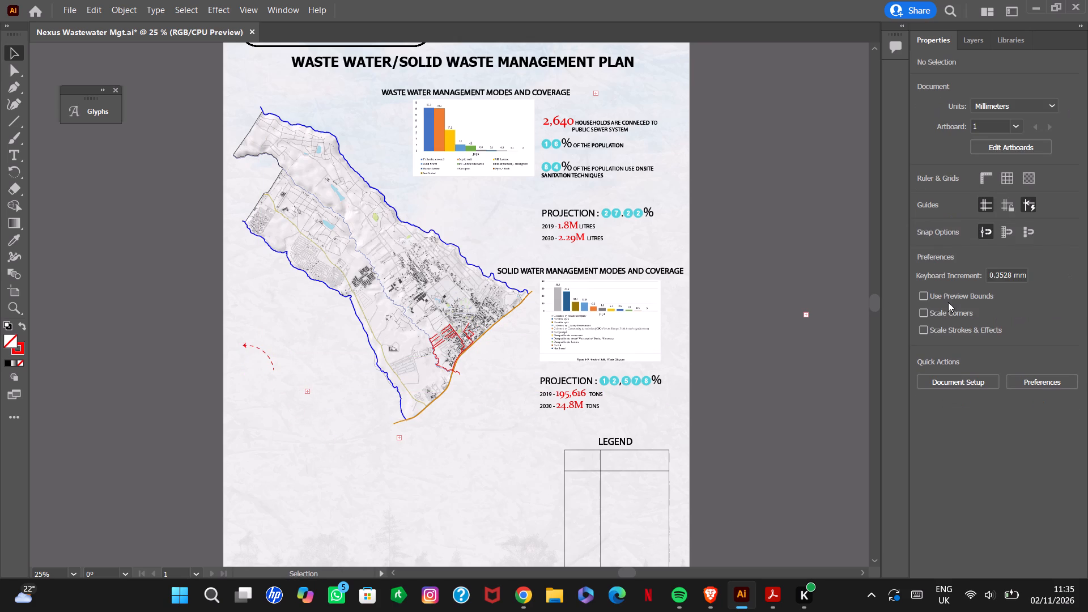
Draw a rectangle about 33.6 by 16.5 mm beside the map's red lines, crossing the orange road.
{"action": "left_click_drag", "start_coordinate": [871, 303], "coordinate": [877, 322]}
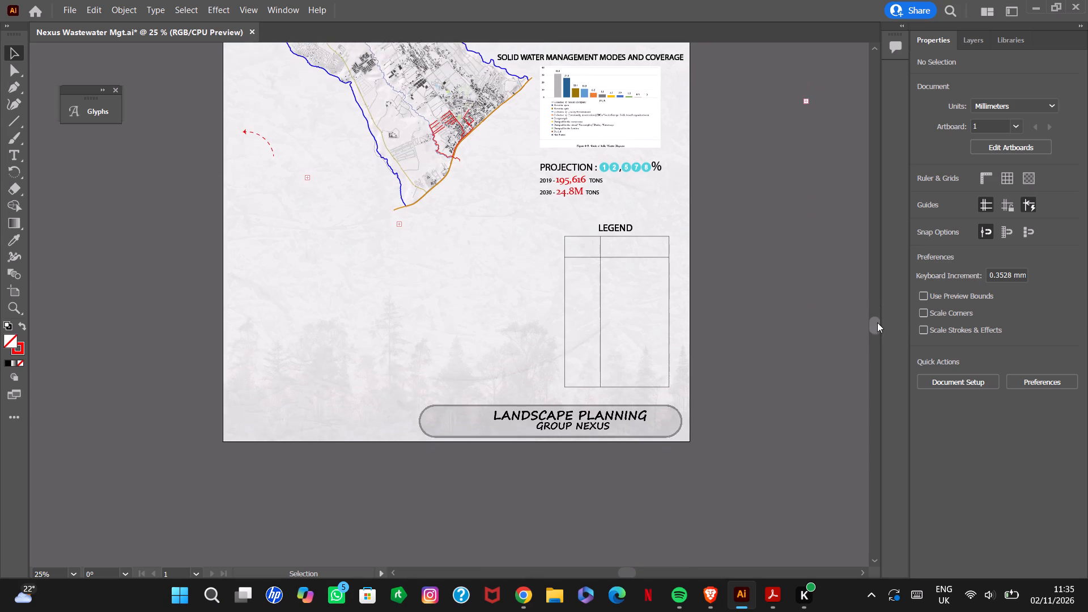
{"action": "left_click_drag", "start_coordinate": [877, 322], "coordinate": [877, 297]}
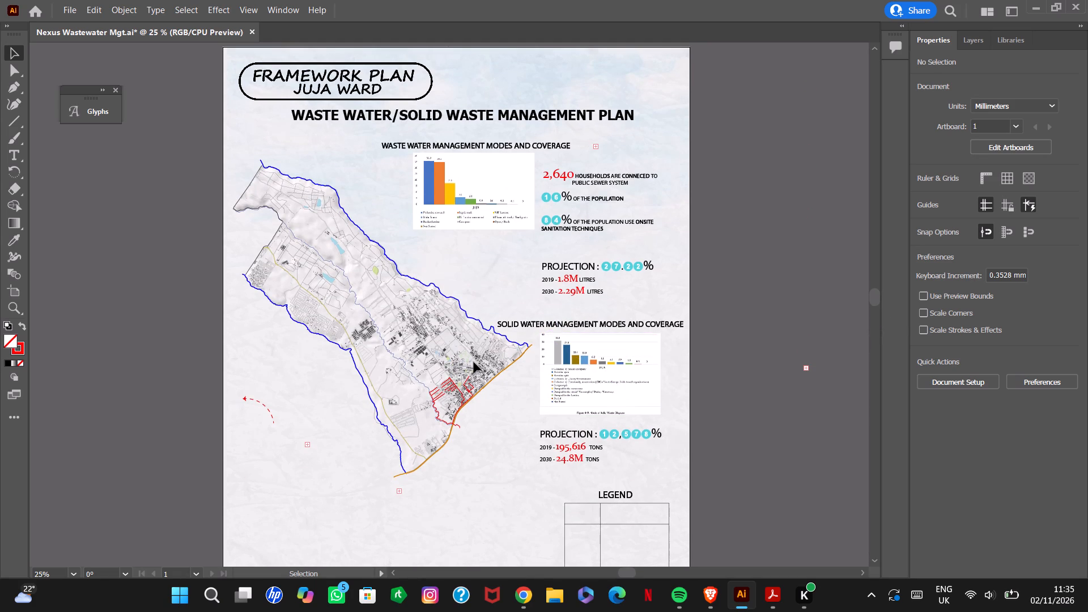
{"action": "scroll", "coordinate": [469, 363], "scroll_direction": "up", "scroll_amount": 9, "text": "alt"}
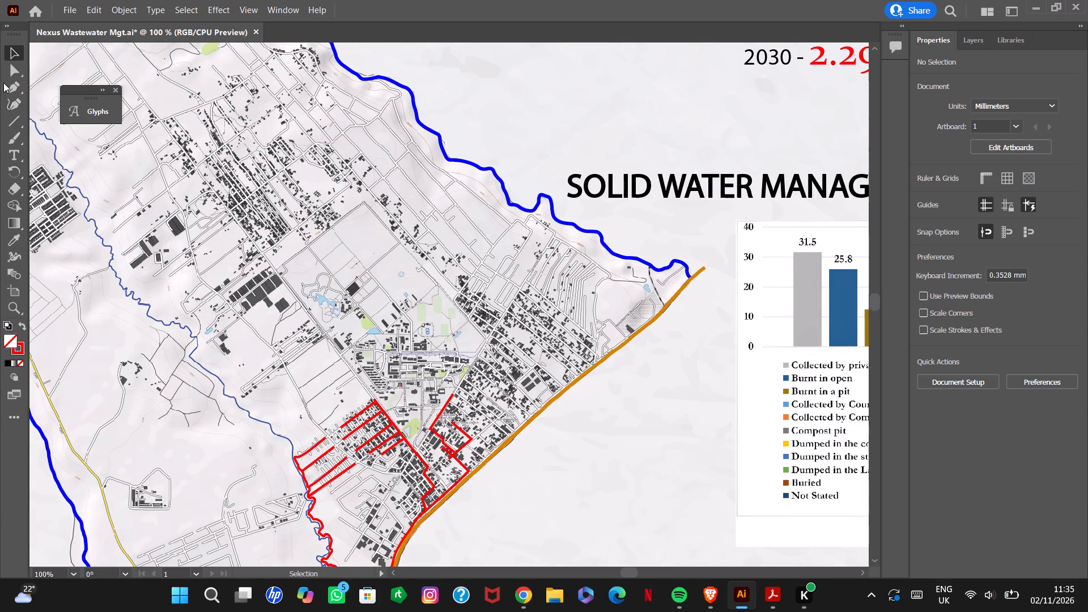
{"action": "left_click", "coordinate": [20, 127]}
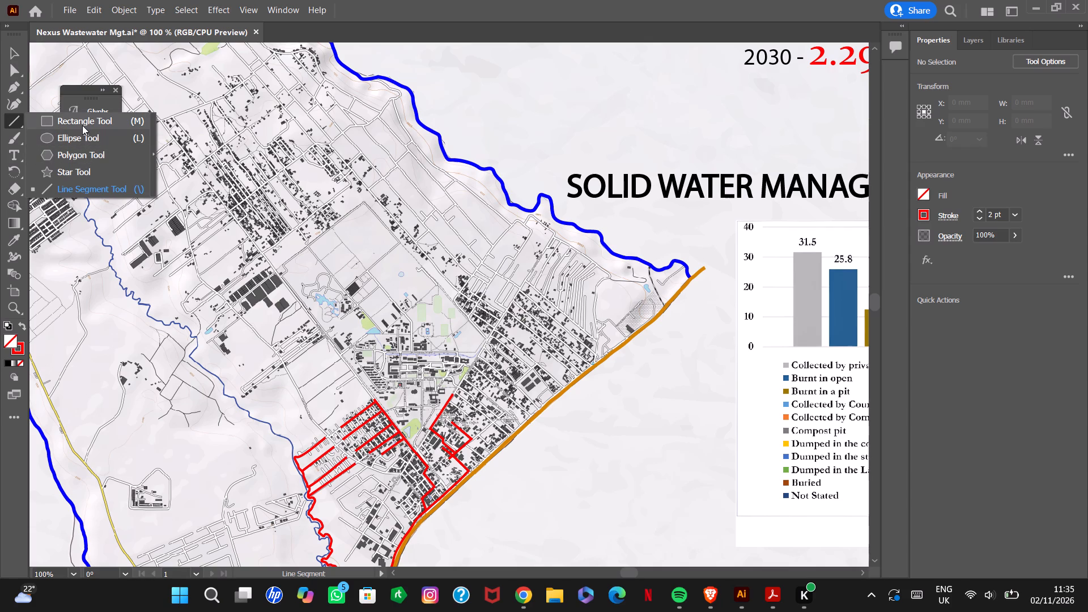
{"action": "left_click", "coordinate": [82, 125]}
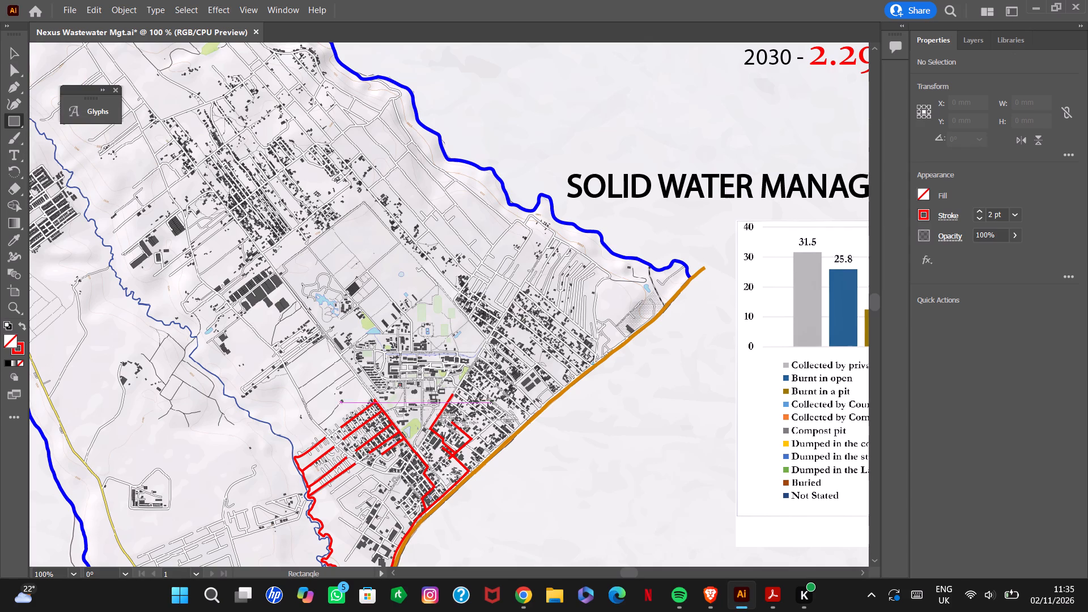
{"action": "left_click_drag", "start_coordinate": [456, 391], "coordinate": [556, 440]}
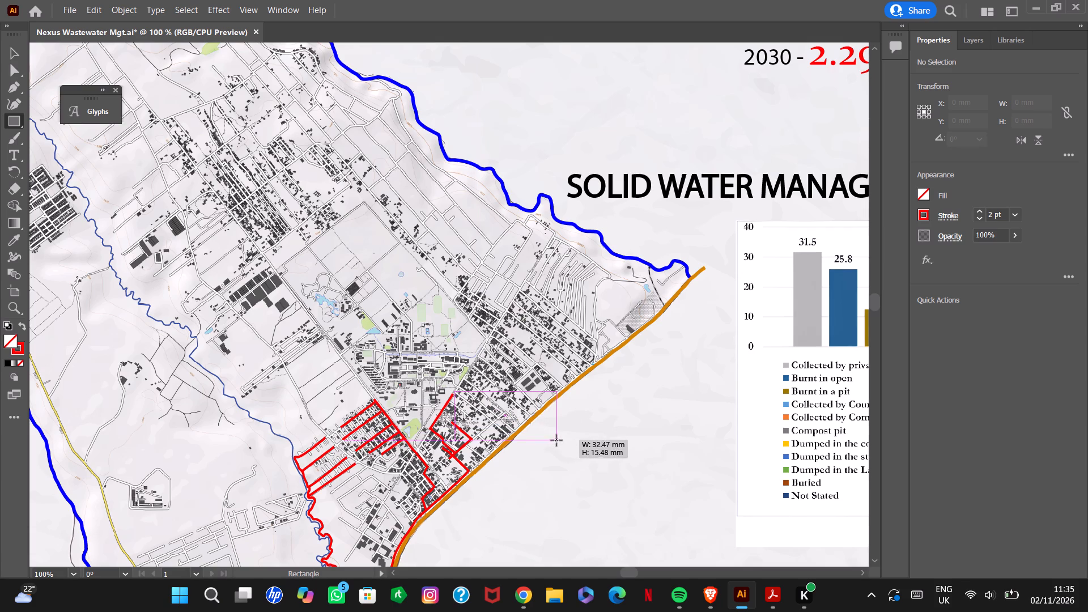
{"action": "left_click_drag", "start_coordinate": [556, 440], "coordinate": [560, 445]}
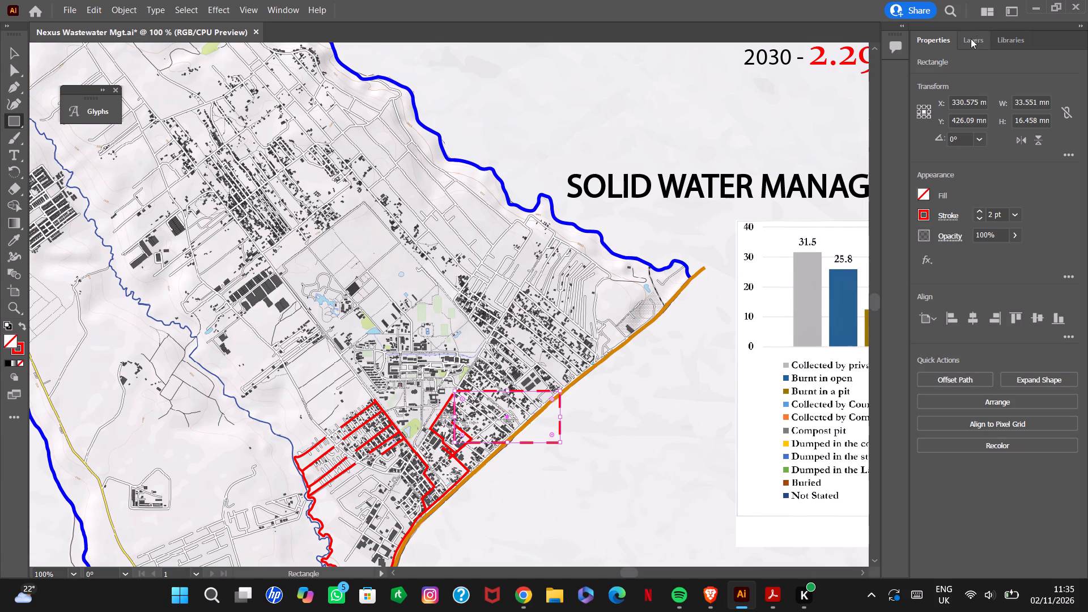
Give the new rectangle a solid, undashed outline with a 1 pt stroke weight.
{"action": "left_click", "coordinate": [950, 217]}
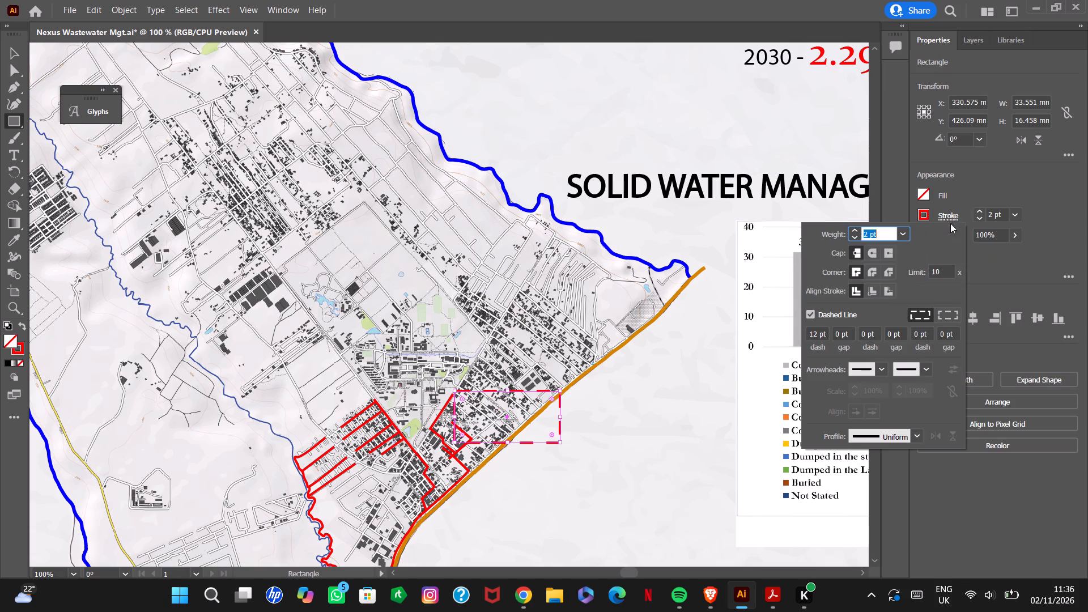
{"action": "left_click", "coordinate": [810, 315]}
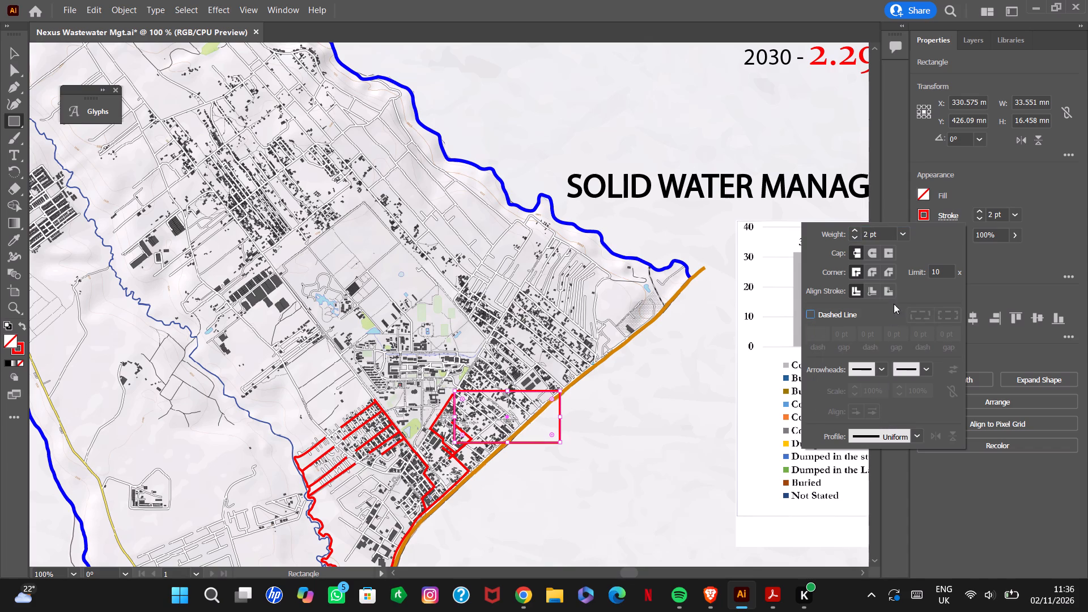
{"action": "left_click", "coordinate": [978, 218]}
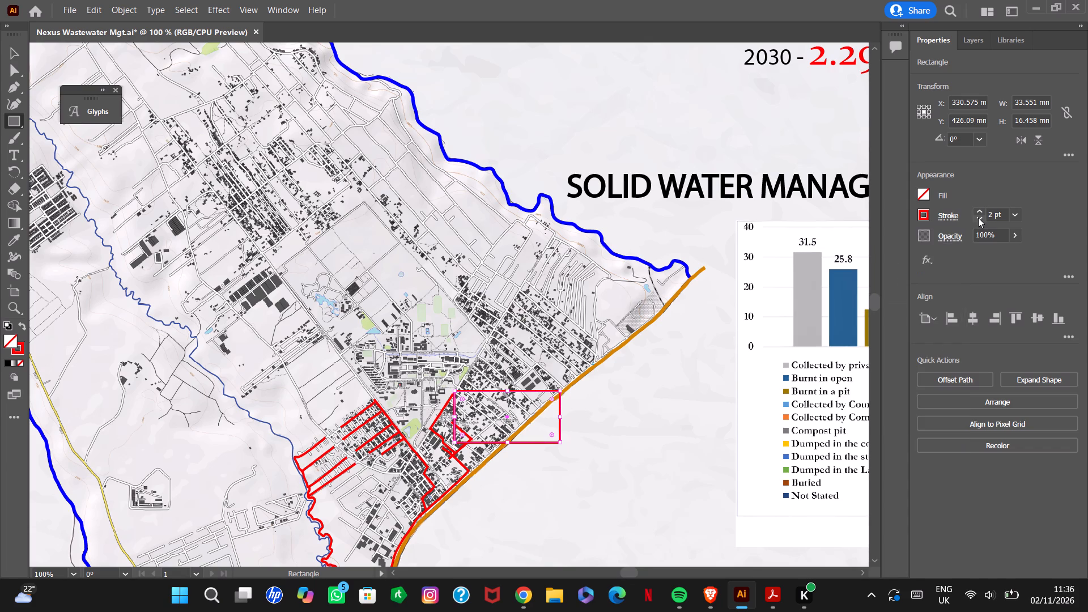
{"action": "left_click", "coordinate": [978, 218]}
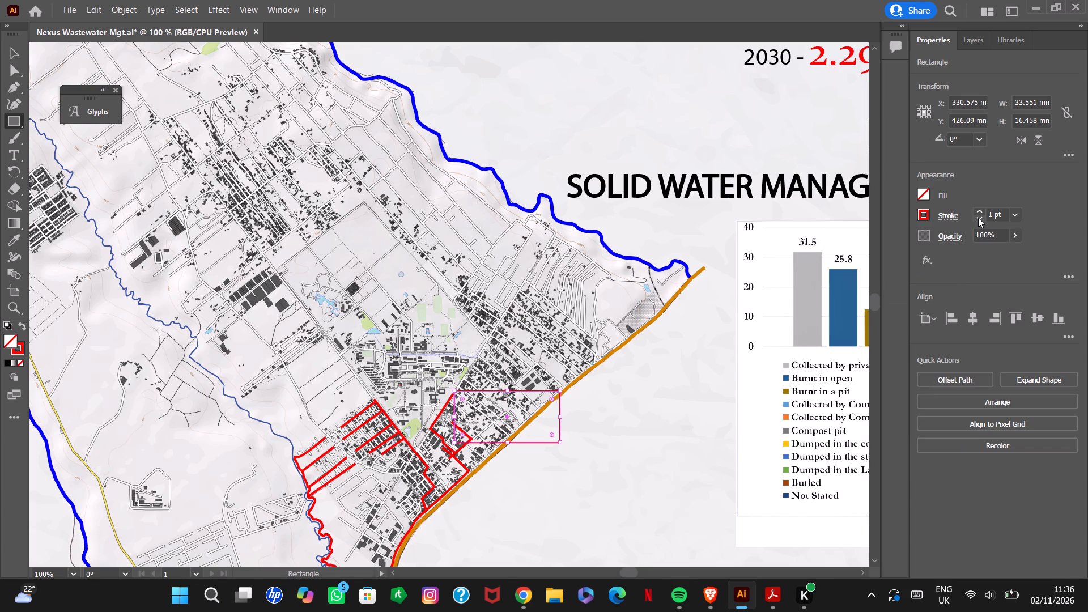
{"action": "left_click", "coordinate": [947, 218]}
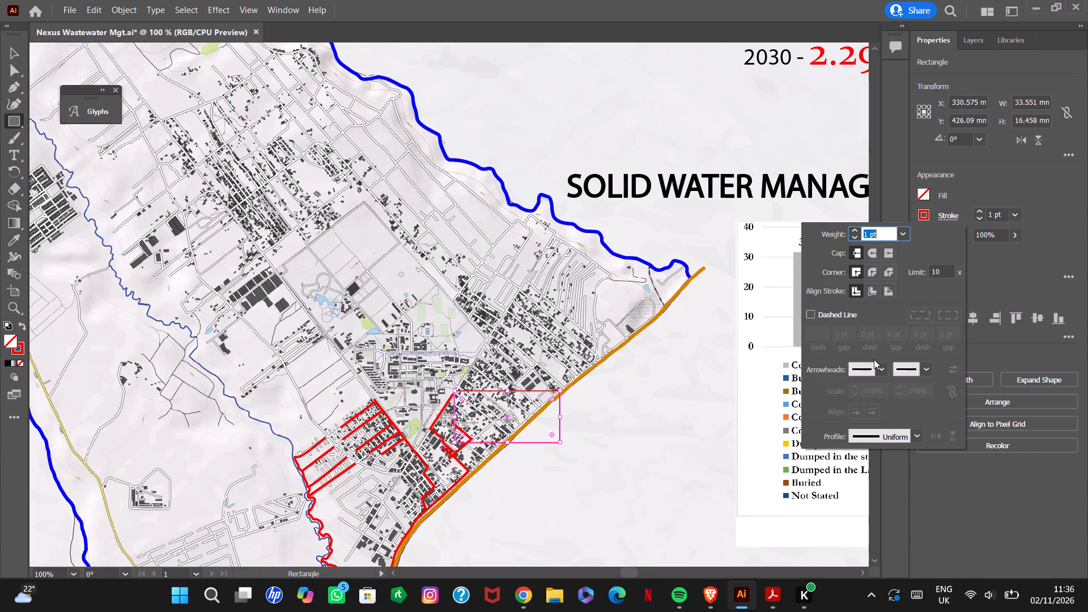
{"action": "left_click", "coordinate": [1000, 250]}
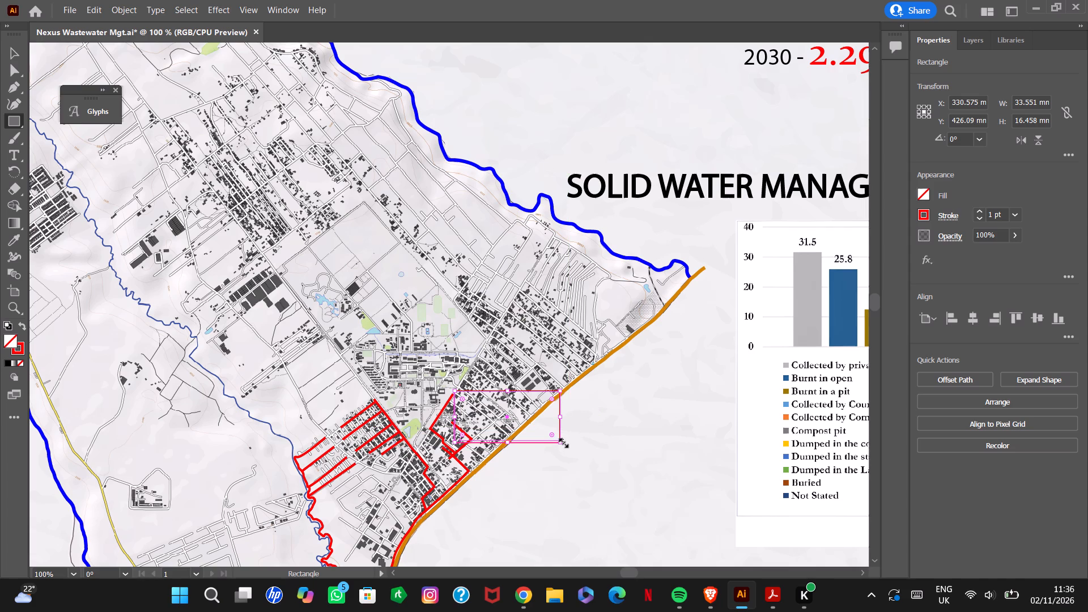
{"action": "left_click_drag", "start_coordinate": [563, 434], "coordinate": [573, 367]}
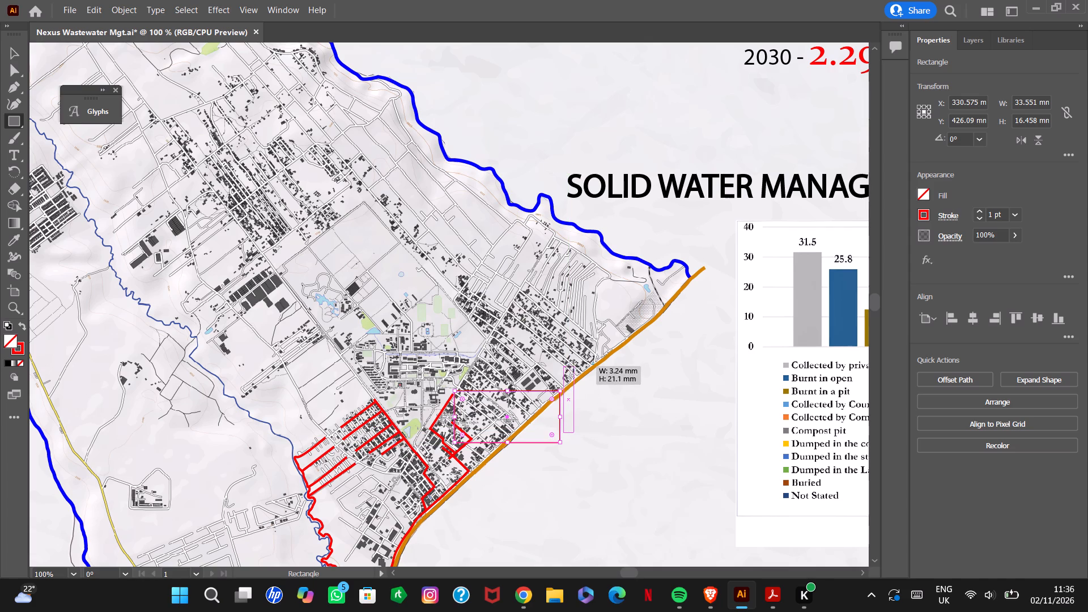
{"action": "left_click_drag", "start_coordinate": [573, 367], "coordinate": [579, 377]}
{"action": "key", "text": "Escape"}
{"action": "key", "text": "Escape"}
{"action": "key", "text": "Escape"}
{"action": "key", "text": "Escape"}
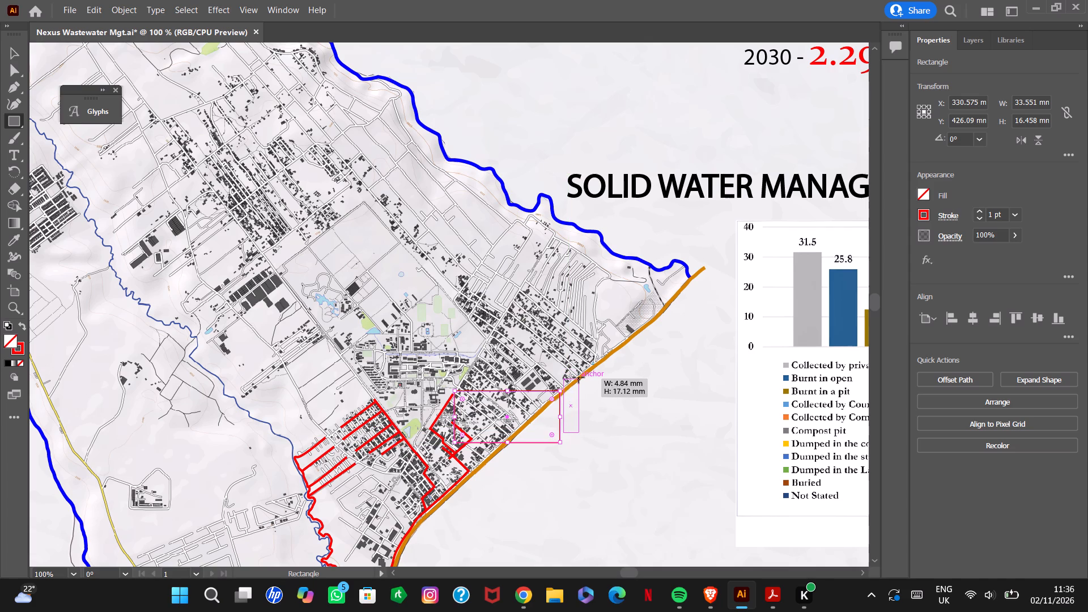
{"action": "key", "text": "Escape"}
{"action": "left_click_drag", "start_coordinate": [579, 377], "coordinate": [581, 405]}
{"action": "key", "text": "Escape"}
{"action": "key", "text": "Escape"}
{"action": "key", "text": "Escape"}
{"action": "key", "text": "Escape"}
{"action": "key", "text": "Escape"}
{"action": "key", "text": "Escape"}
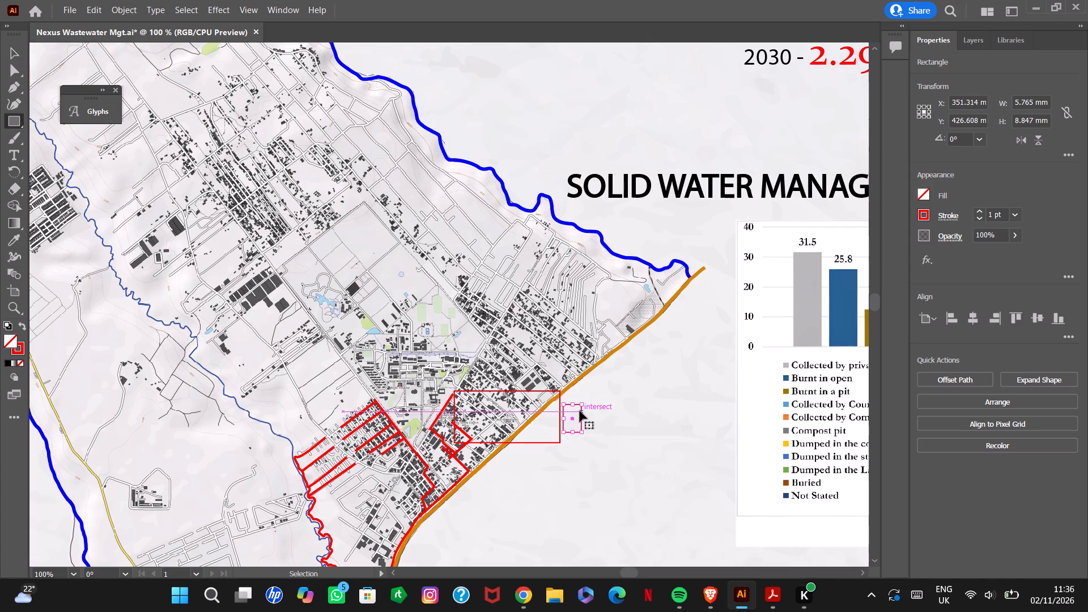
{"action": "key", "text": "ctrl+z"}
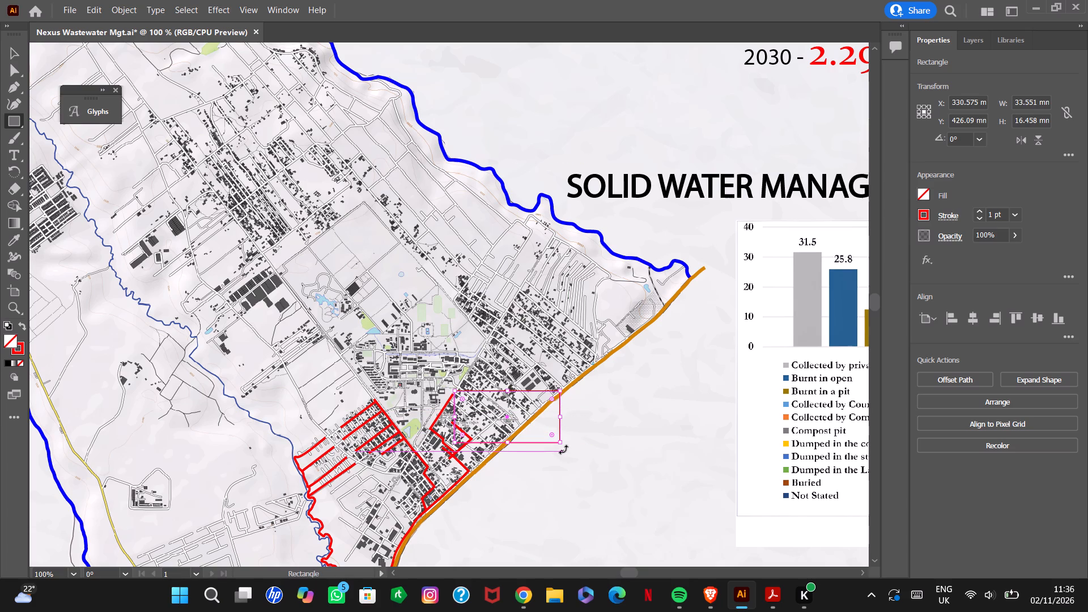
Rotate the red rectangle to about 47° so it runs roughly parallel to the orange road.
{"action": "left_click_drag", "start_coordinate": [563, 449], "coordinate": [586, 384]}
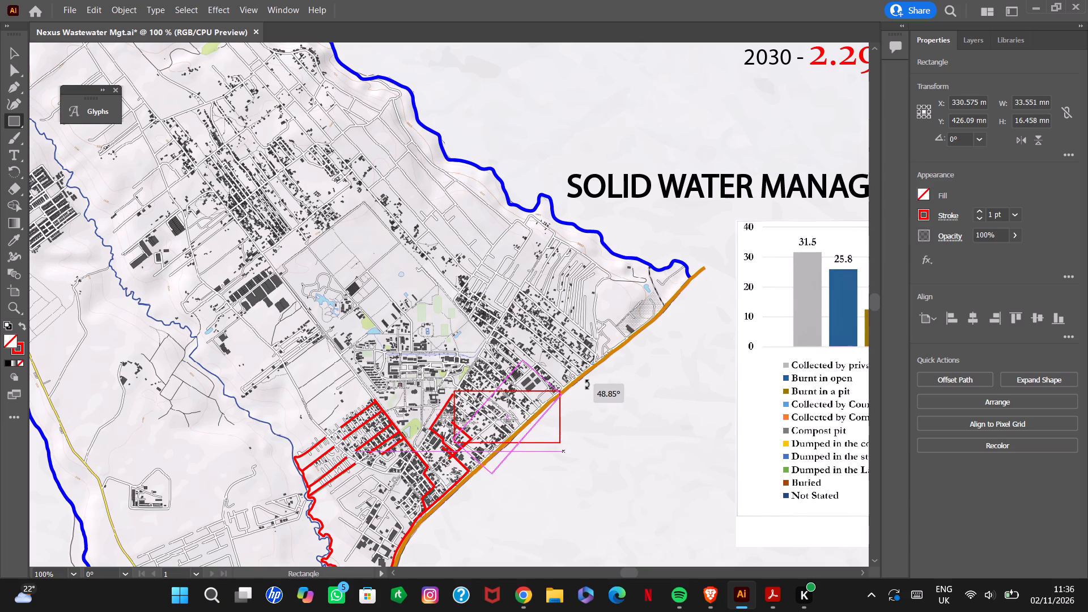
{"action": "left_click_drag", "start_coordinate": [586, 384], "coordinate": [586, 386]}
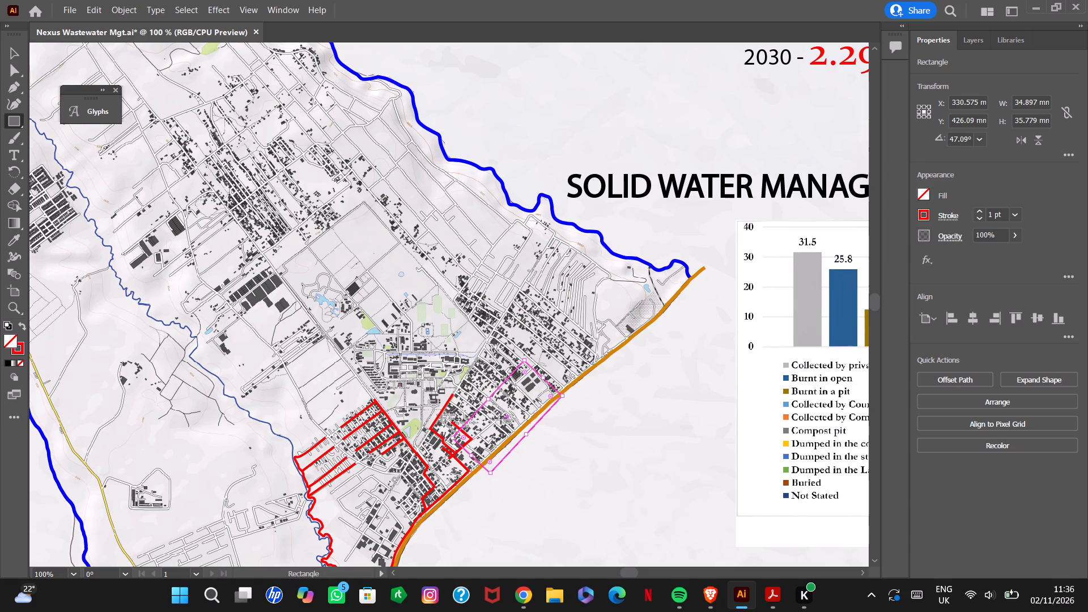
Move the rotated rectangle onto the built-up blocks inside the orange road, at about X 333 mm, Y 413 mm.
{"action": "left_click", "coordinate": [16, 56]}
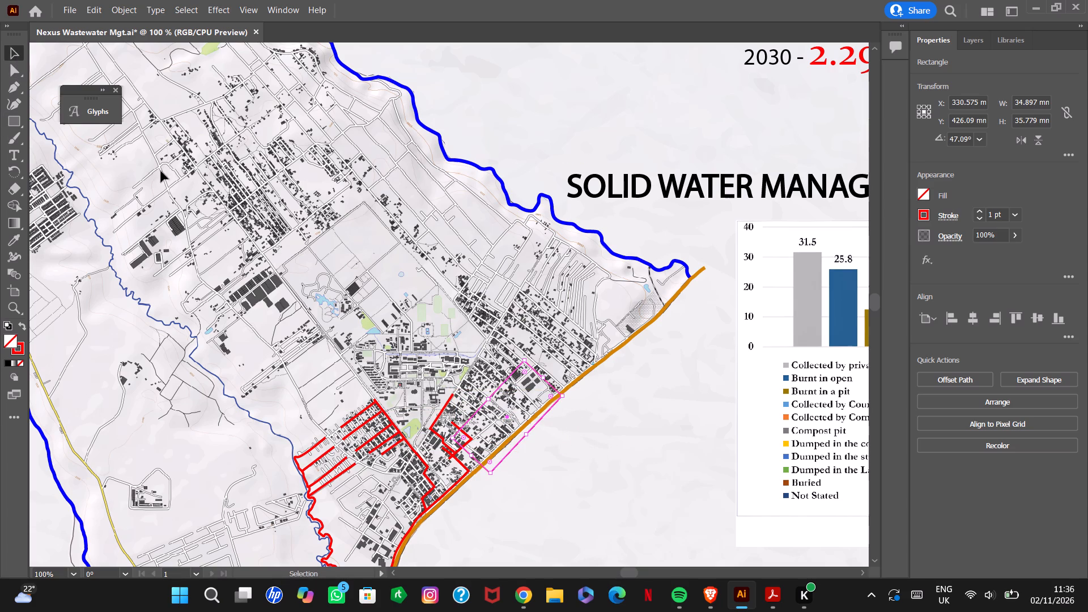
{"action": "left_click_drag", "start_coordinate": [501, 408], "coordinate": [508, 390]}
{"action": "left_click_drag", "start_coordinate": [509, 419], "coordinate": [524, 388]}
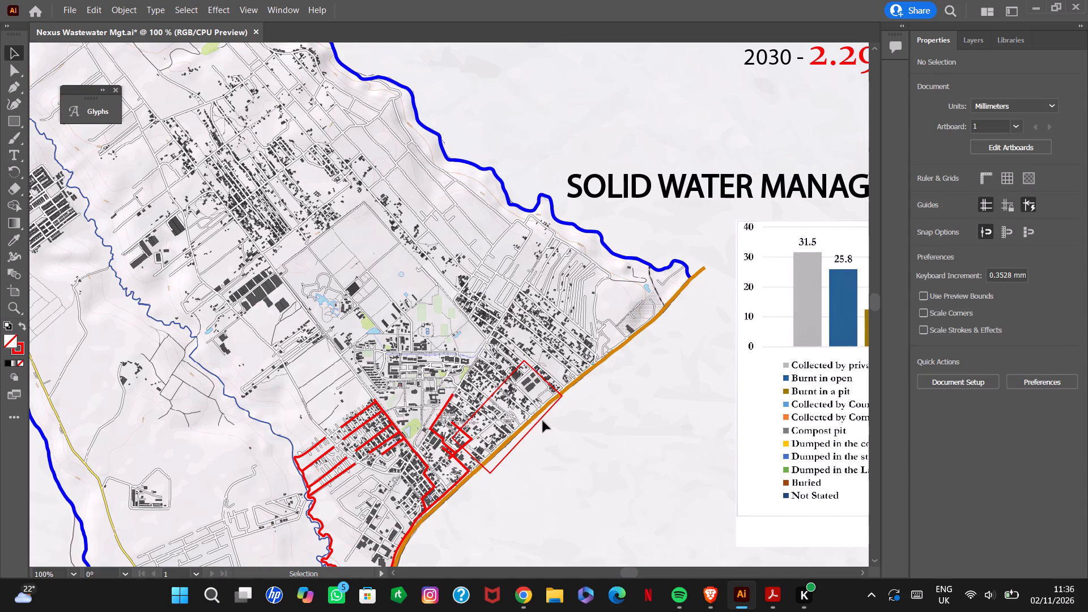
{"action": "left_click_drag", "start_coordinate": [543, 419], "coordinate": [549, 371]}
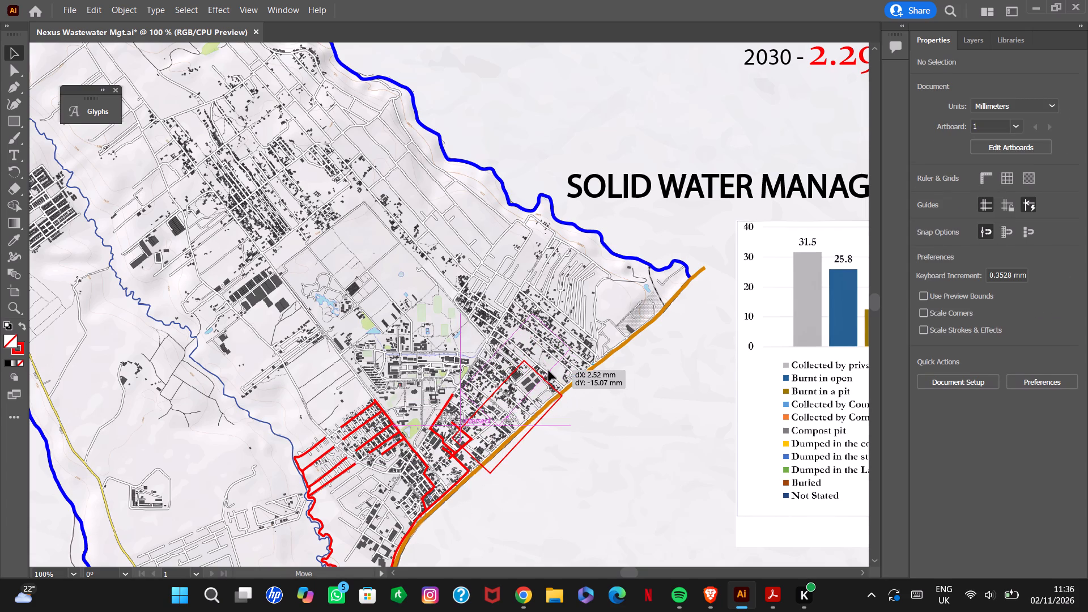
{"action": "left_click_drag", "start_coordinate": [549, 371], "coordinate": [551, 377]}
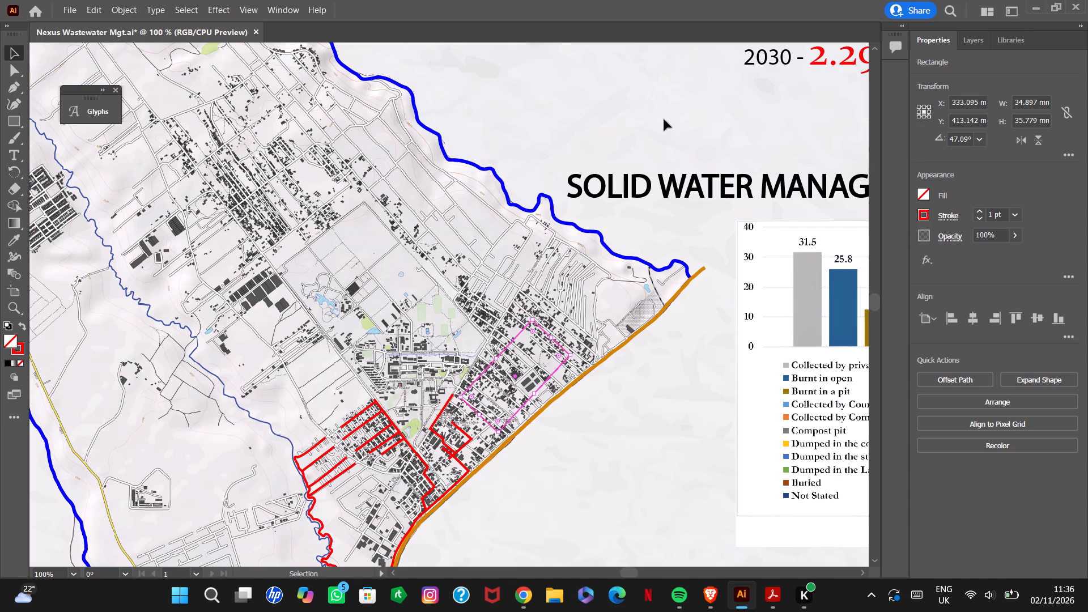
Enlarge the rotated rectangle from its upper and lower corners to about 38.3 by 39.1 mm overall, reaching the orange road.
{"action": "left_click", "coordinate": [531, 317]}
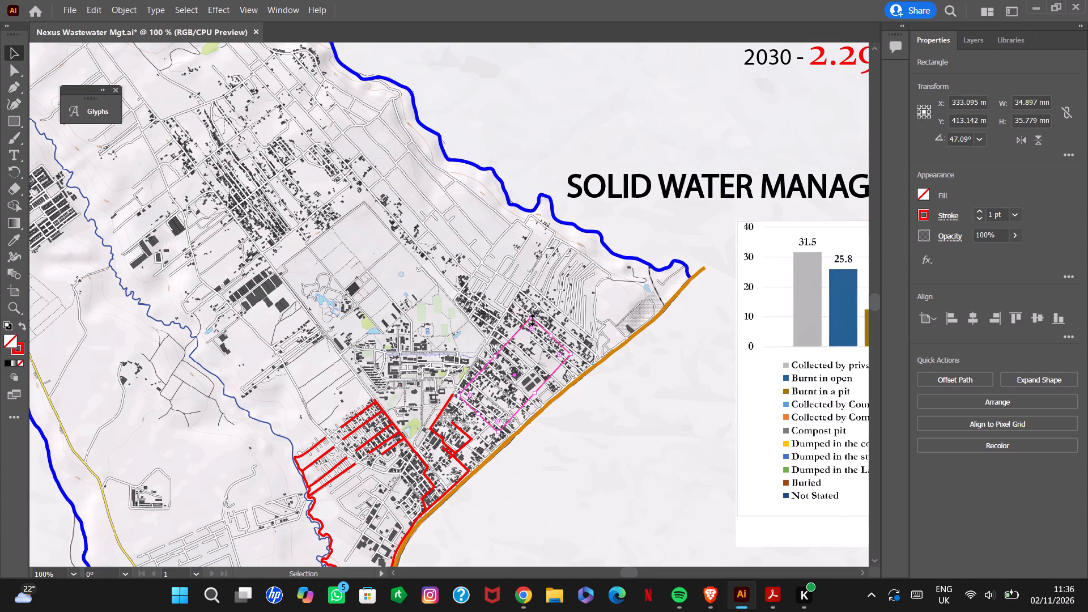
{"action": "left_click", "coordinate": [531, 317]}
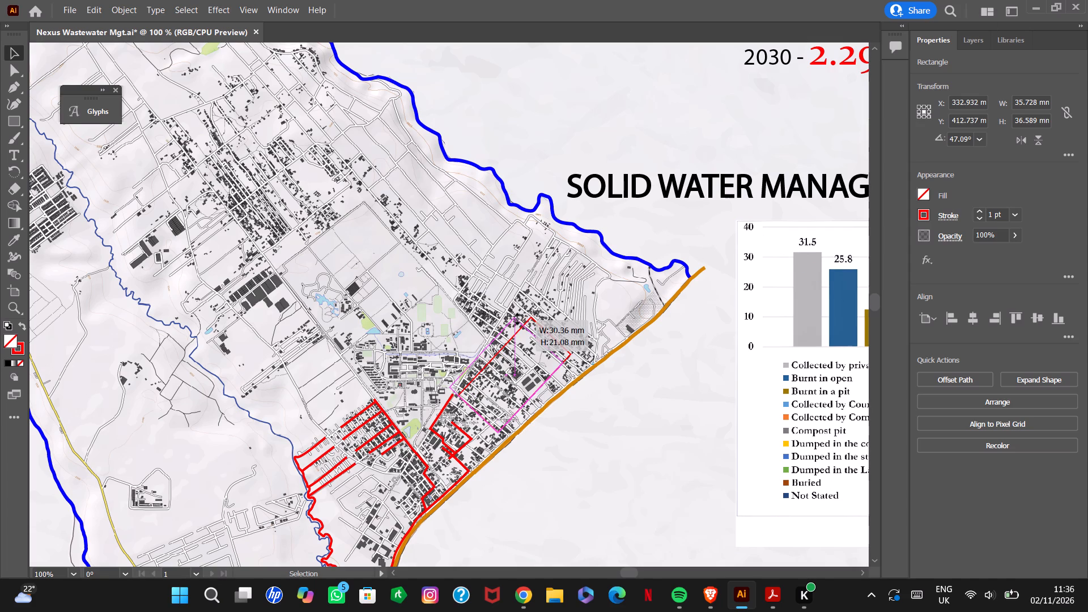
{"action": "key", "text": "Escape"}
{"action": "key", "text": "Escape"}
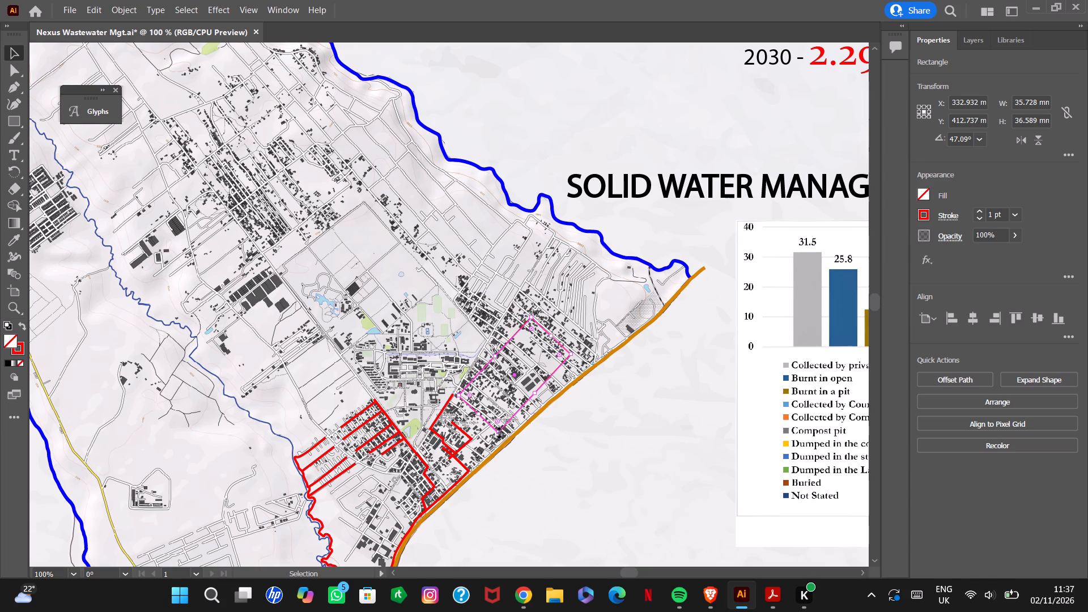
{"action": "left_click", "coordinate": [548, 456]}
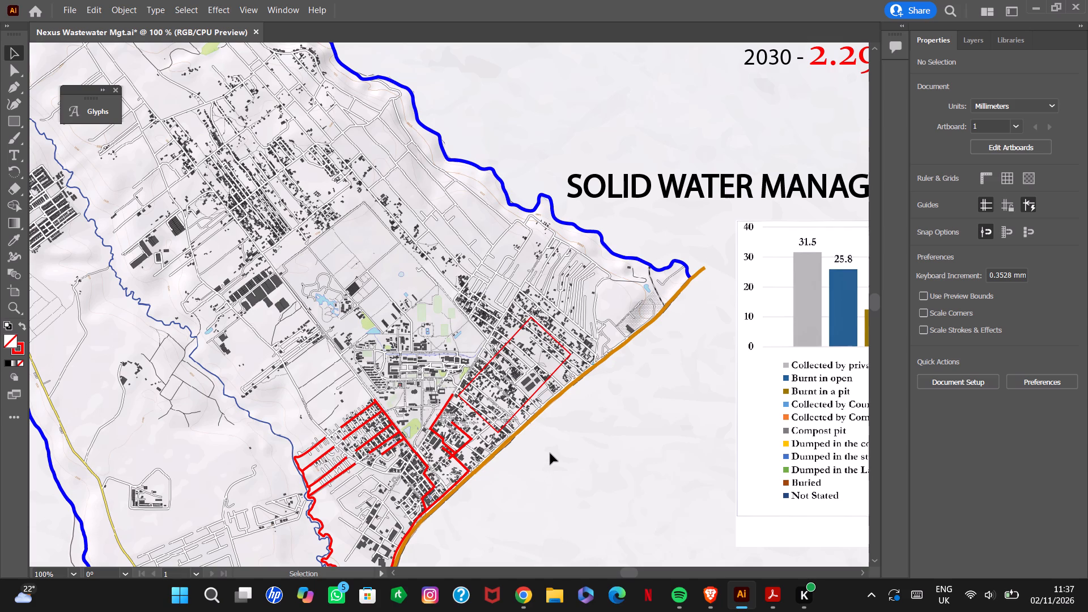
{"action": "left_click", "coordinate": [499, 431]}
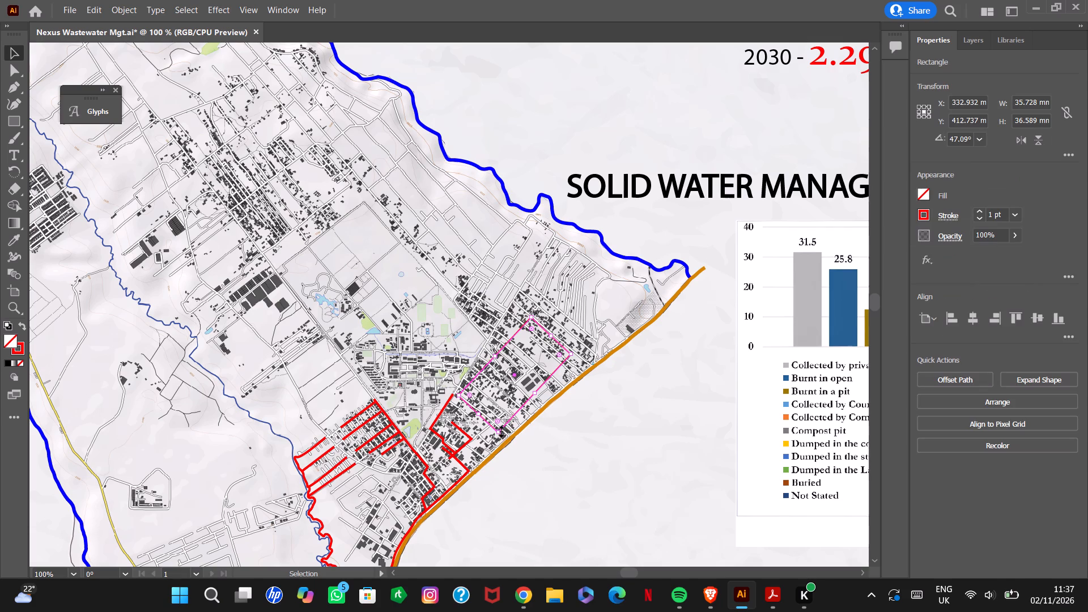
{"action": "left_click_drag", "start_coordinate": [498, 430], "coordinate": [499, 439]}
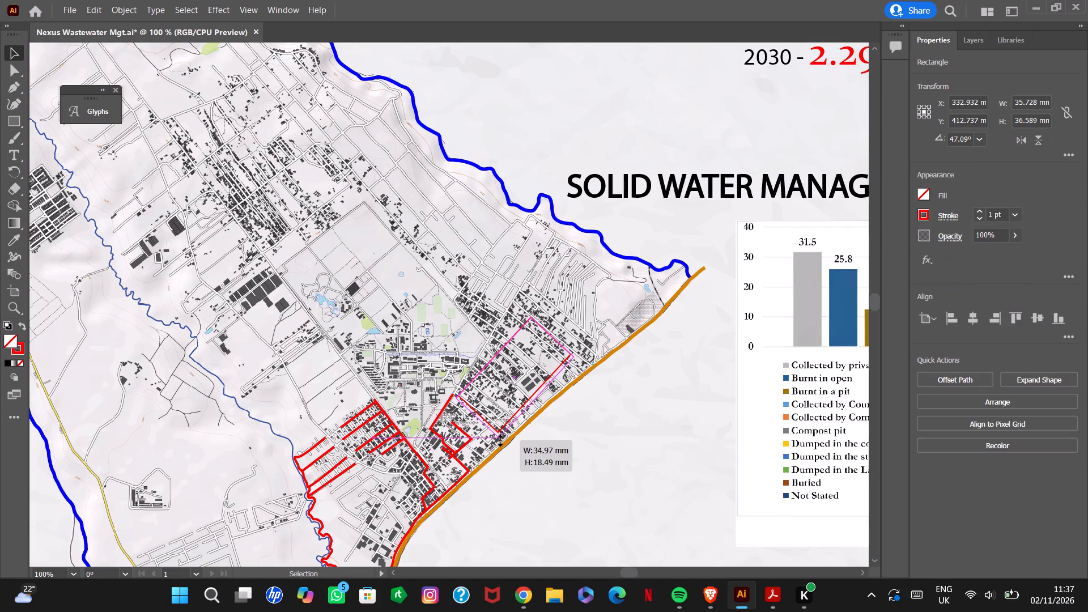
{"action": "left_click_drag", "start_coordinate": [499, 439], "coordinate": [499, 441]}
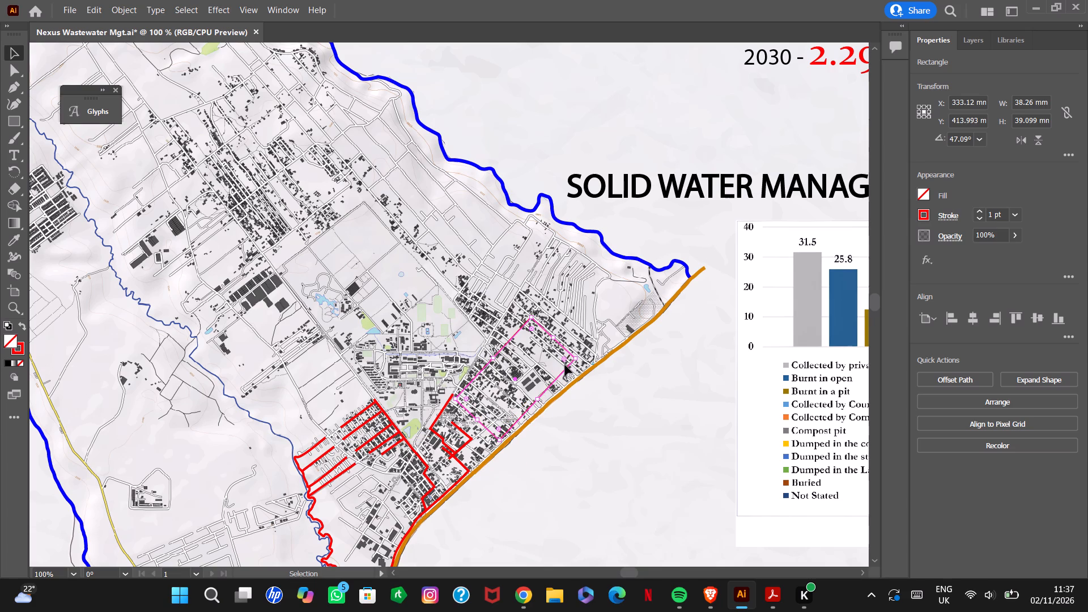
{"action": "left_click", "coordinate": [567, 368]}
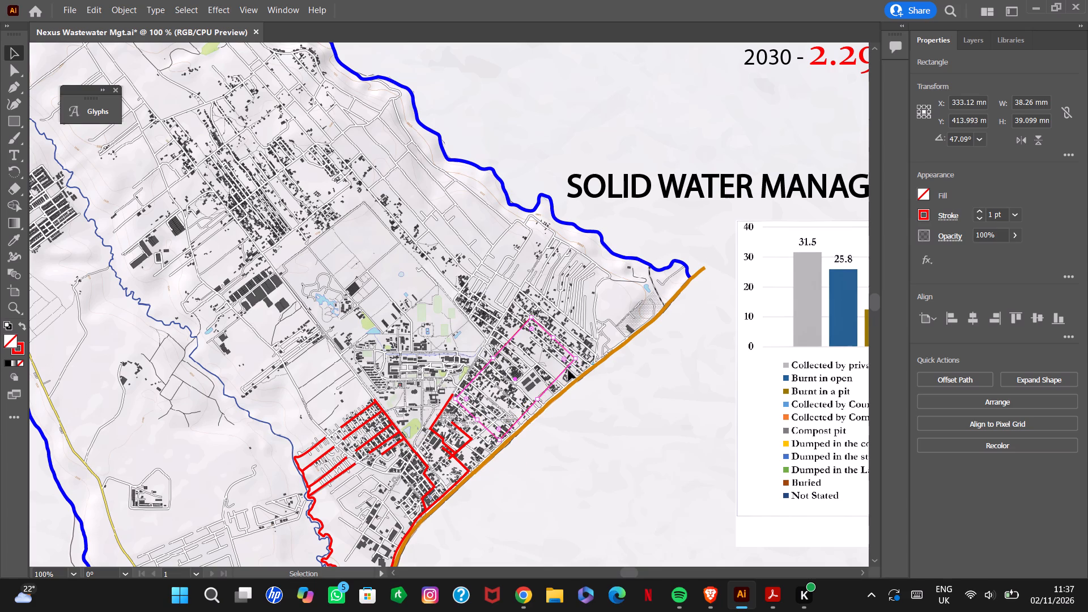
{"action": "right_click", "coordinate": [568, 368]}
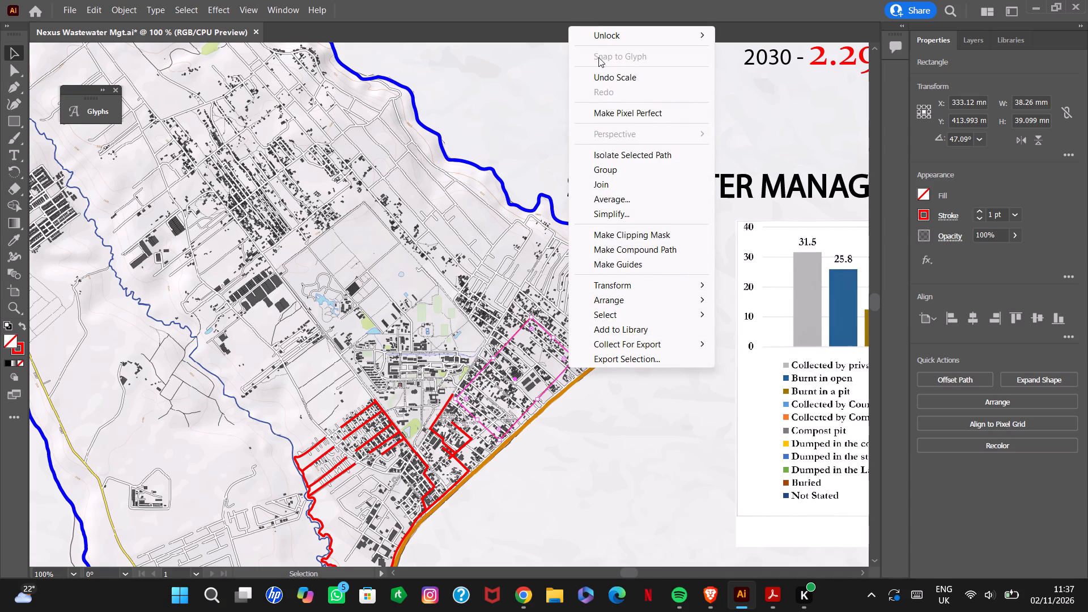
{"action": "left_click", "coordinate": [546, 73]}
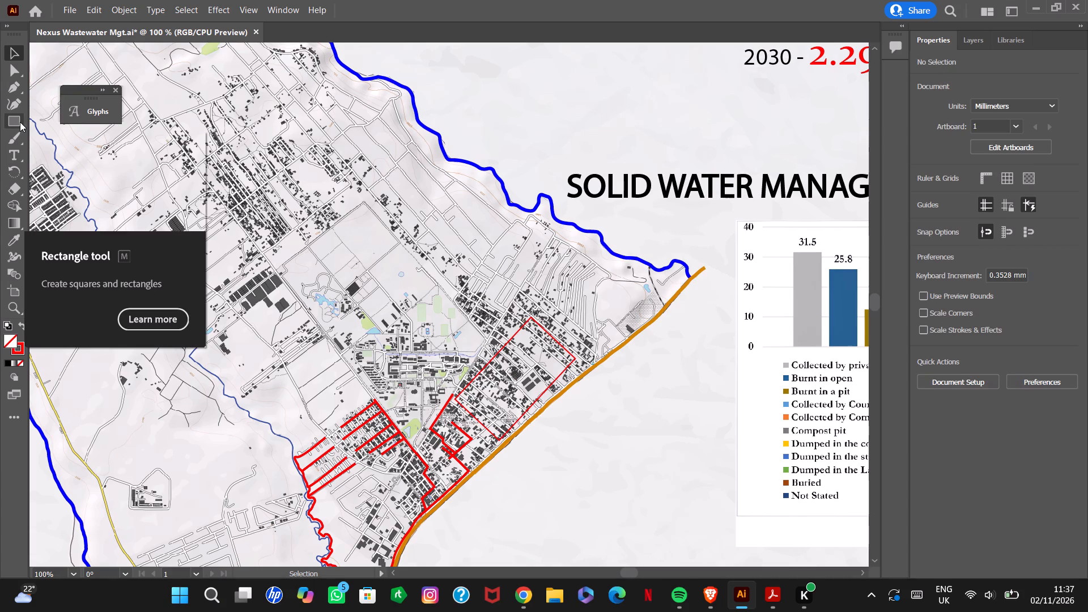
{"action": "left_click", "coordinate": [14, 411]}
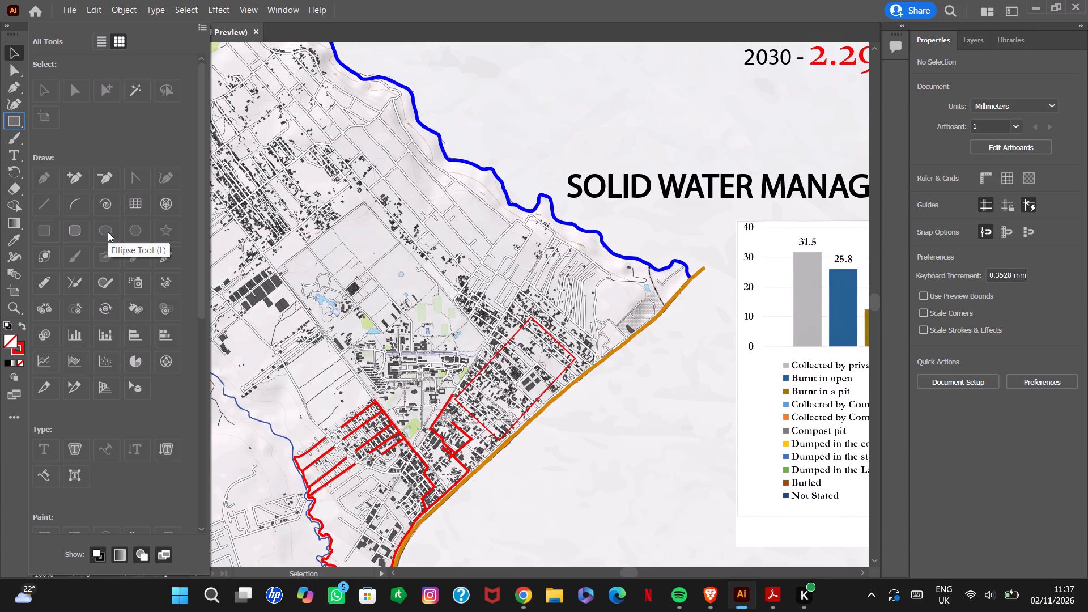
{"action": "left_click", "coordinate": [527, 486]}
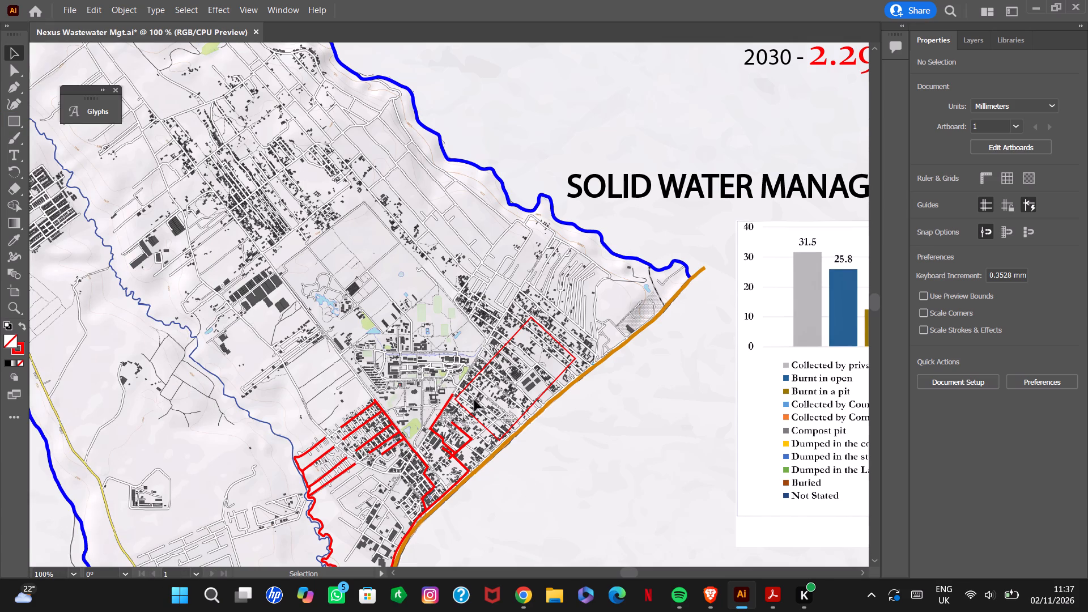
Delete the rotated red rectangle over the built-up blocks beside the orange road.
{"action": "left_click", "coordinate": [461, 390]}
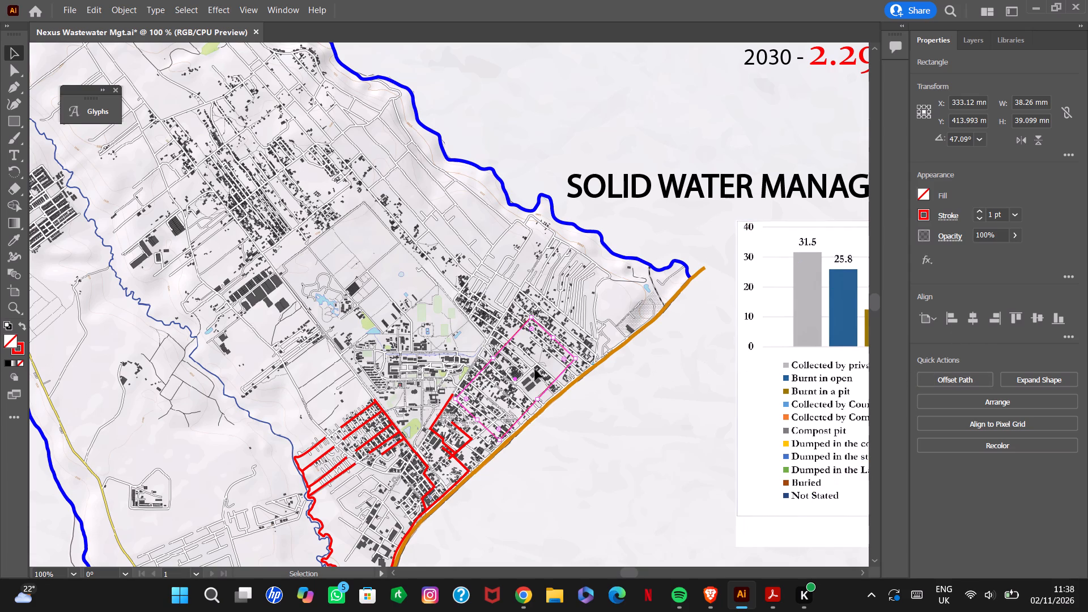
{"action": "double_click", "coordinate": [555, 379]}
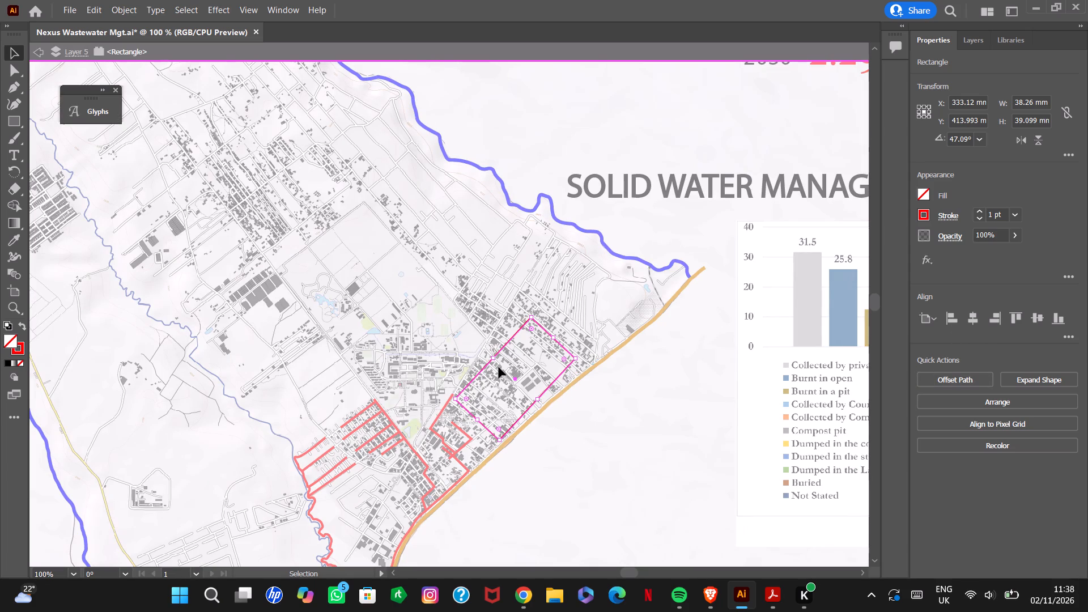
{"action": "left_click", "coordinate": [492, 357]}
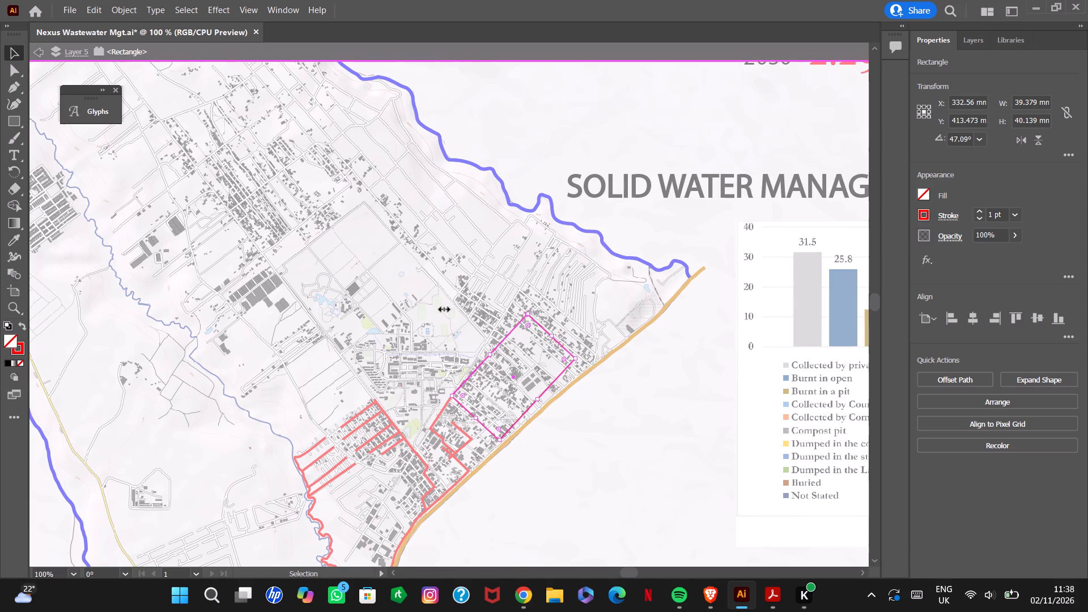
{"action": "key", "text": "Delete"}
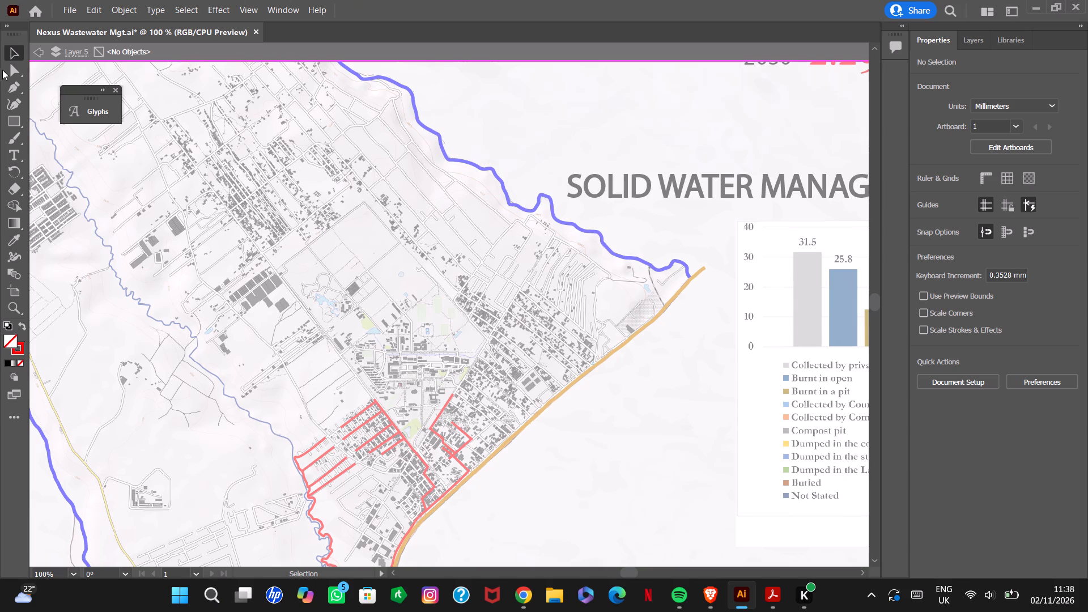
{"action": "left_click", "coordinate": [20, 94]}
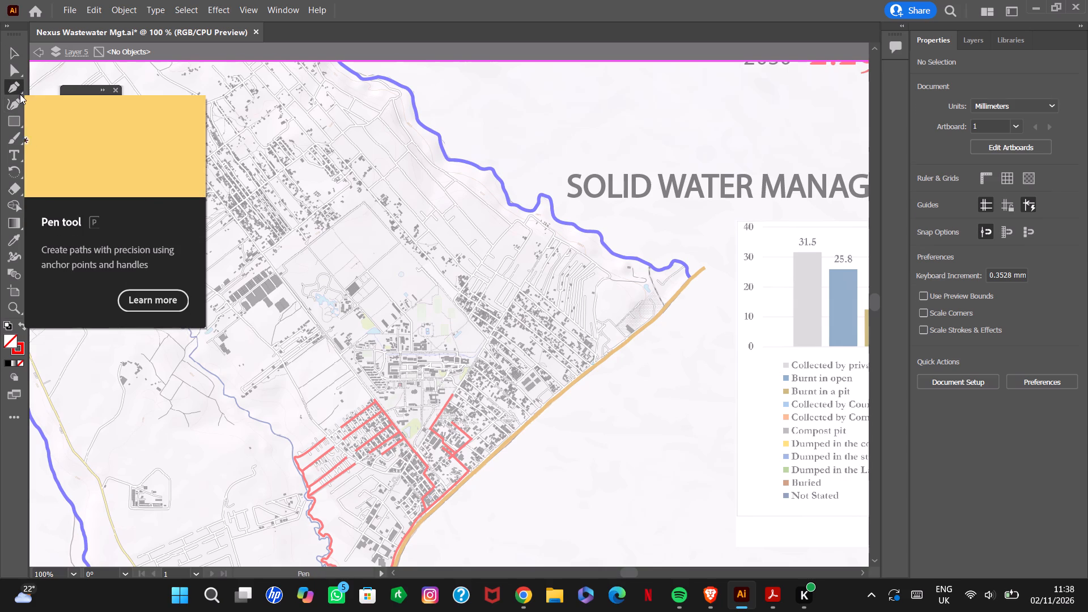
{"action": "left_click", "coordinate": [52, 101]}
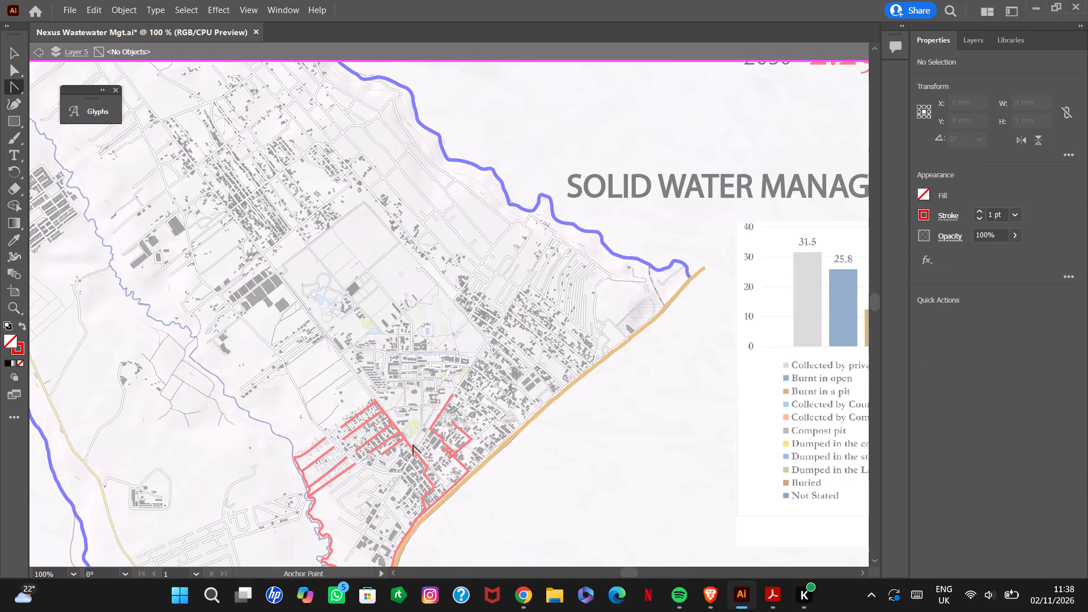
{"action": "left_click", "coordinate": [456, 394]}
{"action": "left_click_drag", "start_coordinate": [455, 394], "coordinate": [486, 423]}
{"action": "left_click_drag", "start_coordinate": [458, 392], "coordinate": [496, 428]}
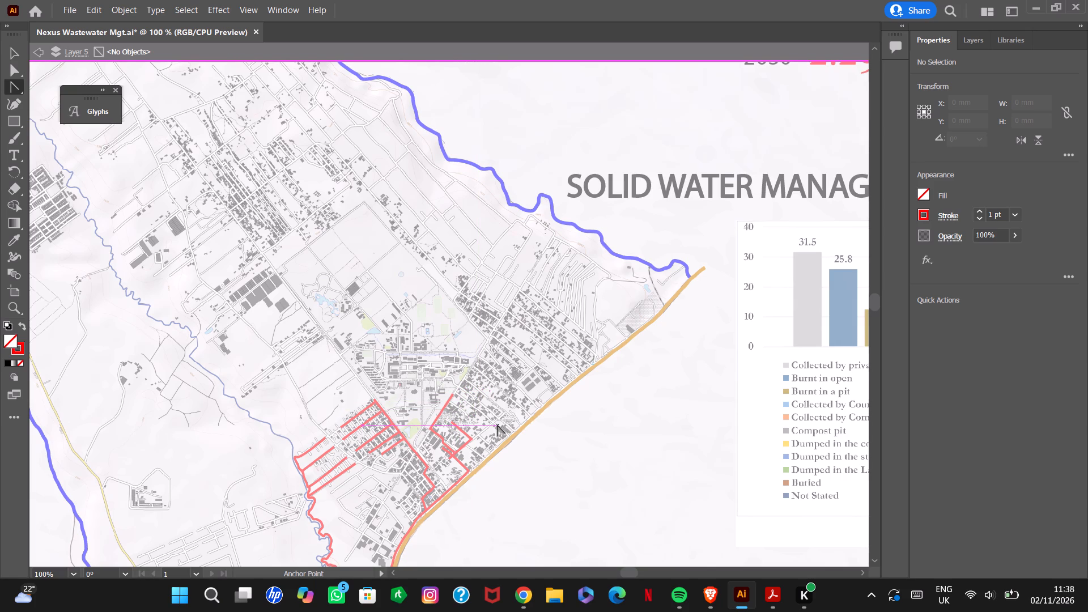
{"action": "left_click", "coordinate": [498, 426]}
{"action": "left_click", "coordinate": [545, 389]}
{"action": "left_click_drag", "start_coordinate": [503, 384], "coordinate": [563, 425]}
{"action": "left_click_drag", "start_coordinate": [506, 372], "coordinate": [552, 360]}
Trace a closed seven-point Pen outline around the built-up blocks beside the orange road, starting from the red line's end at about X 314 mm, Y 418 mm.
{"action": "left_click", "coordinate": [22, 93]}
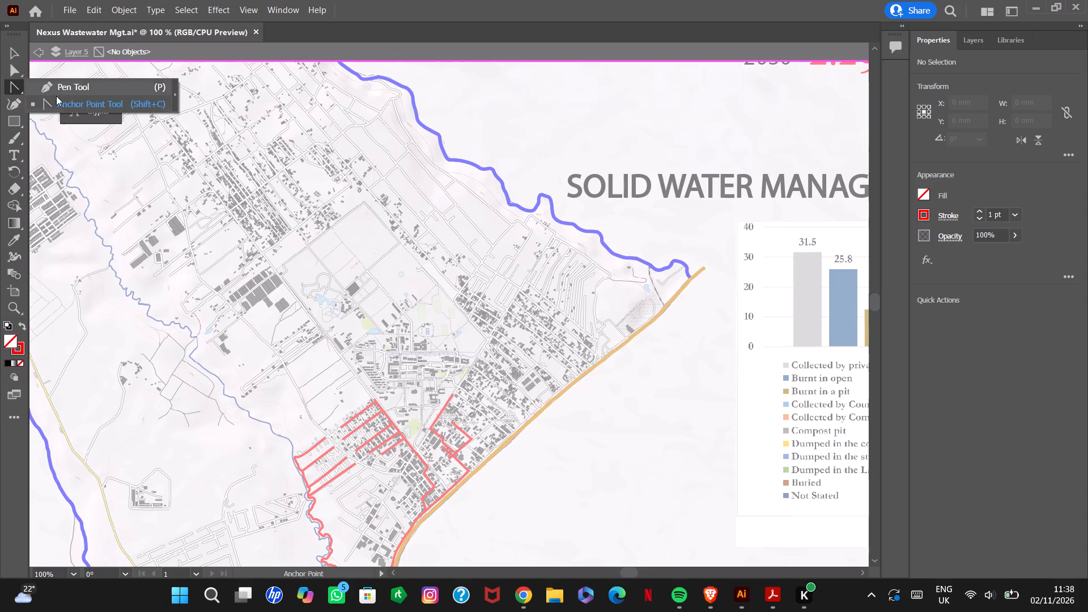
{"action": "left_click", "coordinate": [66, 89]}
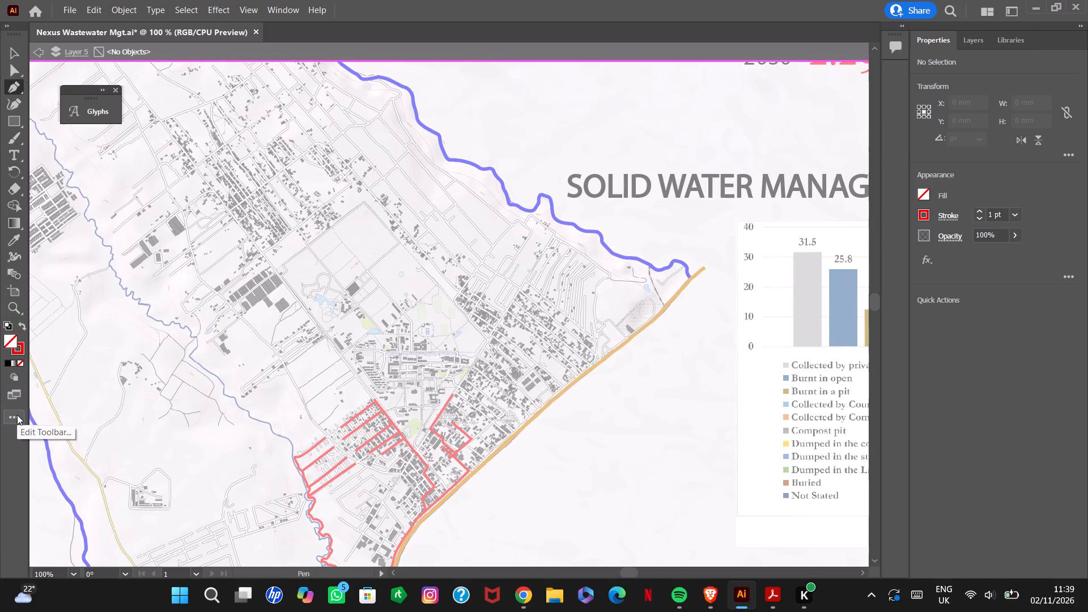
{"action": "left_click", "coordinate": [456, 392]}
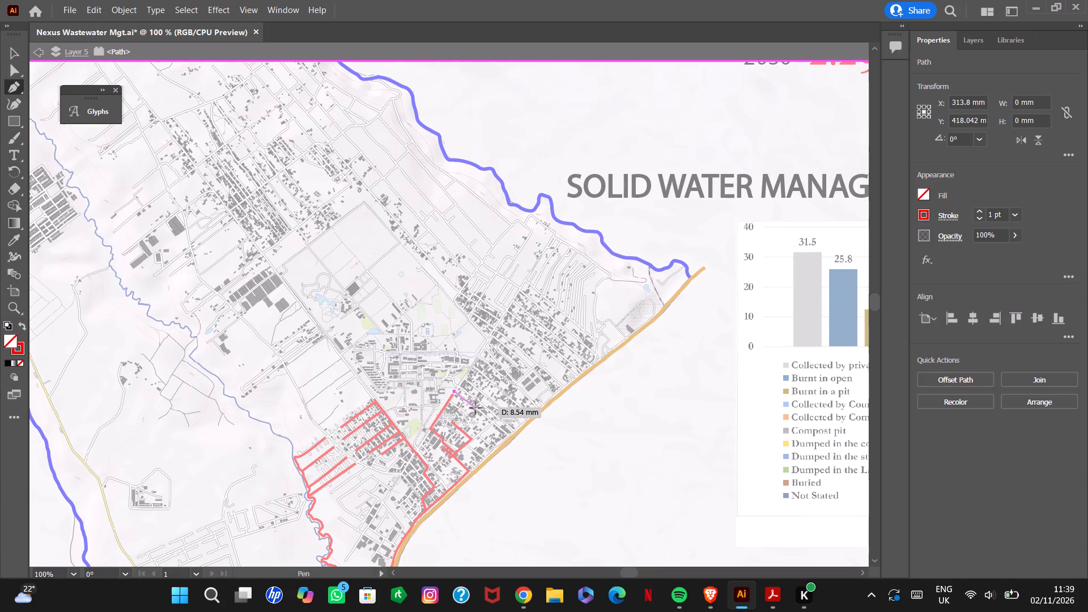
{"action": "left_click", "coordinate": [475, 408]}
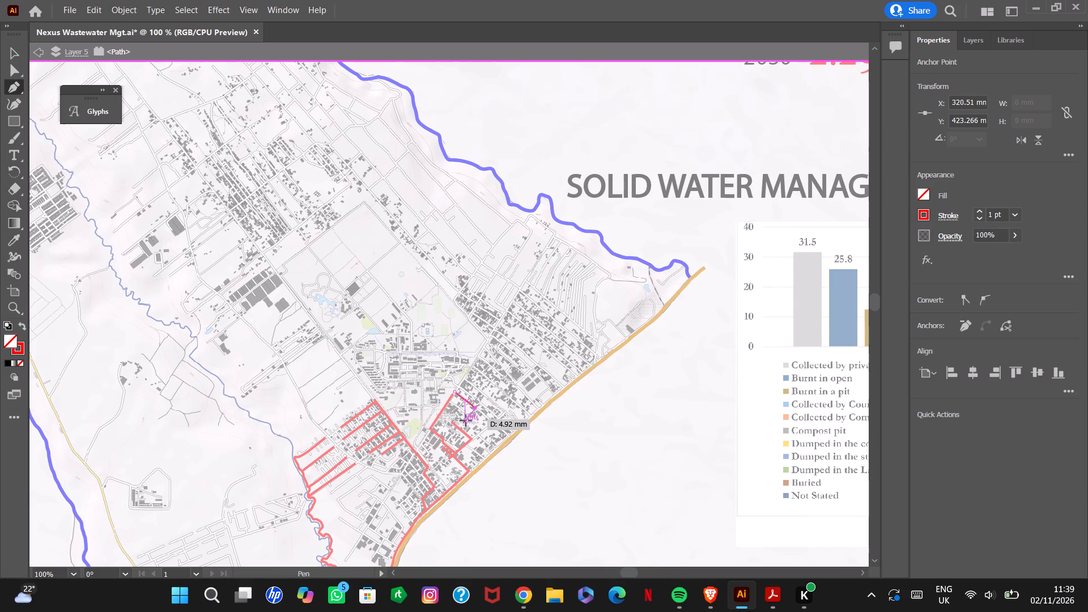
{"action": "left_click", "coordinate": [466, 420]}
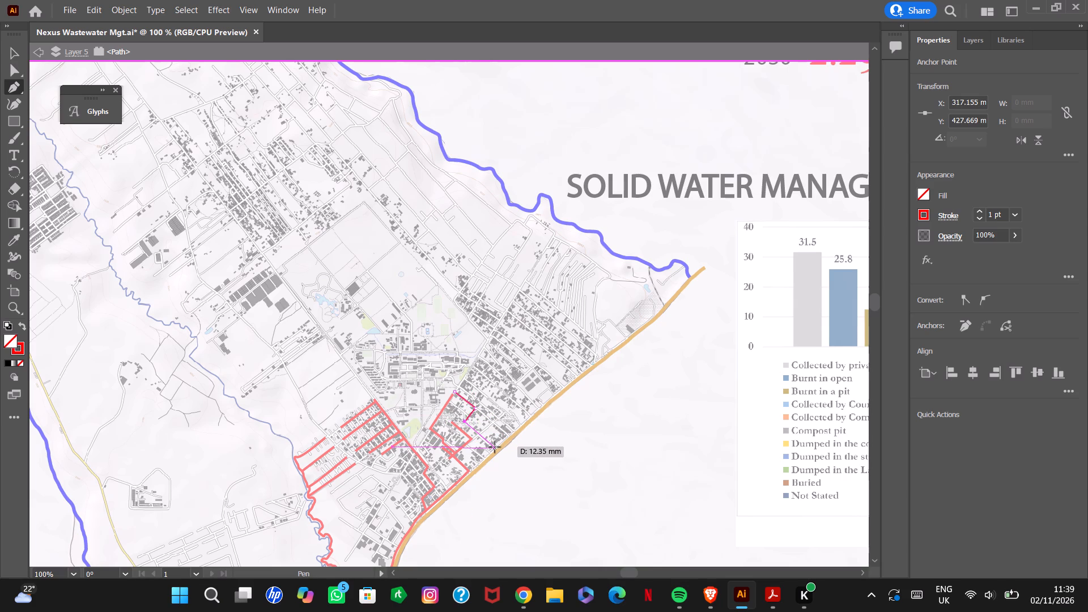
{"action": "left_click", "coordinate": [495, 447]}
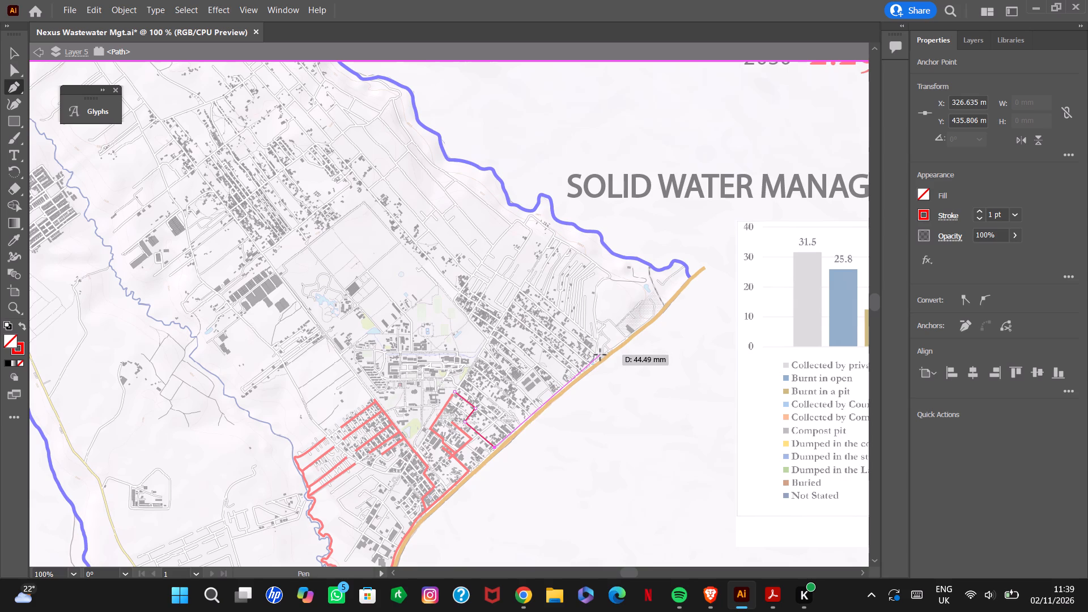
{"action": "left_click", "coordinate": [600, 355]}
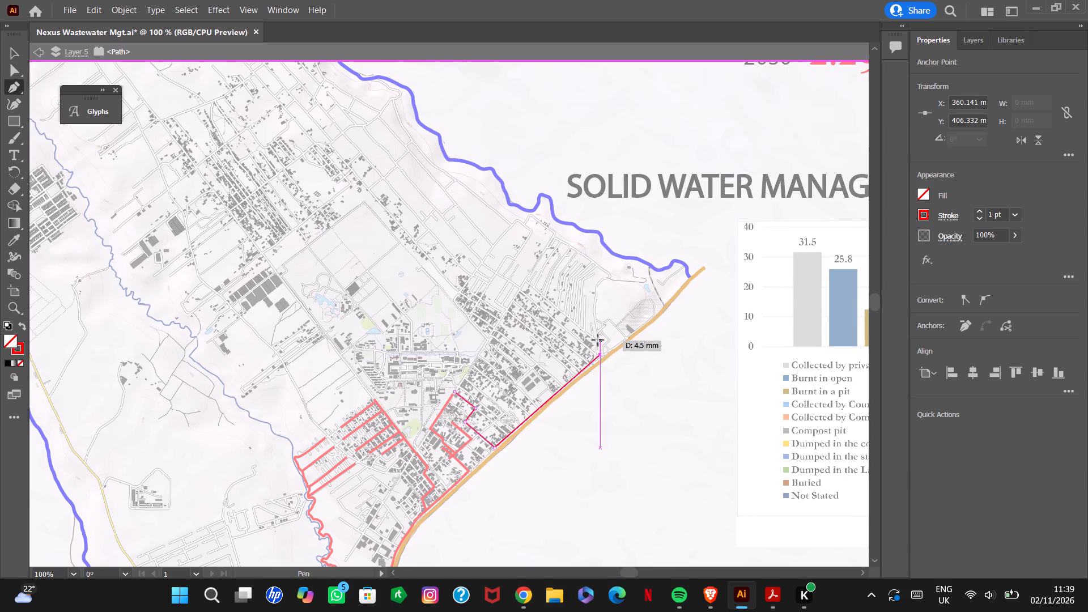
{"action": "left_click", "coordinate": [598, 340]}
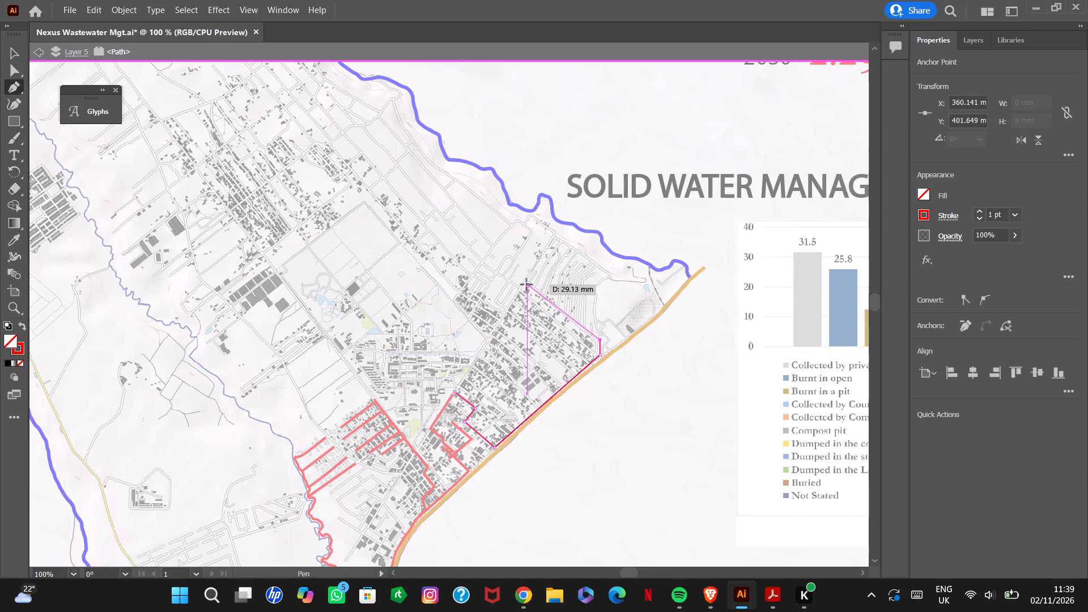
{"action": "left_click", "coordinate": [526, 284]}
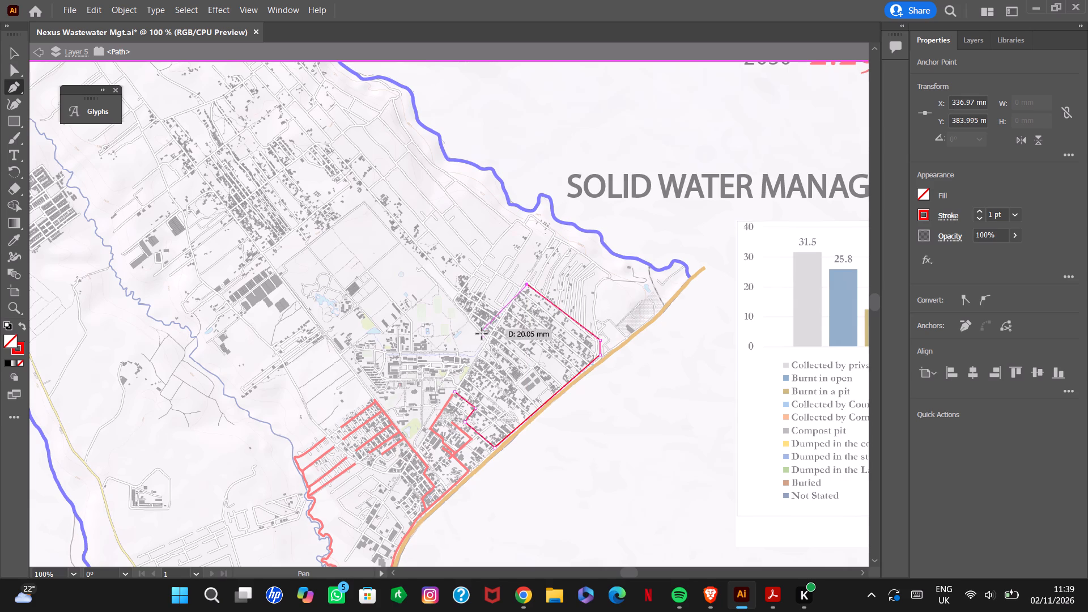
{"action": "left_click", "coordinate": [456, 390]}
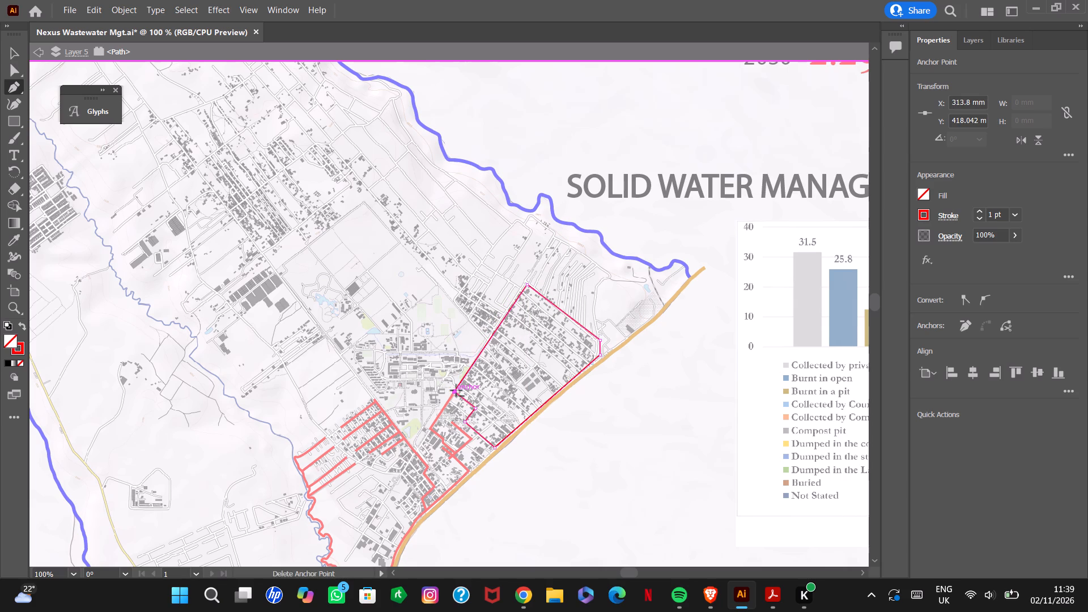
Give the new outline a yellow stroke and a yellow fill.
{"action": "left_click", "coordinate": [927, 216]}
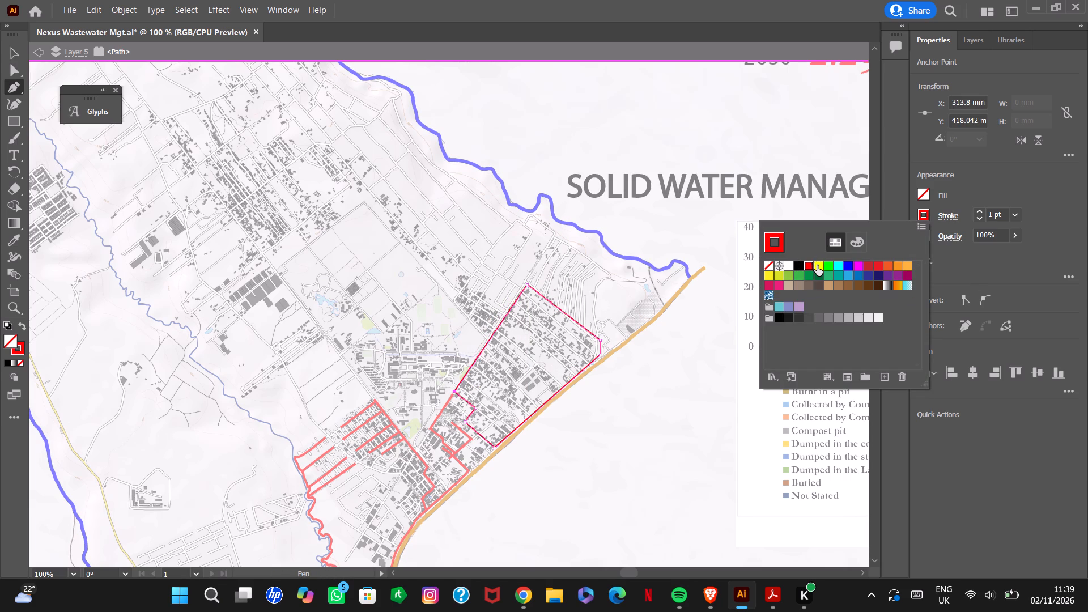
{"action": "left_click", "coordinate": [818, 265]}
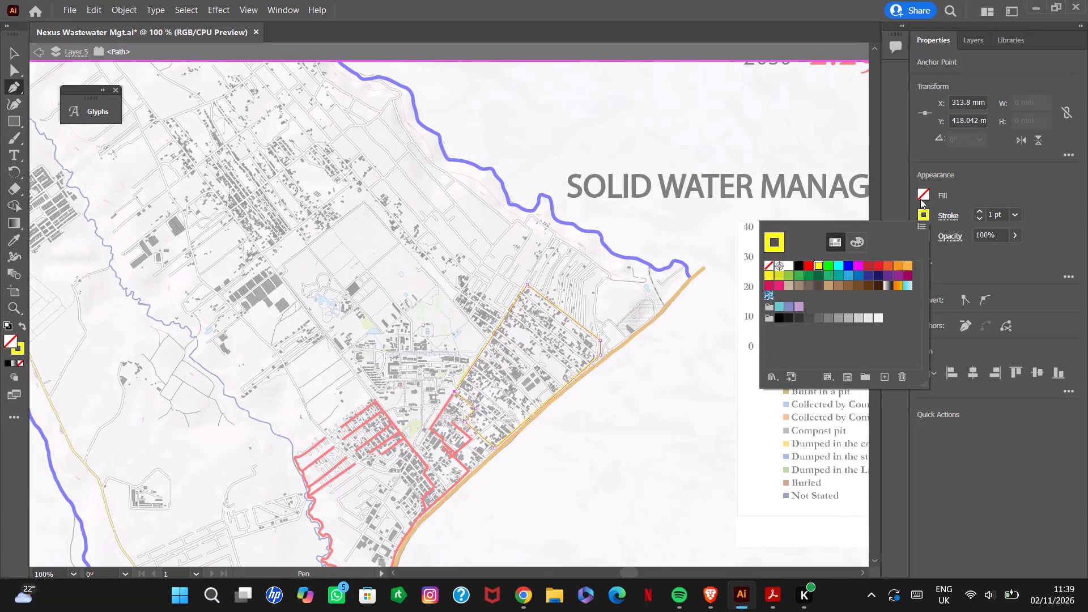
{"action": "left_click", "coordinate": [922, 193]}
{"action": "left_click", "coordinate": [923, 194]}
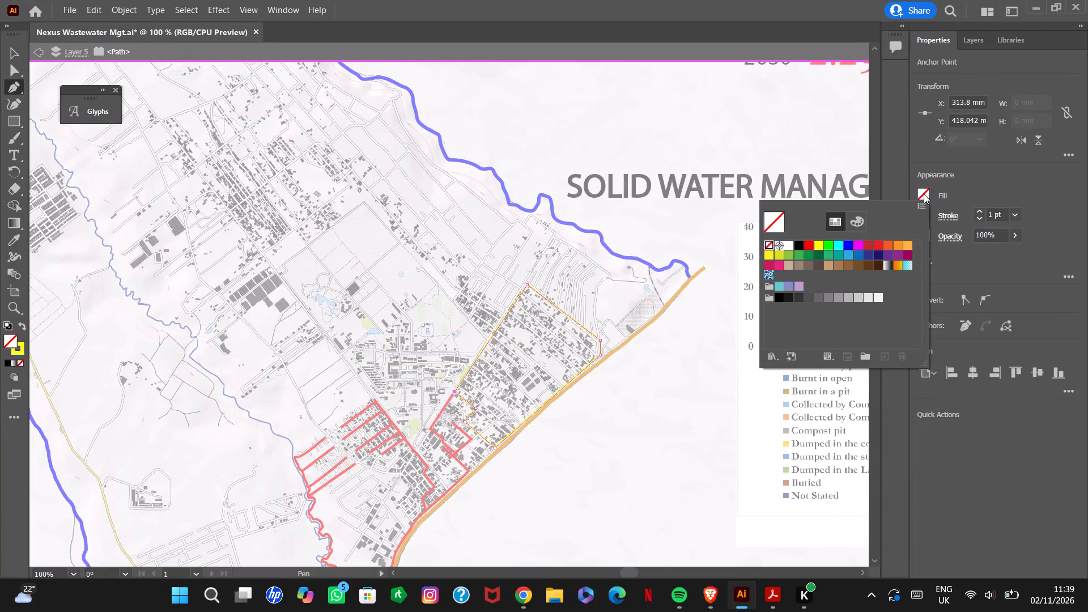
{"action": "left_click", "coordinate": [819, 244]}
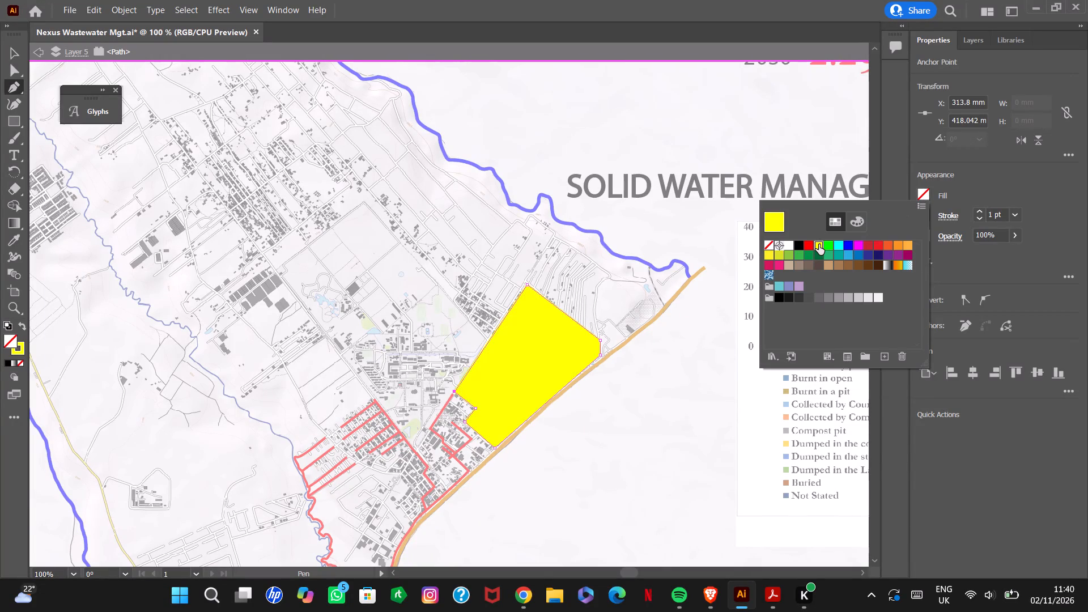
Set the yellow area's opacity to 51%, trying lower values first.
{"action": "left_click", "coordinate": [983, 252]}
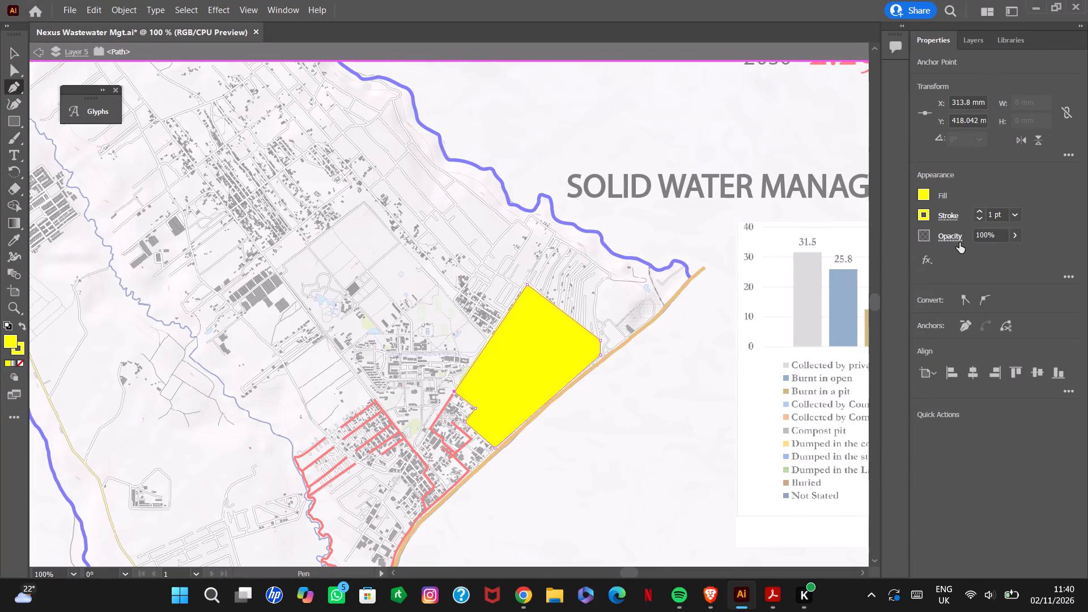
{"action": "left_click_drag", "start_coordinate": [958, 237], "coordinate": [931, 237]}
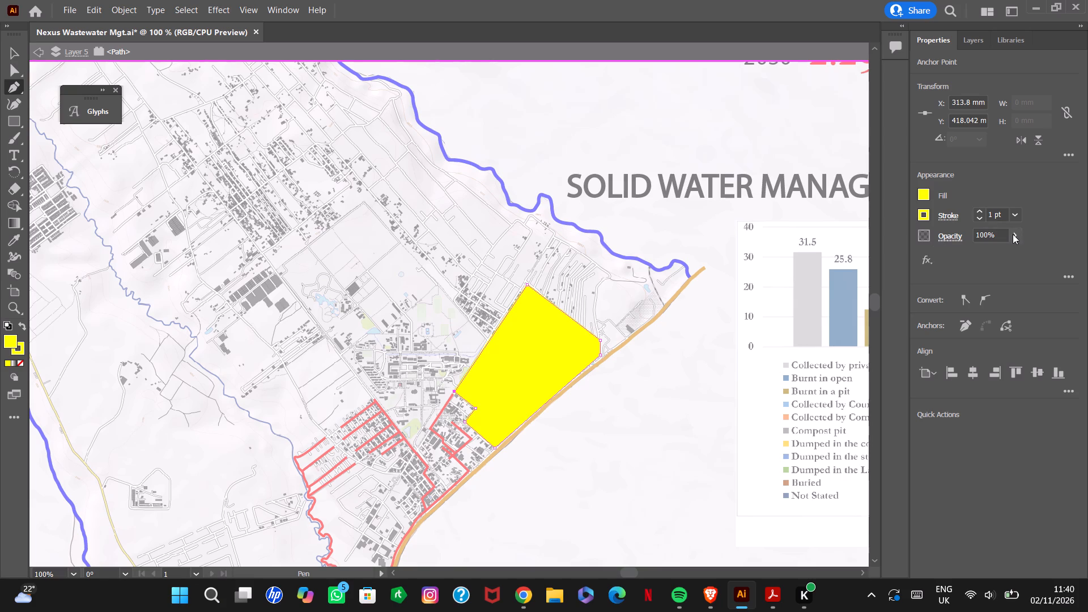
{"action": "left_click", "coordinate": [1013, 234]}
{"action": "left_click_drag", "start_coordinate": [1011, 251], "coordinate": [968, 261]}
{"action": "left_click_drag", "start_coordinate": [968, 261], "coordinate": [971, 260]}
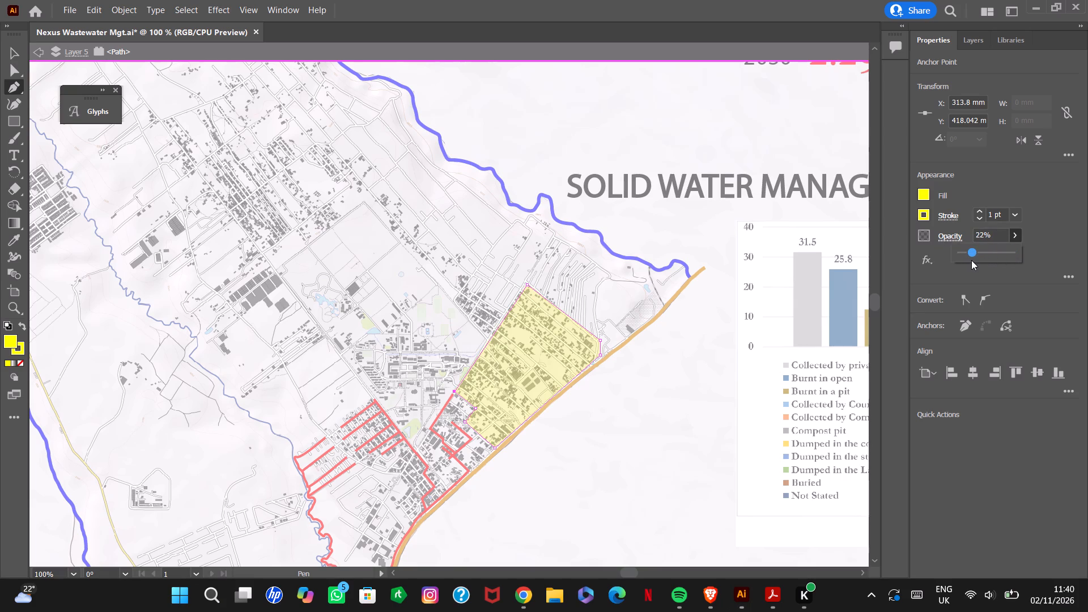
{"action": "left_click_drag", "start_coordinate": [974, 252], "coordinate": [978, 252]}
{"action": "left_click_drag", "start_coordinate": [978, 252], "coordinate": [985, 252]}
{"action": "left_click_drag", "start_coordinate": [985, 252], "coordinate": [989, 252]}
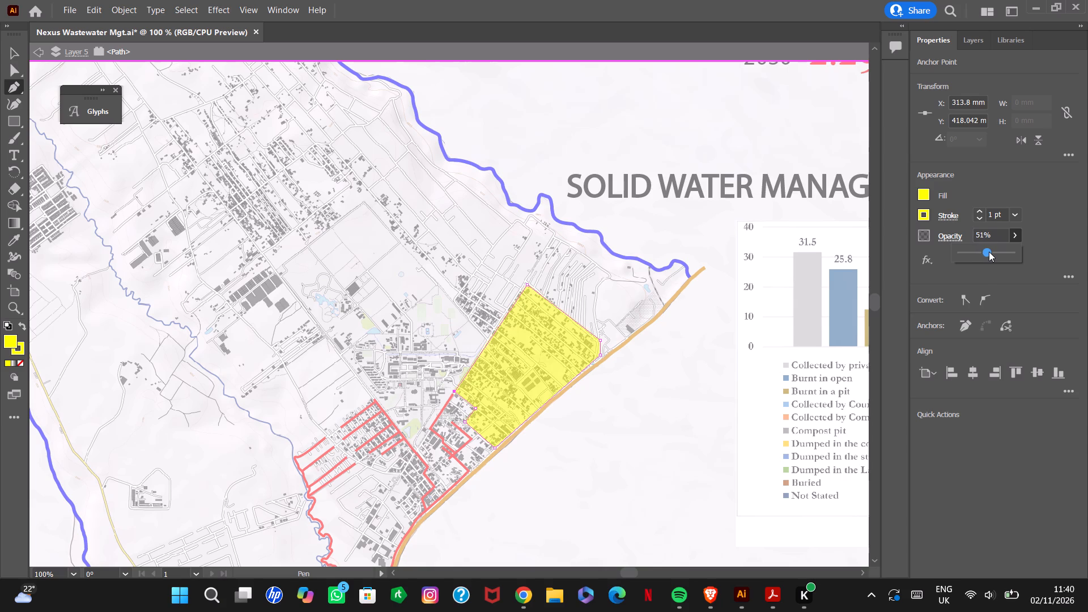
{"action": "left_click", "coordinate": [974, 275]}
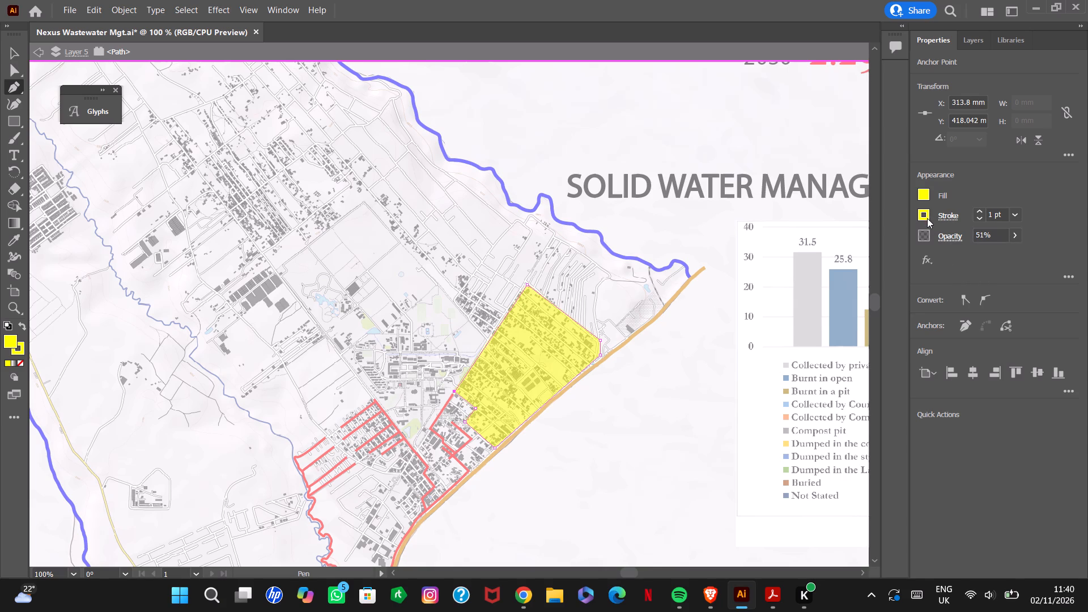
{"action": "left_click", "coordinate": [946, 260]}
Deselect the yellow area and leave isolation mode to return to the full plan.
{"action": "left_click", "coordinate": [14, 56]}
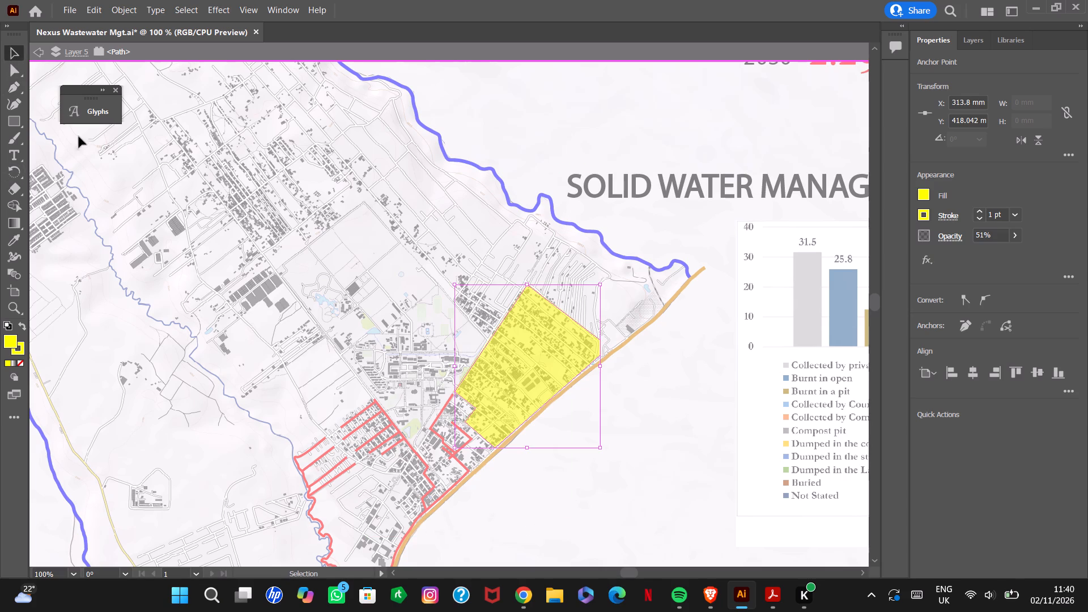
{"action": "left_click", "coordinate": [676, 412]}
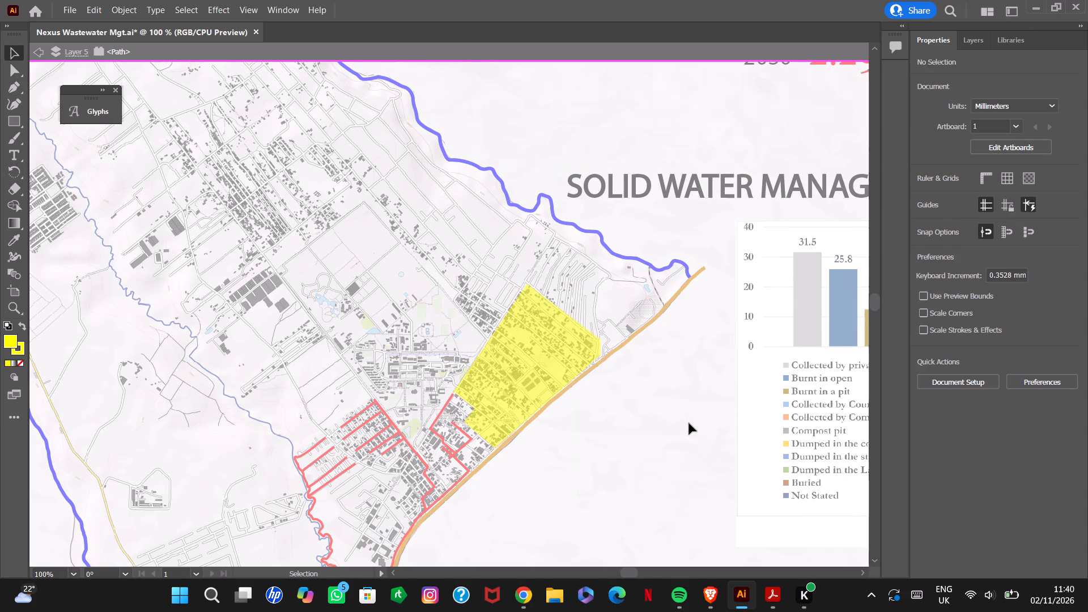
{"action": "left_click", "coordinate": [683, 426]}
{"action": "double_click", "coordinate": [683, 426]}
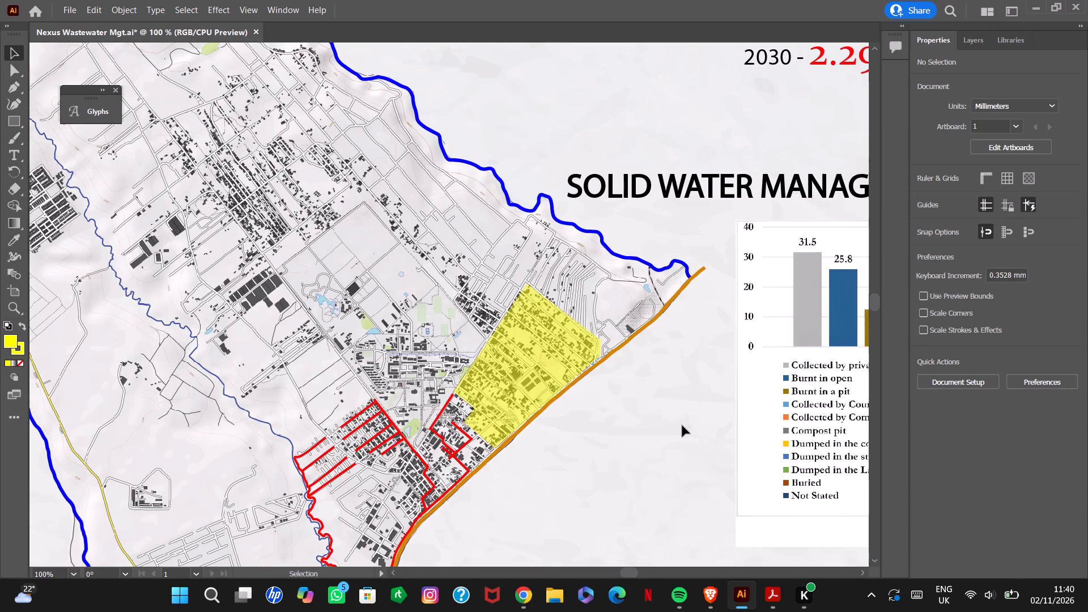
Ready the Pen tool over the dense built-up blocks in the middle of the map, northwest of the yellow area.
{"action": "scroll", "coordinate": [529, 368], "scroll_direction": "down", "scroll_amount": 12, "text": "alt"}
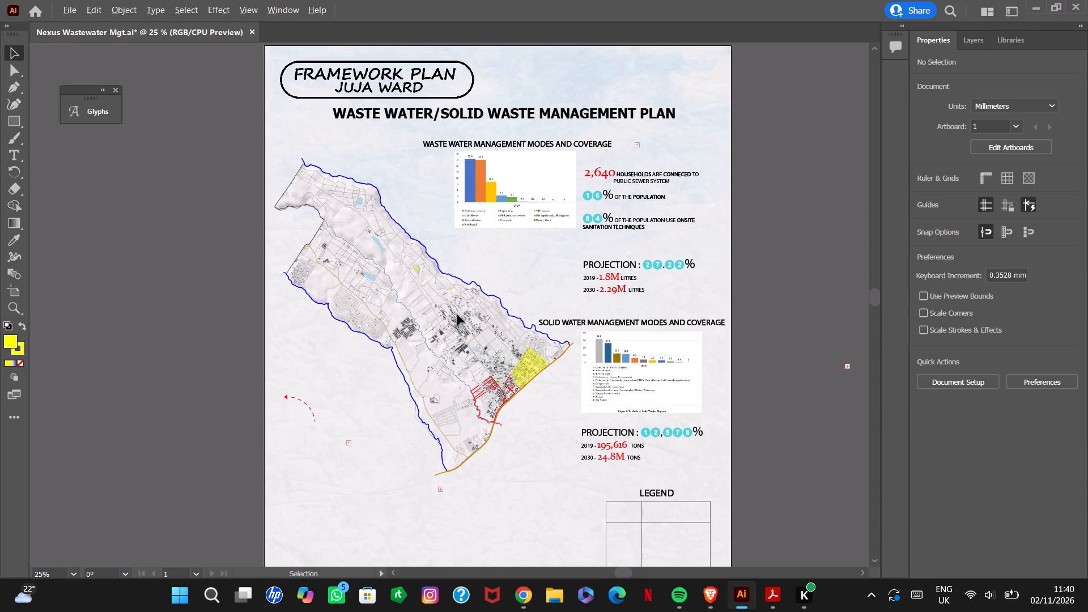
{"action": "scroll", "coordinate": [457, 313], "scroll_direction": "up", "scroll_amount": 9, "text": "alt"}
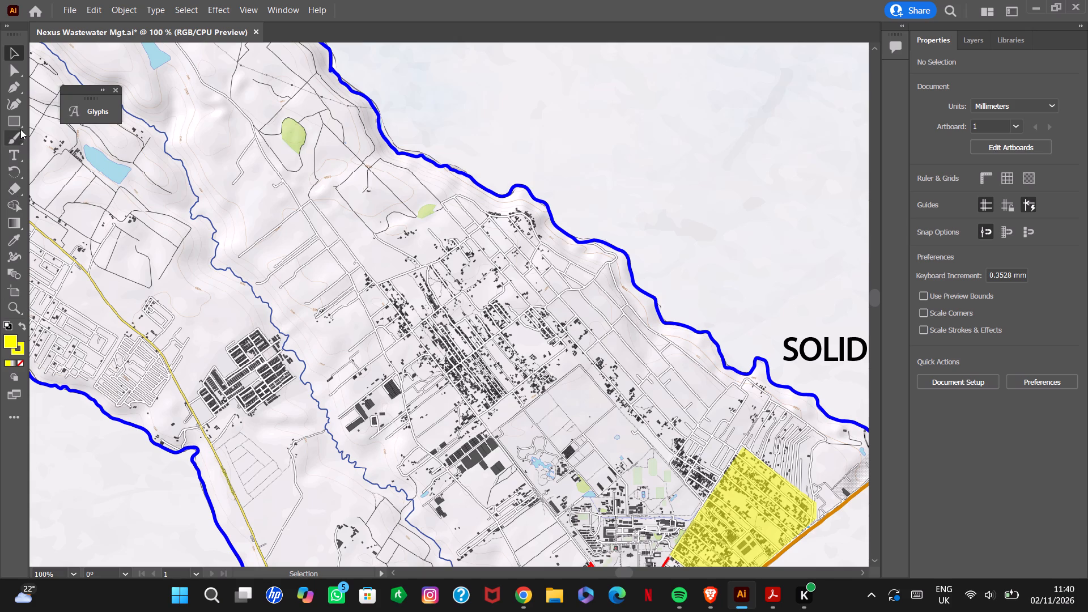
{"action": "left_click", "coordinate": [13, 100]}
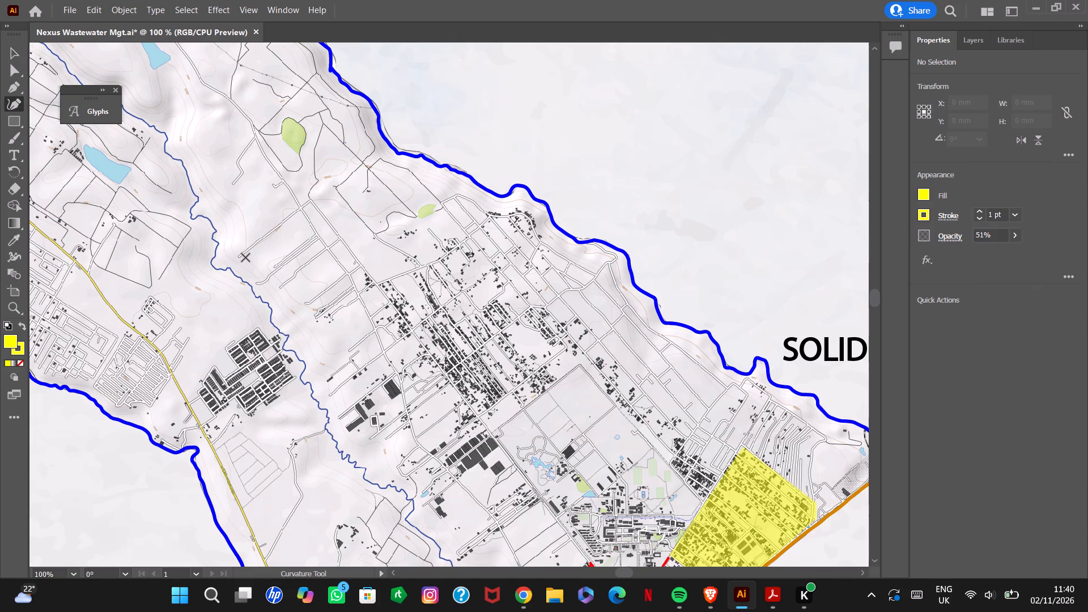
{"action": "left_click", "coordinate": [8, 90]}
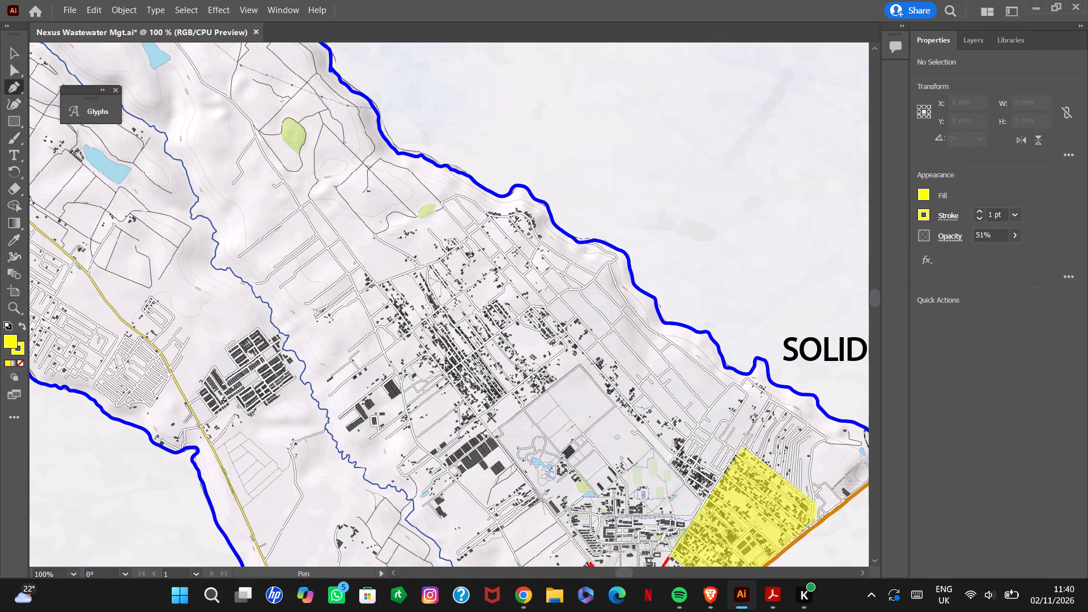
{"action": "scroll", "coordinate": [465, 365], "scroll_direction": "down", "scroll_amount": 6}
{"action": "scroll", "coordinate": [465, 365], "scroll_direction": "up", "scroll_amount": 6}
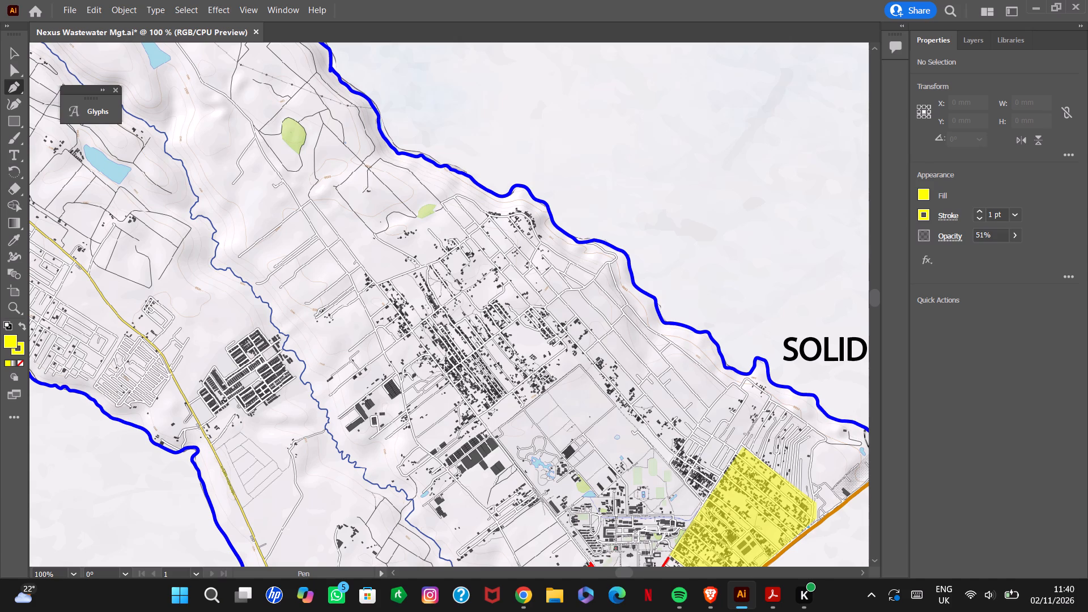
{"action": "left_click", "coordinate": [878, 290]}
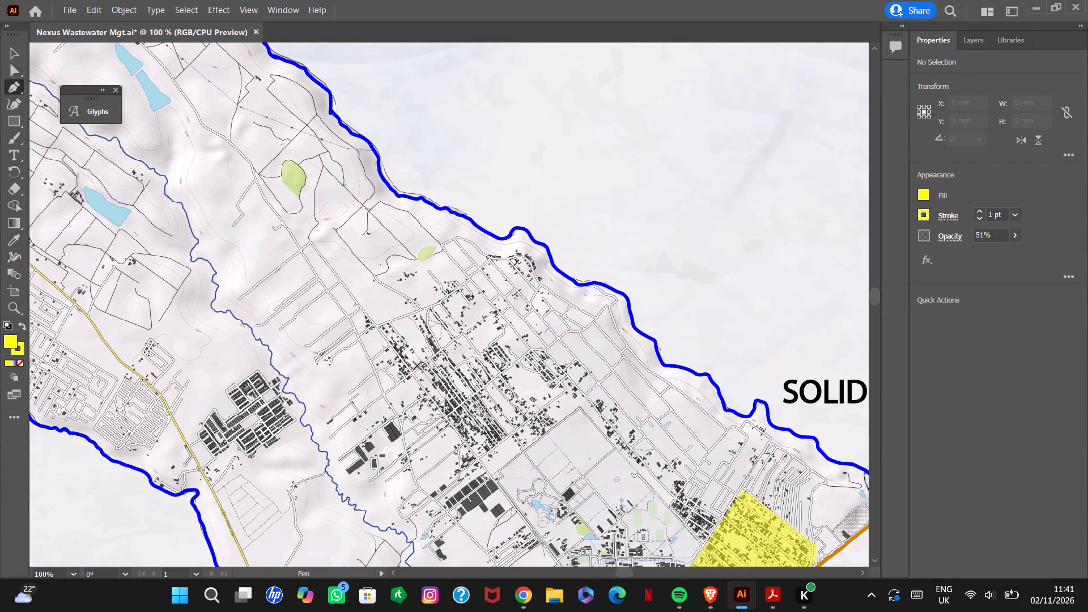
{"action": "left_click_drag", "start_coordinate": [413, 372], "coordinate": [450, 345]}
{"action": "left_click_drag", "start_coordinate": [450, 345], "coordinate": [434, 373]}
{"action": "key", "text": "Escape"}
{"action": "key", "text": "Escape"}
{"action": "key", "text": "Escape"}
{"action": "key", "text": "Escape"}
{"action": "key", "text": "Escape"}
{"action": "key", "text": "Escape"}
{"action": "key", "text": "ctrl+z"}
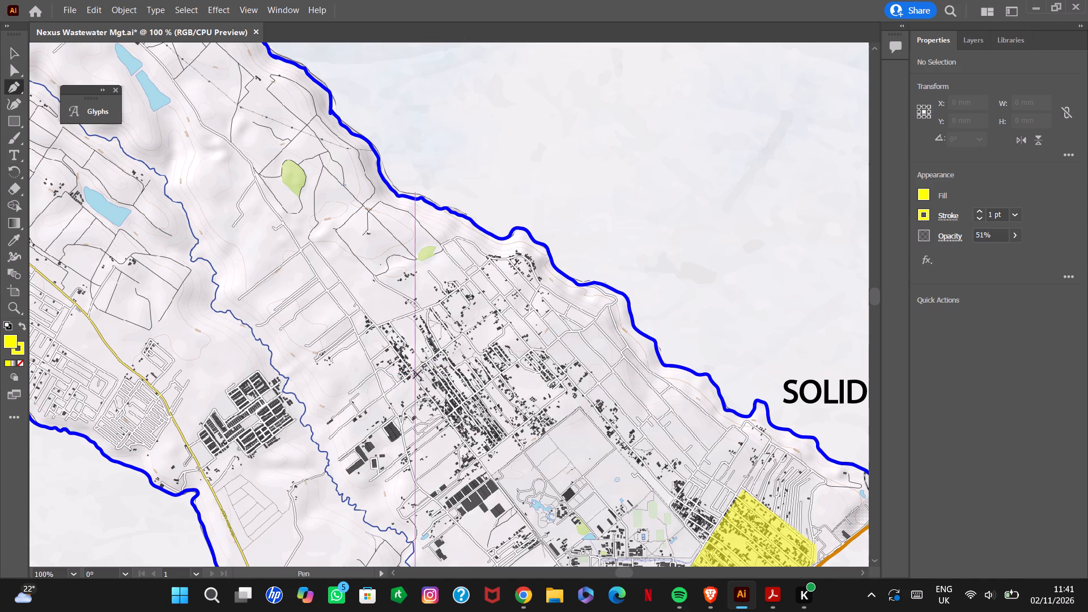
Trace a closed four-point Pen outline around the dense central built-up blocks, starting at about X 232 mm, Y 347 mm.
{"action": "left_click", "coordinate": [413, 372]}
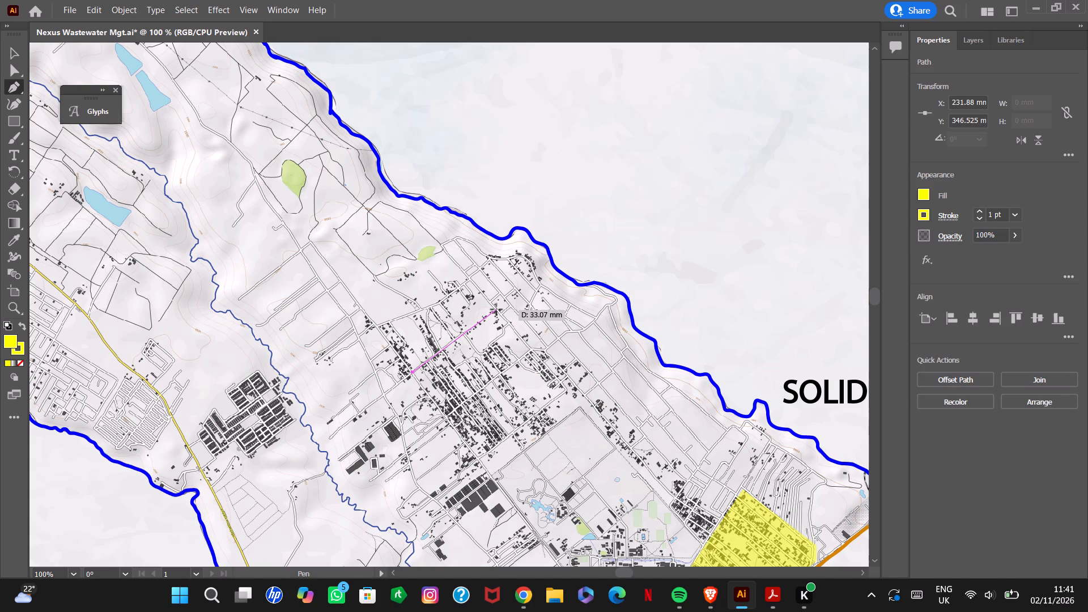
{"action": "left_click", "coordinate": [496, 309]}
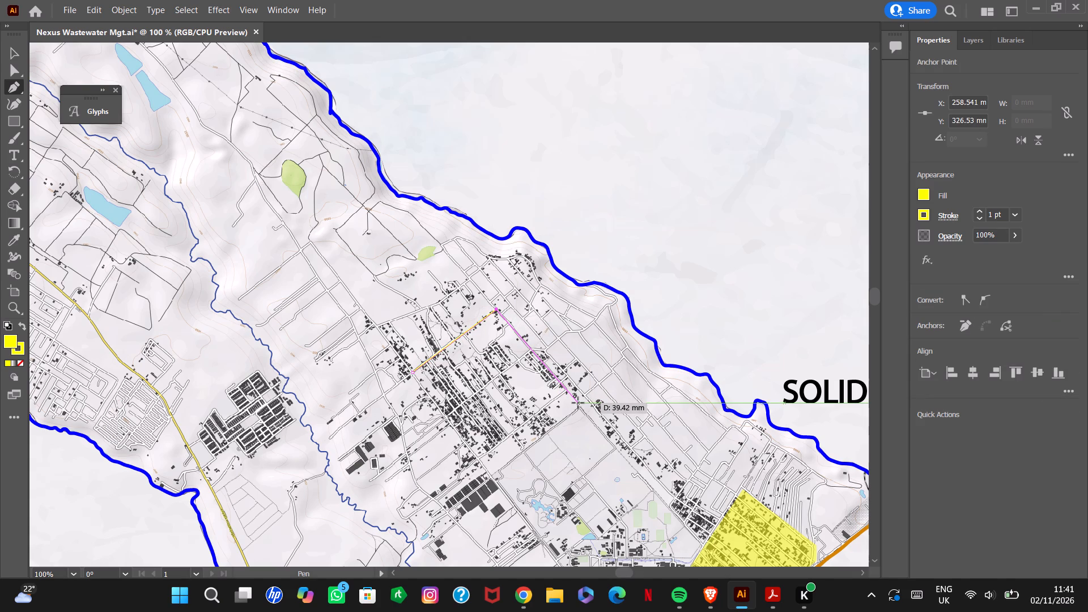
{"action": "left_click", "coordinate": [579, 403]}
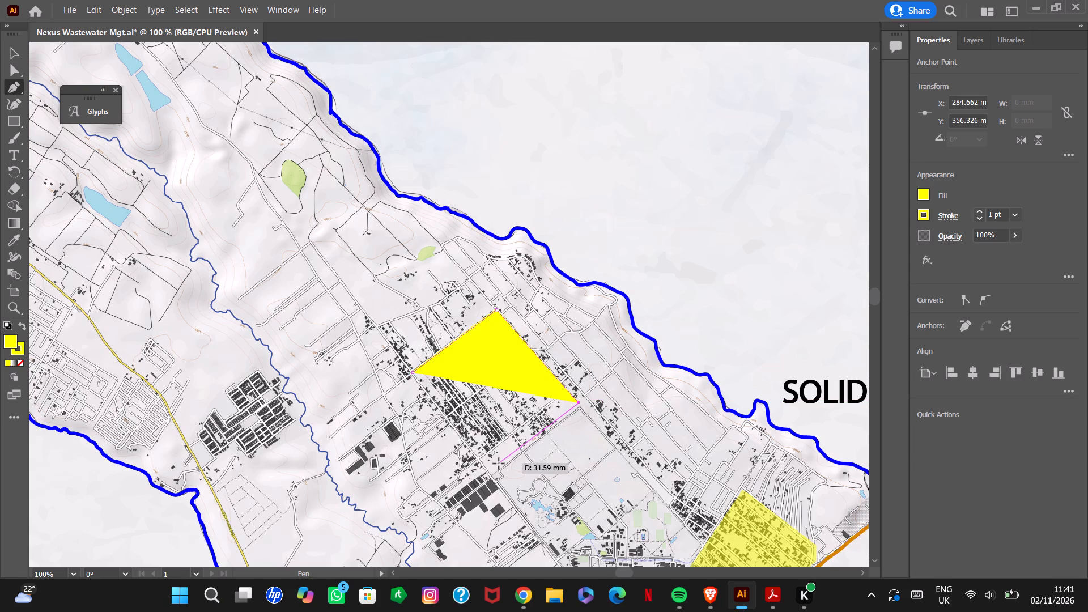
{"action": "left_click", "coordinate": [490, 473]}
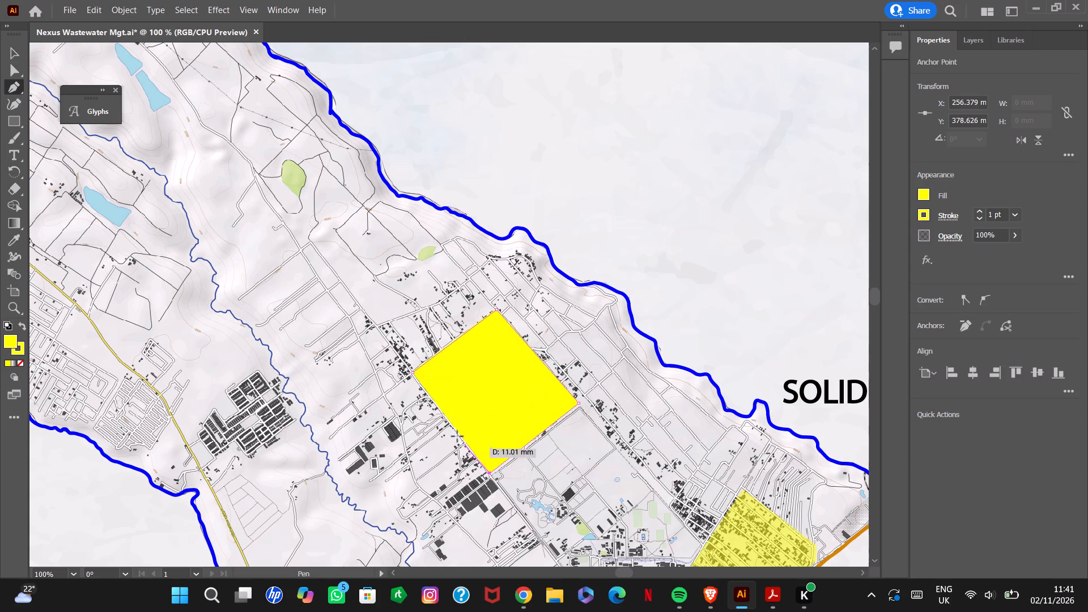
{"action": "left_click", "coordinate": [414, 372]}
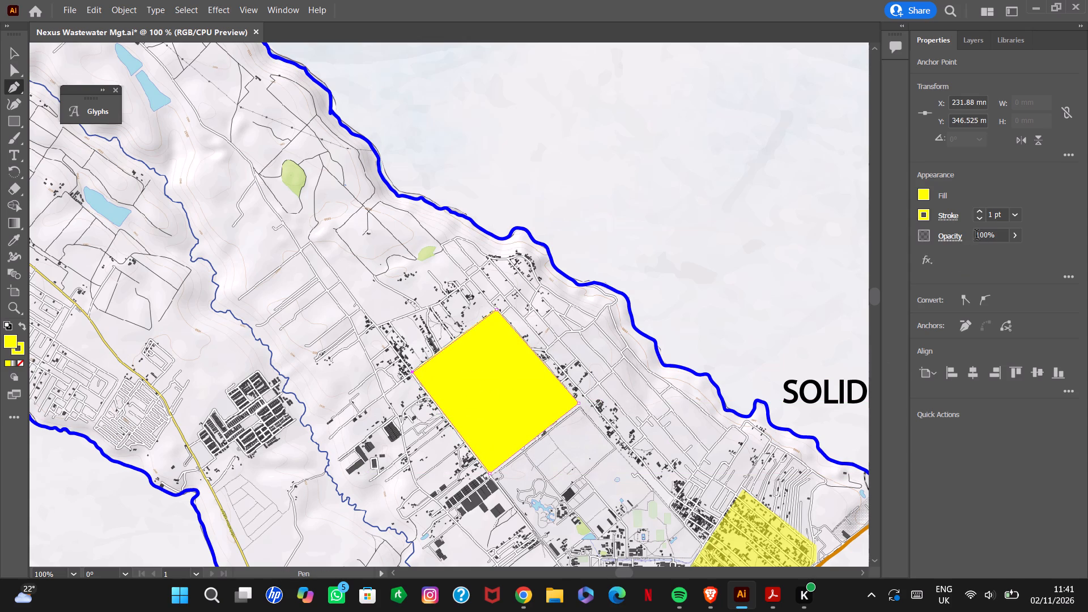
Set the new four-sided yellow area's opacity to 50%.
{"action": "left_click", "coordinate": [1014, 232]}
{"action": "left_click_drag", "start_coordinate": [1010, 252], "coordinate": [992, 263]}
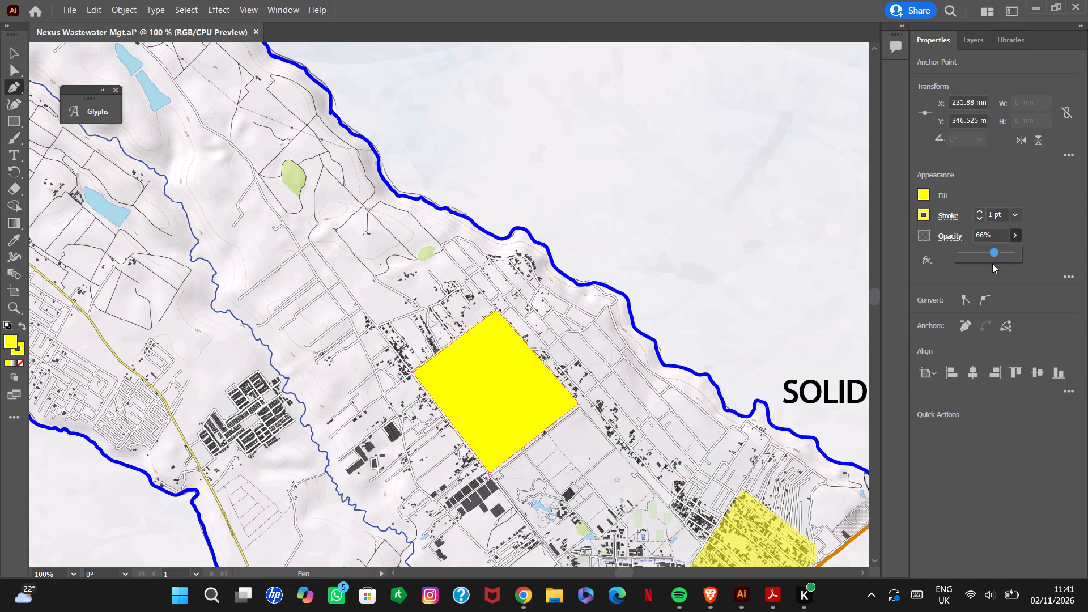
{"action": "left_click_drag", "start_coordinate": [992, 263], "coordinate": [984, 266]}
{"action": "left_click", "coordinate": [983, 274]}
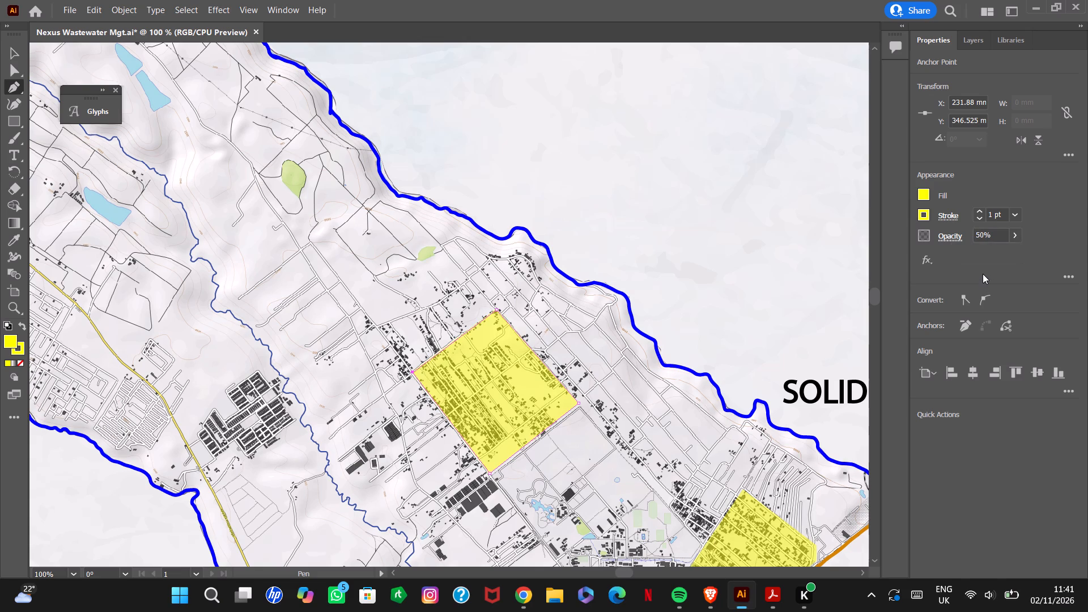
Trace a closed six-point Pen outline around the blocks adjoining the first yellow area's northwest edge, starting at about X 314 mm, Y 388 mm.
{"action": "left_click", "coordinate": [671, 504]}
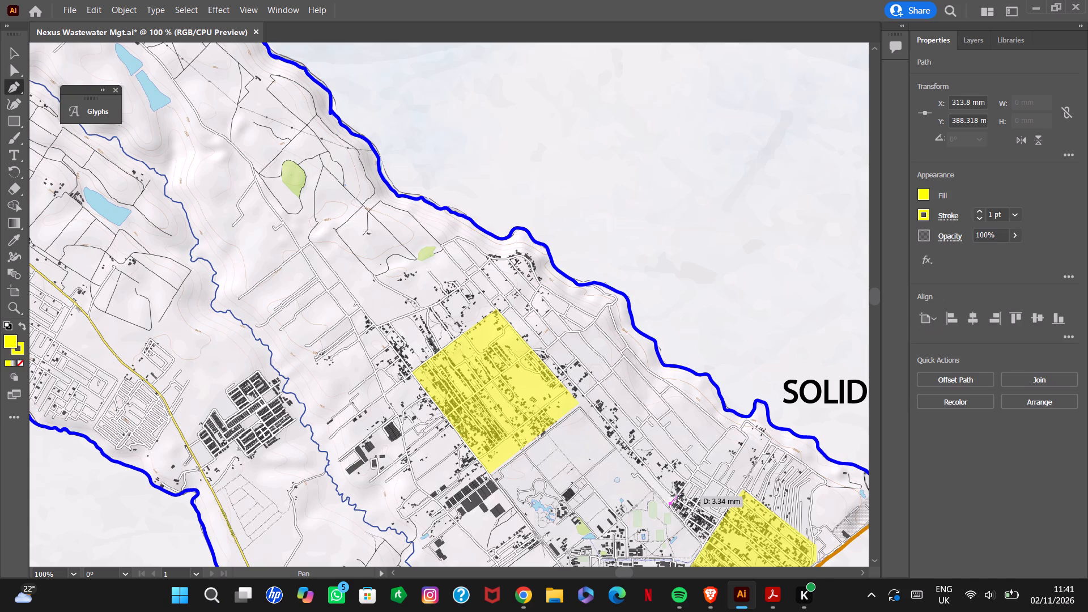
{"action": "left_click", "coordinate": [677, 494]}
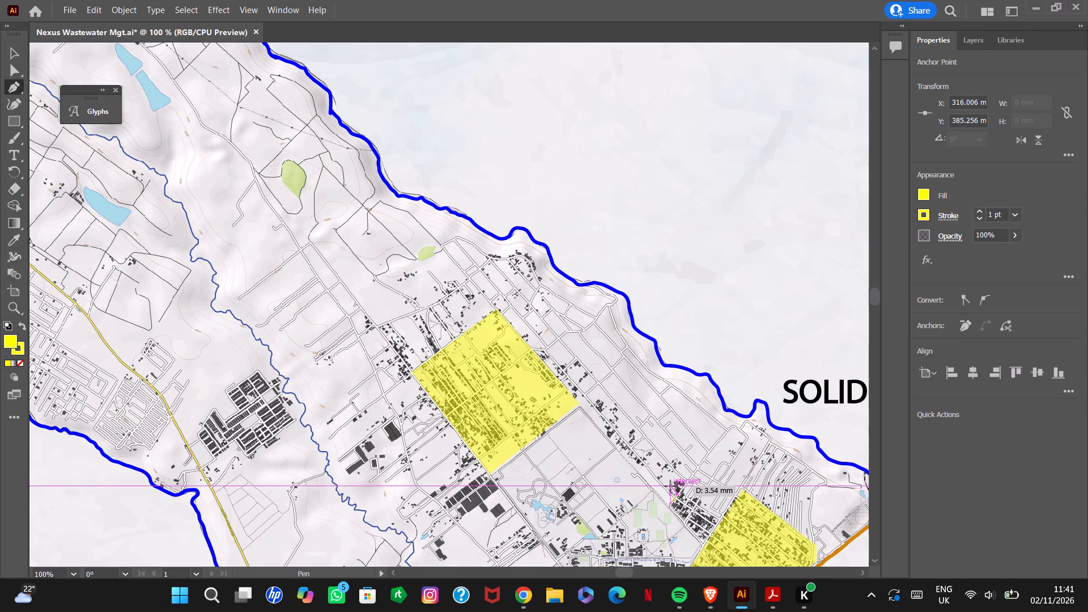
{"action": "left_click", "coordinate": [669, 487]}
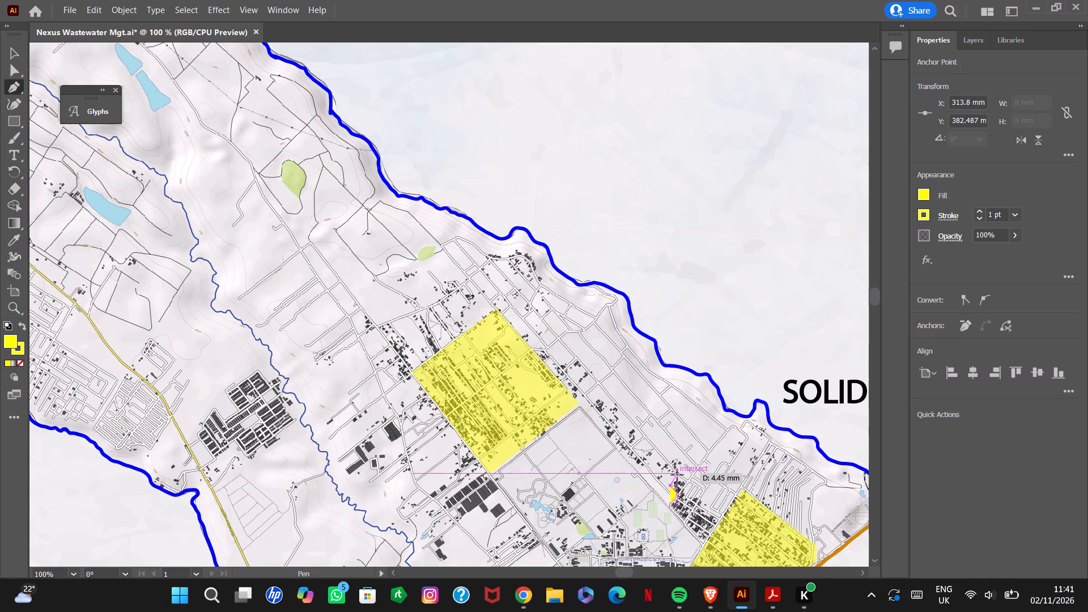
{"action": "left_click", "coordinate": [678, 477]}
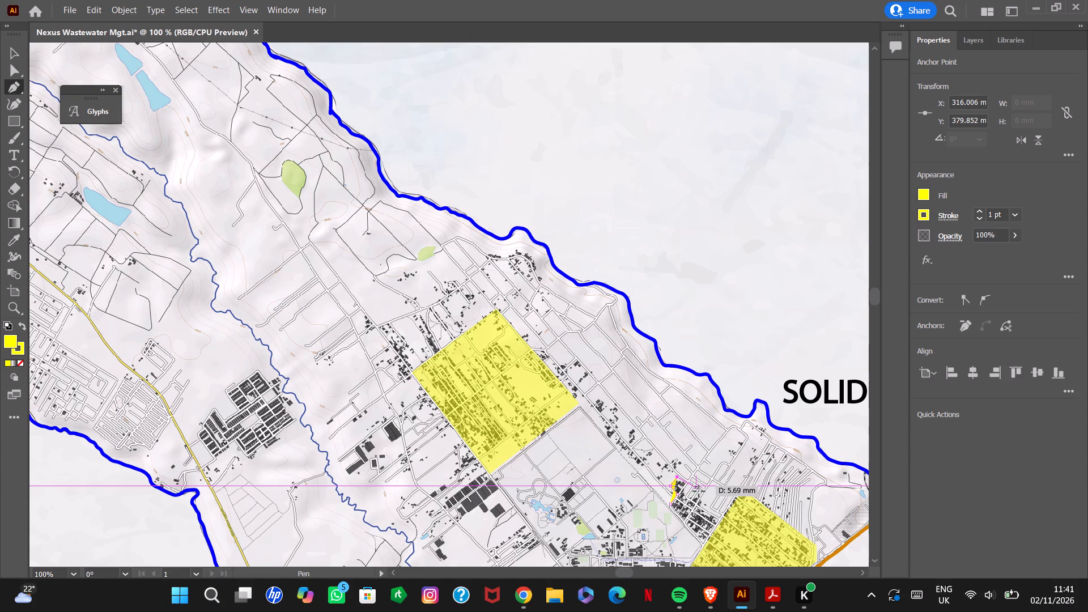
{"action": "left_click", "coordinate": [729, 515]}
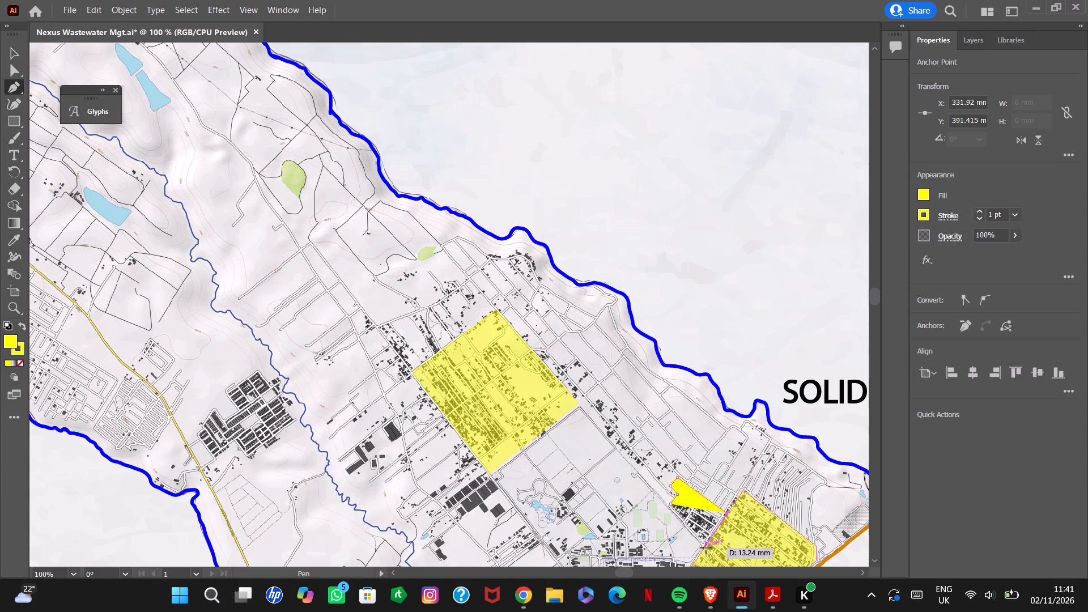
{"action": "left_click", "coordinate": [707, 546]}
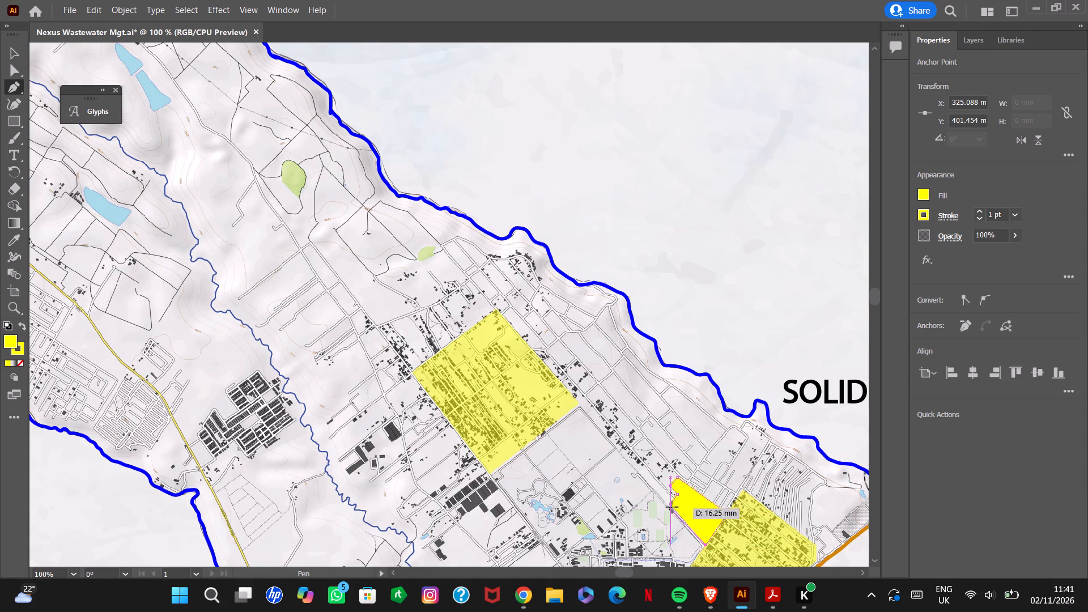
{"action": "left_click", "coordinate": [672, 505]}
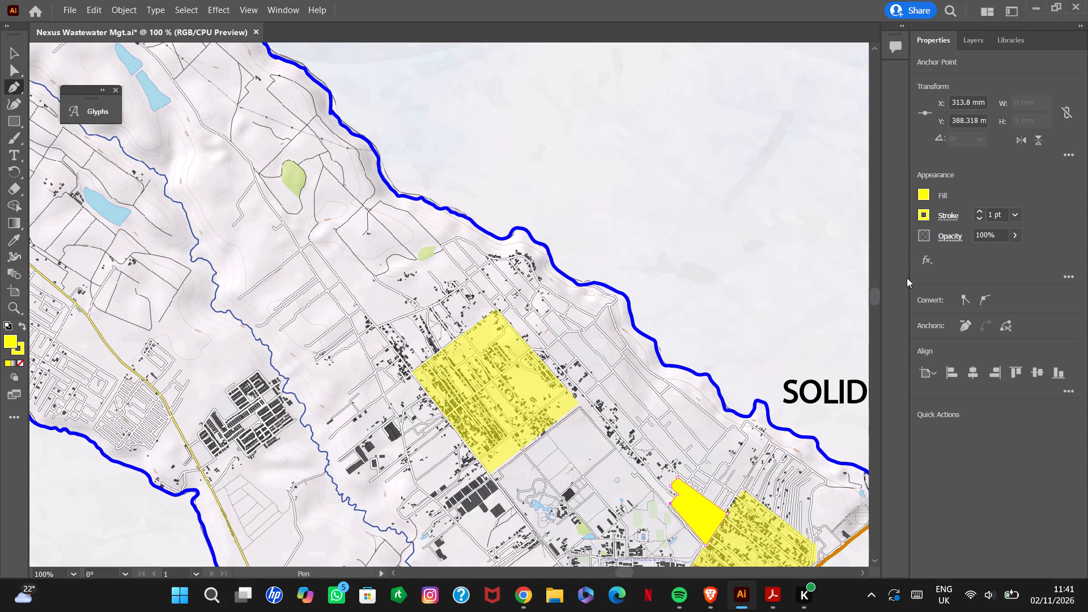
Set the small adjoining yellow area's opacity to 50% and deselect it.
{"action": "left_click", "coordinate": [1011, 233]}
{"action": "left_click_drag", "start_coordinate": [1012, 250], "coordinate": [987, 269]}
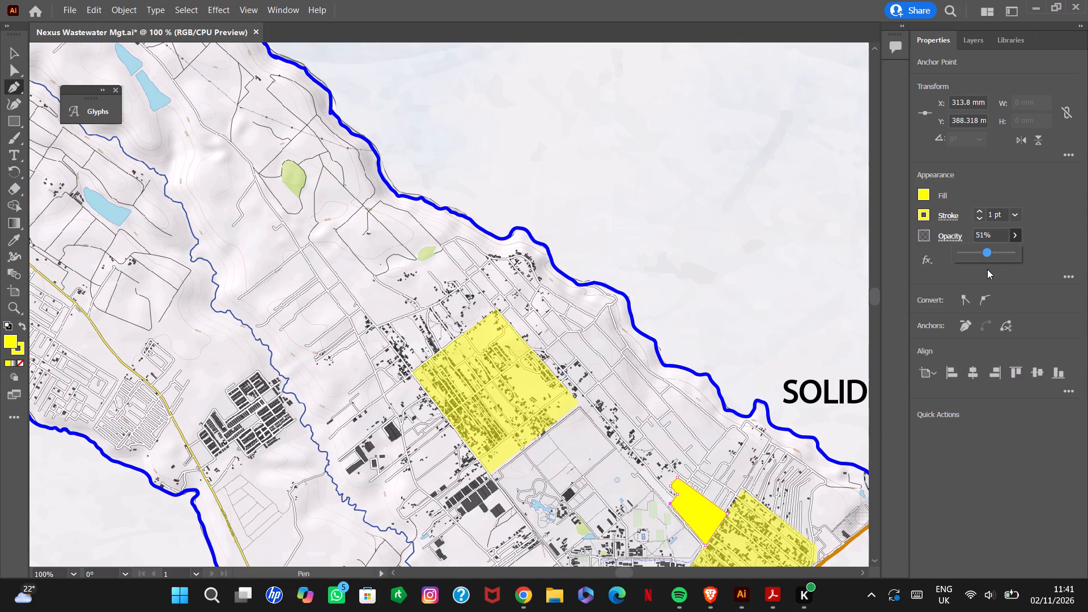
{"action": "left_click_drag", "start_coordinate": [987, 269], "coordinate": [987, 271]}
{"action": "left_click", "coordinate": [985, 274]}
{"action": "left_click", "coordinate": [954, 461]}
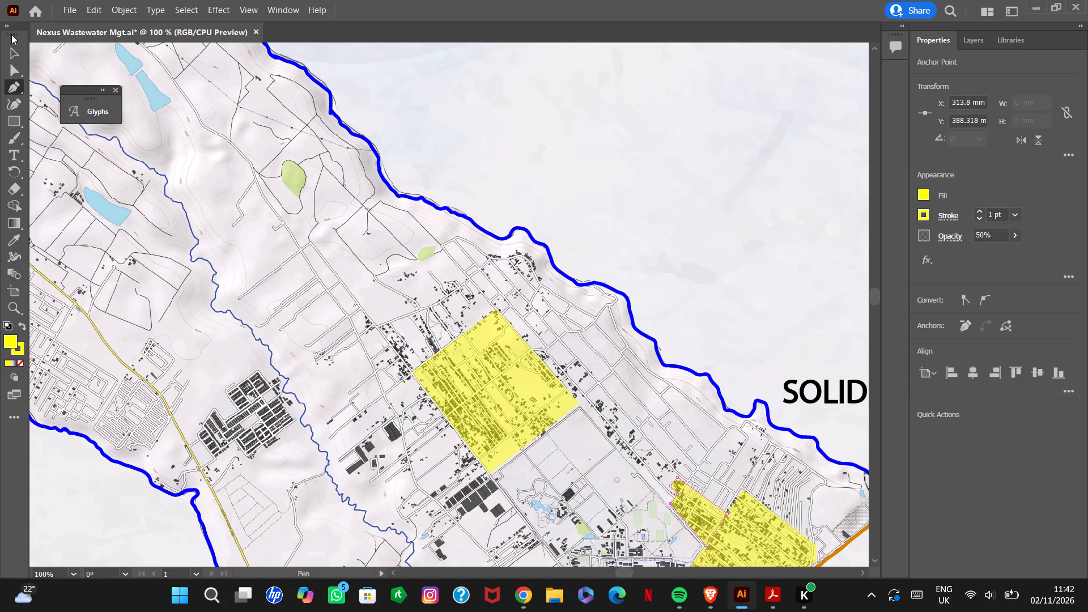
{"action": "left_click", "coordinate": [12, 50]}
{"action": "left_click", "coordinate": [651, 246]}
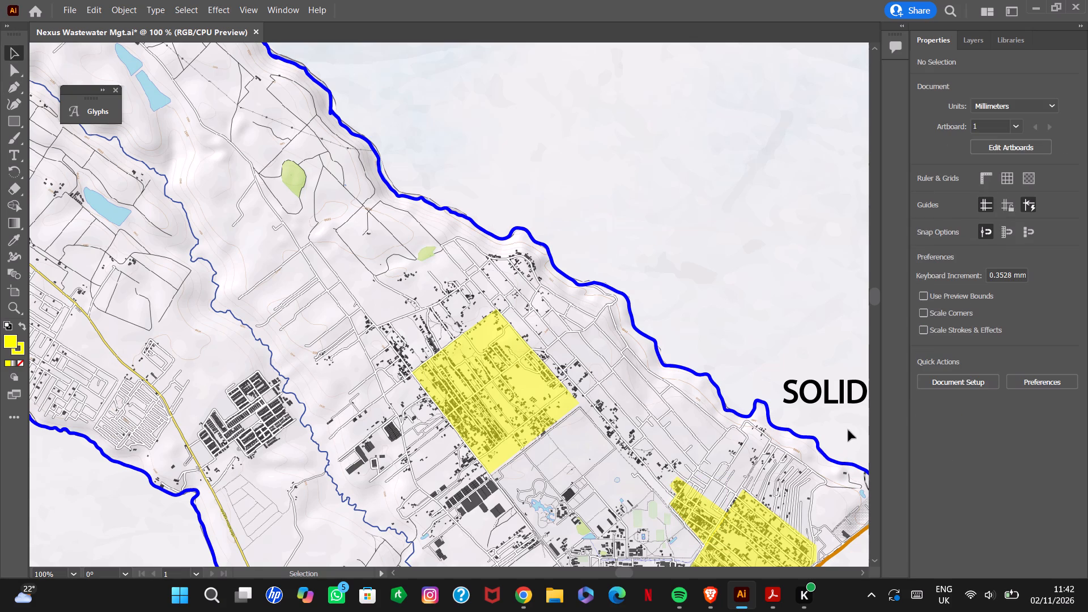
Examine the map's northwestern settlements, the overall shading and the layout down to the empty legend table.
{"action": "scroll", "coordinate": [644, 368], "scroll_direction": "down", "scroll_amount": 6, "text": "alt"}
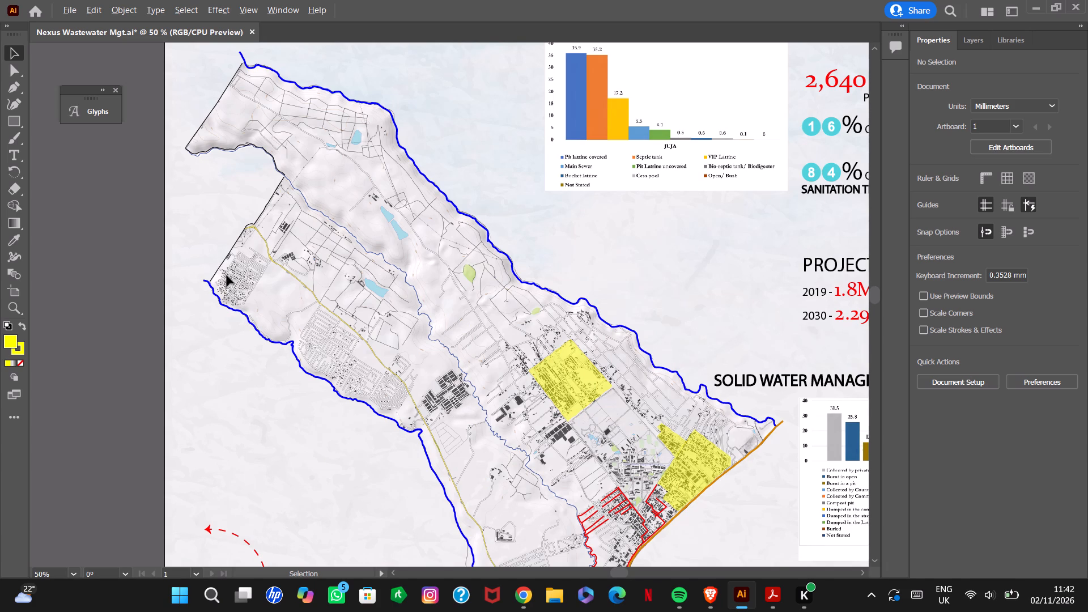
{"action": "scroll", "coordinate": [224, 273], "scroll_direction": "up", "scroll_amount": 7, "text": "alt"}
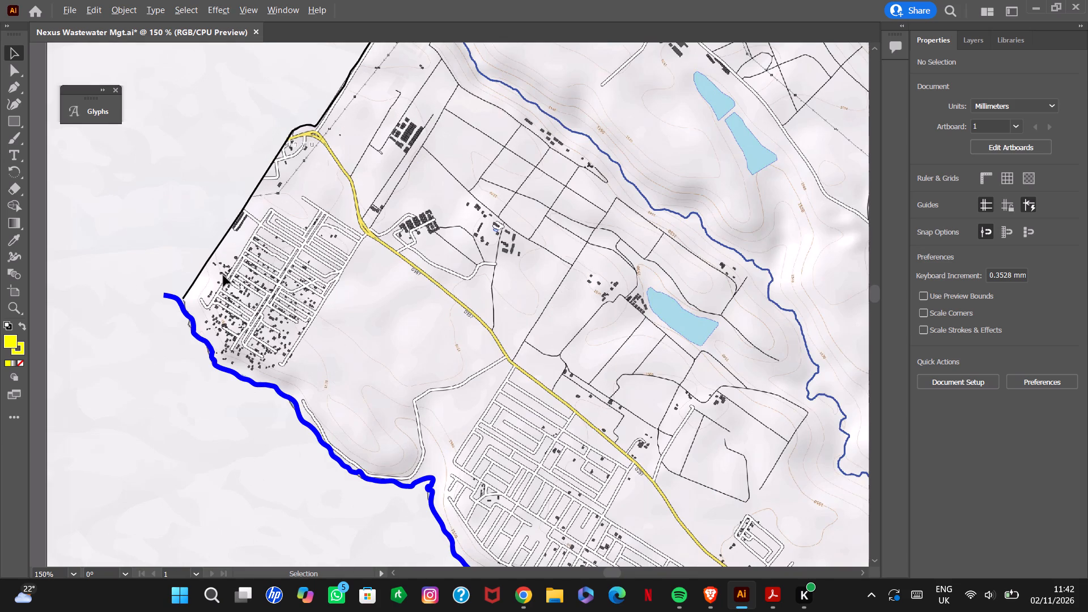
{"action": "scroll", "coordinate": [223, 274], "scroll_direction": "down", "scroll_amount": 3, "text": "alt"}
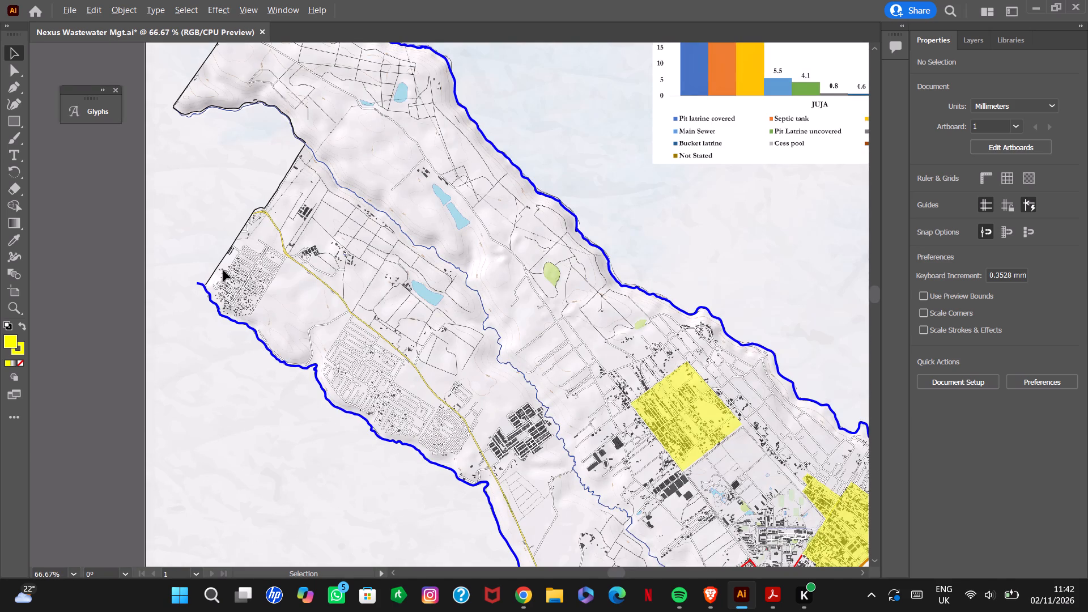
{"action": "scroll", "coordinate": [223, 270], "scroll_direction": "down", "scroll_amount": 6, "text": "alt"}
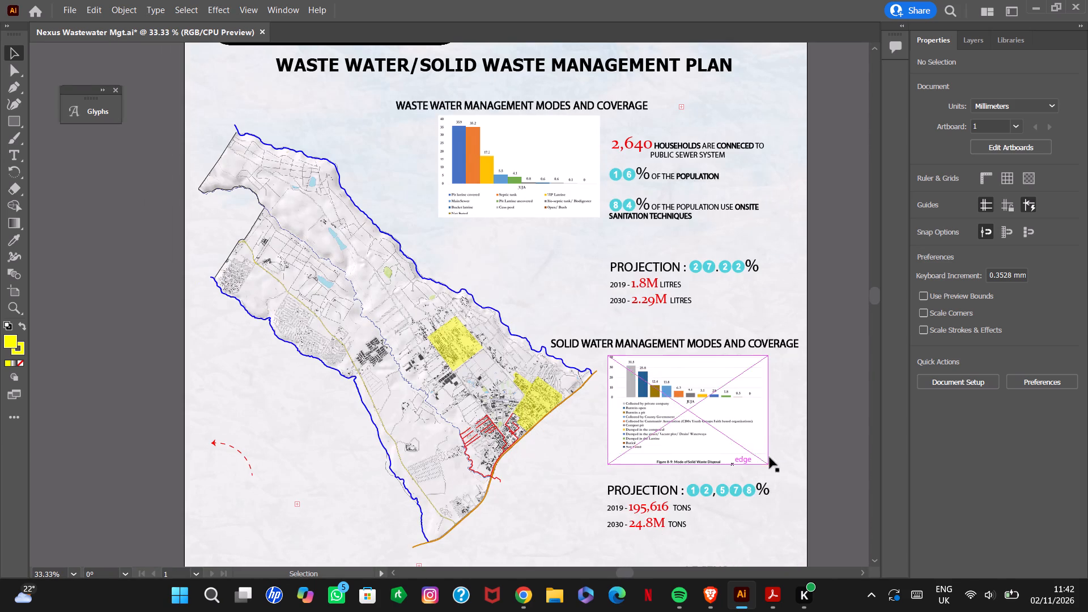
{"action": "left_click", "coordinate": [835, 450]}
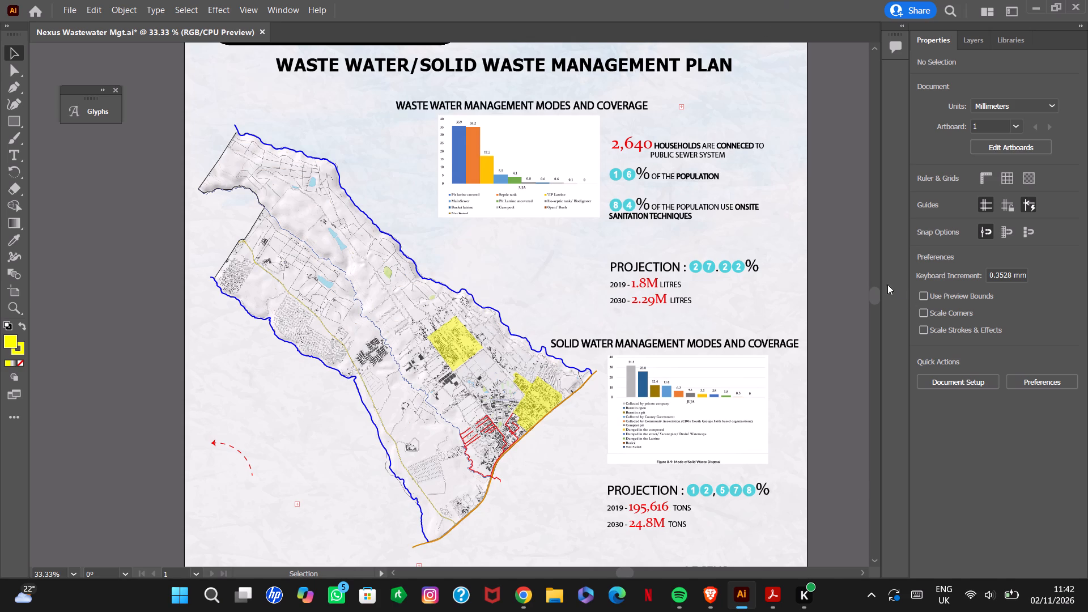
{"action": "left_click_drag", "start_coordinate": [879, 296], "coordinate": [879, 299]}
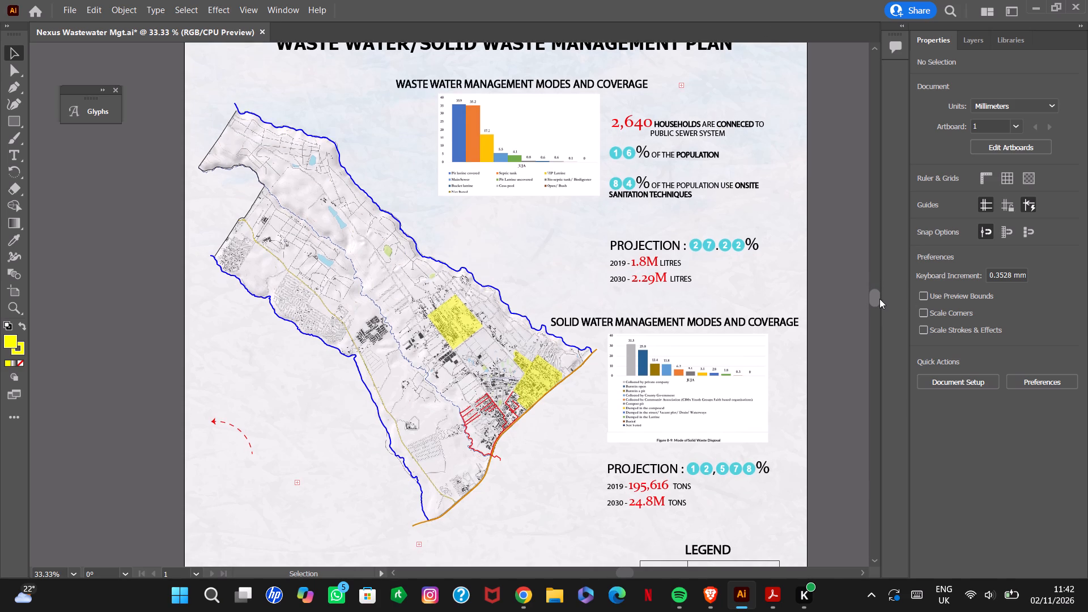
{"action": "left_click_drag", "start_coordinate": [879, 299], "coordinate": [881, 305]}
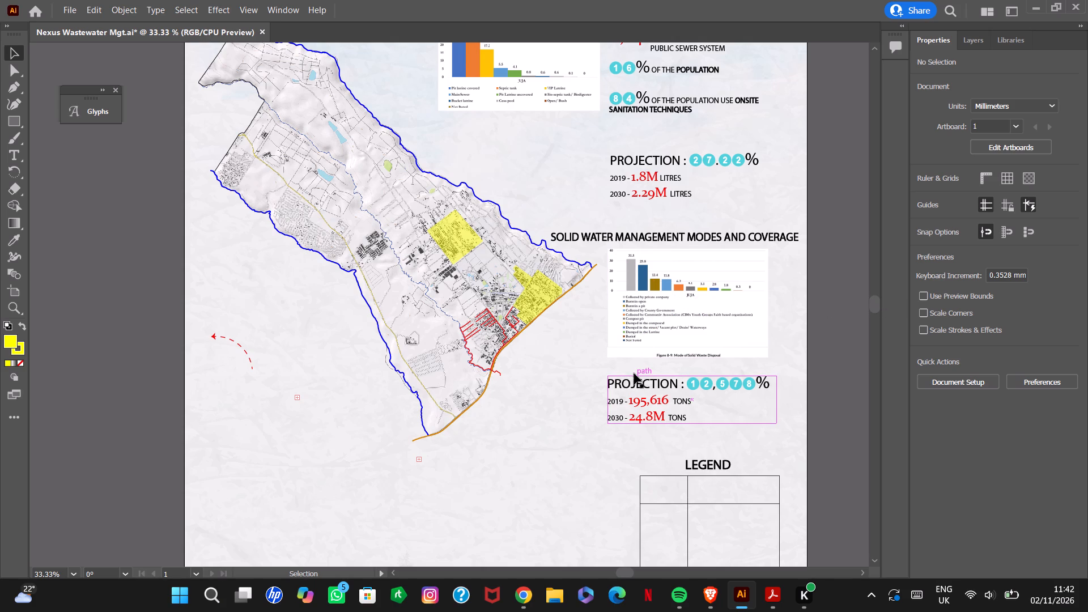
Group the three translucent yellow areas on the map into one object and deselect it.
{"action": "left_click", "coordinate": [978, 42]}
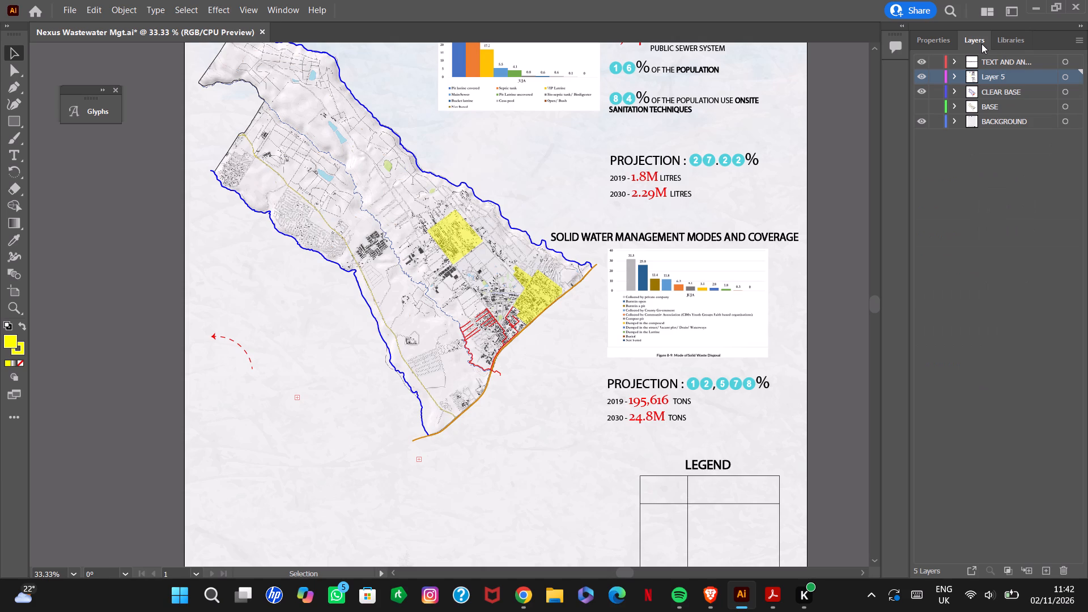
{"action": "left_click", "coordinate": [523, 277]}
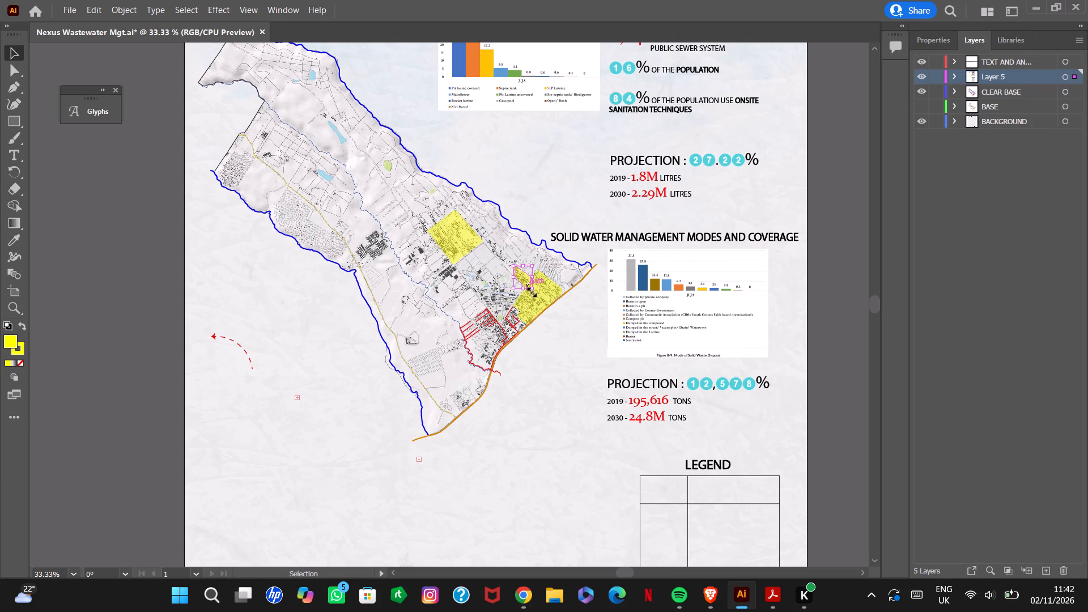
{"action": "left_click", "coordinate": [535, 308], "text": "shift"}
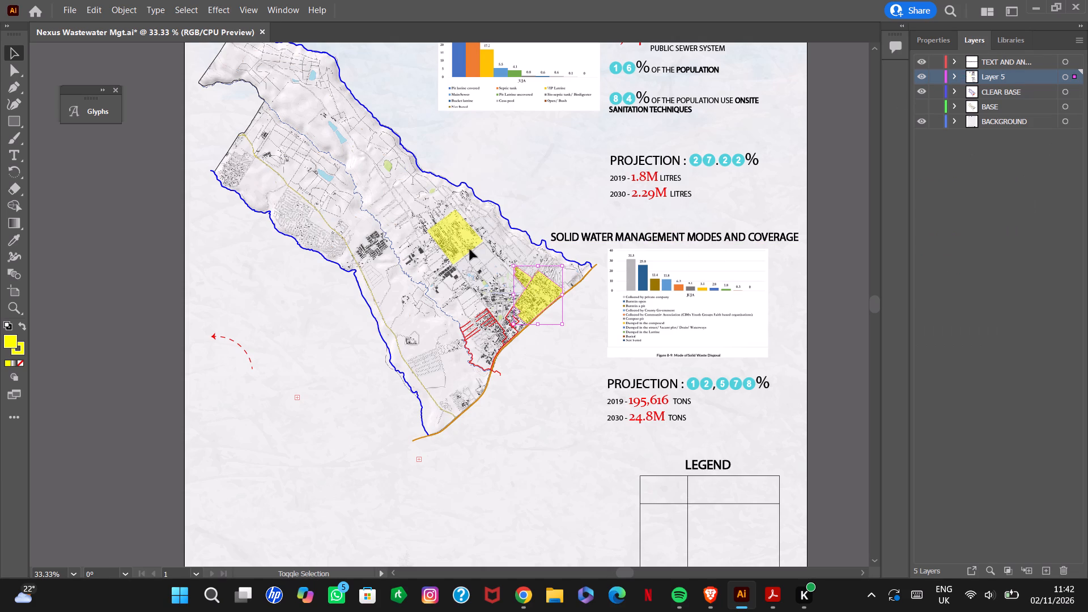
{"action": "left_click", "coordinate": [462, 238], "text": "shift"}
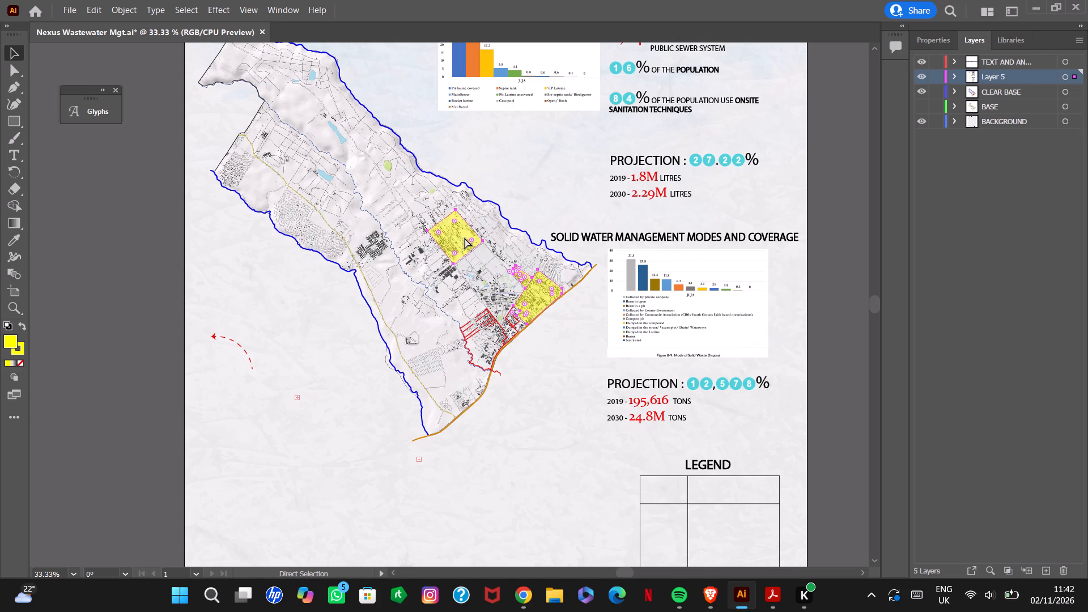
{"action": "key", "text": "ctrl+g"}
{"action": "left_click", "coordinate": [1036, 330]}
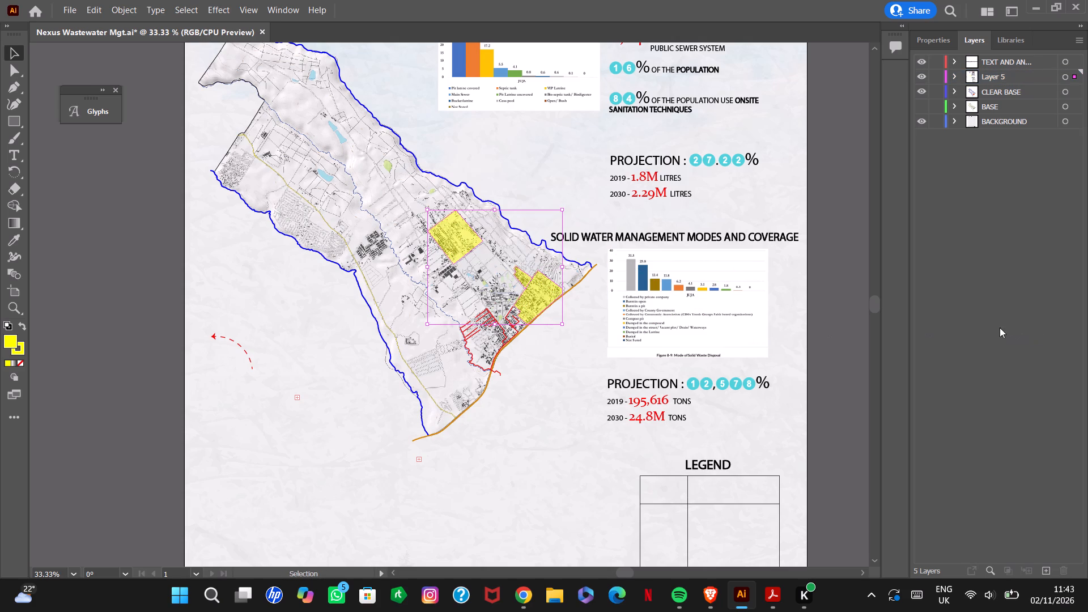
{"action": "left_click", "coordinate": [916, 345]}
{"action": "left_click", "coordinate": [569, 376]}
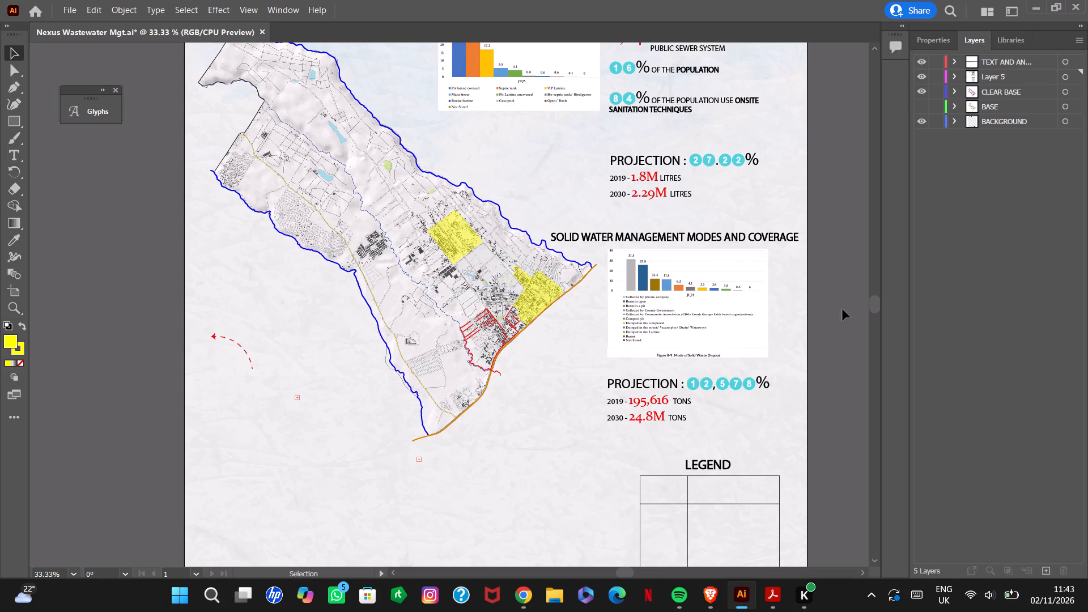
Copy the grouped yellow areas and paste a duplicate in place on Layer 5.
{"action": "left_click", "coordinate": [874, 305]}
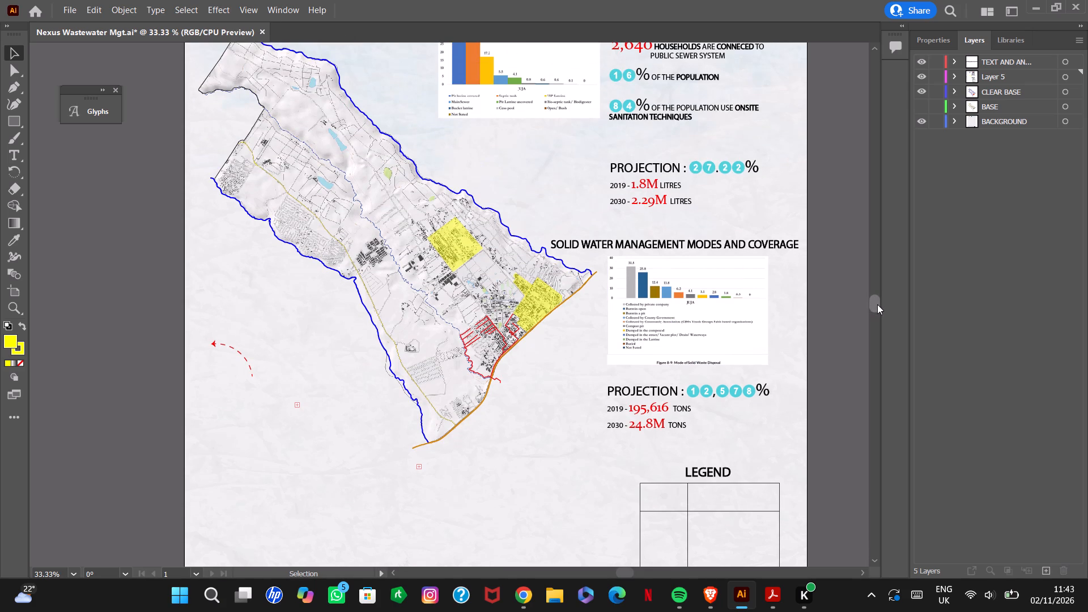
{"action": "scroll", "coordinate": [648, 271], "scroll_direction": "down", "scroll_amount": 6, "text": "alt"}
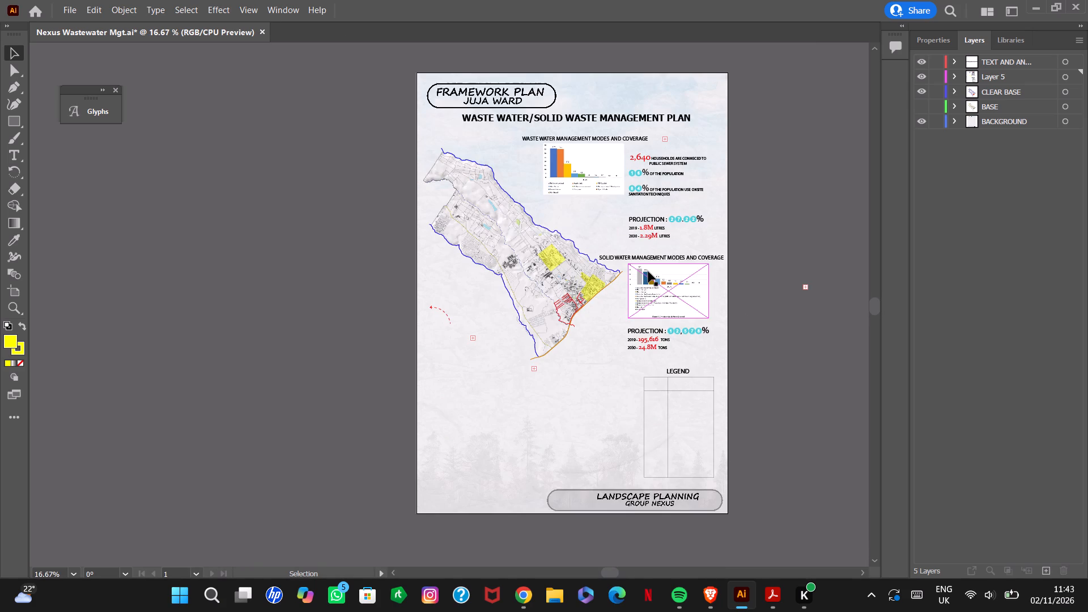
{"action": "left_click", "coordinate": [793, 334]}
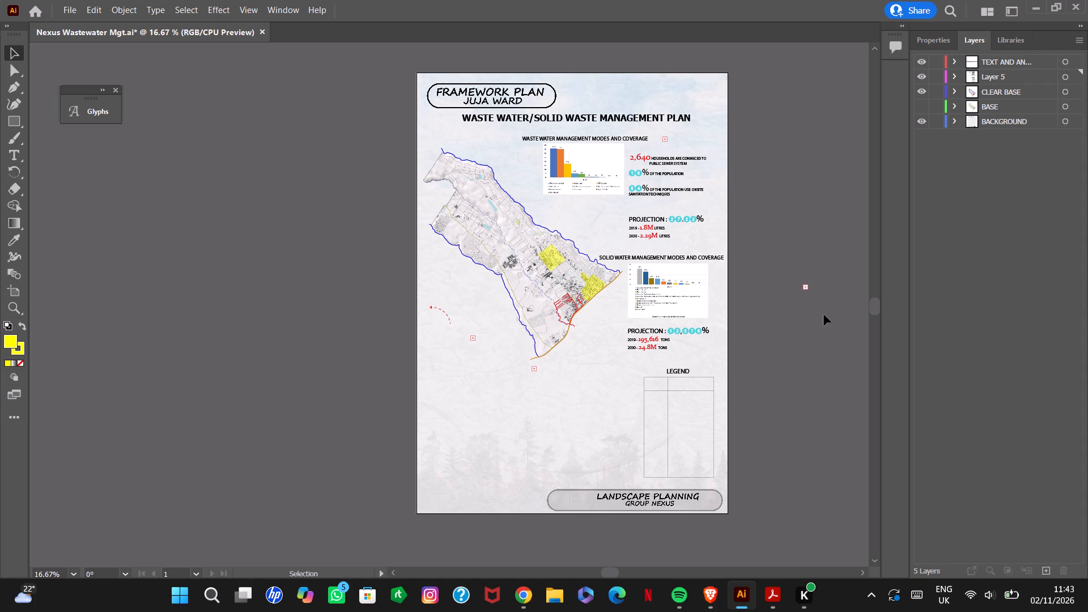
{"action": "left_click", "coordinate": [593, 289]}
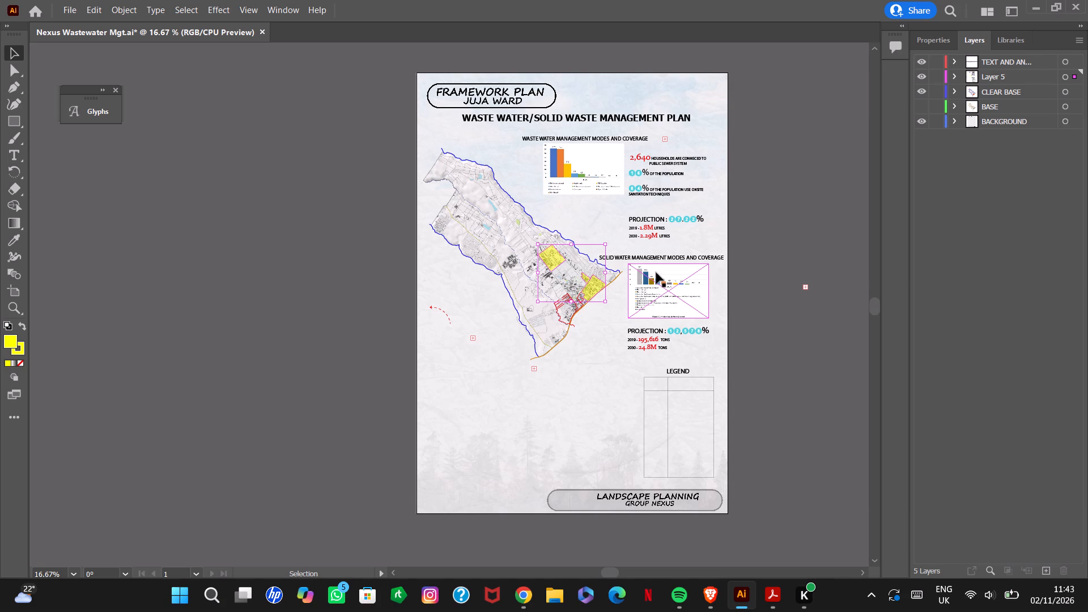
{"action": "key", "text": "ctrl+c"}
{"action": "right_click", "coordinate": [582, 280]}
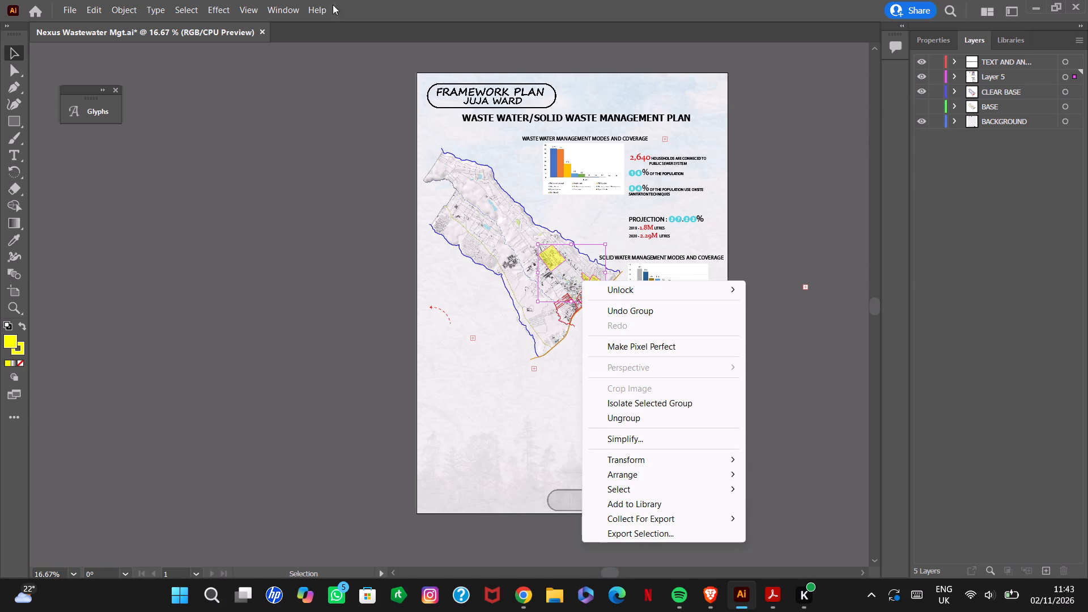
{"action": "left_click", "coordinate": [93, 8]}
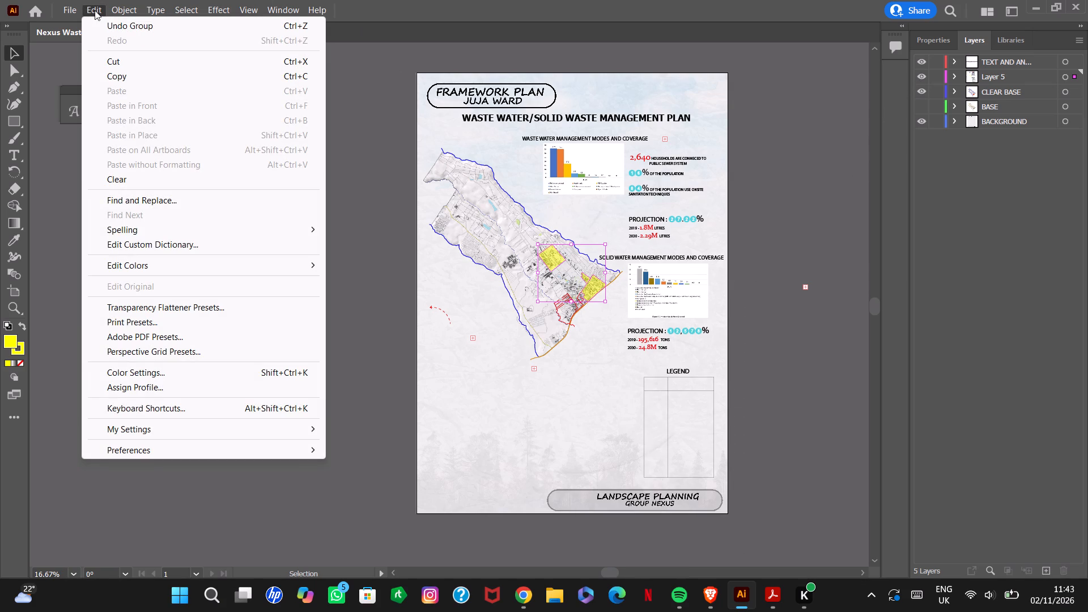
{"action": "left_click", "coordinate": [954, 298]}
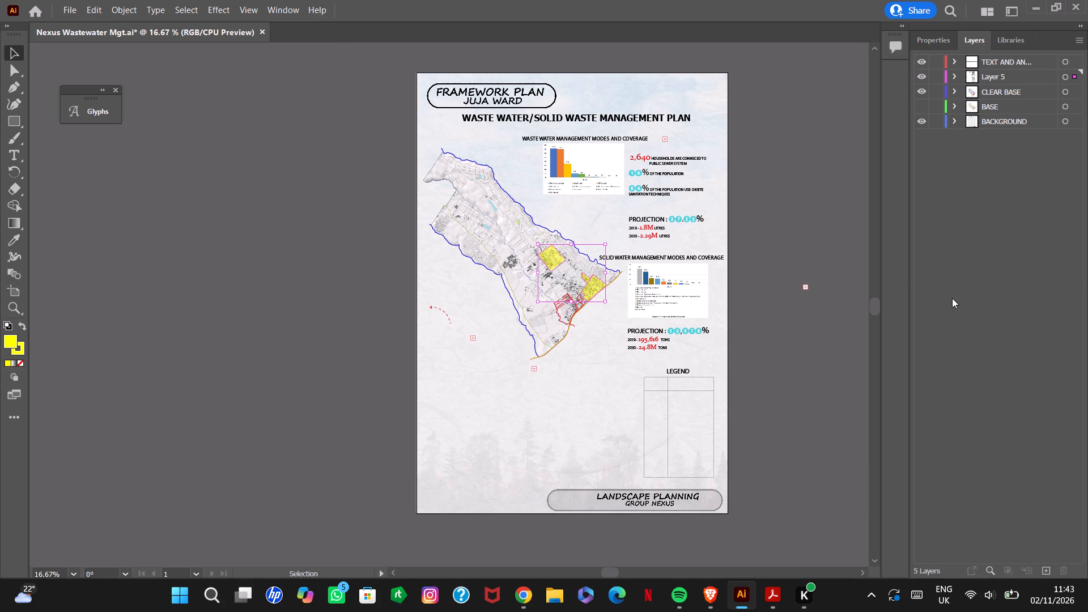
{"action": "right_click", "coordinate": [569, 263]}
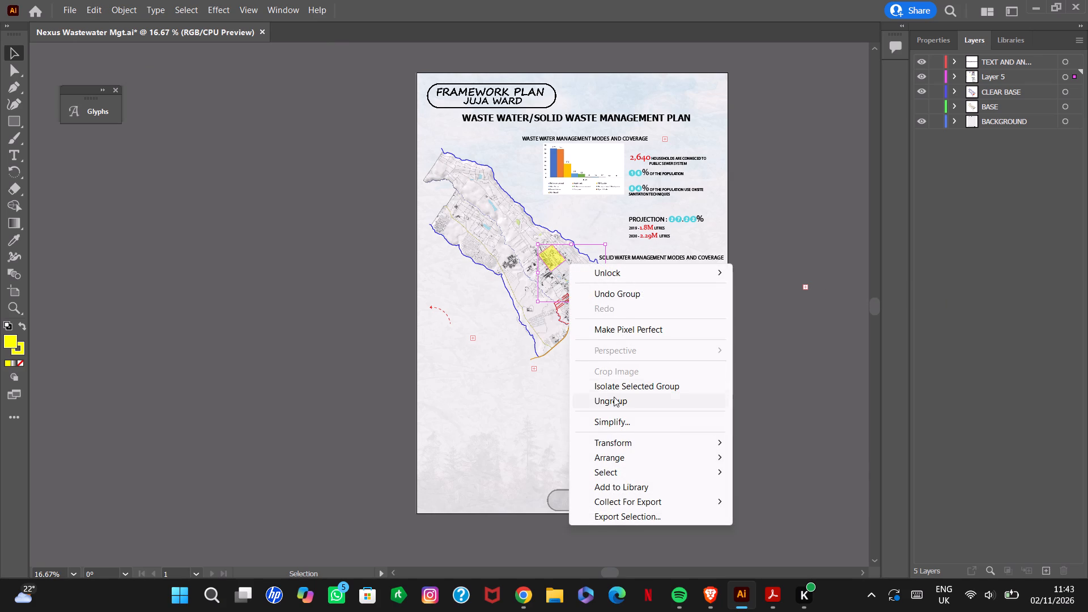
{"action": "left_click", "coordinate": [87, 10]}
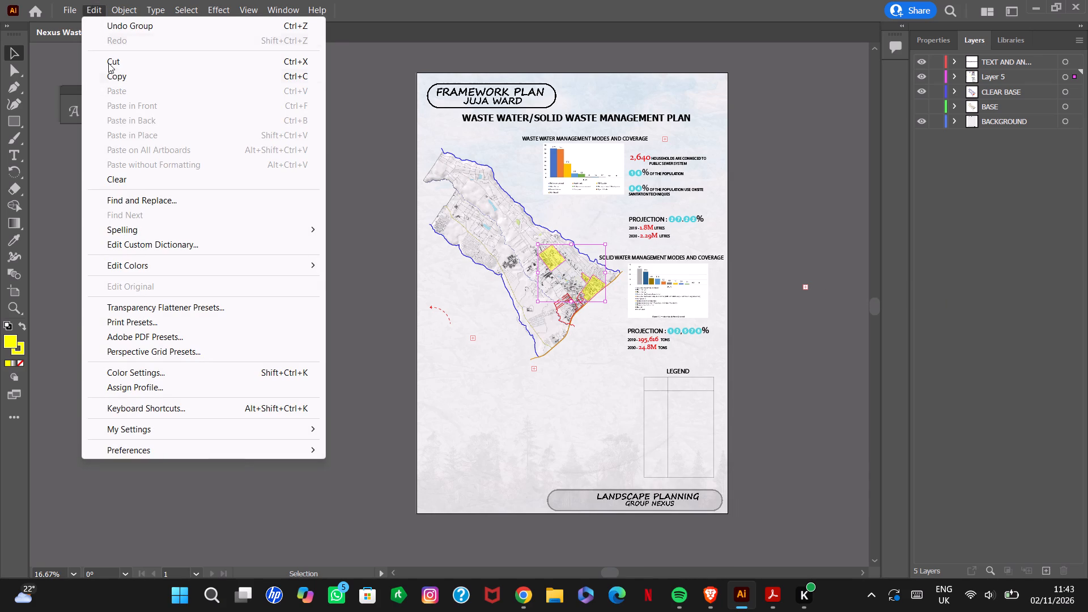
{"action": "left_click", "coordinate": [113, 77]}
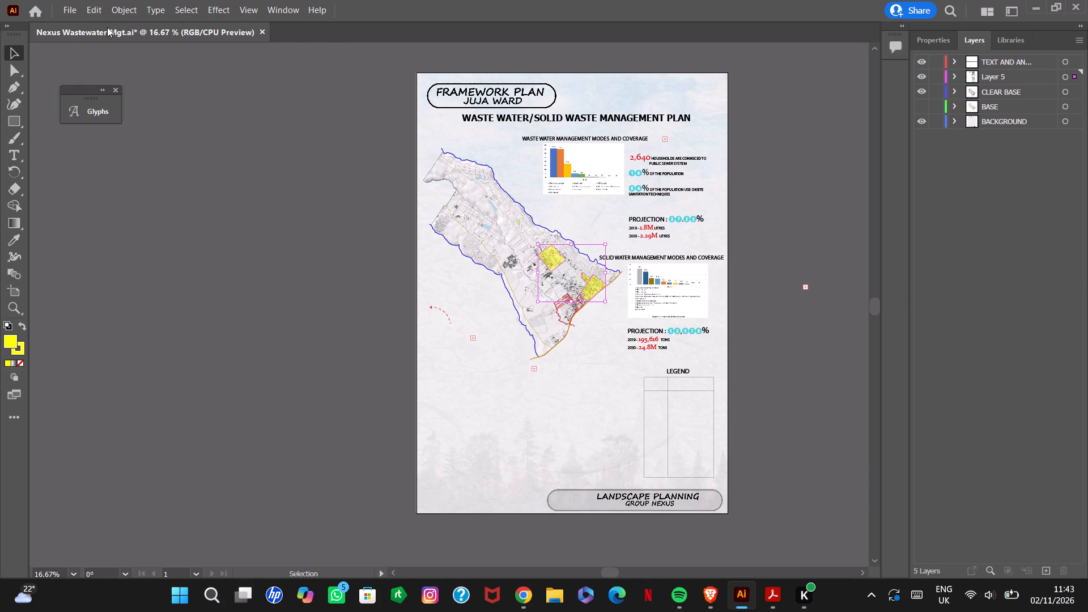
{"action": "left_click", "coordinate": [99, 9]}
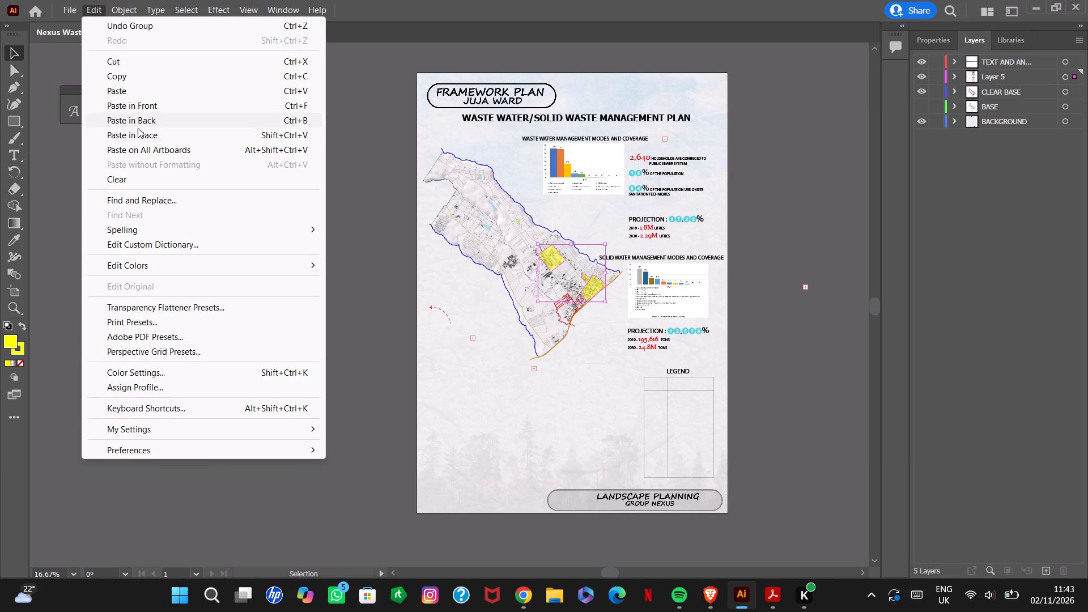
{"action": "left_click", "coordinate": [139, 134]}
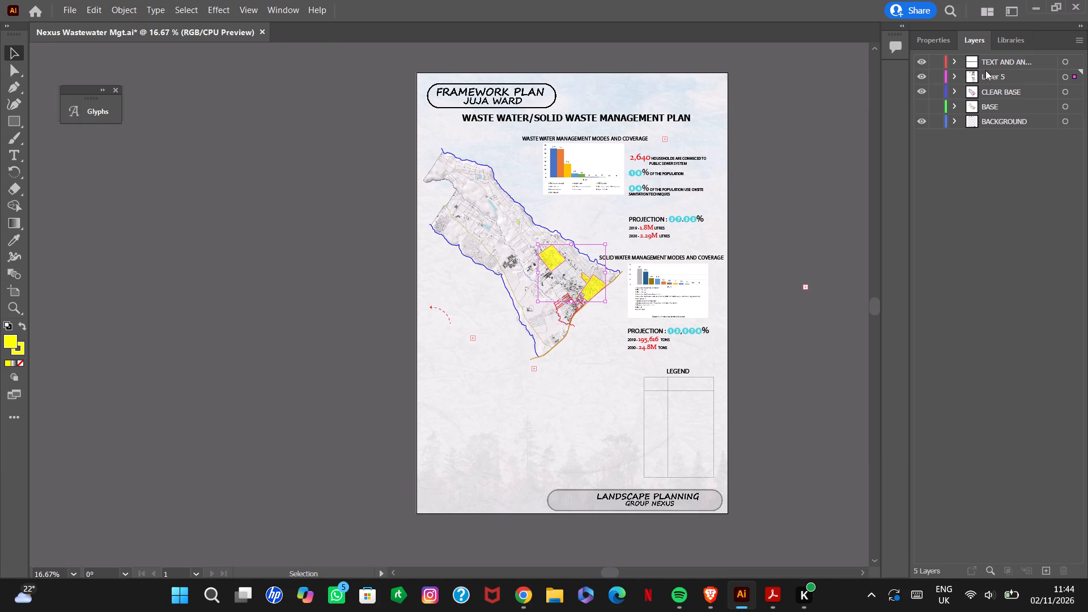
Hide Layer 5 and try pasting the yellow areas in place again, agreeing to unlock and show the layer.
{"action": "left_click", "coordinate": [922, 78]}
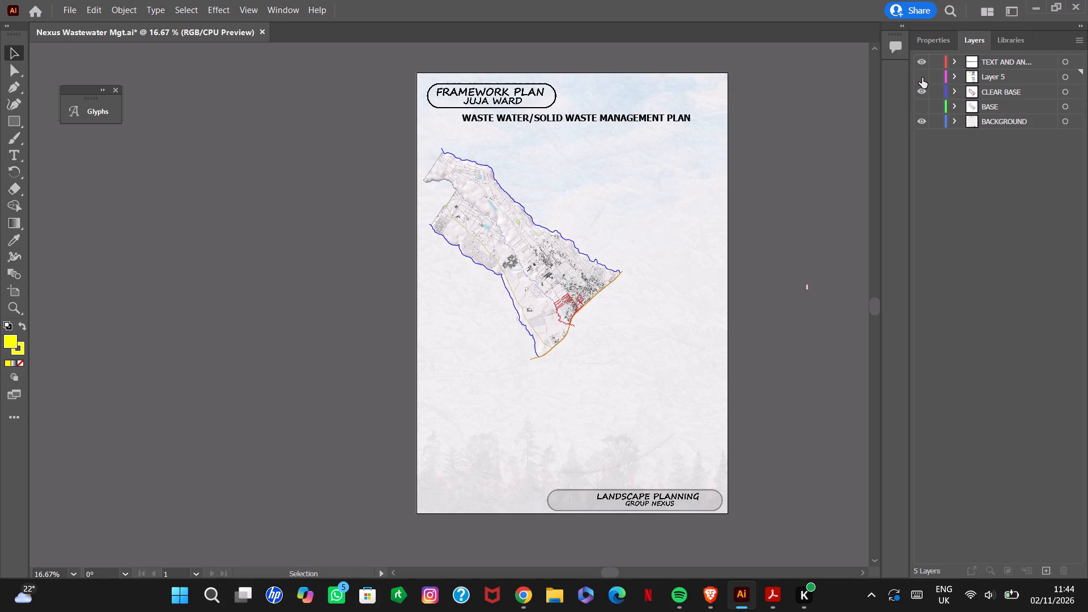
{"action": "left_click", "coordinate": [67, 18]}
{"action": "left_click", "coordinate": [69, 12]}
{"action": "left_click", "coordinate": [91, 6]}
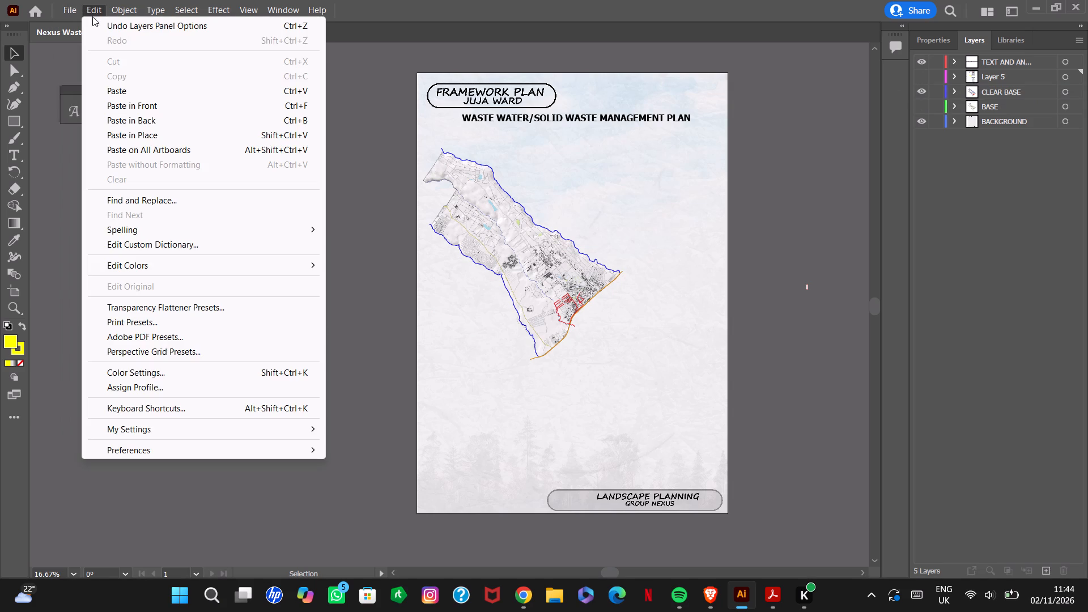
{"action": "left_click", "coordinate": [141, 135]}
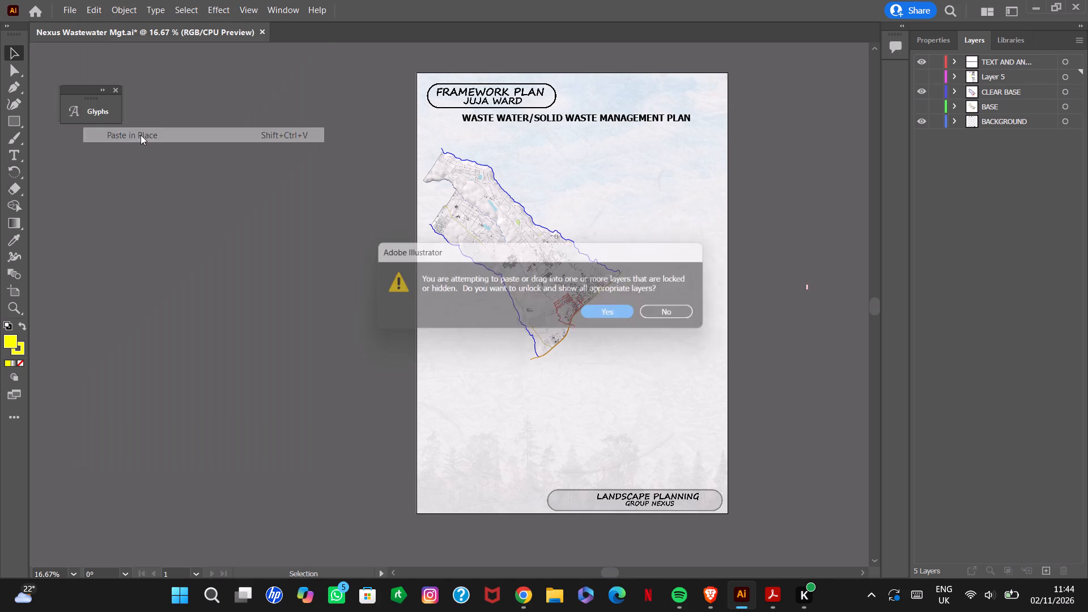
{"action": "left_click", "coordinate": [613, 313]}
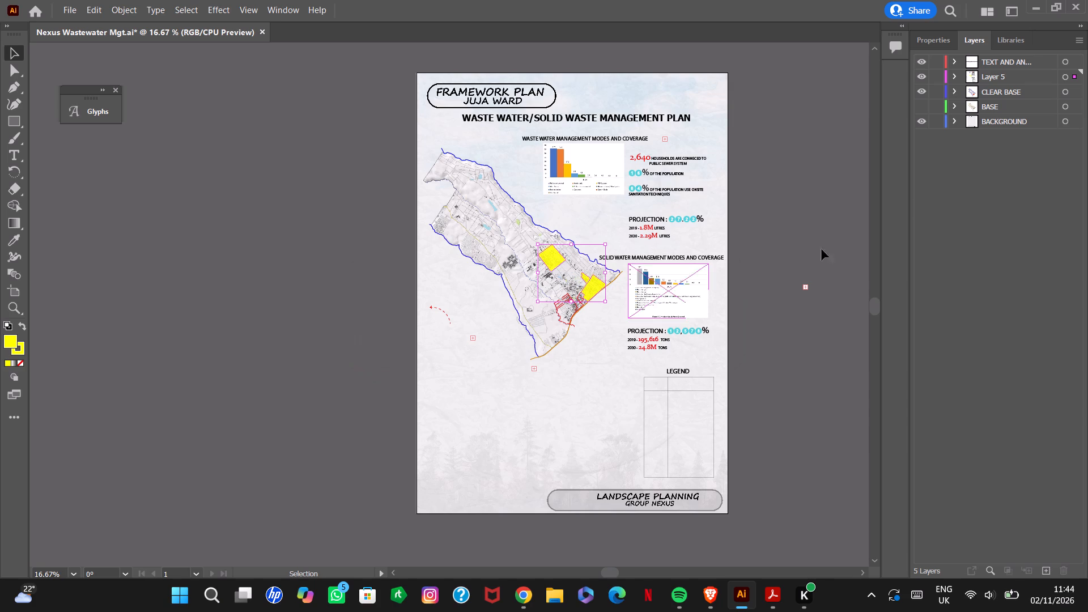
Hide Layer 5, unlock the base map group, and paste the yellow areas in place on the CLEAR BASE layer.
{"action": "left_click", "coordinate": [921, 78]}
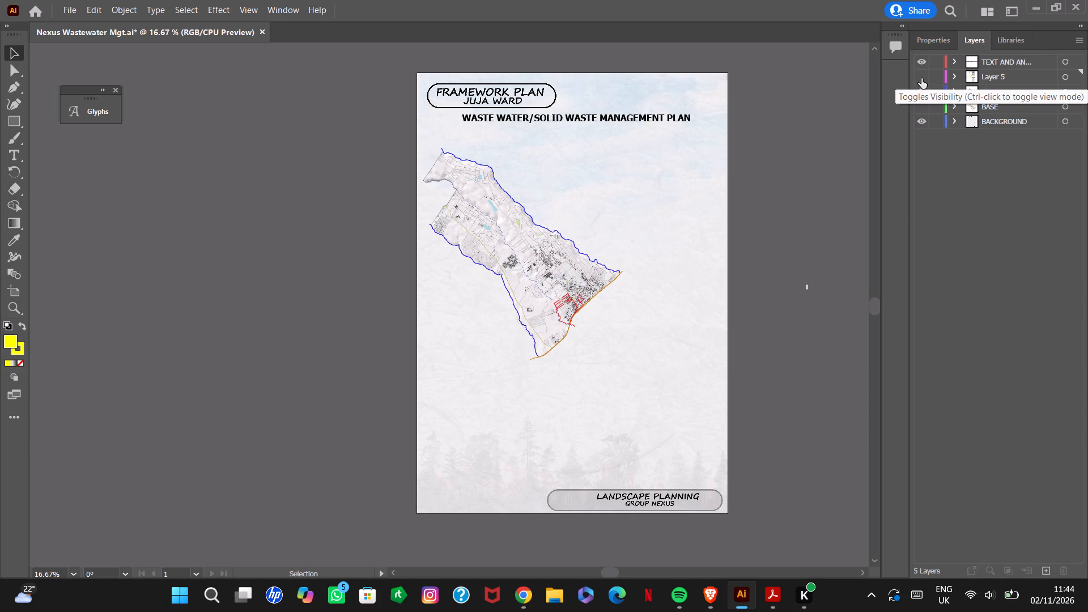
{"action": "left_click", "coordinate": [532, 280]}
{"action": "right_click", "coordinate": [532, 280]}
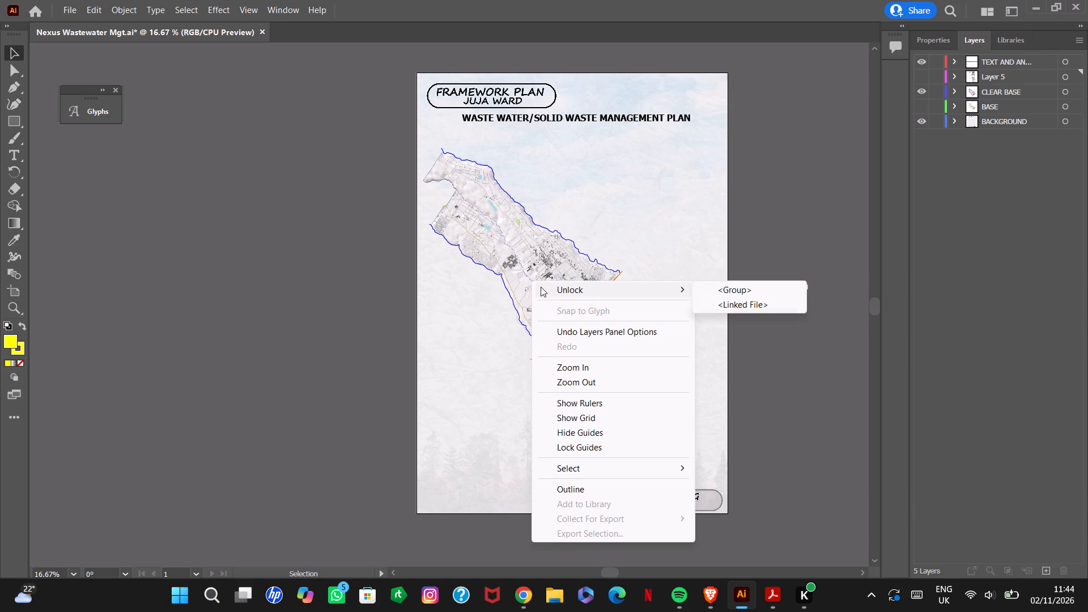
{"action": "left_click", "coordinate": [704, 289]}
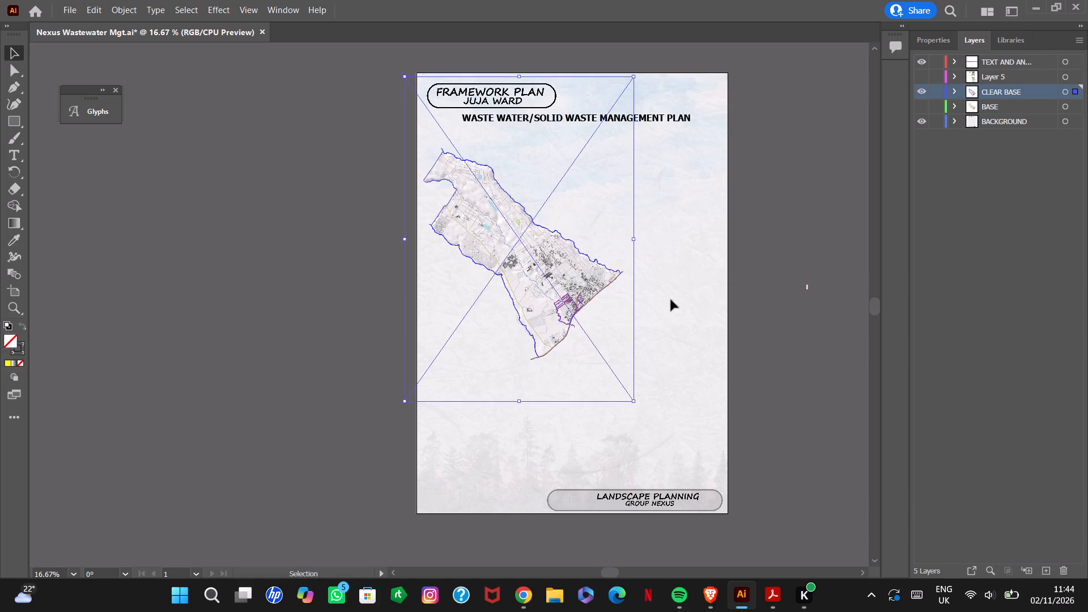
{"action": "left_click", "coordinate": [92, 8]}
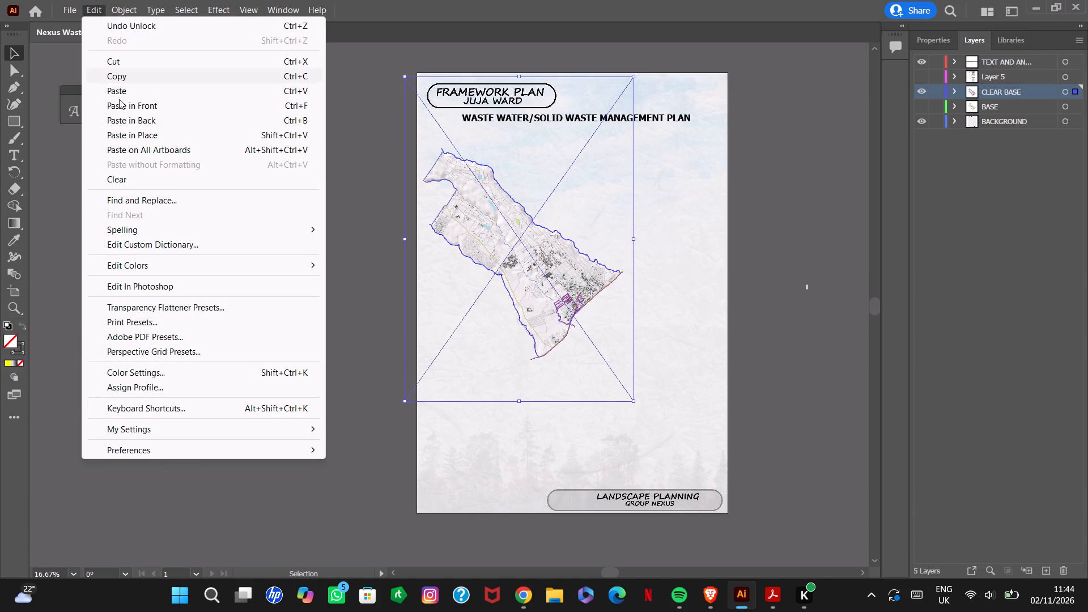
{"action": "left_click", "coordinate": [134, 135]}
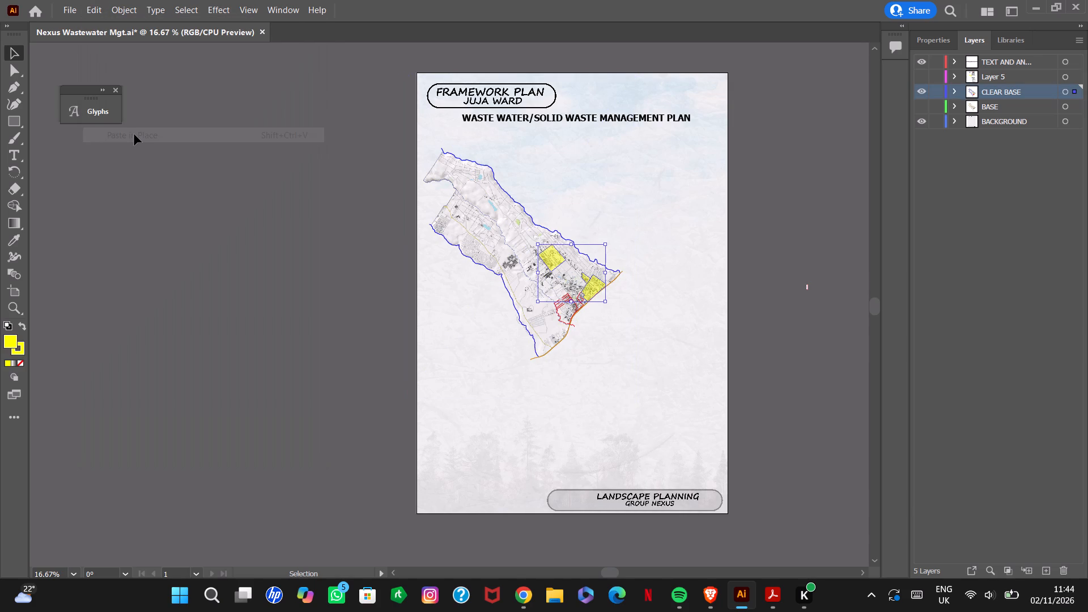
Group the base map with the pasted yellow areas on CLEAR BASE and lock the combined group.
{"action": "left_click", "coordinate": [528, 311]}
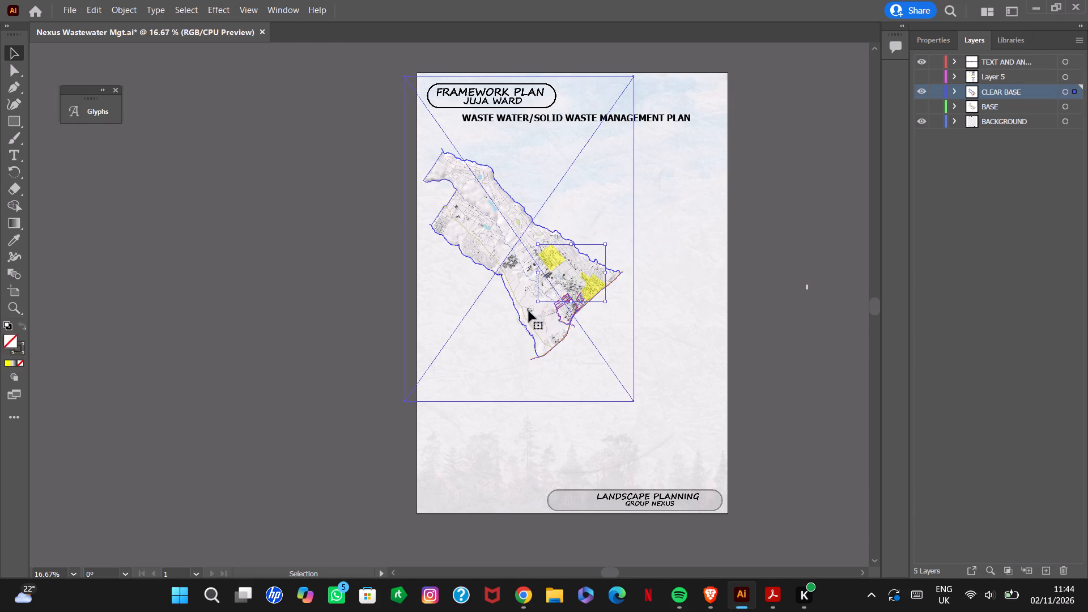
{"action": "left_click", "coordinate": [554, 259], "text": "shift"}
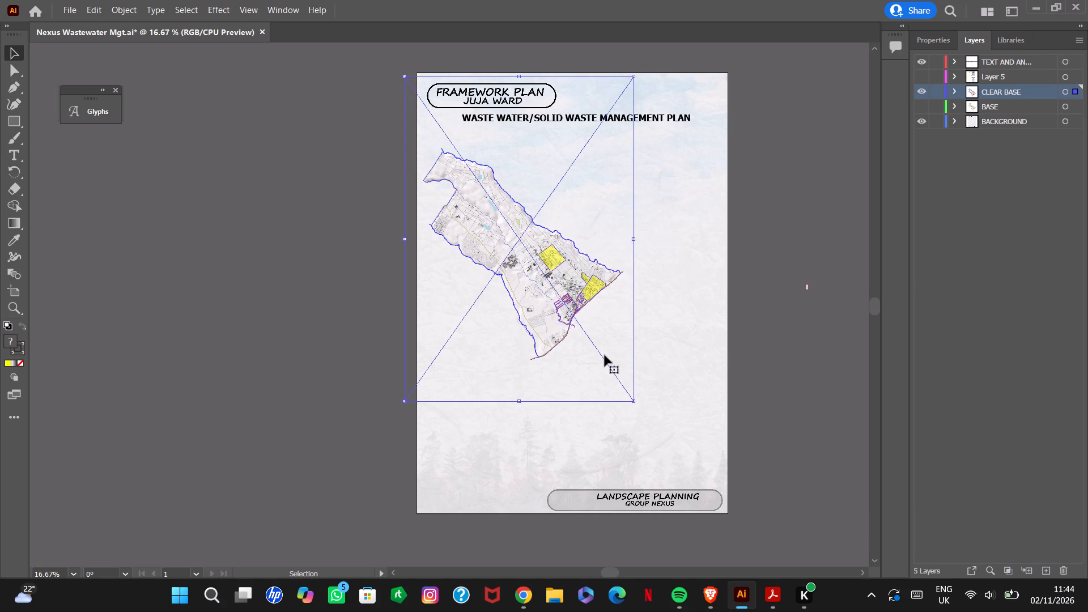
{"action": "key", "text": "ctrl+g"}
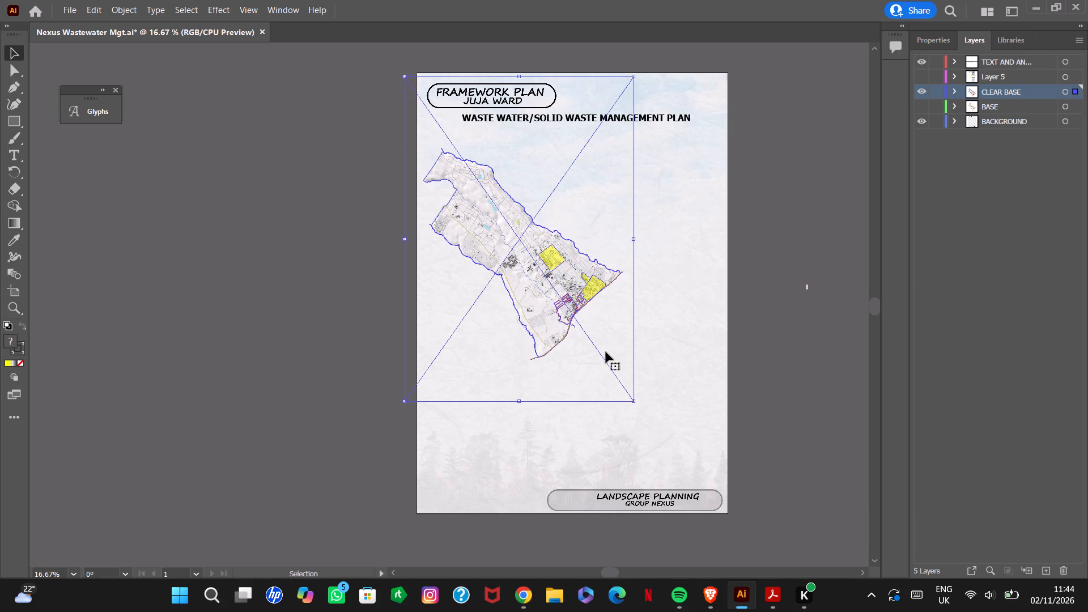
{"action": "key", "text": "ctrl+2"}
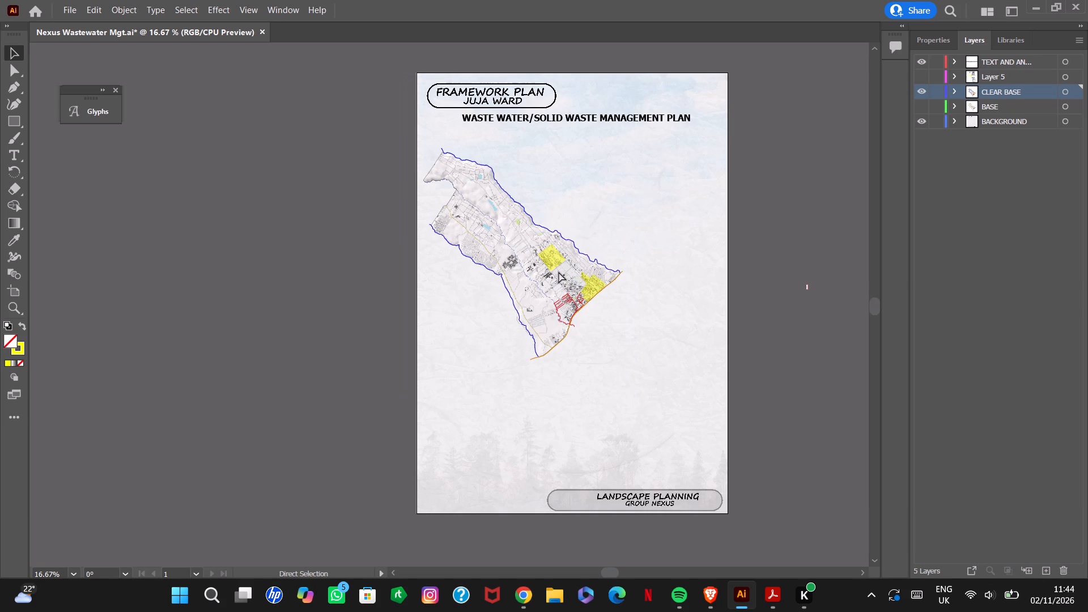
Show Layer 5 and delete one of the duplicate yellow area groups over the map.
{"action": "left_click", "coordinate": [921, 75]}
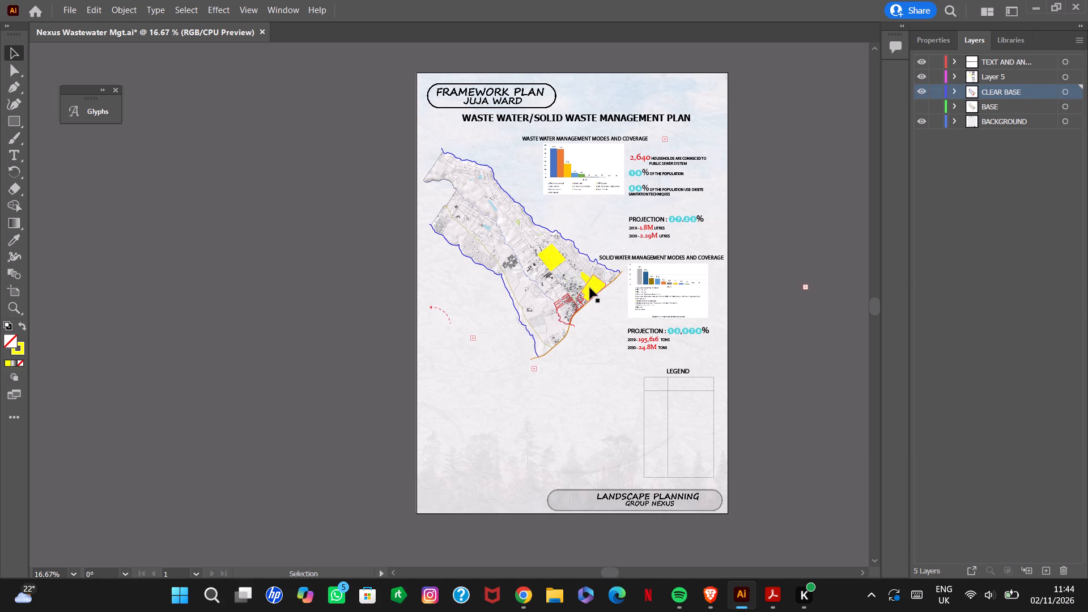
{"action": "left_click", "coordinate": [590, 288]}
{"action": "key", "text": "Delete"}
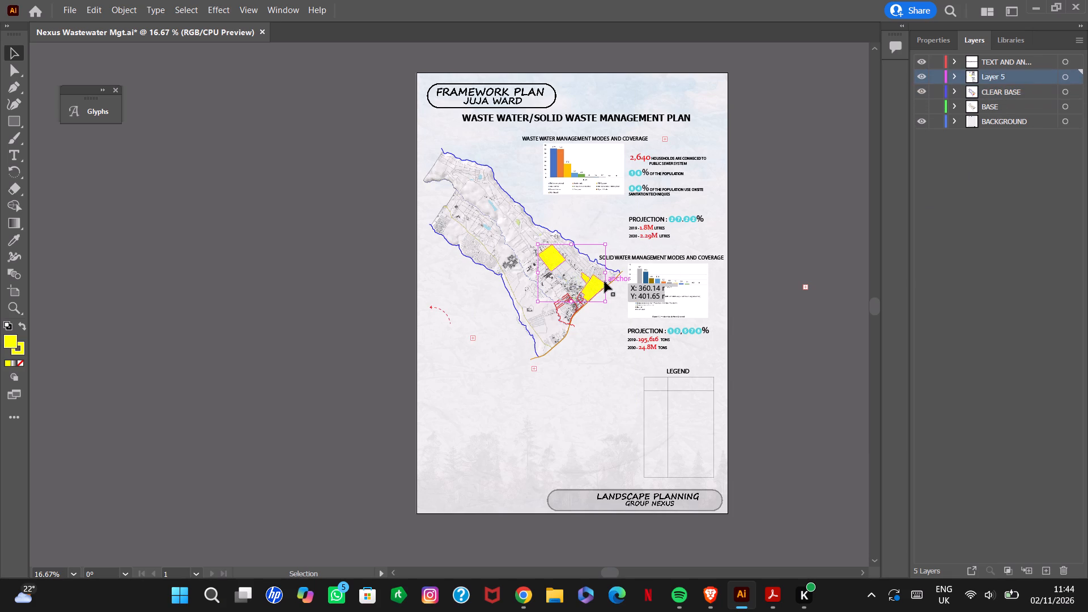
{"action": "left_click", "coordinate": [1031, 218]}
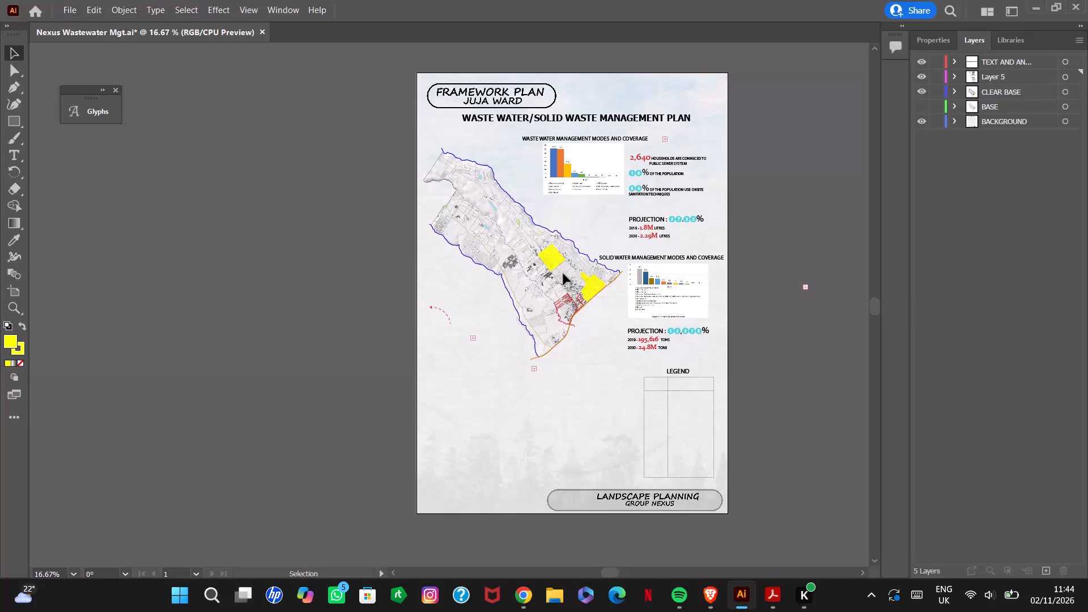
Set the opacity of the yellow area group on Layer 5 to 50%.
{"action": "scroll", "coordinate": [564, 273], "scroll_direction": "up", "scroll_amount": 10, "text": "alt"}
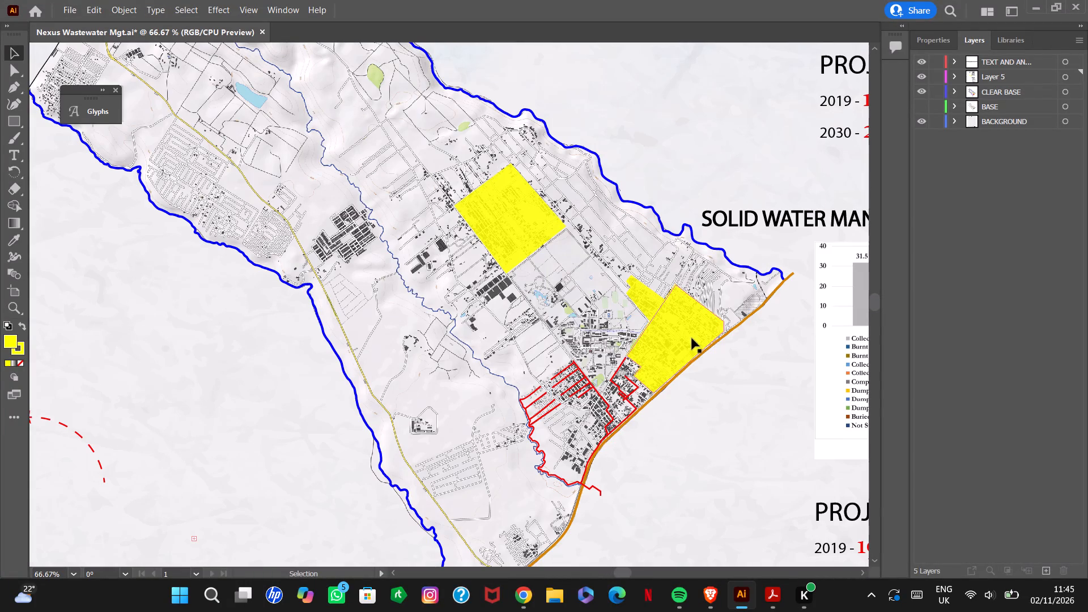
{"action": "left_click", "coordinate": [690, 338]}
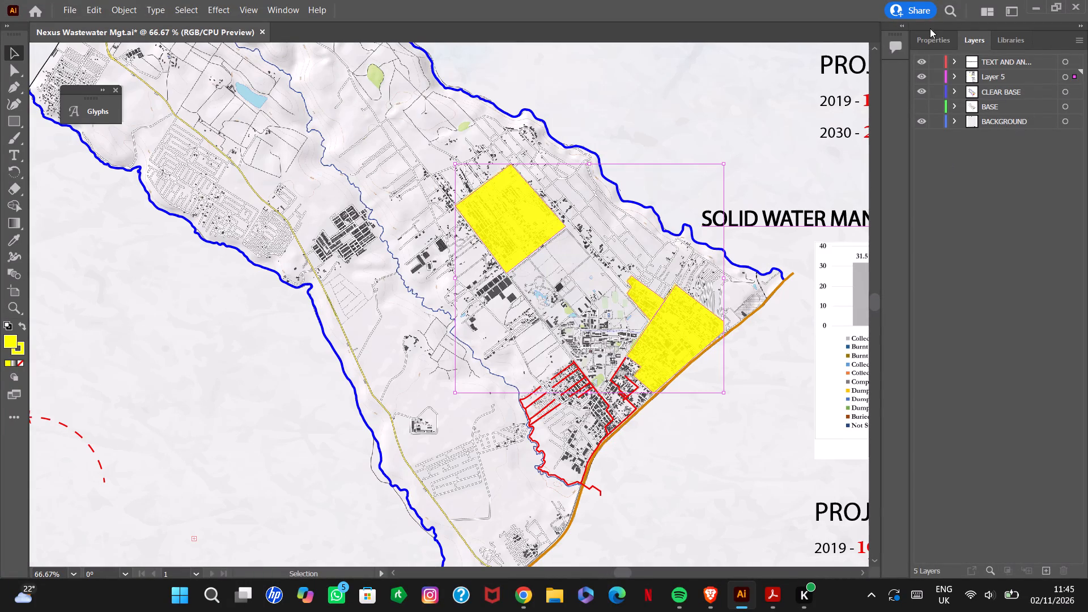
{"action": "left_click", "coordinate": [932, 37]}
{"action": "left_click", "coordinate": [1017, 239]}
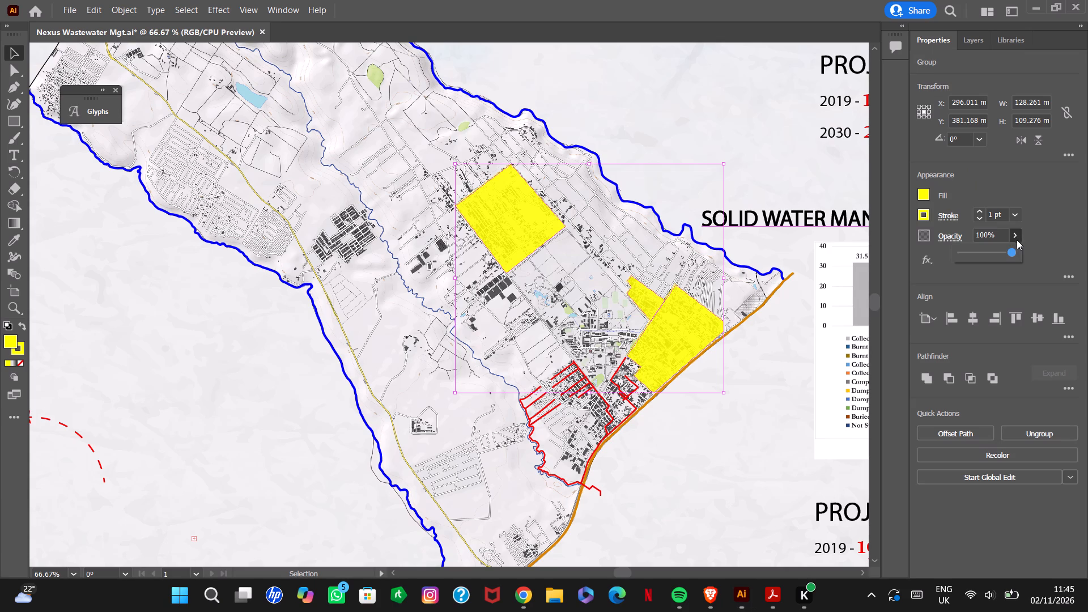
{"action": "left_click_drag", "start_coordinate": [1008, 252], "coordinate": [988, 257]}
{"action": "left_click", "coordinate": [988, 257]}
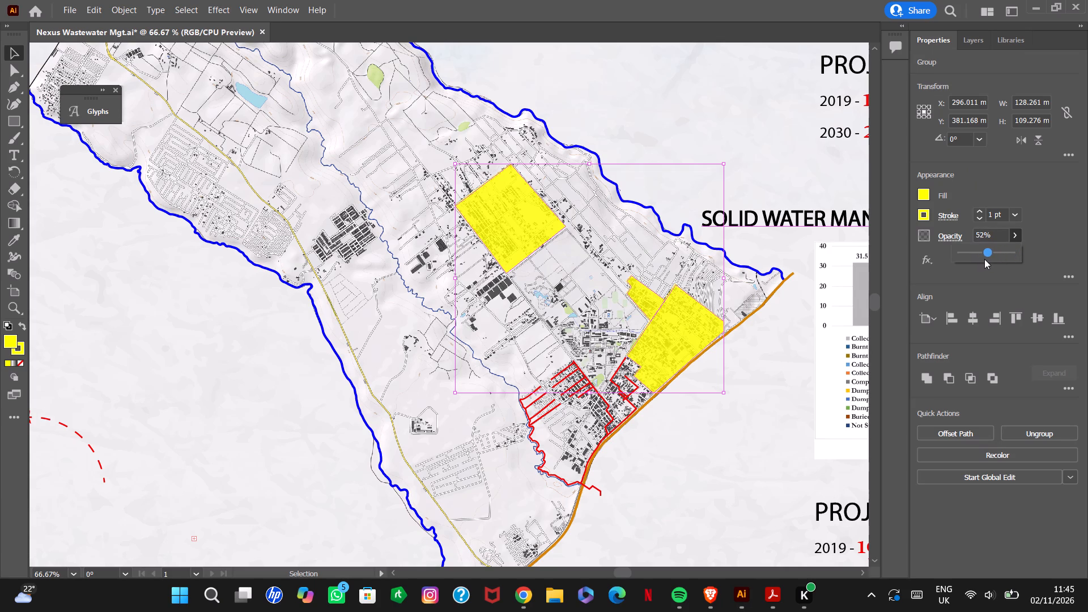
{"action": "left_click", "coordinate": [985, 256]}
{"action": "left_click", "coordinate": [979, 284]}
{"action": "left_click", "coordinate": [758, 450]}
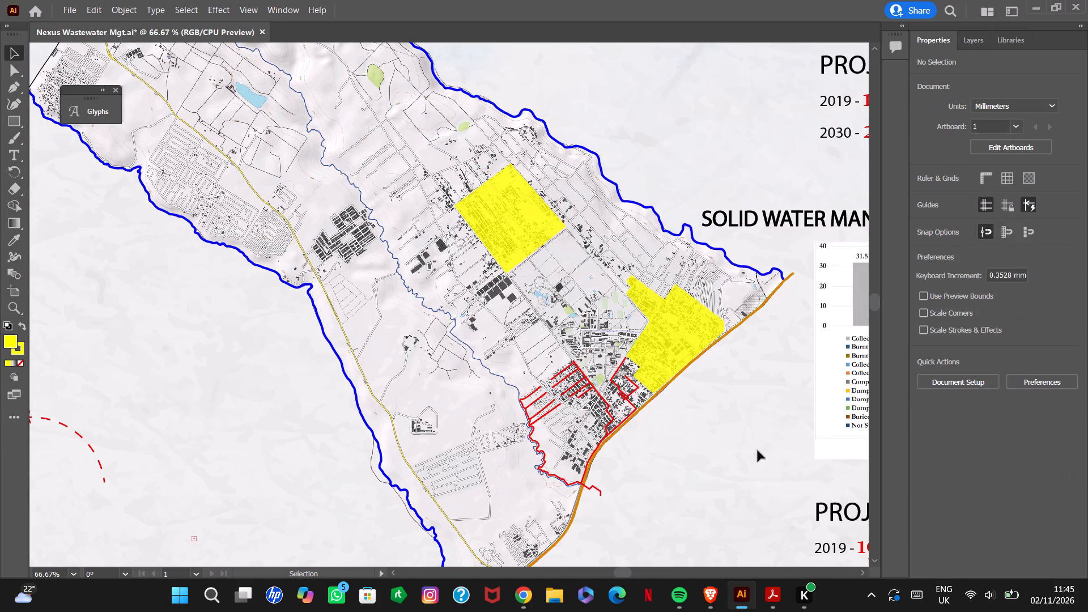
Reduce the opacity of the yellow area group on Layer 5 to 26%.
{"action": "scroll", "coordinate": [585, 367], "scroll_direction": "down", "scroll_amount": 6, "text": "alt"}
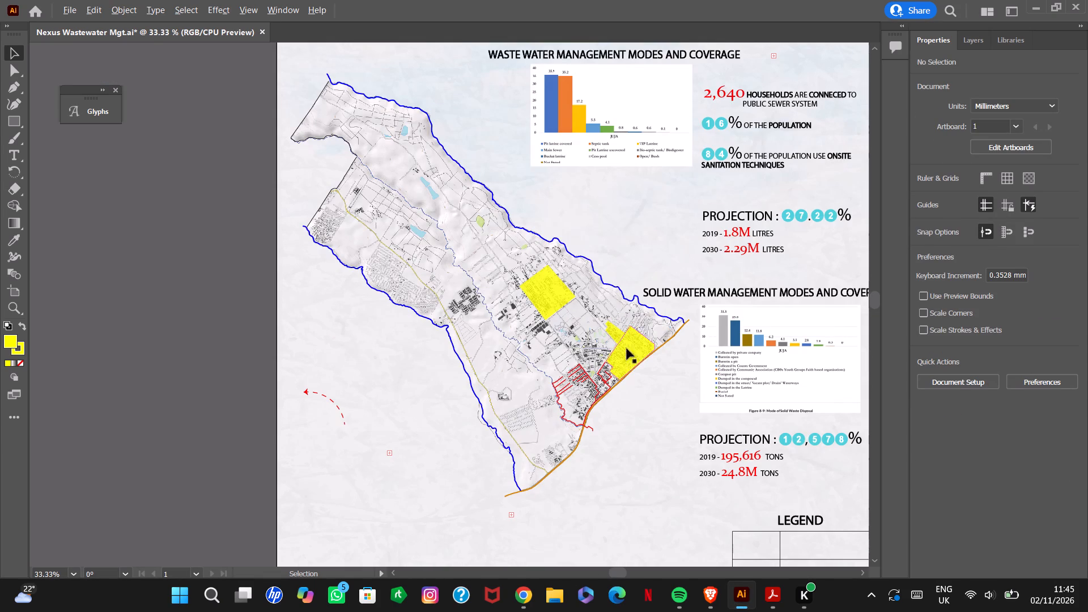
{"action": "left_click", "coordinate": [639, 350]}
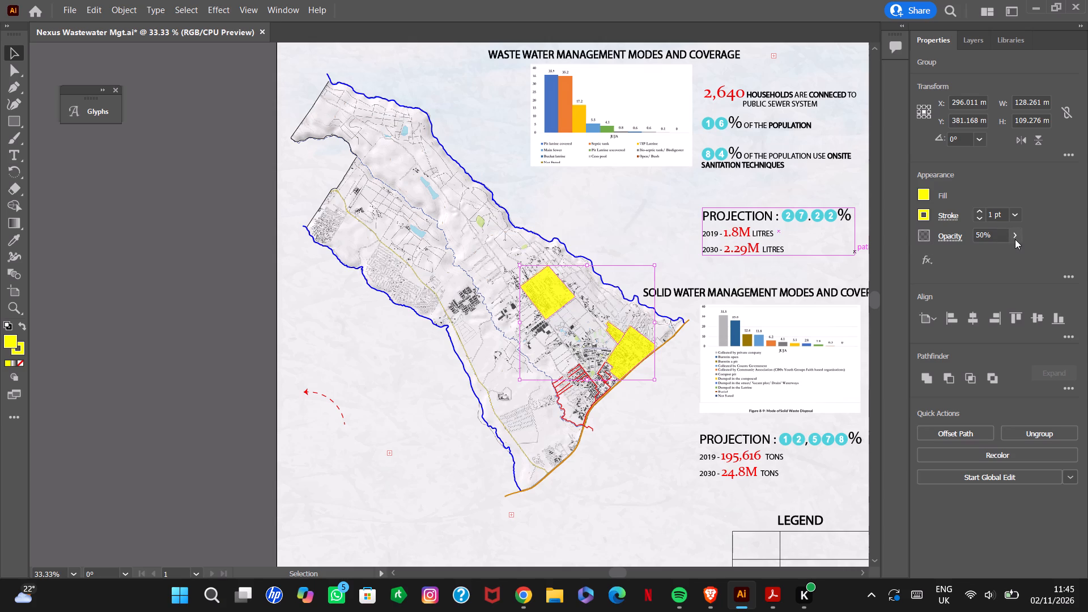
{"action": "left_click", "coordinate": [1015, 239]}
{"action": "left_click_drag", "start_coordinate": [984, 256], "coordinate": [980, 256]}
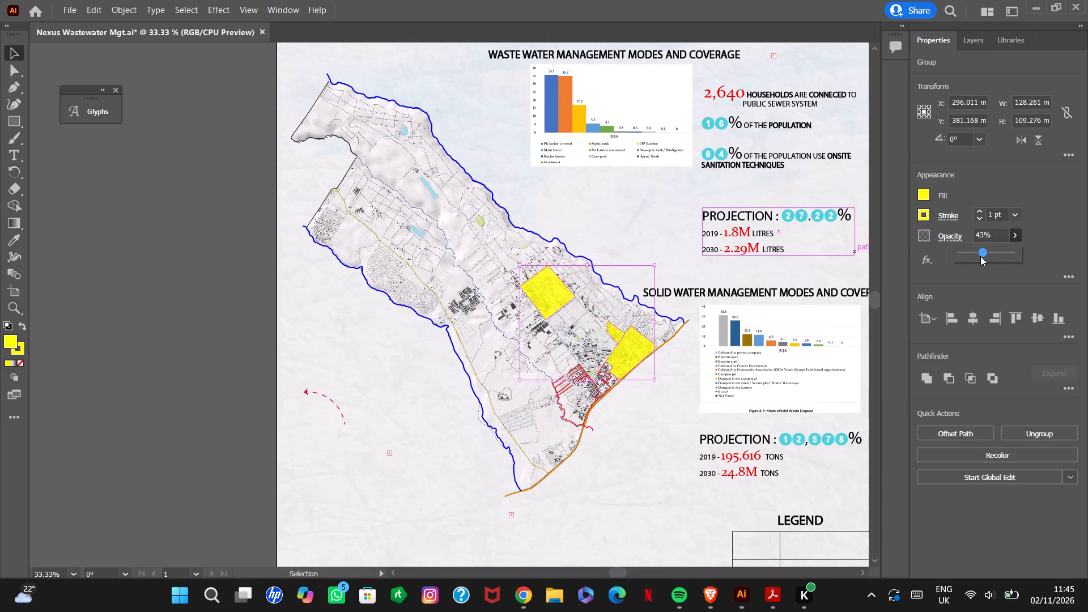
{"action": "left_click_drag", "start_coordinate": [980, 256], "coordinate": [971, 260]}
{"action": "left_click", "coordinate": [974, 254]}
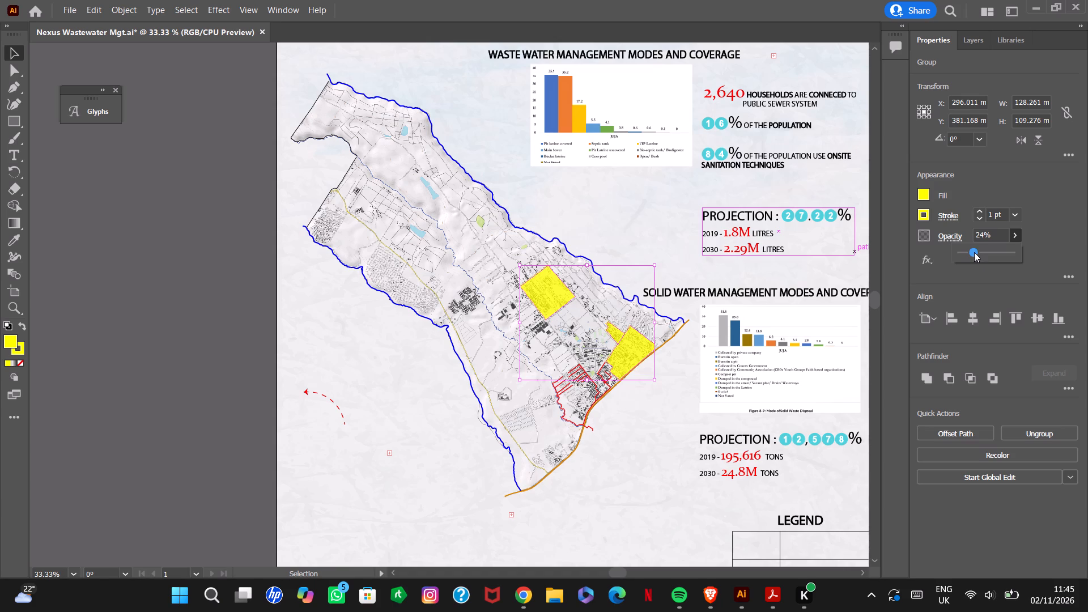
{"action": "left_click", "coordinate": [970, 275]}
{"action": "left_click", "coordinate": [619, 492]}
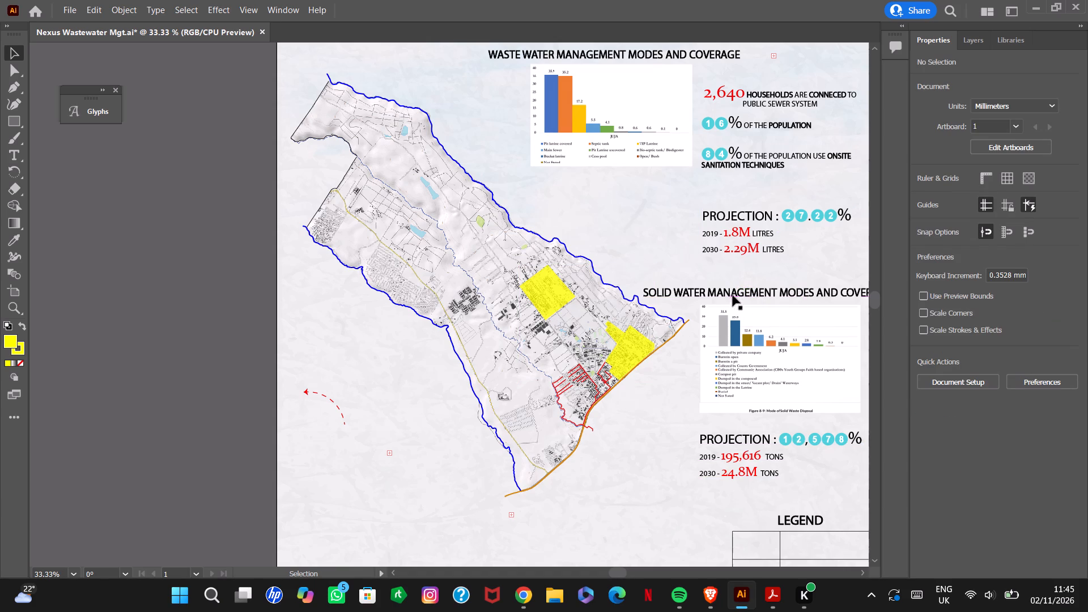
Save the Nexus Wastewater Mgt document.
{"action": "left_click", "coordinate": [69, 4]}
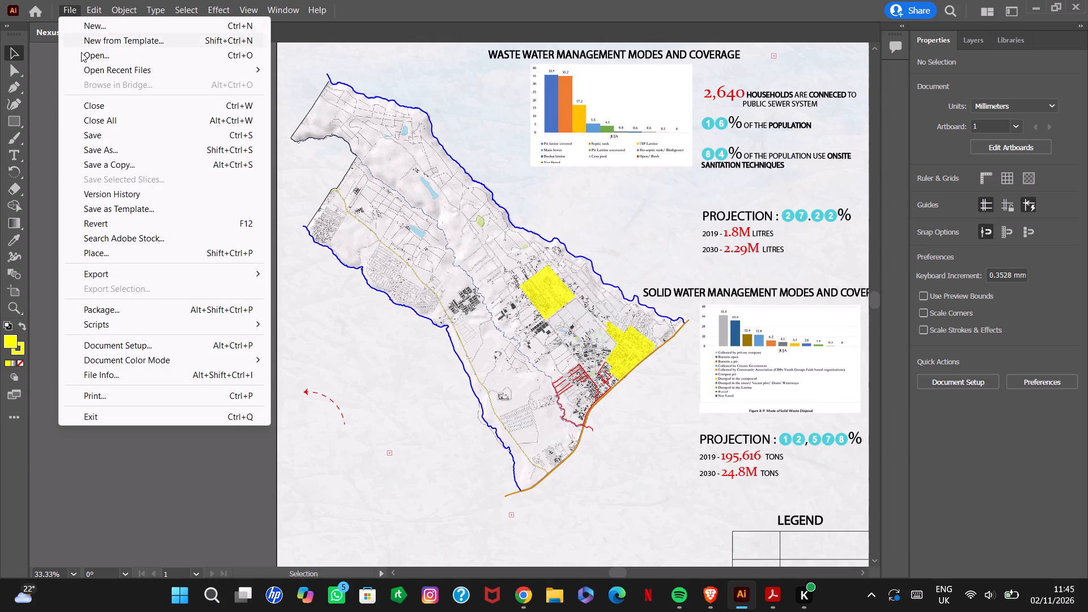
{"action": "left_click", "coordinate": [91, 132]}
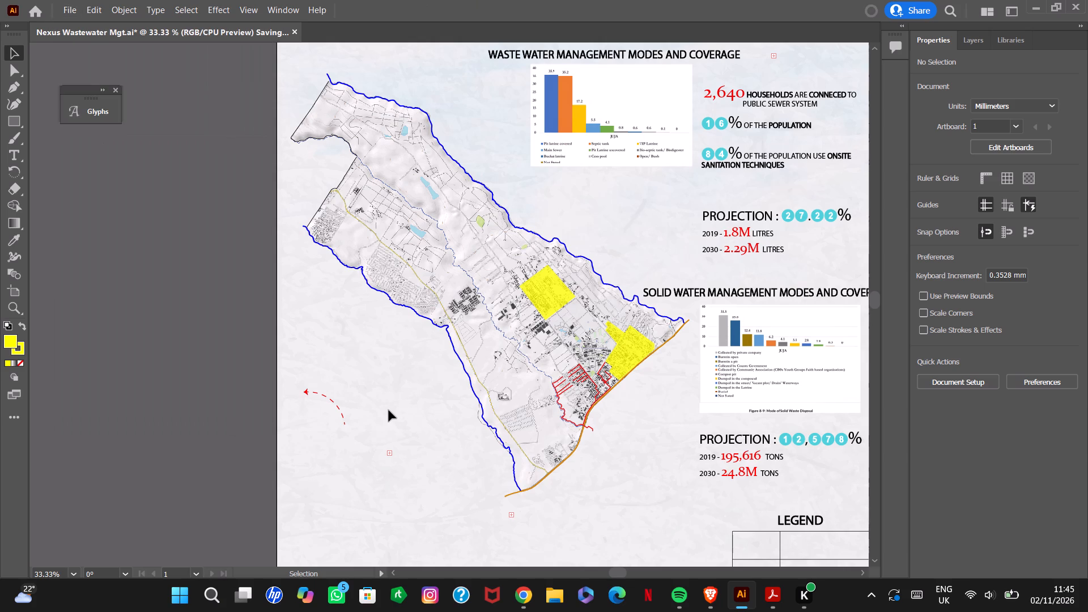
{"action": "scroll", "coordinate": [403, 375], "scroll_direction": "down", "scroll_amount": 3, "text": "alt"}
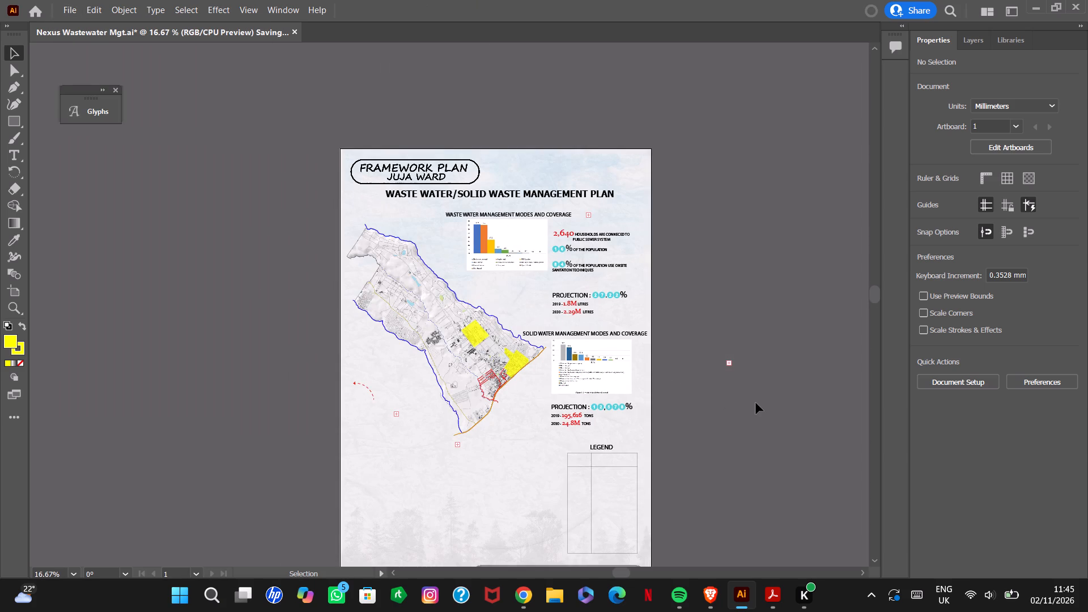
{"action": "left_click", "coordinate": [788, 433]}
{"action": "left_click_drag", "start_coordinate": [874, 294], "coordinate": [874, 295]}
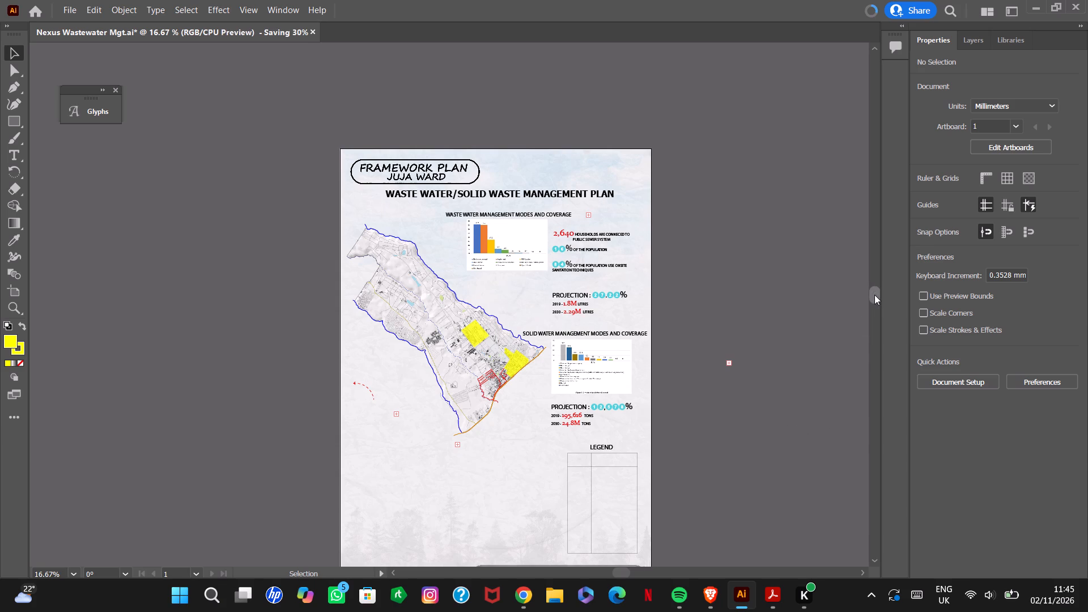
{"action": "left_click_drag", "start_coordinate": [874, 295], "coordinate": [875, 306]}
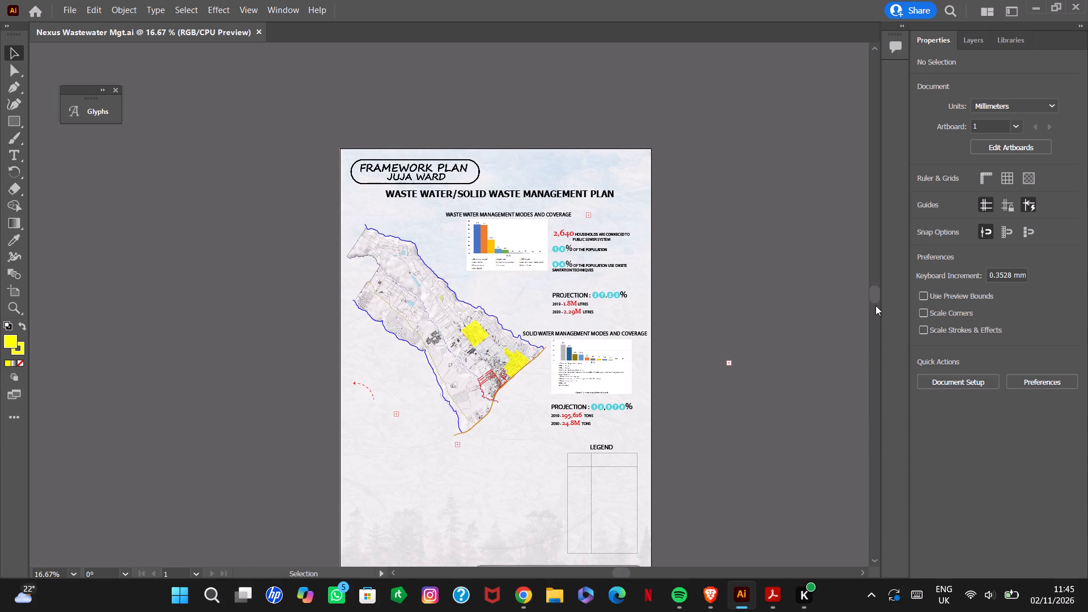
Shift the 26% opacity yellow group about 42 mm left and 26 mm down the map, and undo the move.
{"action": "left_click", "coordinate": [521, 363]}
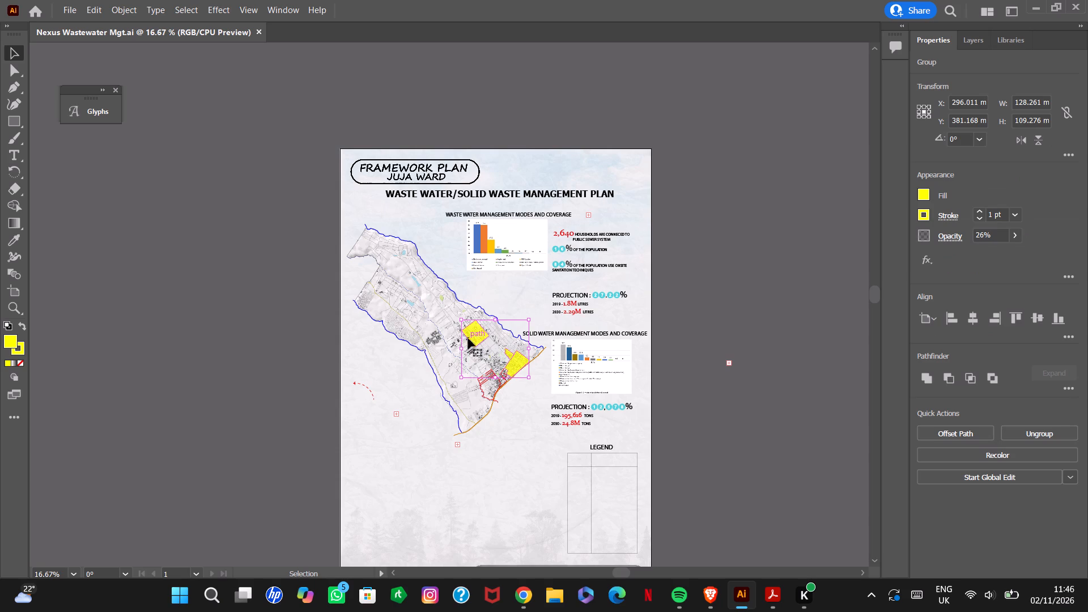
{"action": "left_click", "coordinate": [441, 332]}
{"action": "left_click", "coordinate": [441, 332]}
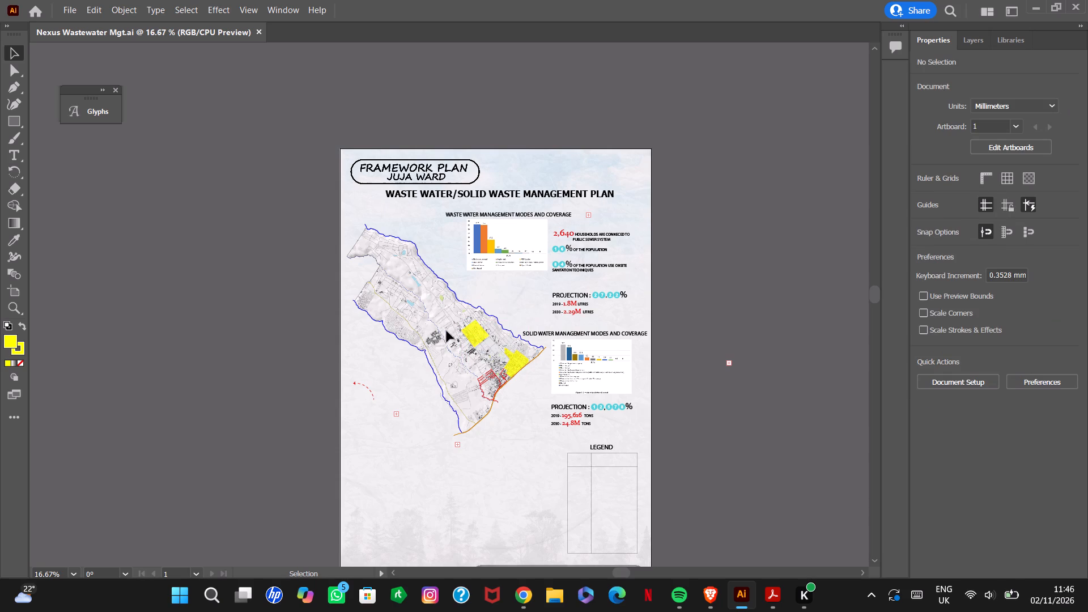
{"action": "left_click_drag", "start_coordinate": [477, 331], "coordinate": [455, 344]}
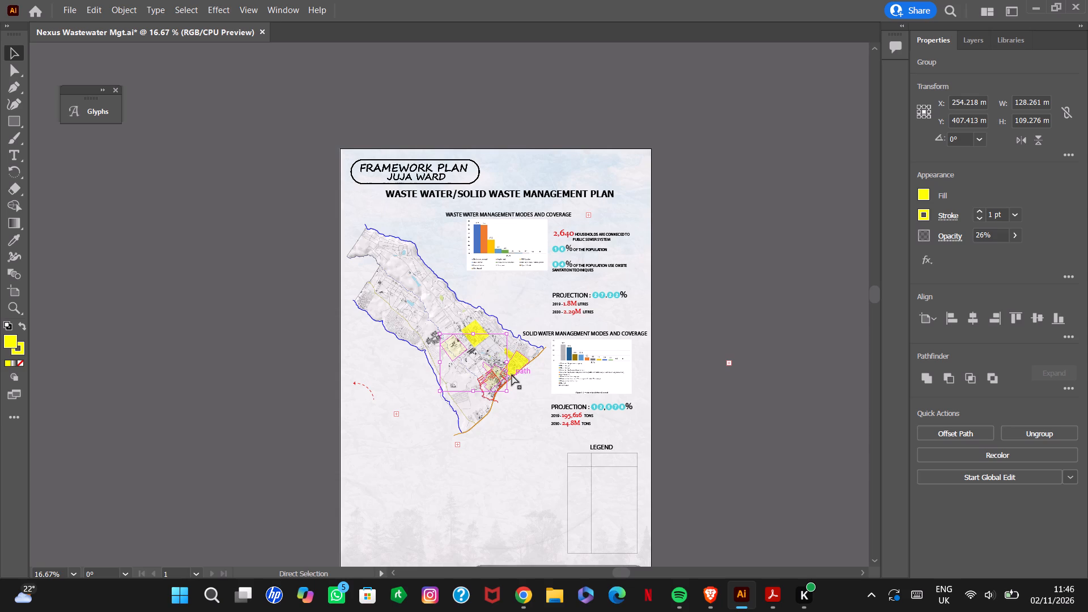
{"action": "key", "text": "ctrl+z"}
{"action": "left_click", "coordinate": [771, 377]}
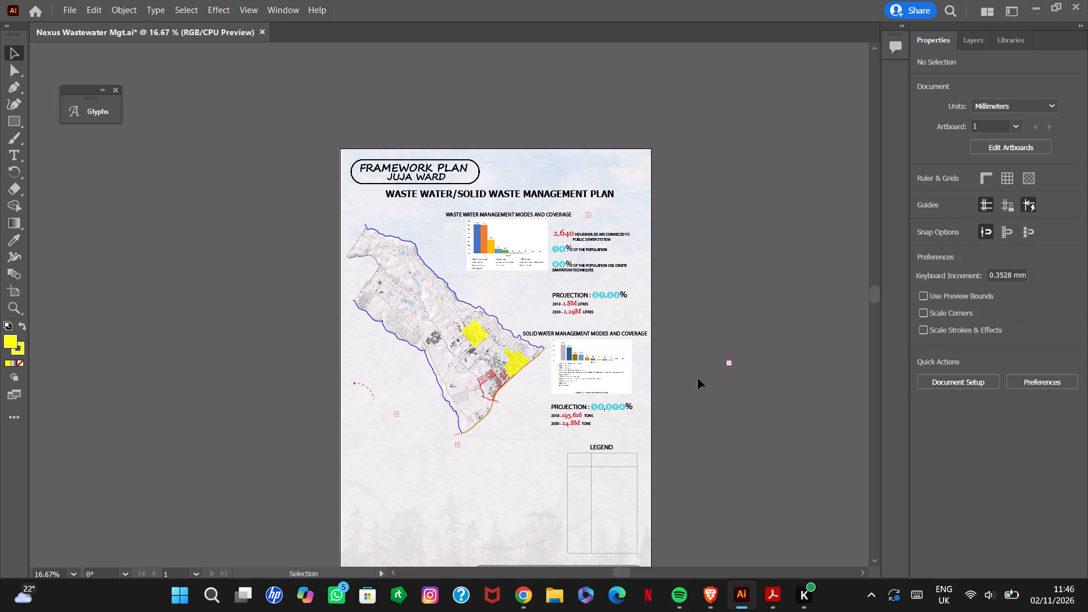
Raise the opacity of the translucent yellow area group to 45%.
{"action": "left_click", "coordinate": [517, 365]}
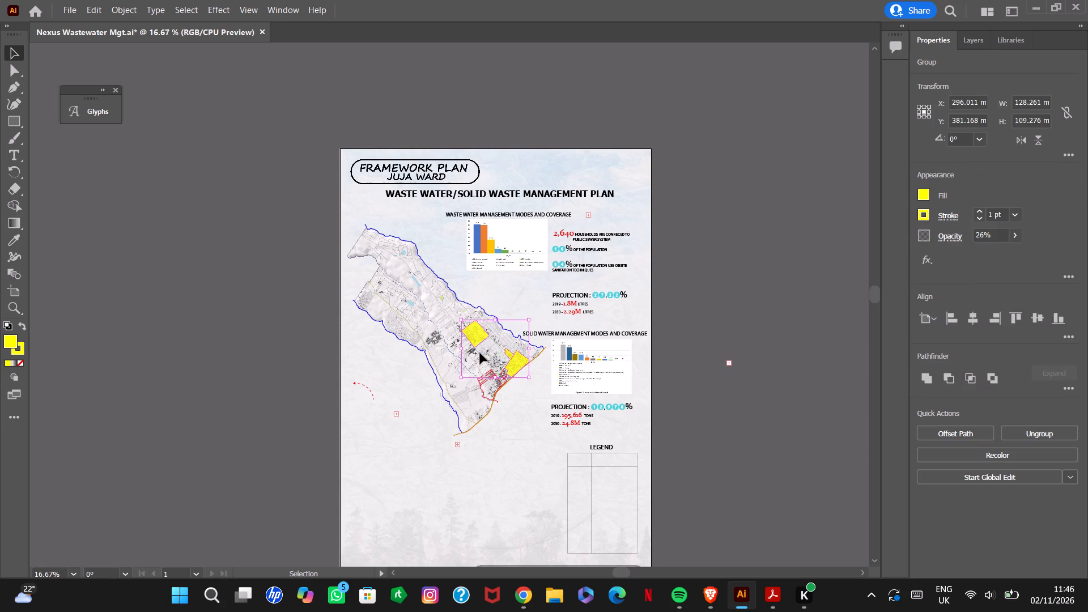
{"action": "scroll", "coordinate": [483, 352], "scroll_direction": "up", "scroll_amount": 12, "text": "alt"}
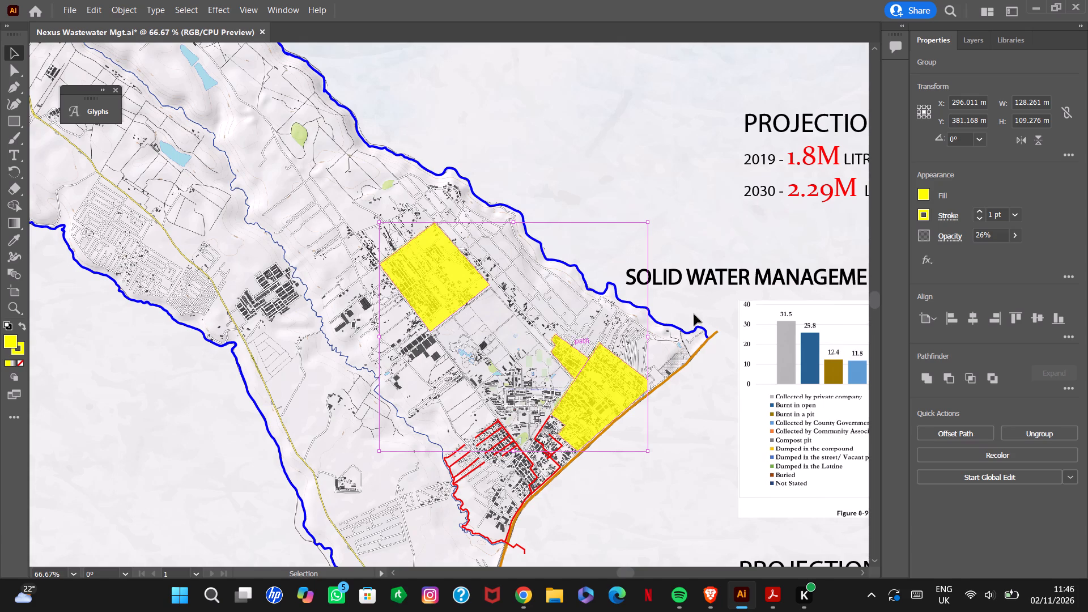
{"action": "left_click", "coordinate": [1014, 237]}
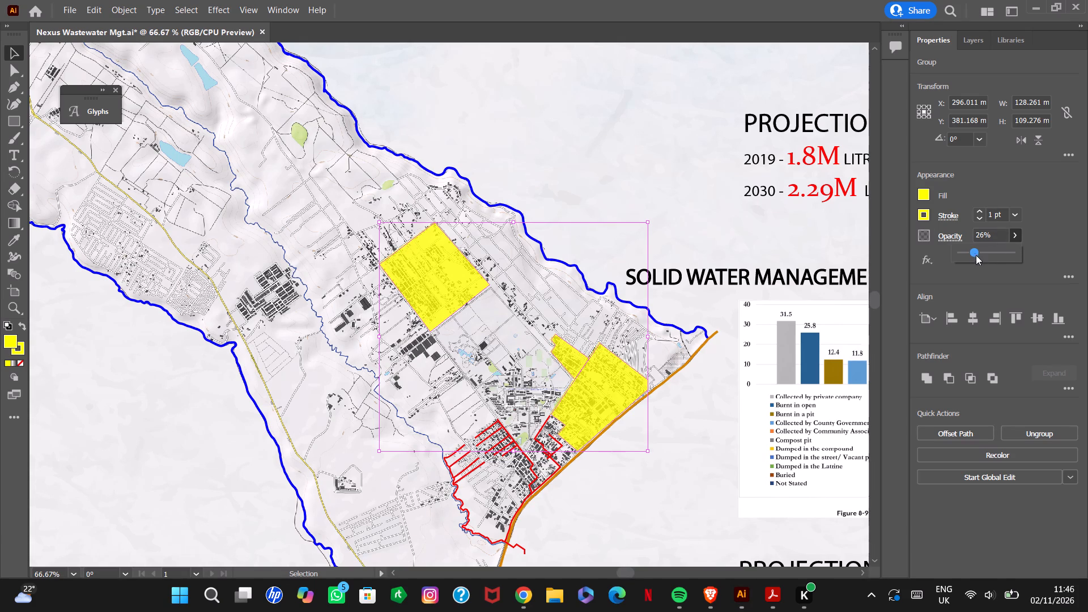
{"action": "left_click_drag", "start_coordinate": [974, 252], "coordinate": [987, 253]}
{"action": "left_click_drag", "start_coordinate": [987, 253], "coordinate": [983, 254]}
Delete the selected 45% opacity yellow area group from the map.
{"action": "key", "text": "Delete"}
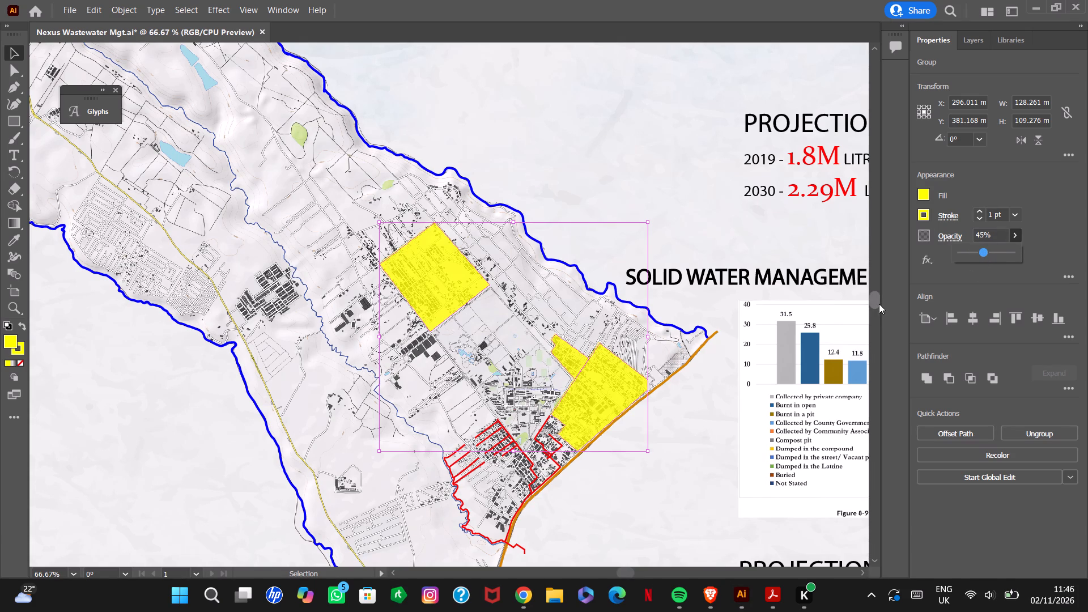
{"action": "key", "text": "Delete"}
{"action": "key", "text": "Delete"}
{"action": "left_click", "coordinate": [956, 262]}
{"action": "key", "text": "Delete"}
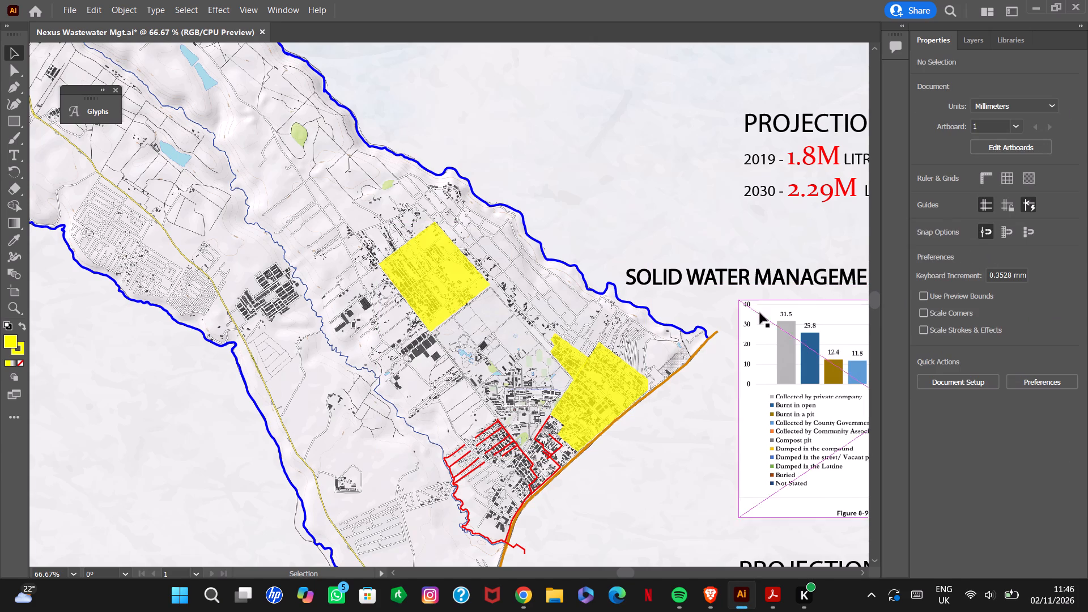
Shift the next fully opaque duplicate yellow group, undo that move, and delete the duplicate.
{"action": "left_click_drag", "start_coordinate": [620, 386], "coordinate": [581, 411]}
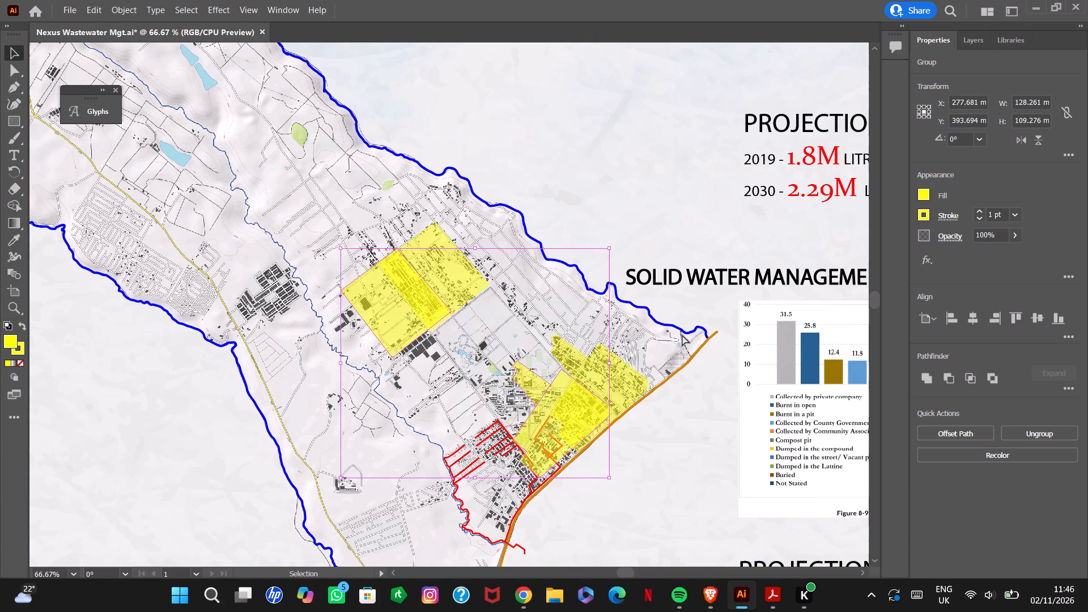
{"action": "key", "text": "ctrl+z"}
{"action": "key", "text": "Delete"}
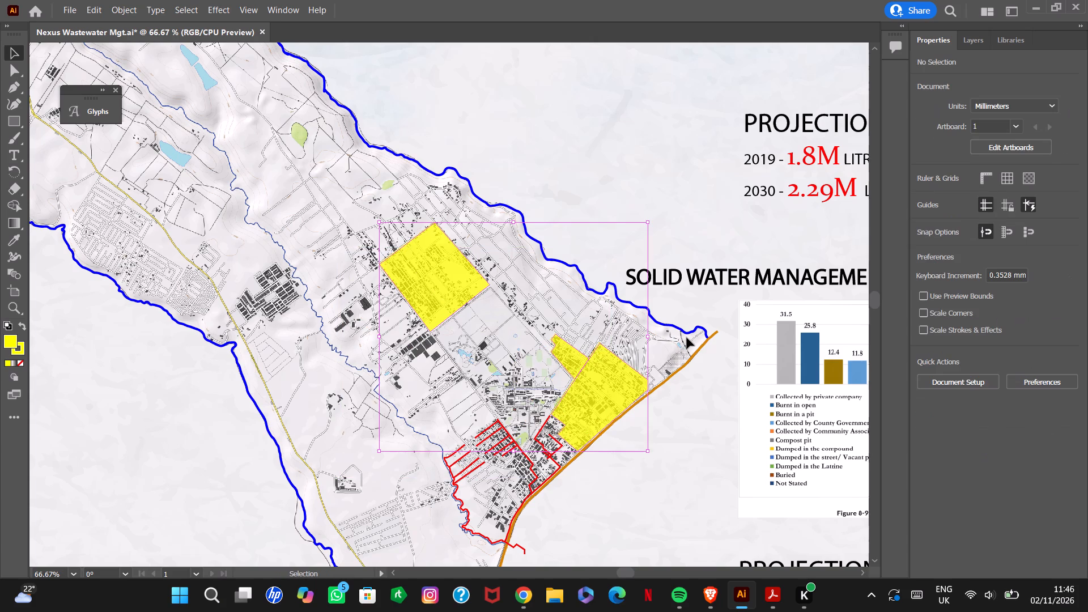
Toggle the visibility of Layer 5 off and on to check which artwork it holds.
{"action": "left_click", "coordinate": [981, 36]}
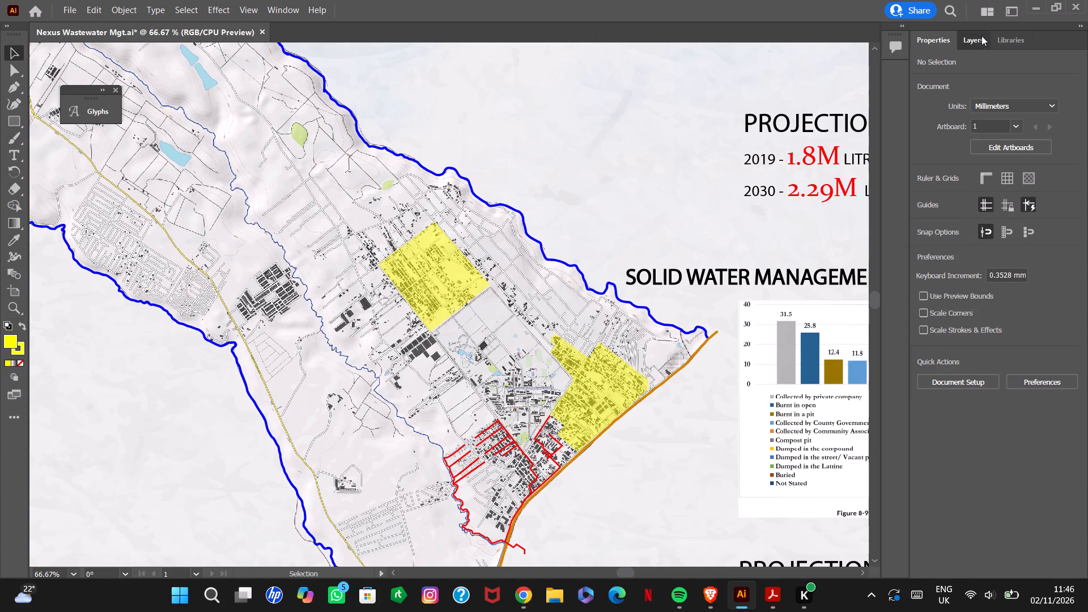
{"action": "left_click", "coordinate": [923, 77]}
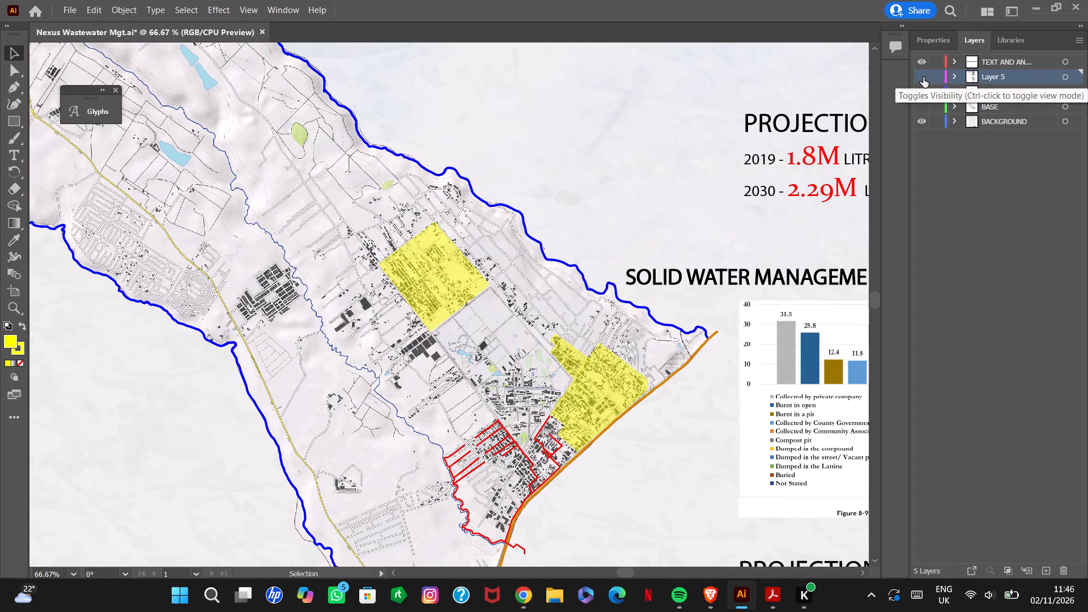
{"action": "left_click", "coordinate": [923, 77]}
{"action": "left_click", "coordinate": [923, 77]}
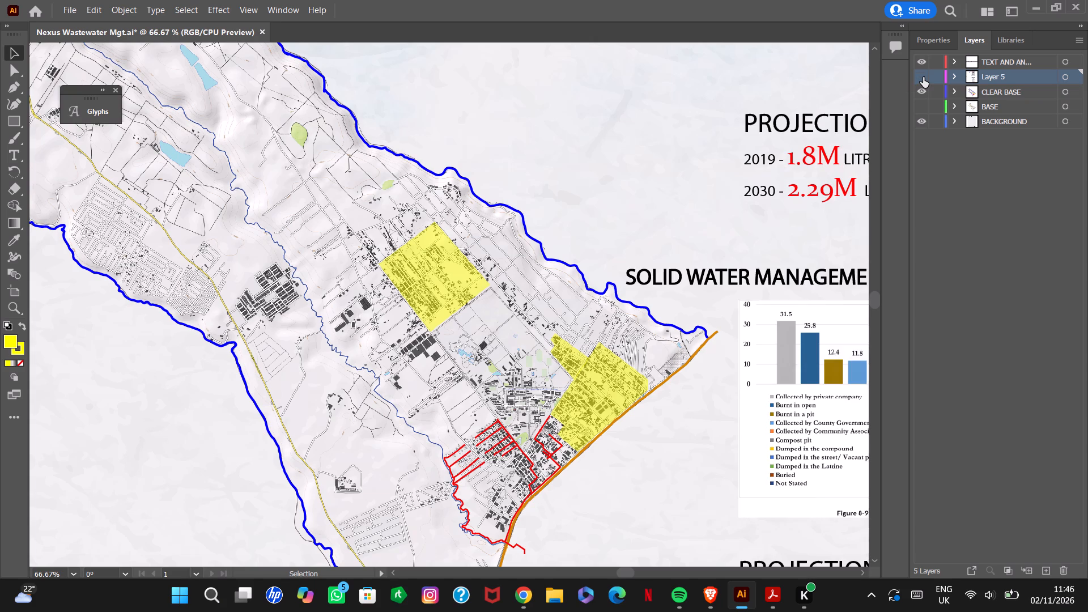
{"action": "left_click", "coordinate": [923, 77]}
{"action": "left_click", "coordinate": [974, 262]}
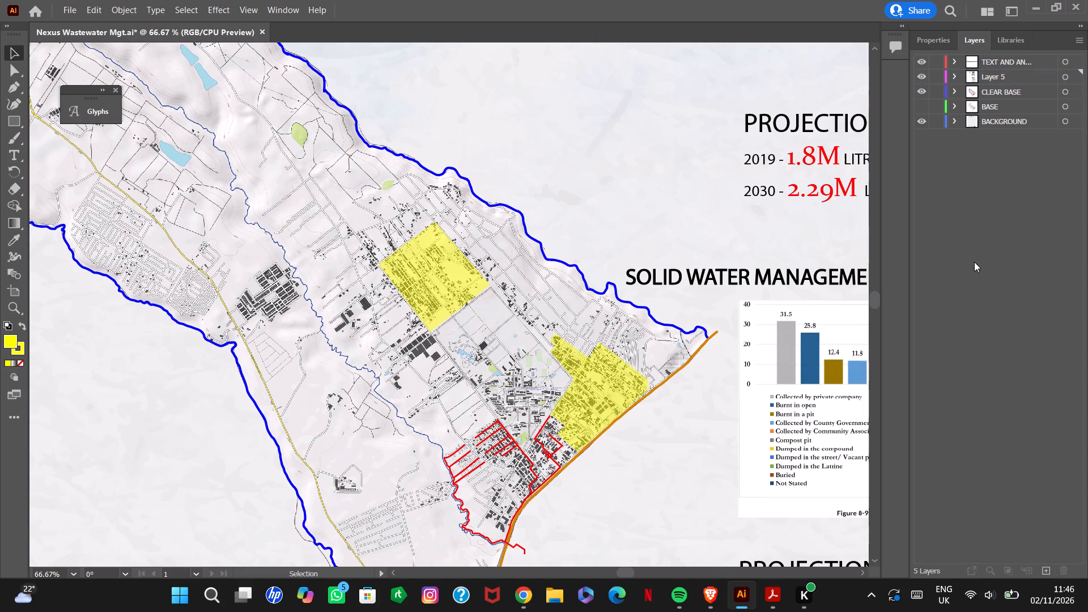
Review the whole plan sheet, from the title and yellow map areas to the projections and the legend.
{"action": "left_click_drag", "start_coordinate": [445, 273], "coordinate": [379, 322]}
{"action": "scroll", "coordinate": [550, 271], "scroll_direction": "down", "scroll_amount": 6, "text": "alt"}
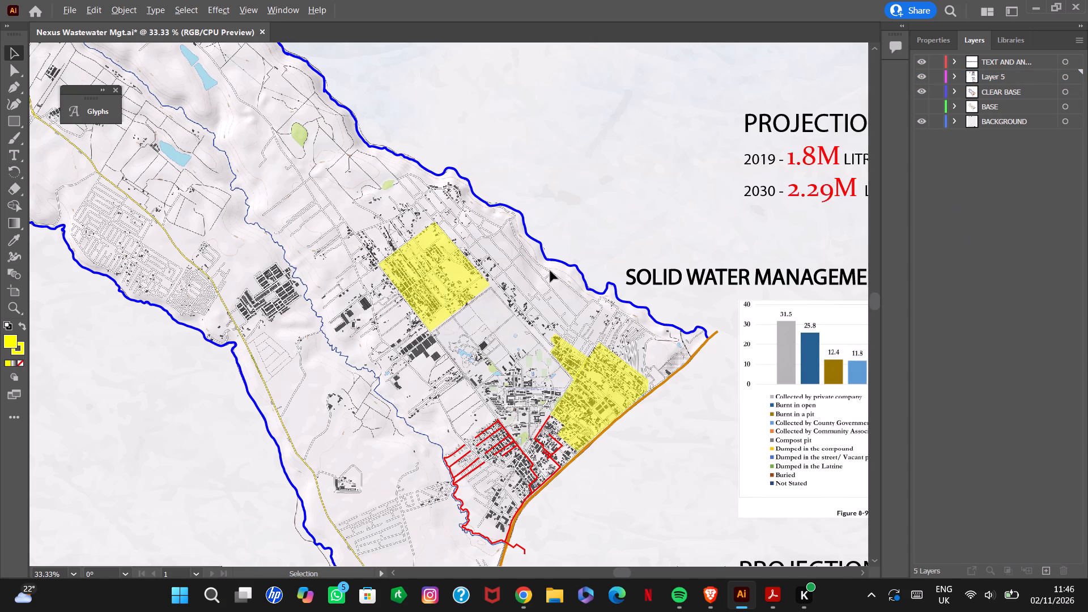
{"action": "left_click", "coordinate": [973, 423]}
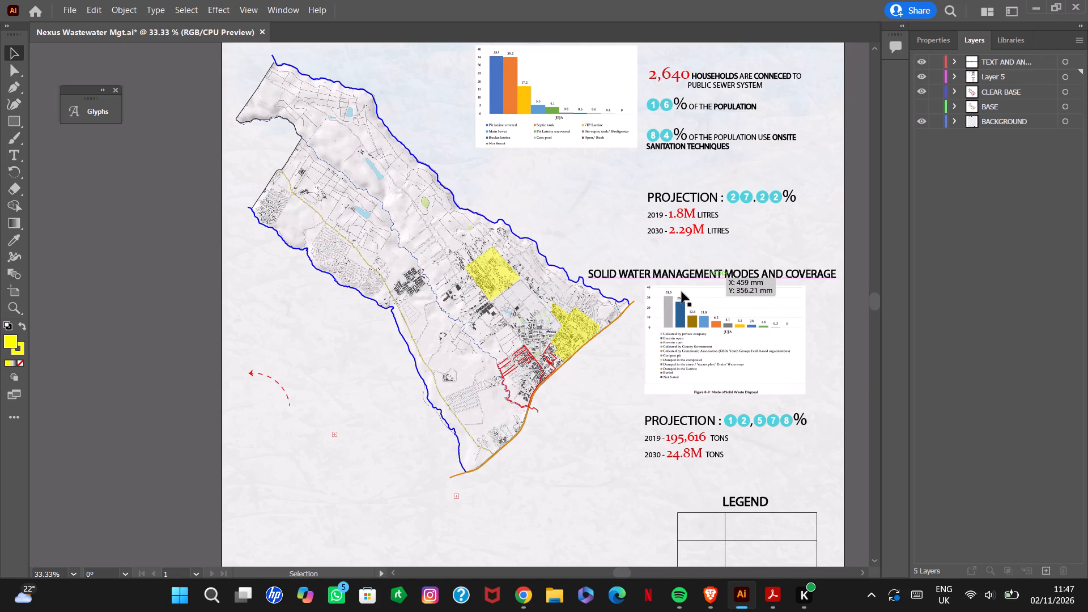
{"action": "scroll", "coordinate": [583, 344], "scroll_direction": "down", "scroll_amount": 7, "text": "alt"}
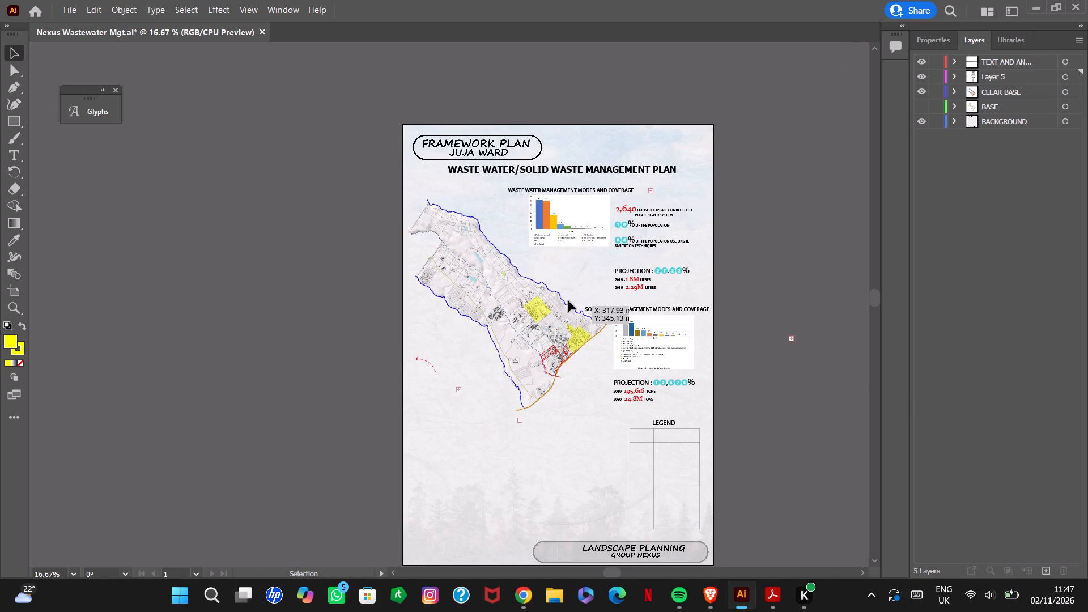
{"action": "scroll", "coordinate": [569, 313], "scroll_direction": "up", "scroll_amount": 1, "text": "alt"}
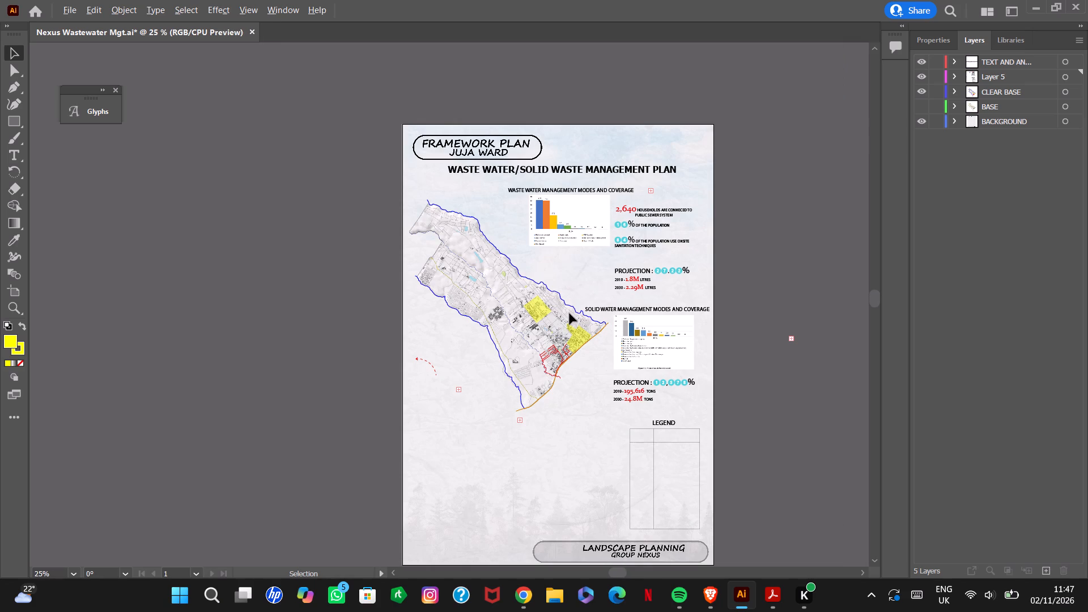
{"action": "scroll", "coordinate": [602, 330], "scroll_direction": "up", "scroll_amount": 6, "text": "alt"}
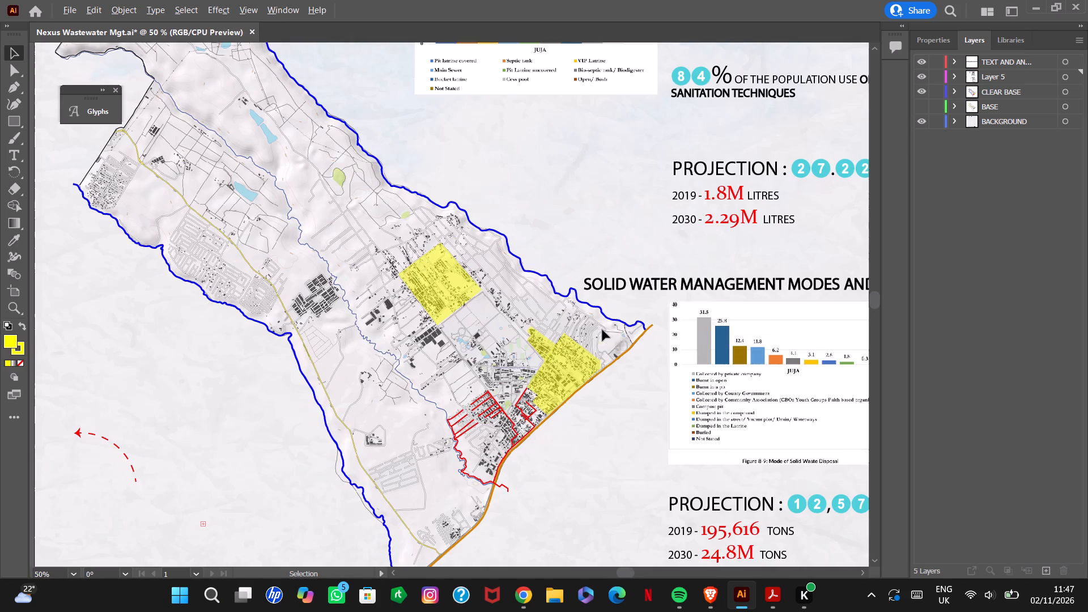
{"action": "left_click", "coordinate": [541, 383]}
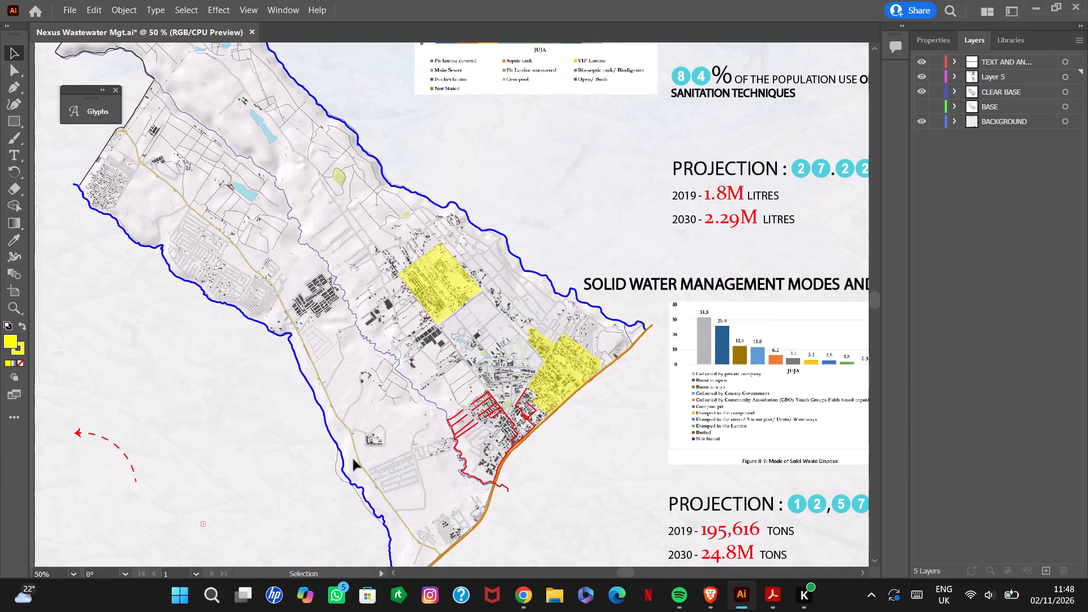
{"action": "left_click", "coordinate": [544, 378]}
{"action": "left_click", "coordinate": [564, 449]}
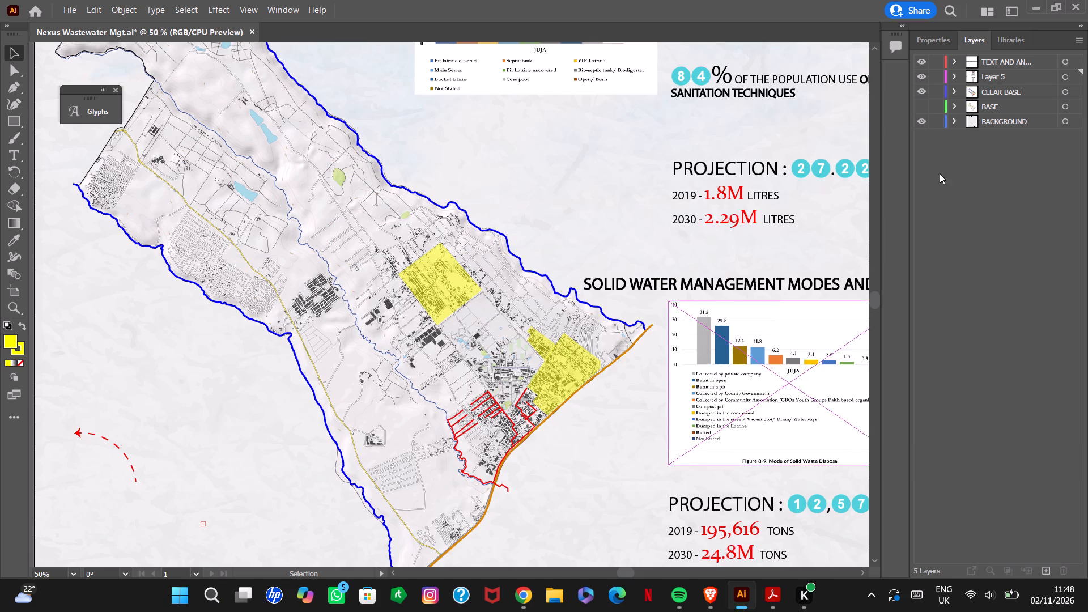
{"action": "left_click", "coordinate": [938, 38]}
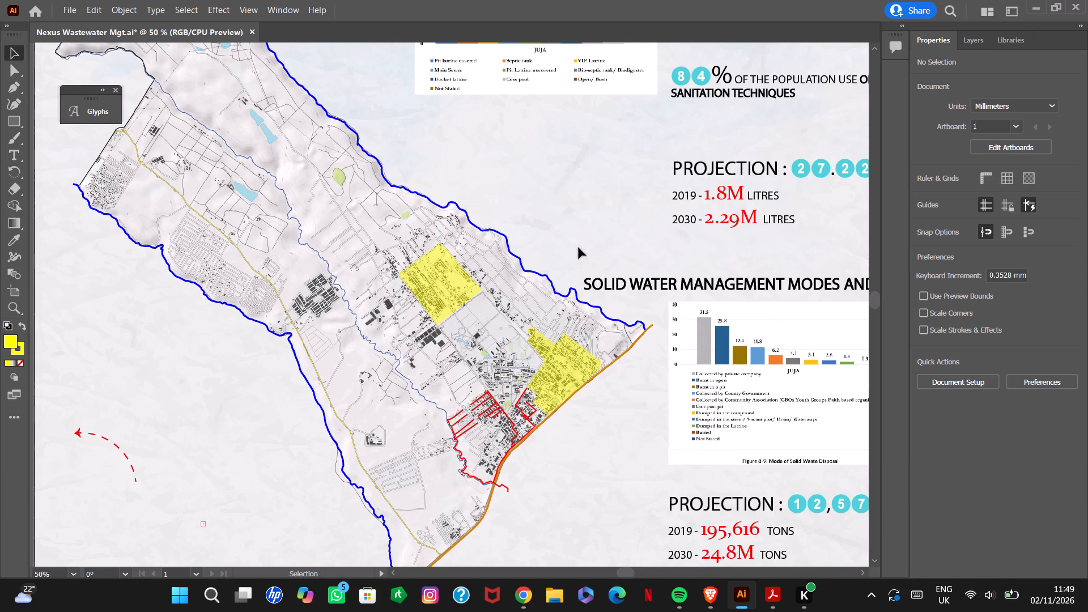
{"action": "scroll", "coordinate": [475, 240], "scroll_direction": "down", "scroll_amount": 4, "text": "alt"}
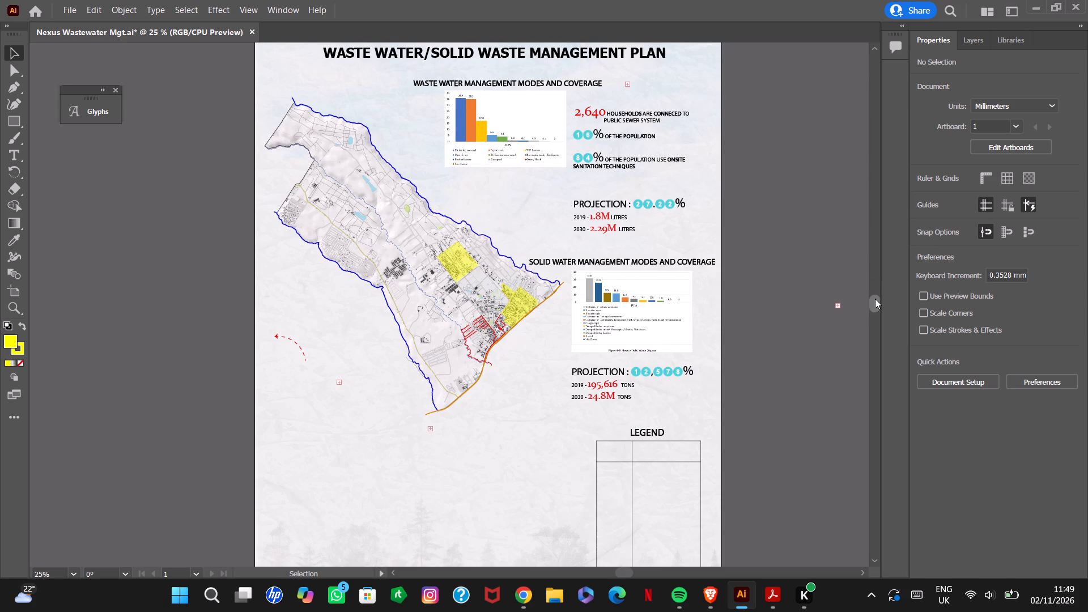
{"action": "left_click_drag", "start_coordinate": [875, 299], "coordinate": [877, 288]}
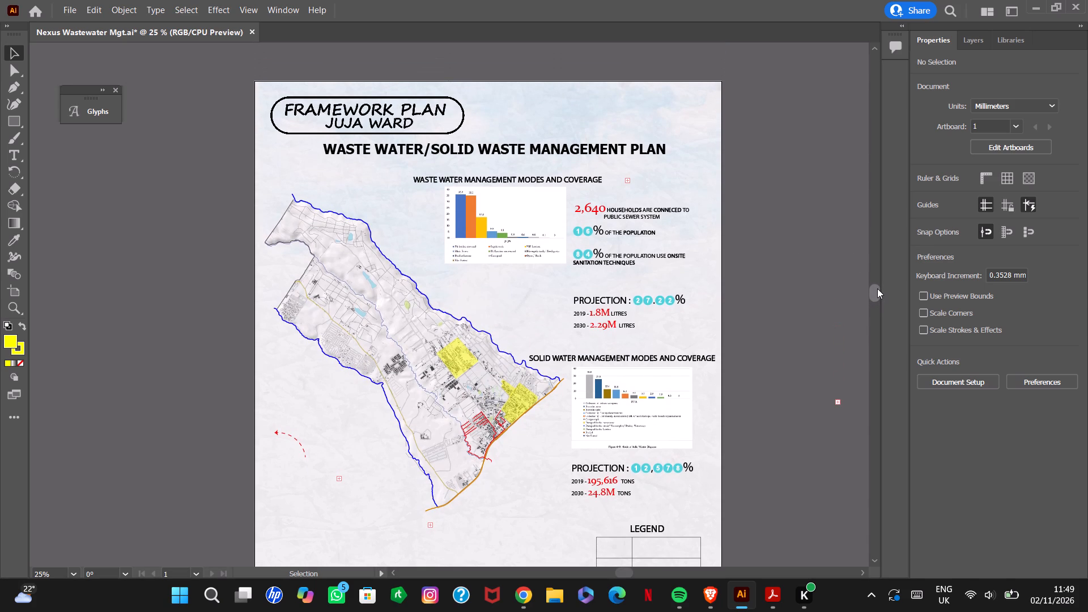
{"action": "left_click_drag", "start_coordinate": [877, 288], "coordinate": [878, 292]}
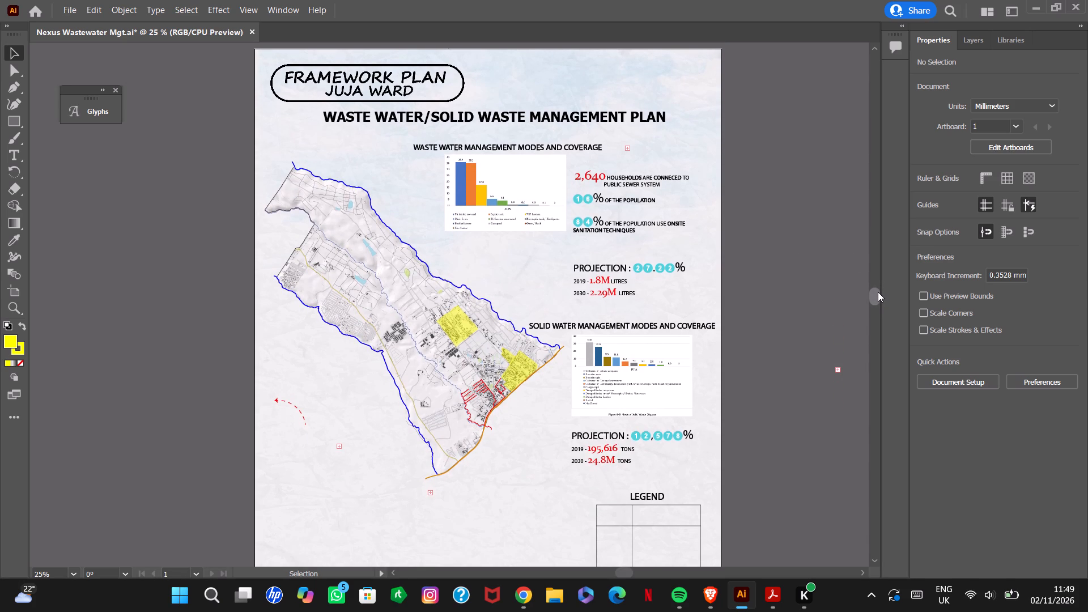
{"action": "left_click_drag", "start_coordinate": [878, 292], "coordinate": [878, 297]}
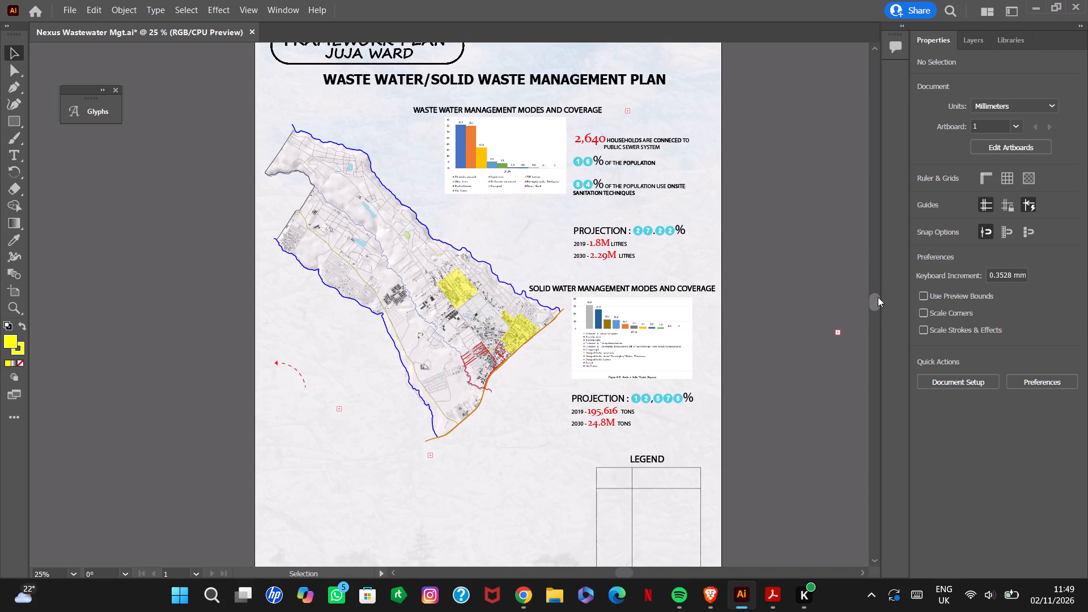
{"action": "left_click_drag", "start_coordinate": [878, 297], "coordinate": [876, 307]}
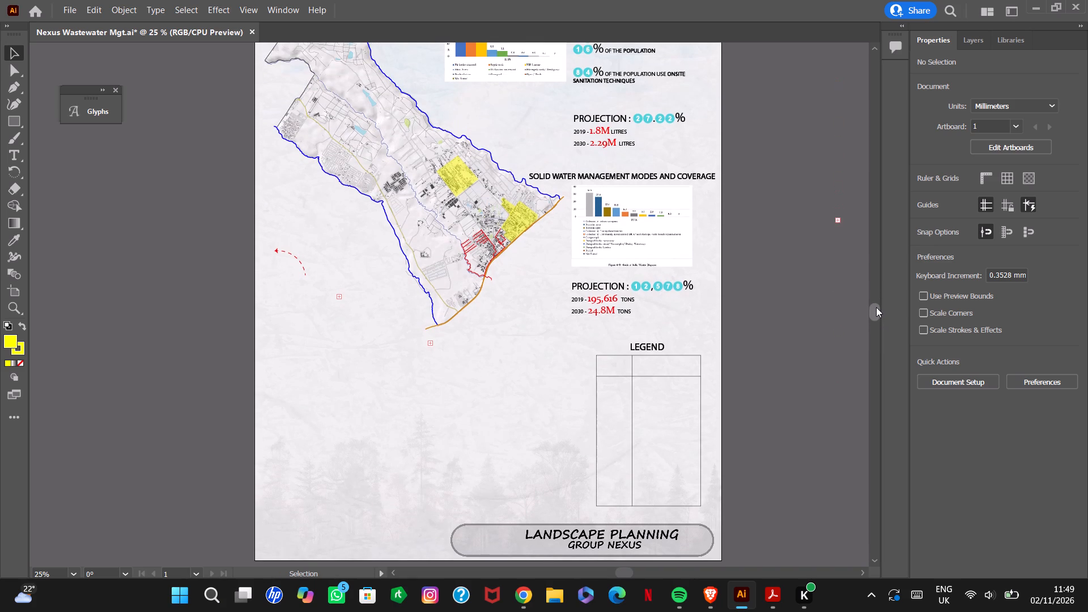
{"action": "left_click_drag", "start_coordinate": [876, 307], "coordinate": [875, 306]}
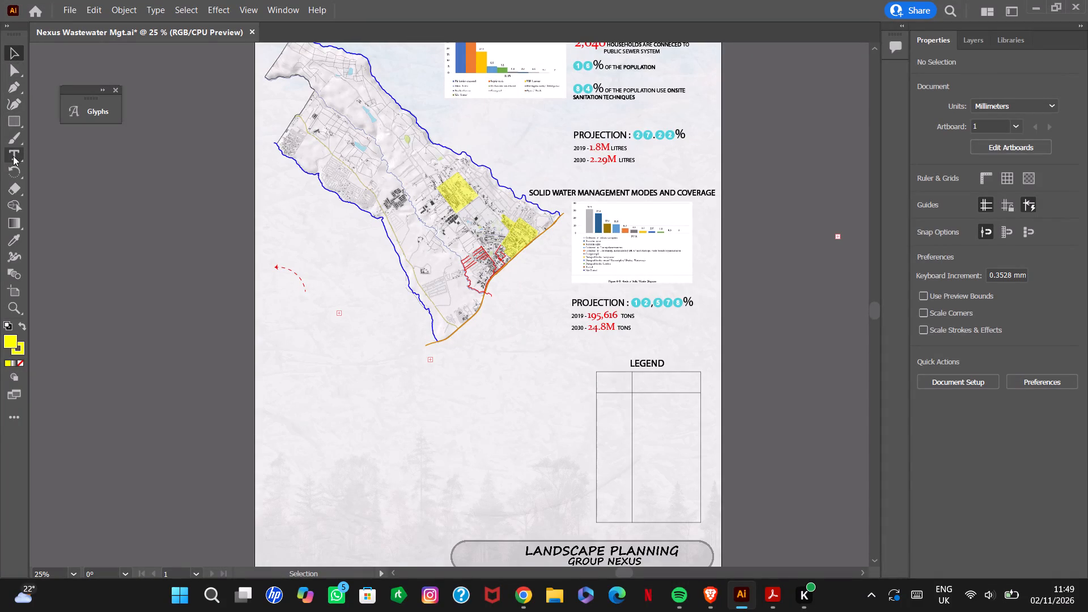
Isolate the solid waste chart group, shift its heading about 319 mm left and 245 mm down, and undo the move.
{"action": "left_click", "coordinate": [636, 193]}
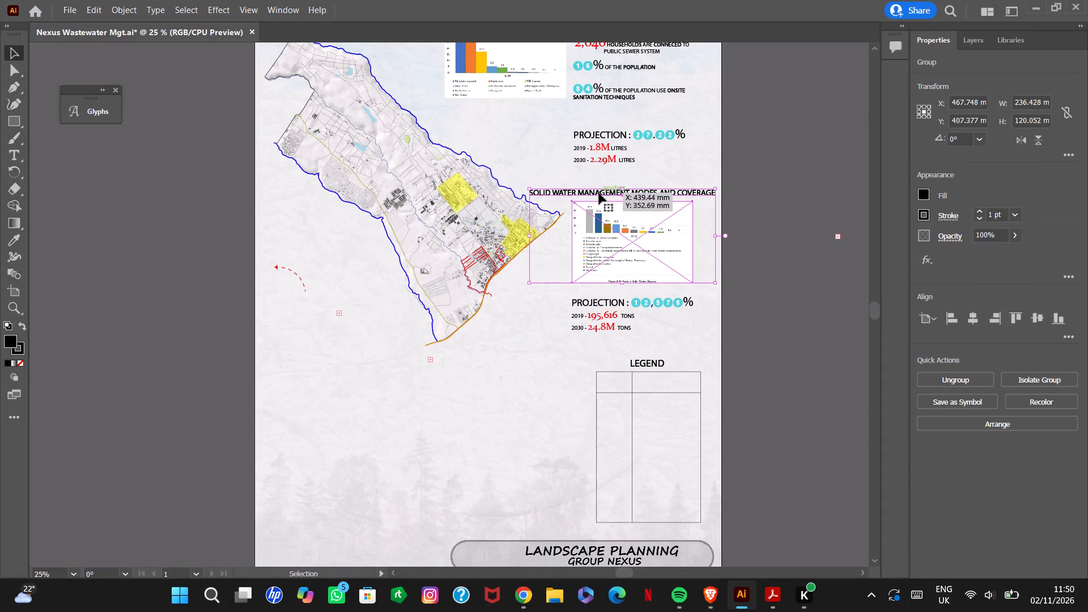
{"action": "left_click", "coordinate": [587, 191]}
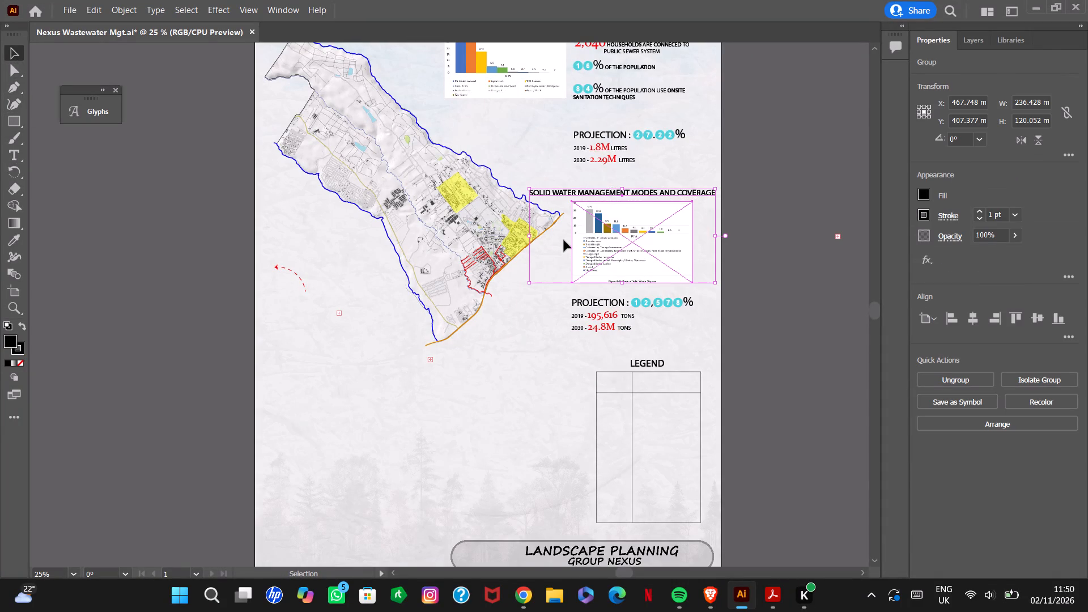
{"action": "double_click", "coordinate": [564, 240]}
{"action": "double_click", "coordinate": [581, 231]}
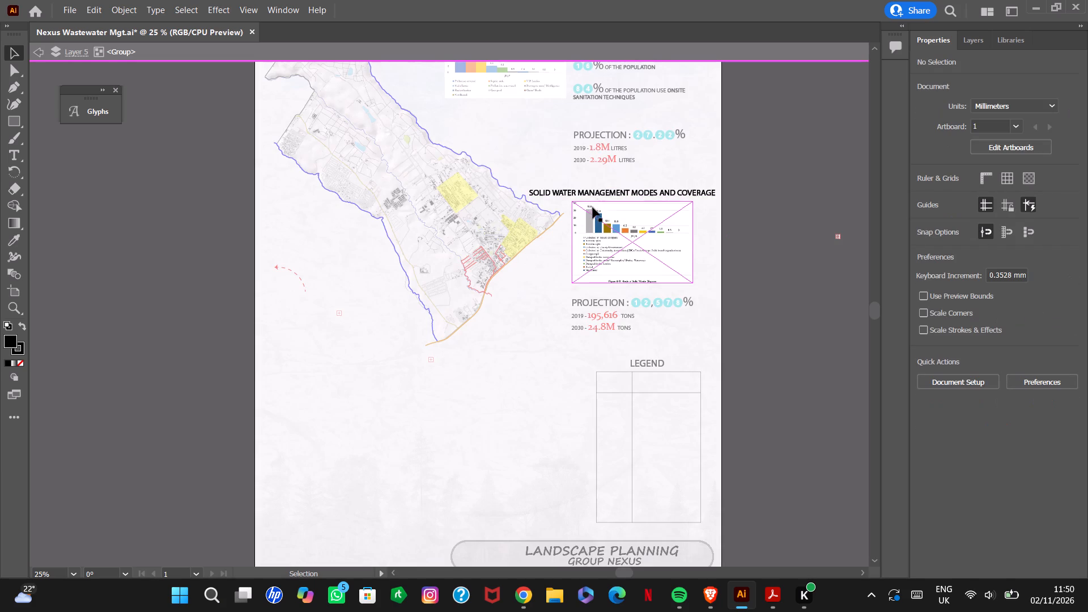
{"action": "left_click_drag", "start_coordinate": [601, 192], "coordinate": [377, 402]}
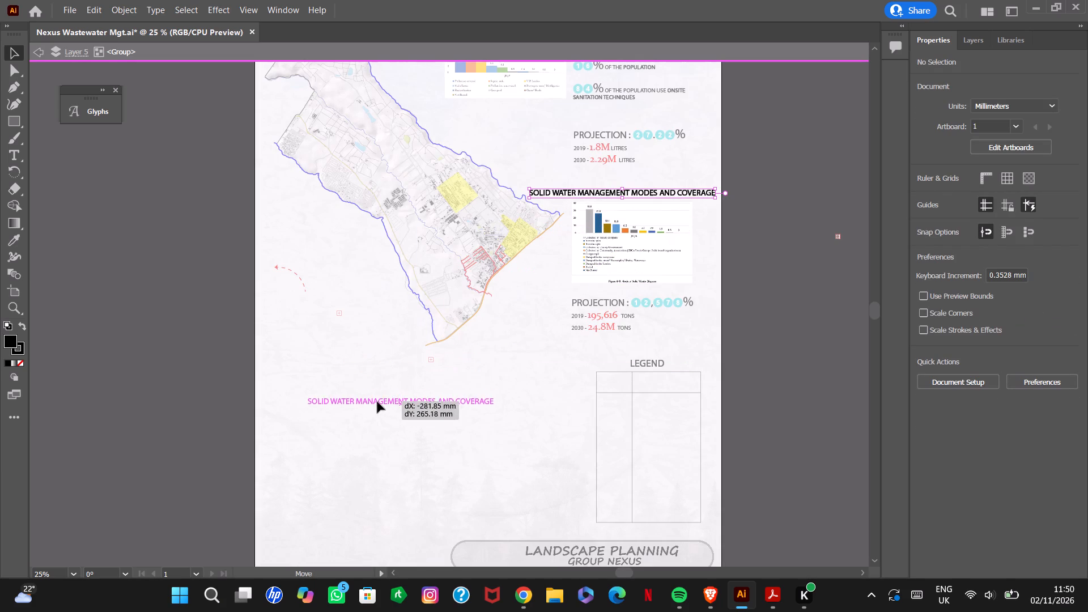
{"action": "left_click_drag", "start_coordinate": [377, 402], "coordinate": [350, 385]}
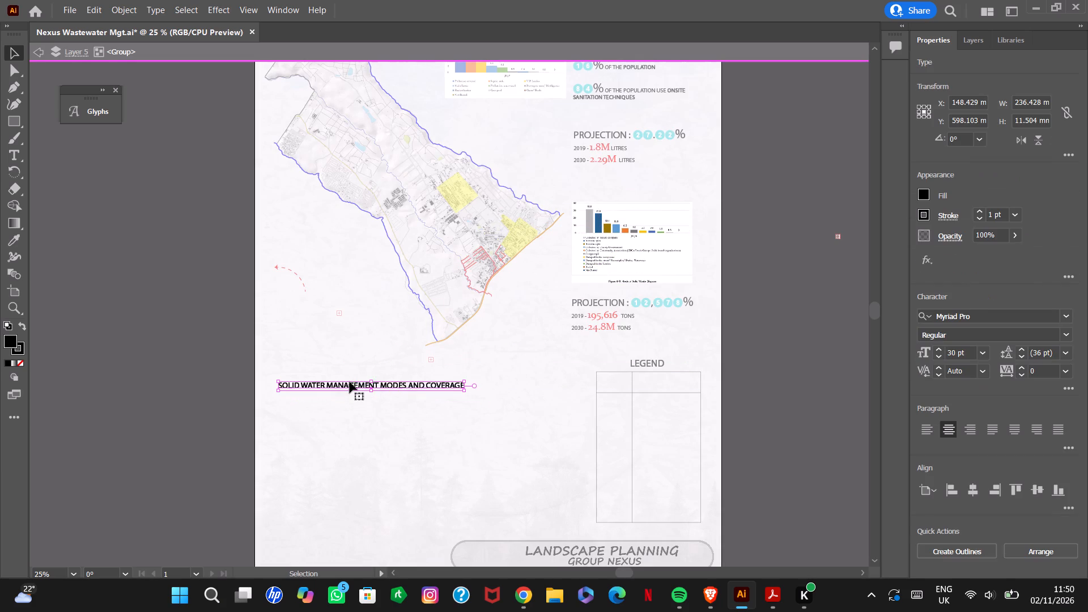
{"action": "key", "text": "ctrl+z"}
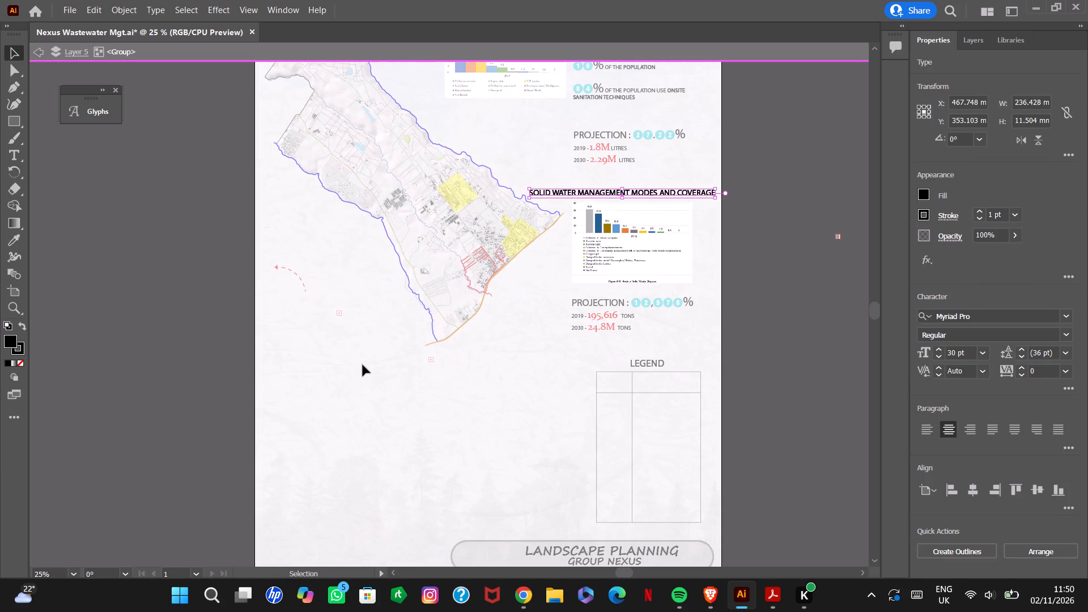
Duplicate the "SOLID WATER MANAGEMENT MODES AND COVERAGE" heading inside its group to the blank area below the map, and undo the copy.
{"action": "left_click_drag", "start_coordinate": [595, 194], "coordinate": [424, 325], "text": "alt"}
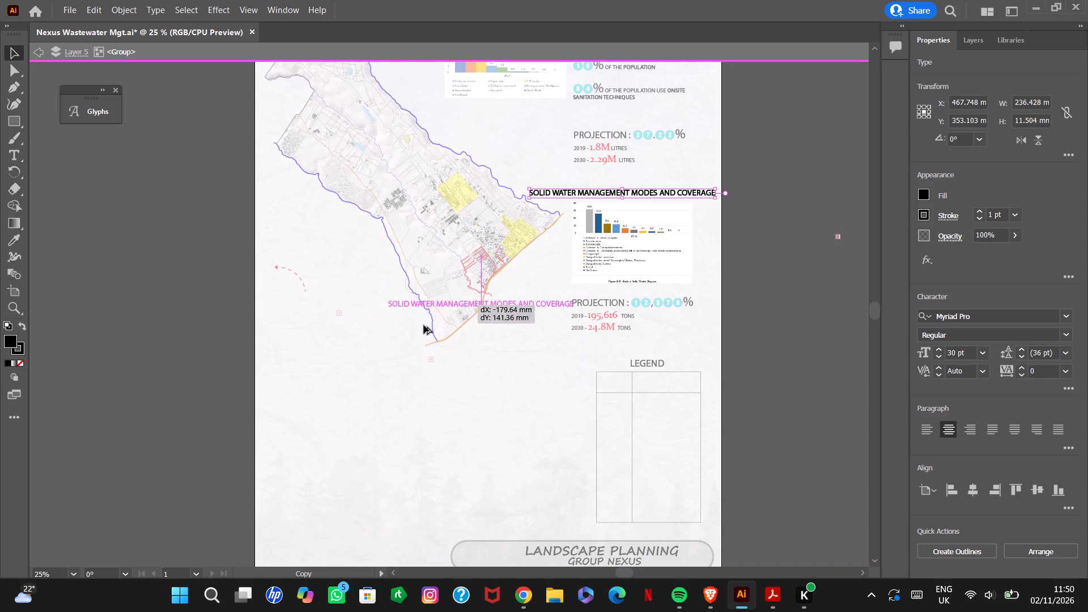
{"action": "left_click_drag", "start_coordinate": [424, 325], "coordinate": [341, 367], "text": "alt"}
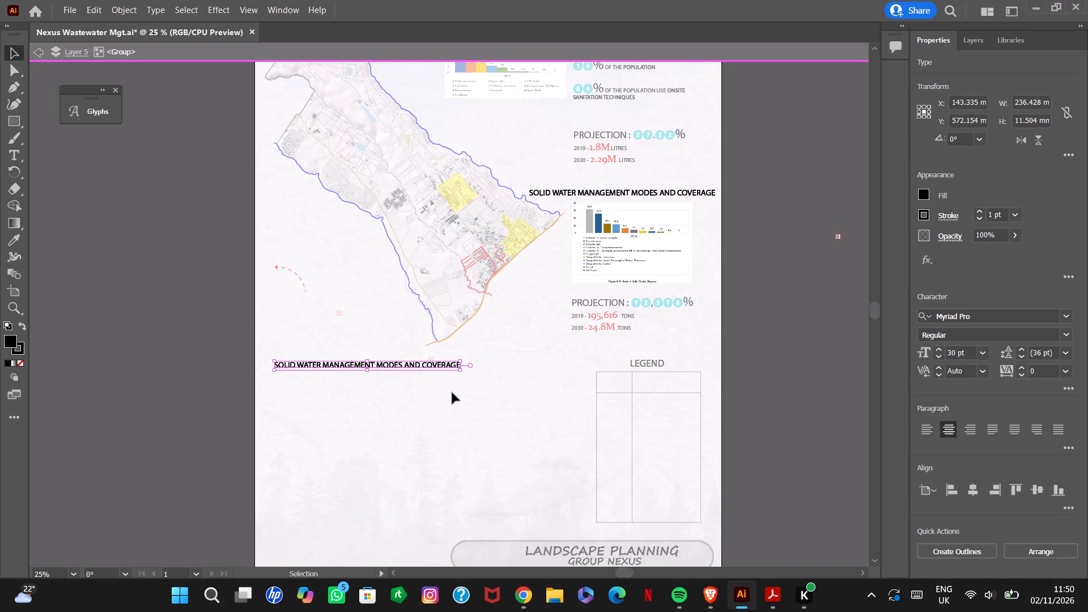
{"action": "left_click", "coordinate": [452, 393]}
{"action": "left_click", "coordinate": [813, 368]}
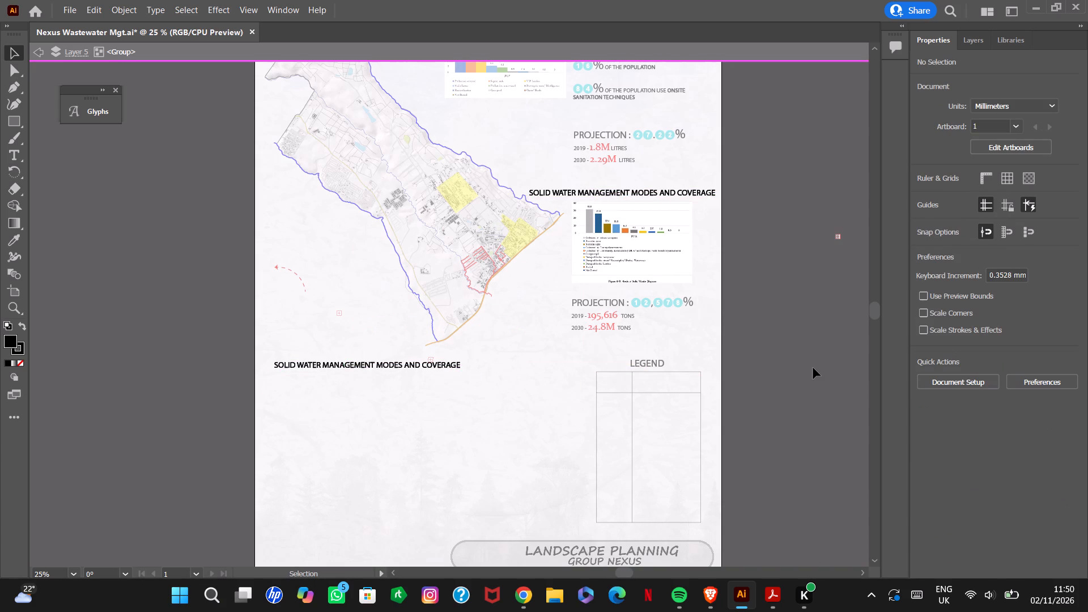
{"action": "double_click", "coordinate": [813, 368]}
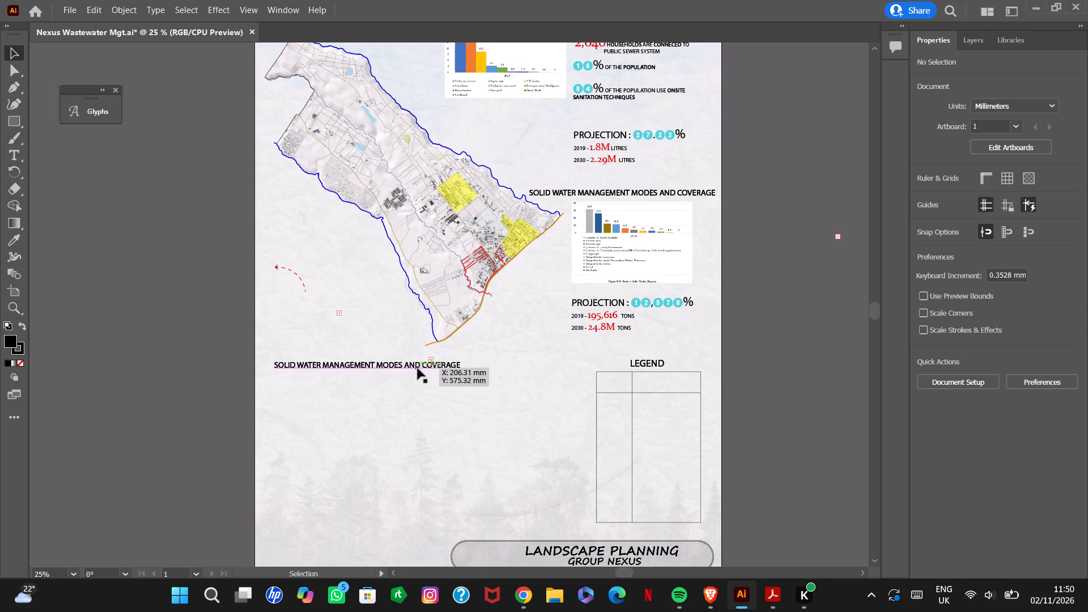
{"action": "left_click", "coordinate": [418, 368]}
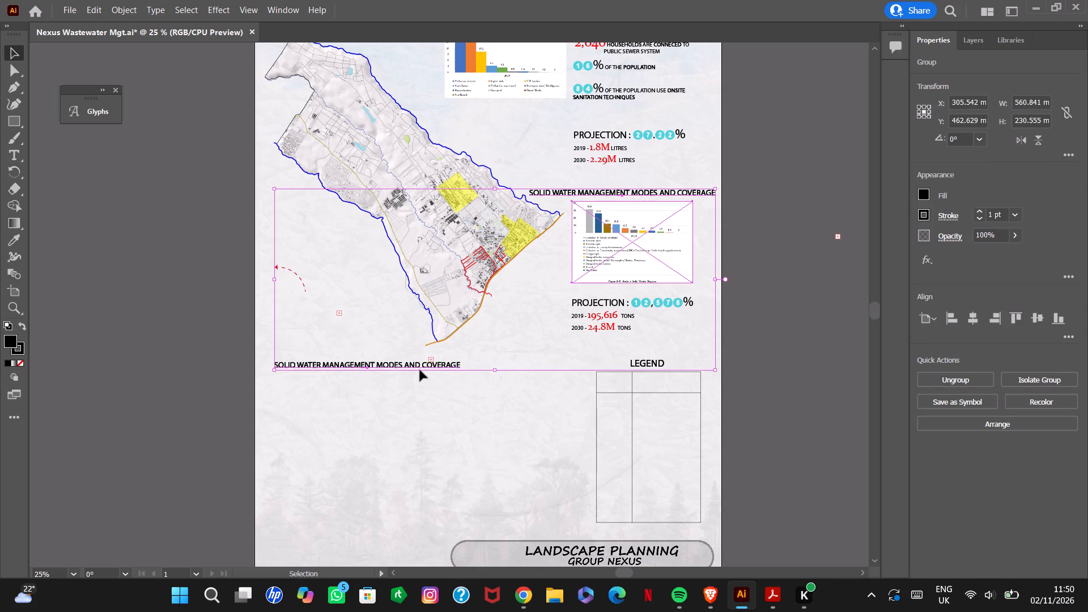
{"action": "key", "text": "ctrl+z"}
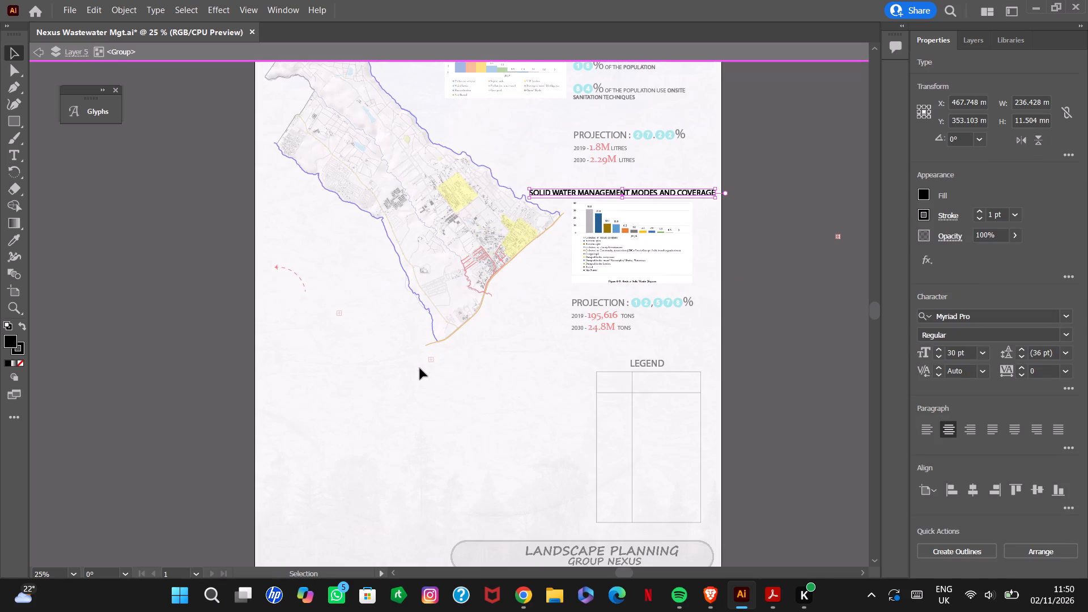
Copy the "SOLID WATER MANAGEMENT MODES AND COVERAGE" heading out of its group and place the copy beside the map's lower tip, at about X 115, Y 531 mm.
{"action": "right_click", "coordinate": [640, 193]}
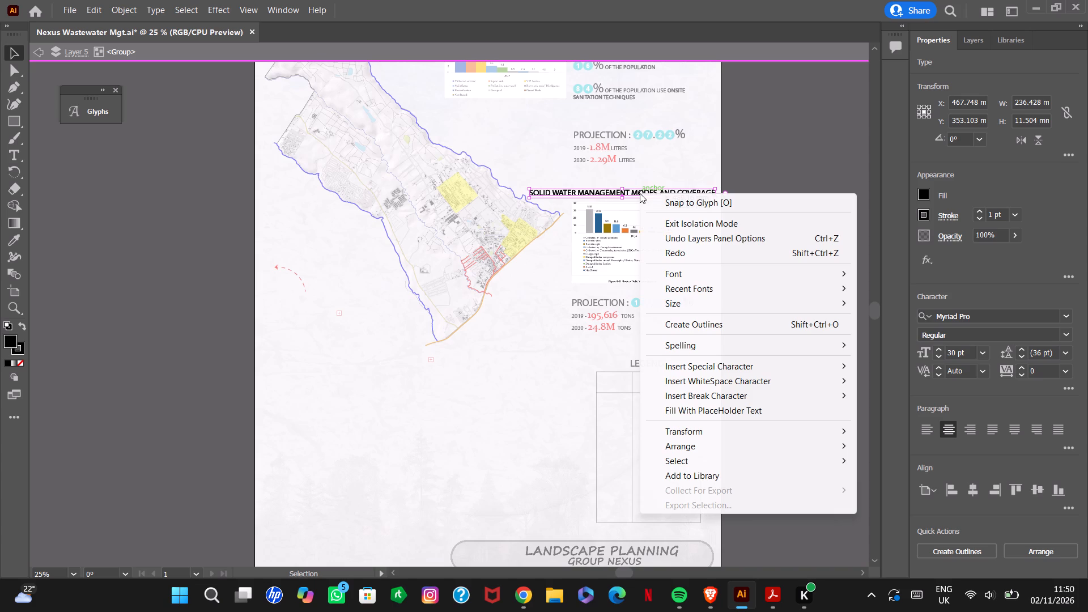
{"action": "left_click", "coordinate": [603, 195]}
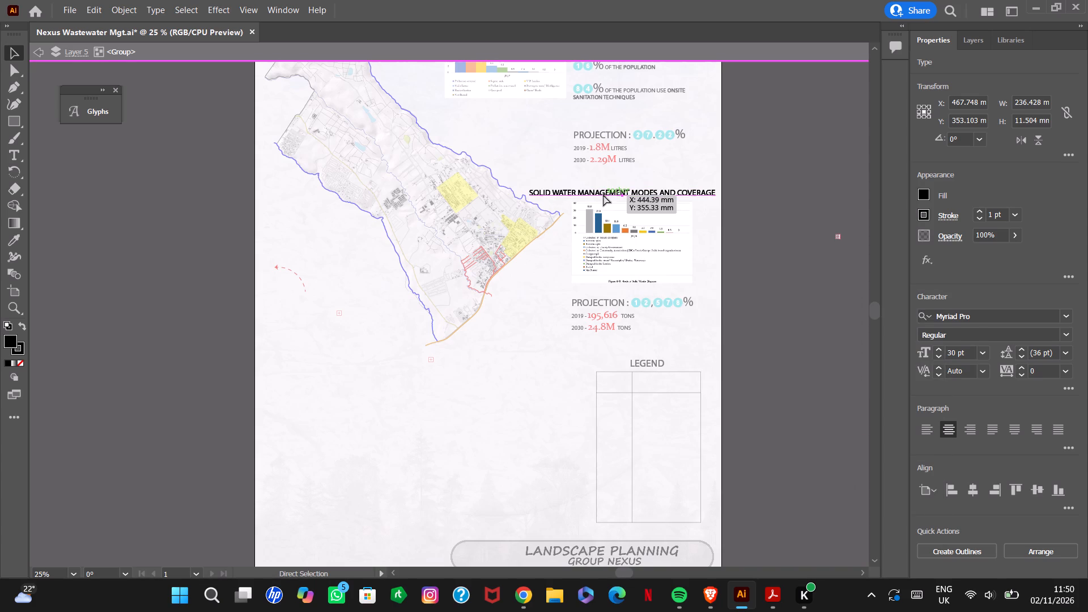
{"action": "key", "text": "ctrl+c"}
{"action": "double_click", "coordinate": [818, 333]}
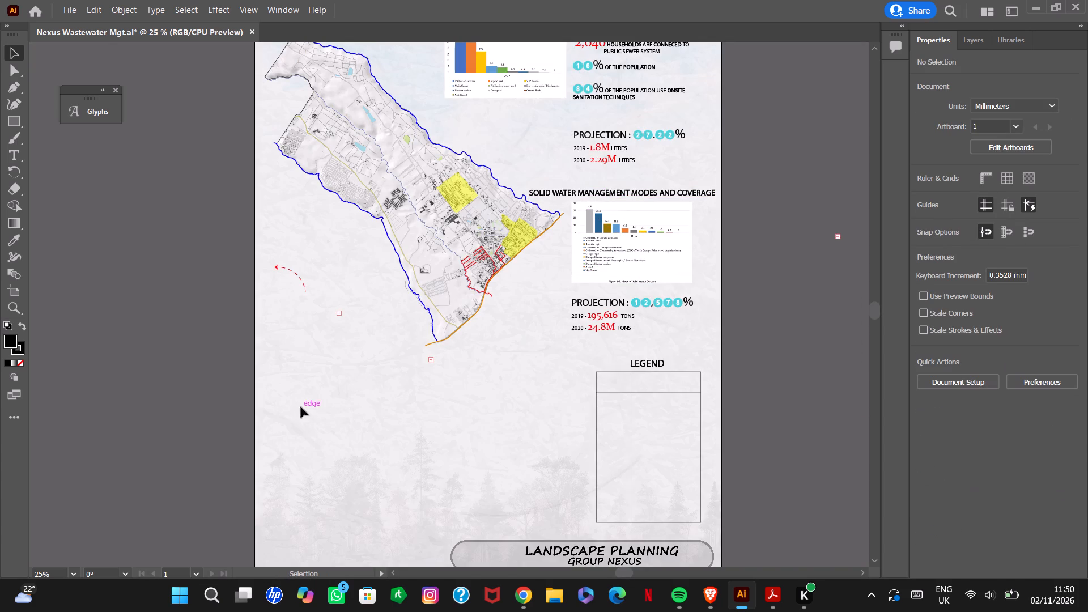
{"action": "left_click", "coordinate": [313, 379]}
{"action": "right_click", "coordinate": [314, 379]}
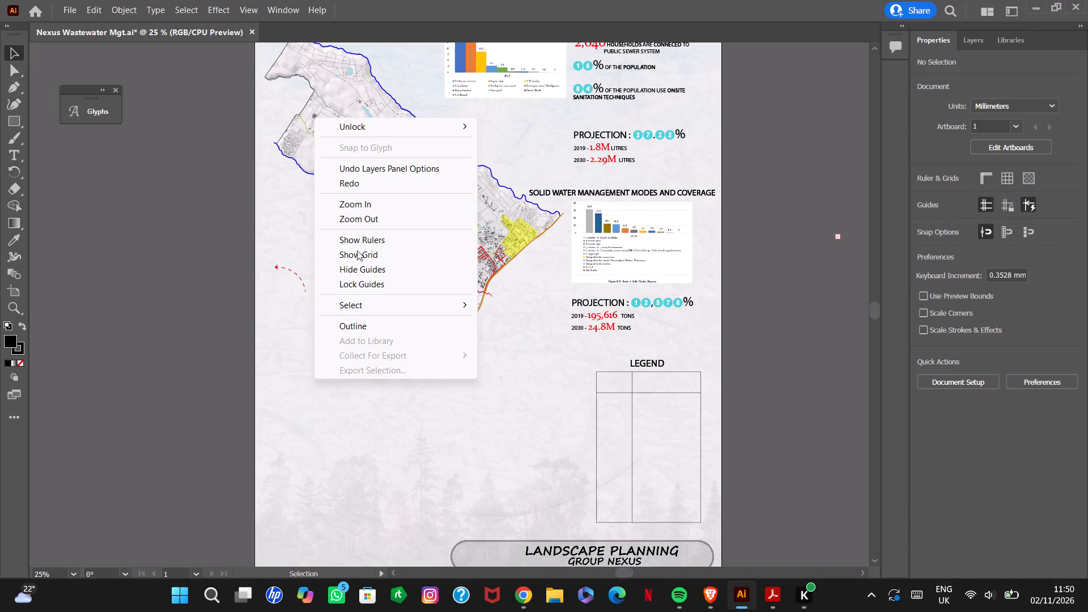
{"action": "left_click", "coordinate": [365, 404]}
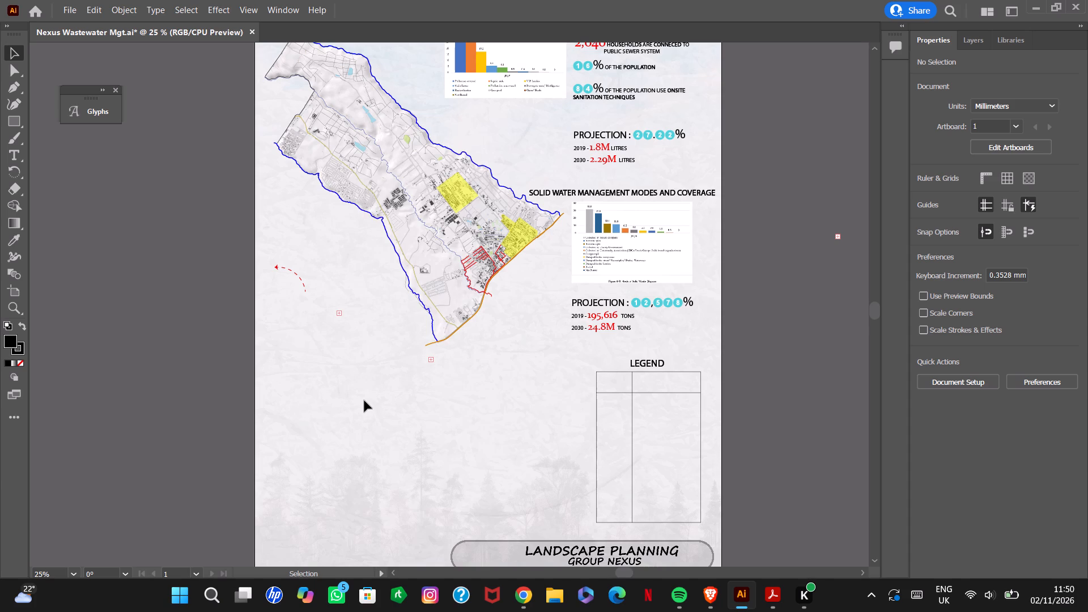
{"action": "key", "text": "ctrl+v"}
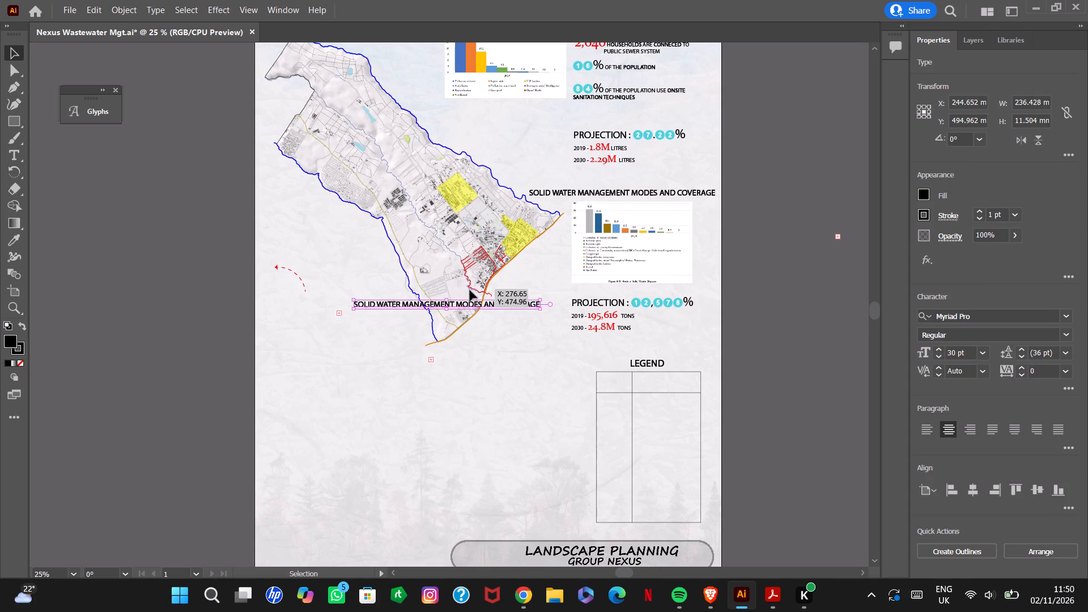
{"action": "left_click_drag", "start_coordinate": [477, 304], "coordinate": [375, 350]}
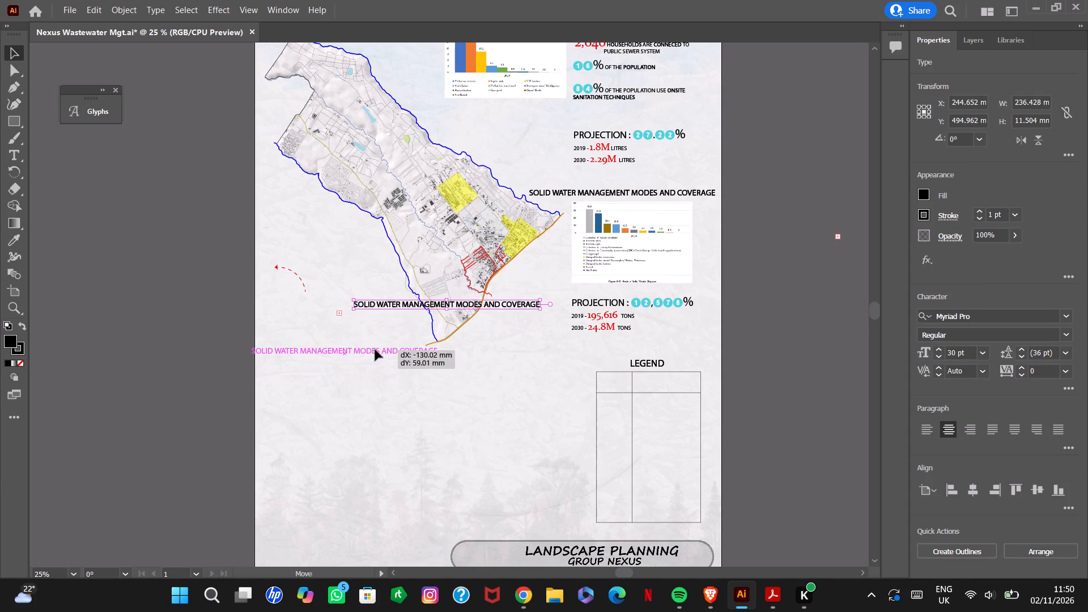
{"action": "left_click_drag", "start_coordinate": [375, 350], "coordinate": [376, 332]}
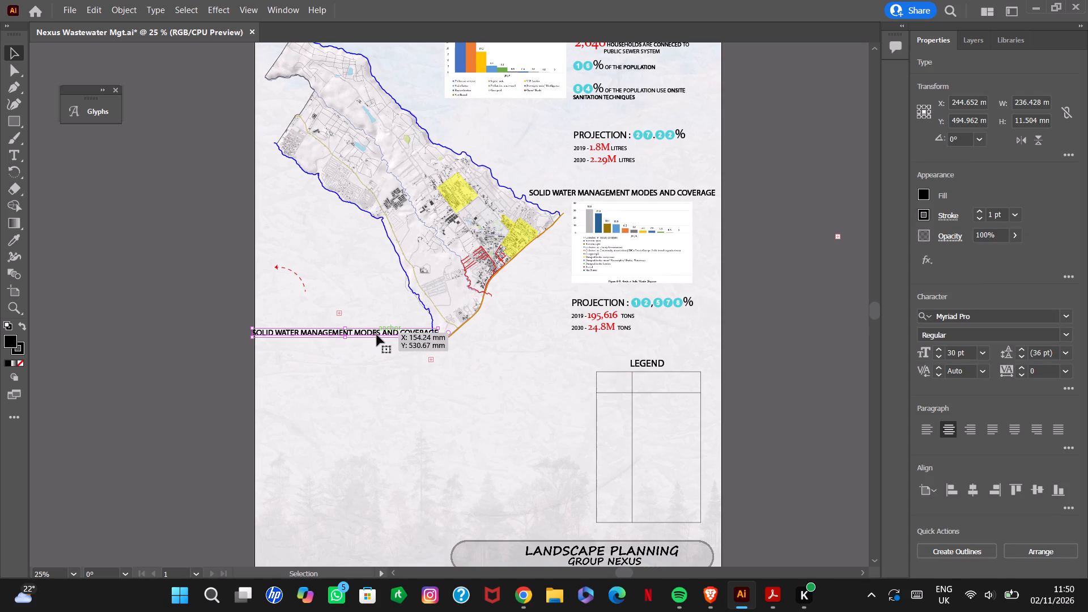
Replace the copied heading's text with "RECOMMENDED FRAMEWORK PLAN".
{"action": "double_click", "coordinate": [409, 333]}
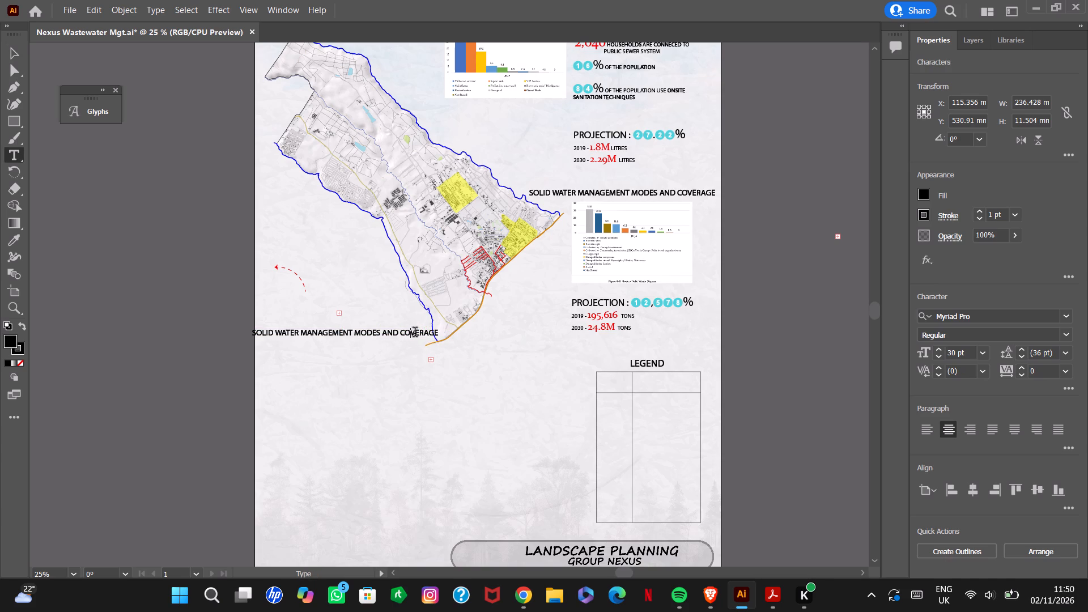
{"action": "left_click", "coordinate": [439, 334]}
{"action": "left_click_drag", "start_coordinate": [439, 334], "coordinate": [385, 340]}
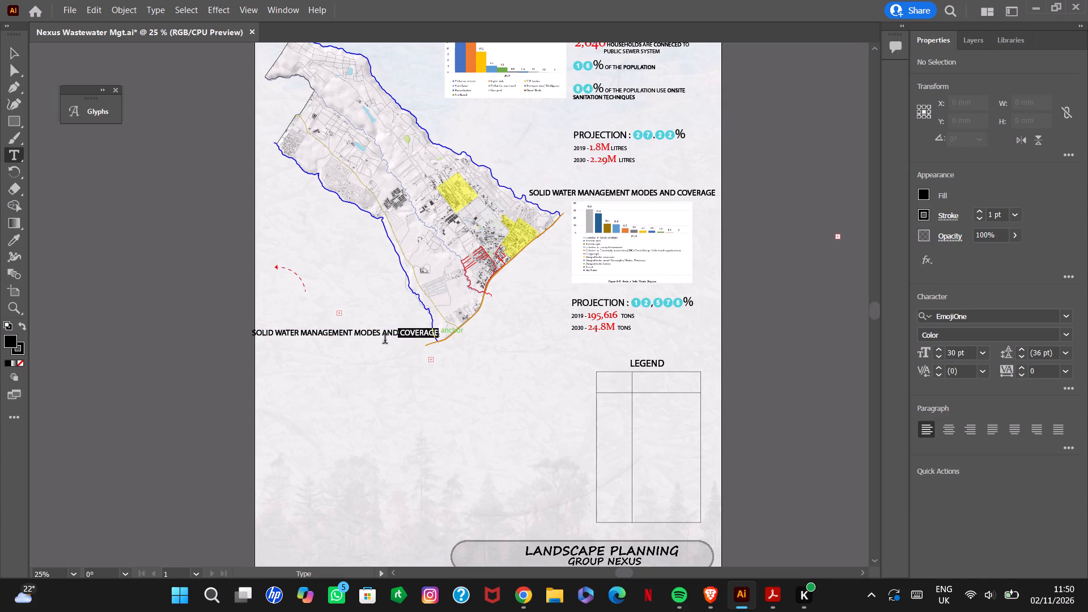
{"action": "left_click_drag", "start_coordinate": [385, 340], "coordinate": [249, 344]}
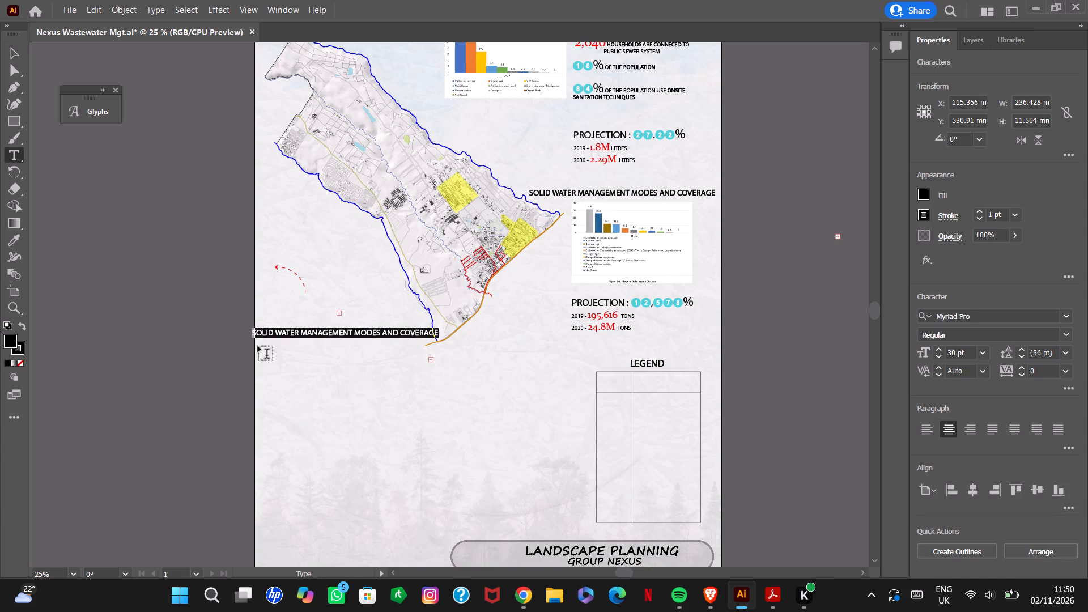
{"action": "type", "text": "FRAMEWORK O"}
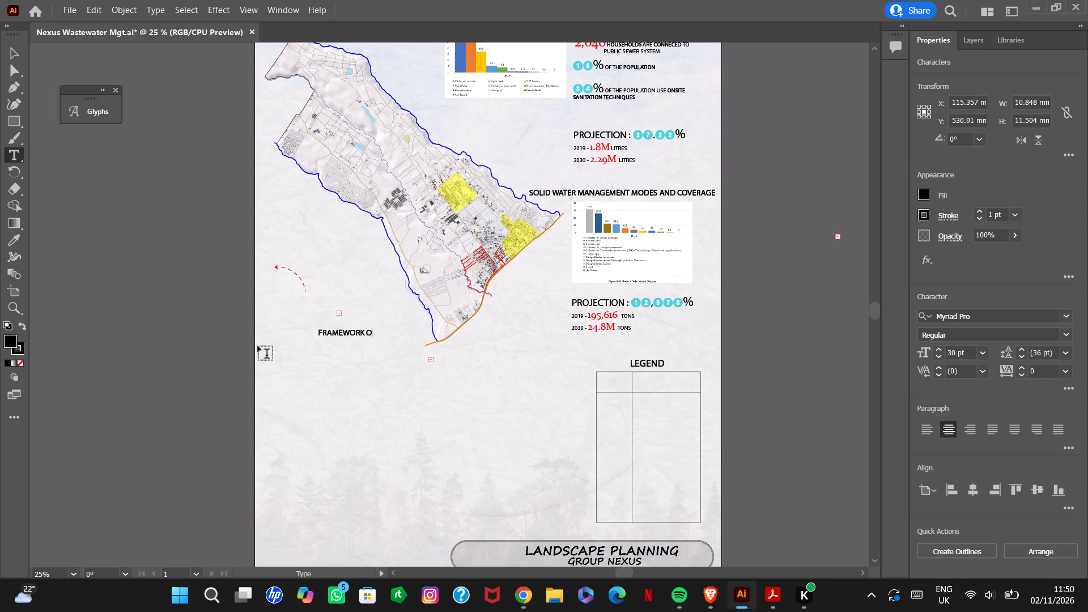
{"action": "key", "text": "BackSpace"}
{"action": "type", "text": "PLAN"}
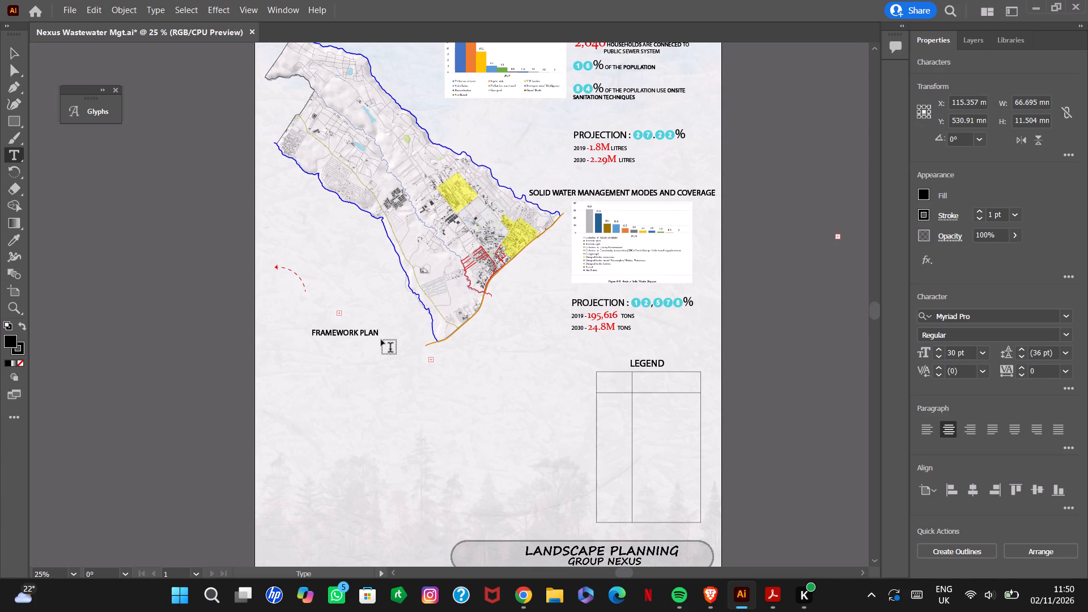
{"action": "left_click", "coordinate": [313, 335]}
{"action": "type", "text": "RECO"}
{"action": "type", "text": "MMENDED"}
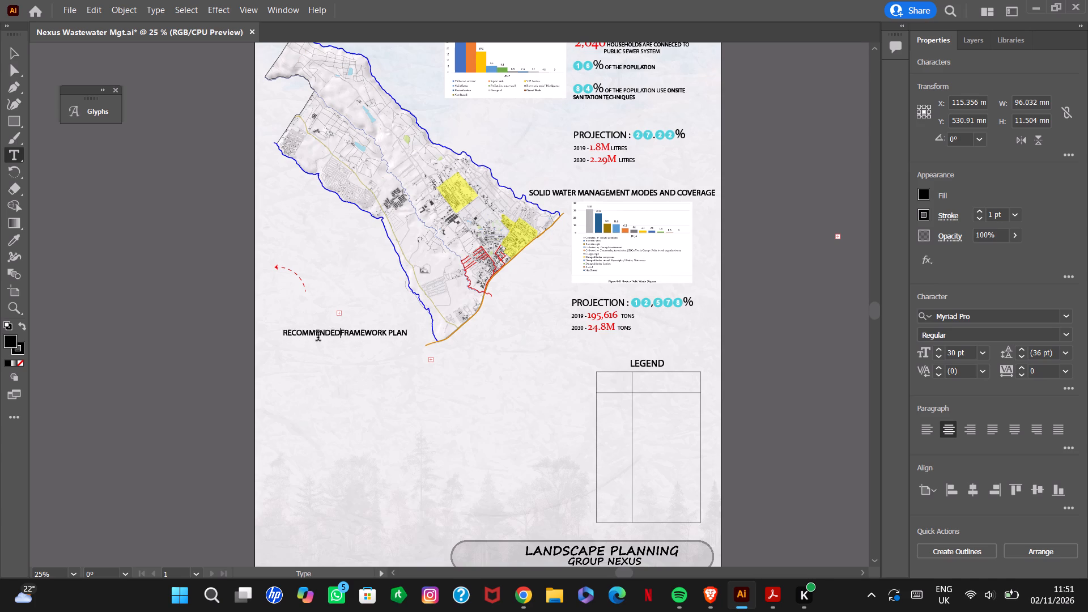
{"action": "key", "text": "space"}
{"action": "left_click", "coordinate": [342, 385]}
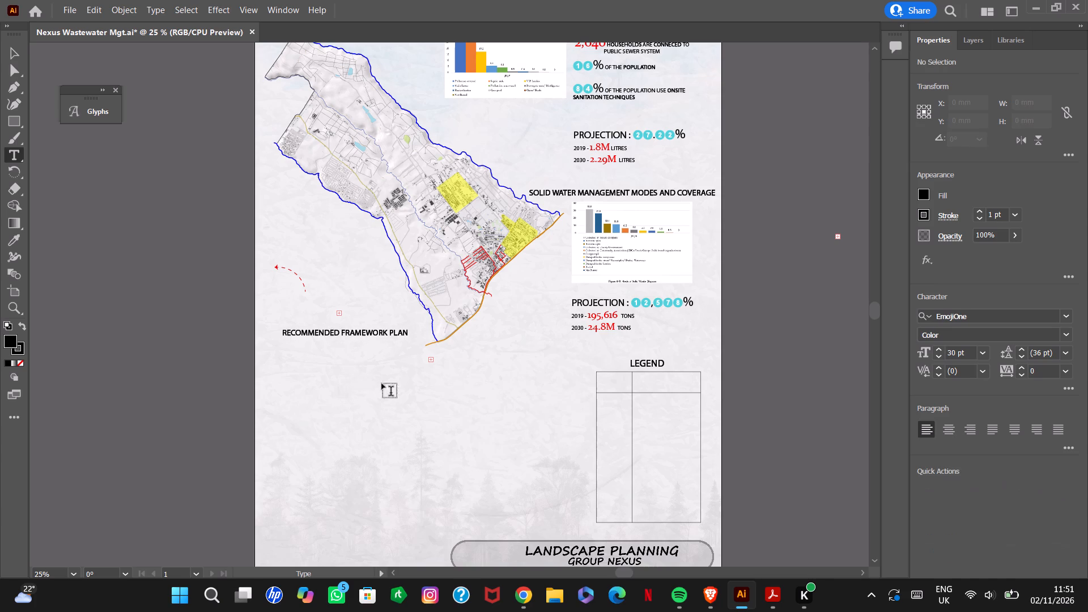
{"action": "left_click", "coordinate": [829, 411]}
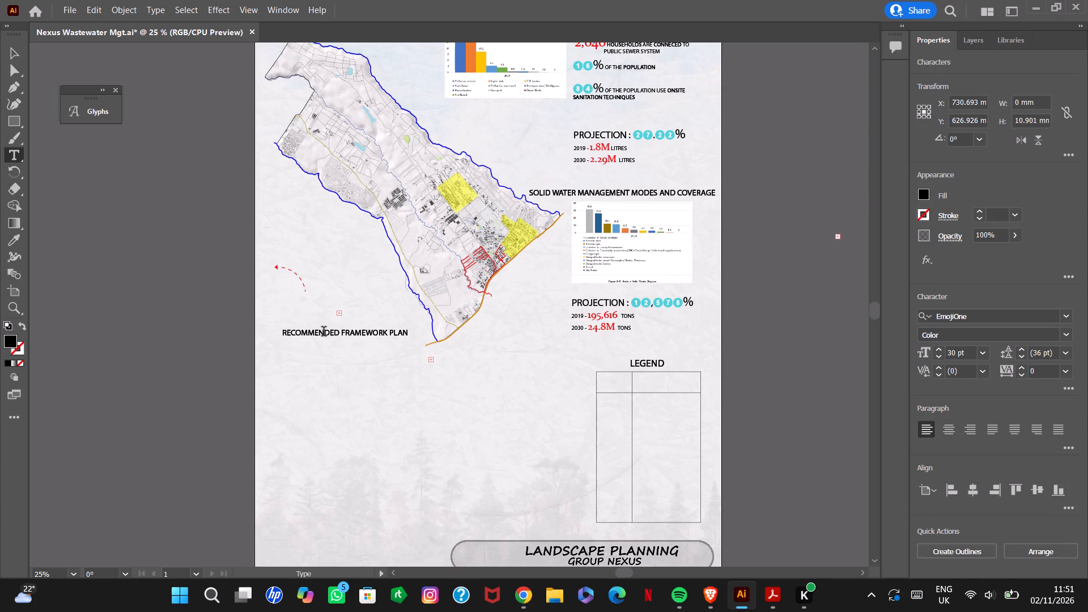
Move the "RECOMMENDED FRAMEWORK PLAN" heading down to about X 107, Y 560 mm, just below the map, and check it against the whole sheet.
{"action": "left_click", "coordinate": [17, 54]}
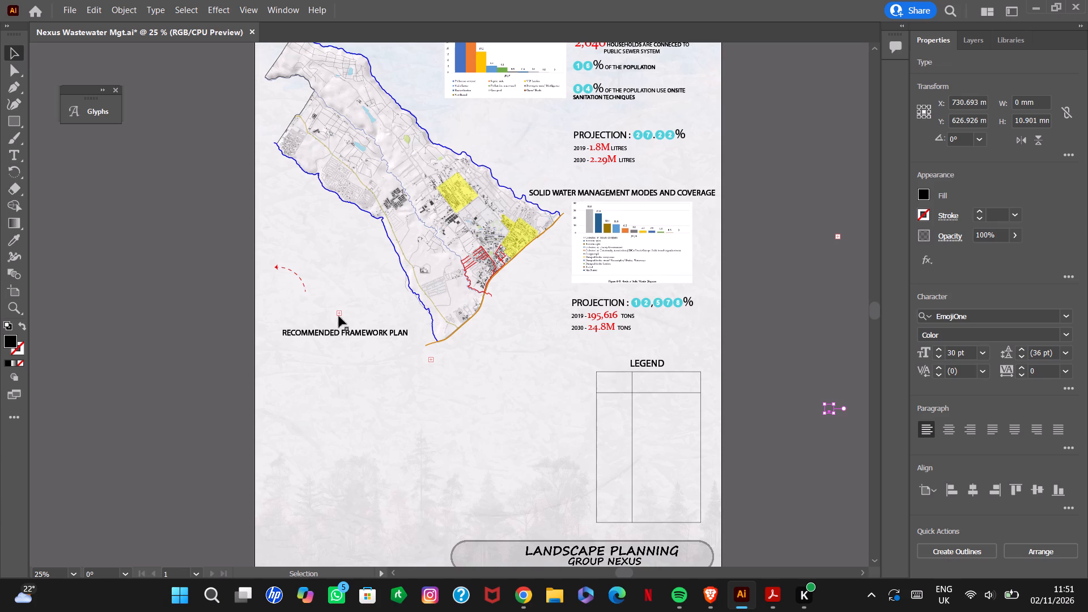
{"action": "left_click_drag", "start_coordinate": [345, 332], "coordinate": [339, 344]}
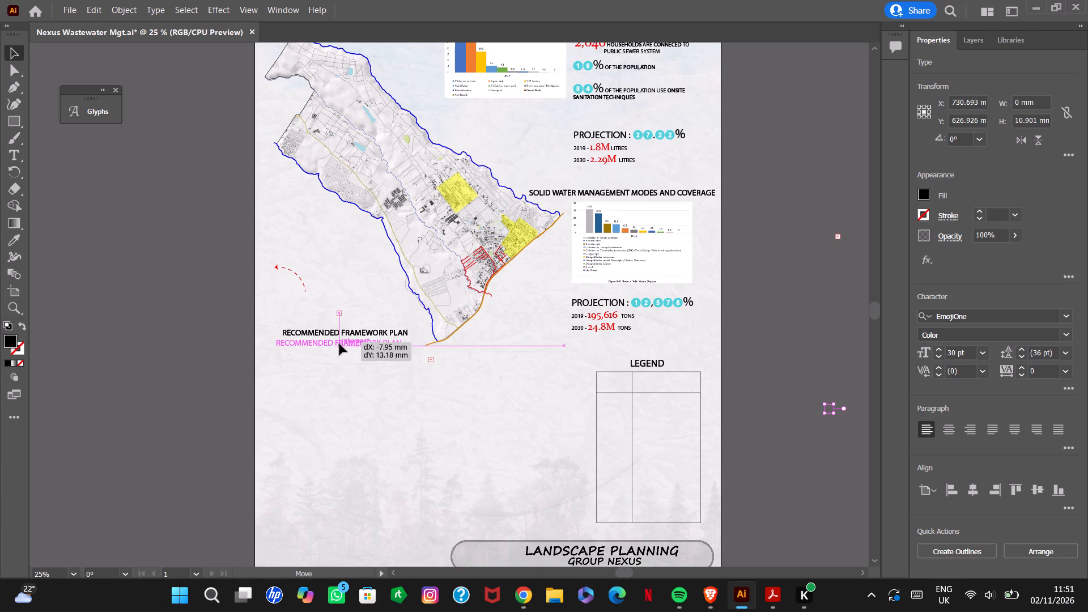
{"action": "left_click_drag", "start_coordinate": [339, 344], "coordinate": [340, 348]}
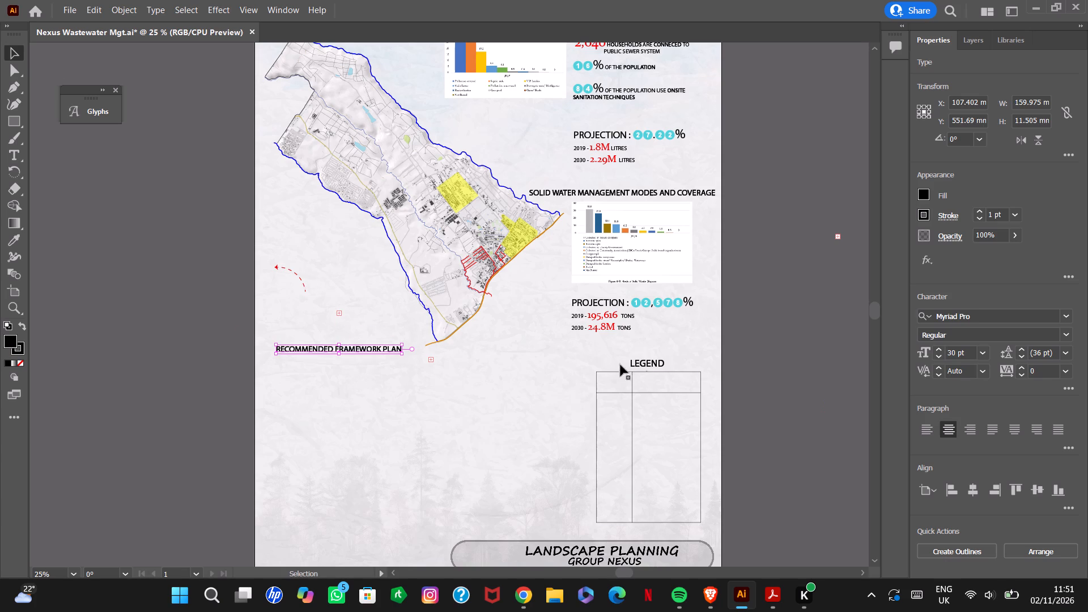
{"action": "left_click", "coordinate": [801, 398]}
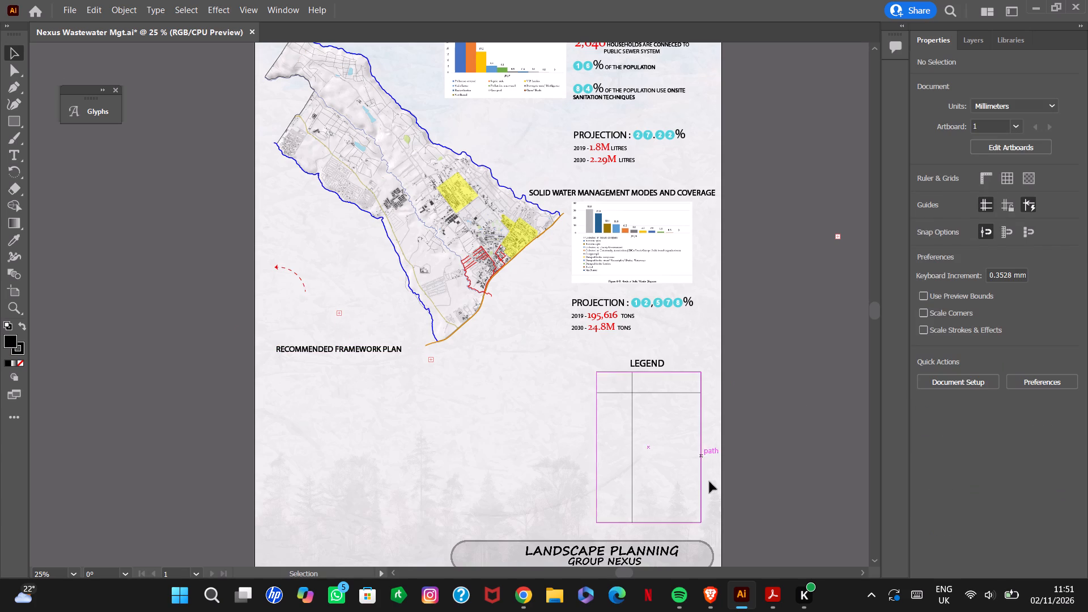
{"action": "left_click_drag", "start_coordinate": [346, 351], "coordinate": [346, 356]}
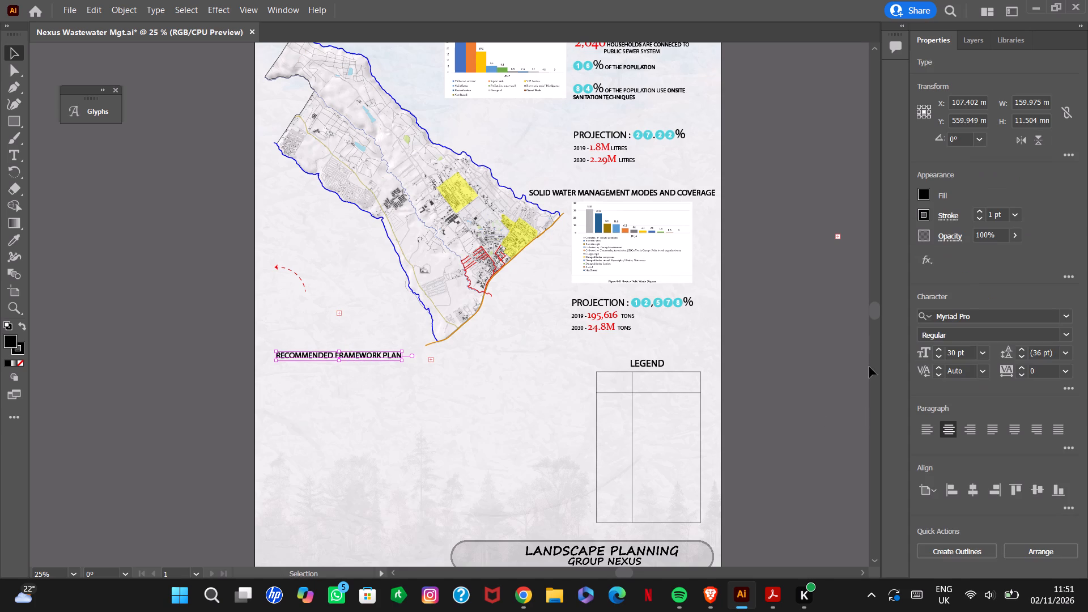
{"action": "left_click_drag", "start_coordinate": [877, 318], "coordinate": [875, 303]}
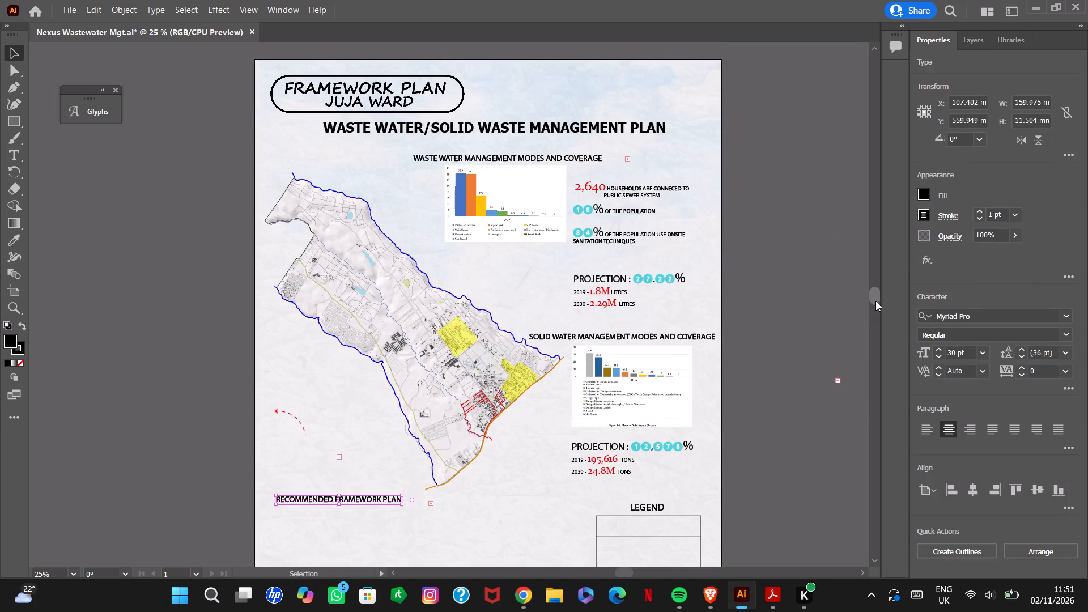
{"action": "left_click_drag", "start_coordinate": [875, 296], "coordinate": [876, 316]}
{"action": "left_click", "coordinate": [820, 420]}
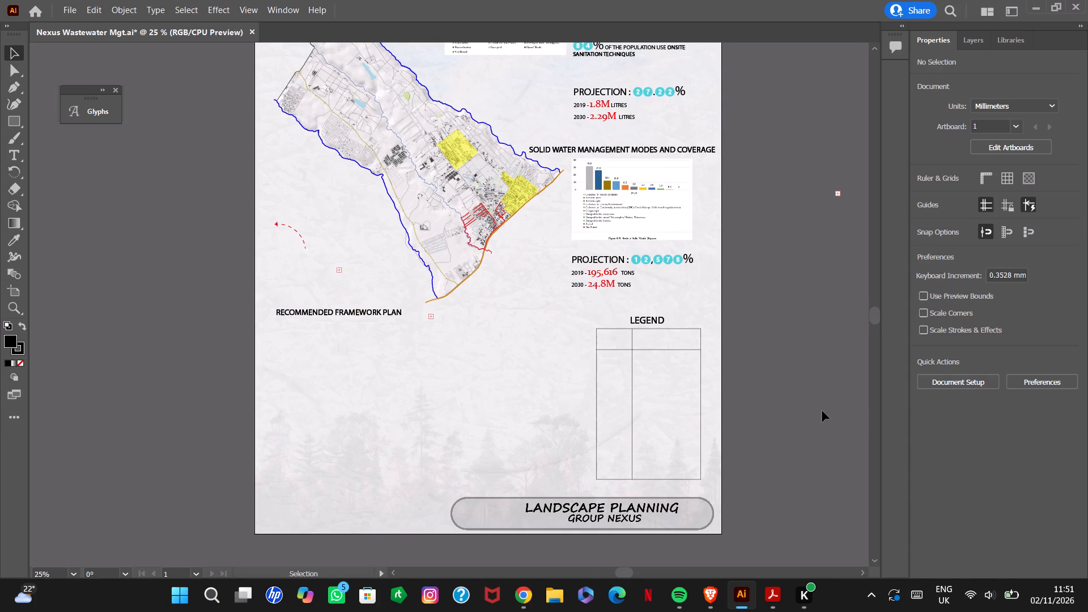
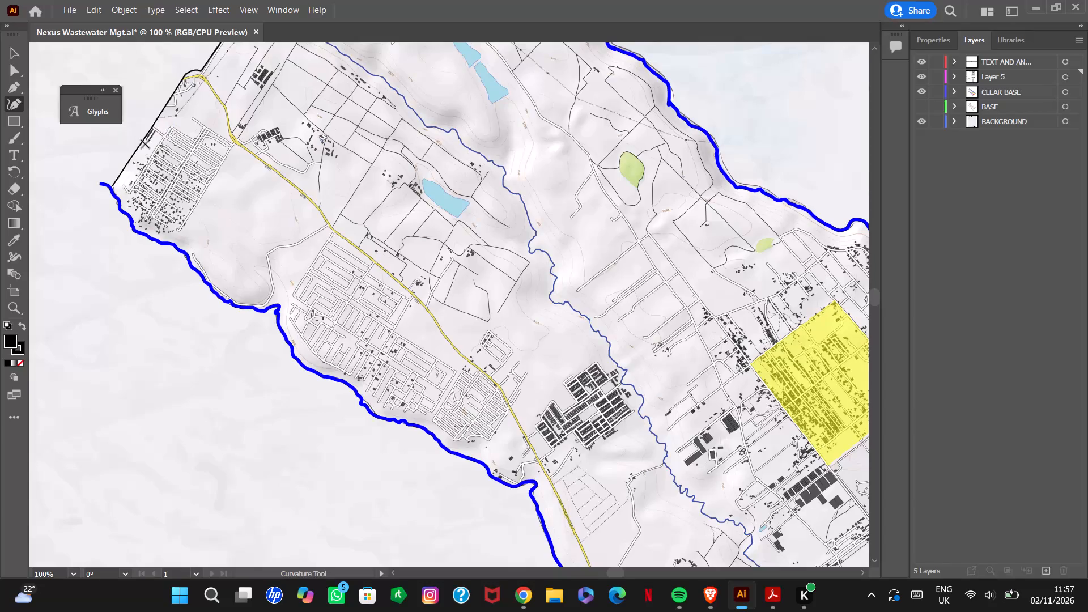
Outline the dense housing block in the map's northwest corner beside the blue boundary as a closed Pen polygon, about 30 by 19 mm.
{"action": "left_click", "coordinate": [15, 88]}
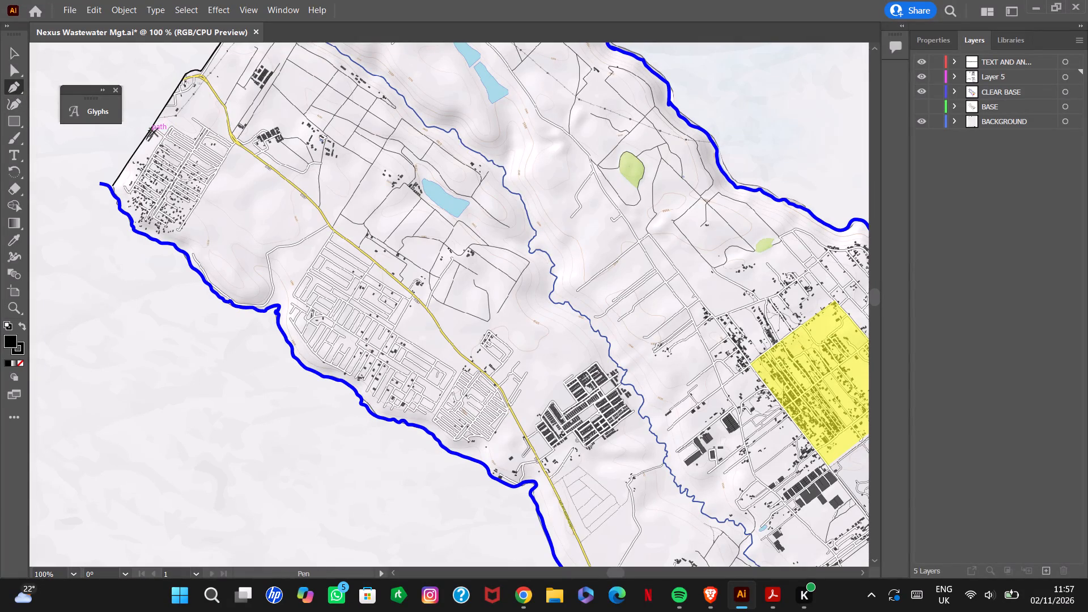
{"action": "left_click", "coordinate": [171, 126]}
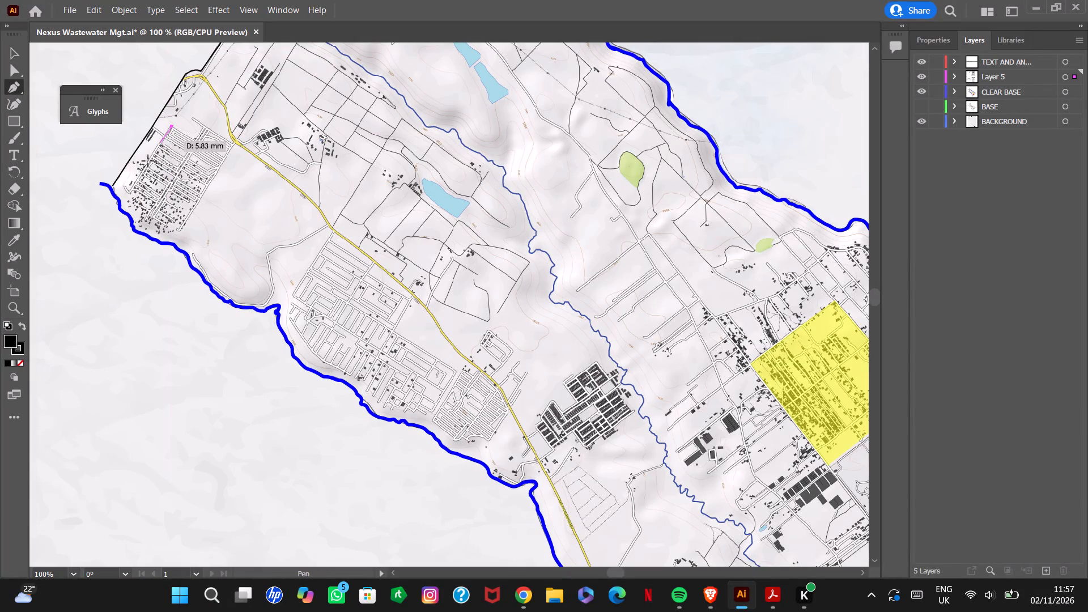
{"action": "left_click", "coordinate": [125, 199]}
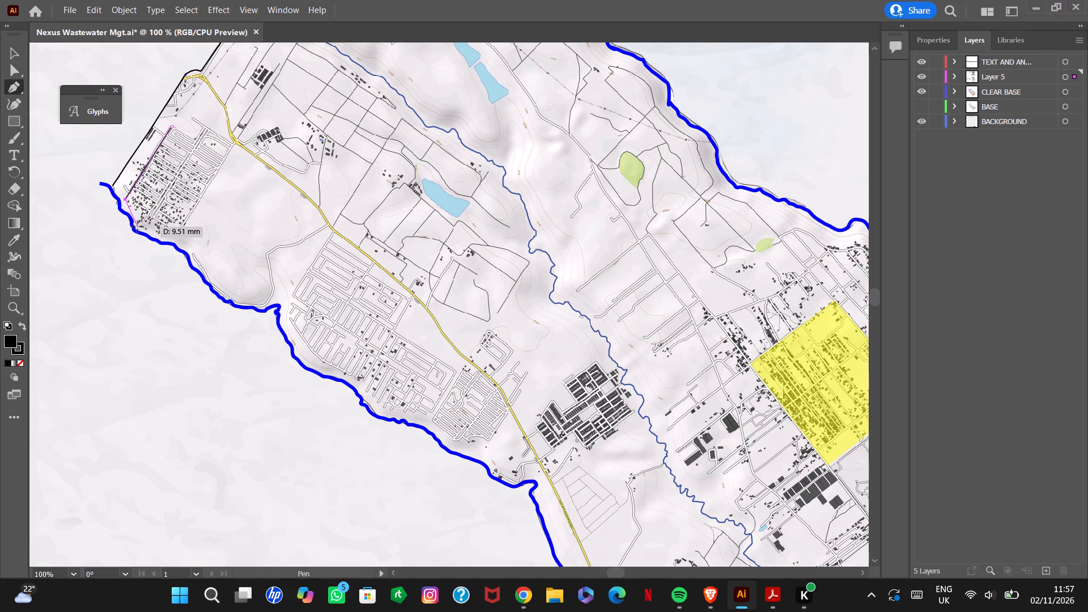
{"action": "left_click", "coordinate": [138, 227]}
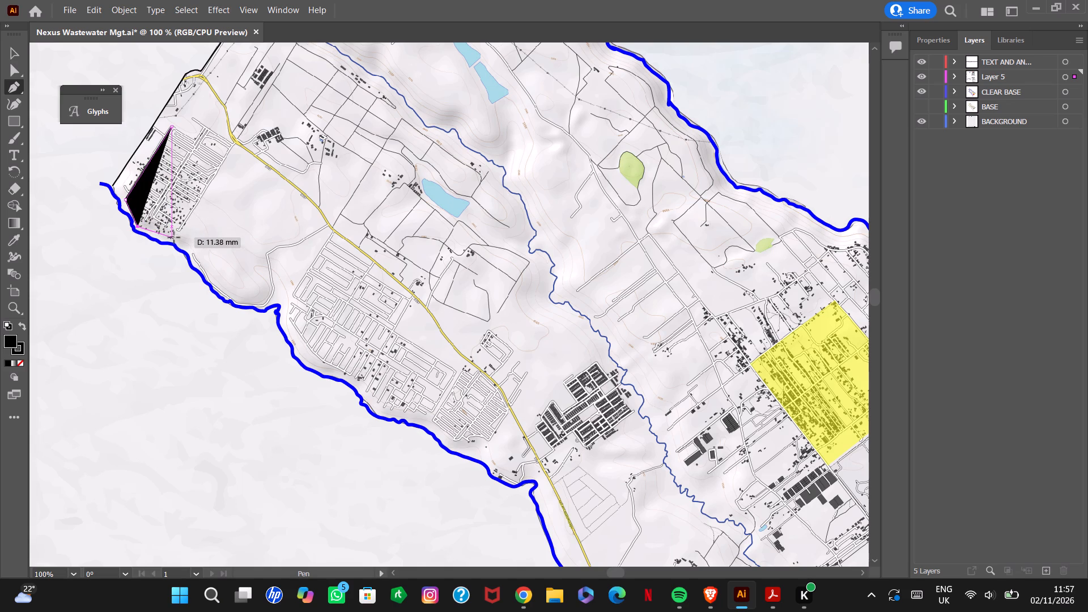
{"action": "left_click", "coordinate": [175, 237]}
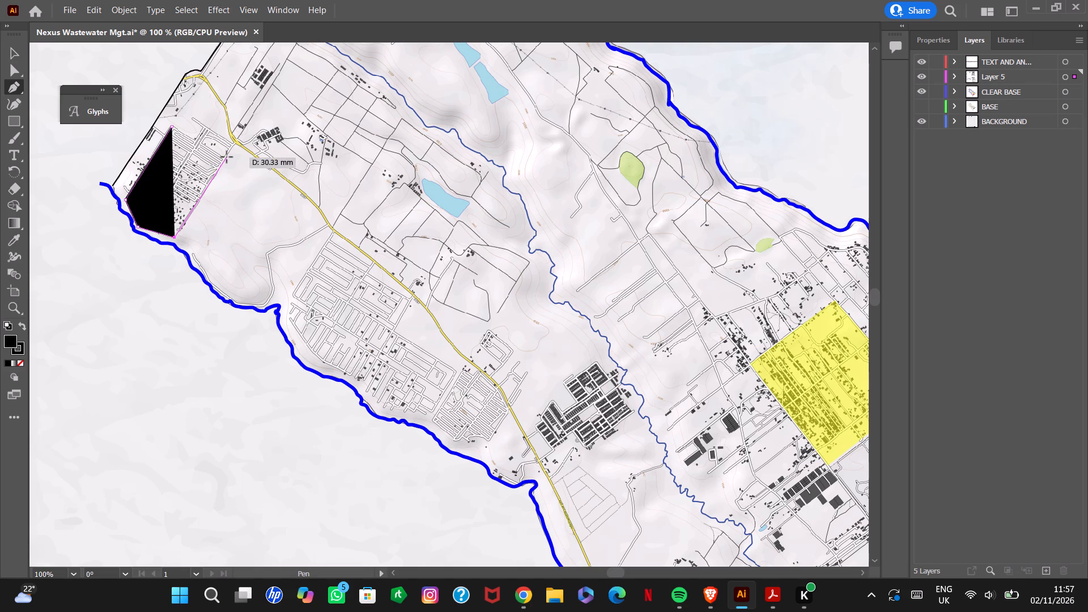
{"action": "left_click", "coordinate": [227, 156]}
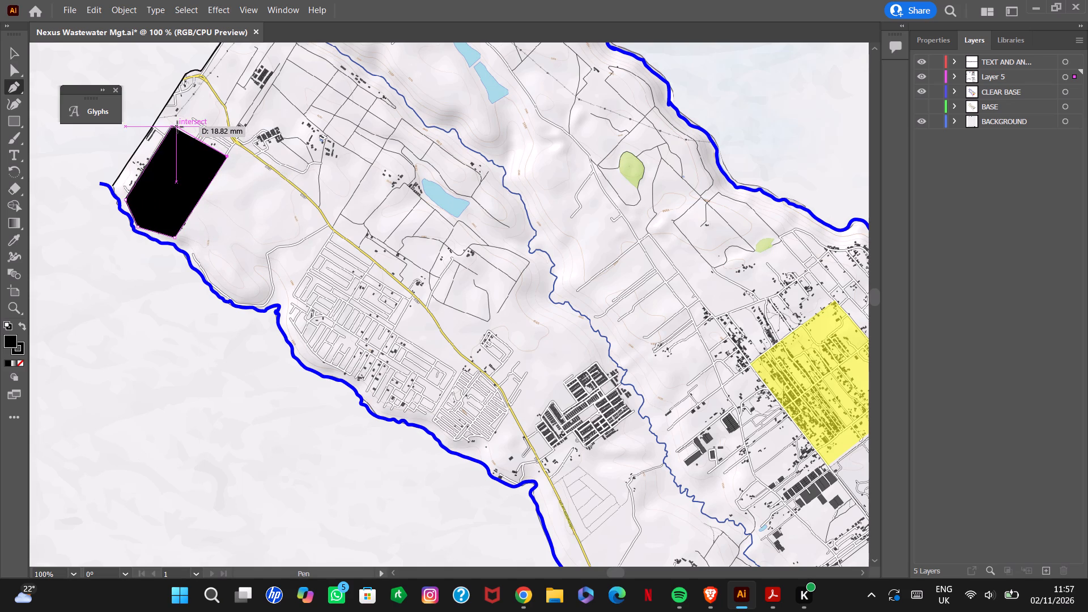
{"action": "left_click", "coordinate": [177, 127]}
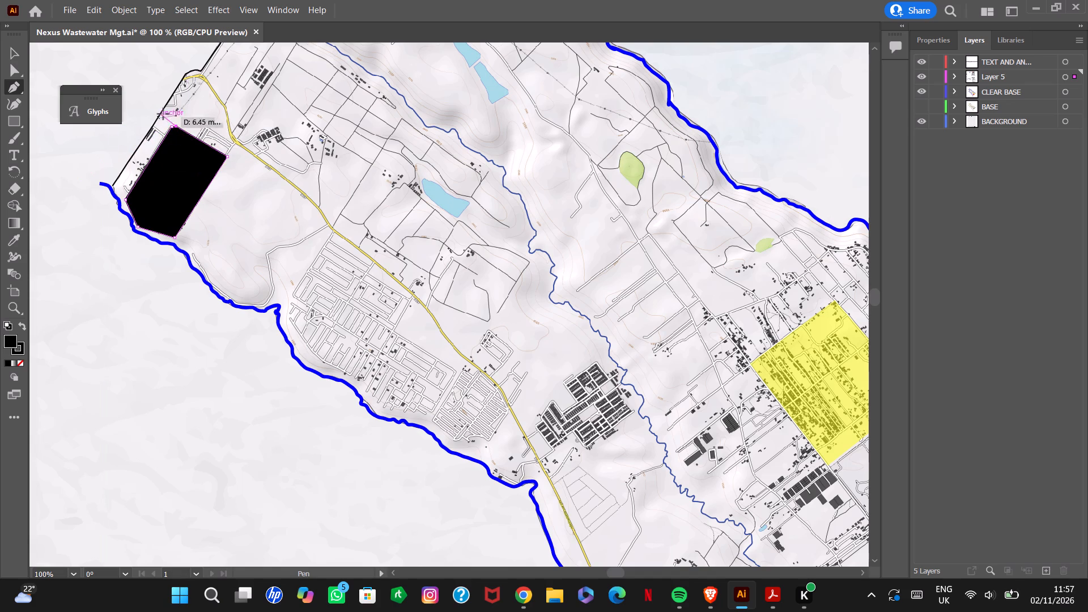
{"action": "left_click", "coordinate": [175, 128]}
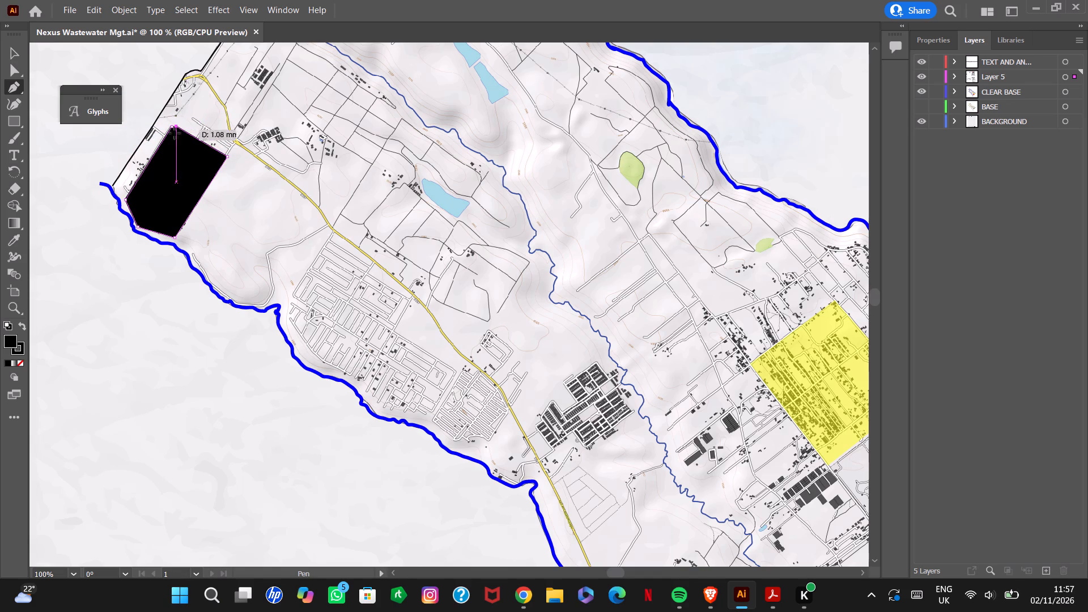
{"action": "left_click", "coordinate": [173, 126]}
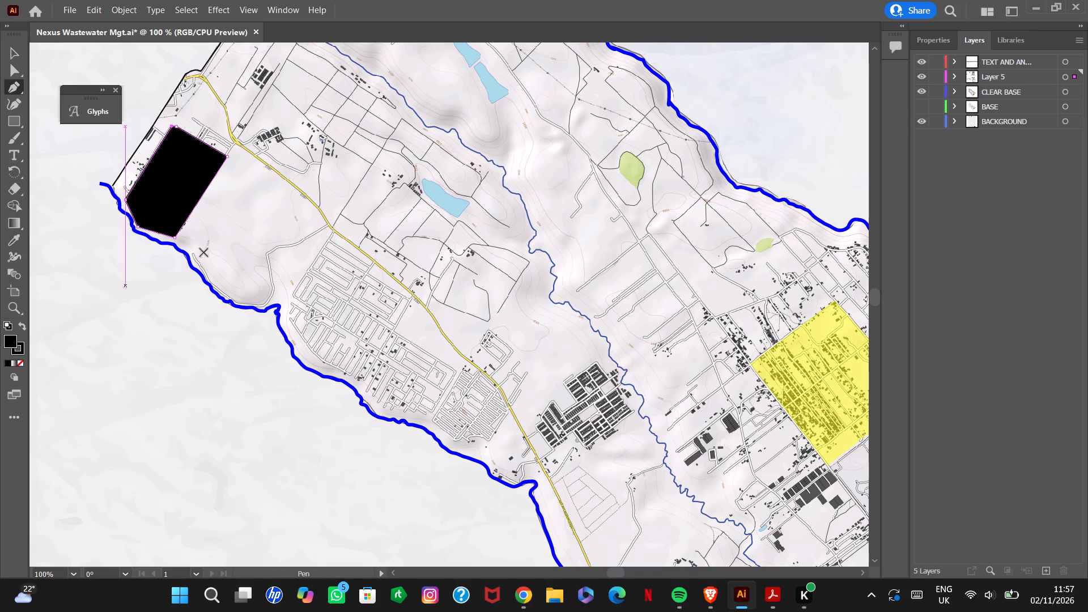
Set both the fill and the stroke of the new housing-block polygon to yellow.
{"action": "left_click", "coordinate": [926, 37]}
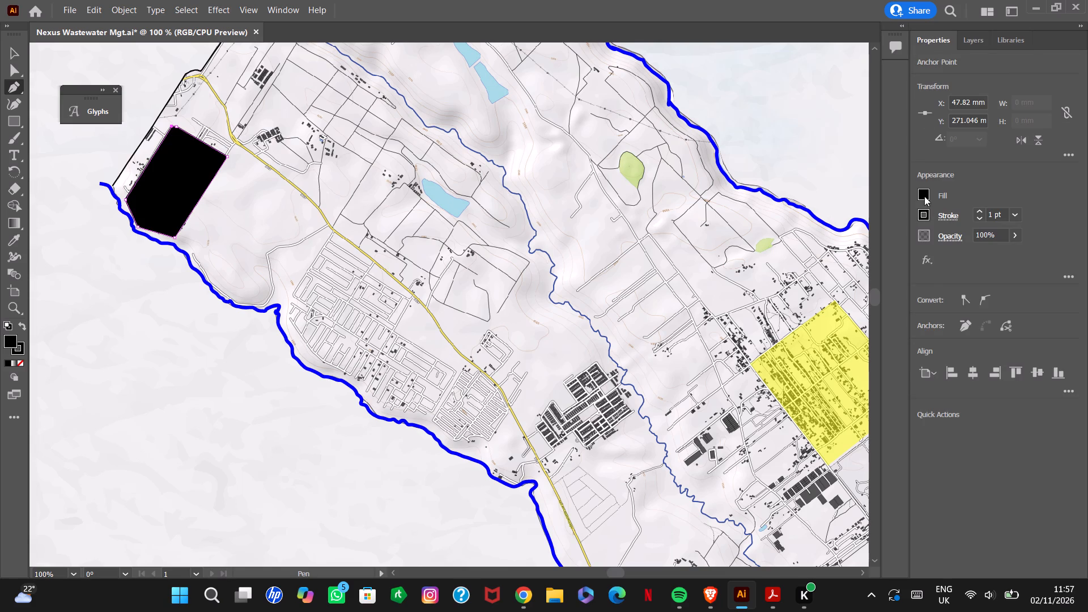
{"action": "left_click", "coordinate": [924, 192]}
{"action": "left_click", "coordinate": [818, 241]}
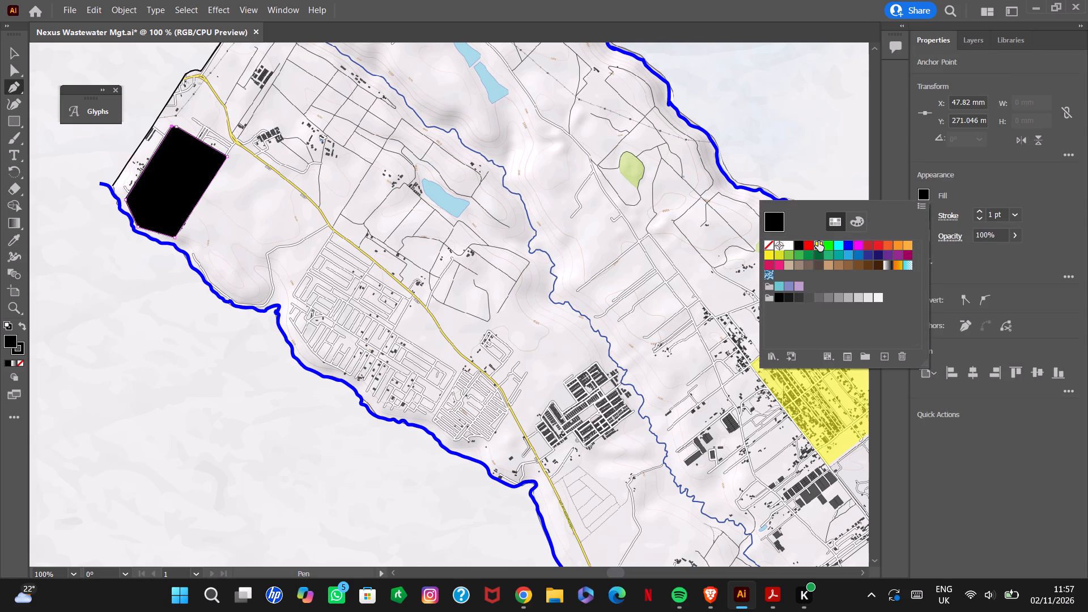
{"action": "left_click", "coordinate": [950, 207]}
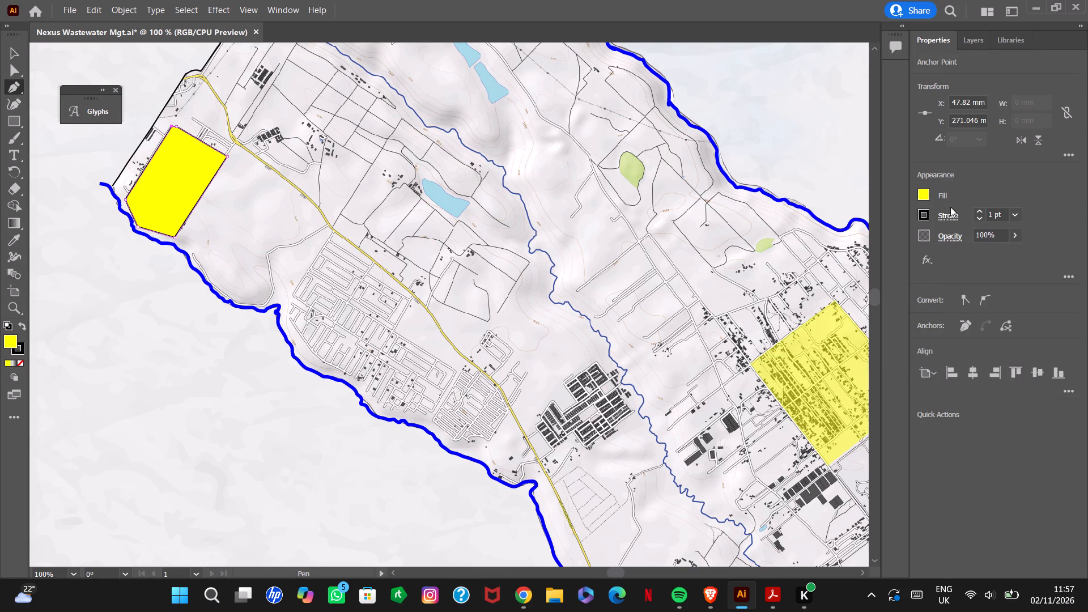
{"action": "left_click", "coordinate": [919, 218]}
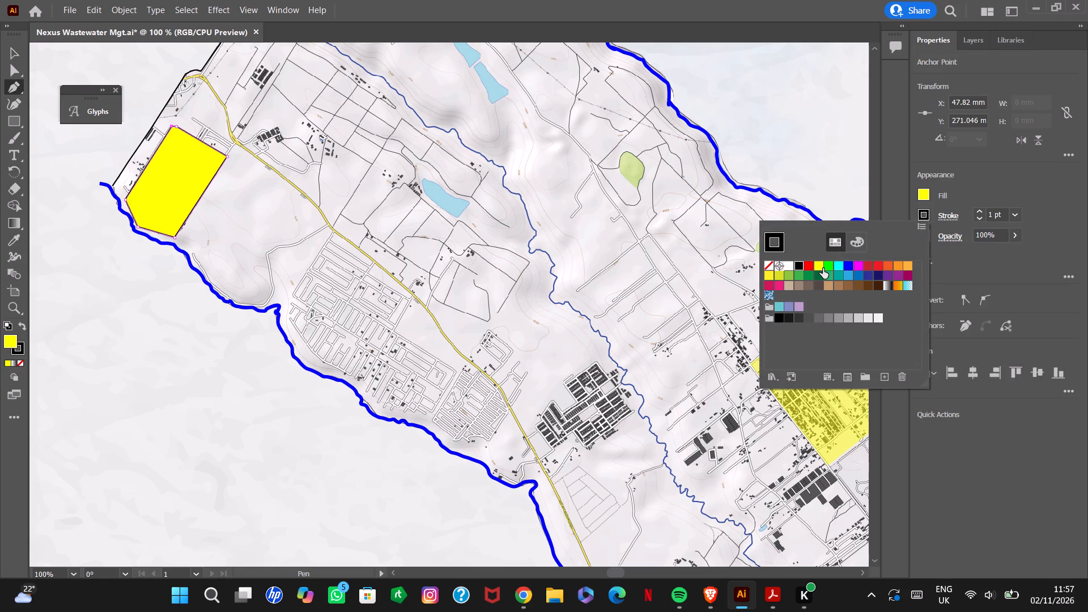
{"action": "left_click", "coordinate": [821, 265]}
{"action": "left_click", "coordinate": [979, 260]}
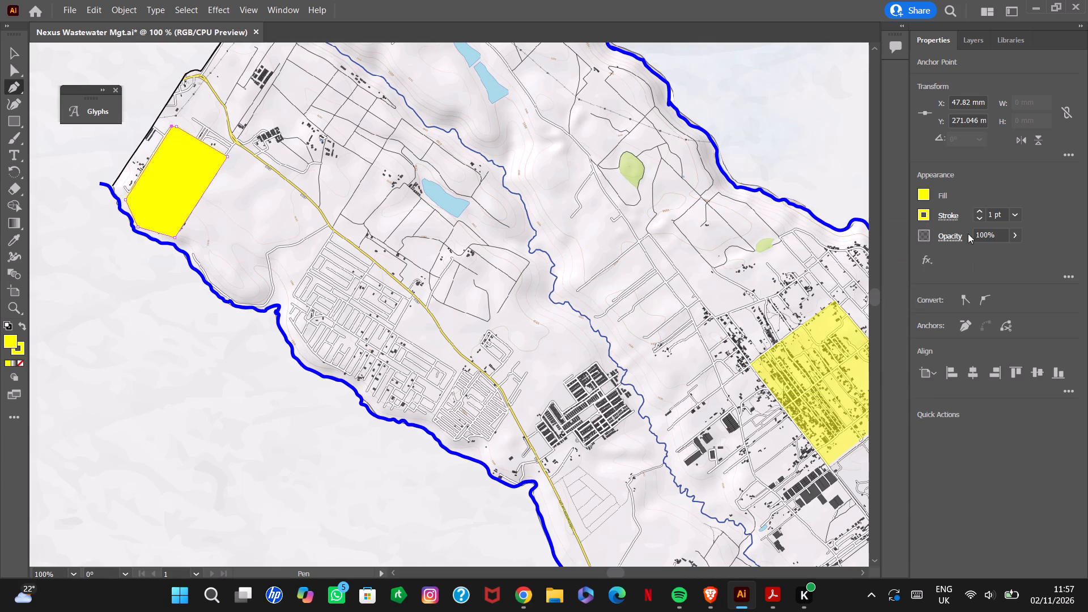
Reduce the yellow housing-block polygon's opacity to 50% and deselect it.
{"action": "left_click", "coordinate": [1019, 237]}
{"action": "left_click_drag", "start_coordinate": [1009, 250], "coordinate": [976, 262]}
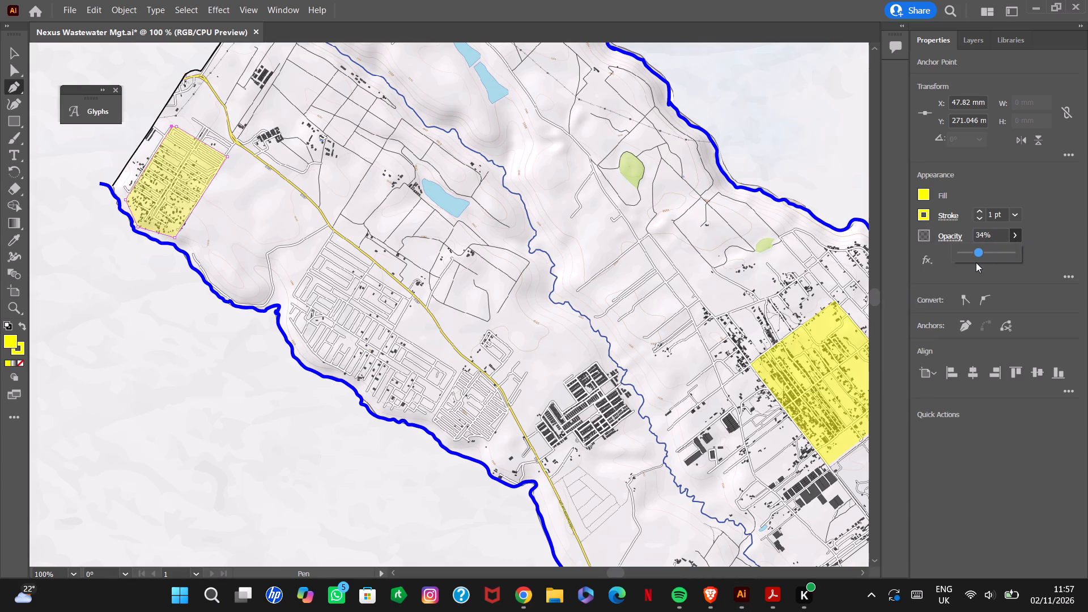
{"action": "left_click_drag", "start_coordinate": [979, 254], "coordinate": [984, 253]}
{"action": "left_click_drag", "start_coordinate": [984, 253], "coordinate": [987, 252]}
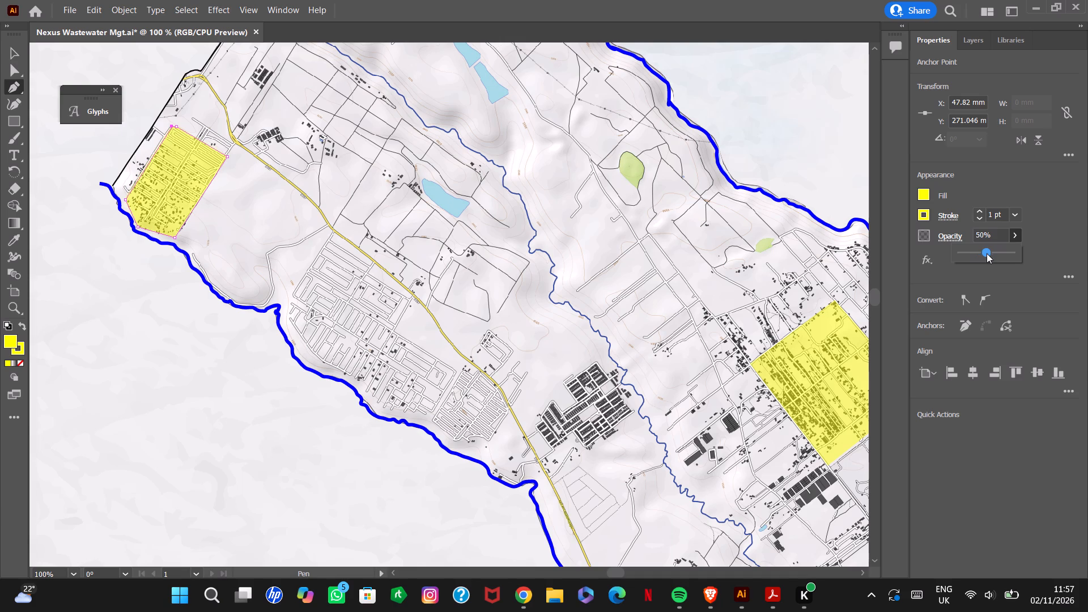
{"action": "left_click", "coordinate": [992, 273]}
{"action": "left_click", "coordinate": [7, 53]}
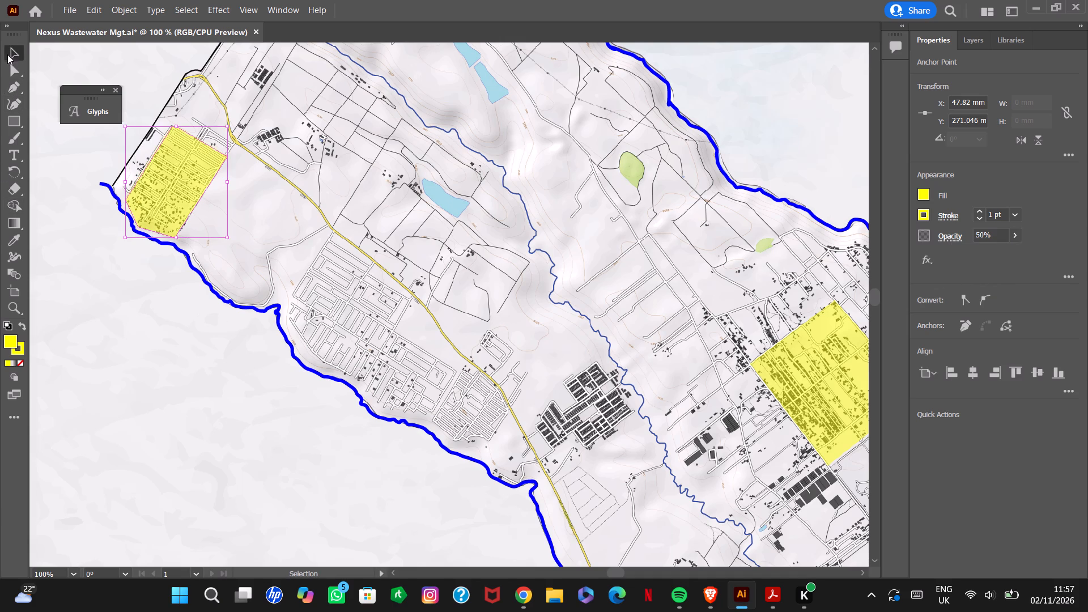
{"action": "left_click", "coordinate": [124, 337]}
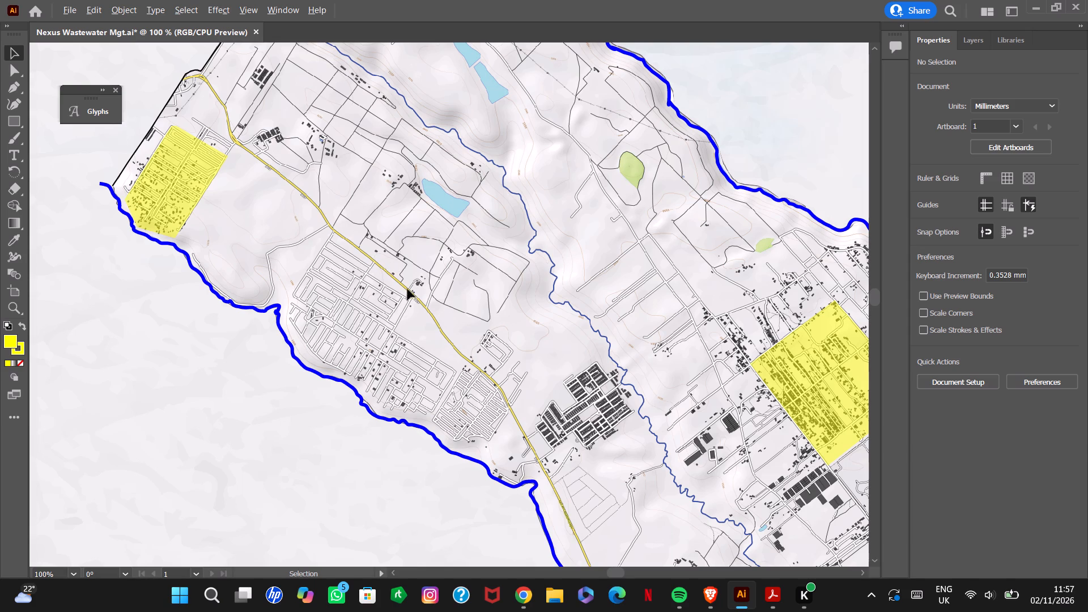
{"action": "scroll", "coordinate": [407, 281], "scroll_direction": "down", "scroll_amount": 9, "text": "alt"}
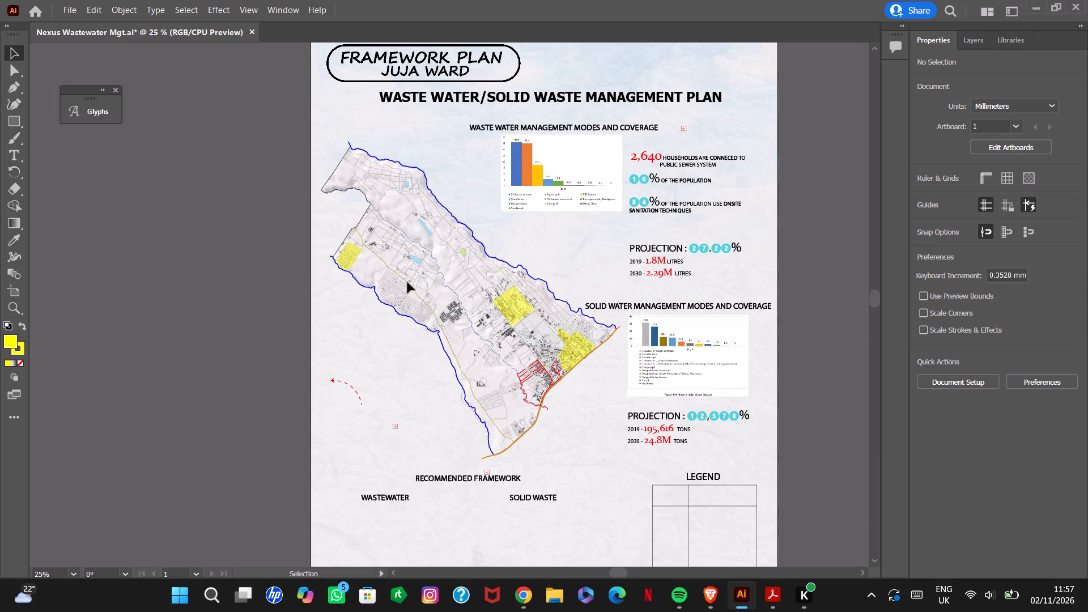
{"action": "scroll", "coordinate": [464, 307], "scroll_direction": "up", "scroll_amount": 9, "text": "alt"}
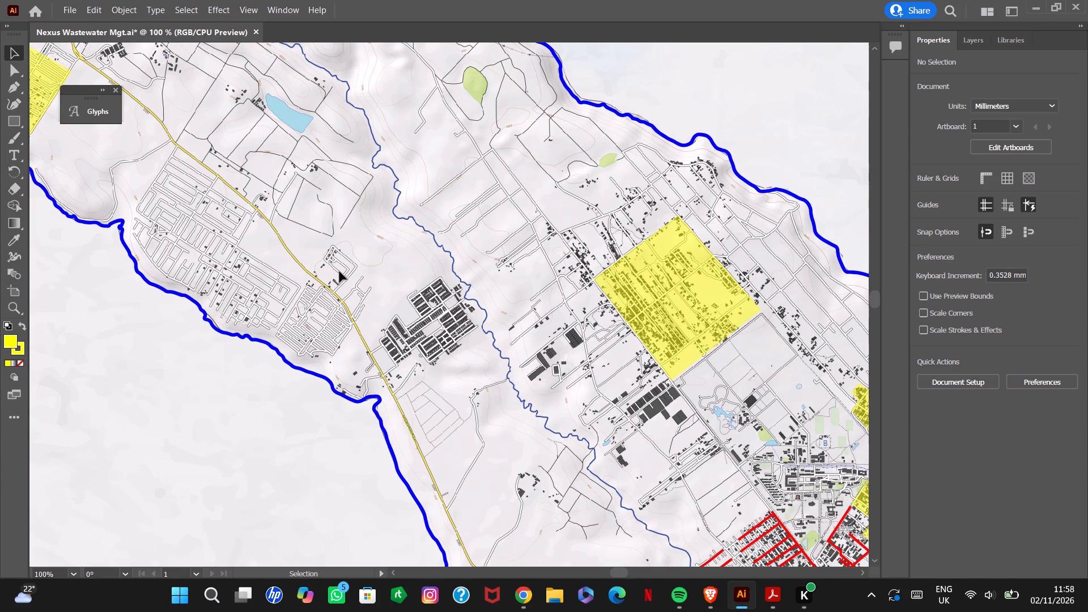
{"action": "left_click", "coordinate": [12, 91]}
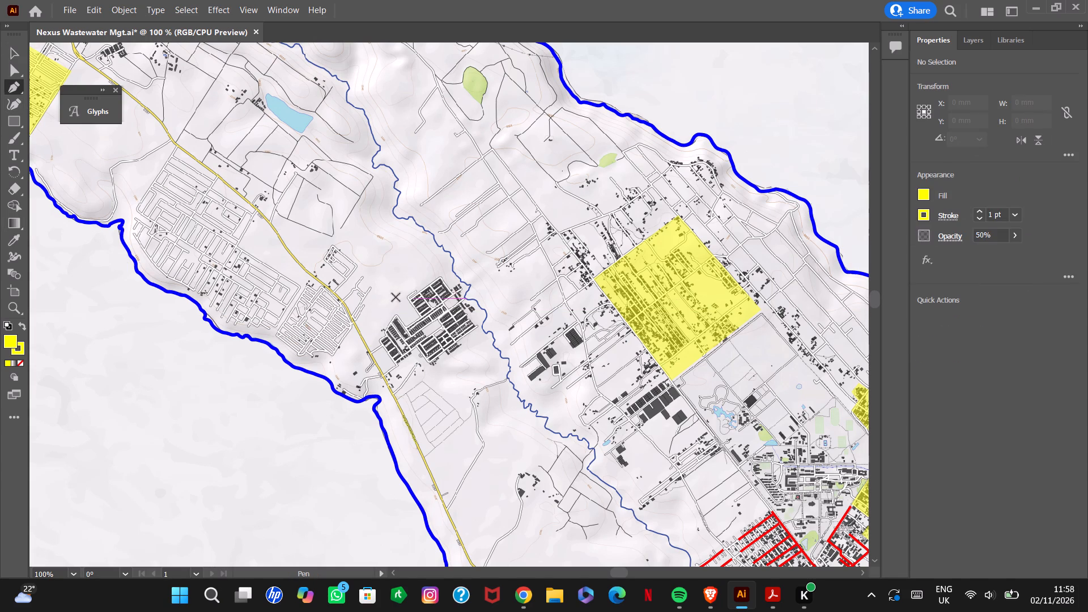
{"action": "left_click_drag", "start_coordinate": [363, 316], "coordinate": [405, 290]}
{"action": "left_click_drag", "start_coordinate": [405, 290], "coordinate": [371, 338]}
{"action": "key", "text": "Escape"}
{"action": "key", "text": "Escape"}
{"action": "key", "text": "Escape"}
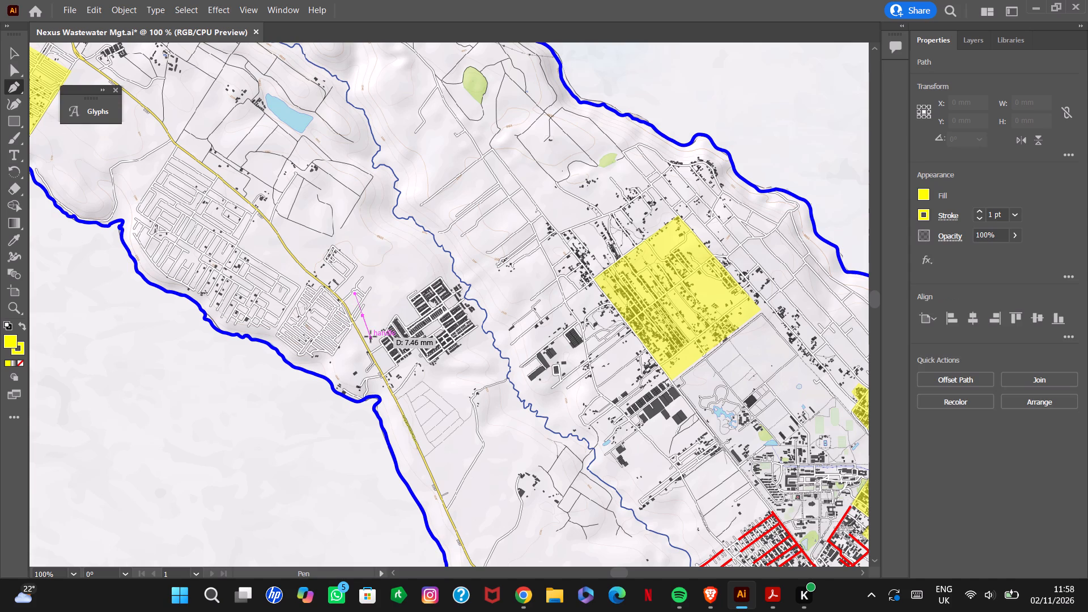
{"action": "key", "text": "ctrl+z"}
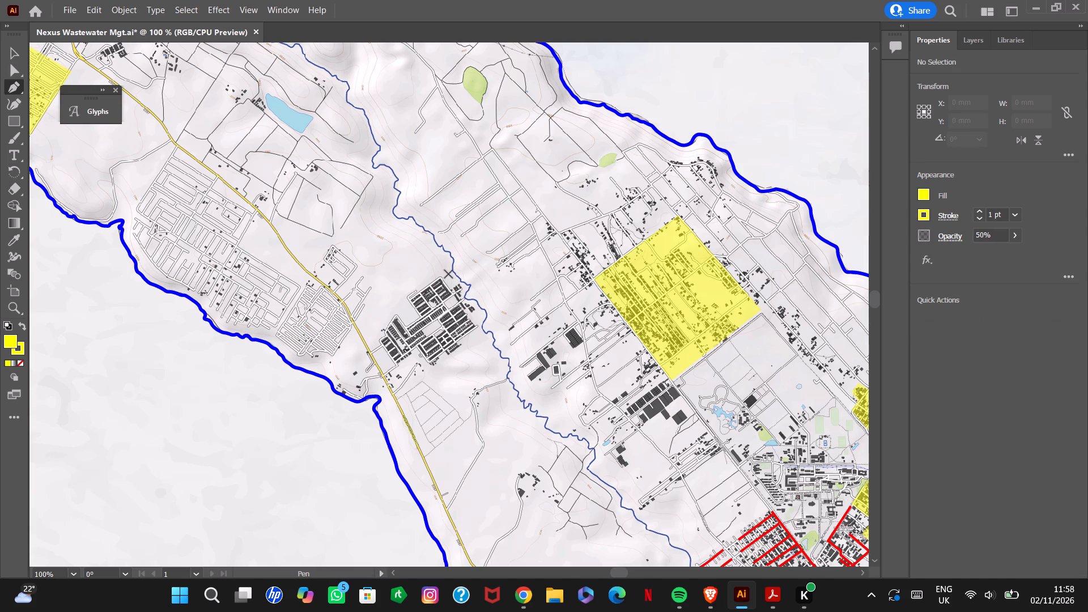
Draw a closed four-sided yellow Pen polygon, about 29 by 25 mm, over the dark building cluster between the yellow road and the river.
{"action": "left_click", "coordinate": [448, 274]}
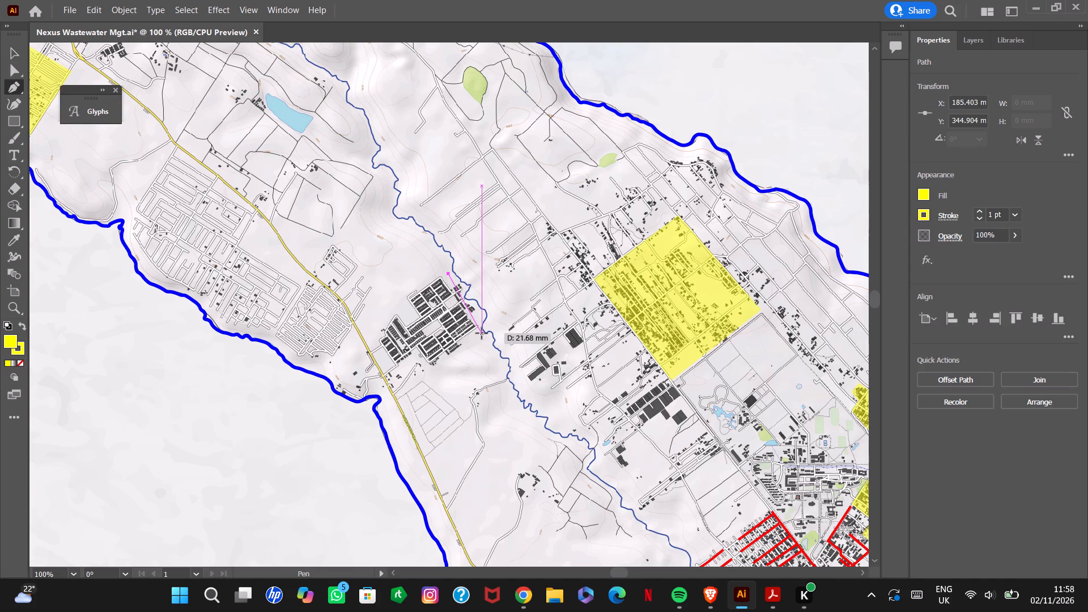
{"action": "left_click", "coordinate": [482, 333]}
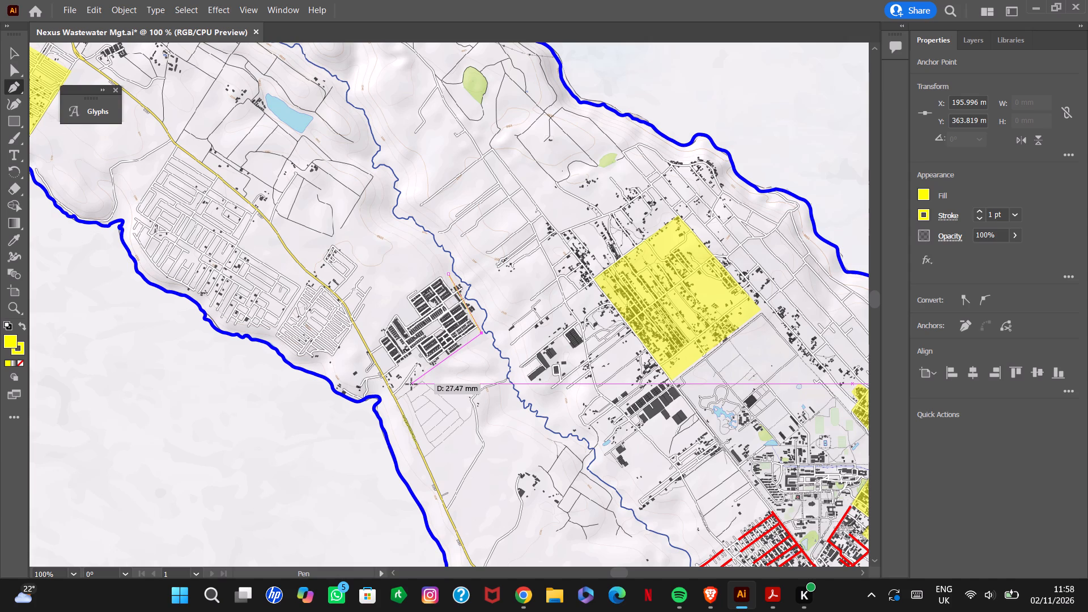
{"action": "left_click", "coordinate": [409, 387]}
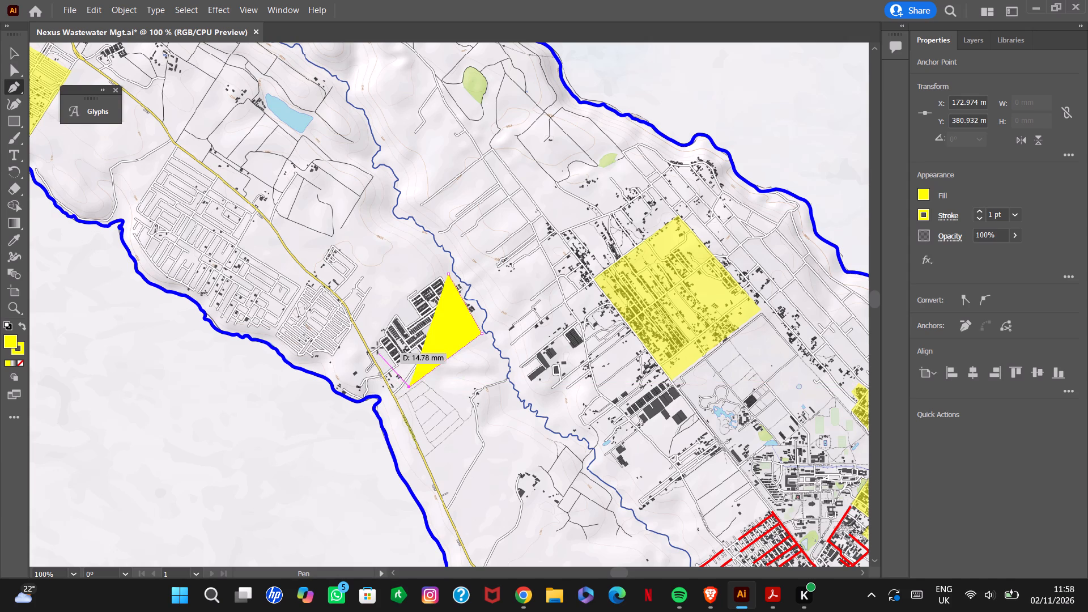
{"action": "left_click", "coordinate": [367, 321]}
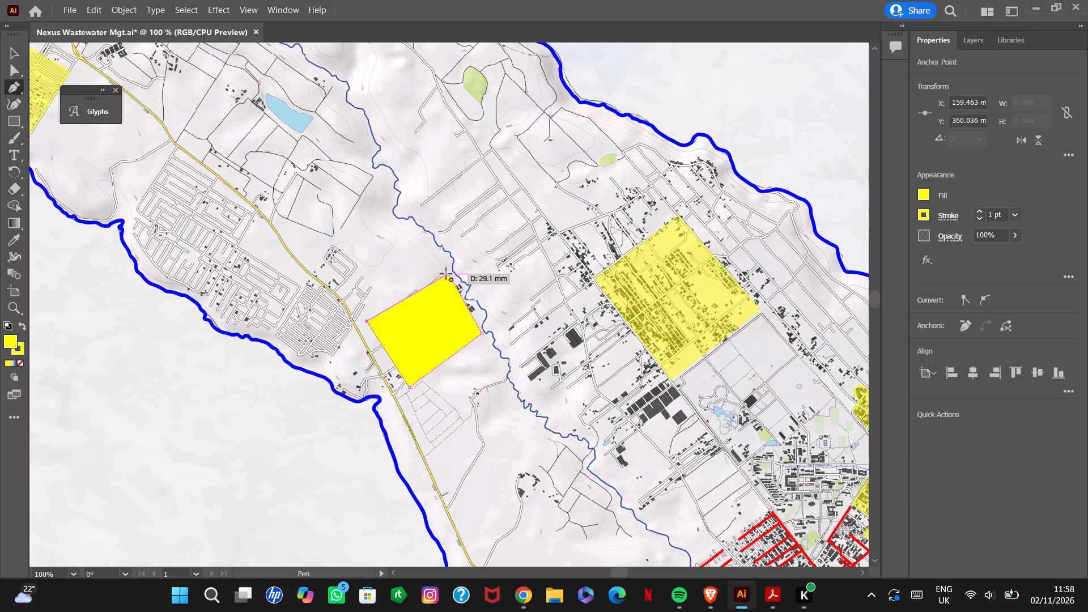
{"action": "left_click", "coordinate": [446, 274]}
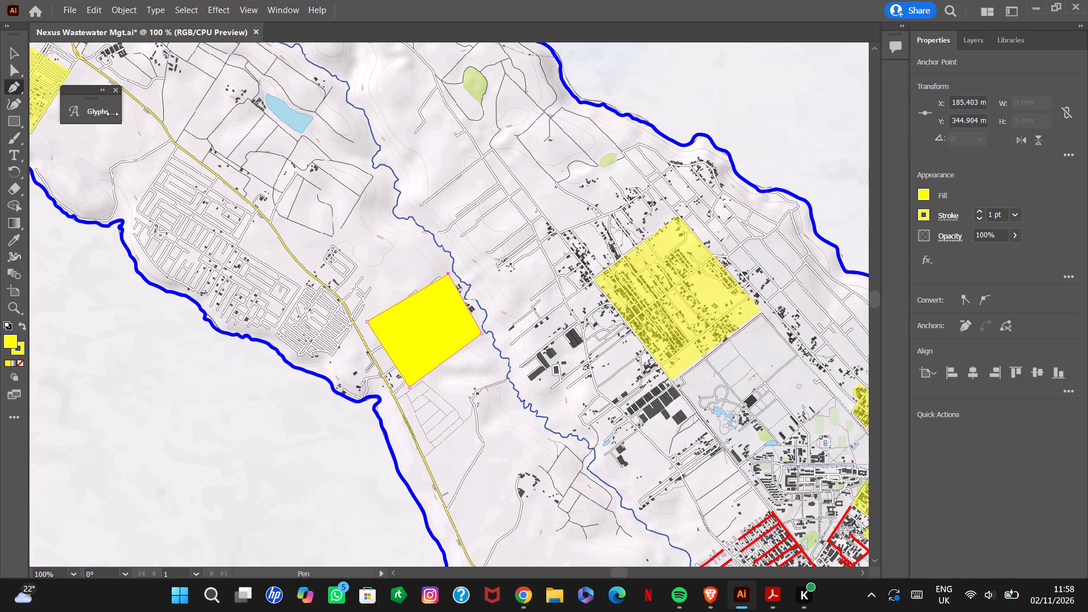
Remove the yellow polygon's top anchor and cover the exposed upper part of the building cluster with a closed Pen triangle, about 37 by 20 mm.
{"action": "left_click_drag", "start_coordinate": [447, 273], "coordinate": [444, 266]}
{"action": "left_click", "coordinate": [443, 271]}
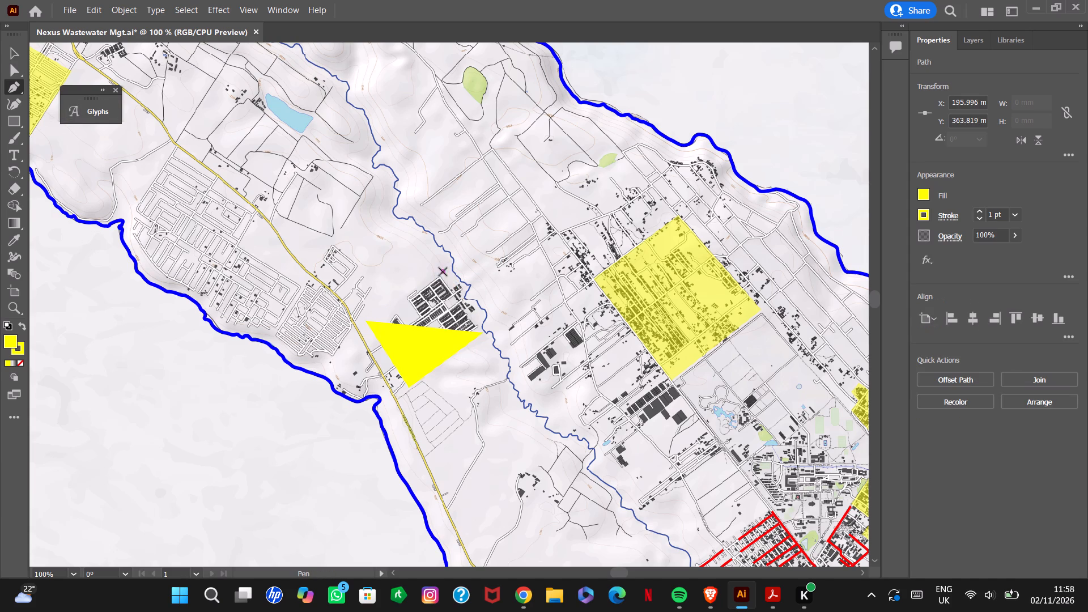
{"action": "left_click", "coordinate": [483, 332]}
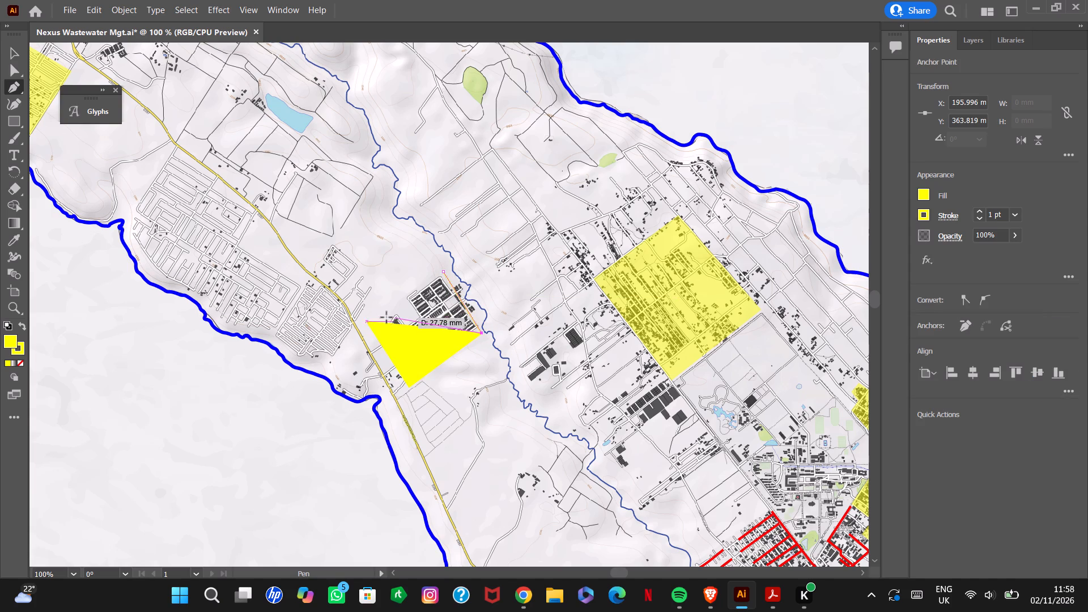
{"action": "left_click", "coordinate": [367, 320]}
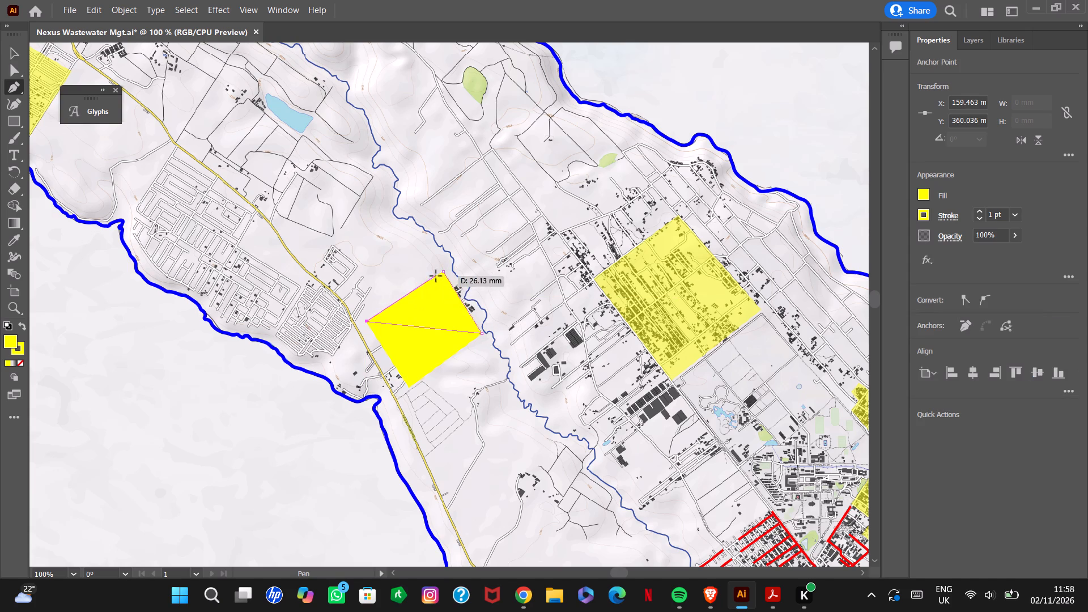
{"action": "left_click", "coordinate": [445, 271]}
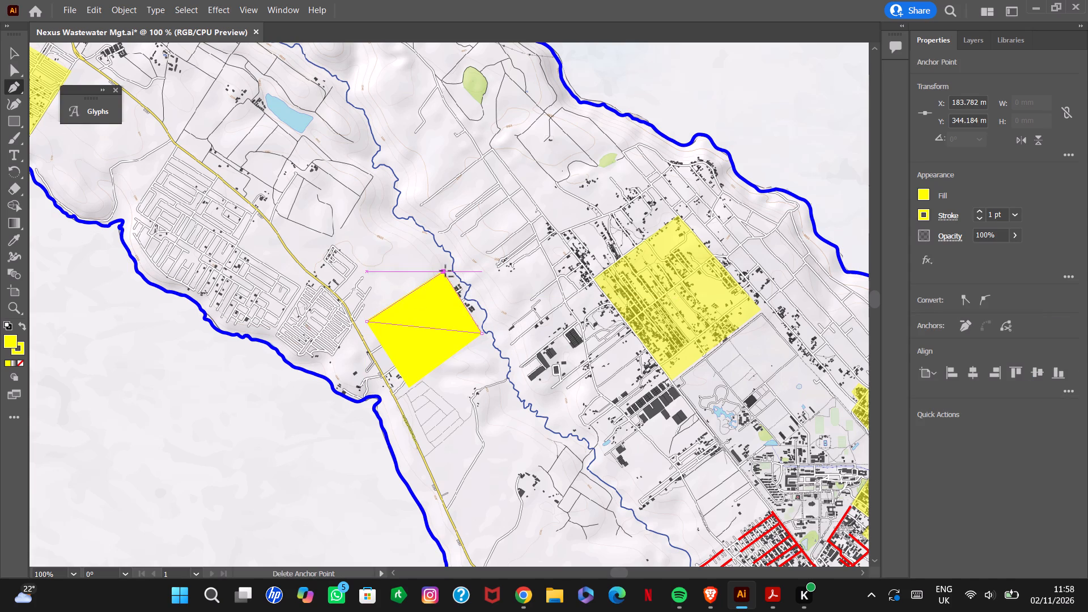
{"action": "left_click", "coordinate": [445, 271]}
{"action": "key", "text": "ctrl+z"}
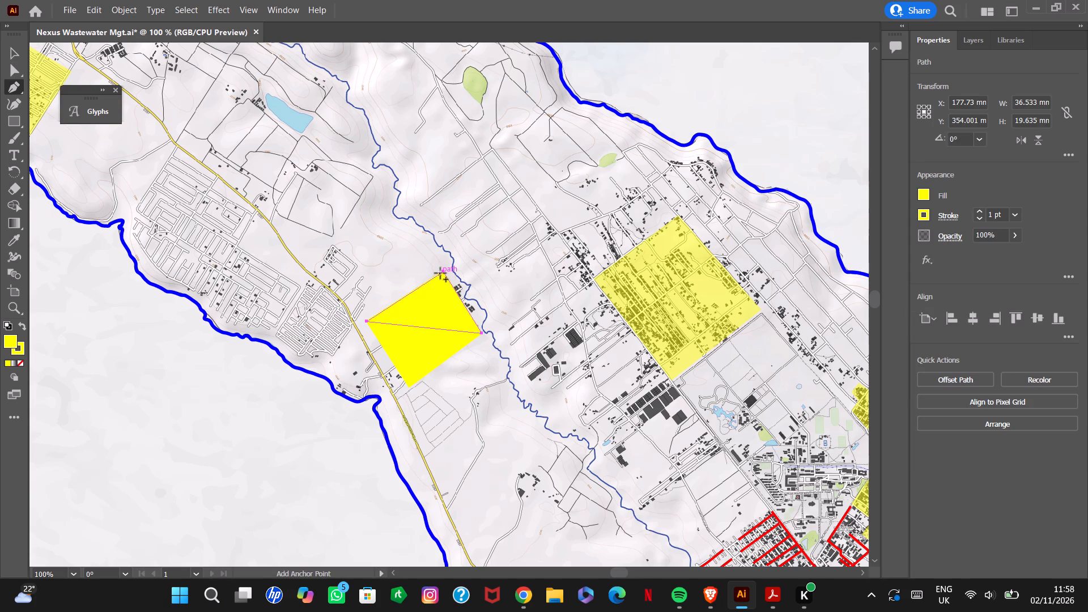
{"action": "key", "text": "ctrl+z"}
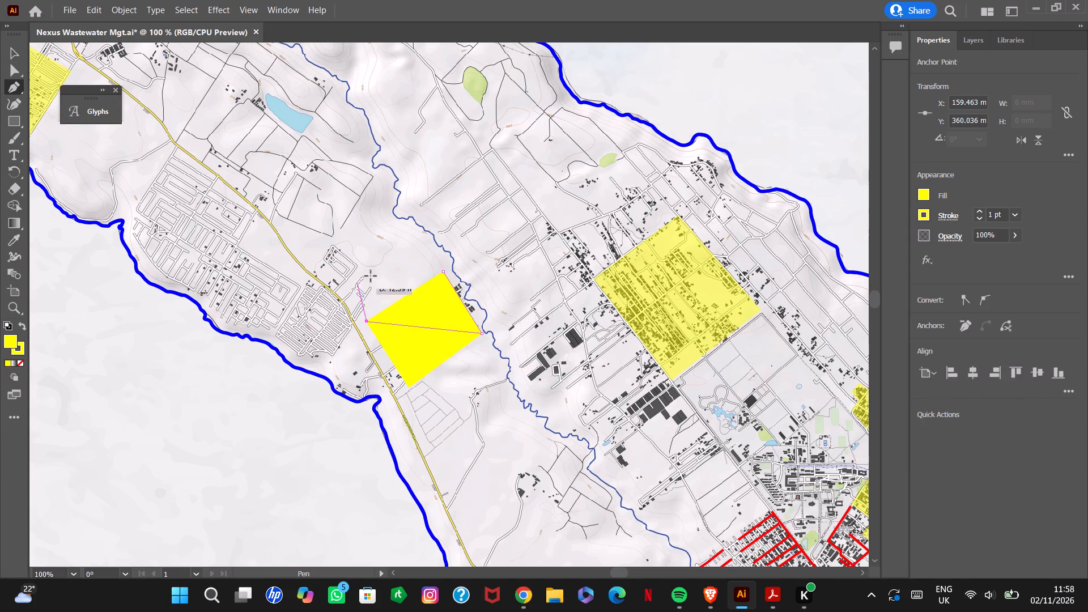
{"action": "left_click", "coordinate": [441, 272]}
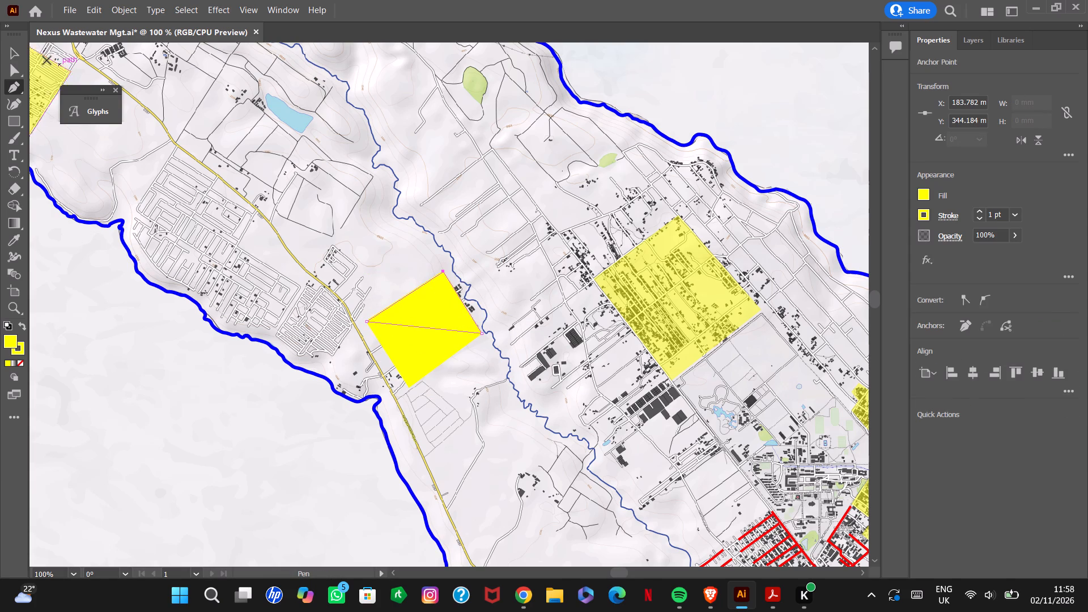
Reduce the opacity of both yellow triangles over the building cluster to 50%.
{"action": "left_click", "coordinate": [18, 59]}
{"action": "left_click", "coordinate": [601, 3]}
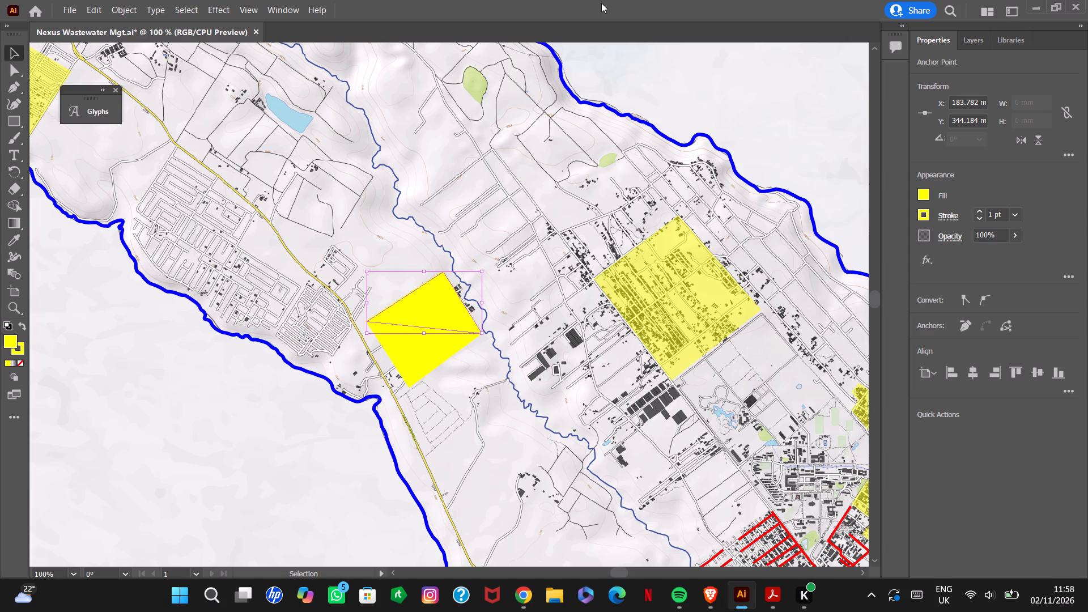
{"action": "left_click", "coordinate": [1044, 233]}
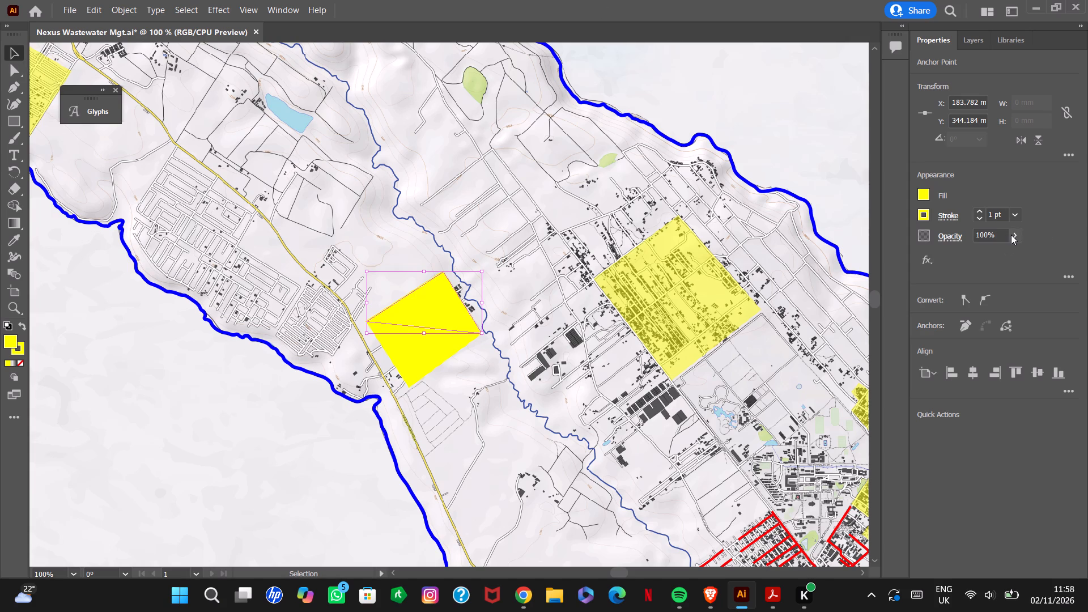
{"action": "left_click", "coordinate": [1011, 235]}
{"action": "left_click_drag", "start_coordinate": [1009, 250], "coordinate": [984, 261]}
{"action": "left_click_drag", "start_coordinate": [984, 261], "coordinate": [985, 261]}
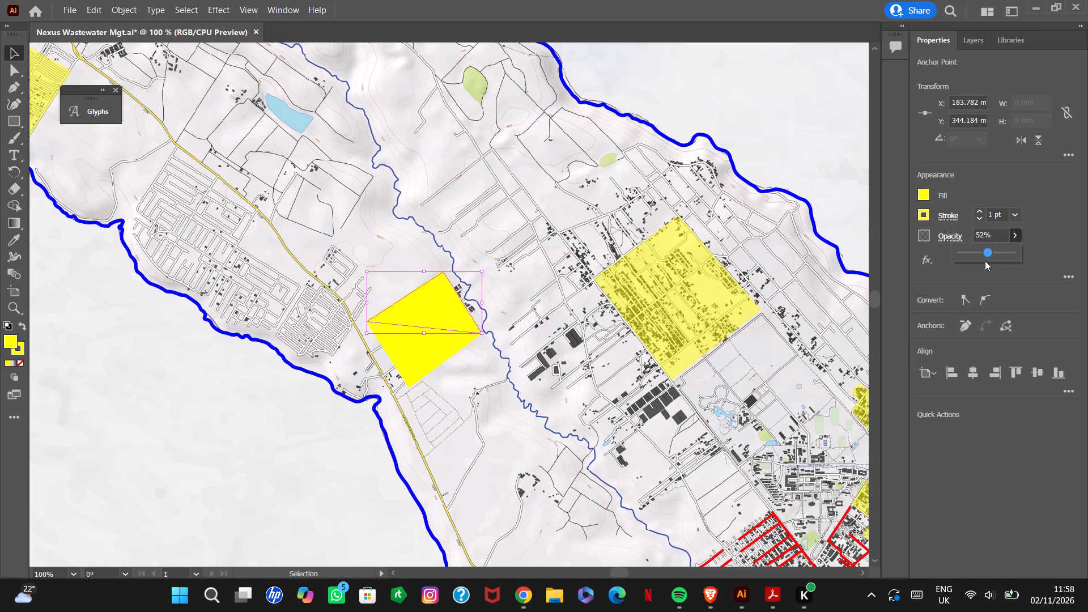
{"action": "left_click_drag", "start_coordinate": [985, 261], "coordinate": [984, 262]}
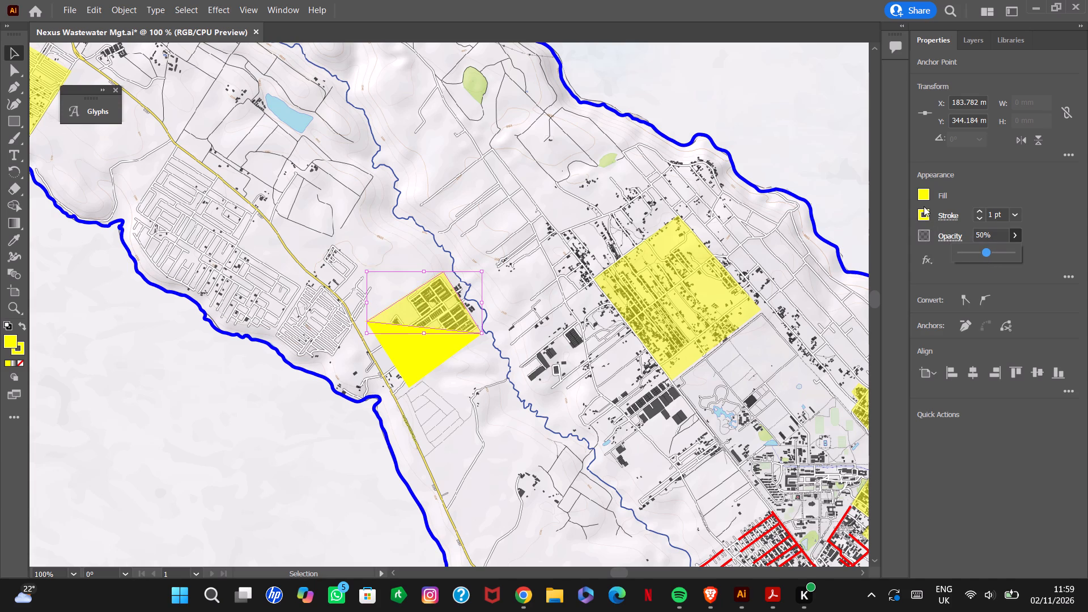
{"action": "left_click", "coordinate": [396, 342], "text": "shift"}
{"action": "left_click", "coordinate": [1019, 237]}
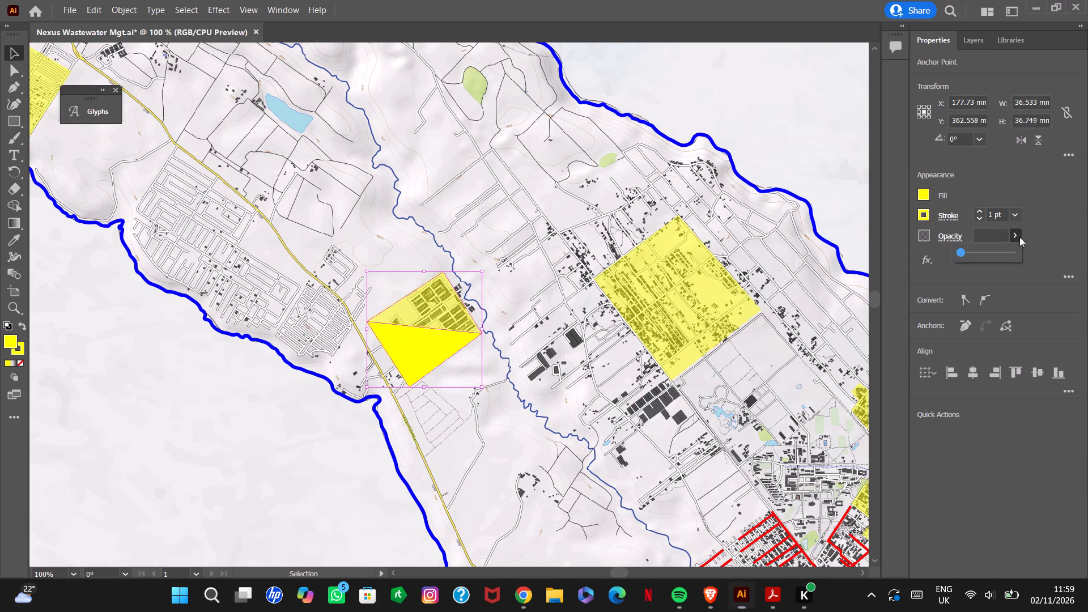
{"action": "left_click_drag", "start_coordinate": [958, 254], "coordinate": [986, 255]}
{"action": "left_click_drag", "start_coordinate": [986, 255], "coordinate": [984, 257]}
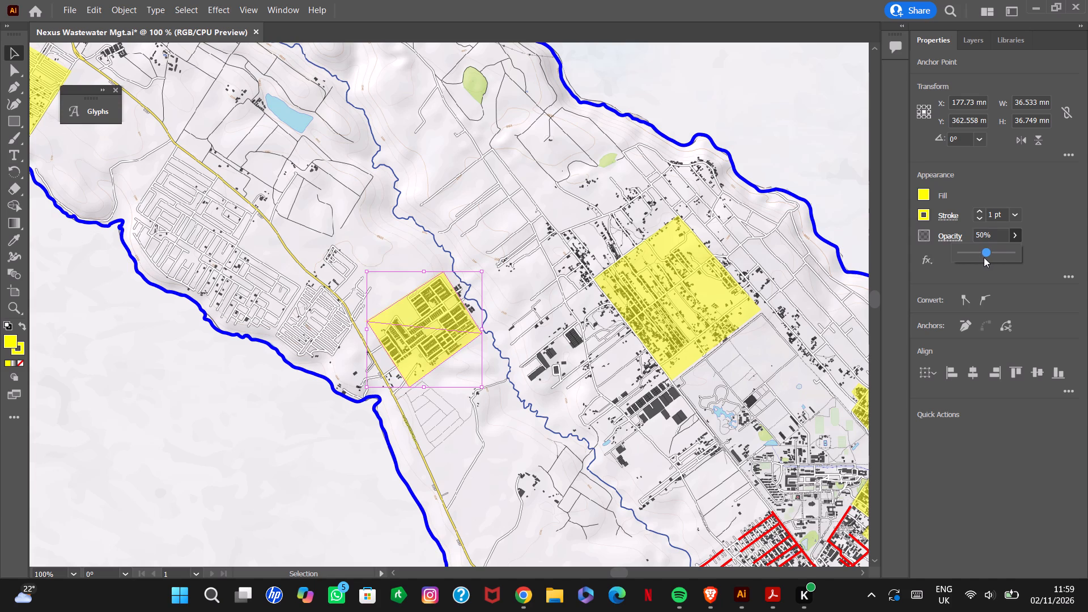
Change the fill and stroke of both triangles over the building cluster to RGB Magenta and deselect them.
{"action": "left_click", "coordinate": [925, 192]}
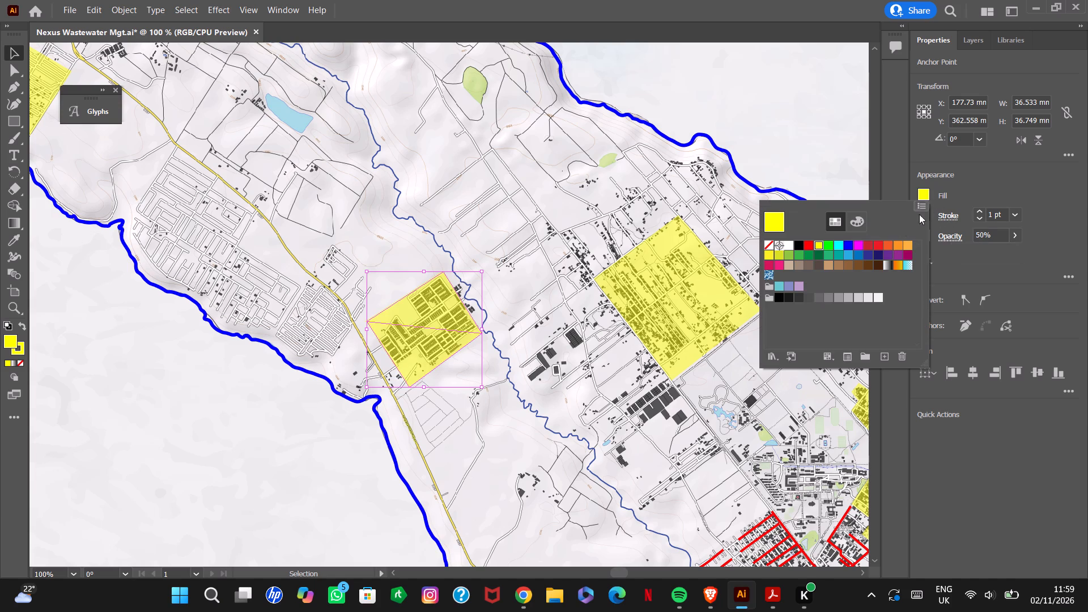
{"action": "left_click", "coordinate": [856, 244]}
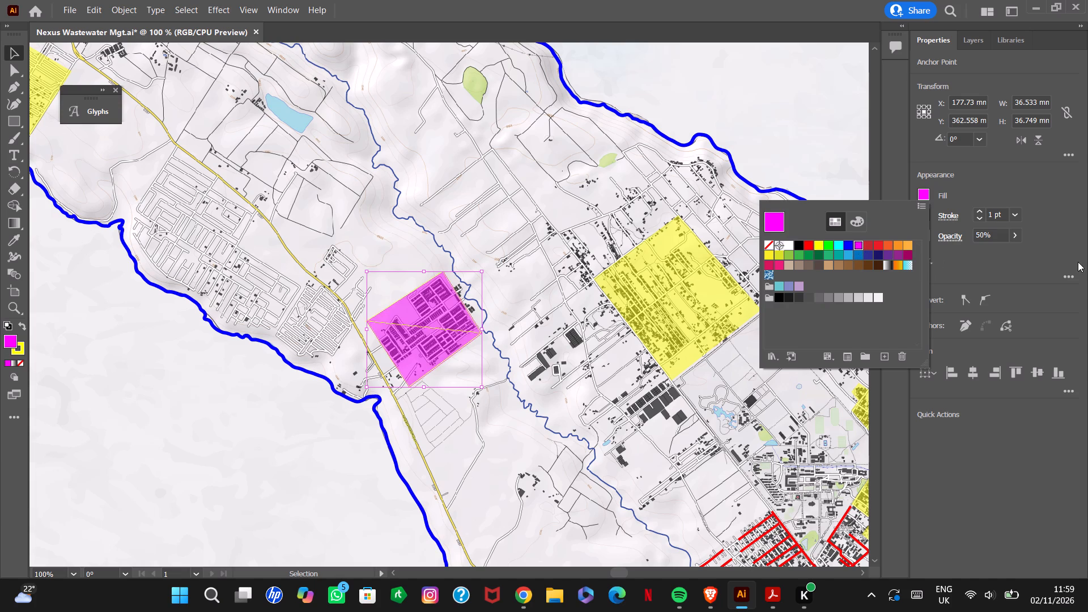
{"action": "left_click", "coordinate": [1064, 262]}
{"action": "left_click", "coordinate": [922, 216]}
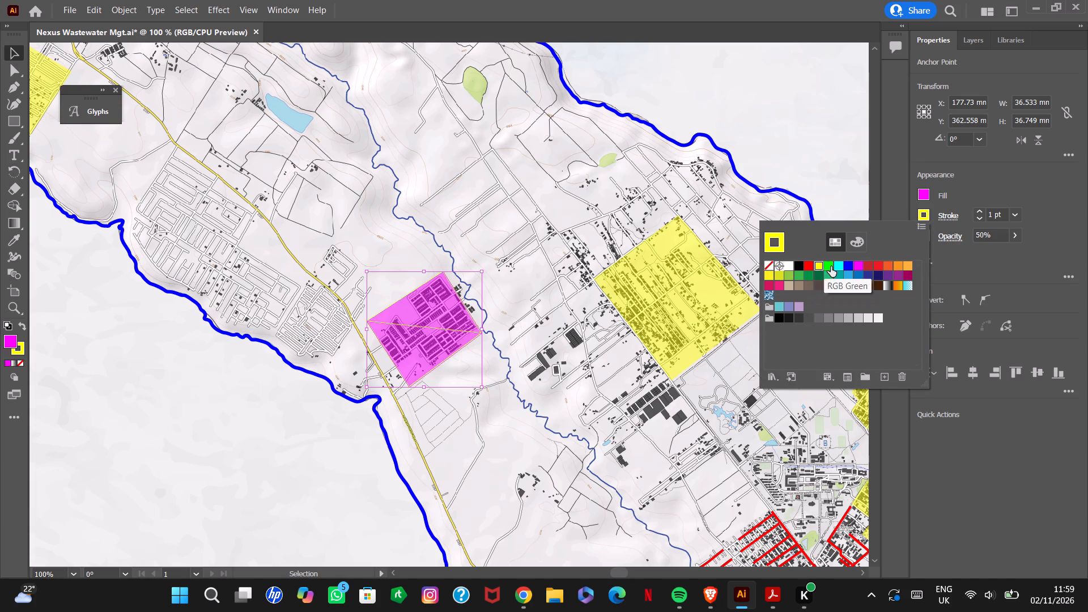
{"action": "left_click", "coordinate": [856, 266]}
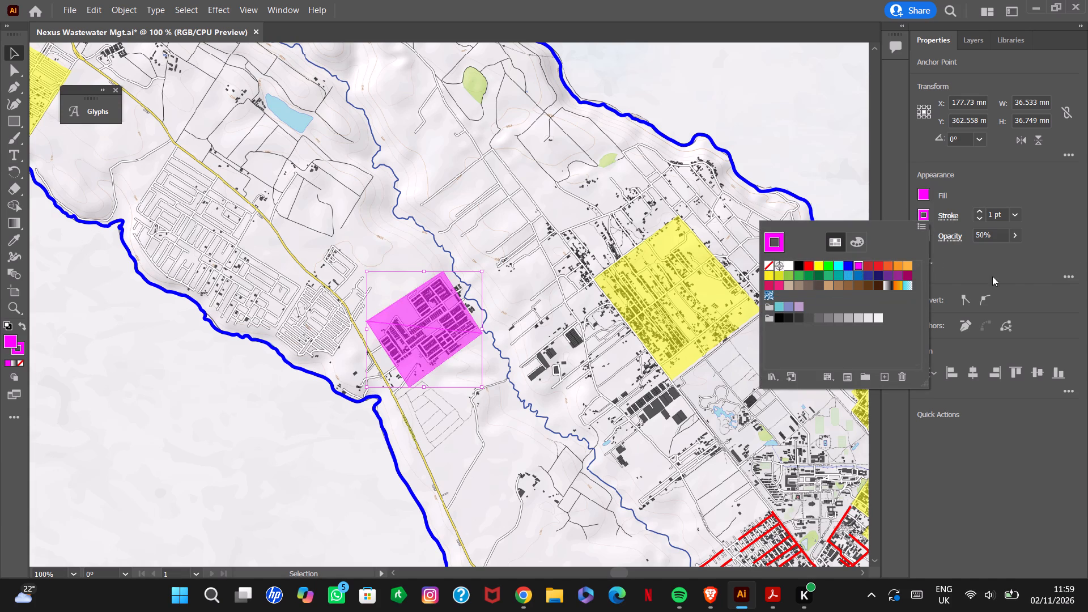
{"action": "left_click", "coordinate": [1034, 269]}
{"action": "left_click", "coordinate": [950, 506]}
{"action": "left_click", "coordinate": [798, 139]}
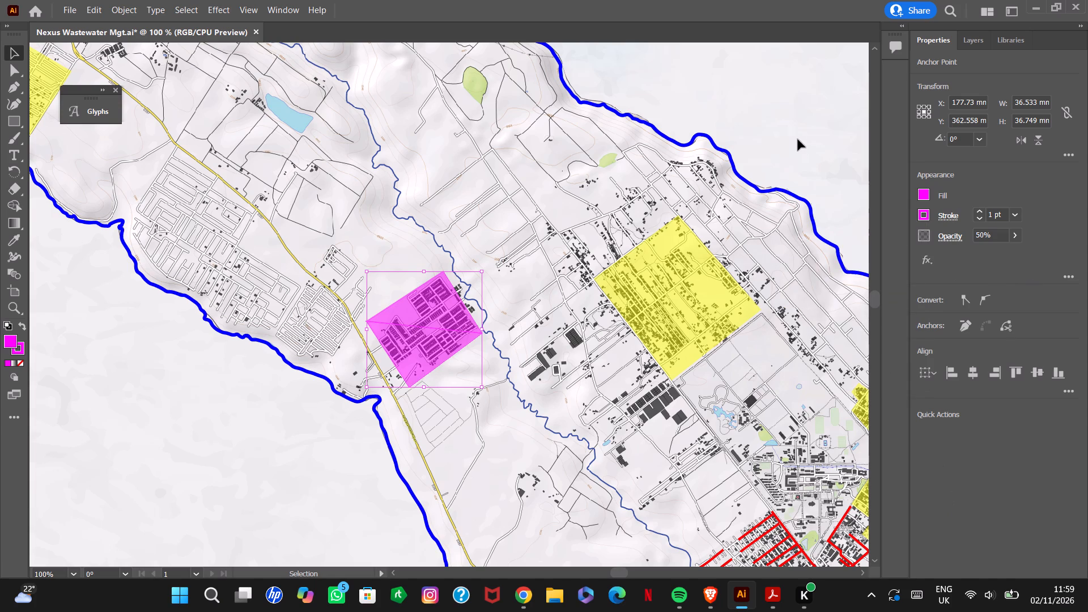
{"action": "key", "text": "Escape"}
{"action": "key", "text": "Escape"}
{"action": "key", "text": "Escape"}
{"action": "key", "text": "Escape"}
{"action": "key", "text": "Escape"}
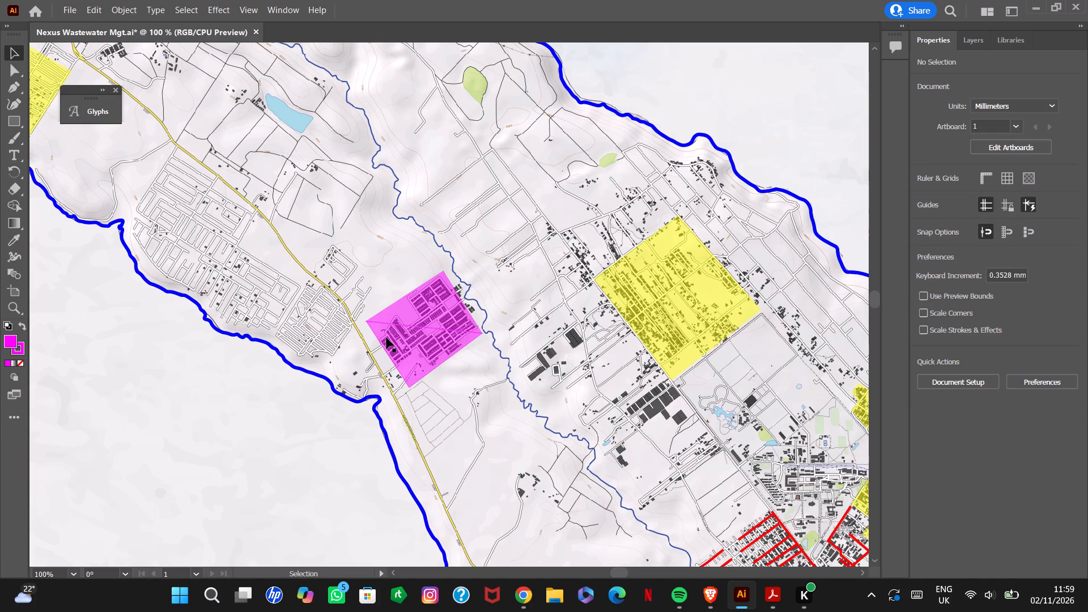
{"action": "key", "text": "Escape"}
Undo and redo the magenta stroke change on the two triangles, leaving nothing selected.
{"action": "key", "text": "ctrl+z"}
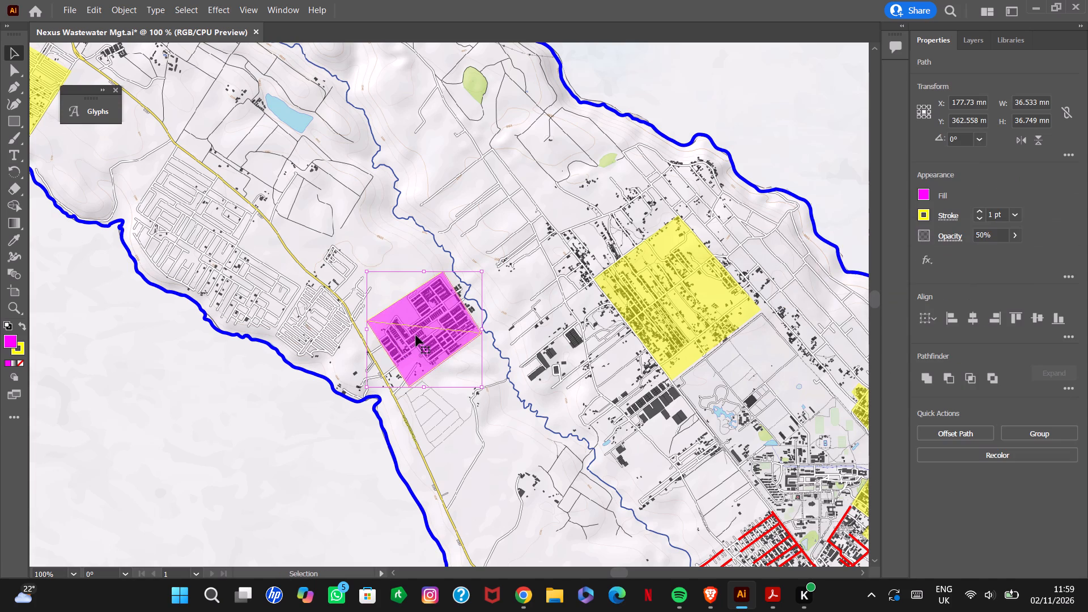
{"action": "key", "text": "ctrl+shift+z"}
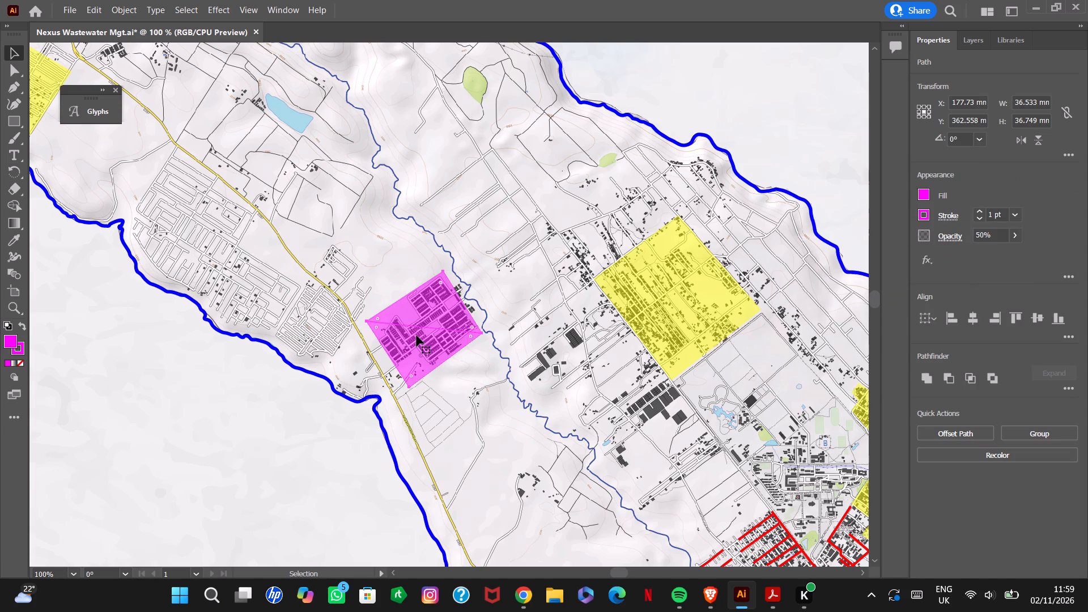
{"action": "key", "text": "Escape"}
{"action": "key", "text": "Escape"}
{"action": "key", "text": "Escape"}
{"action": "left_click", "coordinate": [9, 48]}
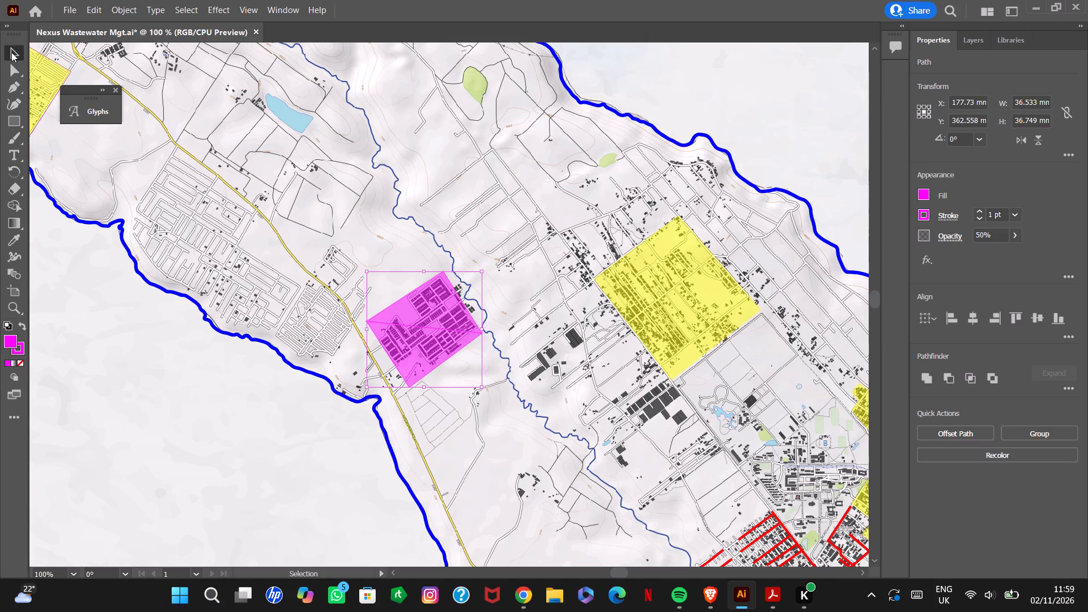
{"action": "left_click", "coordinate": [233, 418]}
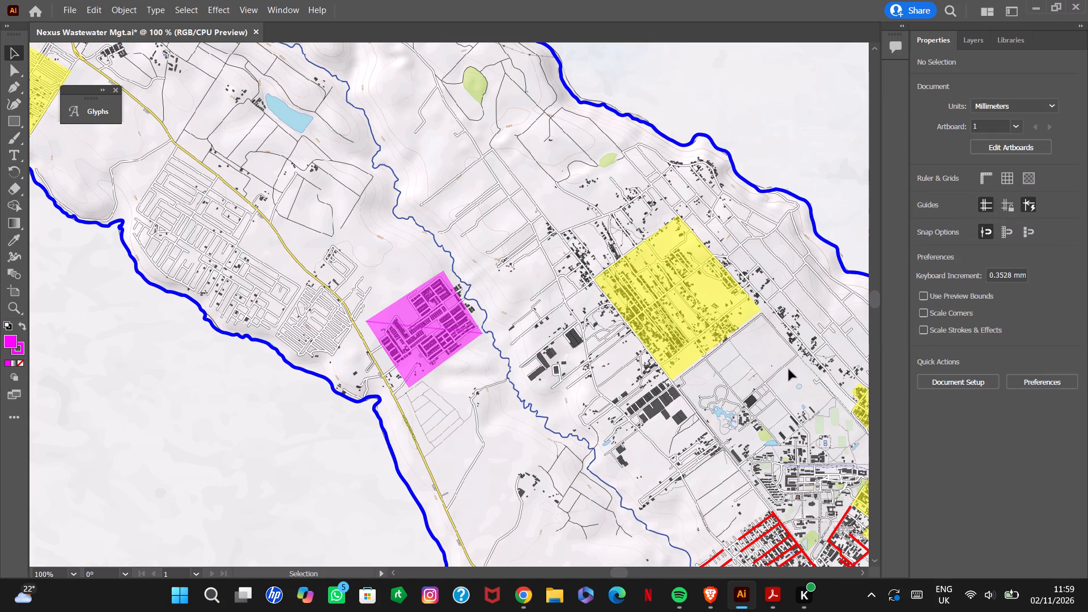
Draw an area text frame about 138 by 141 mm below the WASTEWATER heading of the recommended framework.
{"action": "scroll", "coordinate": [617, 398], "scroll_direction": "down", "scroll_amount": 9, "text": "alt"}
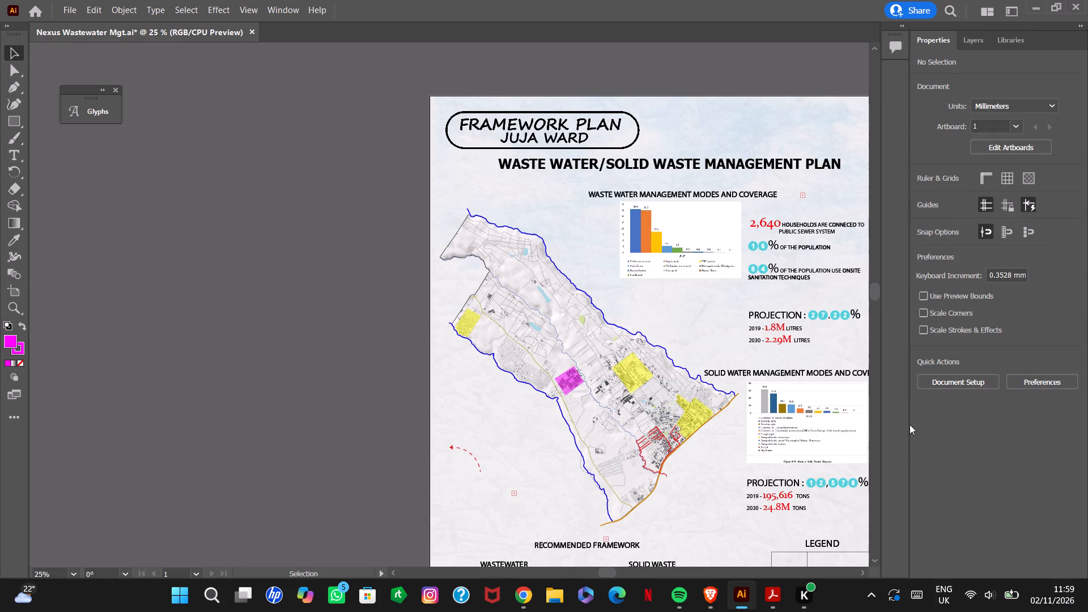
{"action": "left_click_drag", "start_coordinate": [878, 291], "coordinate": [878, 295]}
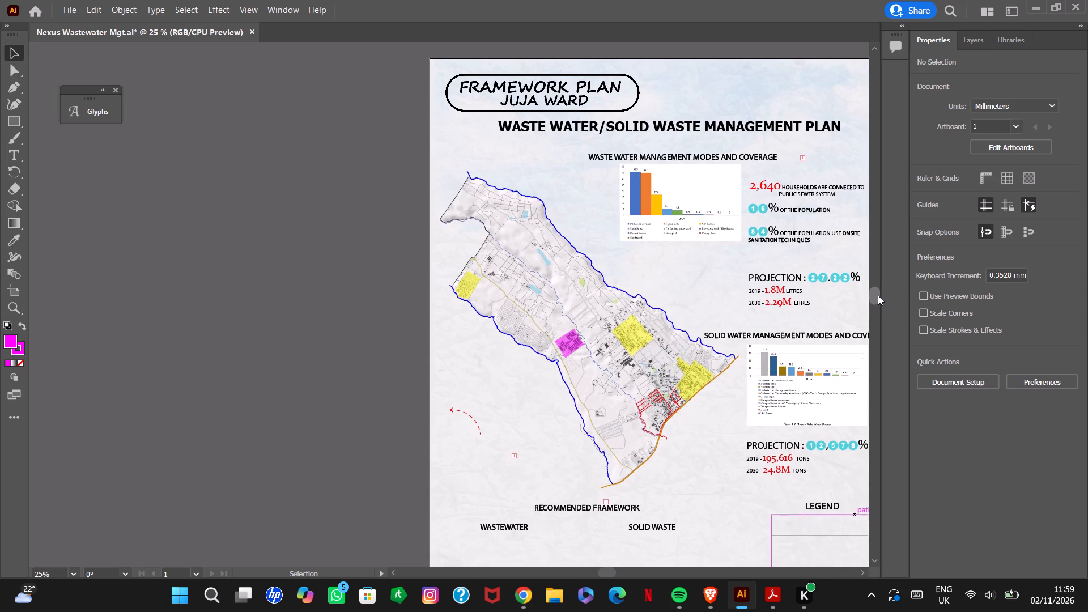
{"action": "left_click_drag", "start_coordinate": [878, 295], "coordinate": [879, 300]}
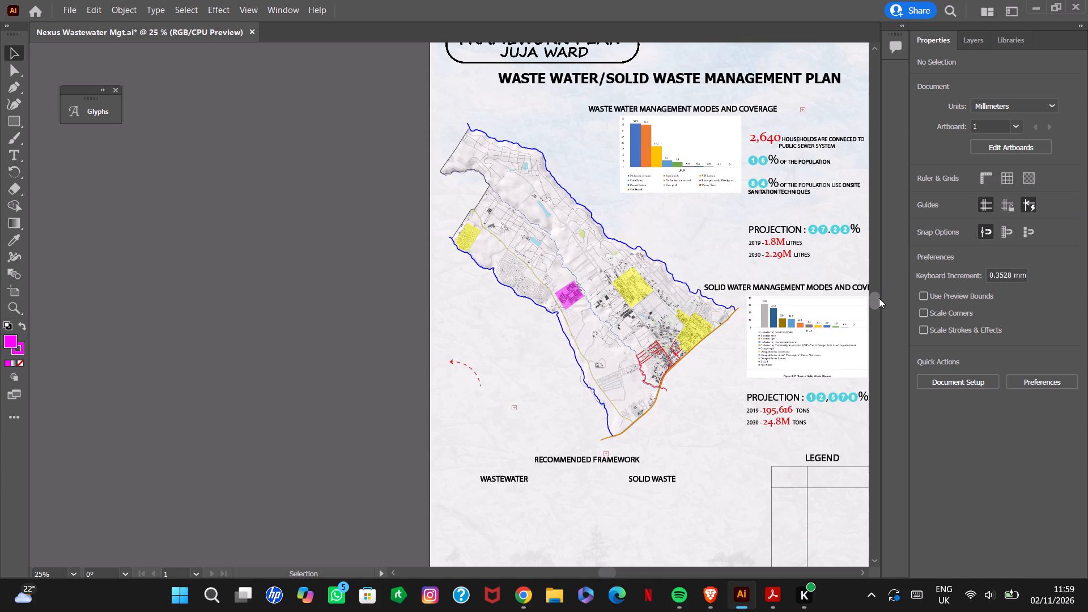
{"action": "left_click_drag", "start_coordinate": [879, 299], "coordinate": [880, 317]}
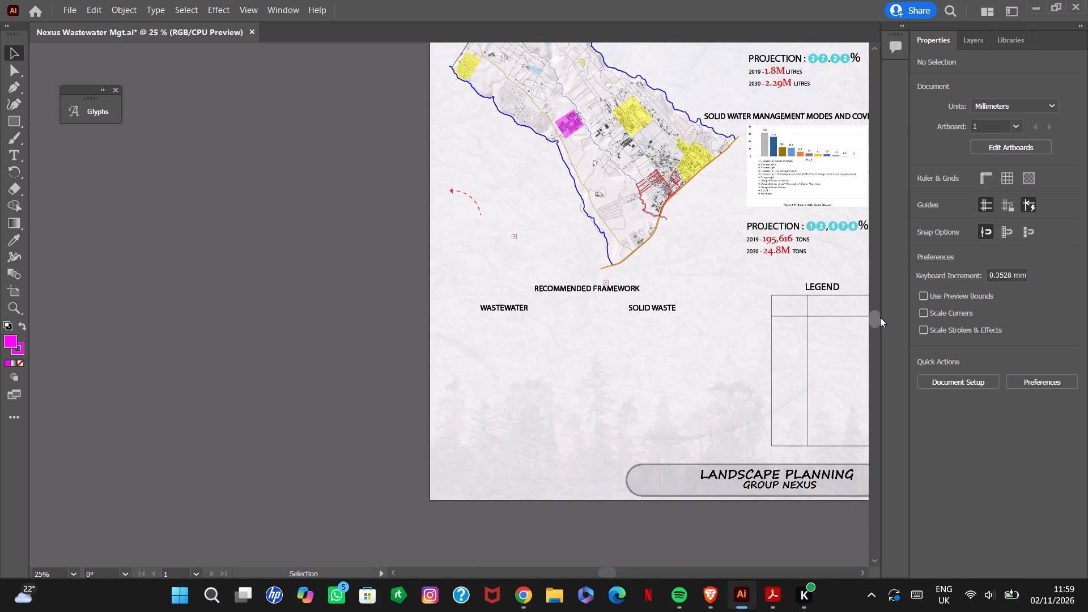
{"action": "left_click_drag", "start_coordinate": [880, 317], "coordinate": [879, 311]}
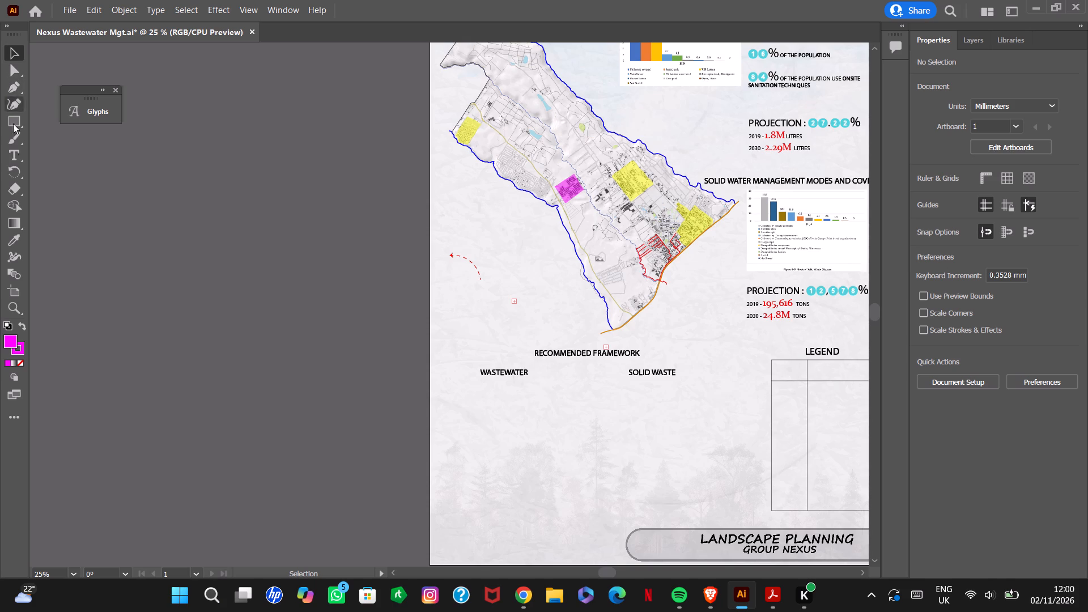
{"action": "left_click", "coordinate": [11, 156]}
{"action": "left_click_drag", "start_coordinate": [447, 386], "coordinate": [479, 460]}
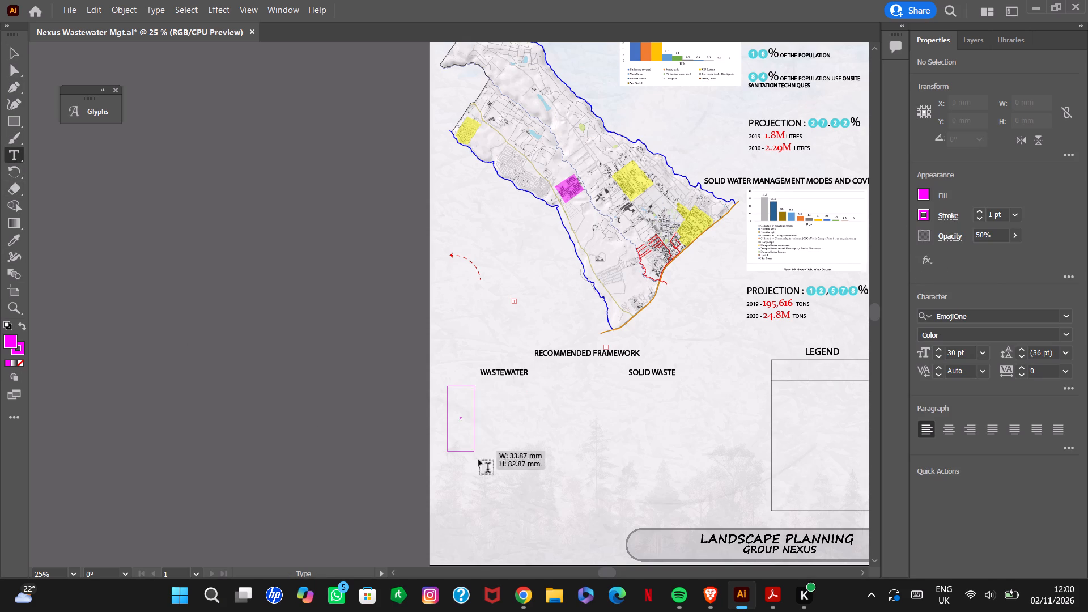
{"action": "left_click_drag", "start_coordinate": [479, 460], "coordinate": [559, 507]}
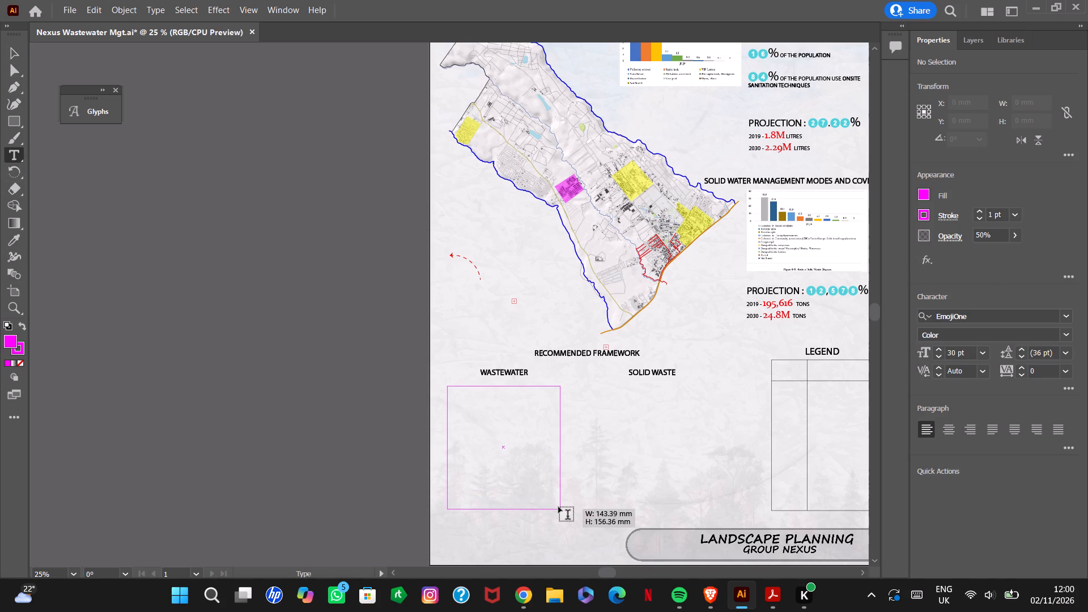
{"action": "left_click_drag", "start_coordinate": [559, 507], "coordinate": [558, 496]}
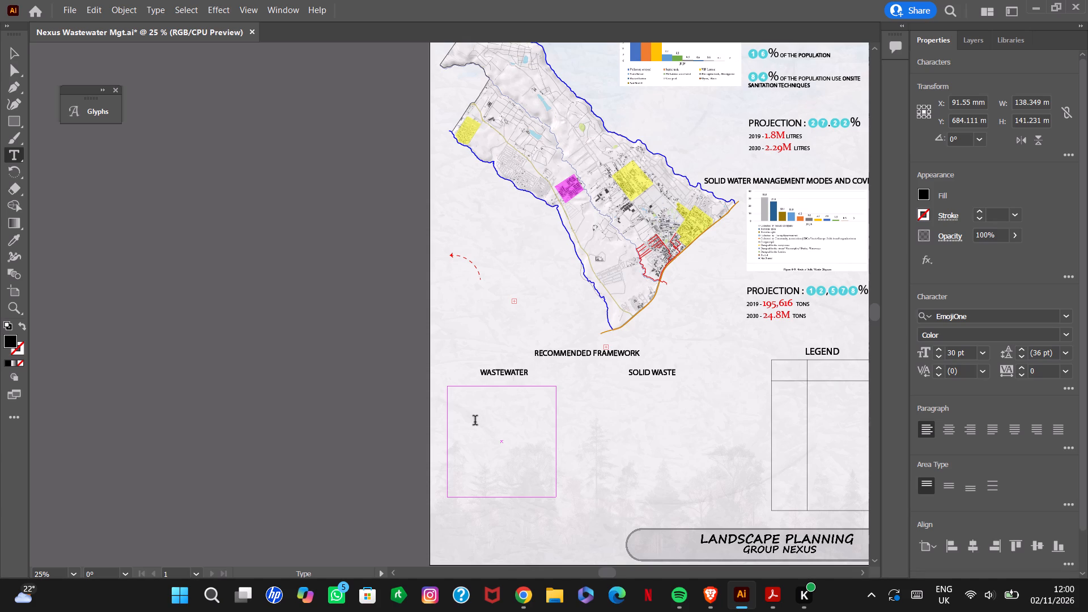
Enter INTEGRATED in the wastewater text frame and set the whole word to 24 pt.
{"action": "type", "text": "INTER"}
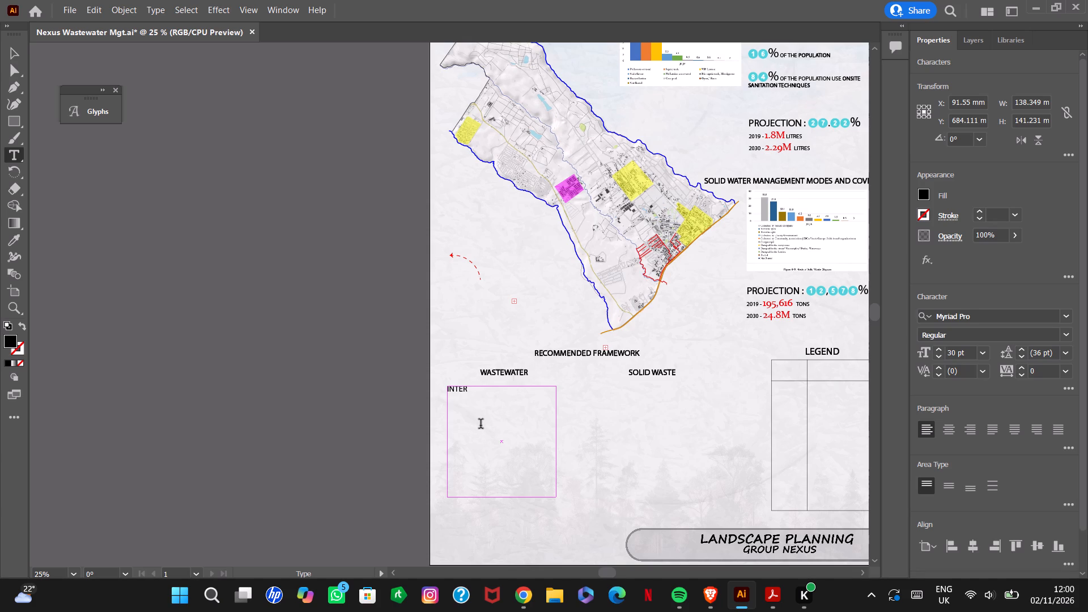
{"action": "key", "text": "BackSpace"}
{"action": "left_click", "coordinate": [985, 356]}
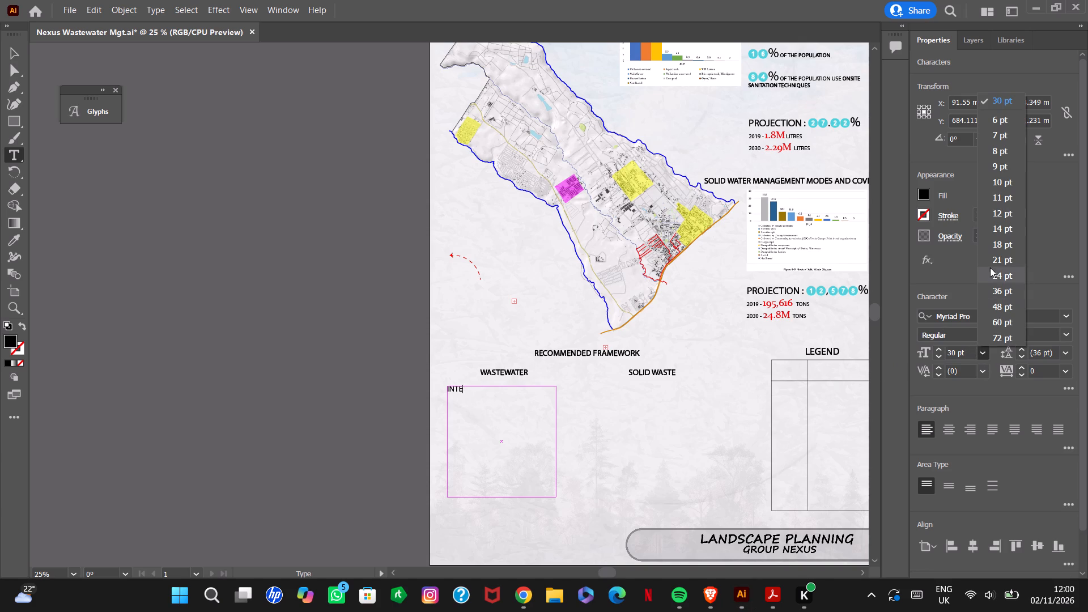
{"action": "left_click", "coordinate": [991, 272]}
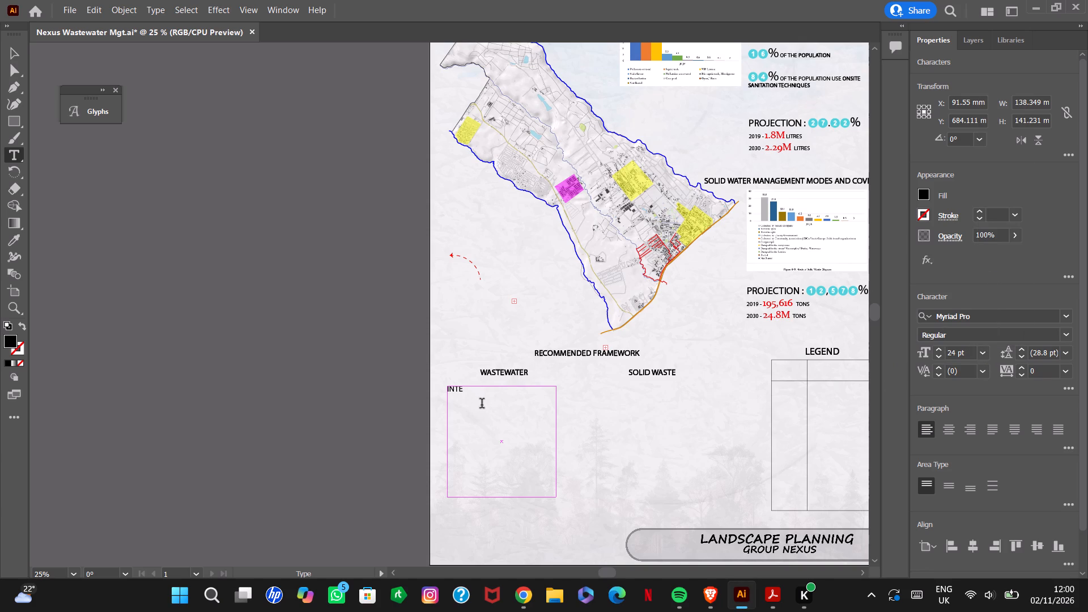
{"action": "type", "text": "GRATED"}
{"action": "left_click_drag", "start_coordinate": [463, 391], "coordinate": [445, 396]}
{"action": "left_click", "coordinate": [983, 351]}
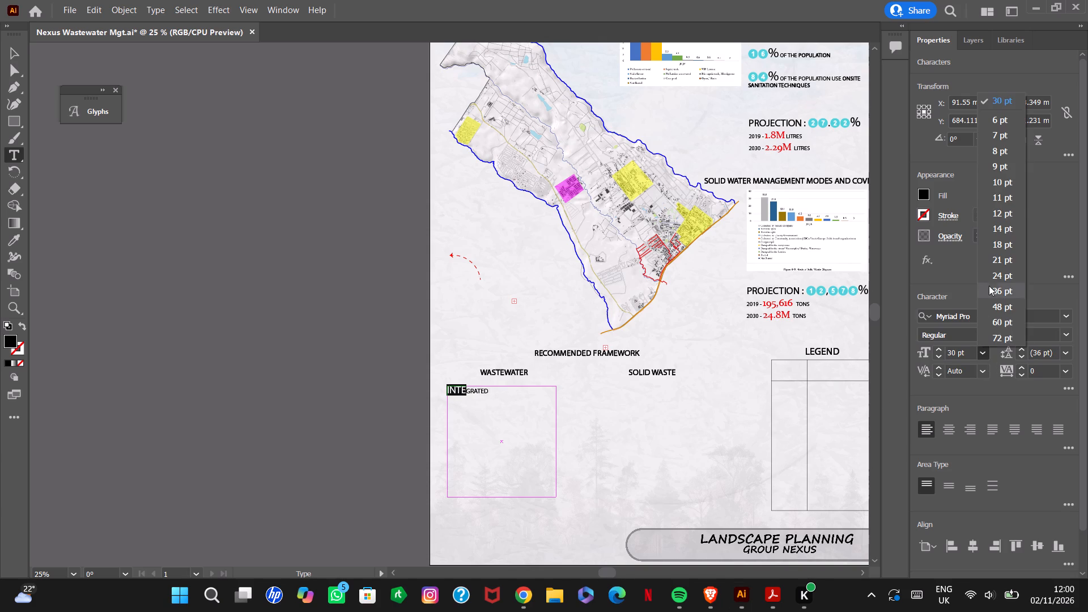
{"action": "left_click", "coordinate": [993, 276]}
{"action": "left_click", "coordinate": [487, 394]}
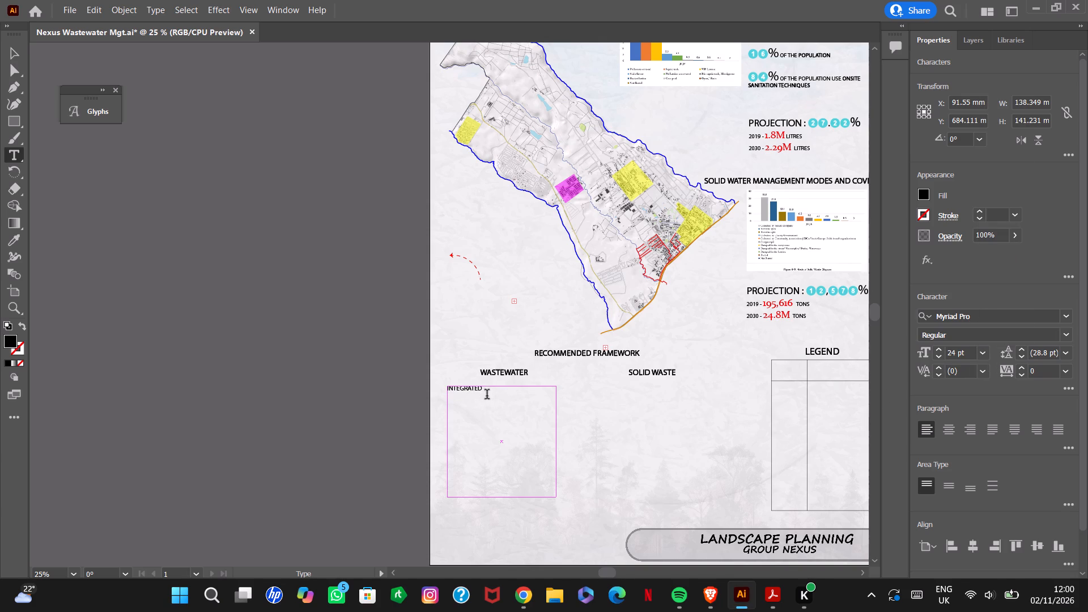
{"action": "left_click", "coordinate": [487, 395]}
Continue the wastewater text with WASTE WATER MANAGEMENT, and add IWRM and SOURCW TO SINK on separate lines.
{"action": "key", "text": "space"}
{"action": "type", "text": "WASTE WATER"}
{"action": "key", "text": "space"}
{"action": "type", "text": "MANAGEM"}
{"action": "type", "text": "ENT"}
{"action": "key", "text": "Return"}
{"action": "key", "text": "i"}
{"action": "key", "text": "w"}
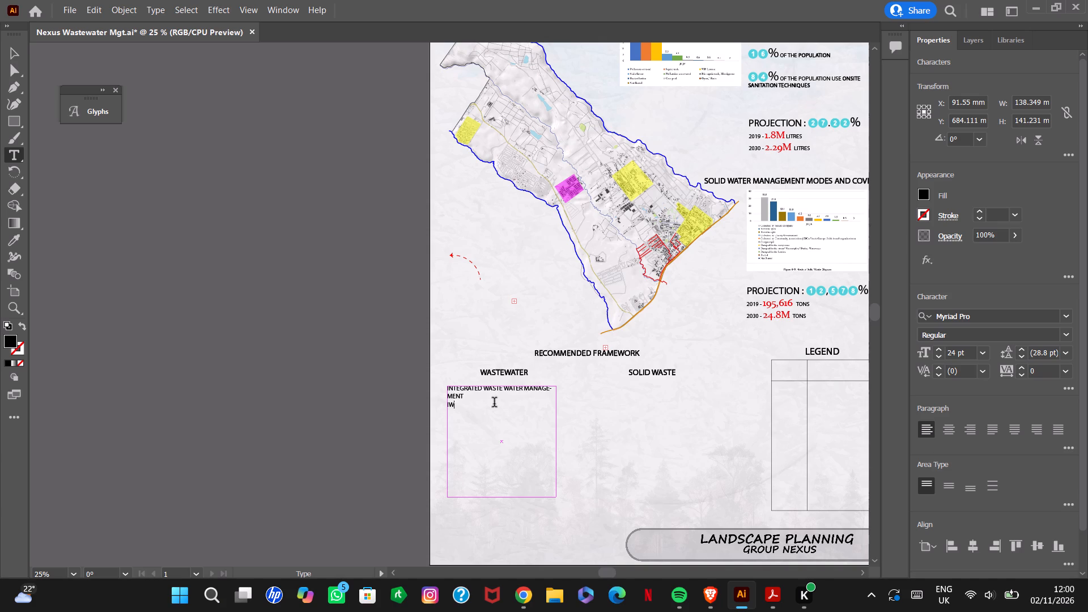
{"action": "type", "text": "RM"}
{"action": "key", "text": "Return"}
{"action": "type", "text": "SOURCW TO SINK"}
Add a text frame about 138 by 84 mm below SOLID WASTE listing WASTE HIERARCHY, CIRCULAR ECONOMY and SOURCE TO SINK on separate lines.
{"action": "left_click_drag", "start_coordinate": [625, 386], "coordinate": [690, 473]}
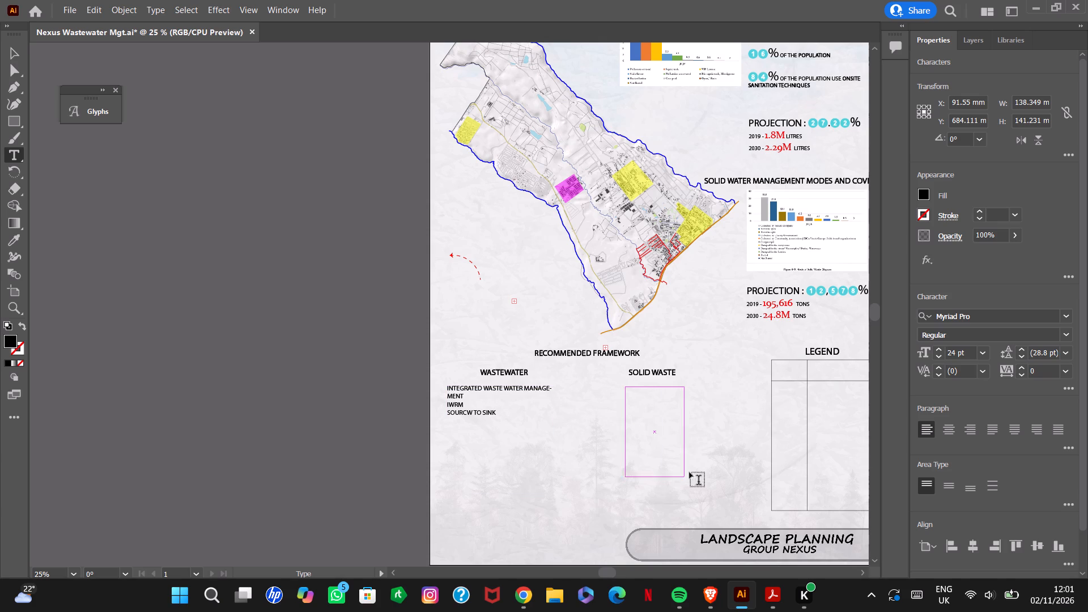
{"action": "left_click_drag", "start_coordinate": [690, 473], "coordinate": [736, 452]}
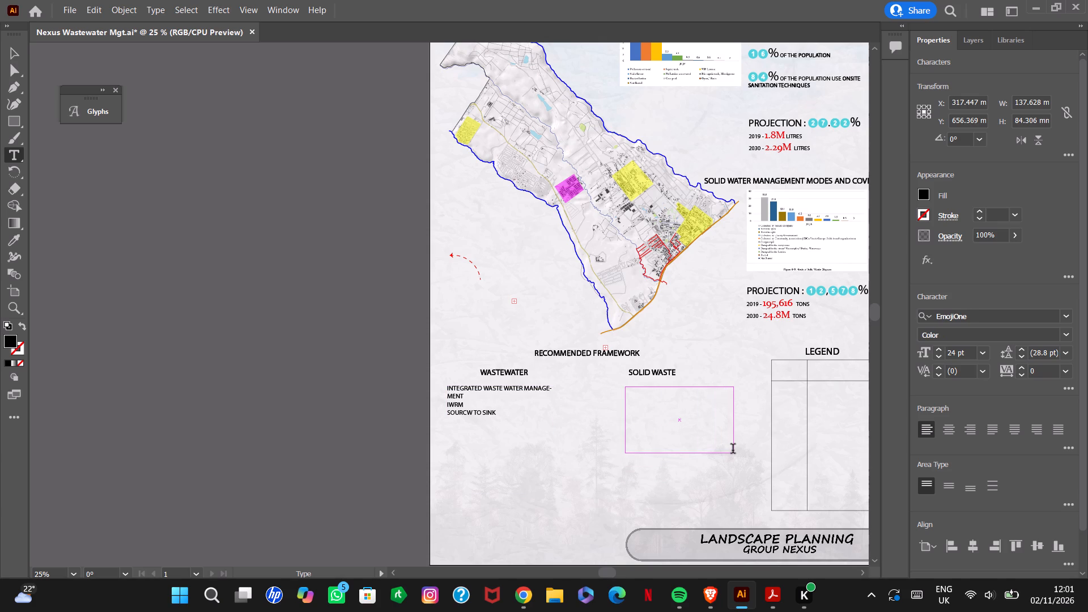
{"action": "type", "text": "WASTE HIERS"}
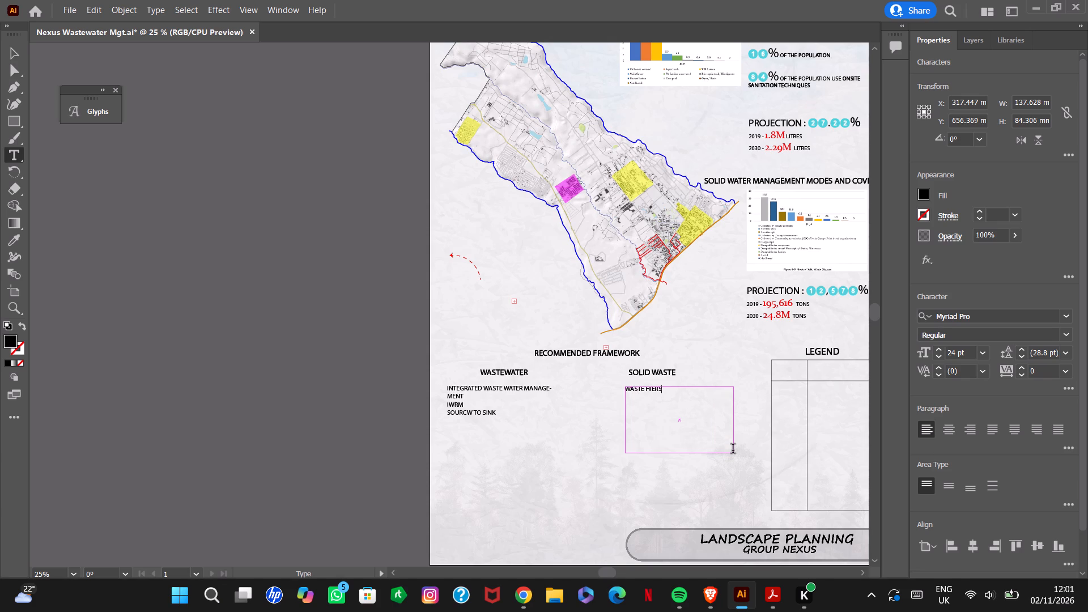
{"action": "key", "text": "BackSpace"}
{"action": "type", "text": "ARCHY"}
{"action": "key", "text": "Return"}
{"action": "type", "text": "CIRCULAR ECONOMY"}
{"action": "key", "text": "Return"}
{"action": "type", "text": "SOURCE TO SINK"}
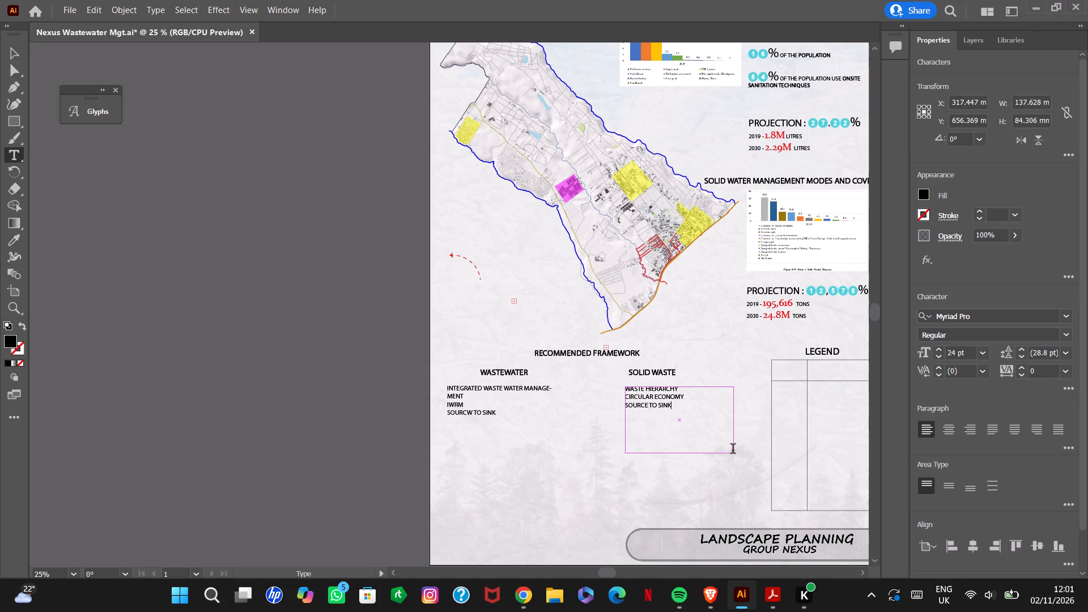
{"action": "left_click", "coordinate": [844, 601]}
Shorten the solid waste and wastewater text frames from their bottom edges to fit their lines, leaving nothing selected.
{"action": "left_click", "coordinate": [22, 54]}
{"action": "left_click_drag", "start_coordinate": [681, 452], "coordinate": [681, 426]}
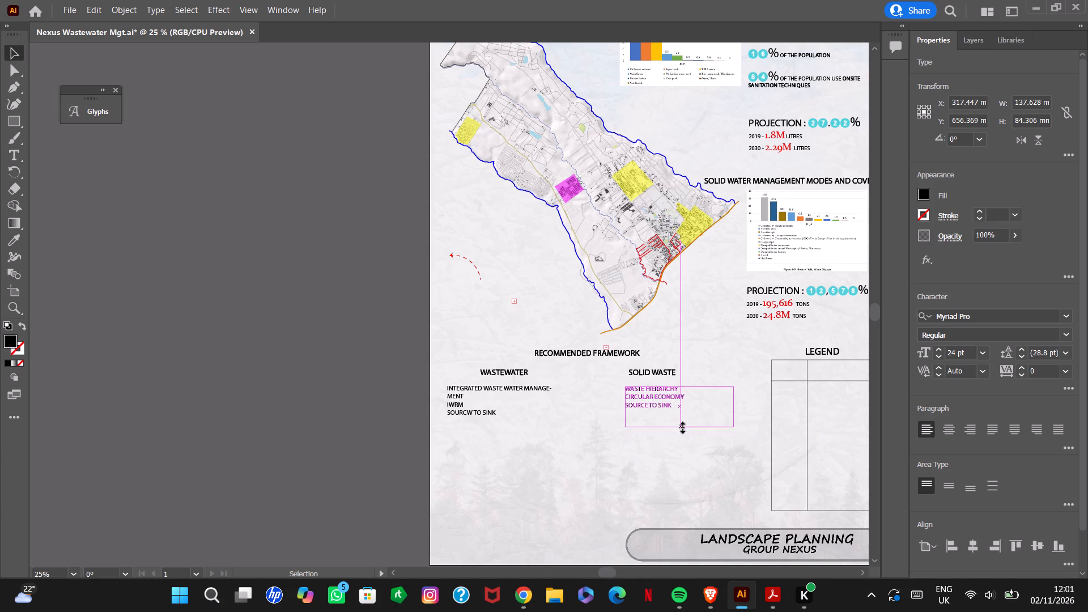
{"action": "left_click_drag", "start_coordinate": [681, 426], "coordinate": [681, 416]}
{"action": "left_click", "coordinate": [479, 409]}
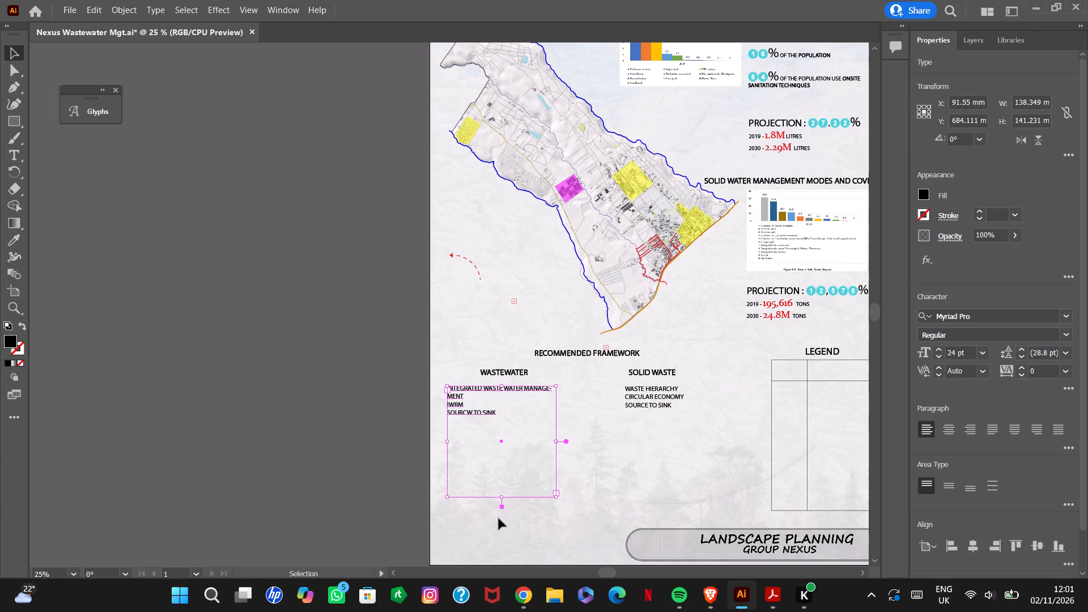
{"action": "left_click_drag", "start_coordinate": [502, 494], "coordinate": [506, 424]}
{"action": "left_click", "coordinate": [466, 508]}
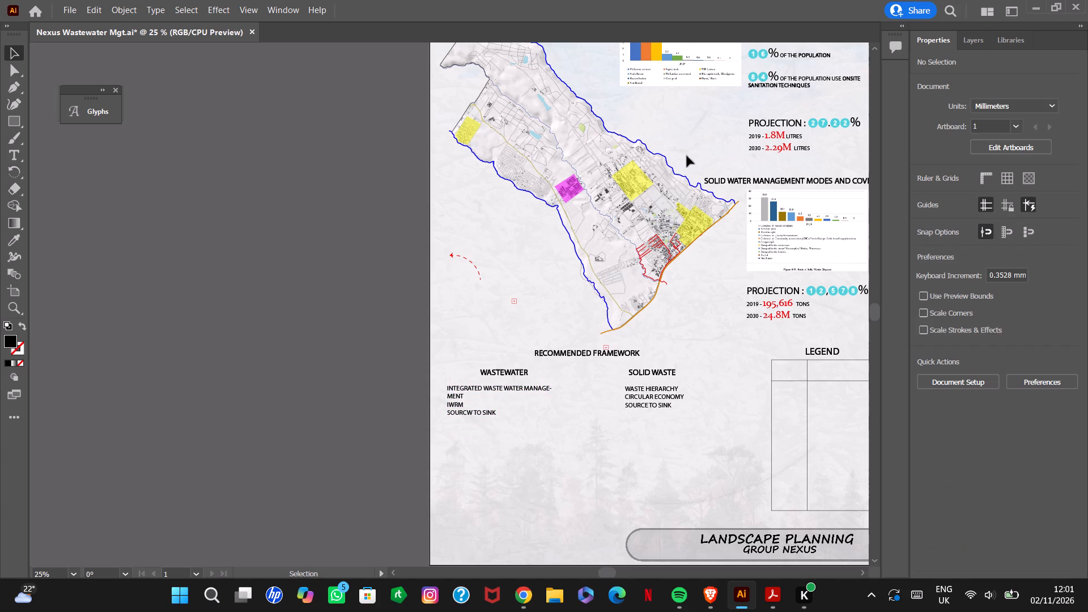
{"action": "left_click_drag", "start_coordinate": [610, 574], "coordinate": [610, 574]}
Review the whole plan sheet, from the title, map and charts down to the recommended framework text and the empty legend table.
{"action": "left_click_drag", "start_coordinate": [610, 574], "coordinate": [618, 571]}
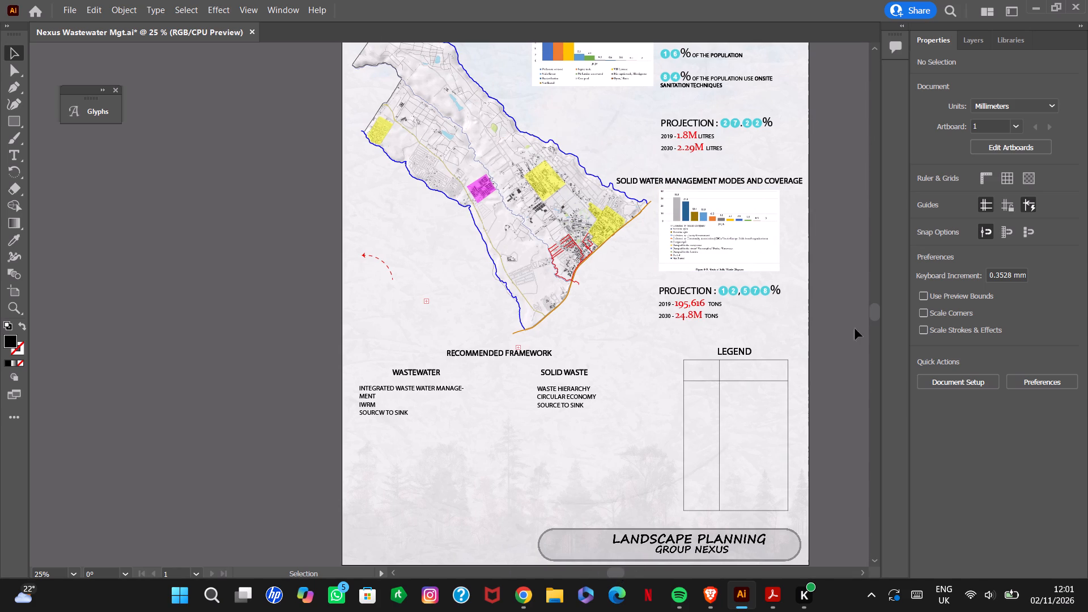
{"action": "left_click_drag", "start_coordinate": [879, 314], "coordinate": [879, 299]}
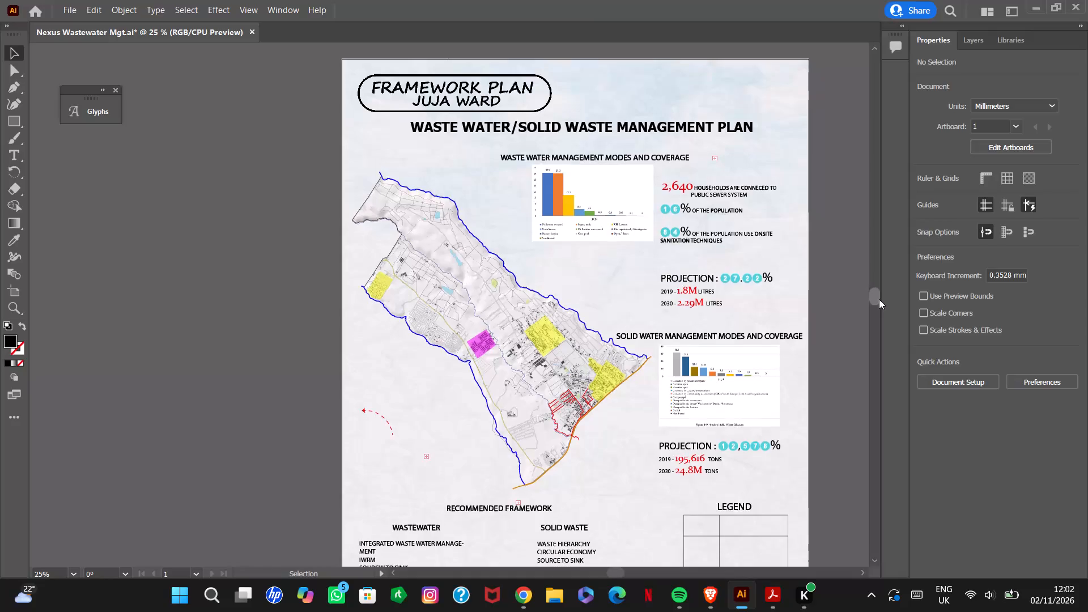
{"action": "left_click_drag", "start_coordinate": [879, 299], "coordinate": [874, 304]}
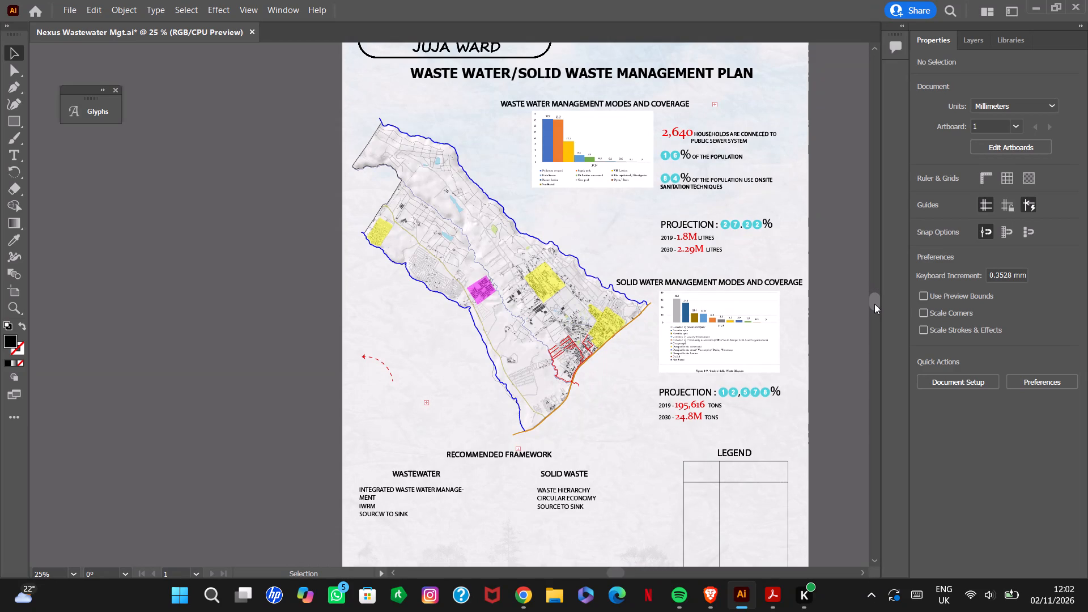
{"action": "left_click_drag", "start_coordinate": [874, 304], "coordinate": [875, 303]}
{"action": "left_click", "coordinate": [877, 303]}
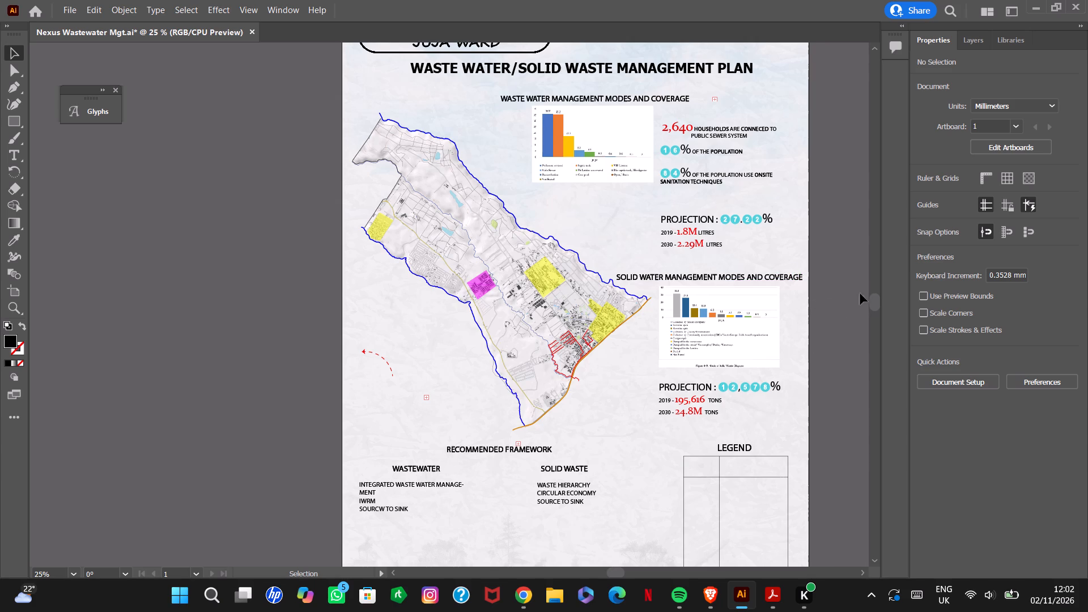
{"action": "left_click", "coordinate": [880, 301]}
{"action": "left_click_drag", "start_coordinate": [873, 304], "coordinate": [873, 309]}
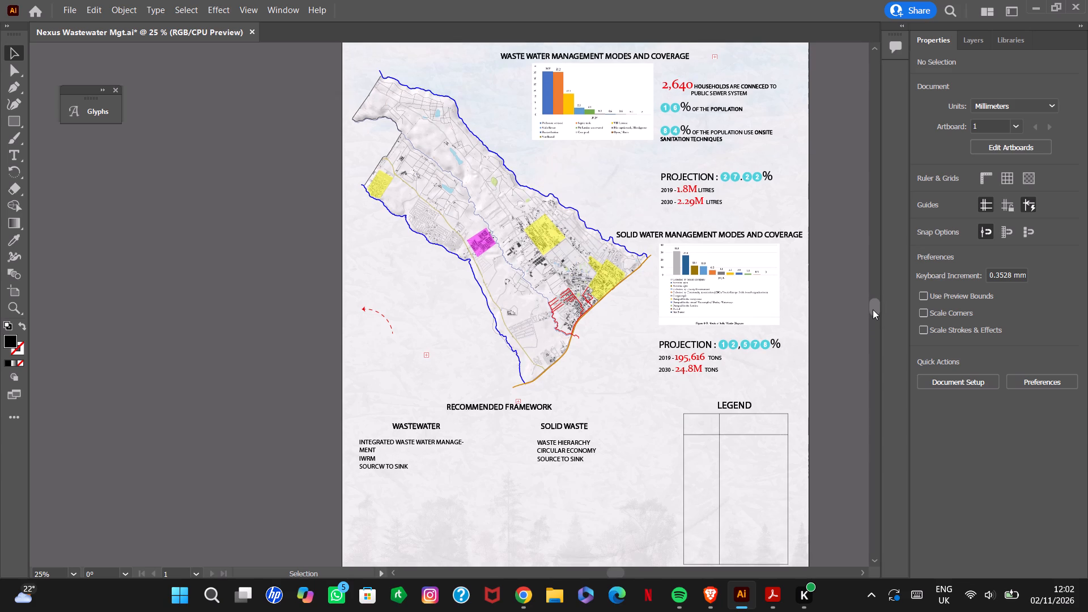
{"action": "left_click_drag", "start_coordinate": [873, 309], "coordinate": [872, 314]}
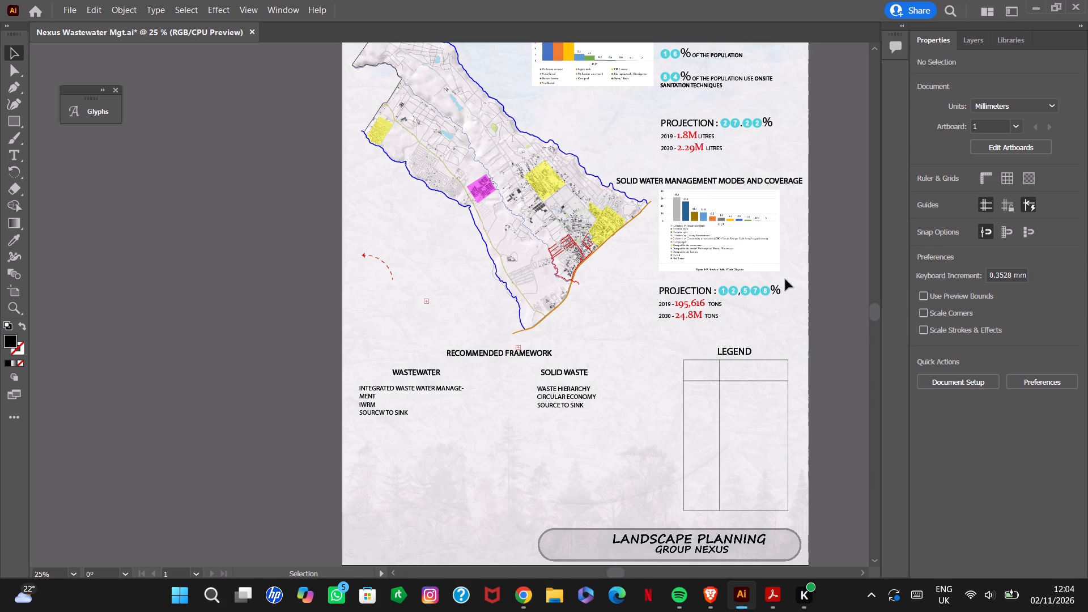
{"action": "left_click_drag", "start_coordinate": [877, 309], "coordinate": [880, 299]}
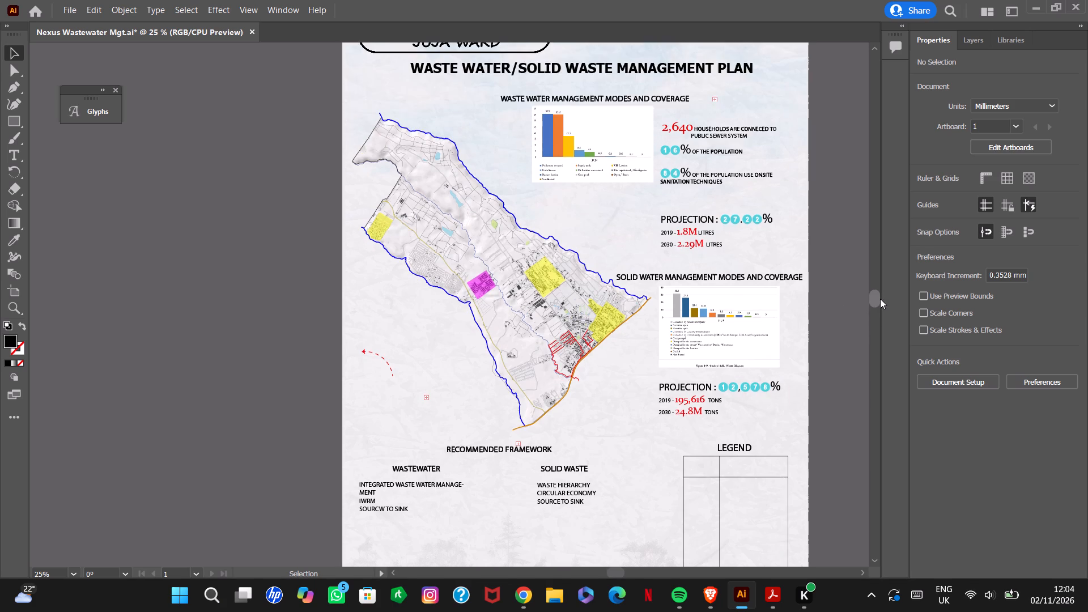
{"action": "left_click_drag", "start_coordinate": [880, 299], "coordinate": [881, 298]}
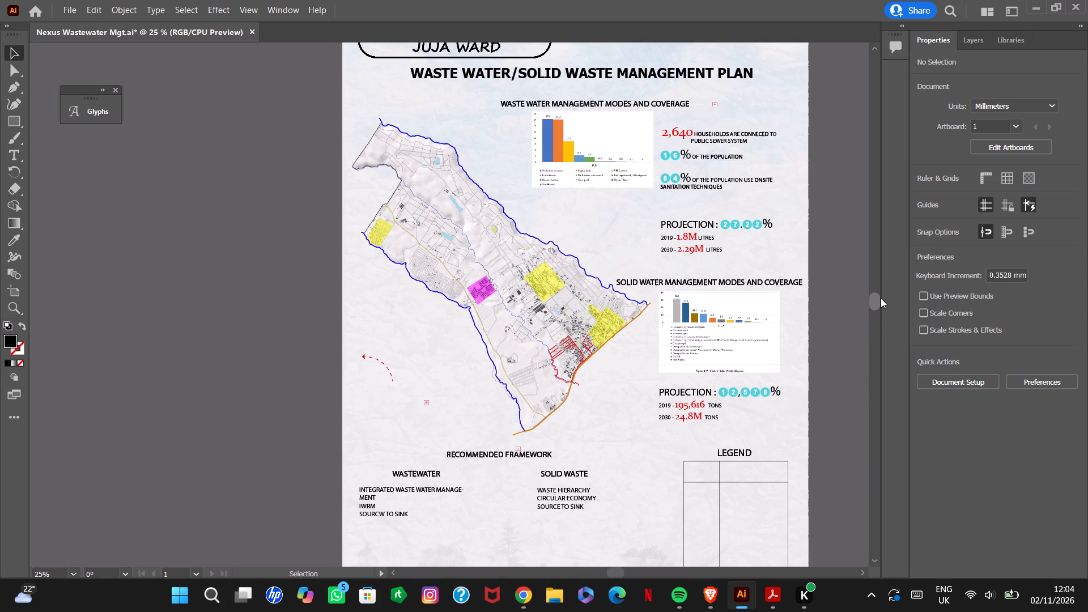
{"action": "left_click_drag", "start_coordinate": [881, 298], "coordinate": [884, 314]}
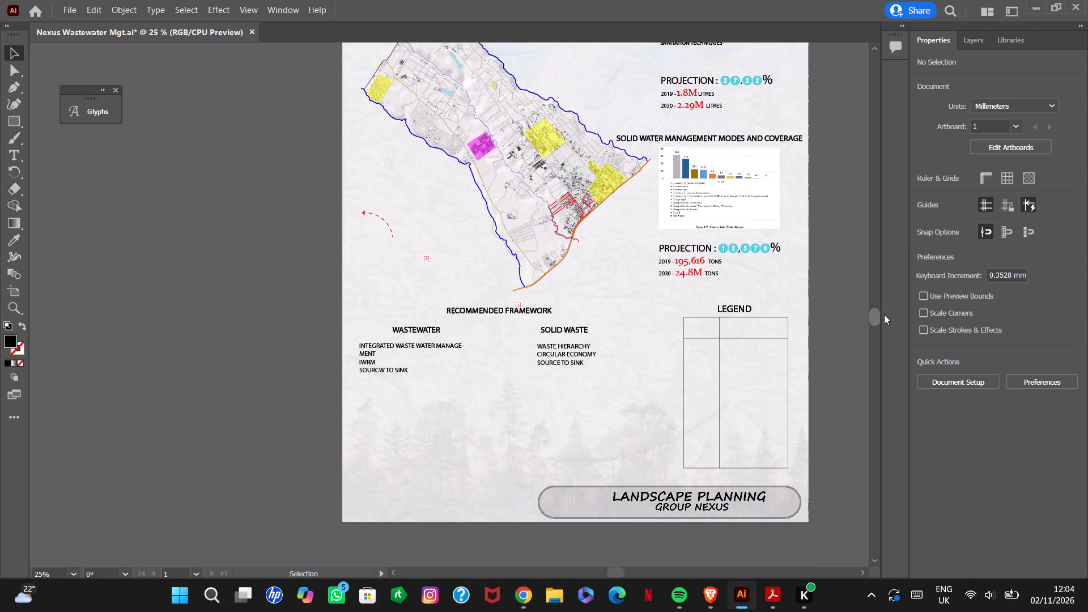
{"action": "left_click_drag", "start_coordinate": [884, 314], "coordinate": [884, 314]}
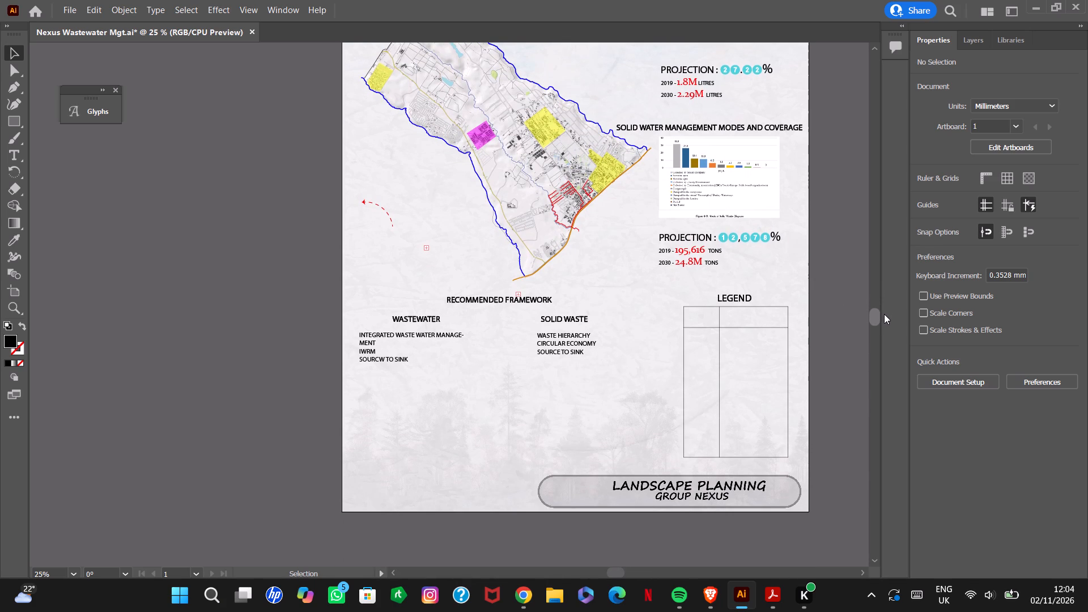
{"action": "left_click_drag", "start_coordinate": [884, 314], "coordinate": [879, 295]}
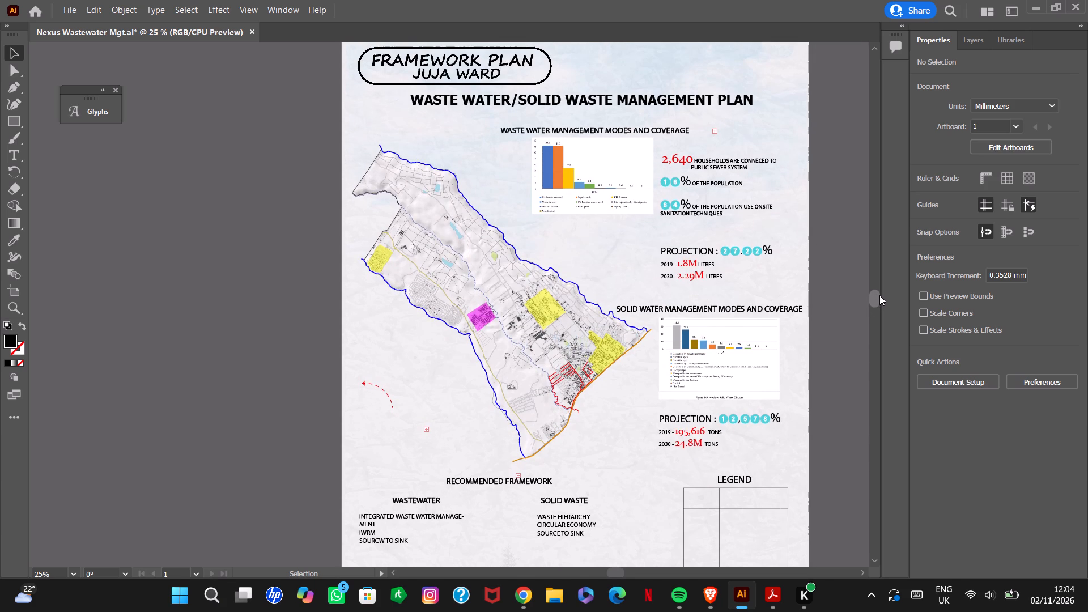
{"action": "left_click_drag", "start_coordinate": [879, 295], "coordinate": [881, 299]}
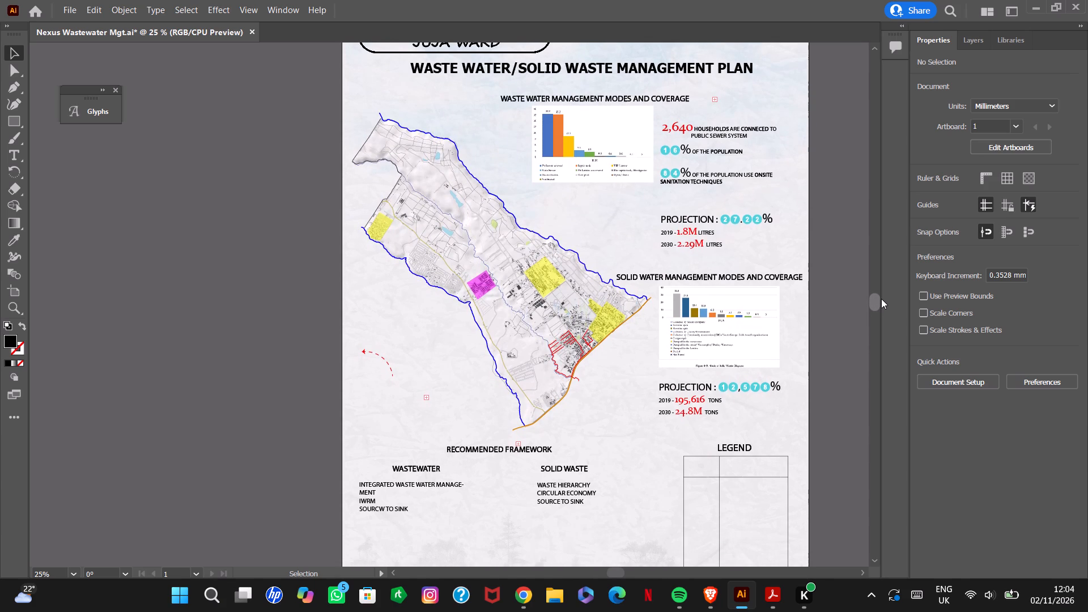
{"action": "left_click_drag", "start_coordinate": [881, 299], "coordinate": [884, 303]}
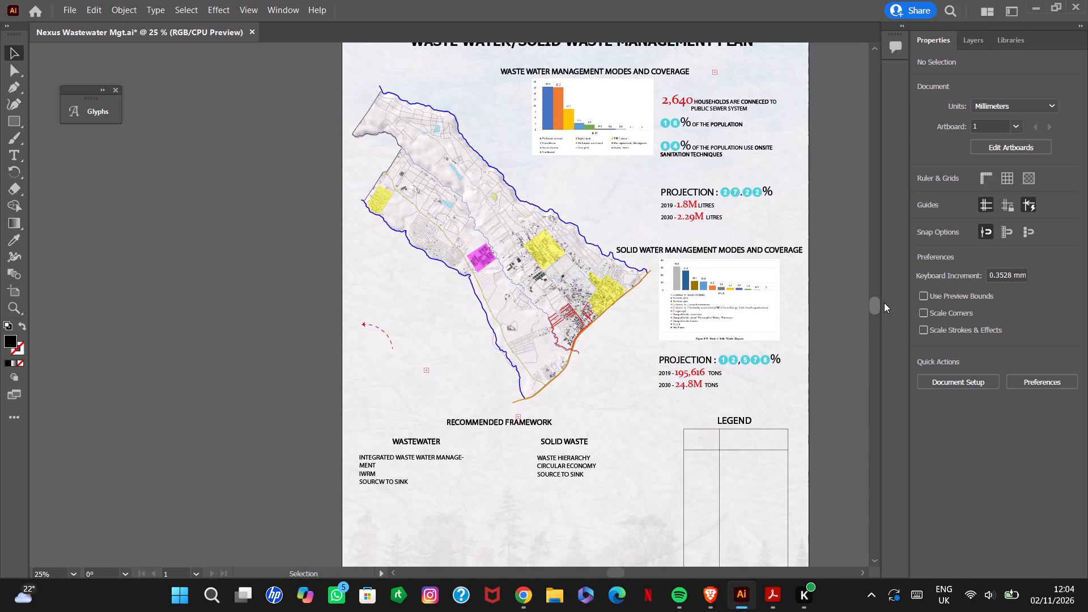
{"action": "left_click_drag", "start_coordinate": [884, 303], "coordinate": [883, 302]}
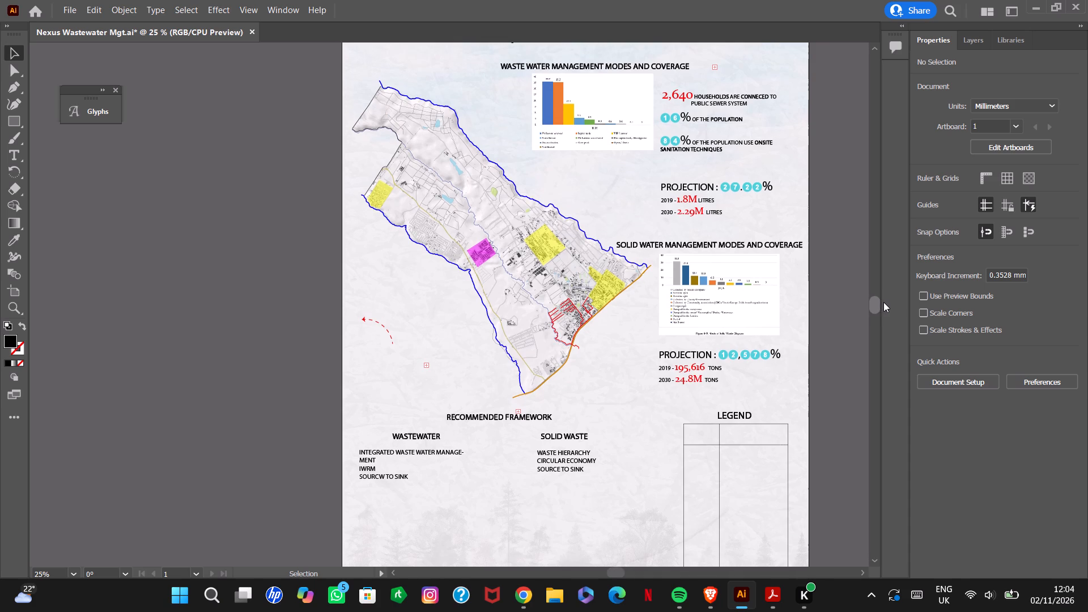
{"action": "left_click_drag", "start_coordinate": [883, 302], "coordinate": [885, 308]}
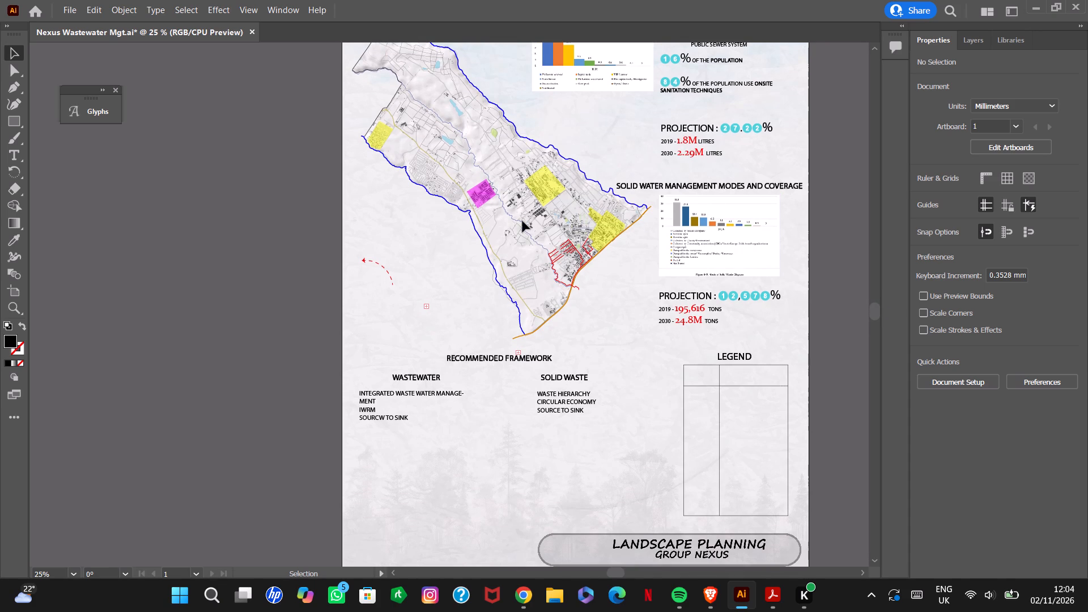
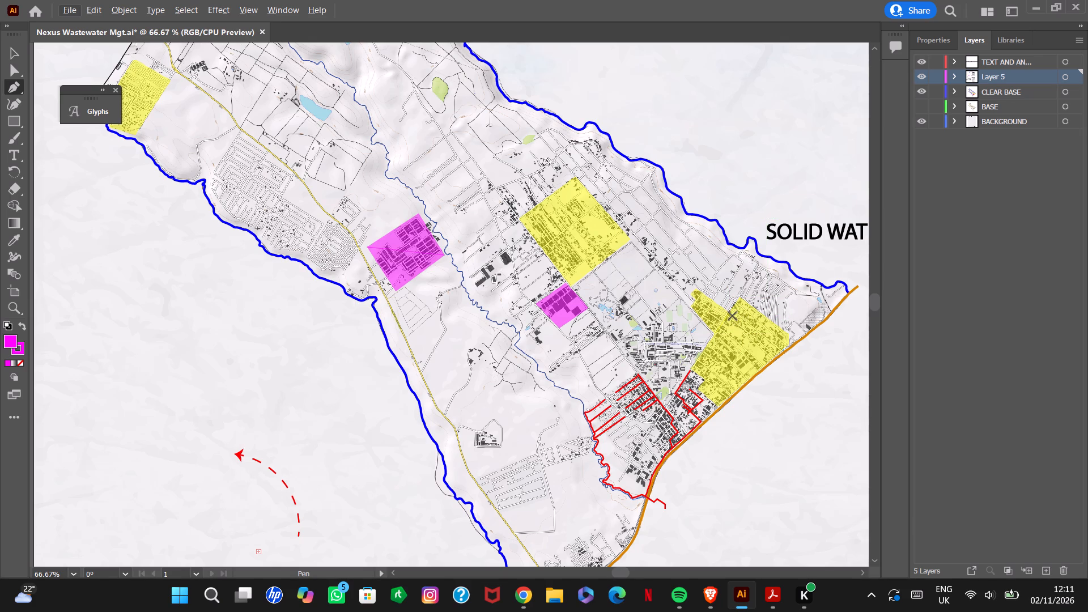
Switch to Google Earth Pro and dismiss its start-up tips and the web version promotion.
{"action": "scroll", "coordinate": [731, 329], "scroll_direction": "up", "scroll_amount": 6, "text": "alt"}
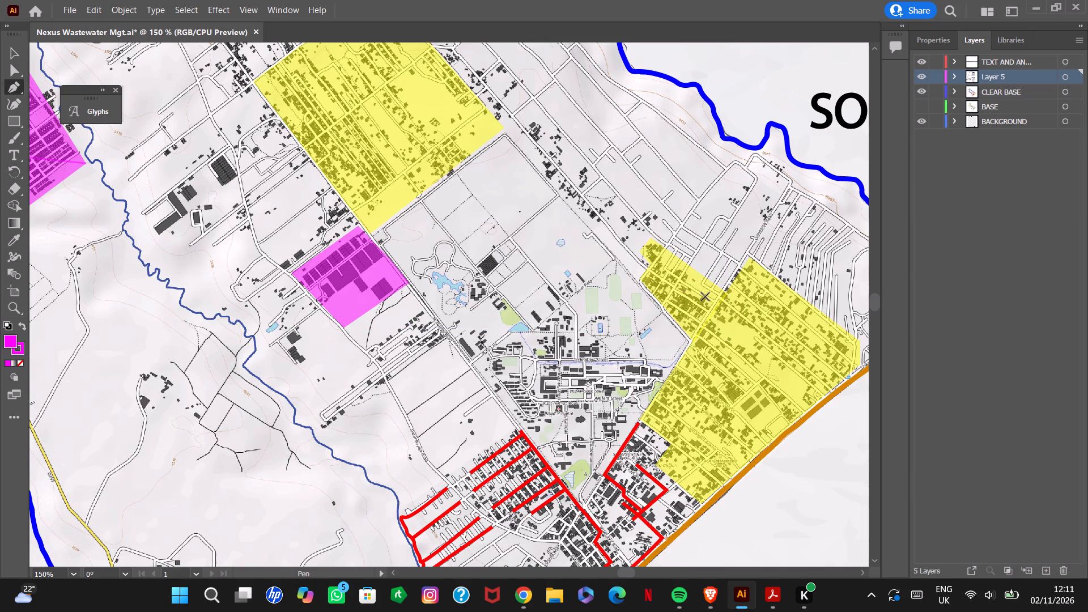
{"action": "type", "text": "GO"}
{"action": "key", "text": "o"}
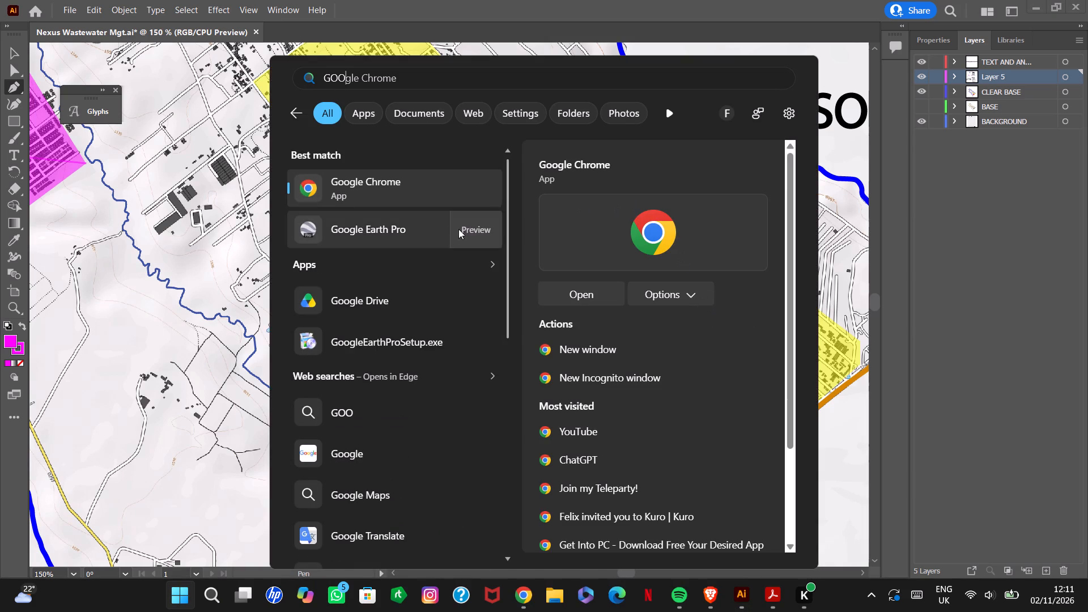
{"action": "left_click", "coordinate": [433, 228]}
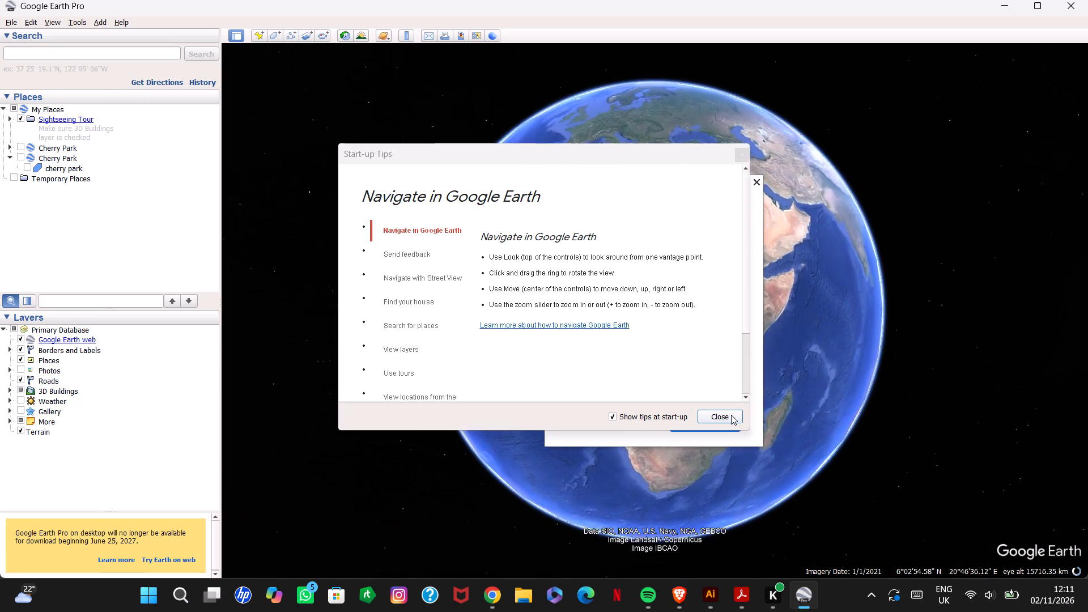
{"action": "left_click", "coordinate": [727, 415]}
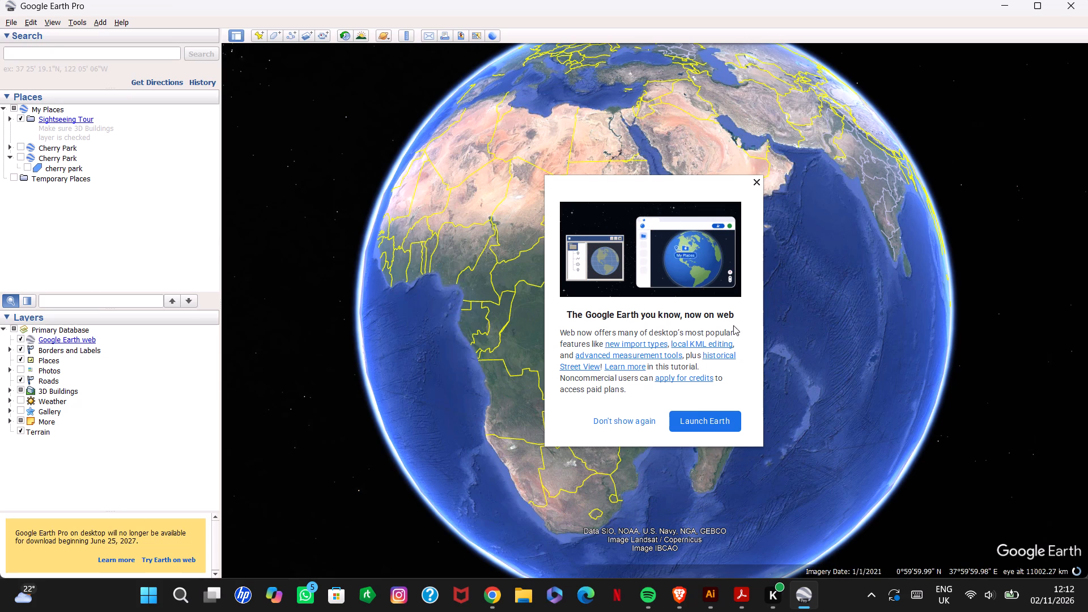
{"action": "left_click", "coordinate": [760, 186]}
{"action": "left_click", "coordinate": [756, 184]}
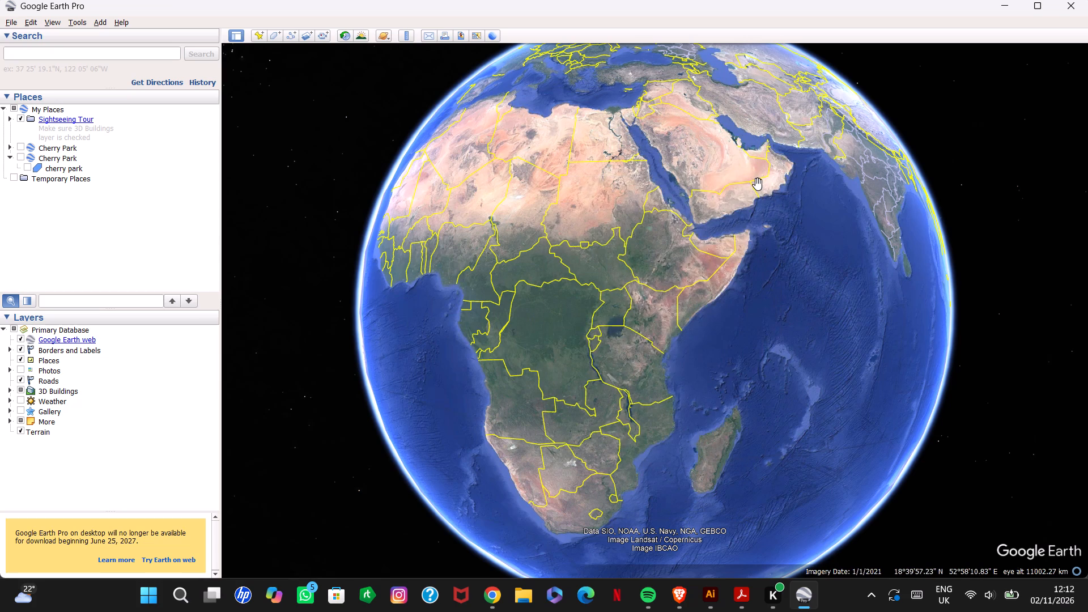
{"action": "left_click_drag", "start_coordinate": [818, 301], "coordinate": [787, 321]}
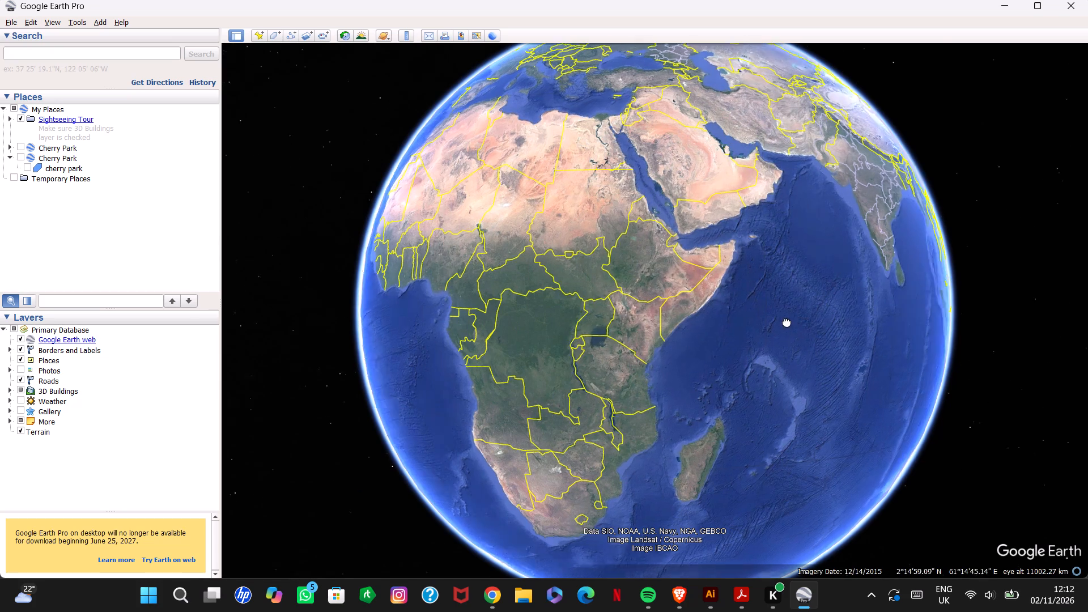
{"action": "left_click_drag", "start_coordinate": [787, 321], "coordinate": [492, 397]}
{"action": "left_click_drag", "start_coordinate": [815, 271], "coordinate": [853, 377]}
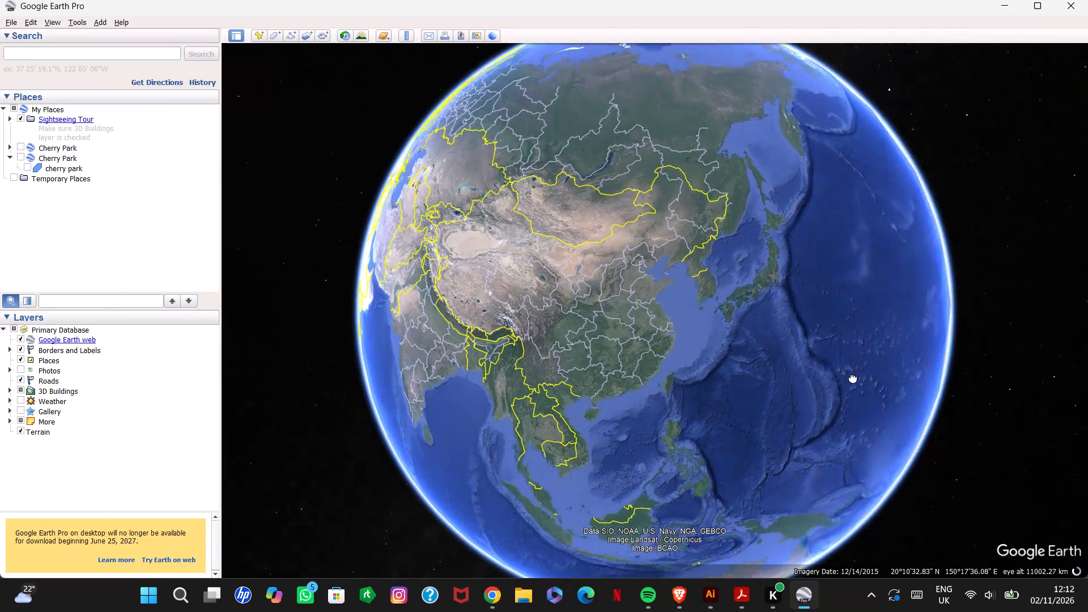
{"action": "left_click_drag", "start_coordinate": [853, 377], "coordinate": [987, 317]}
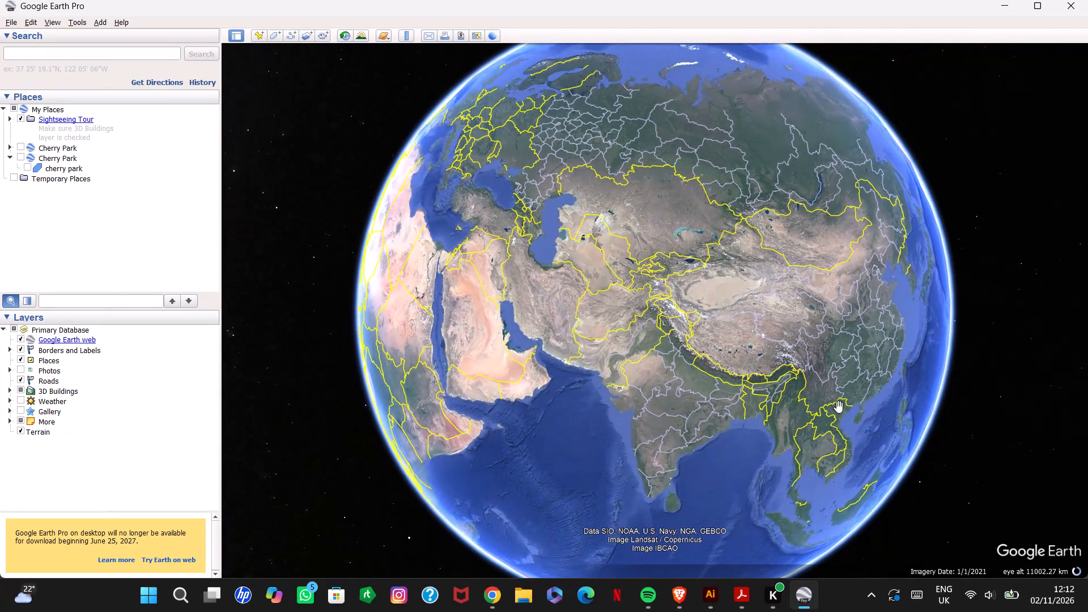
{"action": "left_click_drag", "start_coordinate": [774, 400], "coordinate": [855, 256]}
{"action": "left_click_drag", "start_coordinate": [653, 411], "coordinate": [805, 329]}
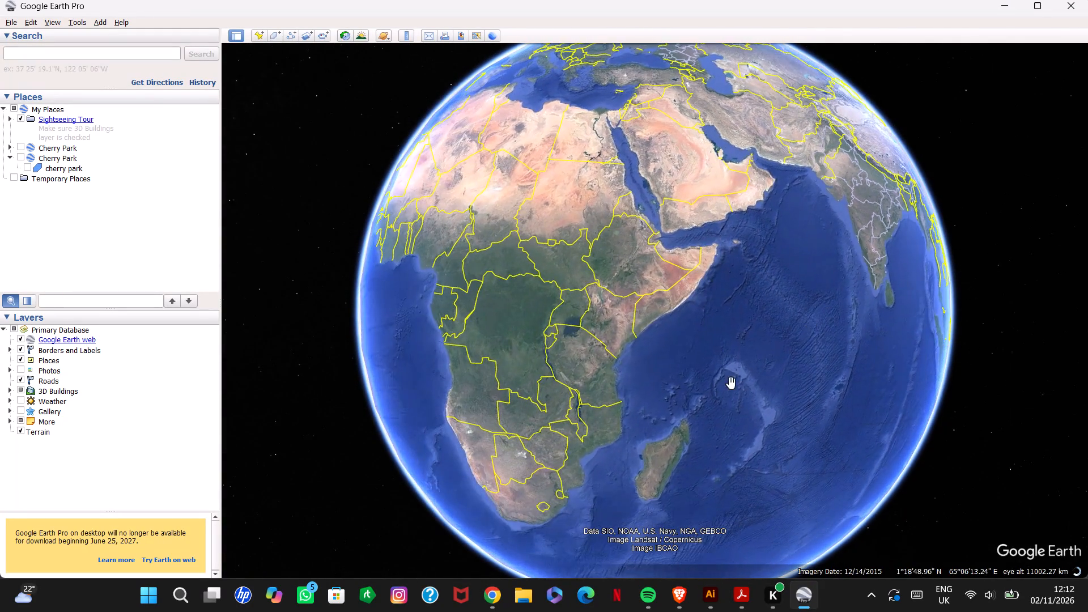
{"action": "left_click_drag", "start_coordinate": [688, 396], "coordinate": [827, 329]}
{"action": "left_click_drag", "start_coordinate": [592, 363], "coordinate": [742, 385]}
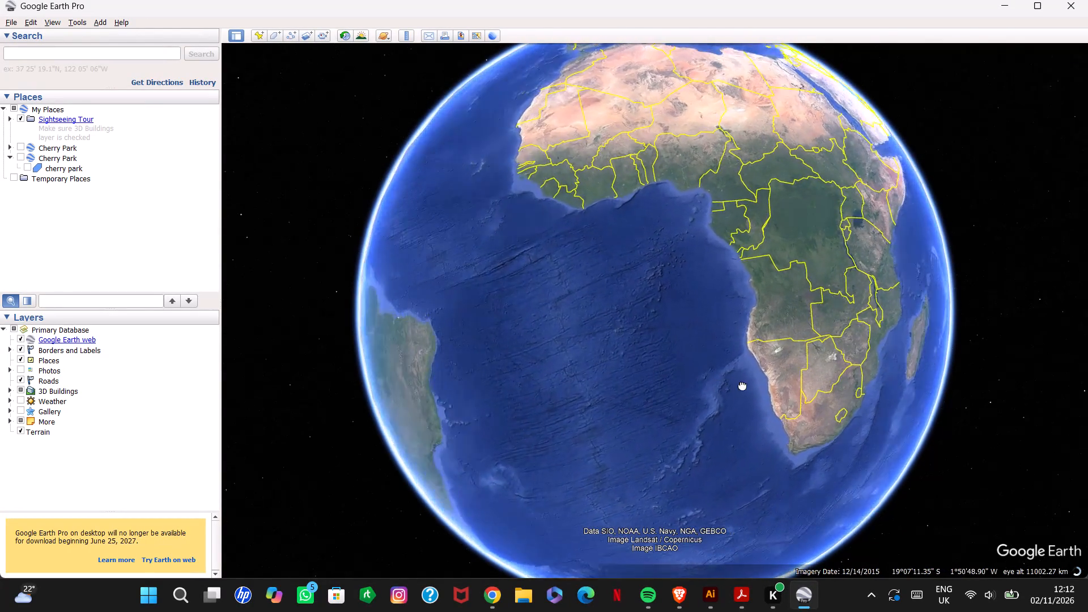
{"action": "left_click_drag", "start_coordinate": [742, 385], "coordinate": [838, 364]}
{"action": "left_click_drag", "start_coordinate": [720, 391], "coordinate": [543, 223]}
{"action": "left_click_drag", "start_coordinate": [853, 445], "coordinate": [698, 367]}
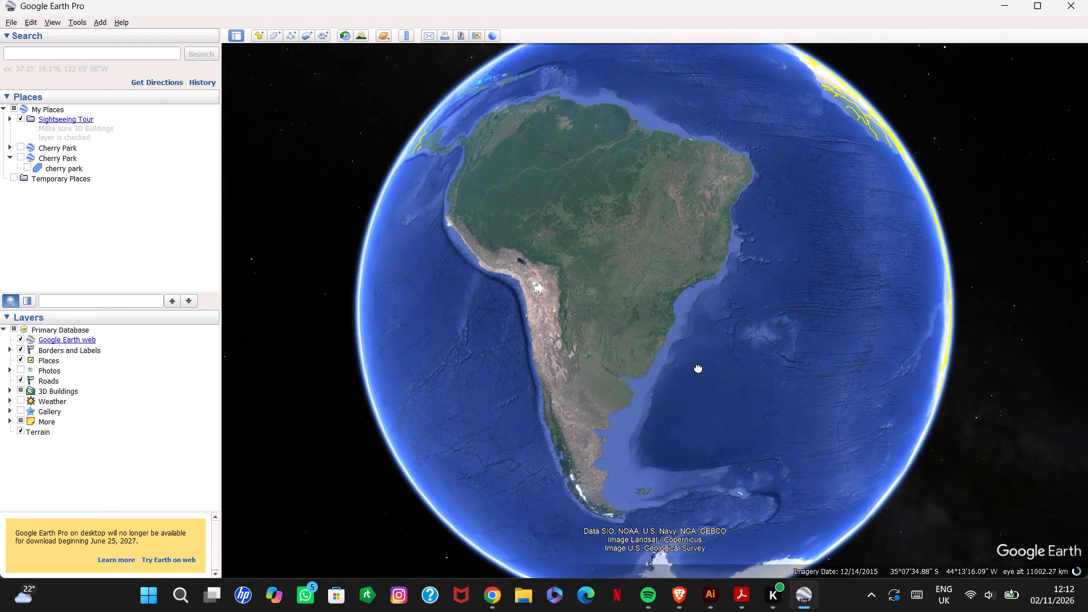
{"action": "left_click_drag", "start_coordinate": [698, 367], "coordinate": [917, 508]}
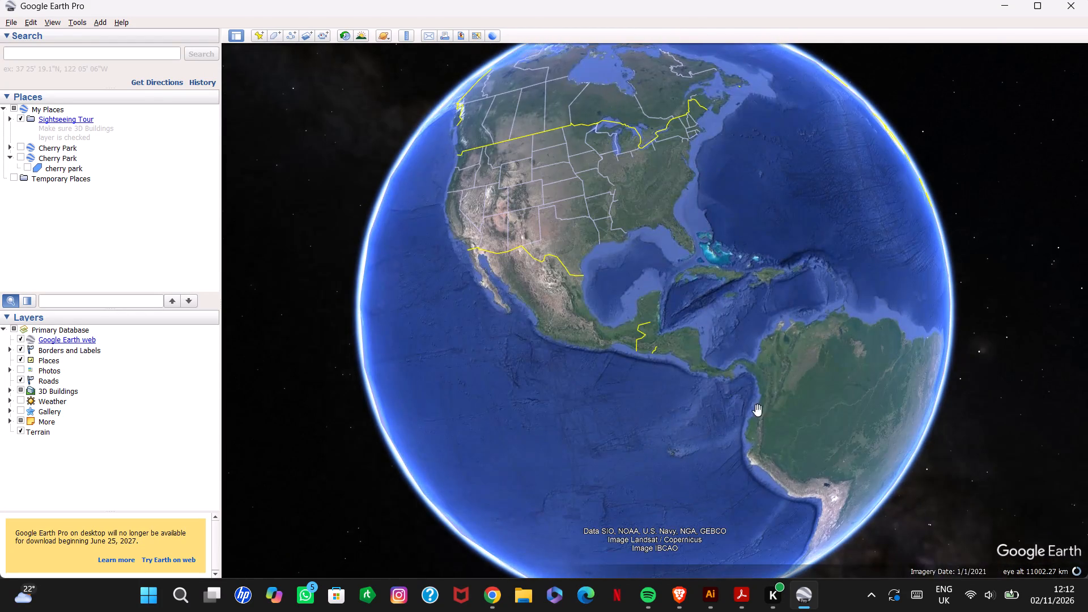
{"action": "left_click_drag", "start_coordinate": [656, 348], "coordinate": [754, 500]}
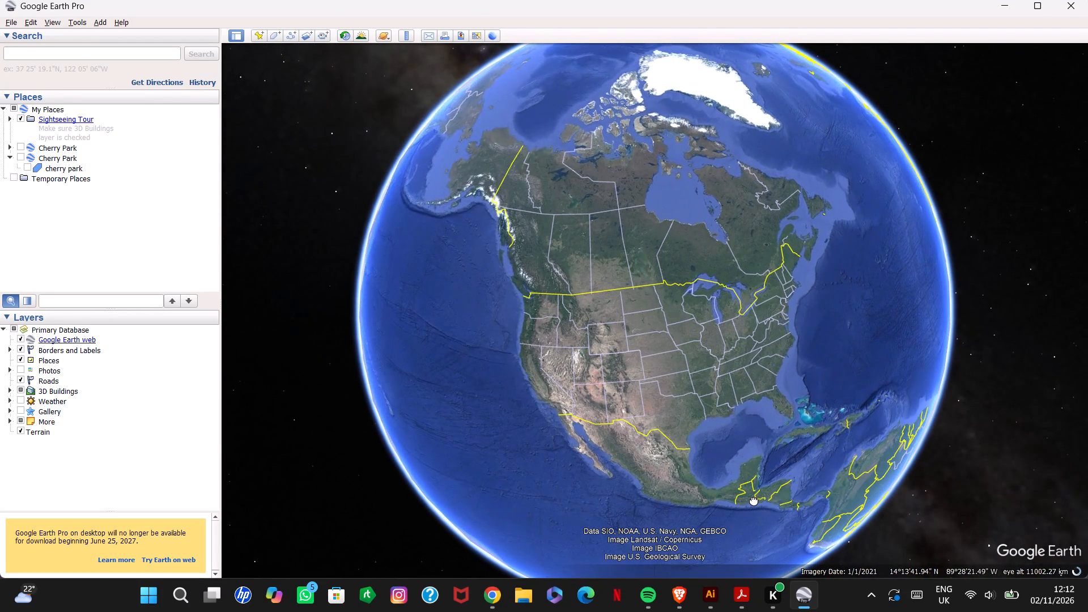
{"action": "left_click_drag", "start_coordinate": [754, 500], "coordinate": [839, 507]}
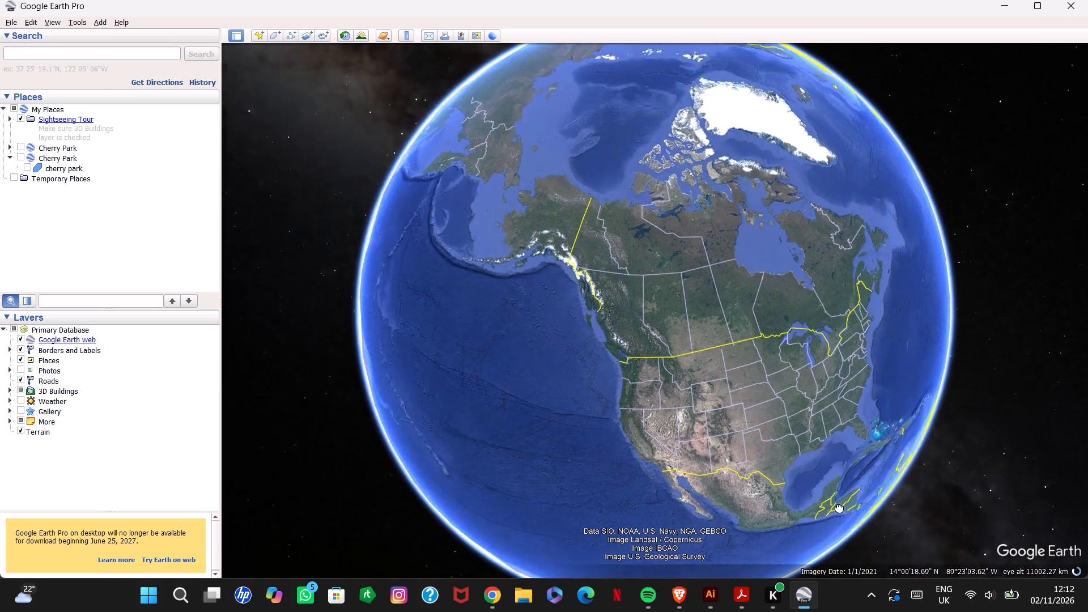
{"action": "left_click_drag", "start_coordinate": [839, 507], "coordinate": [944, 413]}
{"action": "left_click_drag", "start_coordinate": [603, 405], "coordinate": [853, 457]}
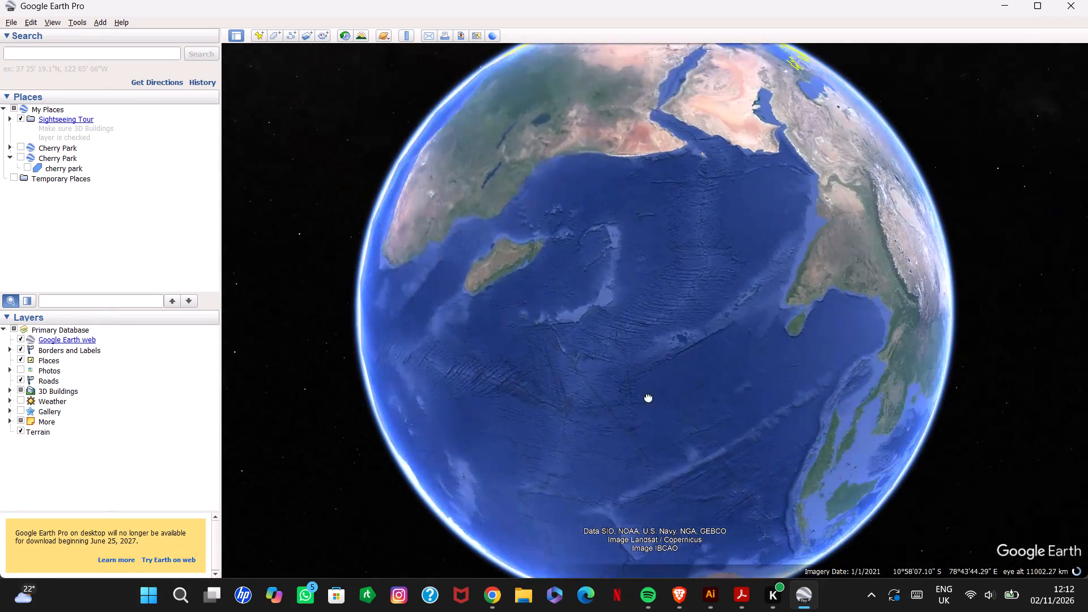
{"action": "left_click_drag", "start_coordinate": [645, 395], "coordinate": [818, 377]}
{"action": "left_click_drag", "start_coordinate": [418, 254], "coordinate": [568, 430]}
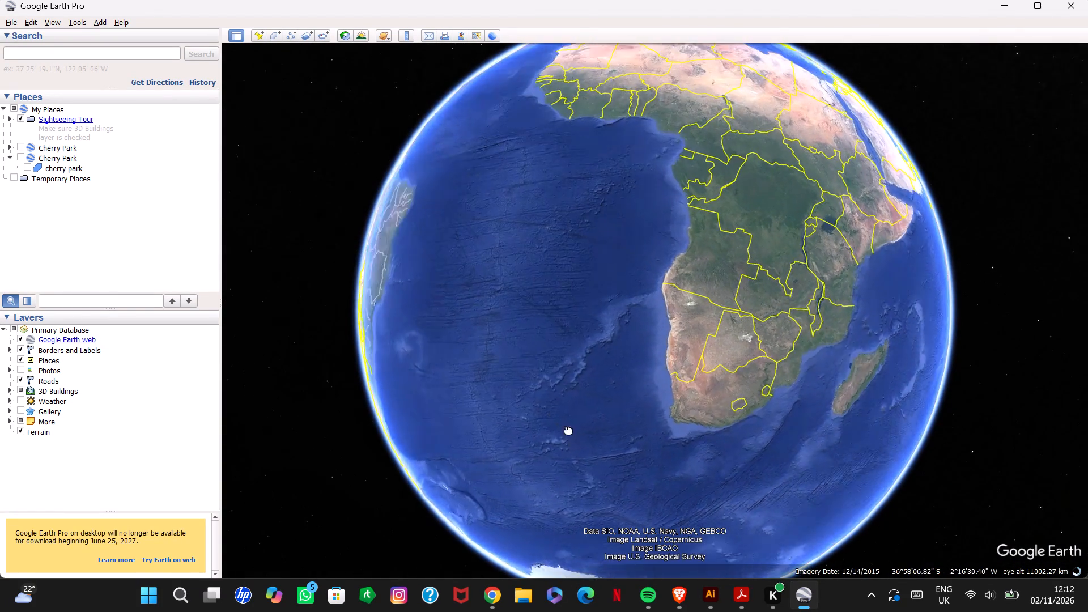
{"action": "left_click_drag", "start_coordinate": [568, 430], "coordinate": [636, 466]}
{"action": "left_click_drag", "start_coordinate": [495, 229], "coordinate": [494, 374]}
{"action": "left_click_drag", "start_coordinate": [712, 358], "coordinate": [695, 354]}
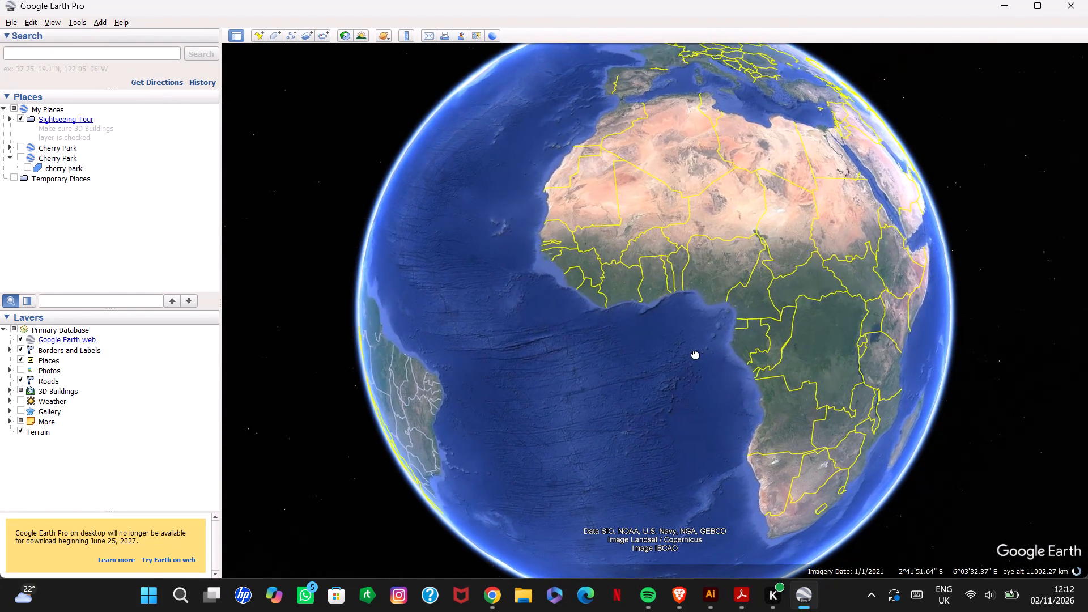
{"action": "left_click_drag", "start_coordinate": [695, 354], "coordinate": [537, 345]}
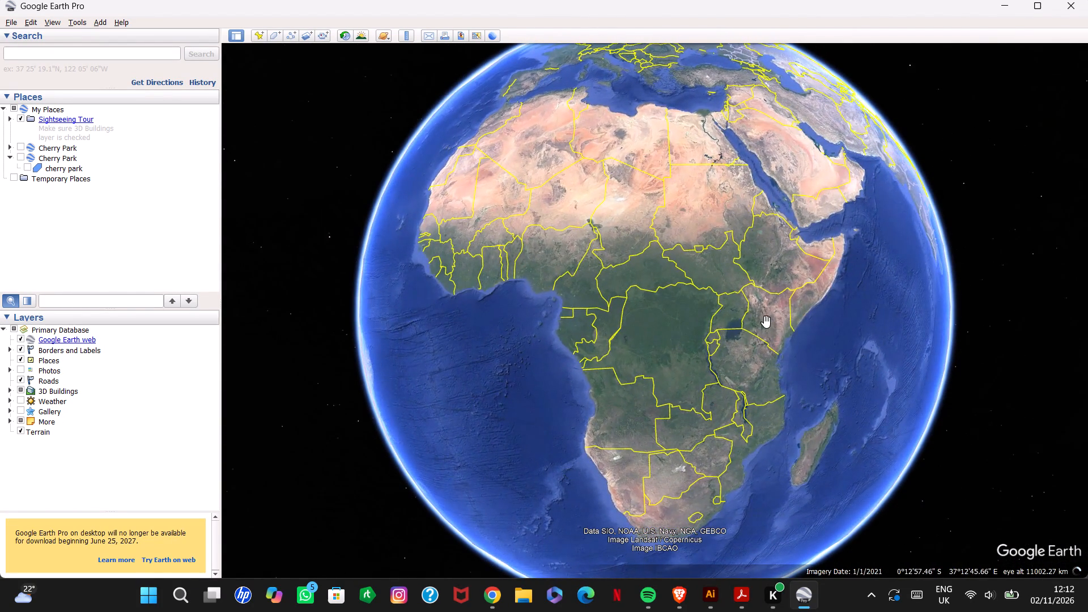
Examine the satellite imagery of Kenya, from the whole country down to the Mount Kenya, Chogoria and Chuka area.
{"action": "scroll", "coordinate": [766, 322], "scroll_direction": "up", "scroll_amount": 20}
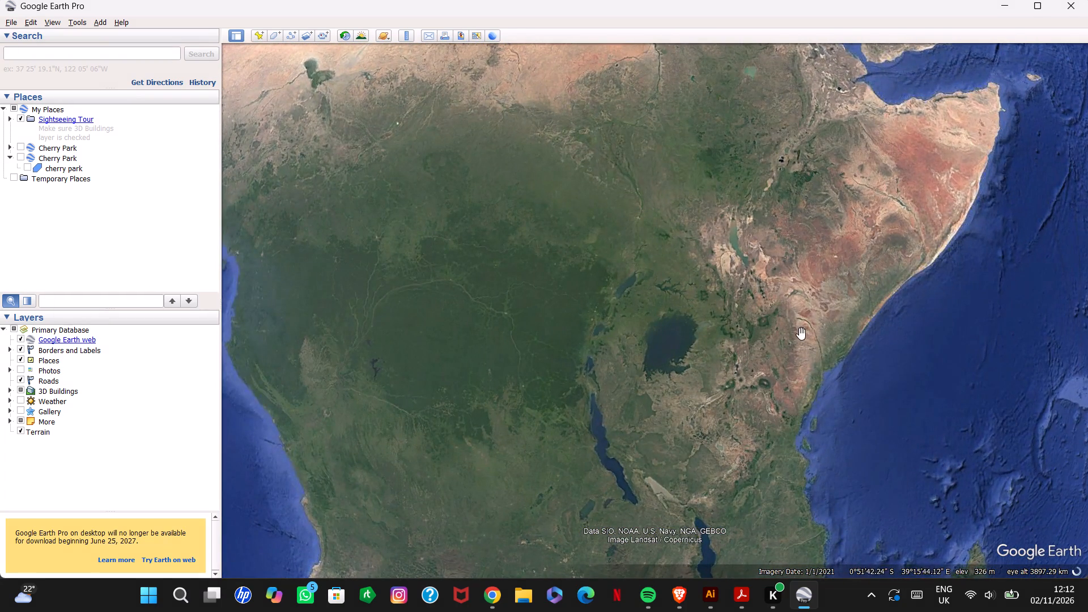
{"action": "scroll", "coordinate": [763, 307], "scroll_direction": "up", "scroll_amount": 19}
{"action": "scroll", "coordinate": [783, 290], "scroll_direction": "down", "scroll_amount": 3}
{"action": "scroll", "coordinate": [783, 290], "scroll_direction": "up", "scroll_amount": 20}
{"action": "scroll", "coordinate": [783, 290], "scroll_direction": "up", "scroll_amount": 2}
{"action": "scroll", "coordinate": [784, 290], "scroll_direction": "up", "scroll_amount": 20}
{"action": "scroll", "coordinate": [784, 290], "scroll_direction": "up", "scroll_amount": 1}
{"action": "scroll", "coordinate": [785, 290], "scroll_direction": "down", "scroll_amount": 6}
{"action": "scroll", "coordinate": [786, 290], "scroll_direction": "up", "scroll_amount": 6}
{"action": "scroll", "coordinate": [787, 290], "scroll_direction": "down", "scroll_amount": 6}
{"action": "scroll", "coordinate": [787, 290], "scroll_direction": "up", "scroll_amount": 20}
{"action": "scroll", "coordinate": [787, 290], "scroll_direction": "up", "scroll_amount": 9}
{"action": "scroll", "coordinate": [784, 274], "scroll_direction": "up", "scroll_amount": 14}
{"action": "scroll", "coordinate": [784, 273], "scroll_direction": "down", "scroll_amount": 6}
{"action": "scroll", "coordinate": [785, 273], "scroll_direction": "up", "scroll_amount": 6}
{"action": "scroll", "coordinate": [785, 273], "scroll_direction": "down", "scroll_amount": 6}
{"action": "scroll", "coordinate": [784, 269], "scroll_direction": "up", "scroll_amount": 1}
{"action": "scroll", "coordinate": [784, 269], "scroll_direction": "down", "scroll_amount": 6}
{"action": "scroll", "coordinate": [784, 269], "scroll_direction": "up", "scroll_amount": 6}
{"action": "scroll", "coordinate": [784, 269], "scroll_direction": "down", "scroll_amount": 6}
{"action": "scroll", "coordinate": [784, 269], "scroll_direction": "up", "scroll_amount": 20}
{"action": "scroll", "coordinate": [784, 269], "scroll_direction": "up", "scroll_amount": 20}
{"action": "scroll", "coordinate": [784, 269], "scroll_direction": "up", "scroll_amount": 12}
{"action": "scroll", "coordinate": [784, 269], "scroll_direction": "down", "scroll_amount": 6}
{"action": "scroll", "coordinate": [784, 269], "scroll_direction": "up", "scroll_amount": 20}
{"action": "scroll", "coordinate": [784, 269], "scroll_direction": "up", "scroll_amount": 4}
{"action": "scroll", "coordinate": [784, 269], "scroll_direction": "down", "scroll_amount": 6}
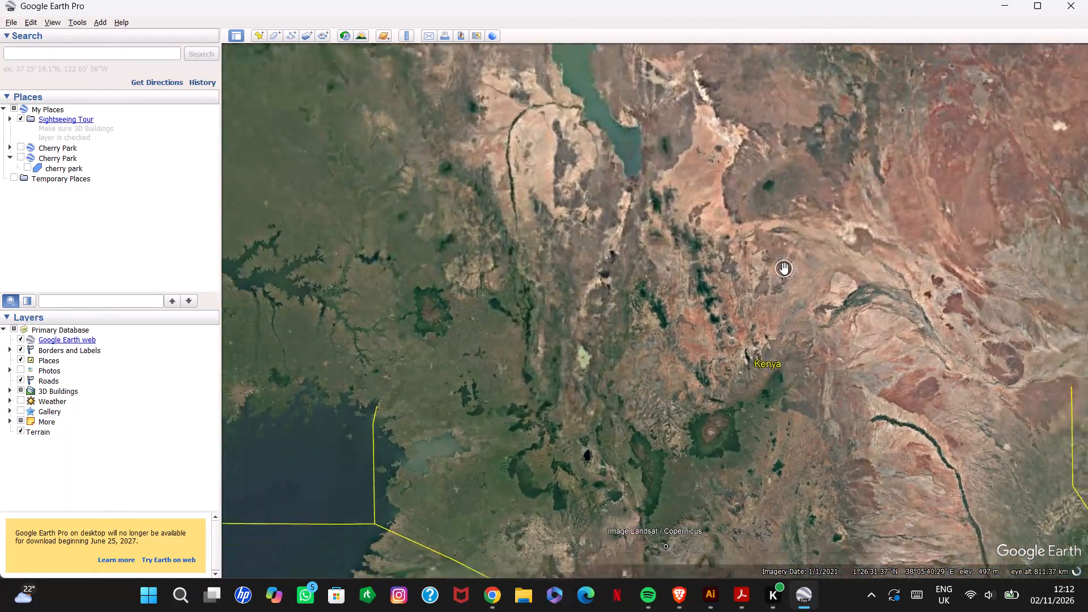
{"action": "scroll", "coordinate": [790, 355], "scroll_direction": "up", "scroll_amount": 20}
{"action": "scroll", "coordinate": [790, 355], "scroll_direction": "up", "scroll_amount": 5}
{"action": "left_click_drag", "start_coordinate": [707, 438], "coordinate": [701, 411]}
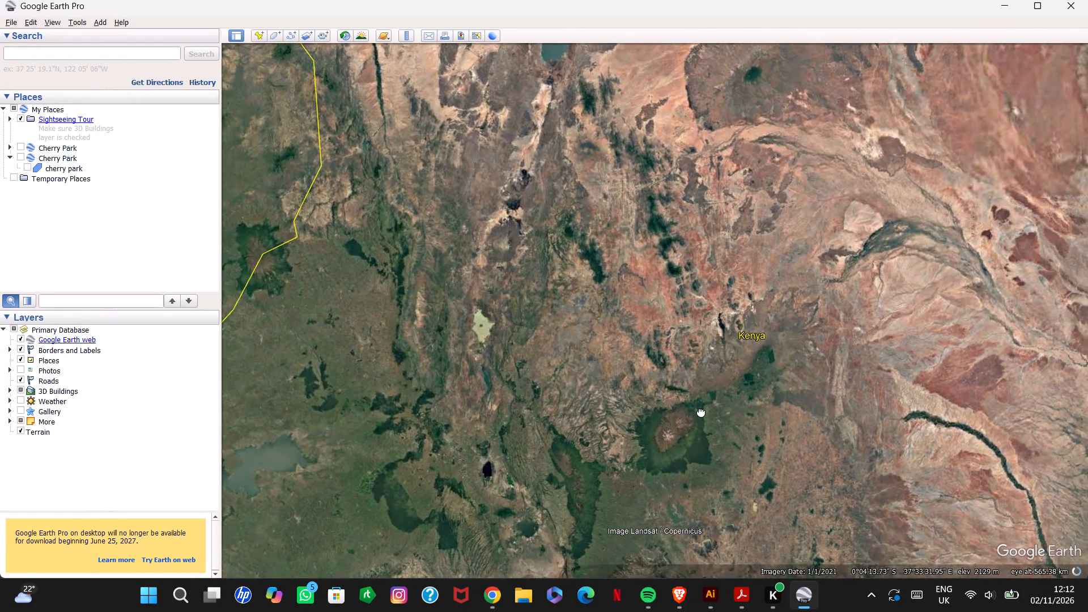
{"action": "left_click_drag", "start_coordinate": [701, 411], "coordinate": [664, 303]}
{"action": "scroll", "coordinate": [694, 331], "scroll_direction": "up", "scroll_amount": 9}
{"action": "scroll", "coordinate": [694, 331], "scroll_direction": "down", "scroll_amount": 6}
{"action": "scroll", "coordinate": [694, 332], "scroll_direction": "up", "scroll_amount": 6}
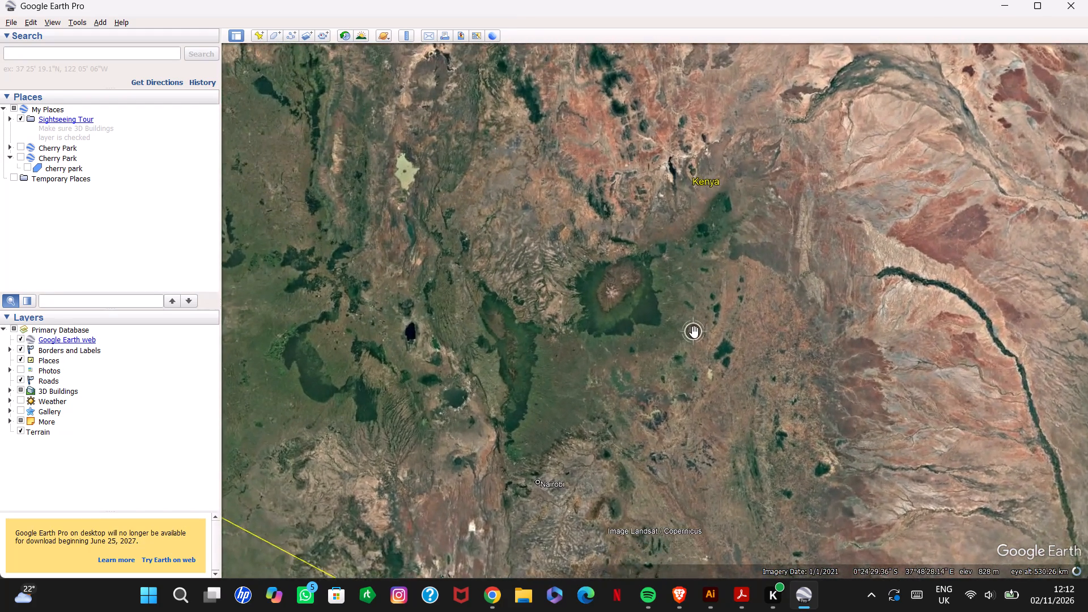
{"action": "scroll", "coordinate": [694, 332], "scroll_direction": "up", "scroll_amount": 4}
{"action": "scroll", "coordinate": [662, 294], "scroll_direction": "up", "scroll_amount": 20}
{"action": "scroll", "coordinate": [662, 294], "scroll_direction": "up", "scroll_amount": 14}
{"action": "scroll", "coordinate": [663, 292], "scroll_direction": "down", "scroll_amount": 6}
{"action": "scroll", "coordinate": [663, 292], "scroll_direction": "up", "scroll_amount": 7}
{"action": "scroll", "coordinate": [663, 292], "scroll_direction": "down", "scroll_amount": 6}
{"action": "scroll", "coordinate": [663, 292], "scroll_direction": "up", "scroll_amount": 18}
{"action": "scroll", "coordinate": [663, 292], "scroll_direction": "down", "scroll_amount": 6}
{"action": "scroll", "coordinate": [663, 292], "scroll_direction": "up", "scroll_amount": 20}
{"action": "scroll", "coordinate": [663, 292], "scroll_direction": "up", "scroll_amount": 7}
{"action": "scroll", "coordinate": [664, 292], "scroll_direction": "down", "scroll_amount": 6}
{"action": "scroll", "coordinate": [664, 291], "scroll_direction": "up", "scroll_amount": 2}
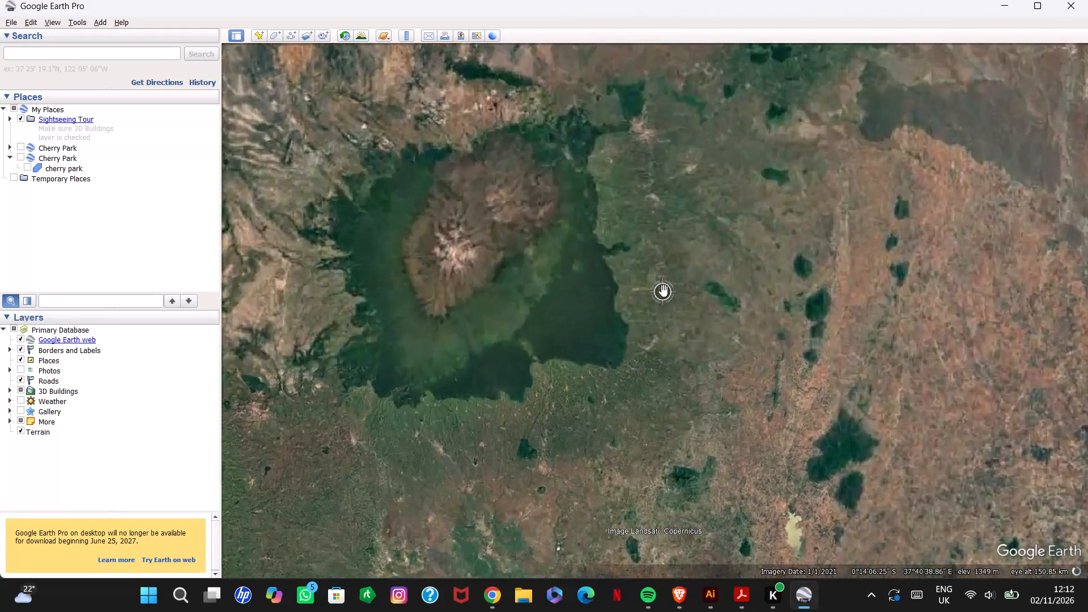
{"action": "scroll", "coordinate": [664, 291], "scroll_direction": "up", "scroll_amount": 20}
{"action": "scroll", "coordinate": [664, 291], "scroll_direction": "up", "scroll_amount": 20}
{"action": "scroll", "coordinate": [664, 291], "scroll_direction": "up", "scroll_amount": 6}
{"action": "scroll", "coordinate": [664, 291], "scroll_direction": "down", "scroll_amount": 6}
{"action": "scroll", "coordinate": [664, 291], "scroll_direction": "up", "scroll_amount": 20}
{"action": "scroll", "coordinate": [664, 291], "scroll_direction": "up", "scroll_amount": 2}
{"action": "scroll", "coordinate": [664, 291], "scroll_direction": "down", "scroll_amount": 6}
{"action": "scroll", "coordinate": [664, 291], "scroll_direction": "up", "scroll_amount": 20}
{"action": "scroll", "coordinate": [664, 291], "scroll_direction": "up", "scroll_amount": 4}
{"action": "scroll", "coordinate": [664, 290], "scroll_direction": "down", "scroll_amount": 6}
{"action": "scroll", "coordinate": [664, 290], "scroll_direction": "up", "scroll_amount": 16}
{"action": "scroll", "coordinate": [664, 290], "scroll_direction": "down", "scroll_amount": 6}
{"action": "scroll", "coordinate": [664, 290], "scroll_direction": "up", "scroll_amount": 5}
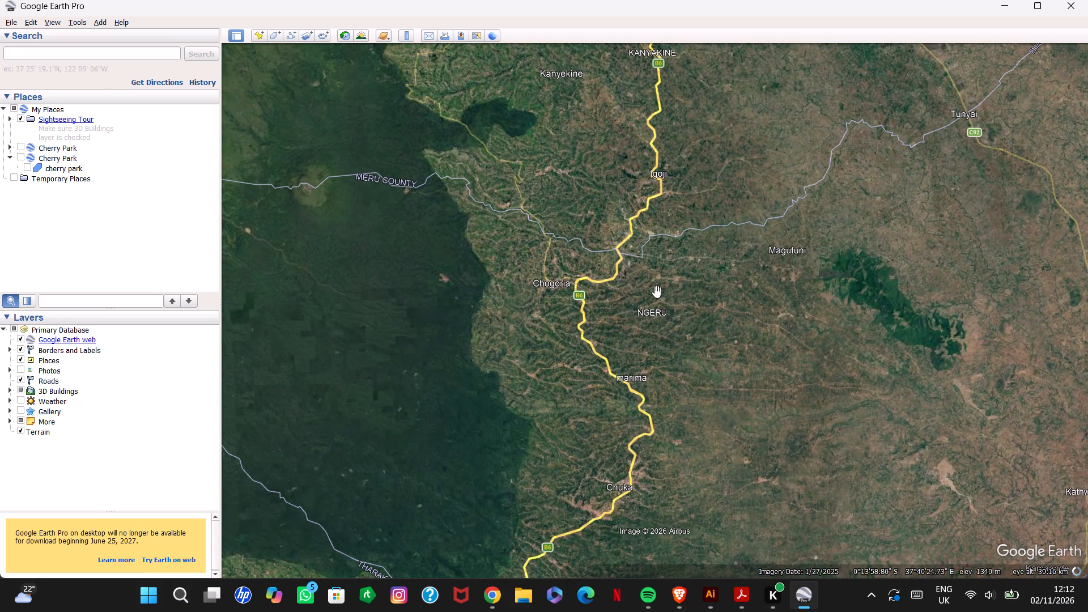
{"action": "left_click_drag", "start_coordinate": [658, 294], "coordinate": [637, 245]}
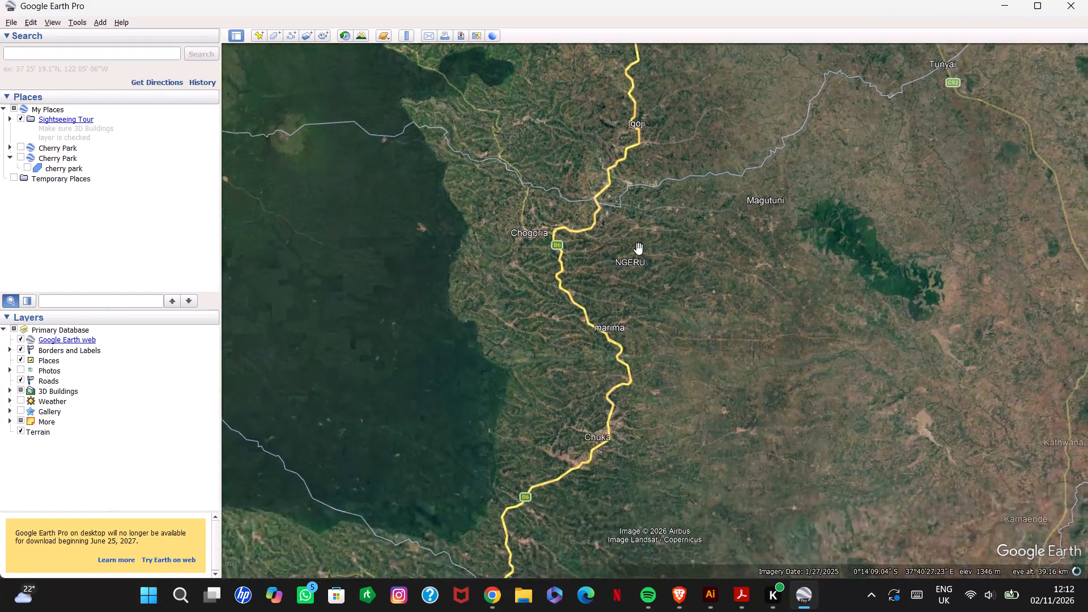
{"action": "left_click_drag", "start_coordinate": [692, 389], "coordinate": [665, 317]}
{"action": "scroll", "coordinate": [665, 318], "scroll_direction": "down", "scroll_amount": 6}
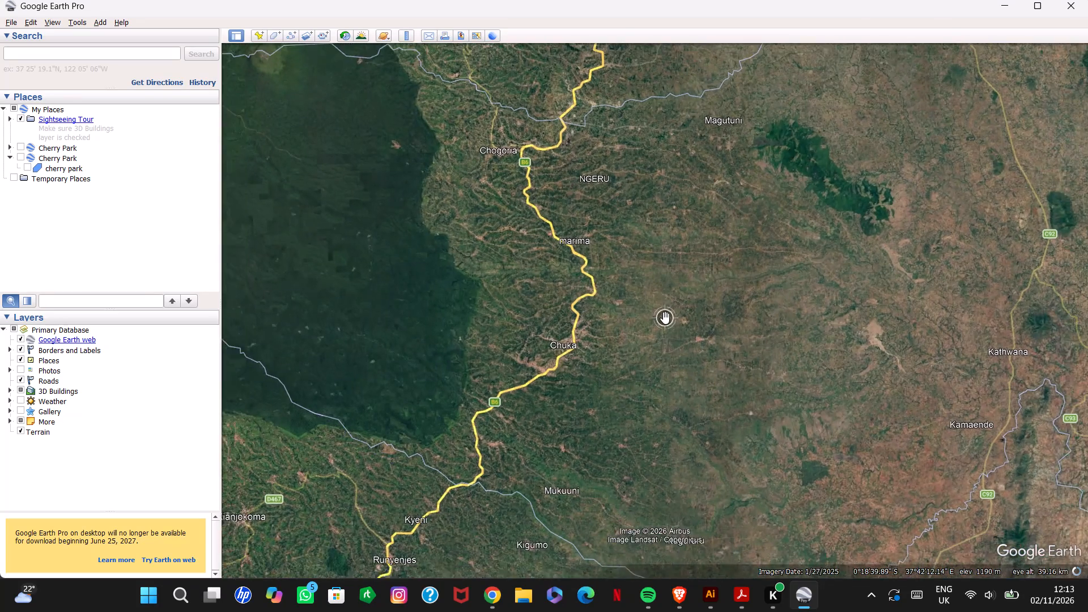
{"action": "scroll", "coordinate": [665, 318], "scroll_direction": "down", "scroll_amount": 4}
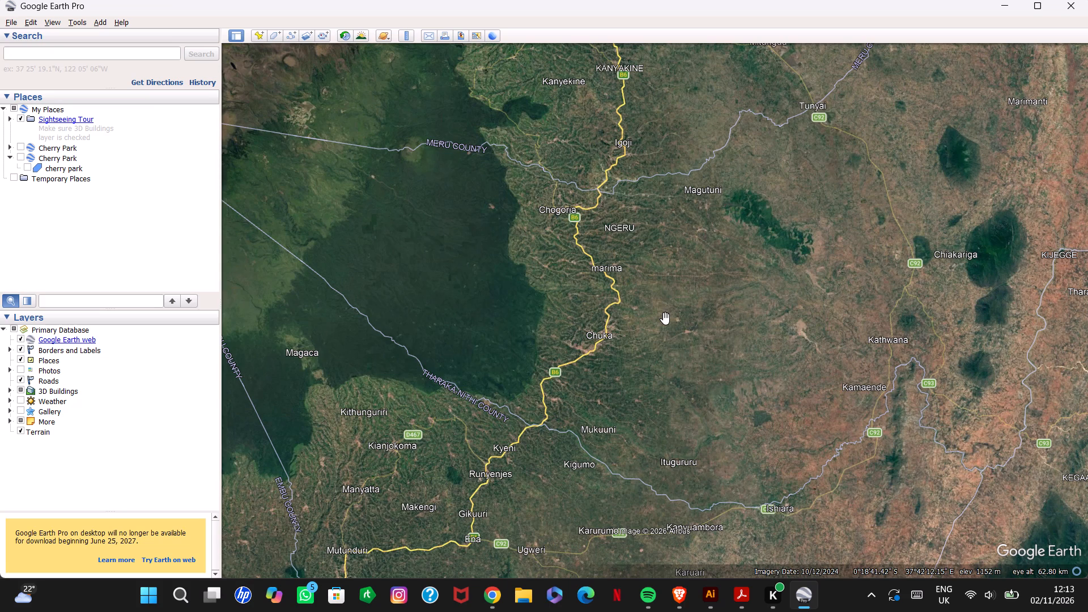
{"action": "scroll", "coordinate": [665, 318], "scroll_direction": "down", "scroll_amount": 6}
{"action": "scroll", "coordinate": [666, 318], "scroll_direction": "down", "scroll_amount": 16}
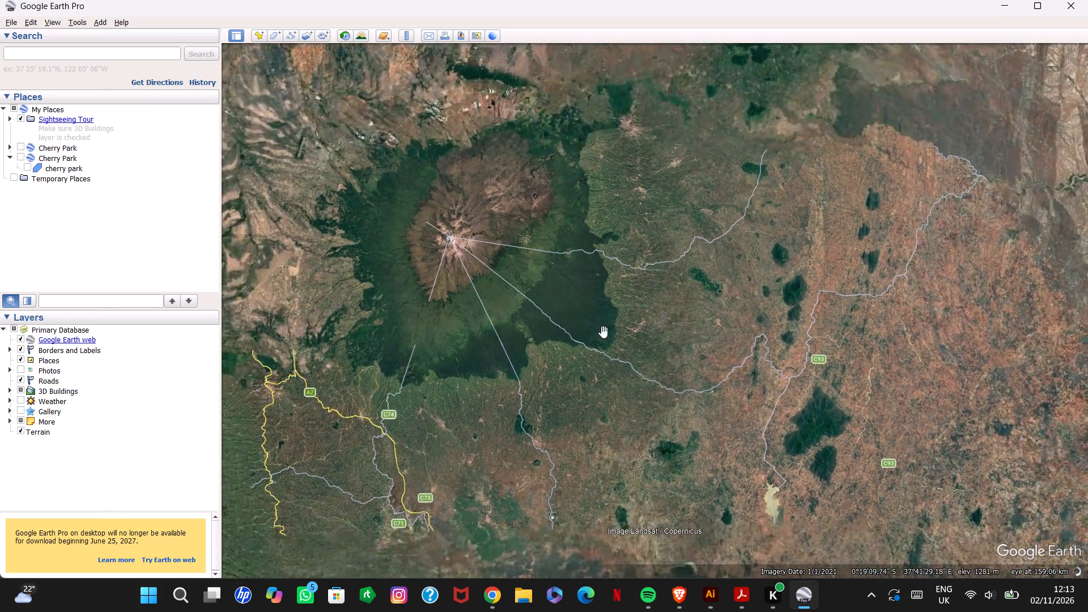
Search for Juja Sewage Plant, Juja and inspect the satellite imagery of the site and the neighbourhood north of it.
{"action": "left_click", "coordinate": [108, 53]}
{"action": "type", "text": "JUJ"}
{"action": "type", "text": "A"}
{"action": "key", "text": "space"}
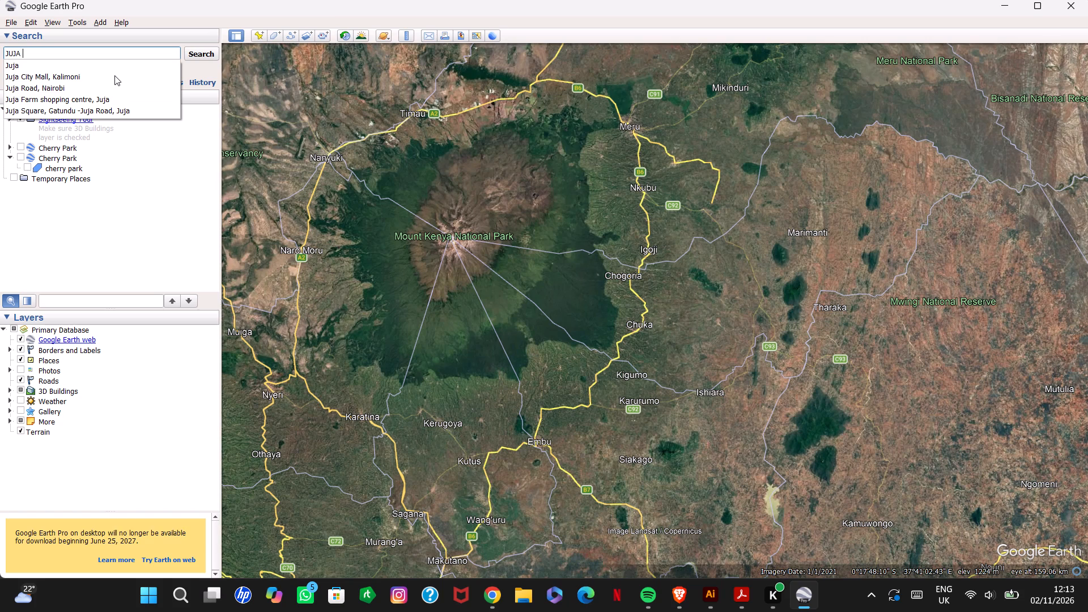
{"action": "key", "text": "w"}
{"action": "key", "text": "BackSpace"}
{"action": "type", "text": "SEW"}
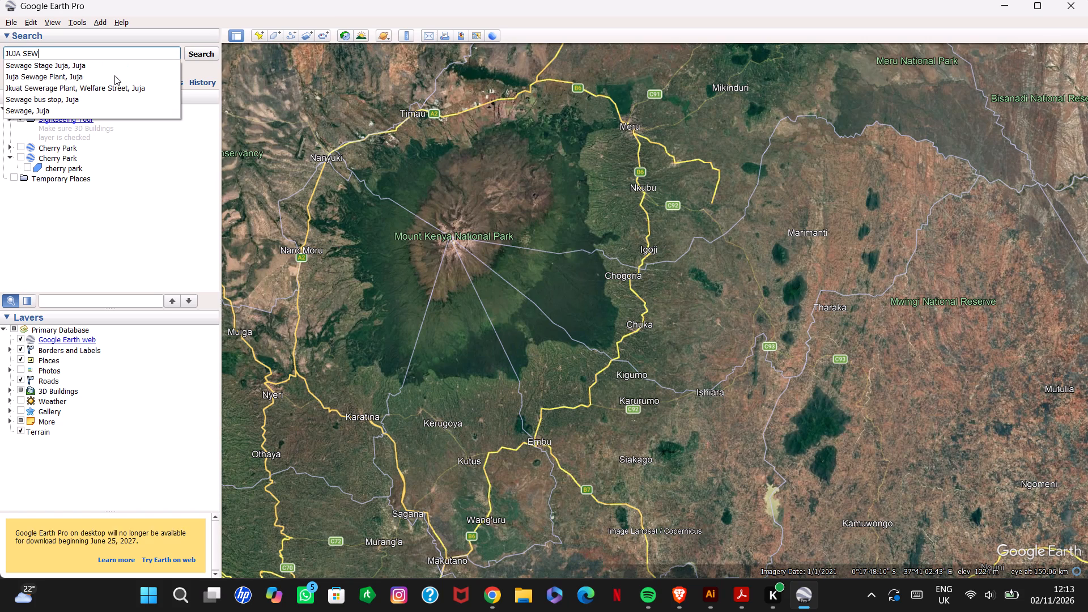
{"action": "key", "text": "a"}
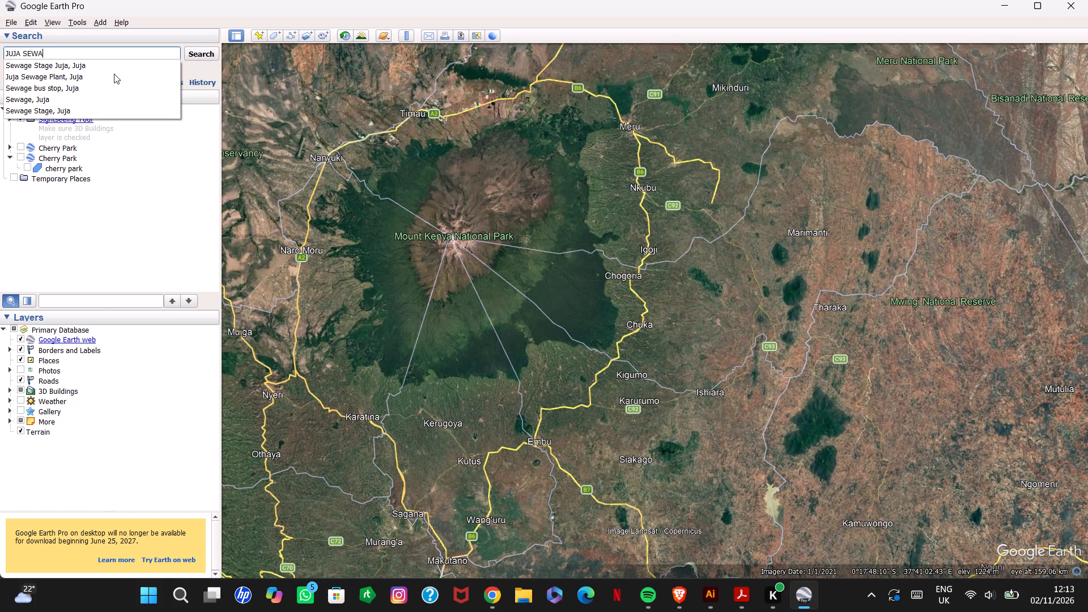
{"action": "left_click", "coordinate": [73, 71]}
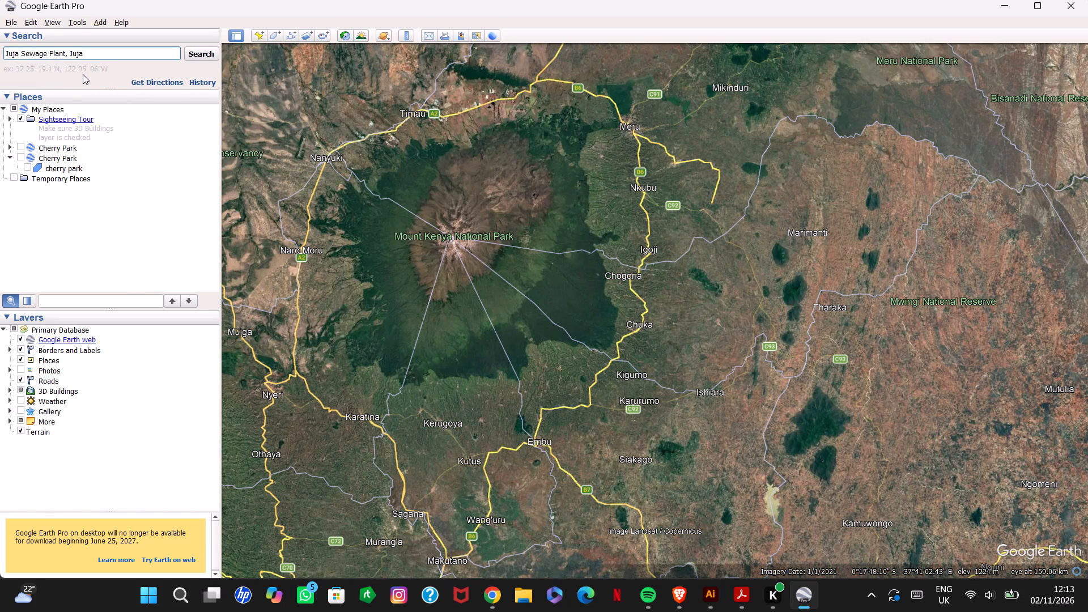
{"action": "left_click", "coordinate": [201, 52]}
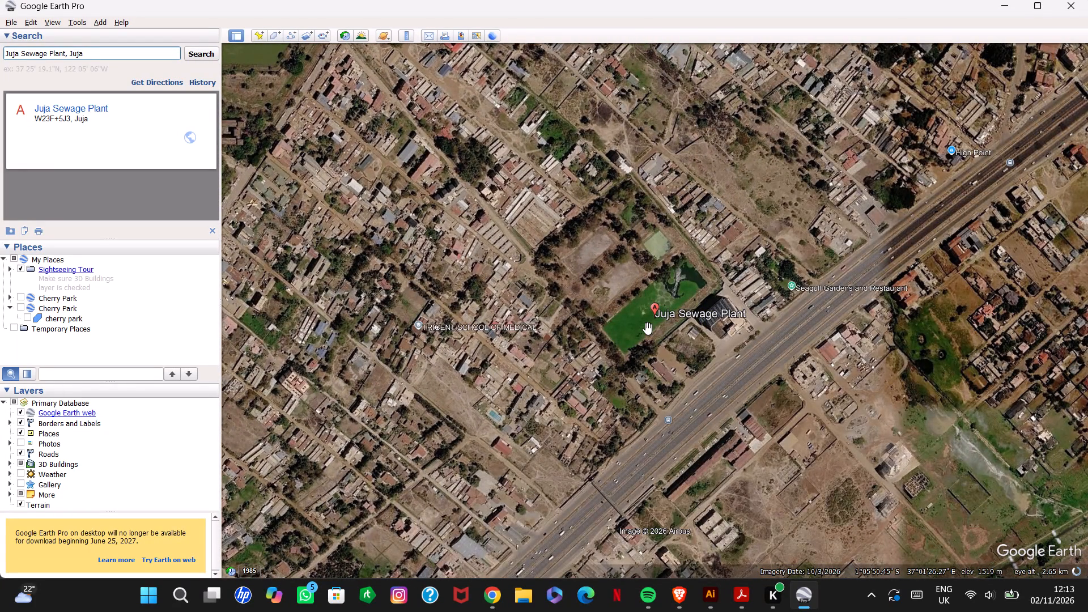
{"action": "left_click_drag", "start_coordinate": [593, 312], "coordinate": [607, 379]}
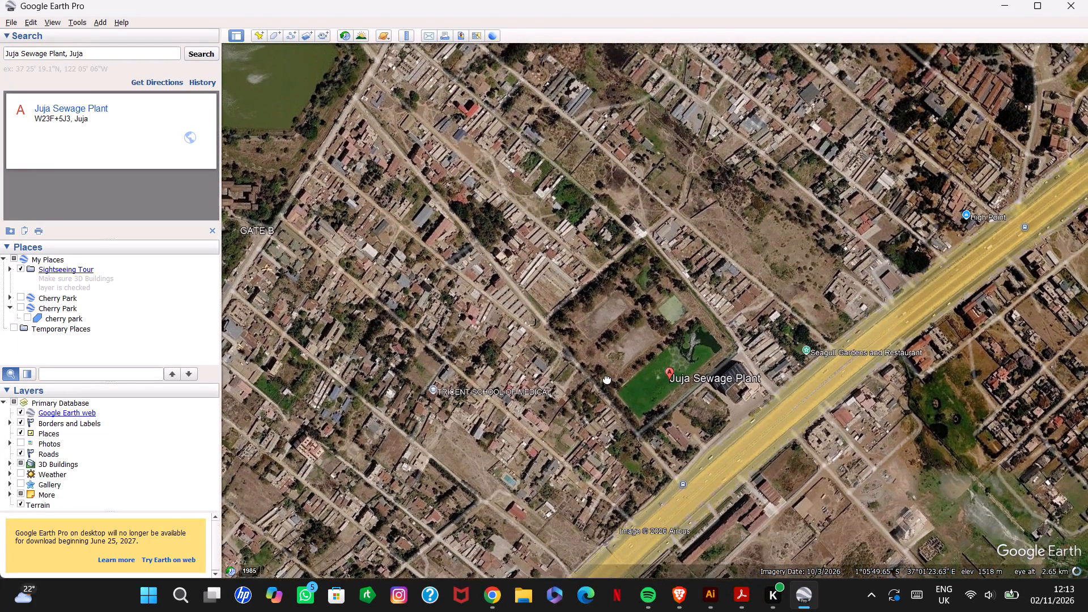
{"action": "left_click_drag", "start_coordinate": [607, 379], "coordinate": [606, 390]}
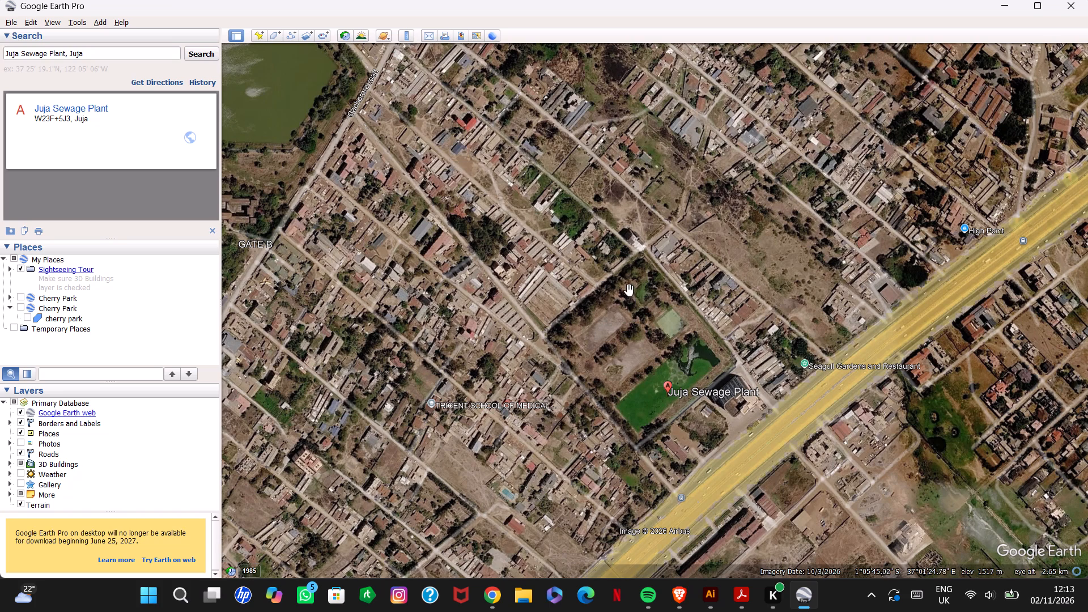
Compare the Juja Sewage Plant site in Google Earth Pro with the matching block on the Illustrator plan.
{"action": "left_click_drag", "start_coordinate": [585, 311], "coordinate": [624, 353]}
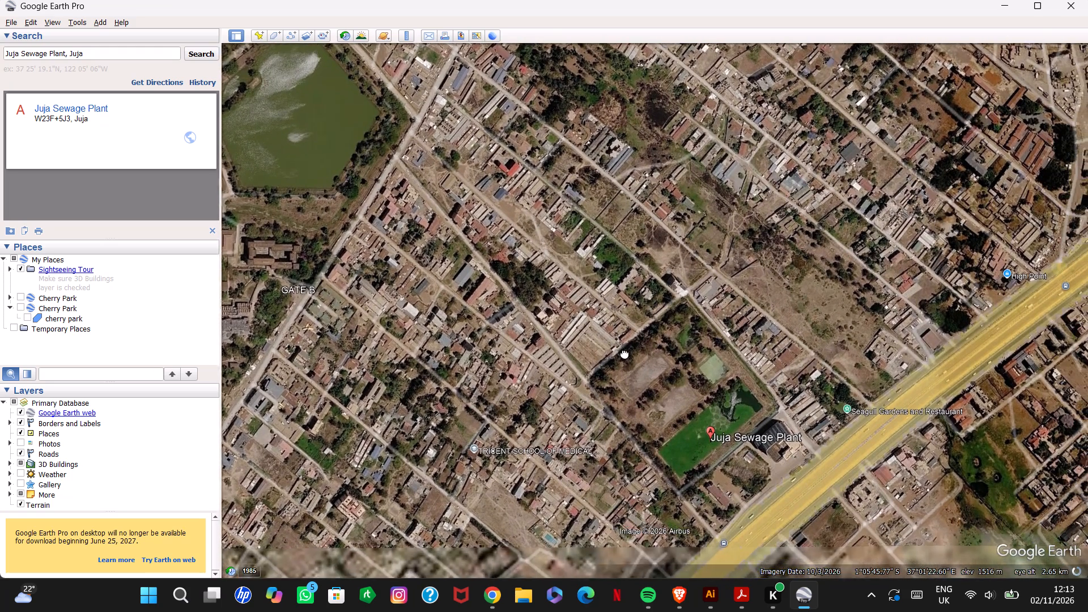
{"action": "left_click_drag", "start_coordinate": [624, 353], "coordinate": [615, 353]}
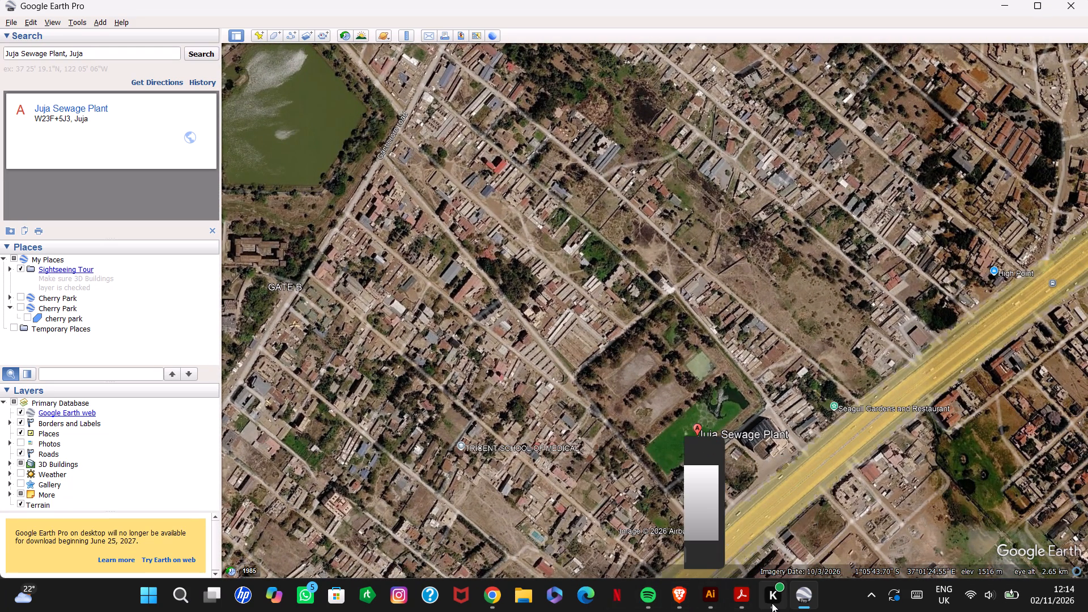
{"action": "left_click", "coordinate": [713, 599]}
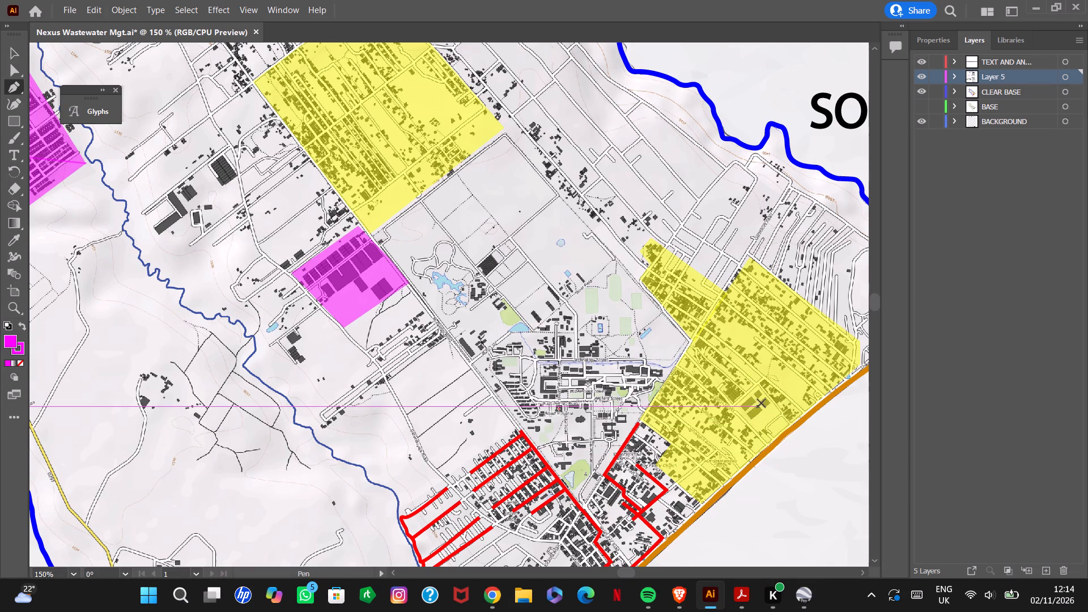
{"action": "scroll", "coordinate": [771, 407], "scroll_direction": "up", "scroll_amount": 6, "text": "alt"}
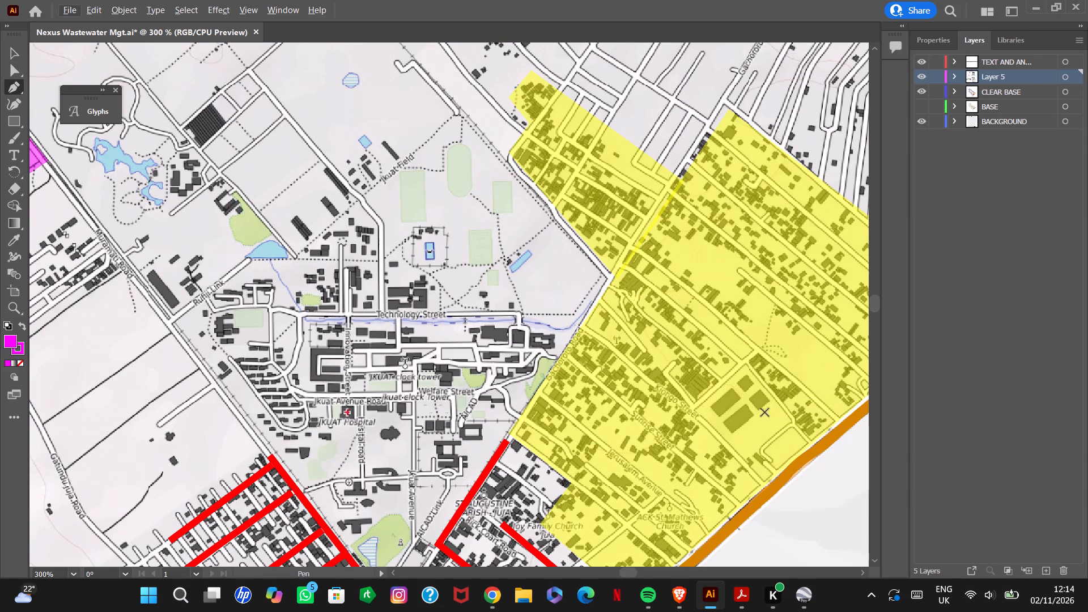
{"action": "left_click", "coordinate": [805, 598]}
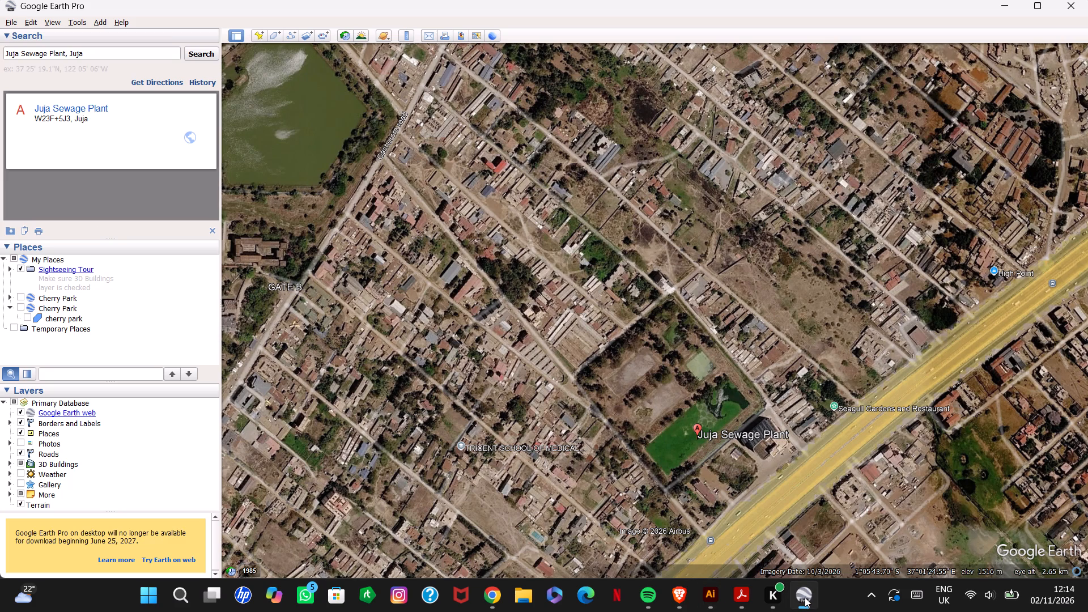
{"action": "left_click", "coordinate": [711, 600]}
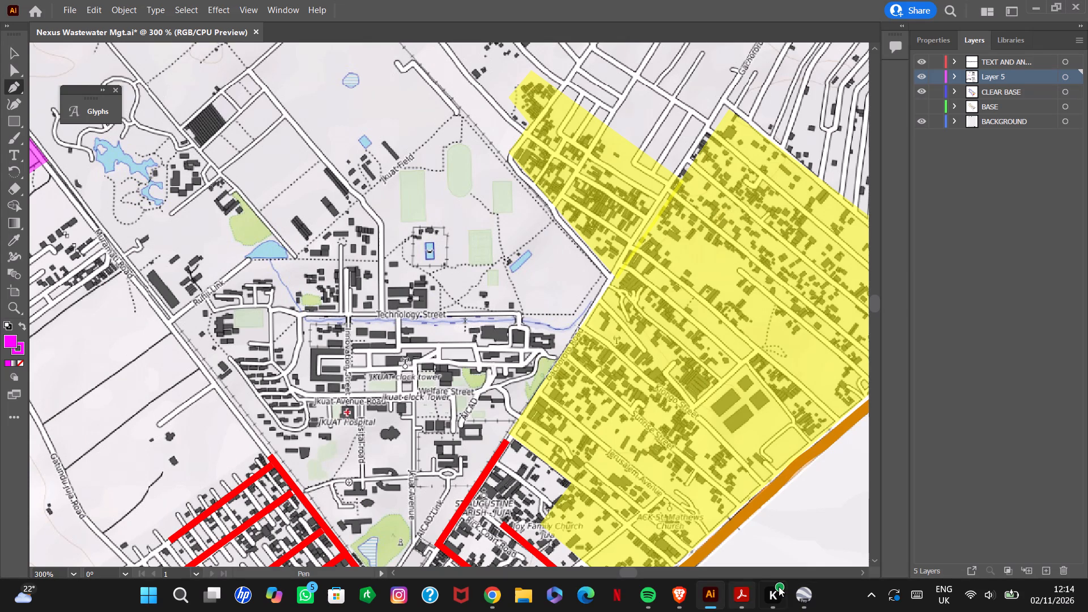
{"action": "left_click", "coordinate": [805, 597]}
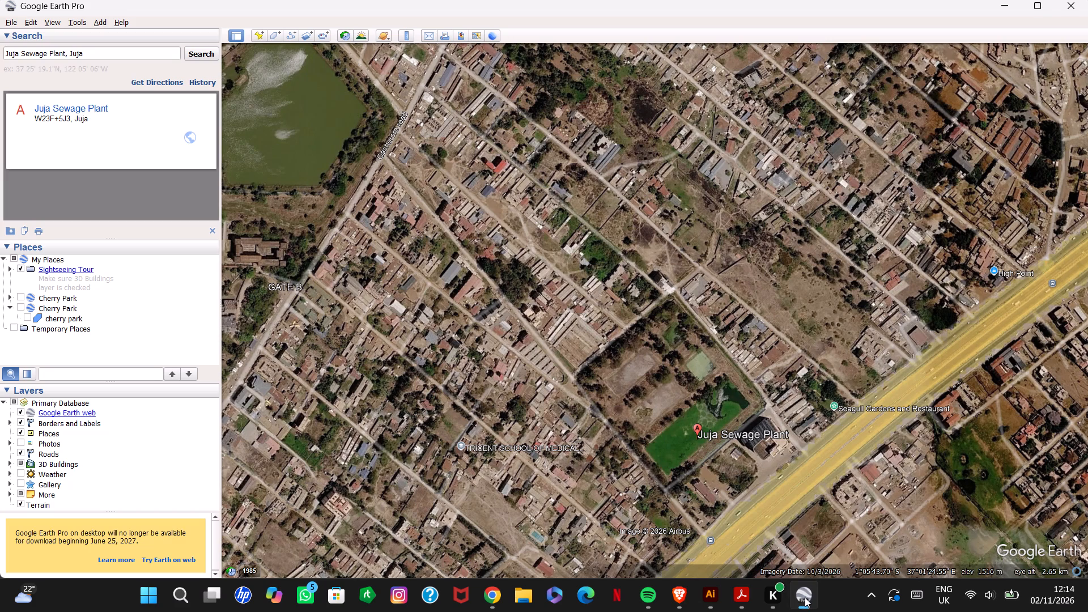
{"action": "left_click", "coordinate": [708, 602]}
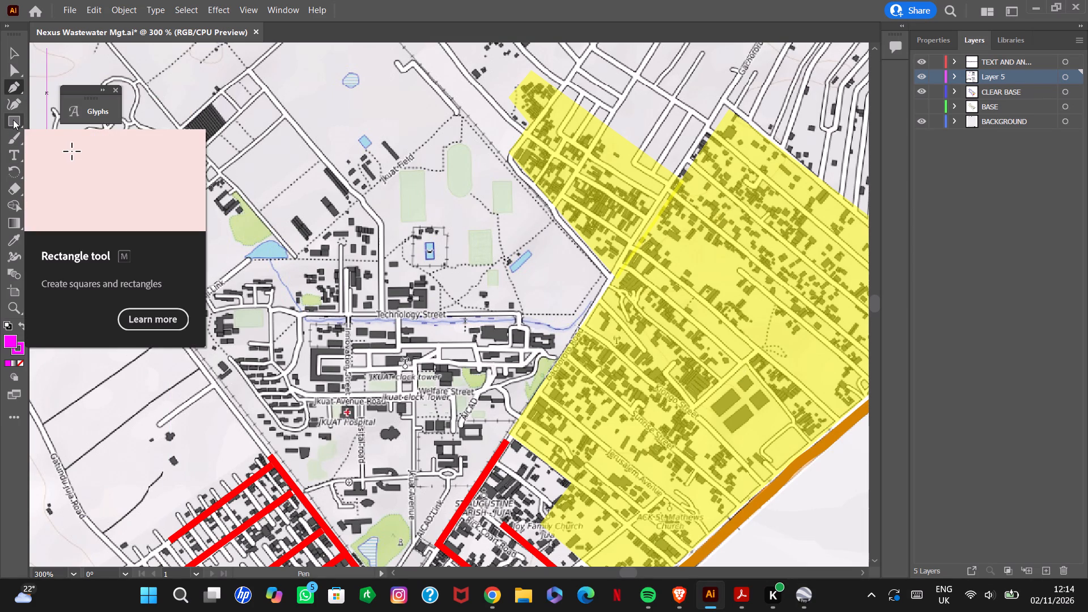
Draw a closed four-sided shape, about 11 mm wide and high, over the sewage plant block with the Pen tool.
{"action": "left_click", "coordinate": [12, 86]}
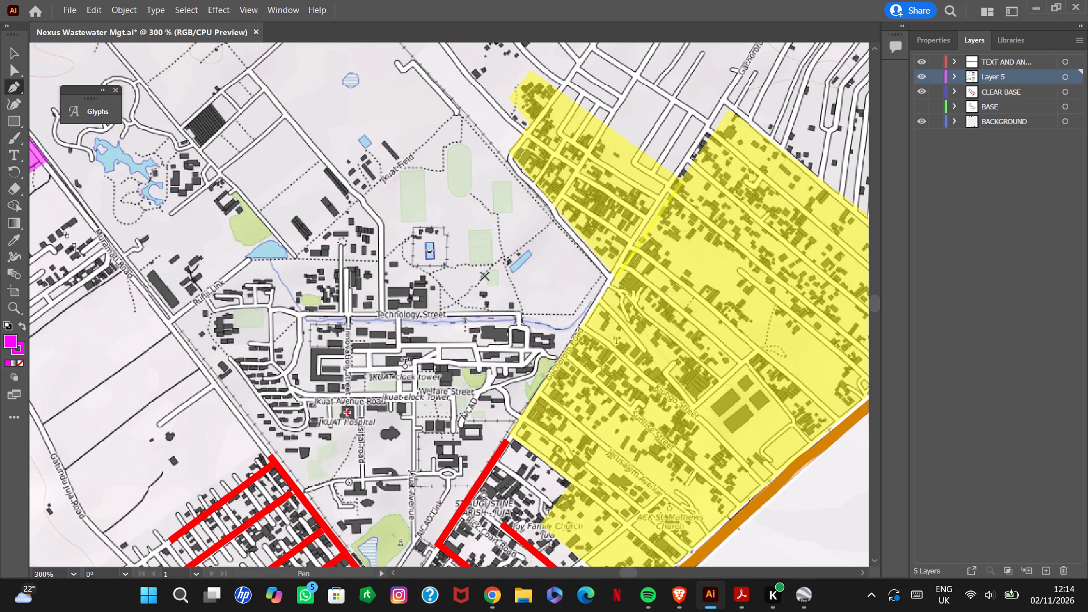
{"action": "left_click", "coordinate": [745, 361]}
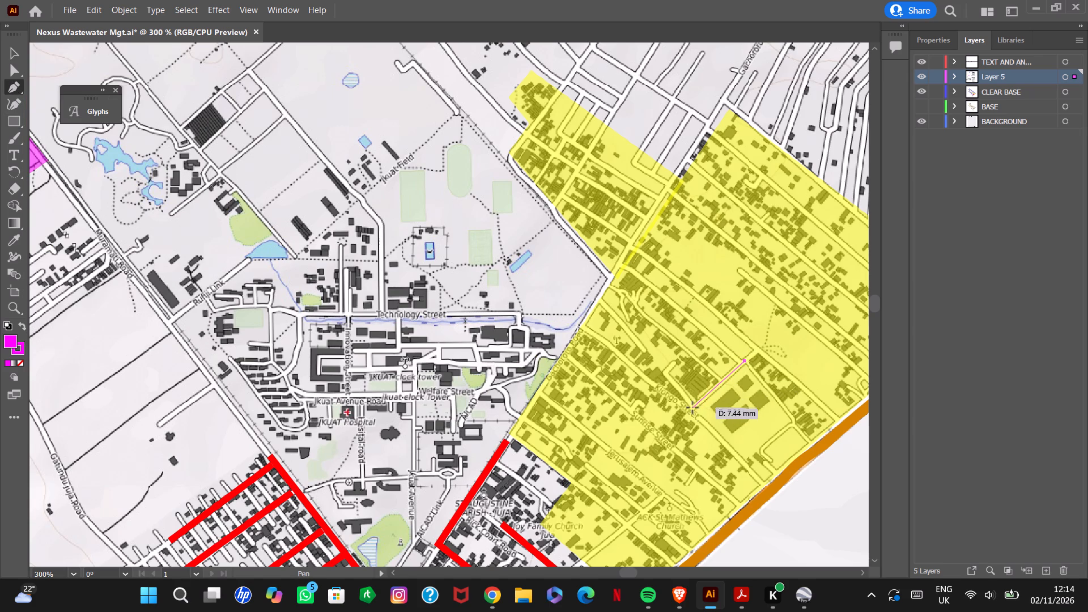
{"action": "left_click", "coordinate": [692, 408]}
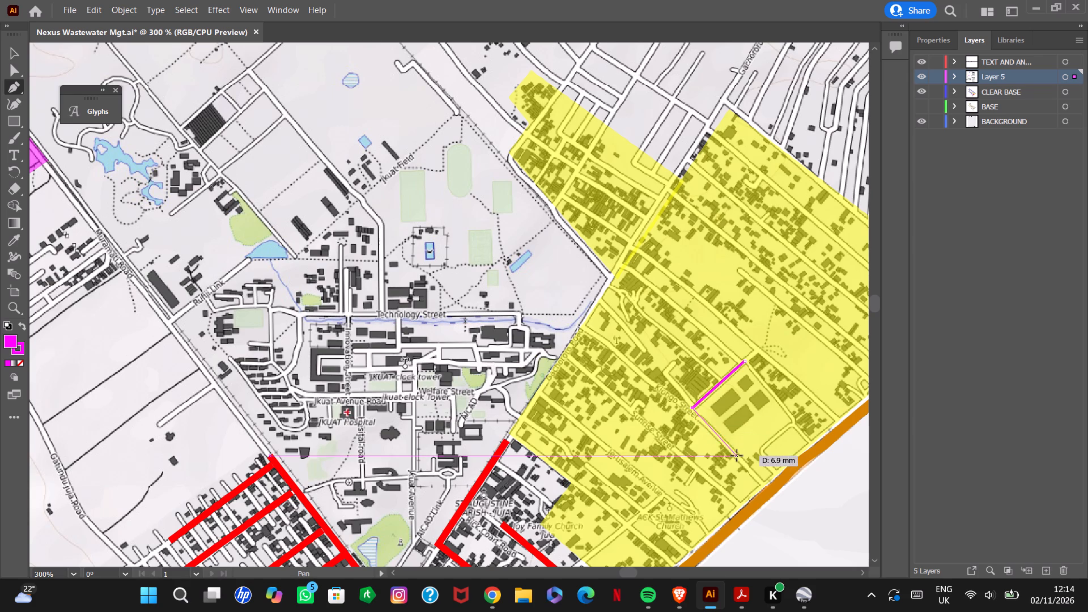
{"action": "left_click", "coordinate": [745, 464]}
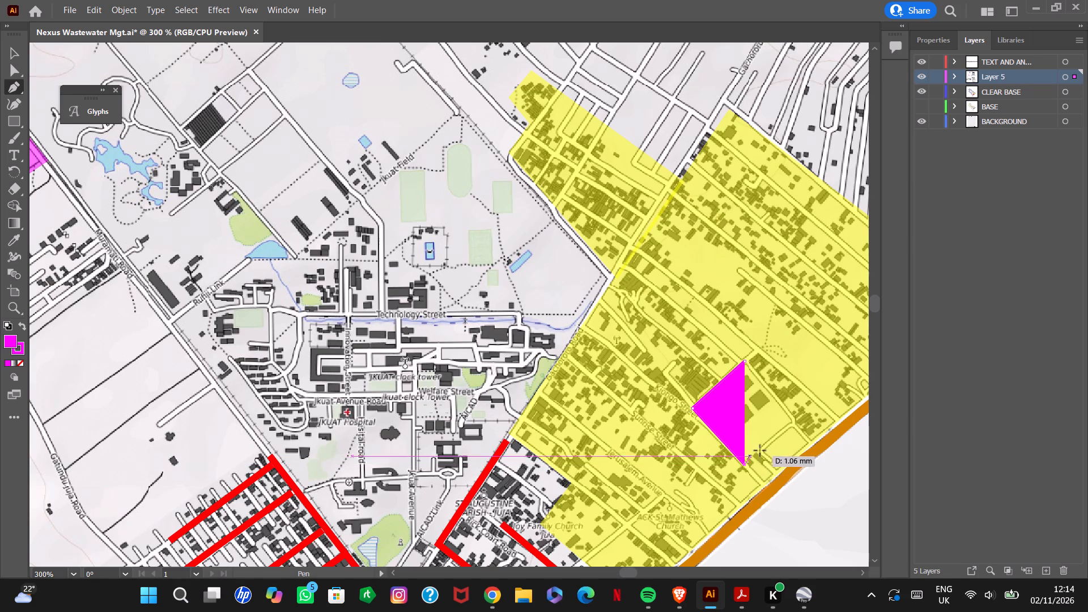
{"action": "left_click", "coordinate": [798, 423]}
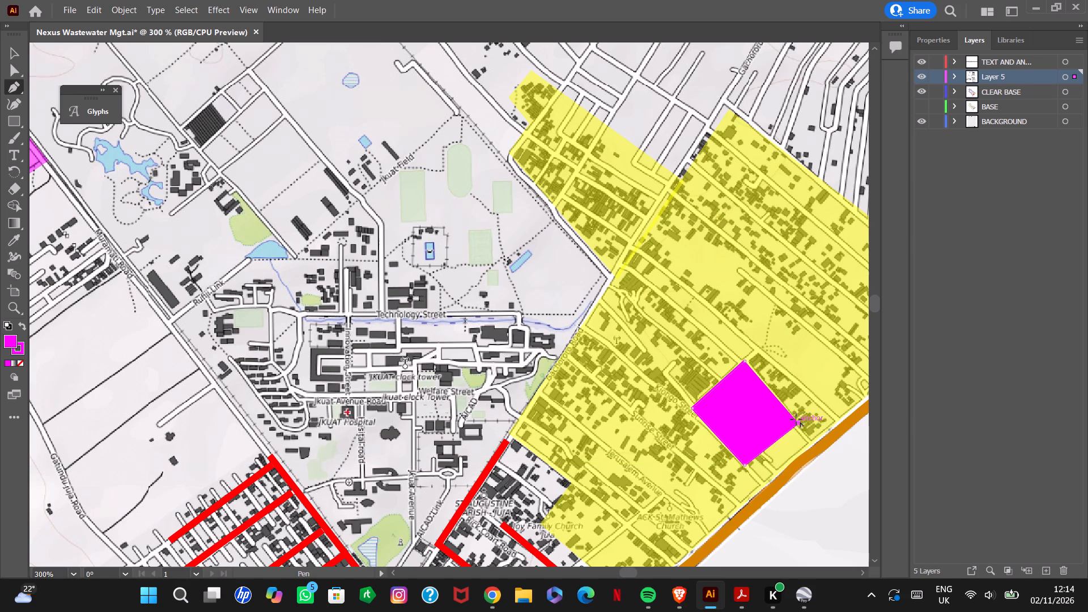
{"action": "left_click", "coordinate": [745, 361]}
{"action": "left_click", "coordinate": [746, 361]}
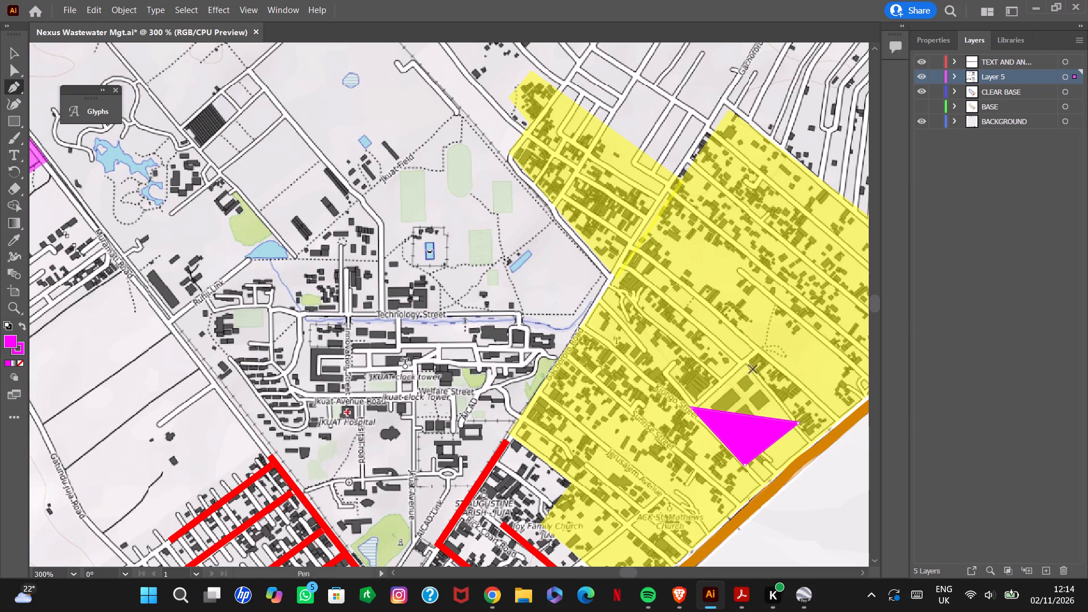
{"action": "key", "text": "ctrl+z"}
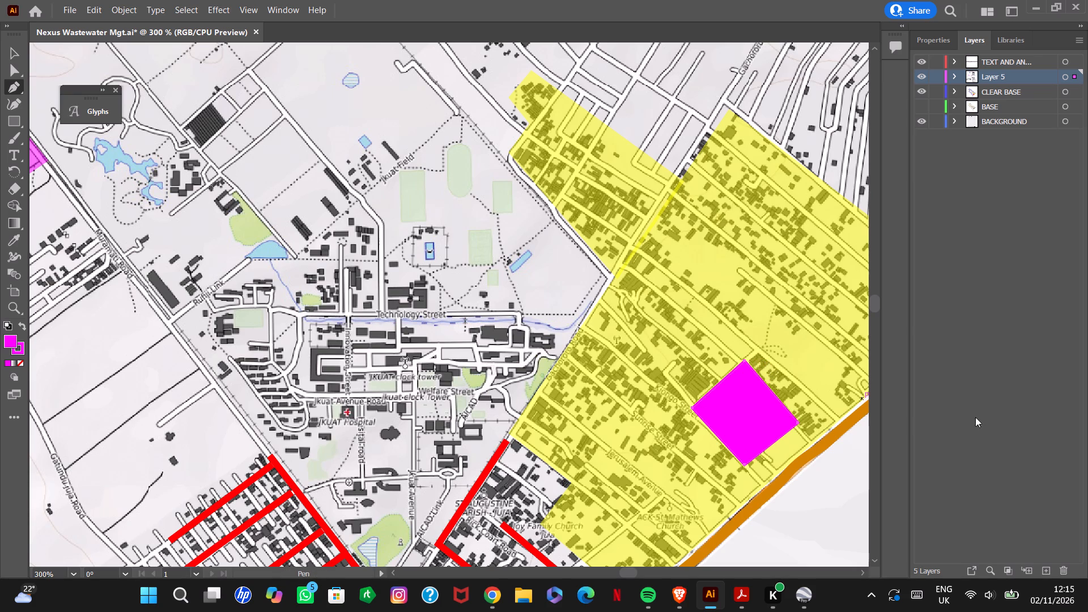
Set the sewage plant shape's fill and stroke to dark red, R=193 G=39 B=45.
{"action": "left_click", "coordinate": [920, 42]}
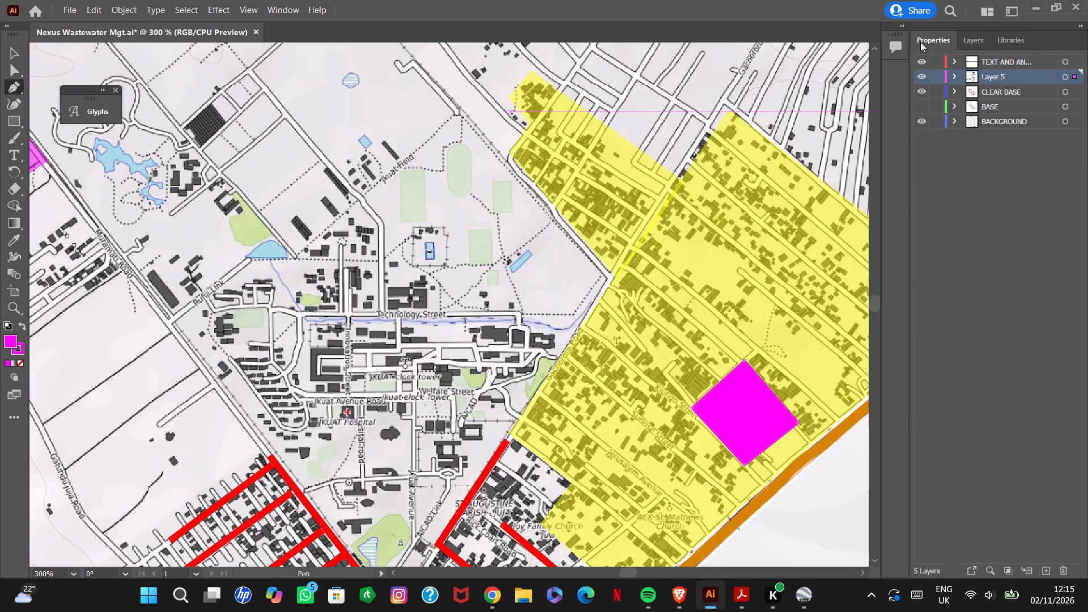
{"action": "left_click", "coordinate": [920, 193]}
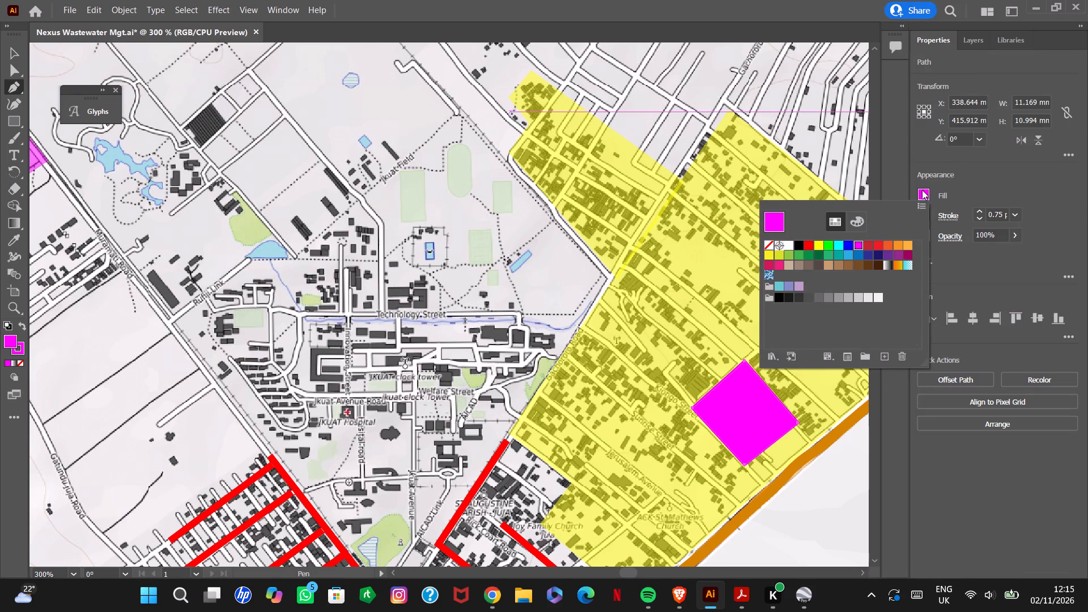
{"action": "left_click", "coordinate": [877, 243]}
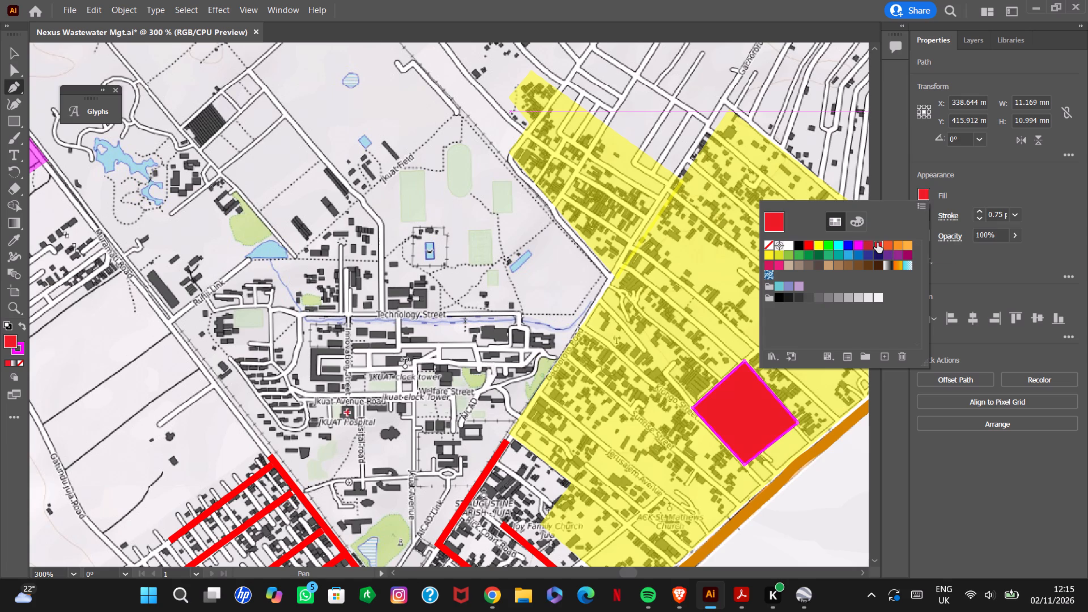
{"action": "left_click", "coordinate": [869, 244]}
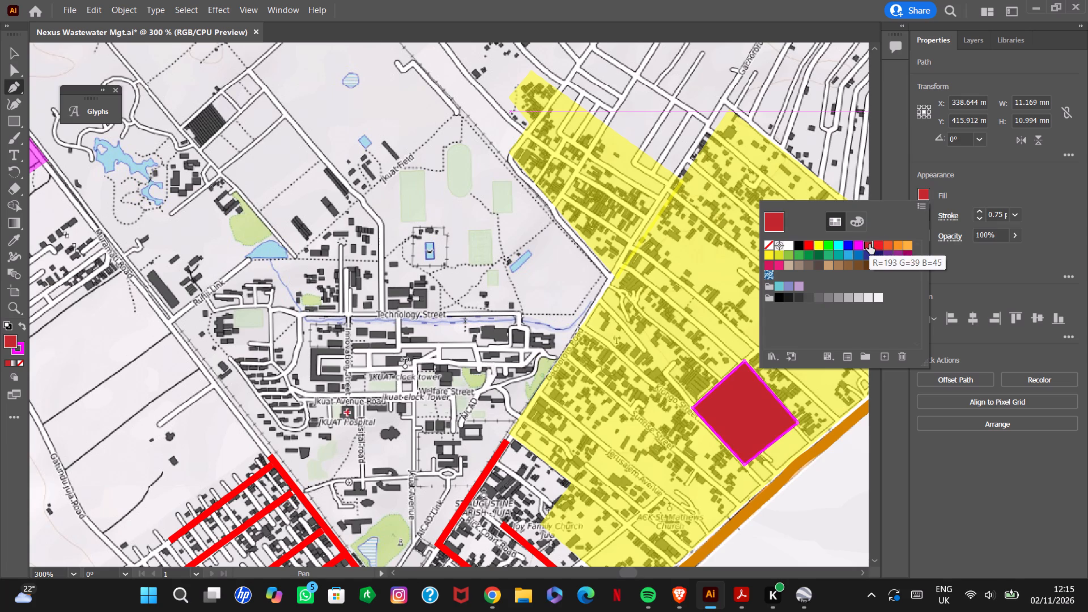
{"action": "left_click", "coordinate": [945, 214]}
{"action": "left_click", "coordinate": [923, 220]}
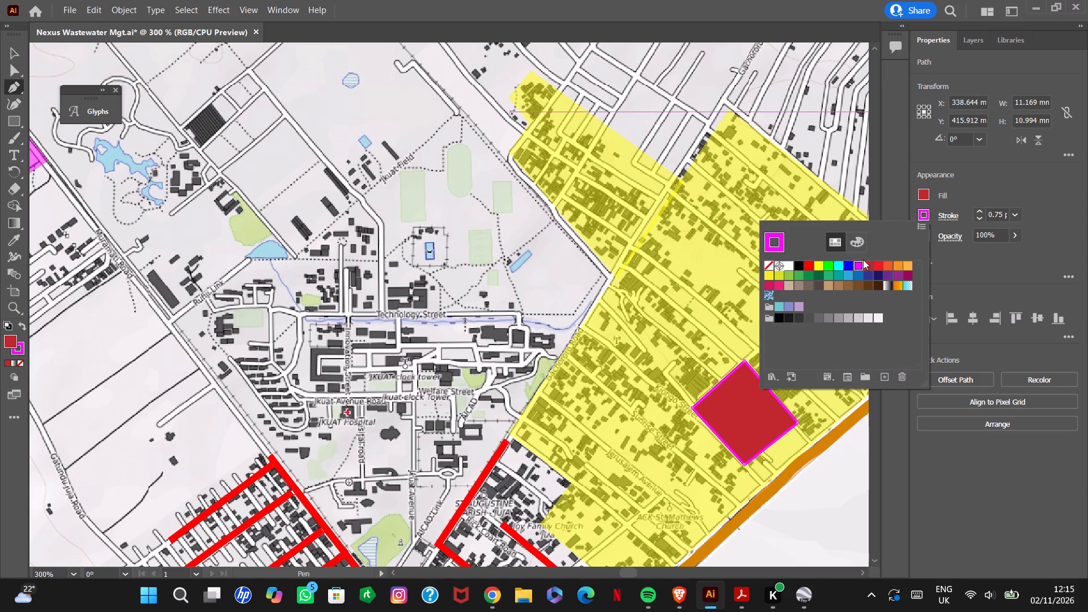
{"action": "left_click", "coordinate": [866, 263]}
{"action": "left_click", "coordinate": [1011, 262]}
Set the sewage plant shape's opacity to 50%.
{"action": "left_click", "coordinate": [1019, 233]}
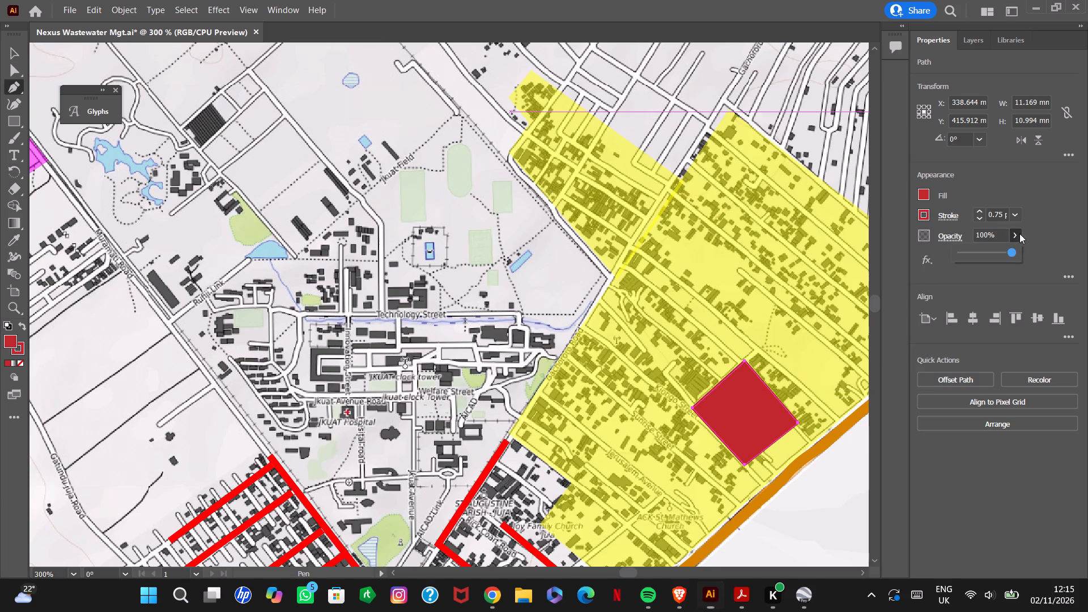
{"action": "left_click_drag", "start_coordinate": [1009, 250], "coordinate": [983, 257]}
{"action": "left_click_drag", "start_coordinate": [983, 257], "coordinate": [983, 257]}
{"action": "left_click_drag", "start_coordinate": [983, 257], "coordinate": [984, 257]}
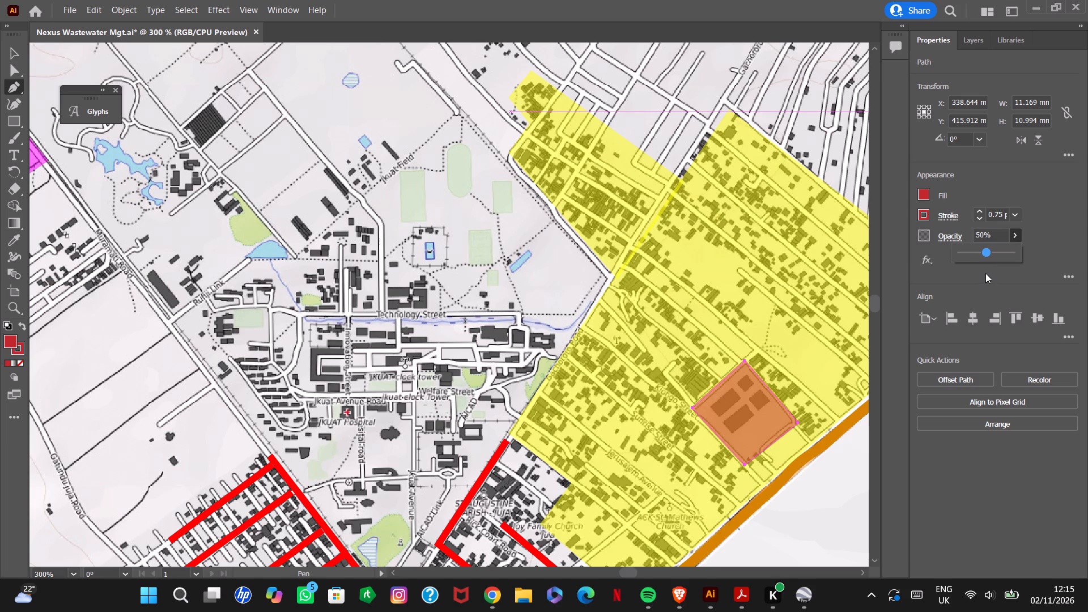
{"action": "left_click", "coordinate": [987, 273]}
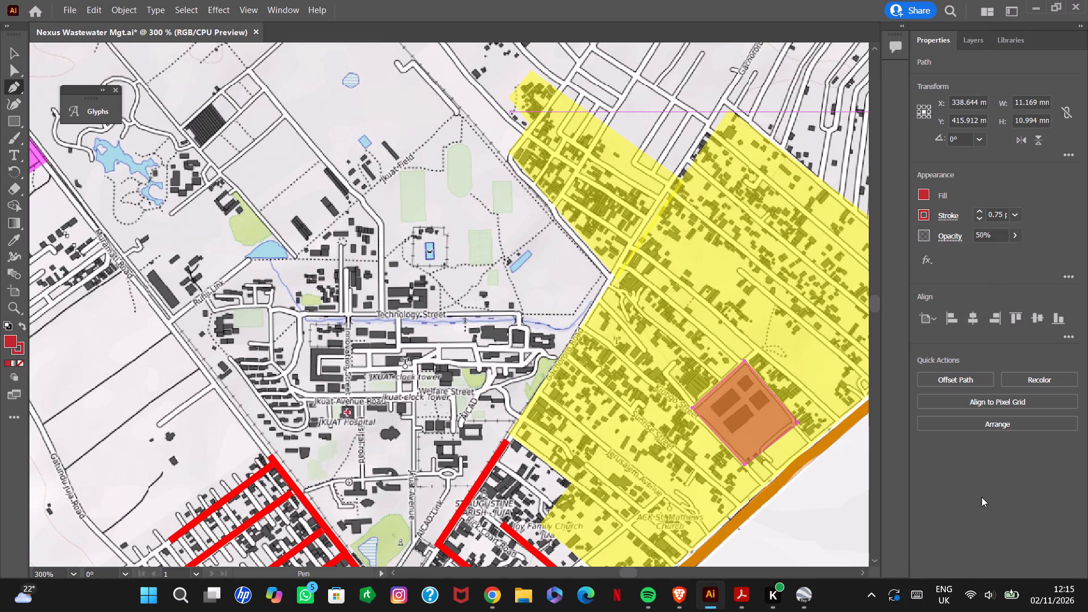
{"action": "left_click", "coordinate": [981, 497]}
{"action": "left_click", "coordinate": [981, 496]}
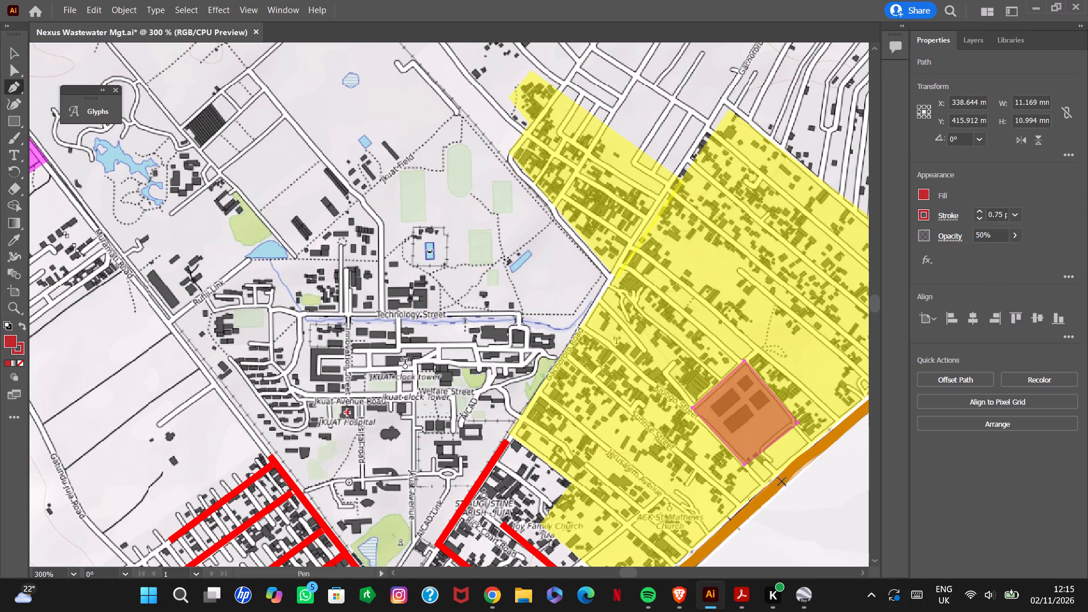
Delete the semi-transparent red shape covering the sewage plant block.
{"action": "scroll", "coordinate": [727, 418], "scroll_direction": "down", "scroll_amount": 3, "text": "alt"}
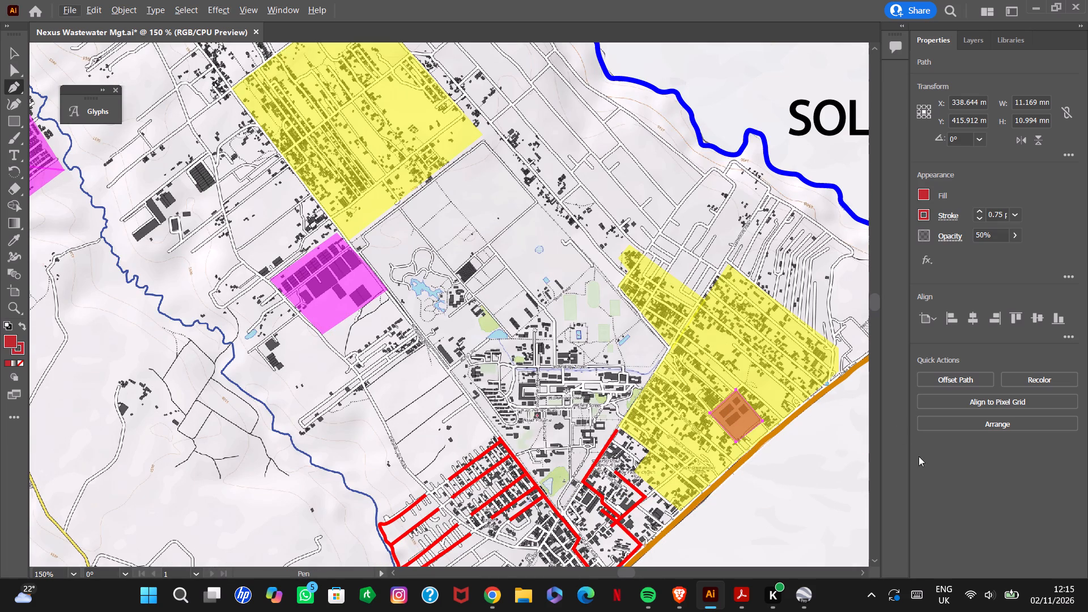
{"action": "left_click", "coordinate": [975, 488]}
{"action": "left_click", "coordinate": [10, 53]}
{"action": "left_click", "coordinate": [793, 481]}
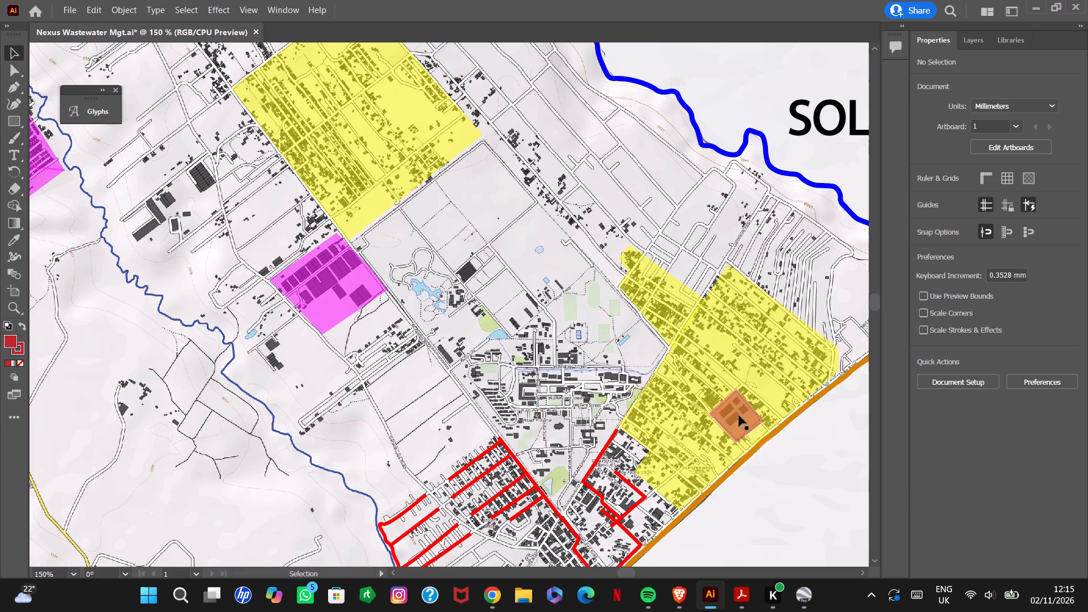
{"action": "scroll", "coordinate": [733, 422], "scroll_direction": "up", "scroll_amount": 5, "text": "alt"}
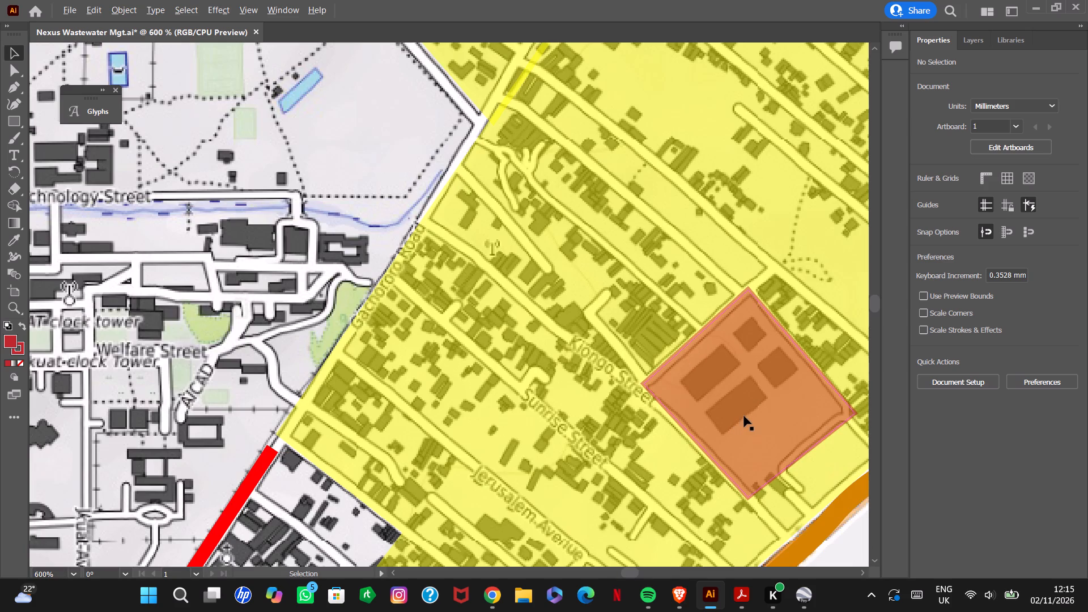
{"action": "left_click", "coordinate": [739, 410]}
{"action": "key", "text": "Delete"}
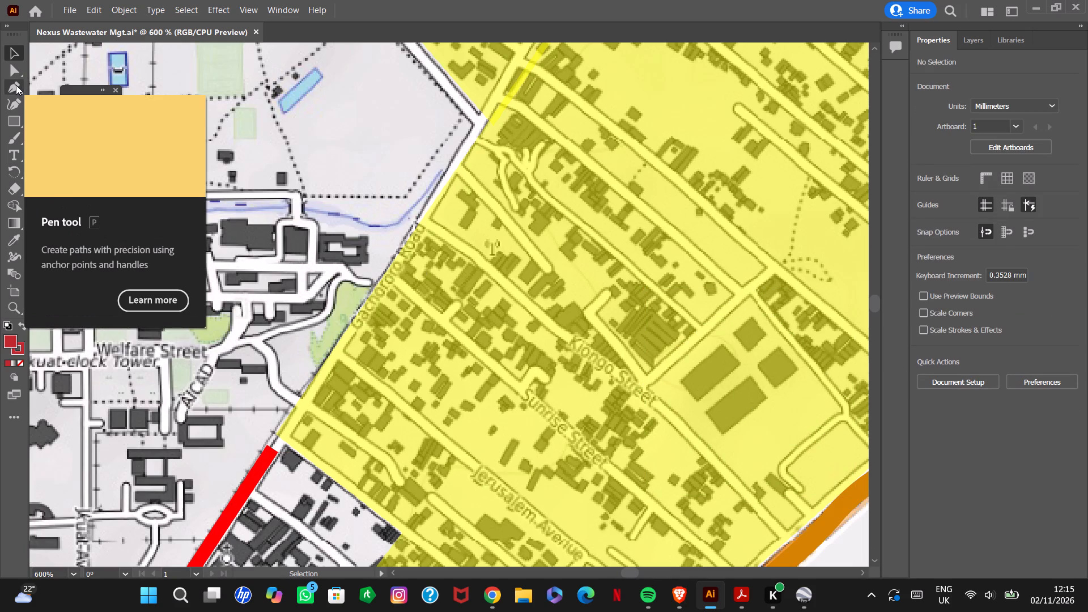
Redraw the closed four-sided sewage plant shape, about 11 mm wide, with the Pen tool along the roads bounding the block.
{"action": "left_click", "coordinate": [16, 85]}
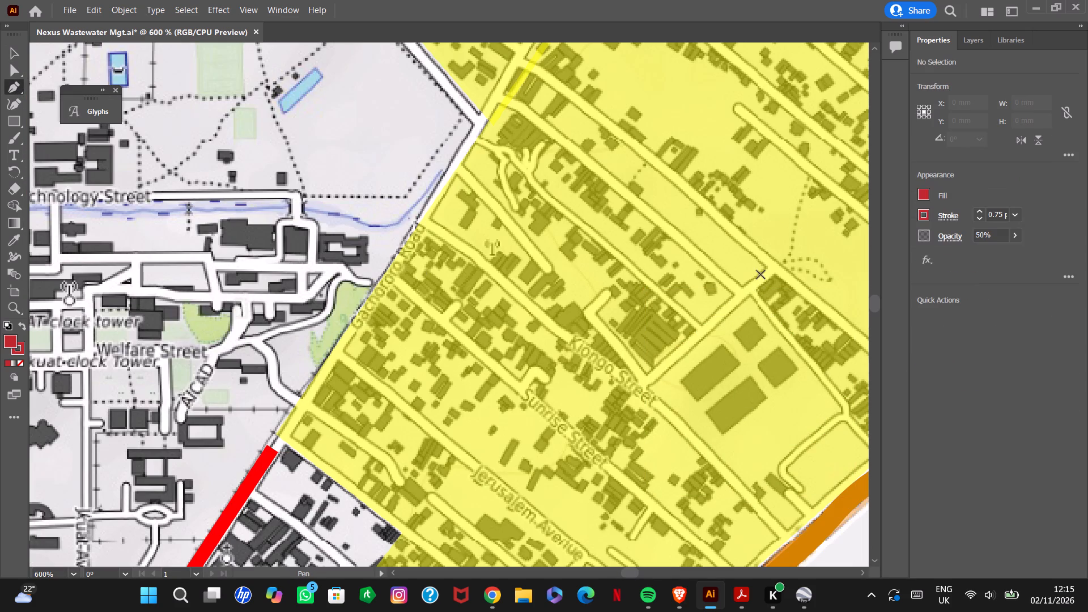
{"action": "left_click", "coordinate": [746, 294]}
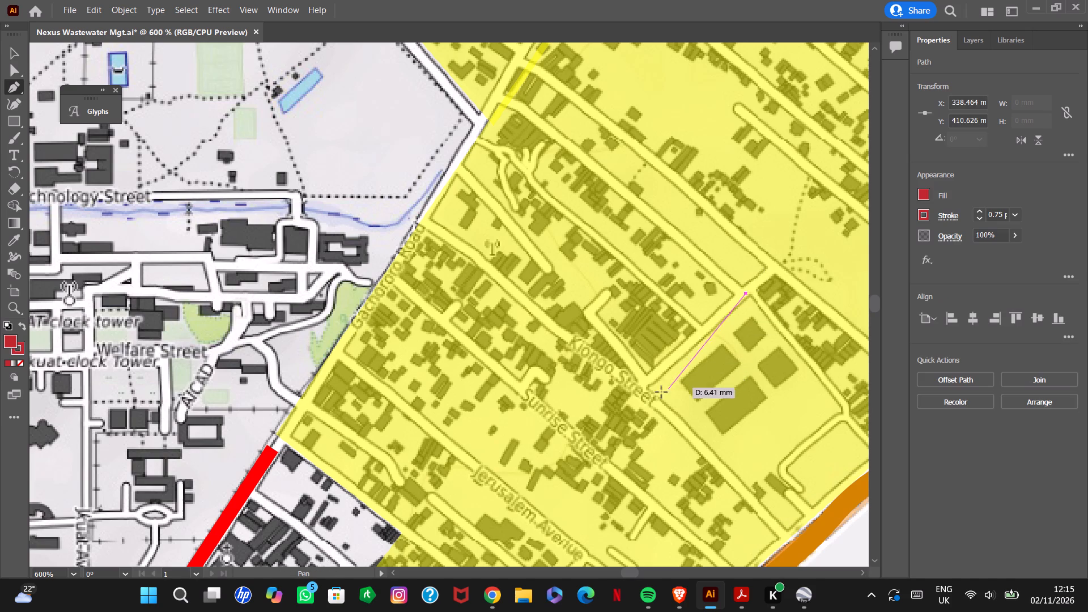
{"action": "left_click", "coordinate": [641, 385]}
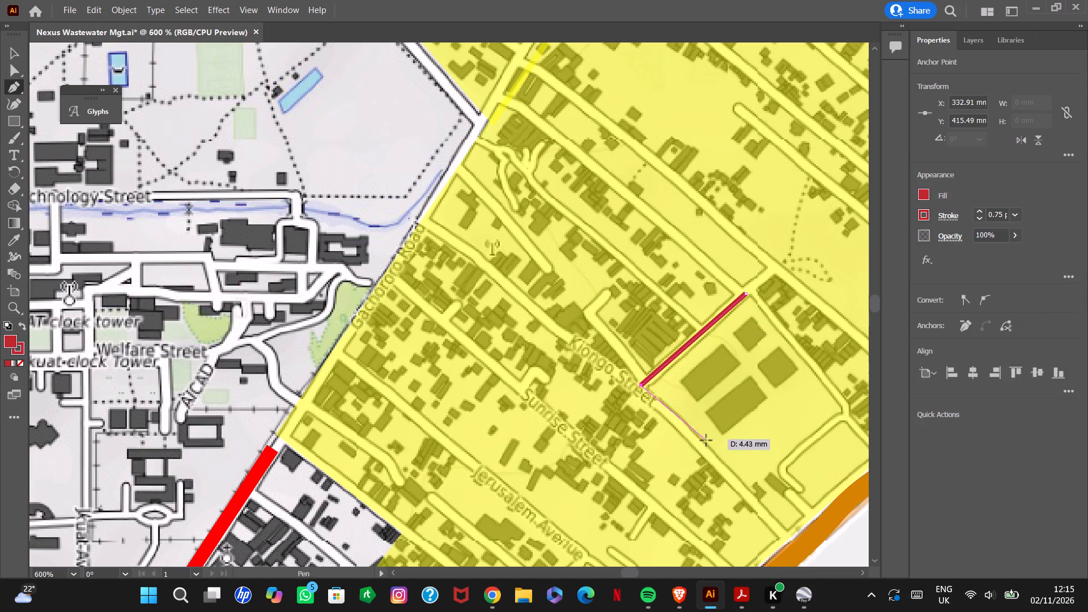
{"action": "left_click", "coordinate": [744, 496]}
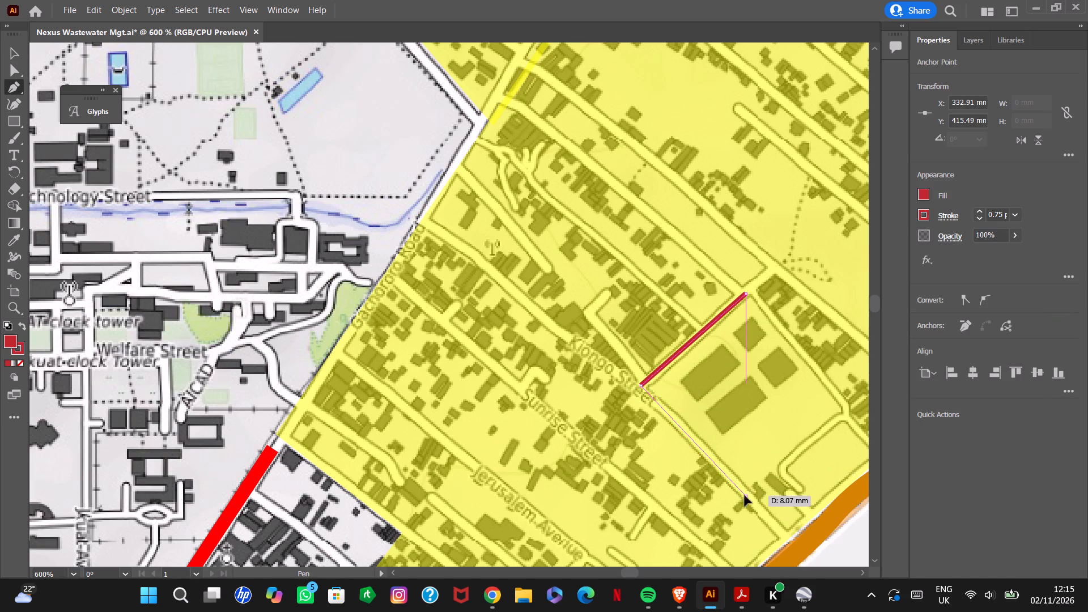
{"action": "left_click", "coordinate": [849, 410]}
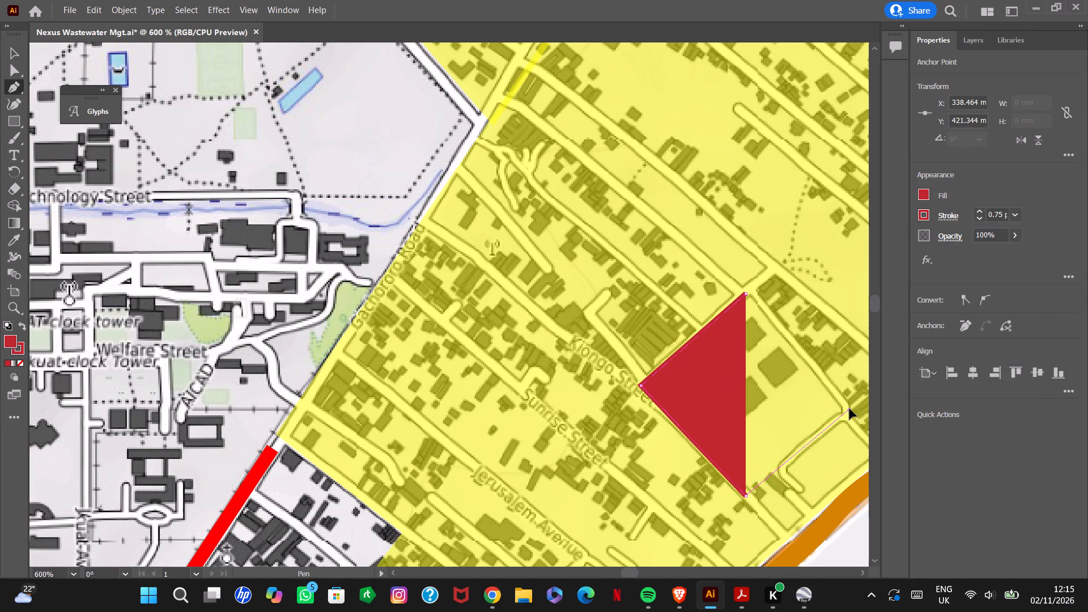
{"action": "left_click", "coordinate": [747, 295]}
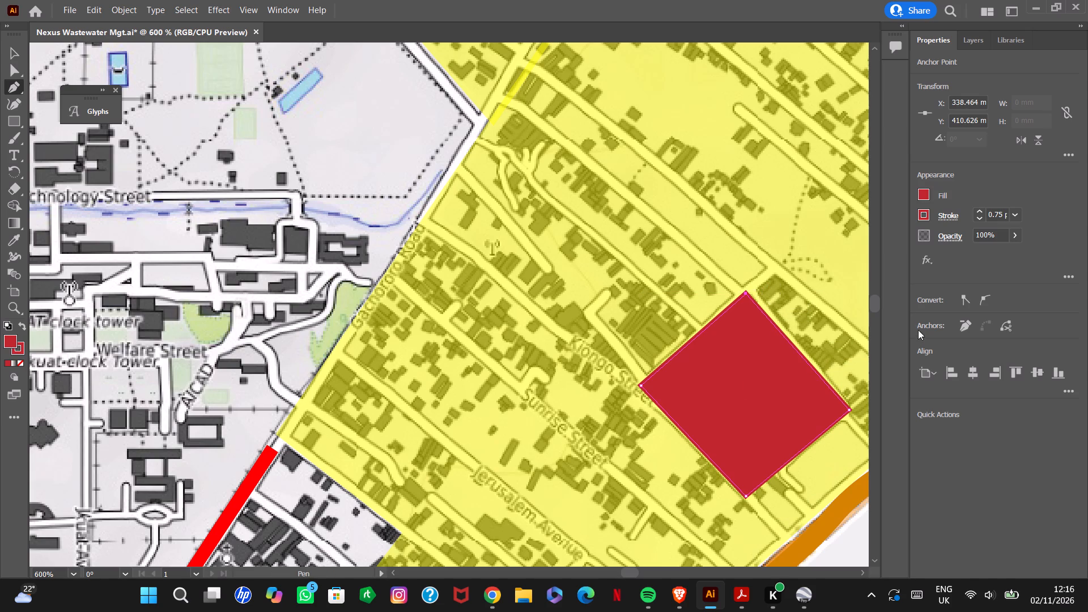
Open the fill colour swatches for the redrawn sewage plant shape.
{"action": "left_click", "coordinate": [924, 195]}
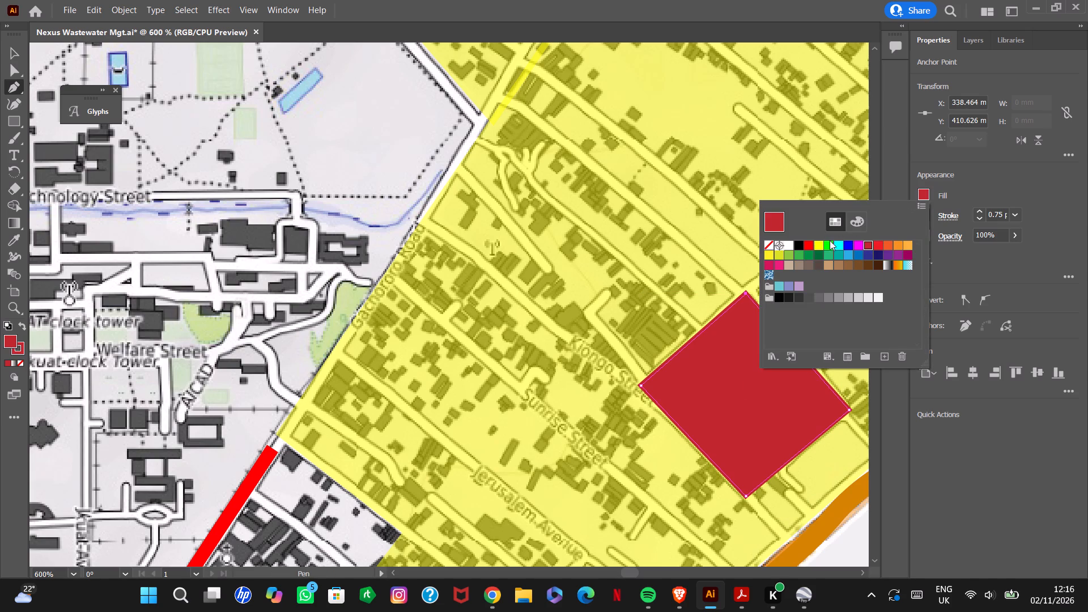
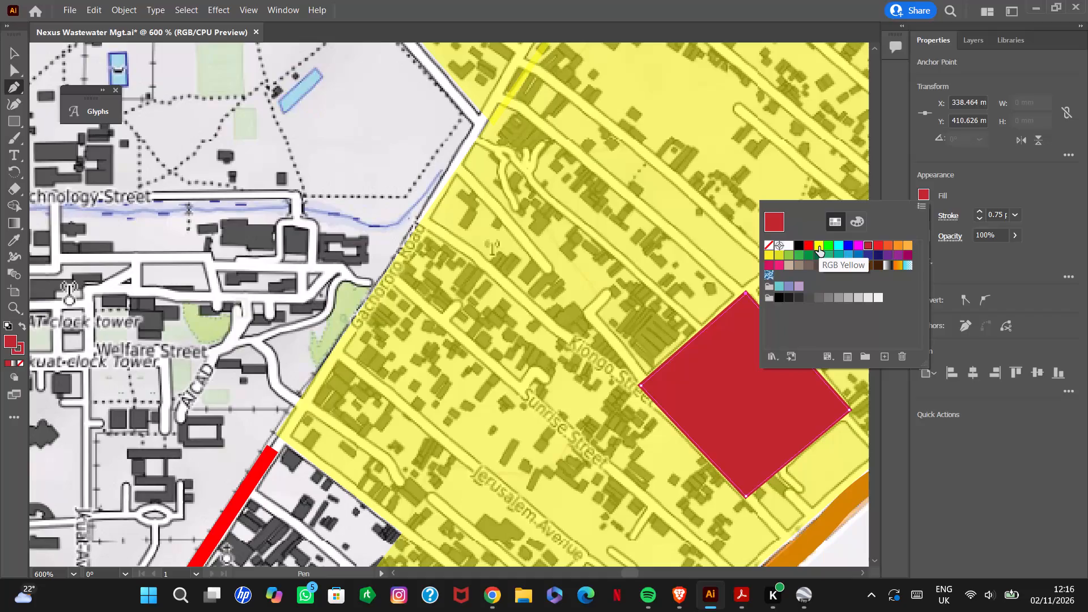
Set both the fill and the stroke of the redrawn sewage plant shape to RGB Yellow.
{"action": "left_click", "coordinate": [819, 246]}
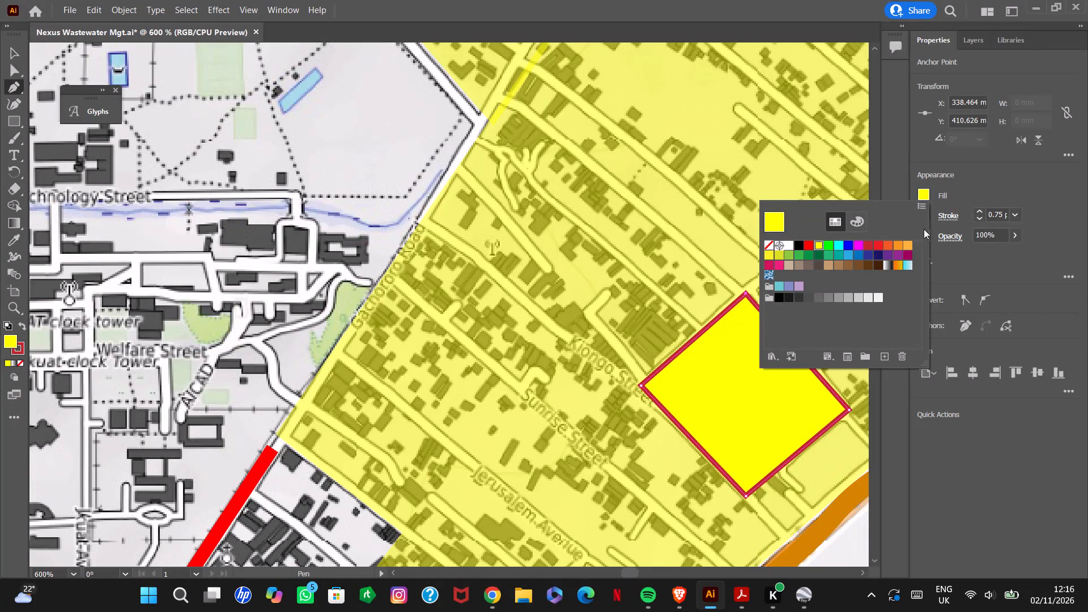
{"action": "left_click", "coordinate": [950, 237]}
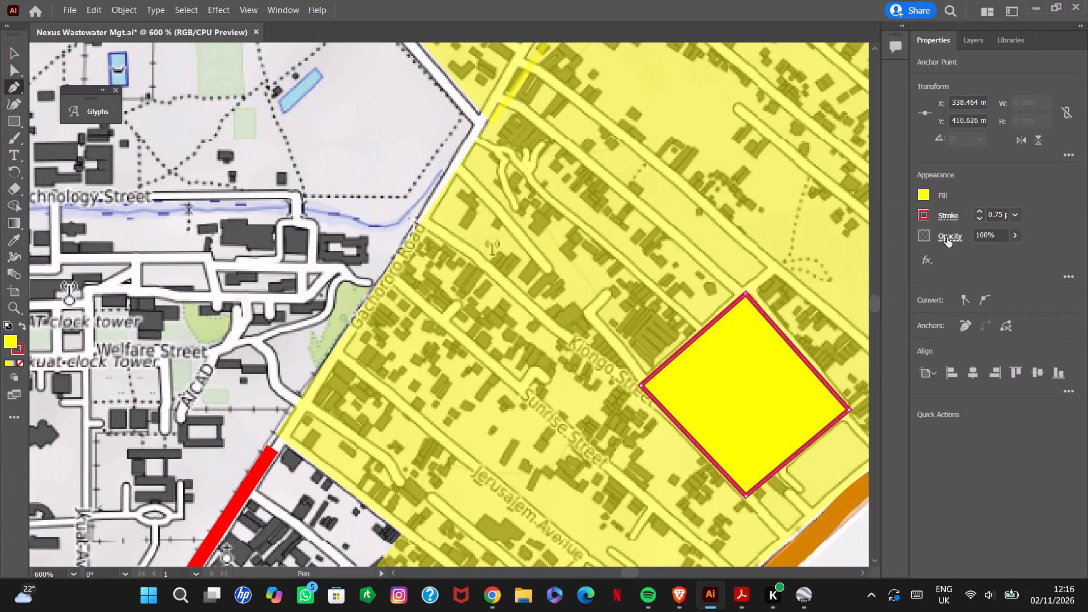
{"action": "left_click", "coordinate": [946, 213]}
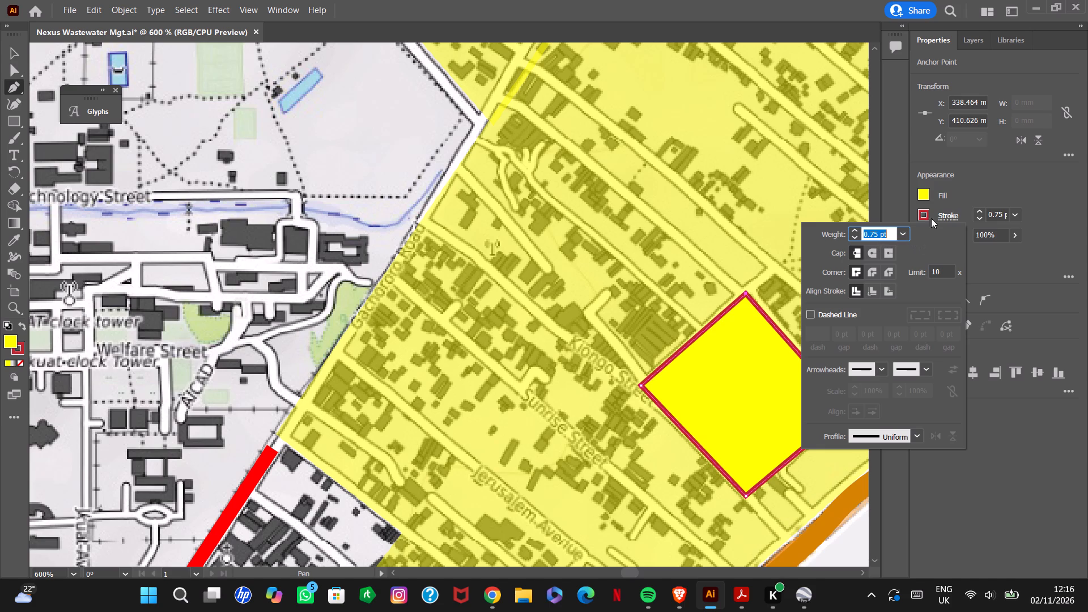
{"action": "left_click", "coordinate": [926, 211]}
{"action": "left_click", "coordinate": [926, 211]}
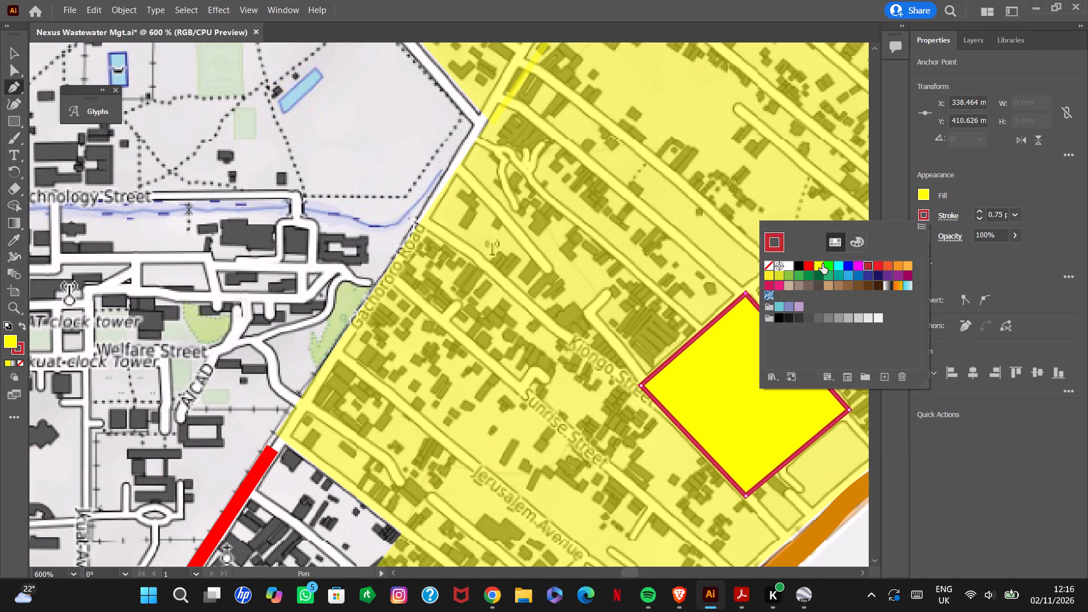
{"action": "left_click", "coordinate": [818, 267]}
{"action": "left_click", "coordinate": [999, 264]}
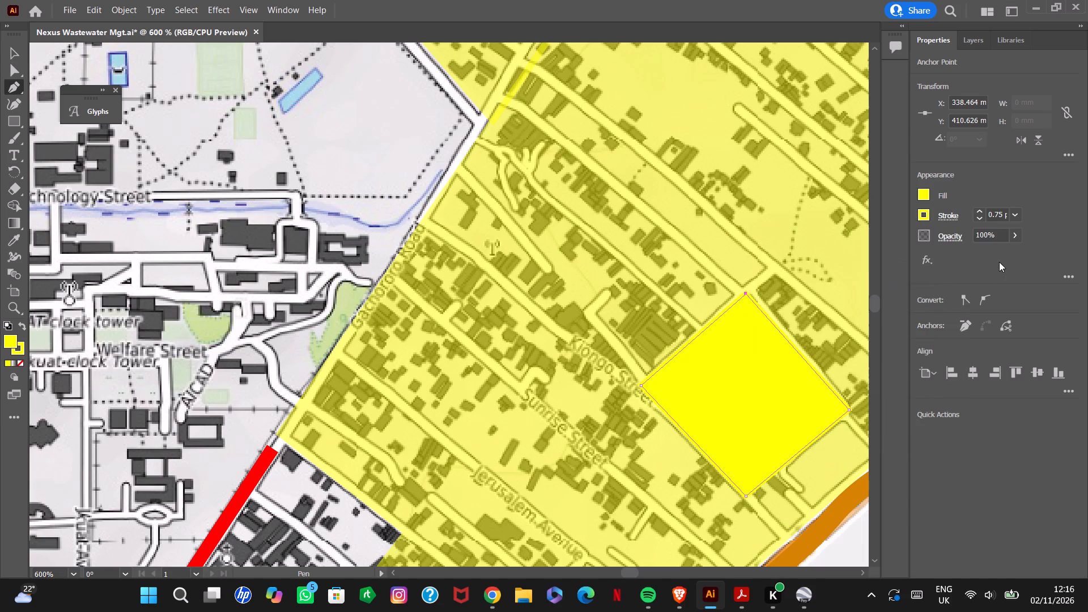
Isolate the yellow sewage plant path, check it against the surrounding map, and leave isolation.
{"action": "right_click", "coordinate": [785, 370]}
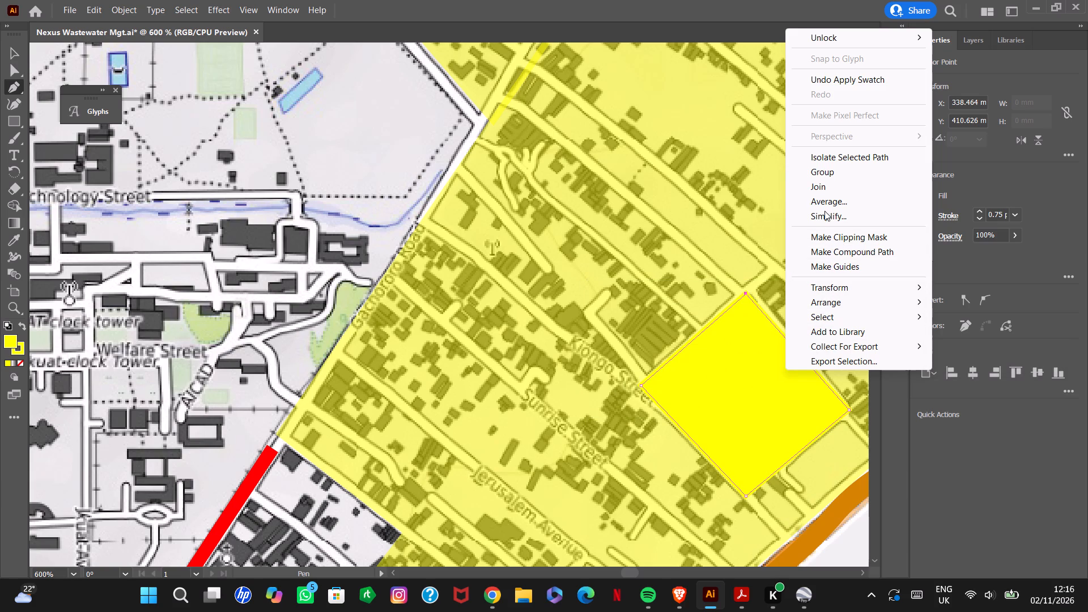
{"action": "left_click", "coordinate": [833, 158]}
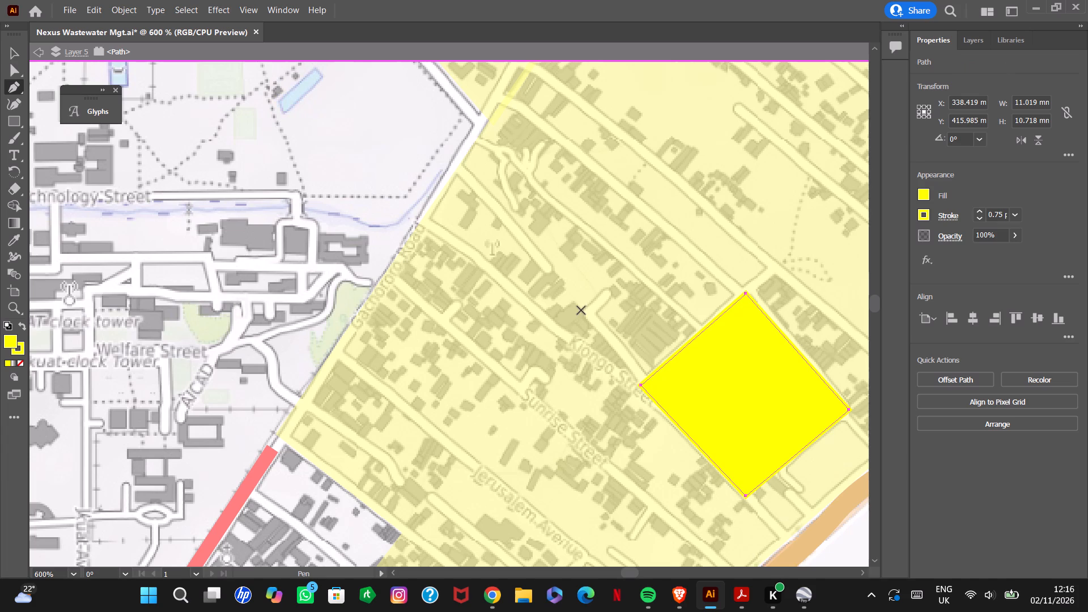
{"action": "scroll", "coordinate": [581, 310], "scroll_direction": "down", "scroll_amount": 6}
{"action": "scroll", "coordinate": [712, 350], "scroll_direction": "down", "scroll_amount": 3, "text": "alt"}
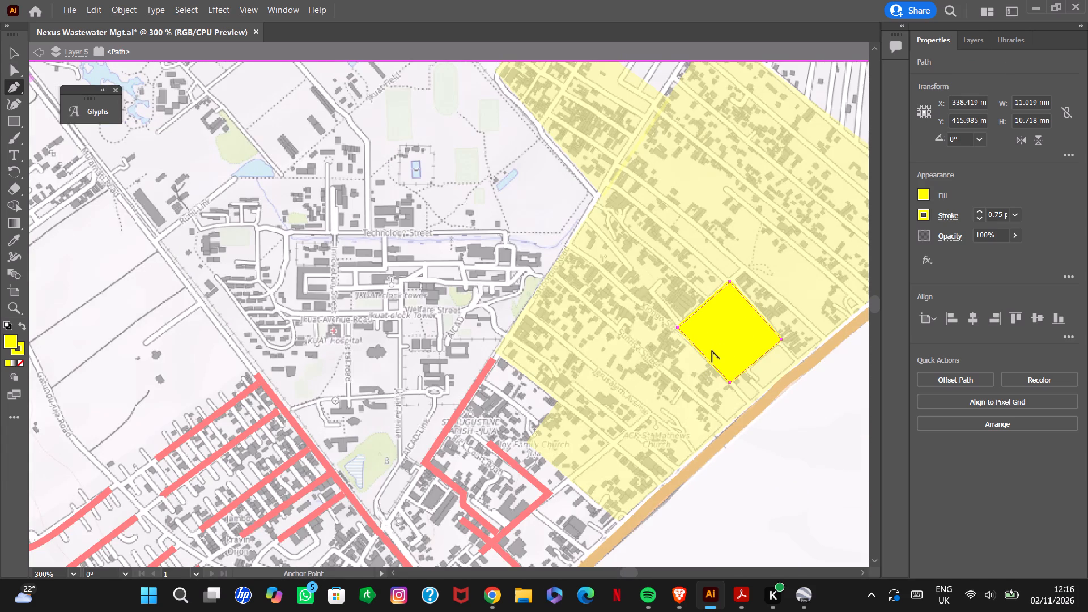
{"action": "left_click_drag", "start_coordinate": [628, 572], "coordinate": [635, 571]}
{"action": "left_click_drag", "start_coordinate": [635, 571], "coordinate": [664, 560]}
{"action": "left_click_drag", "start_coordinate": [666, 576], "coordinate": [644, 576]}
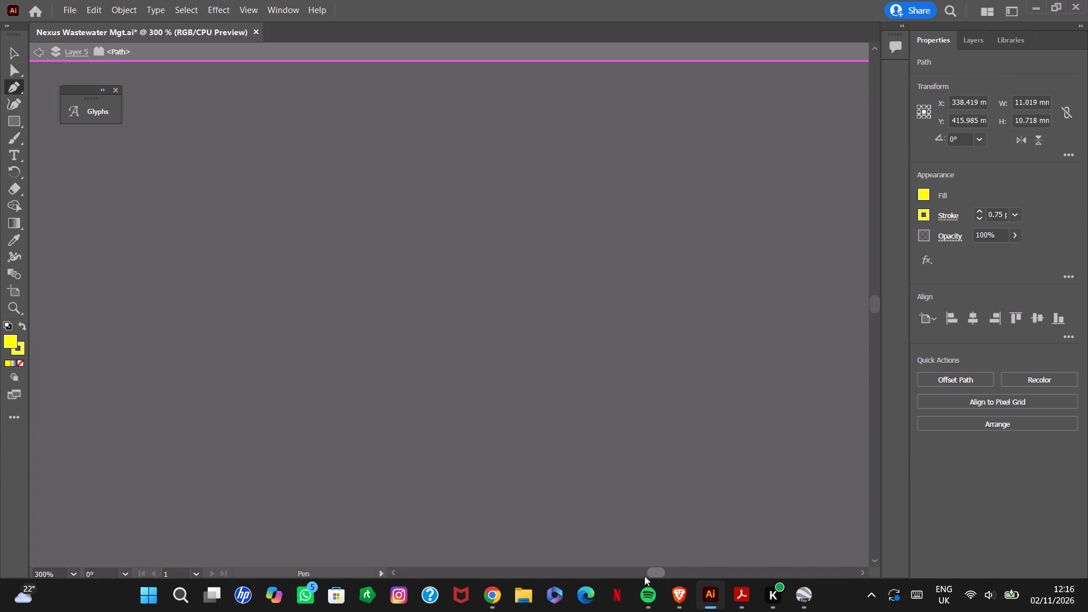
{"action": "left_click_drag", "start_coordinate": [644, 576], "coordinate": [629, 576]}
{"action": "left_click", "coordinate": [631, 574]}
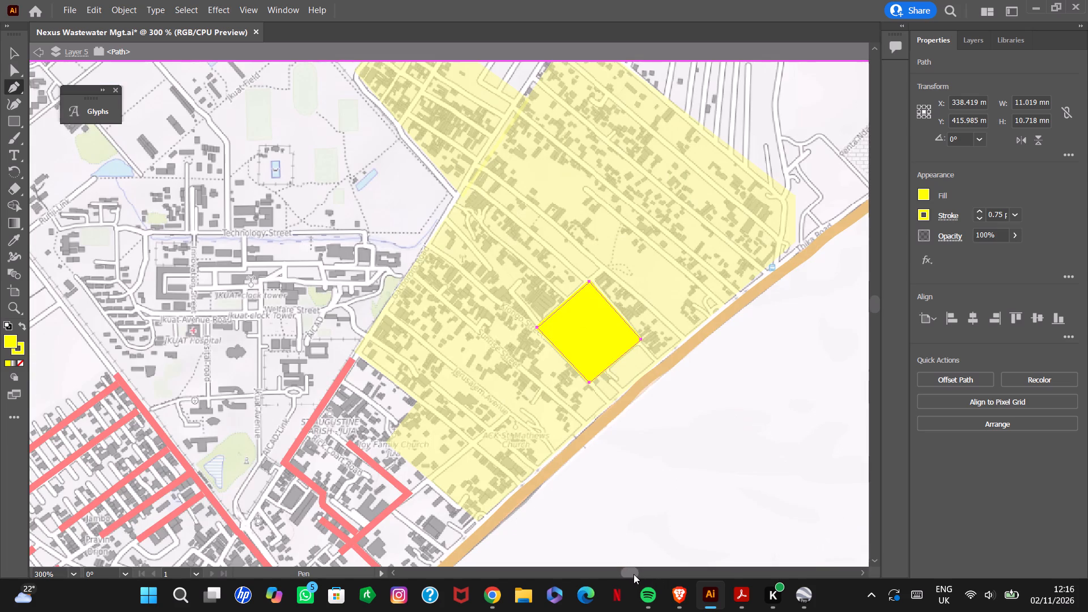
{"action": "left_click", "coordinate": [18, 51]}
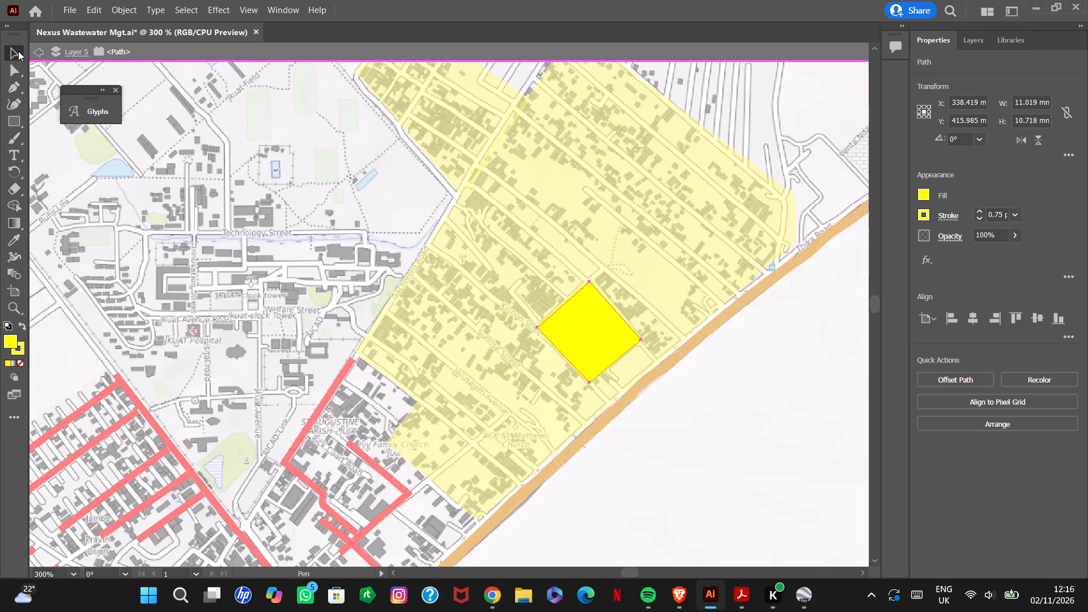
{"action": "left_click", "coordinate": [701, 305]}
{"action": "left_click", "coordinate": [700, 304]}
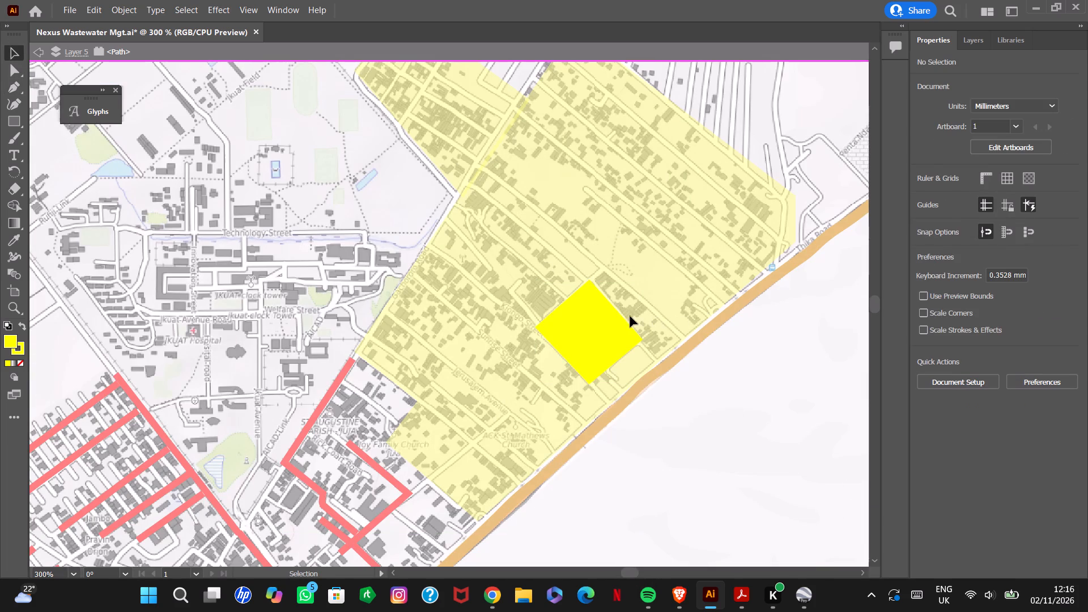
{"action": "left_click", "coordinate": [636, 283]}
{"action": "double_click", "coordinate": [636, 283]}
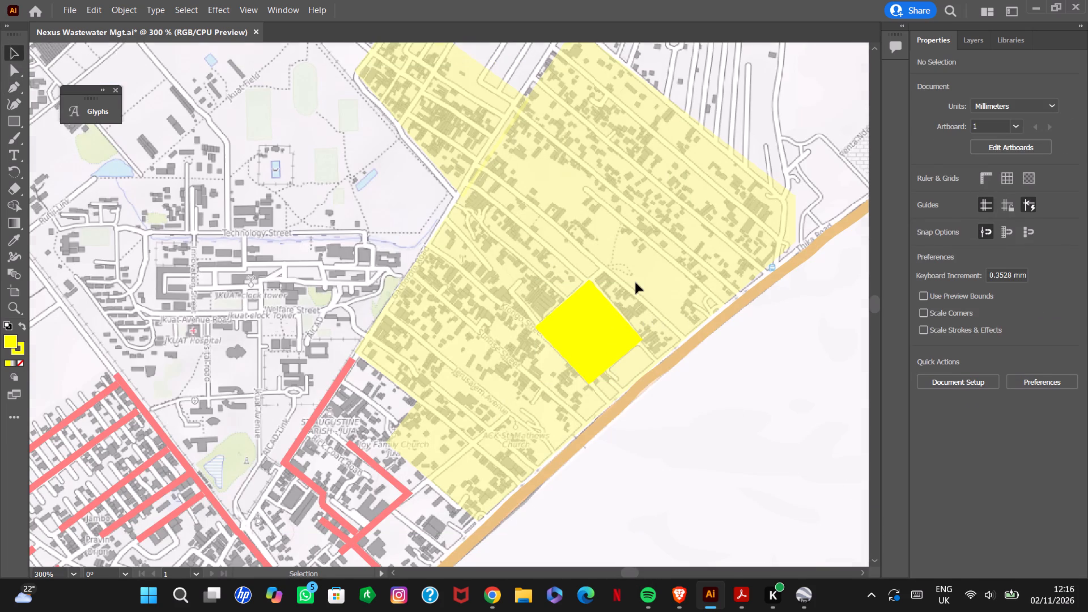
Delete the solid yellow shape covering the sewage plant block.
{"action": "left_click", "coordinate": [598, 326]}
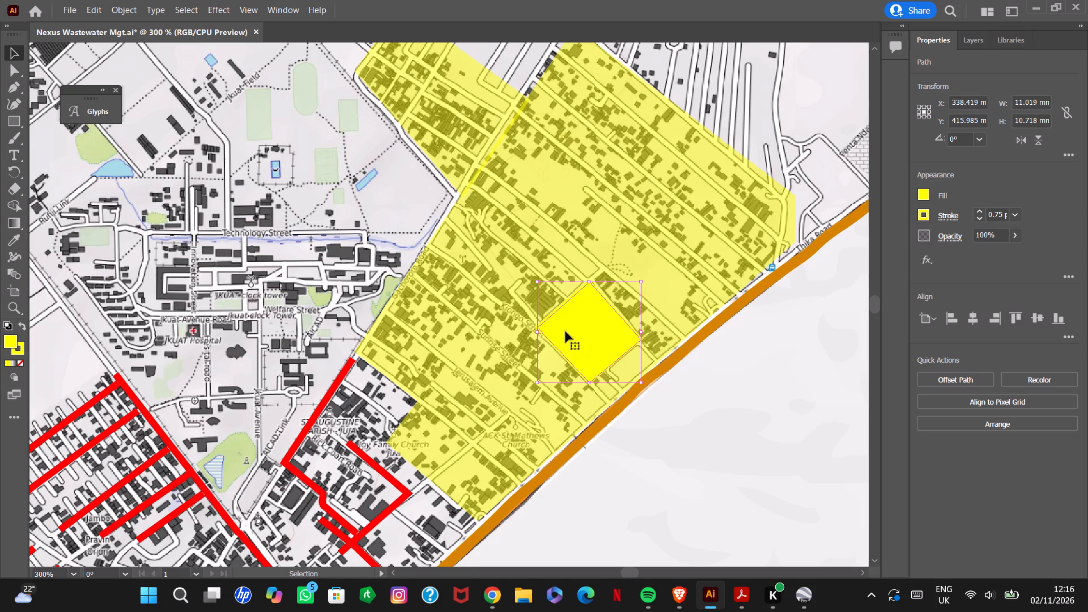
{"action": "key", "text": "Delete"}
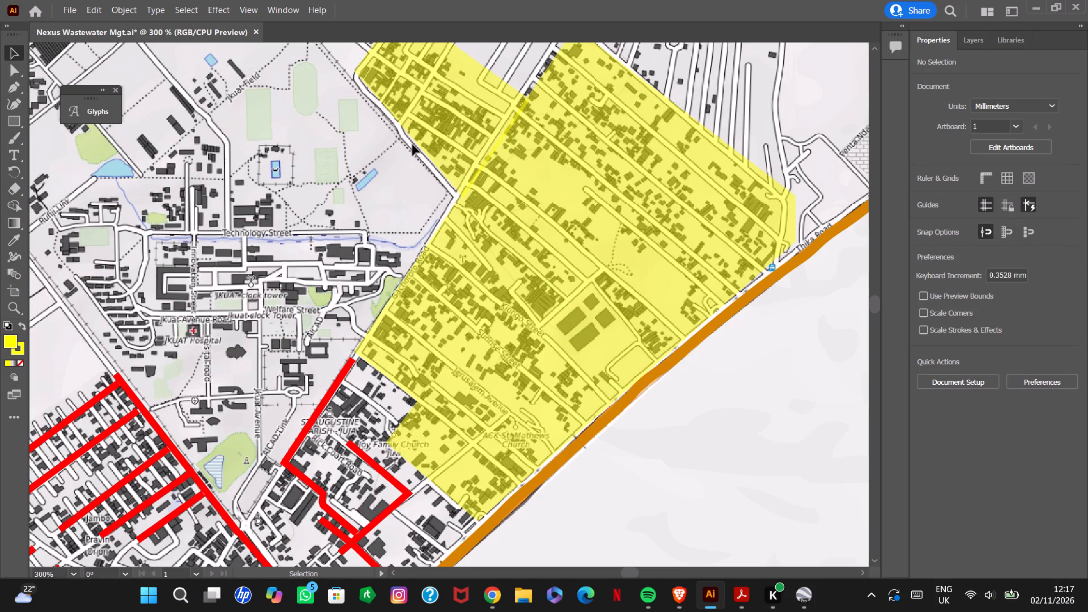
Toggle off the visibility of Layer 5.
{"action": "left_click", "coordinate": [584, 192]}
{"action": "left_click", "coordinate": [578, 214]}
{"action": "double_click", "coordinate": [579, 214]}
{"action": "left_click", "coordinate": [968, 36]}
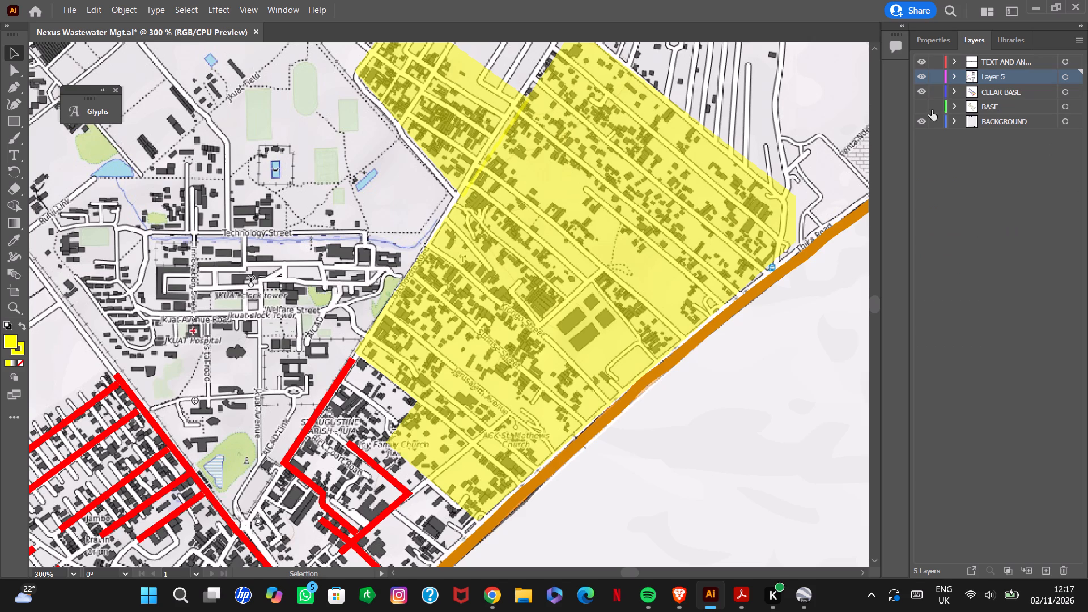
{"action": "left_click", "coordinate": [921, 78]}
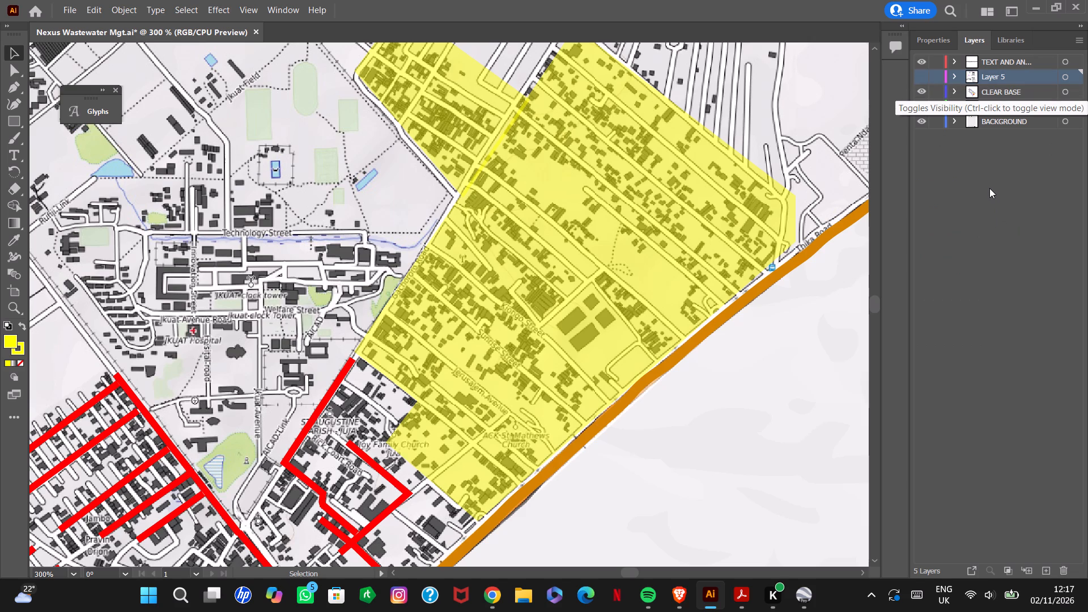
Unlock the locked map group beneath the yellow highlighted area beside Thika Road.
{"action": "left_click", "coordinate": [583, 248]}
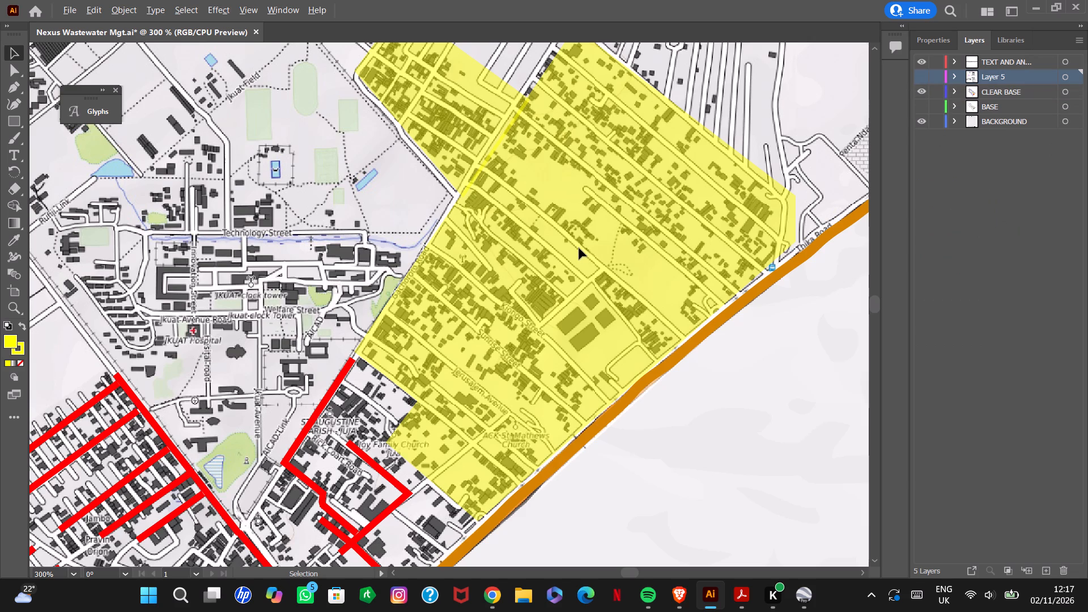
{"action": "scroll", "coordinate": [579, 248], "scroll_direction": "down", "scroll_amount": 17, "text": "alt"}
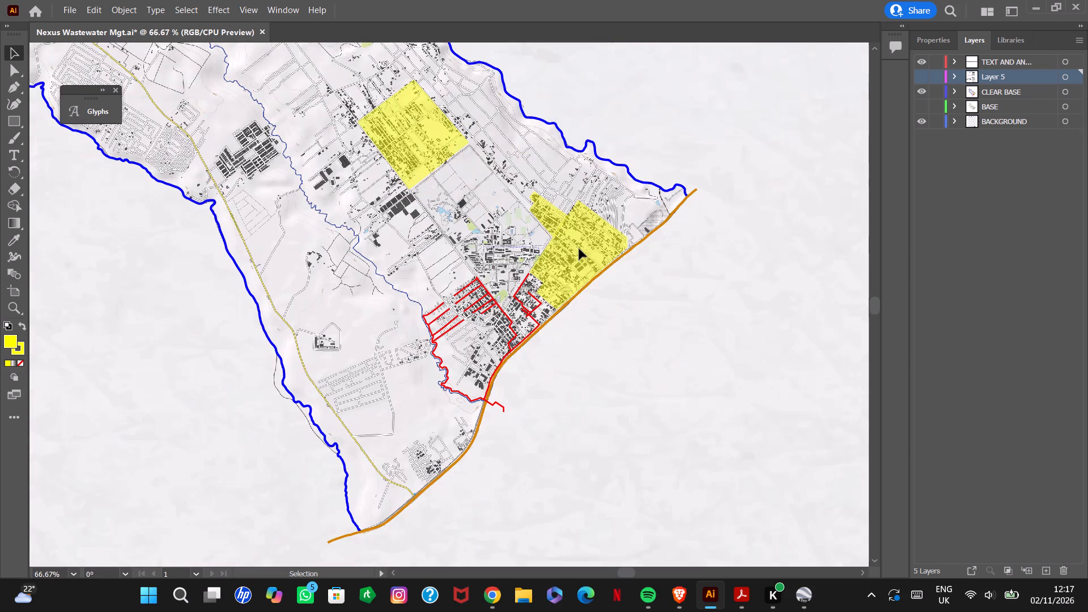
{"action": "left_click", "coordinate": [576, 251]}
{"action": "right_click", "coordinate": [576, 251]}
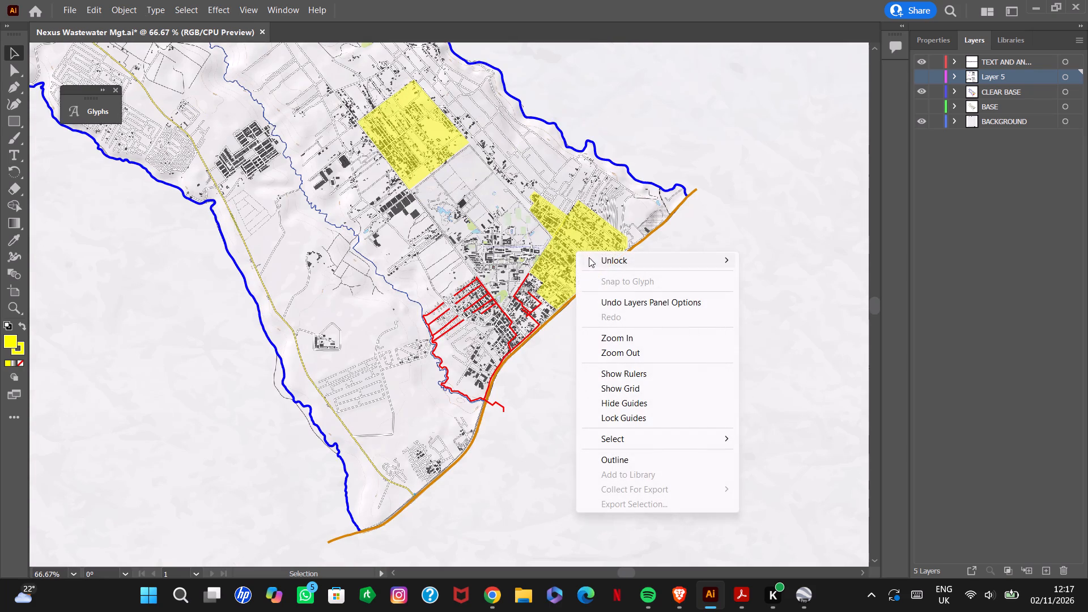
{"action": "left_click", "coordinate": [603, 259]}
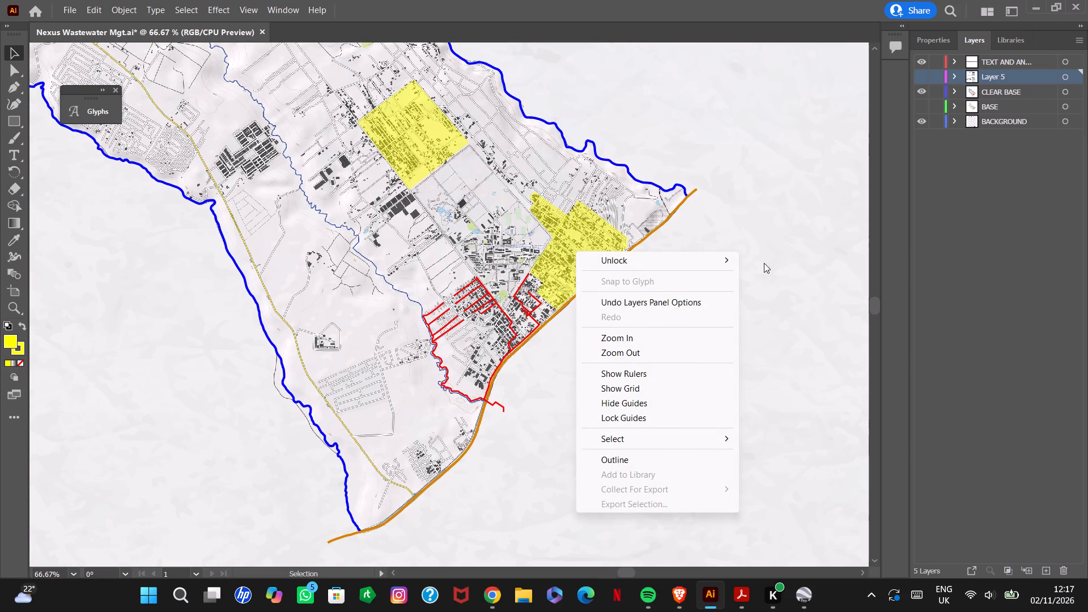
{"action": "left_click", "coordinate": [759, 259]}
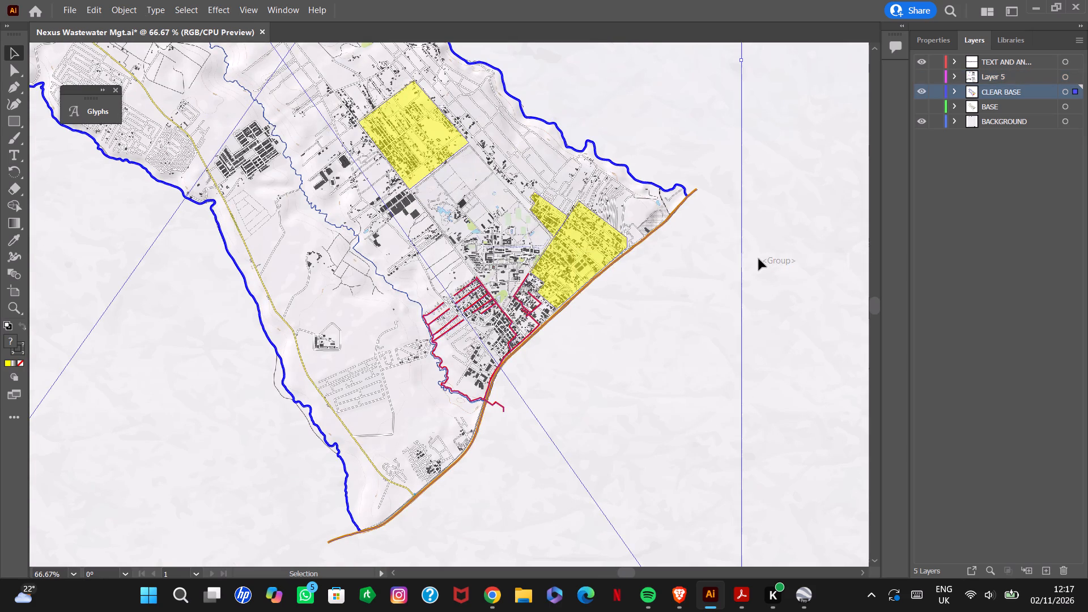
Isolate the nested group of yellow areas inside the CLEAR BASE group and select the large area beside Thika Road.
{"action": "left_click", "coordinate": [569, 250]}
{"action": "double_click", "coordinate": [588, 248]}
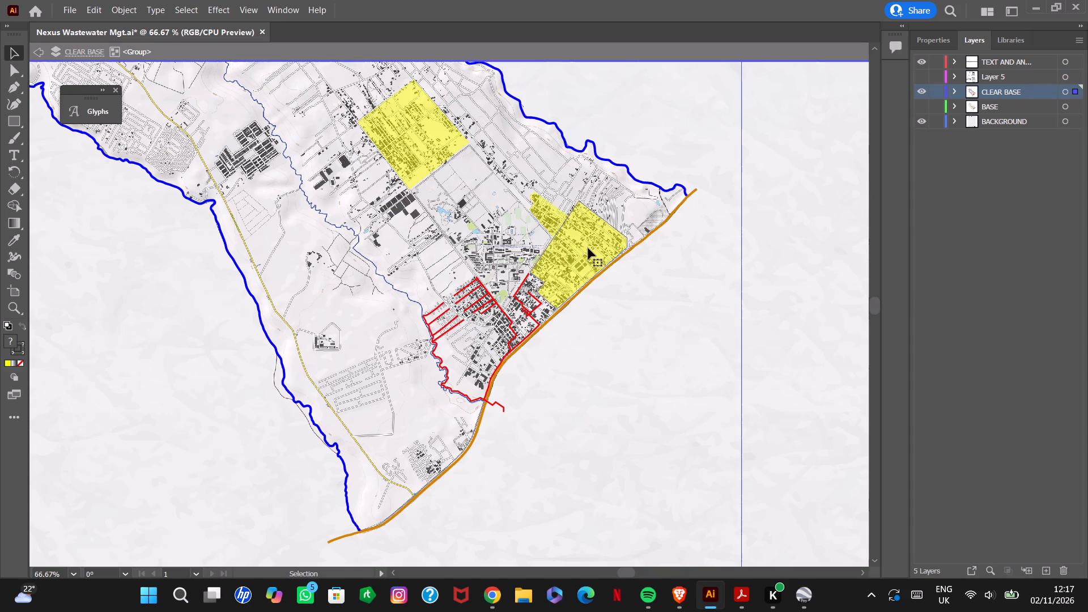
{"action": "double_click", "coordinate": [584, 250]}
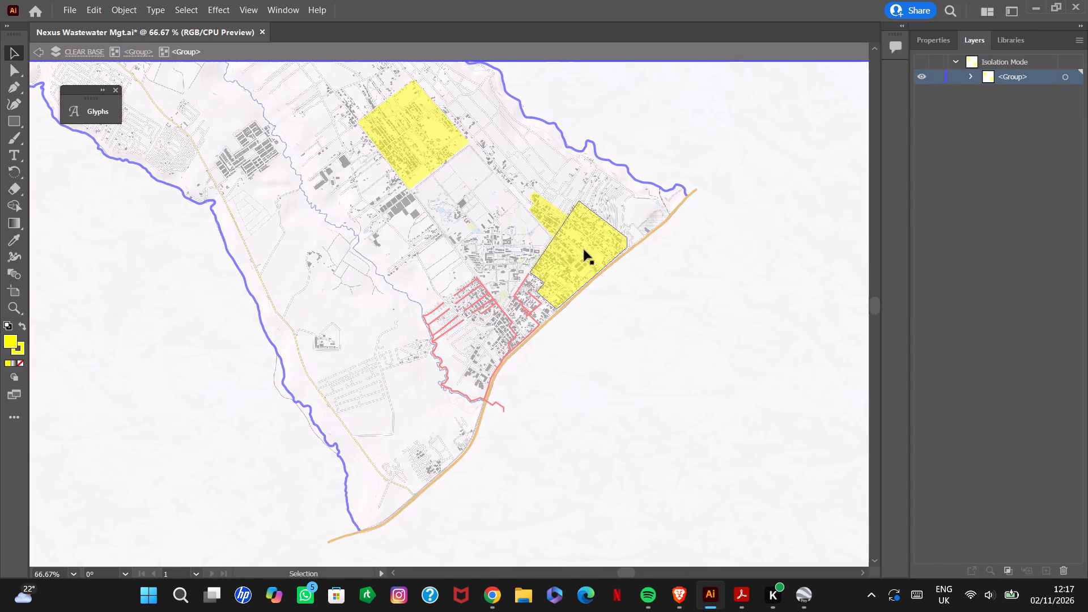
{"action": "scroll", "coordinate": [582, 252], "scroll_direction": "up", "scroll_amount": 1}
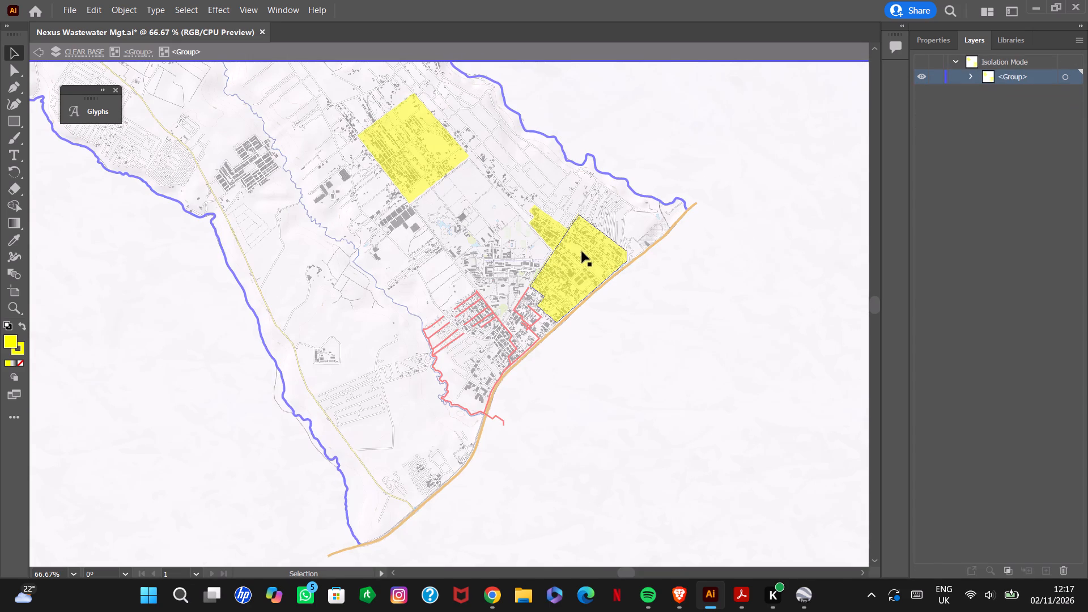
{"action": "key", "text": "ctrl+shift+g"}
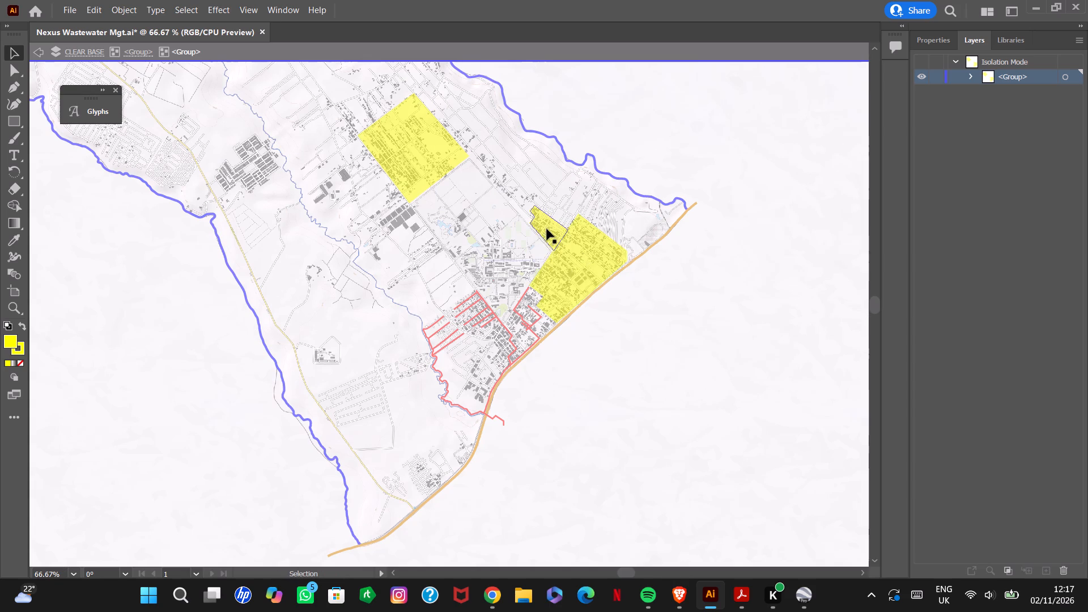
{"action": "left_click", "coordinate": [576, 266]}
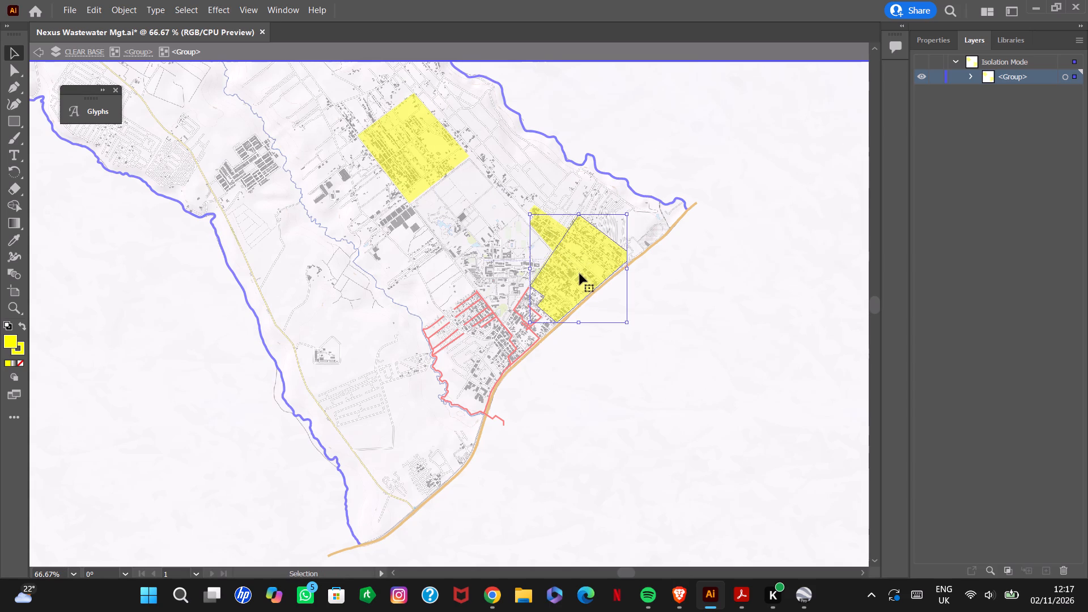
Draw a closed four-sided shape with the Pen tool around the sewage plant block beside Thika Road, with sides about 7 to 8 mm.
{"action": "scroll", "coordinate": [581, 273], "scroll_direction": "up", "scroll_amount": 5}
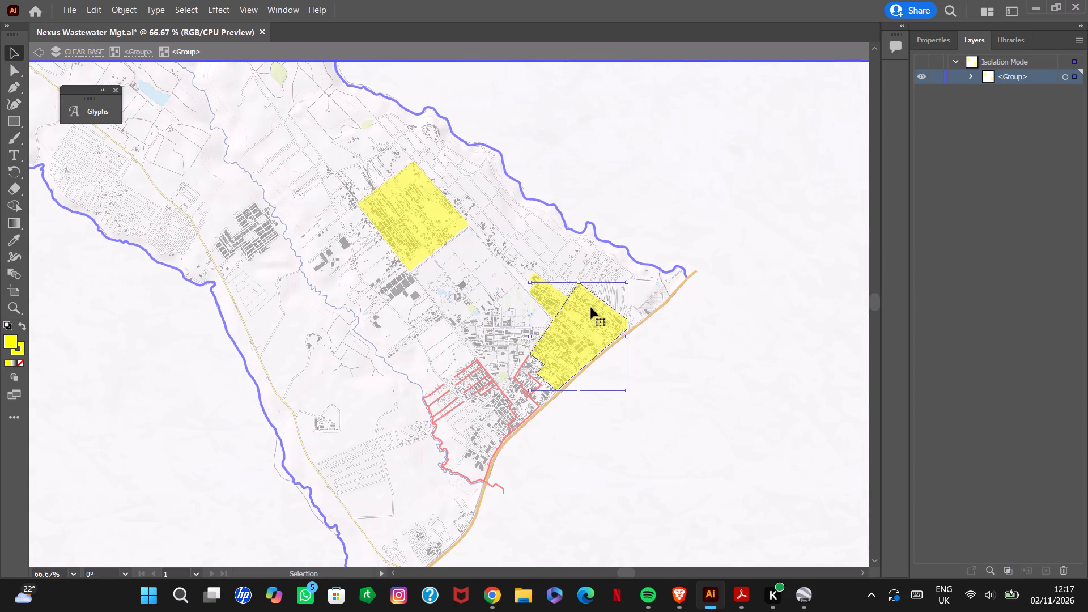
{"action": "scroll", "coordinate": [591, 309], "scroll_direction": "down", "scroll_amount": 7}
{"action": "scroll", "coordinate": [585, 261], "scroll_direction": "up", "scroll_amount": 5, "text": "alt"}
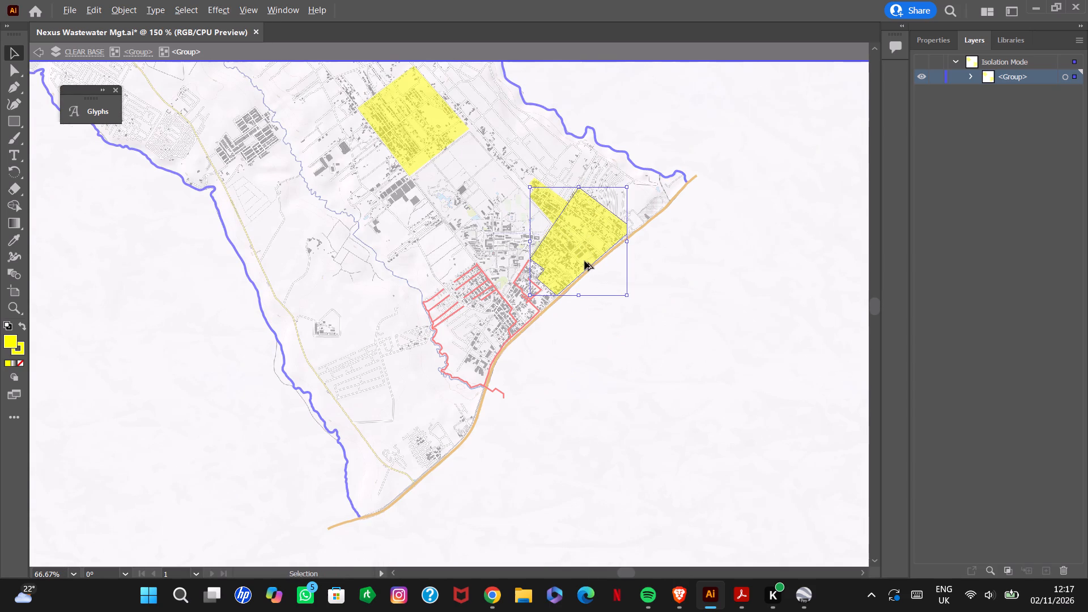
{"action": "scroll", "coordinate": [585, 260], "scroll_direction": "up", "scroll_amount": 6, "text": "alt"}
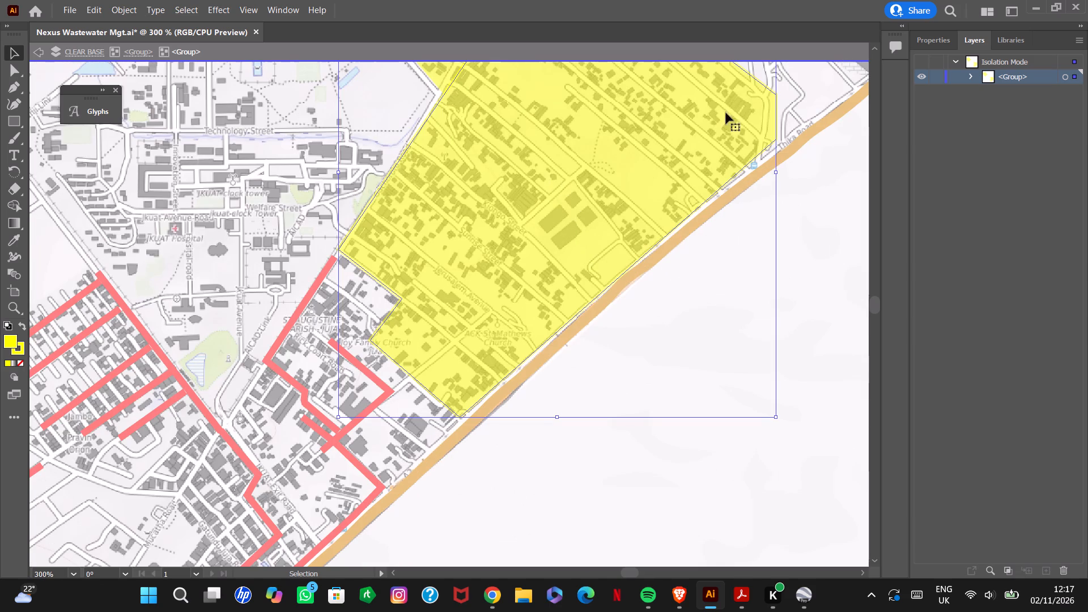
{"action": "left_click", "coordinate": [14, 84]}
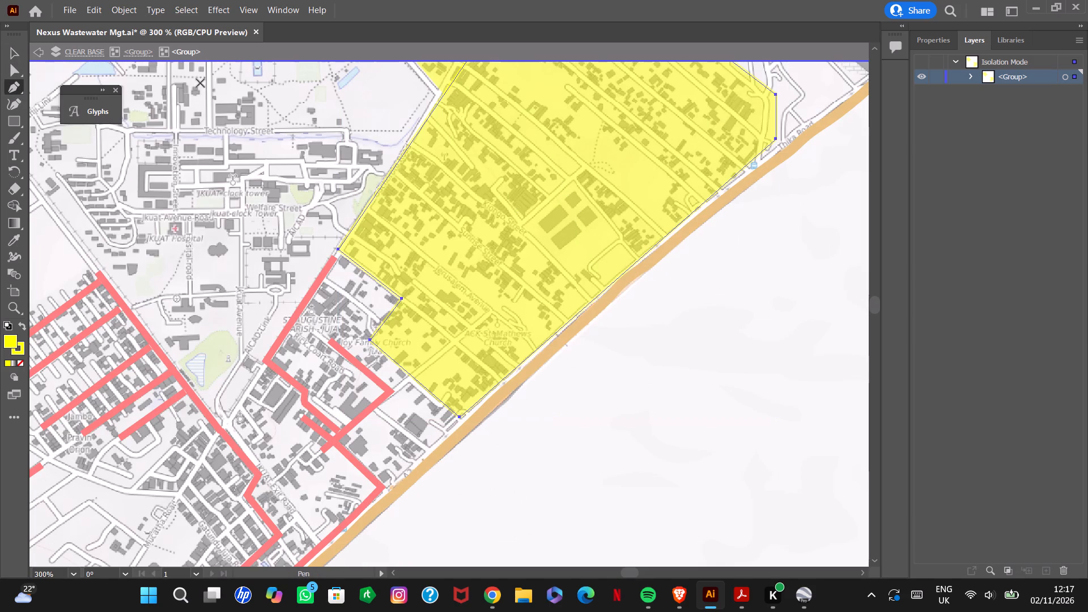
{"action": "left_click", "coordinate": [573, 177]}
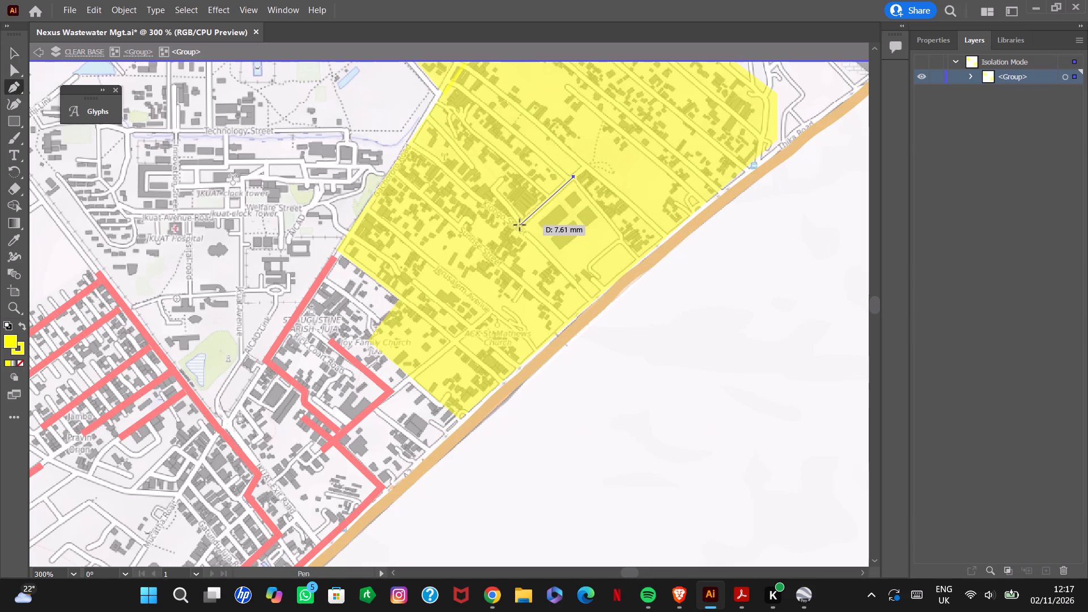
{"action": "left_click", "coordinate": [520, 226]}
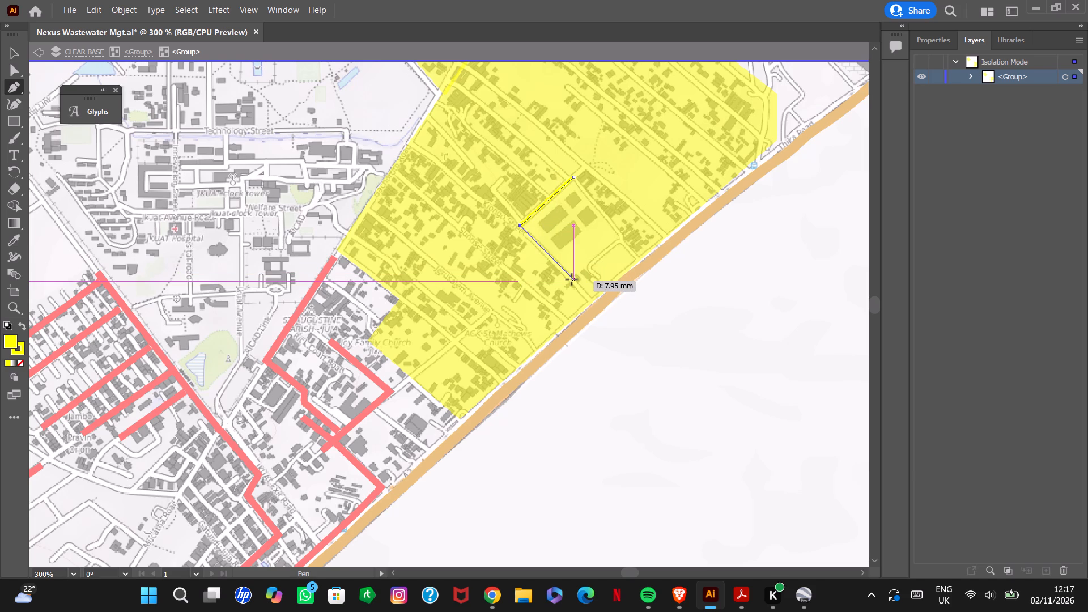
{"action": "left_click", "coordinate": [572, 279]}
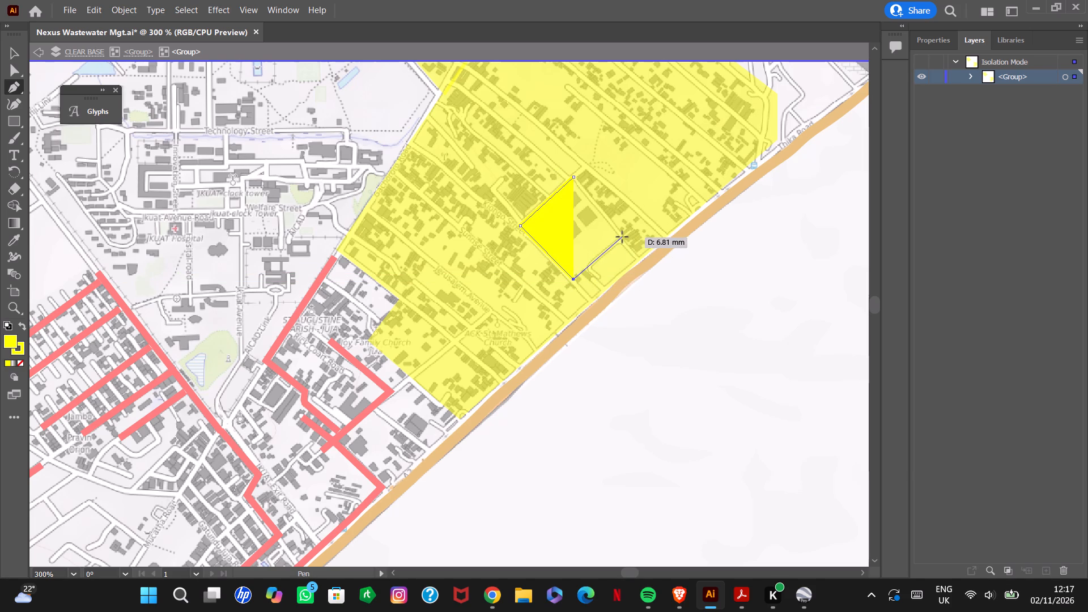
{"action": "left_click", "coordinate": [622, 237]}
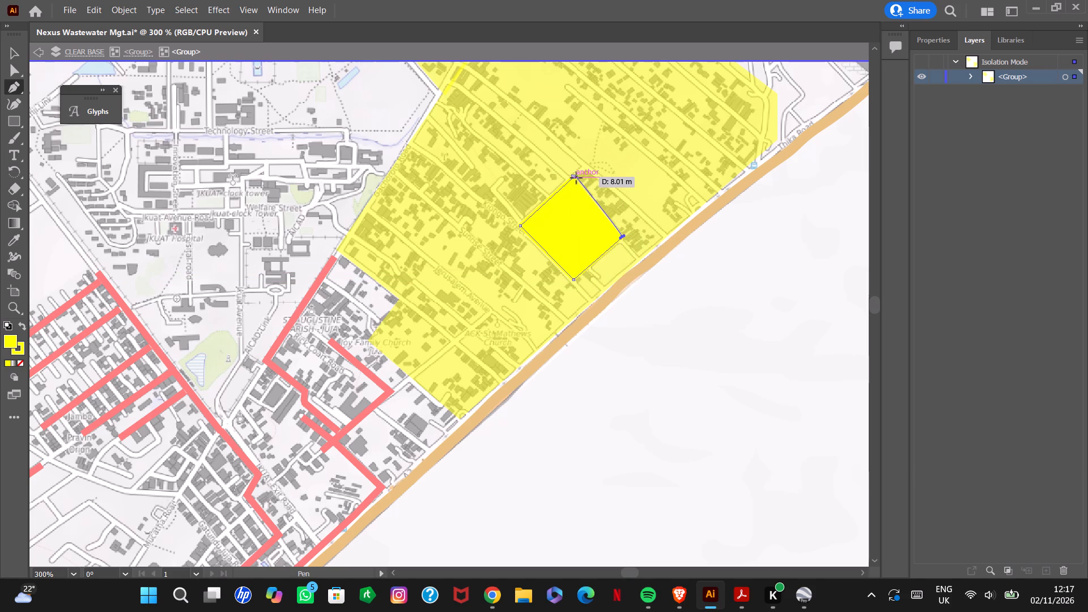
{"action": "left_click", "coordinate": [573, 177]}
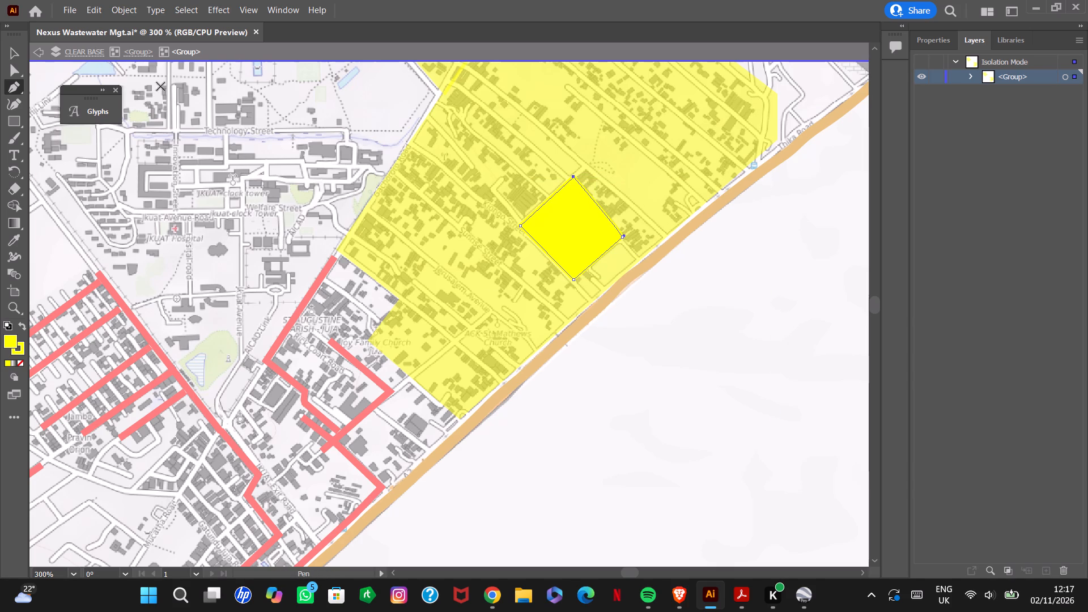
{"action": "left_click", "coordinate": [17, 84]}
Set both the fill and the stroke of the new four-sided block shape to white.
{"action": "left_click", "coordinate": [944, 39]}
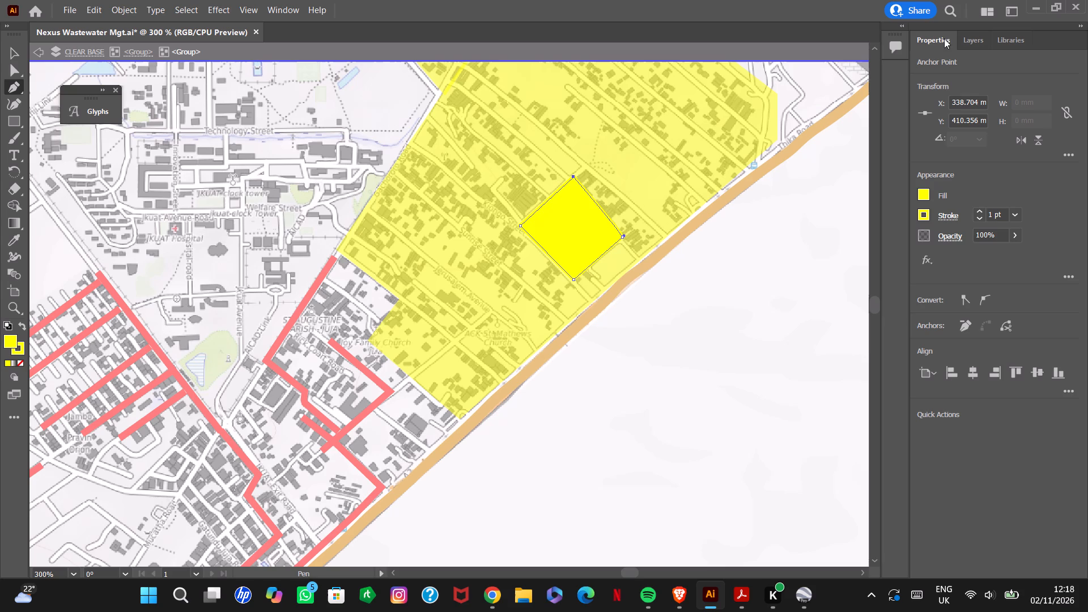
{"action": "left_click", "coordinate": [923, 194]}
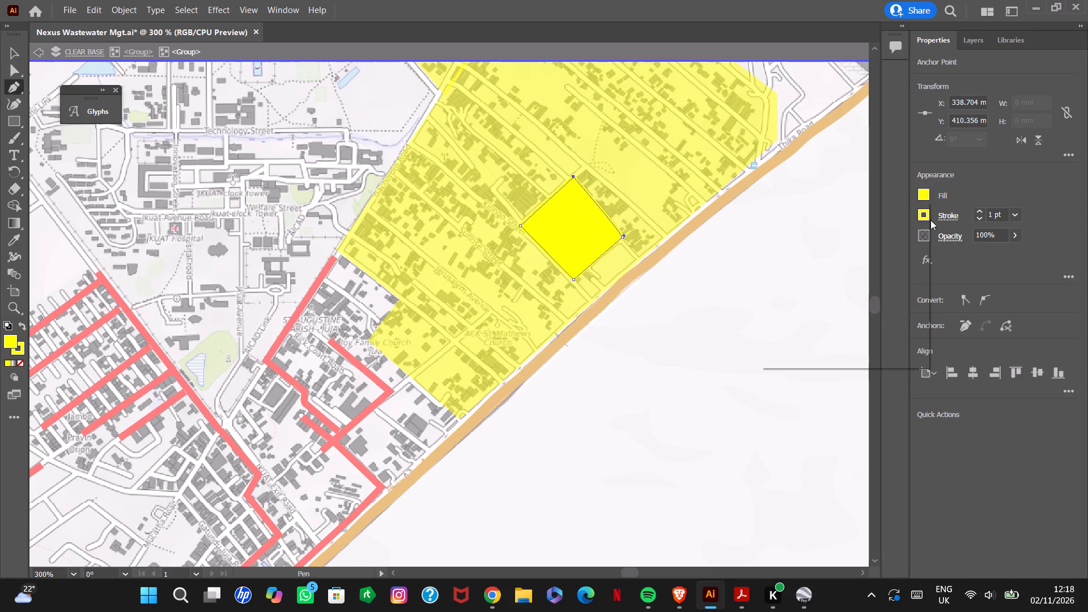
{"action": "left_click", "coordinate": [789, 243]}
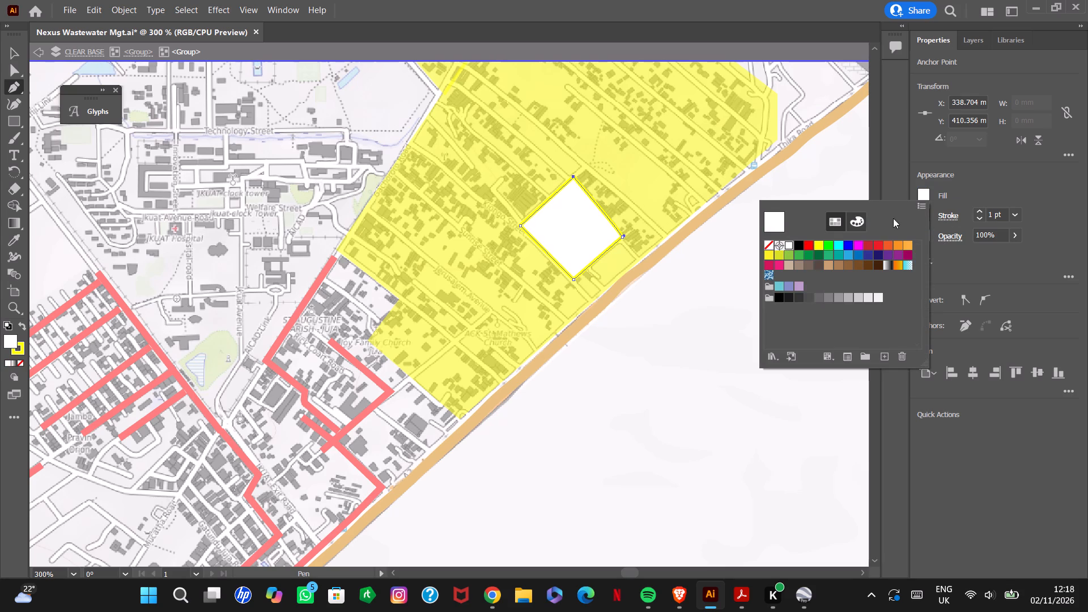
{"action": "left_click", "coordinate": [958, 201]}
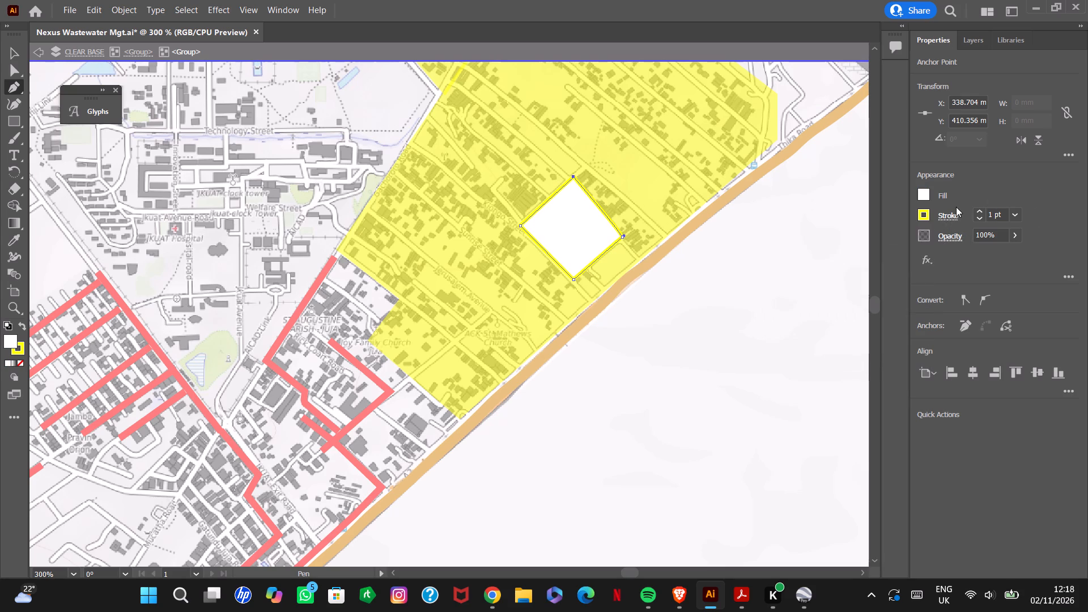
{"action": "left_click", "coordinate": [928, 215]}
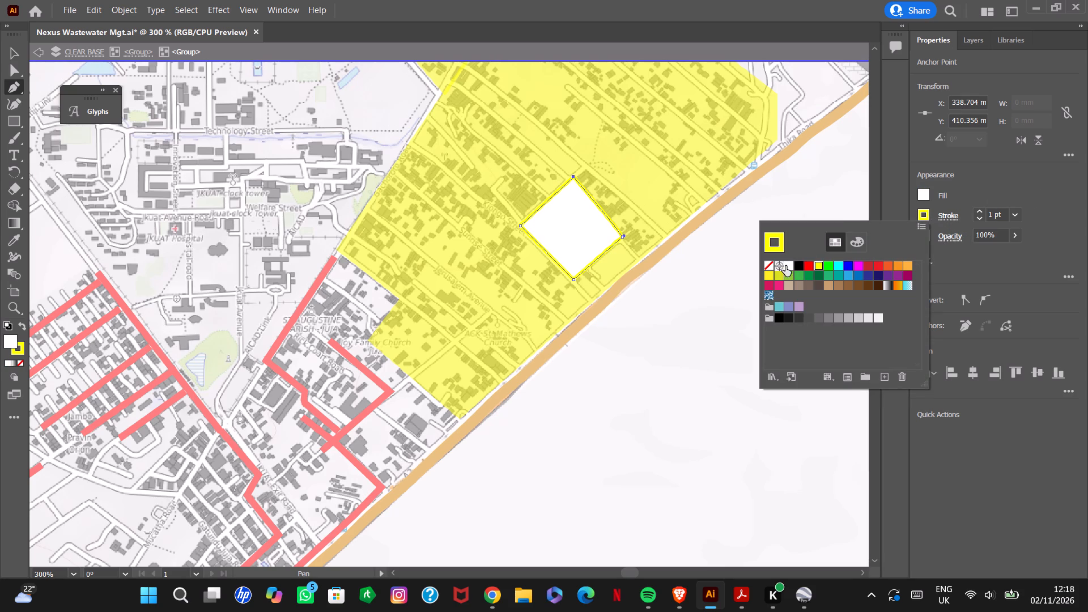
{"action": "left_click", "coordinate": [789, 266]}
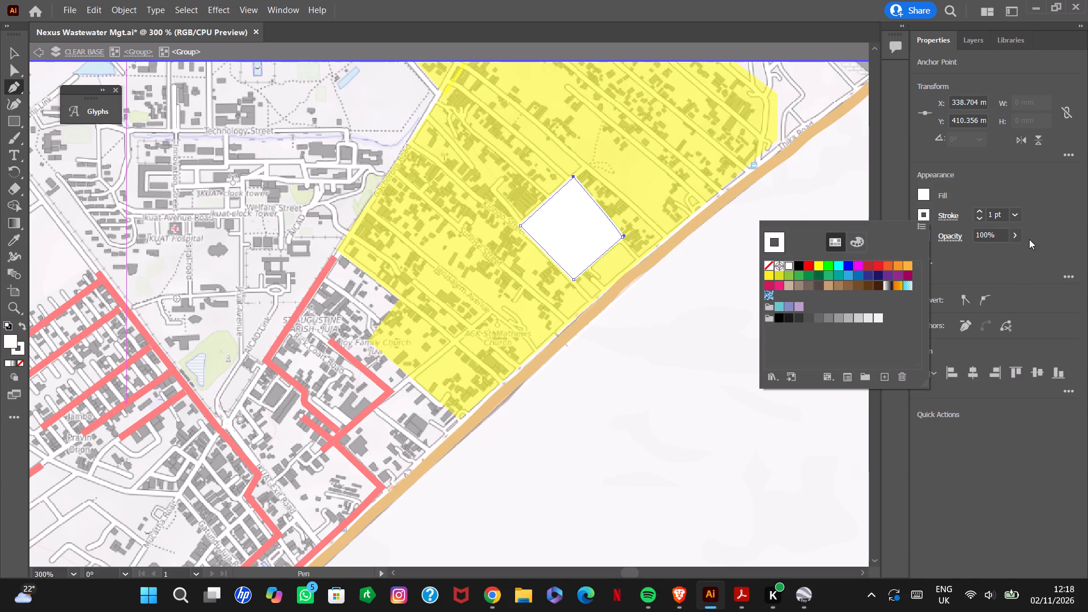
{"action": "left_click", "coordinate": [1021, 237]}
Lower the white block shape's opacity to 54%.
{"action": "left_click", "coordinate": [1012, 235]}
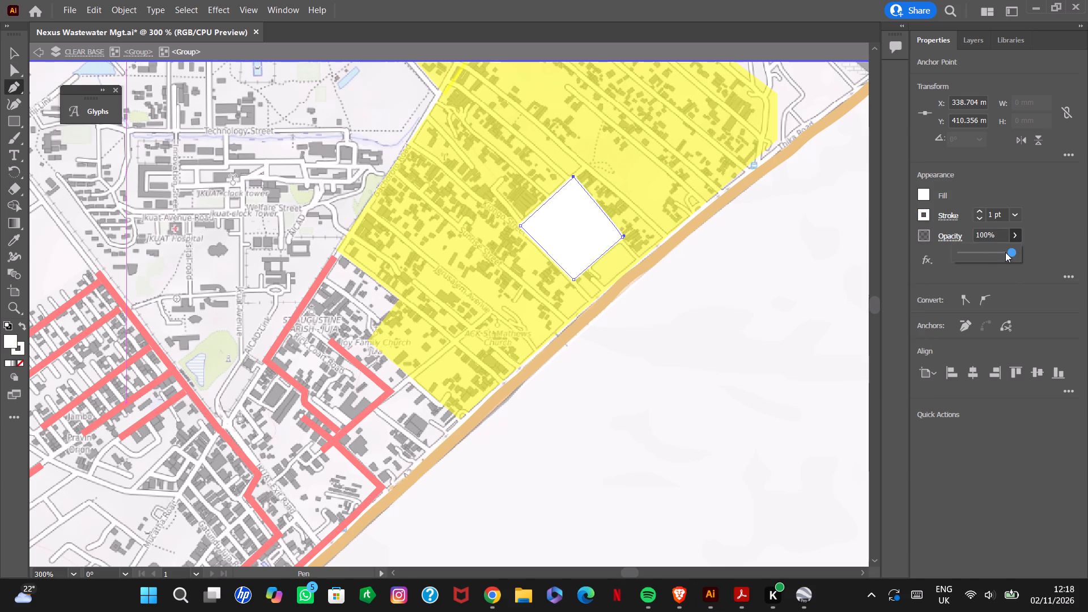
{"action": "left_click_drag", "start_coordinate": [1010, 253], "coordinate": [875, 258]}
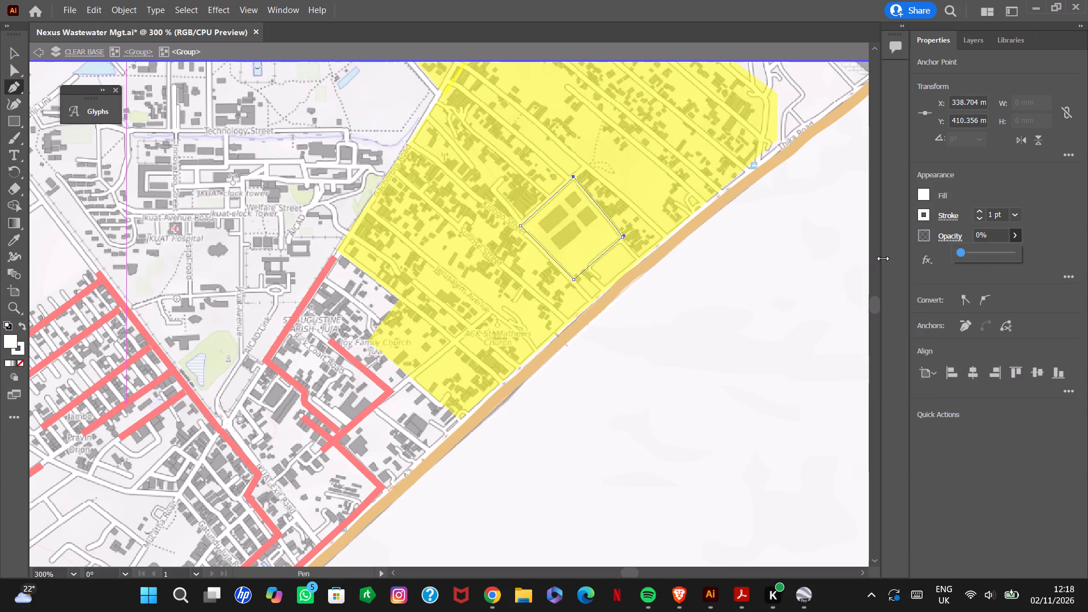
{"action": "left_click_drag", "start_coordinate": [962, 253], "coordinate": [1087, 257]}
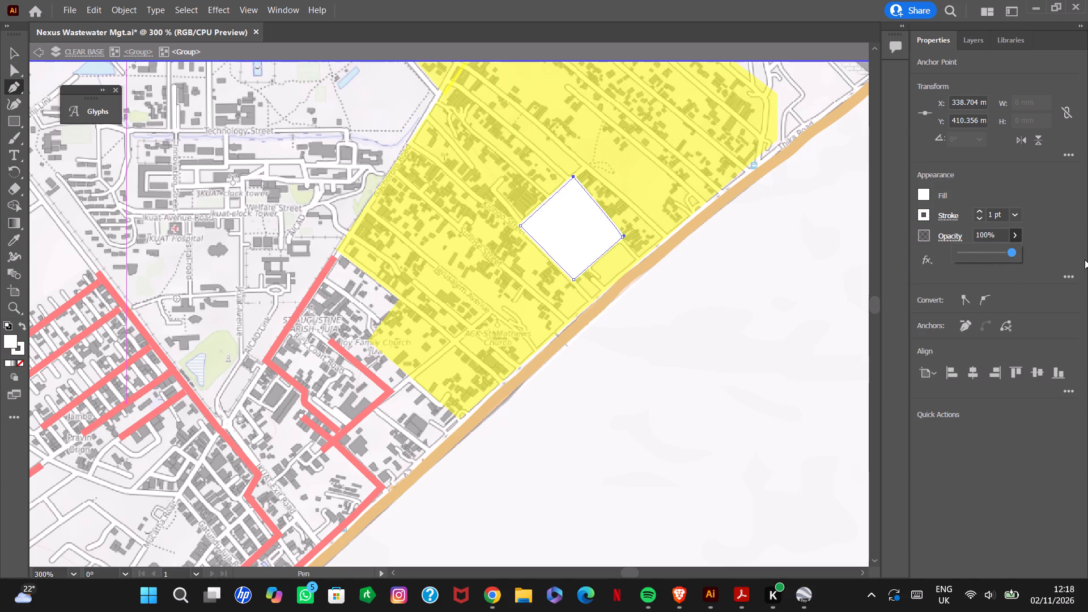
{"action": "left_click", "coordinate": [1052, 241]}
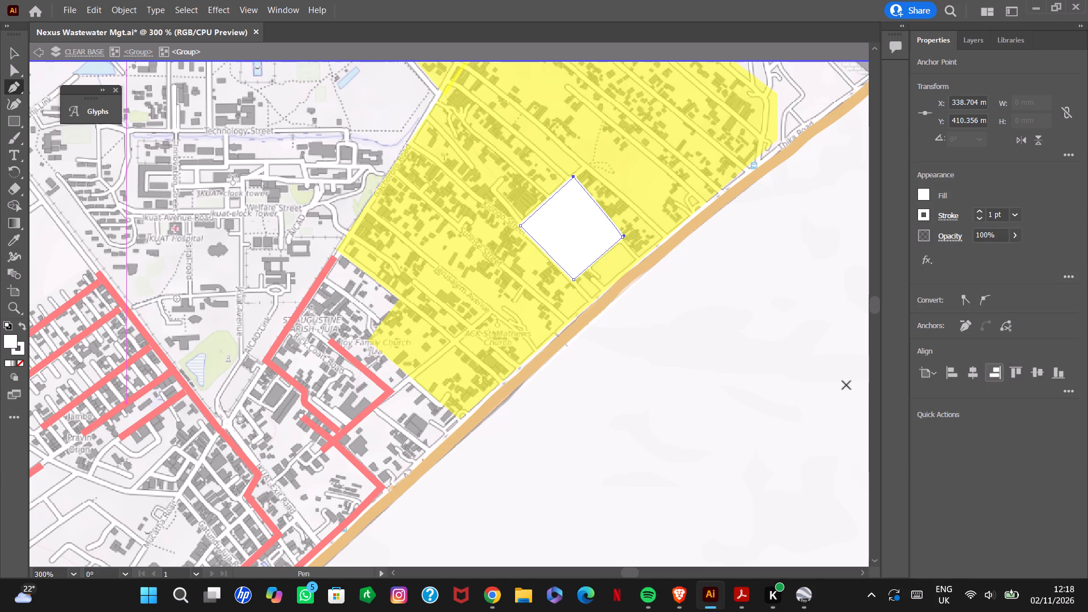
{"action": "left_click", "coordinate": [1020, 234]}
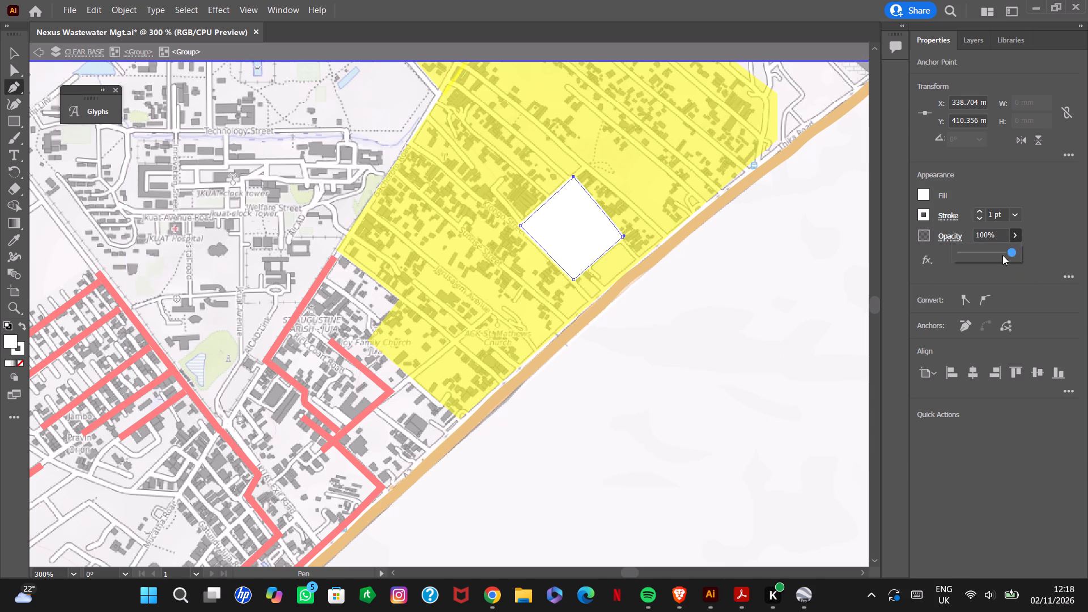
{"action": "left_click_drag", "start_coordinate": [1010, 252], "coordinate": [987, 257]}
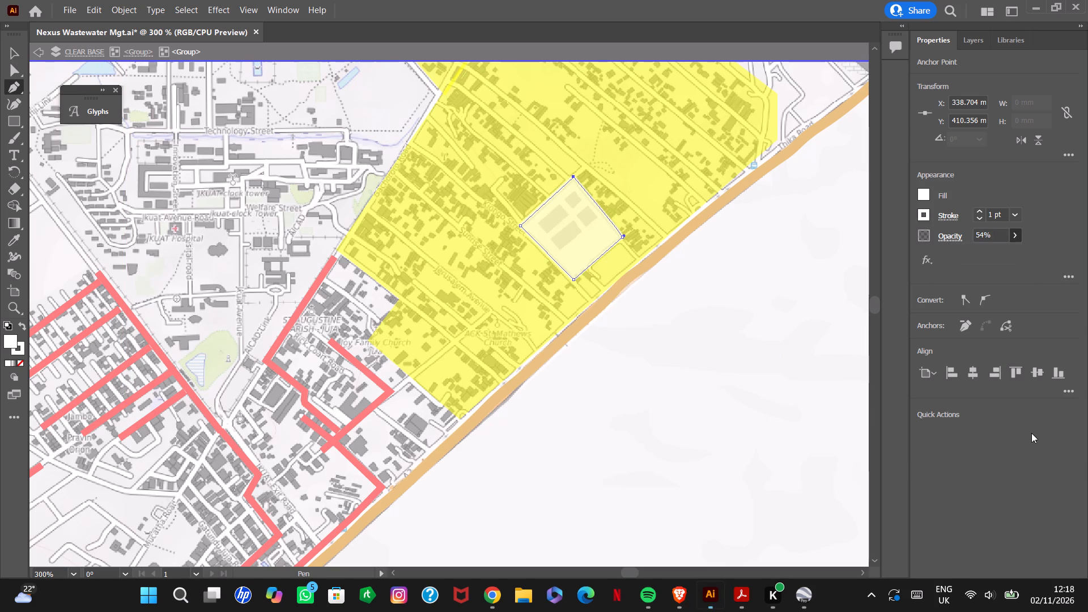
{"action": "left_click", "coordinate": [1031, 433]}
Exit isolation mode back to the full map and remove the stray anchor point placed southeast of Thika Road.
{"action": "left_click", "coordinate": [792, 318]}
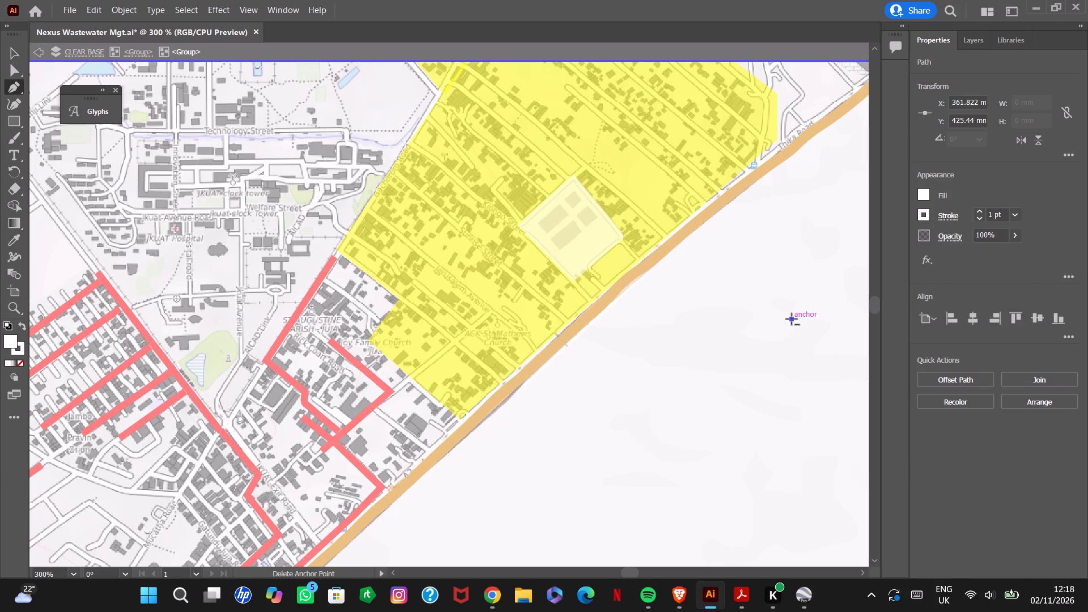
{"action": "key", "text": "Escape"}
{"action": "key", "text": "Escape"}
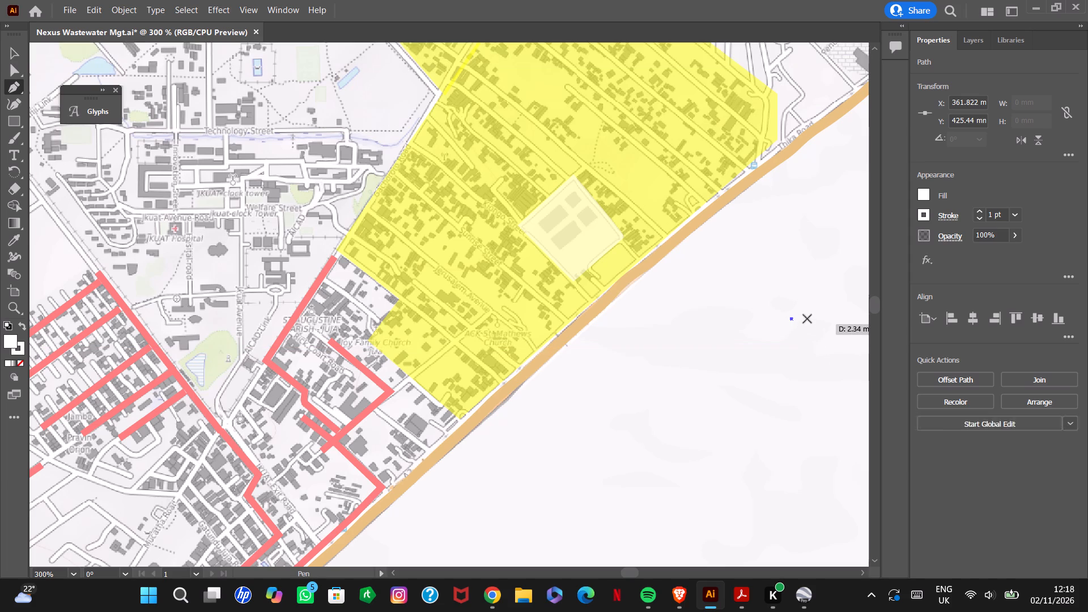
{"action": "key", "text": "Escape"}
{"action": "key", "text": "Escape"}
{"action": "key", "text": "Escape"}
{"action": "key", "text": "Escape"}
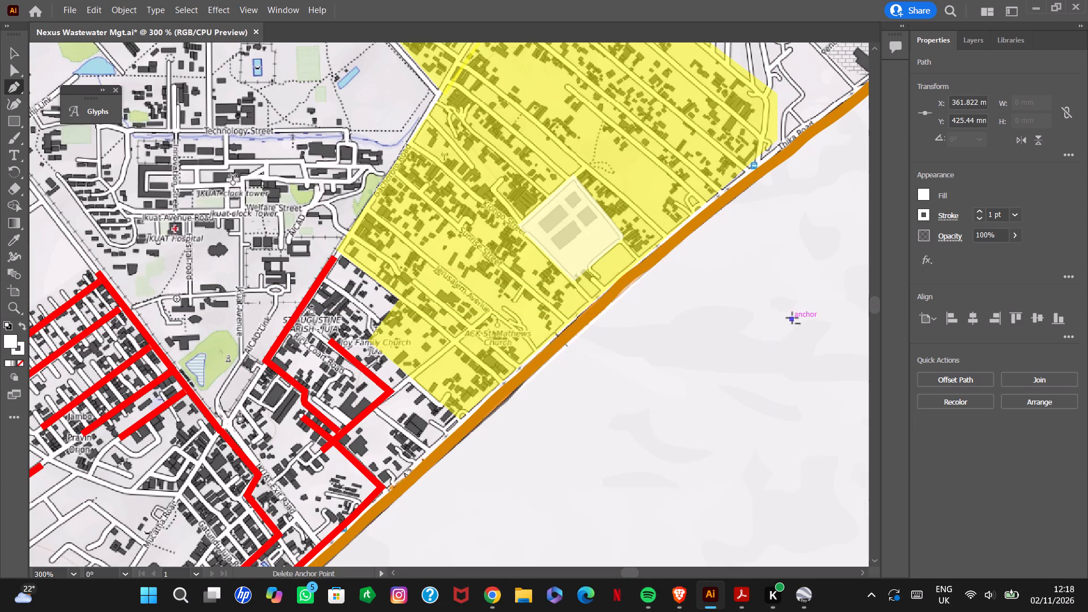
{"action": "left_click", "coordinate": [792, 318]}
{"action": "key", "text": "Escape"}
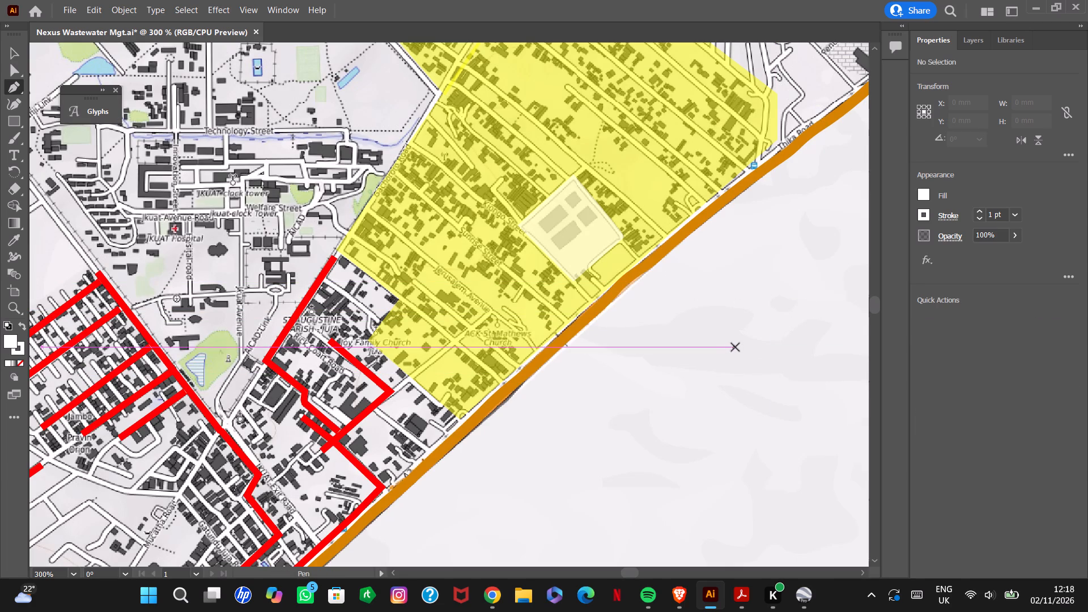
{"action": "key", "text": "Escape"}
{"action": "key", "text": "Escape"}
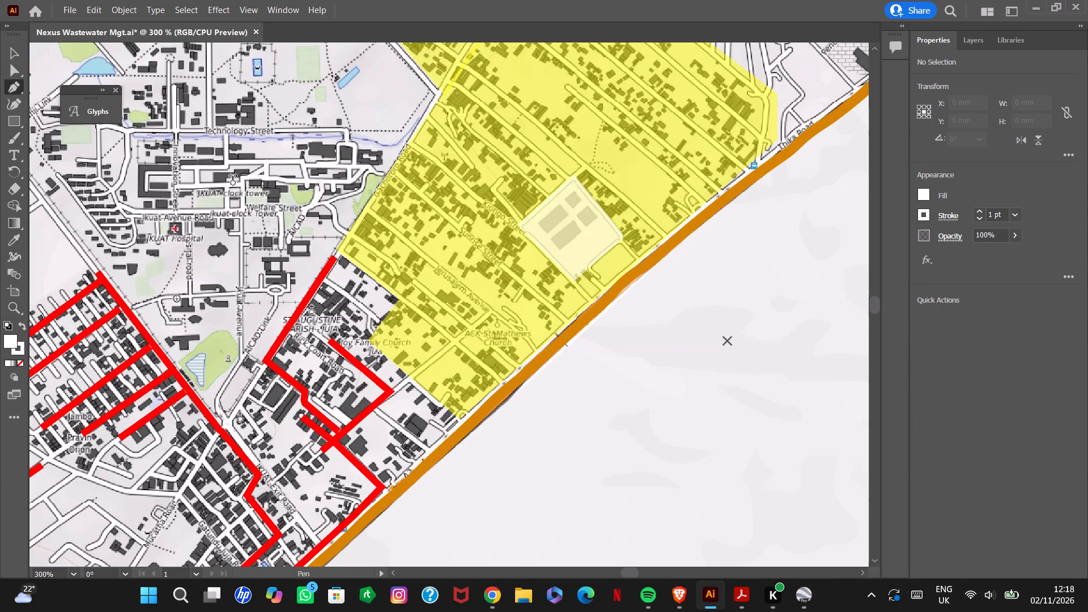
{"action": "key", "text": "Delete"}
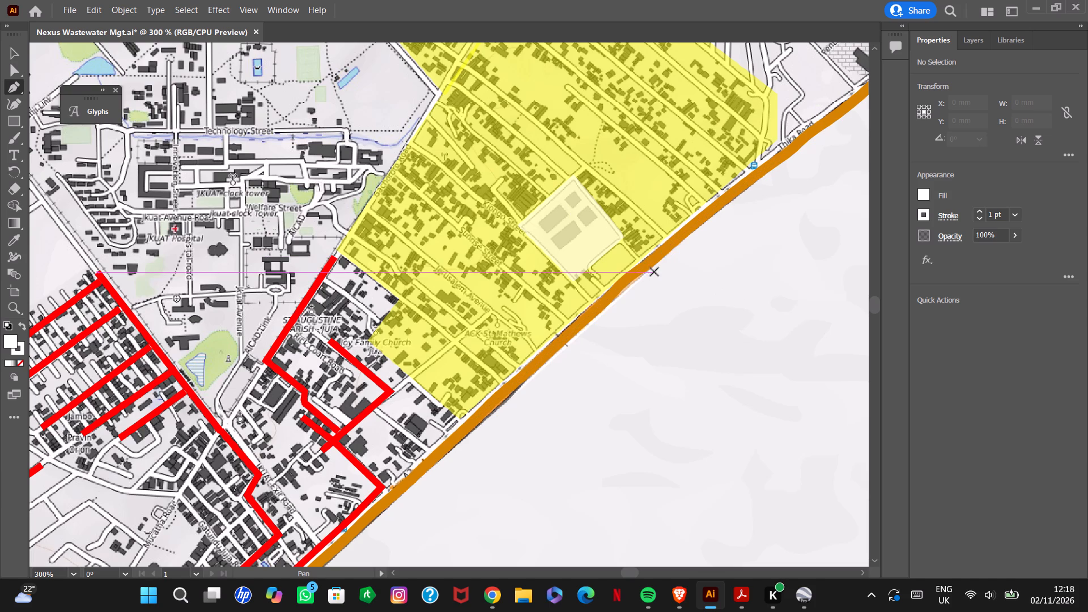
Select the whole map group by its white sewage plant block and move it about 2.5 mm left and 2.4 mm down.
{"action": "left_click", "coordinate": [19, 52]}
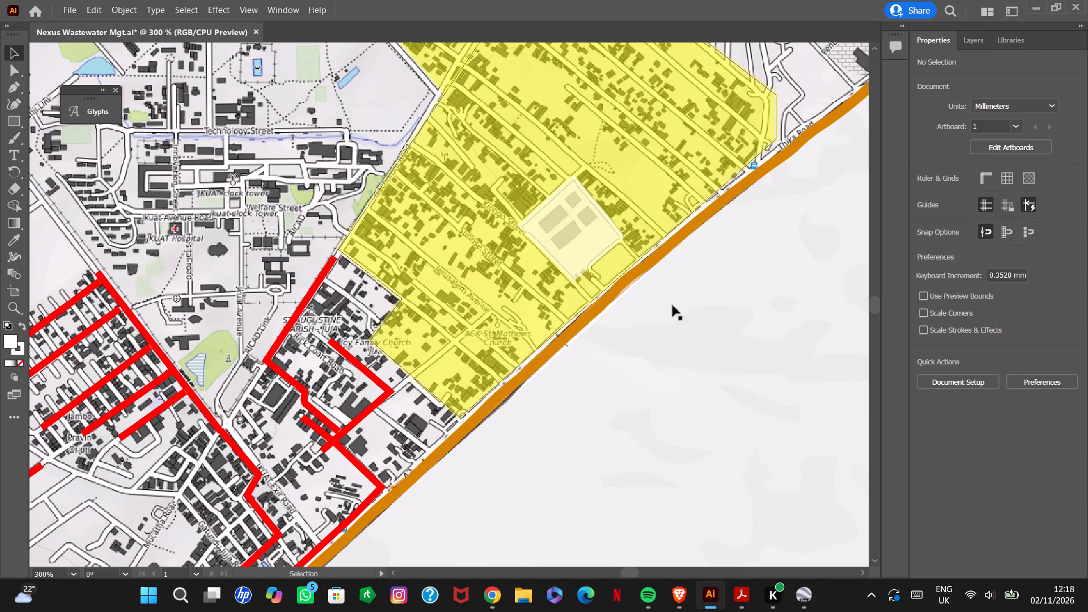
{"action": "left_click", "coordinate": [564, 237]}
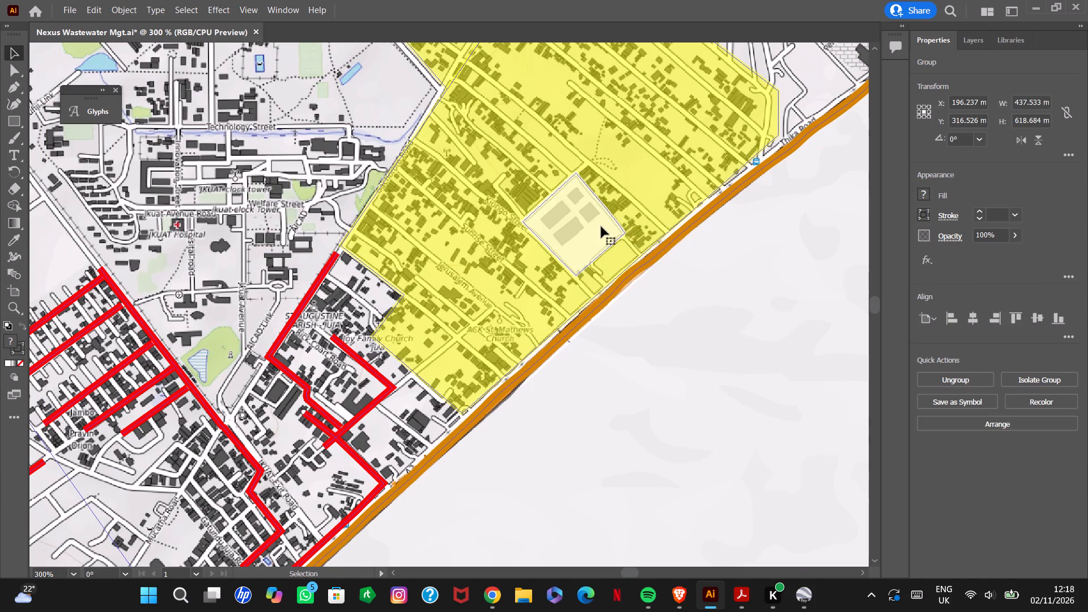
{"action": "left_click", "coordinate": [699, 277]}
{"action": "left_click", "coordinate": [698, 275]}
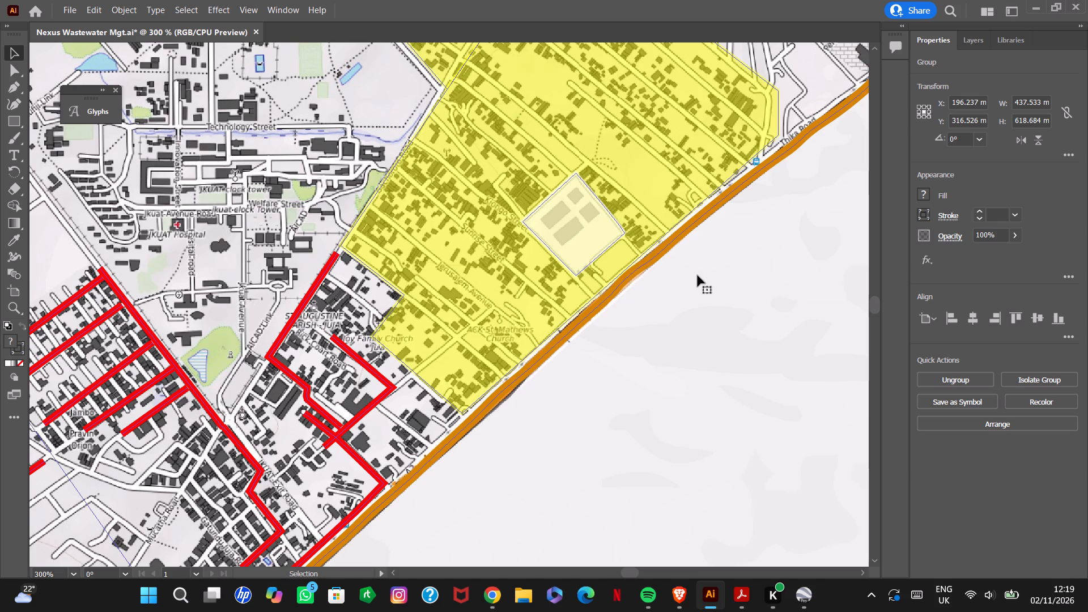
{"action": "key", "text": "Escape"}
{"action": "key", "text": "Escape"}
{"action": "key", "text": "Escape"}
{"action": "key", "text": "Escape"}
{"action": "left_click", "coordinate": [697, 304]}
{"action": "left_click", "coordinate": [722, 328]}
{"action": "left_click", "coordinate": [572, 236]}
{"action": "left_click_drag", "start_coordinate": [574, 232], "coordinate": [561, 250]}
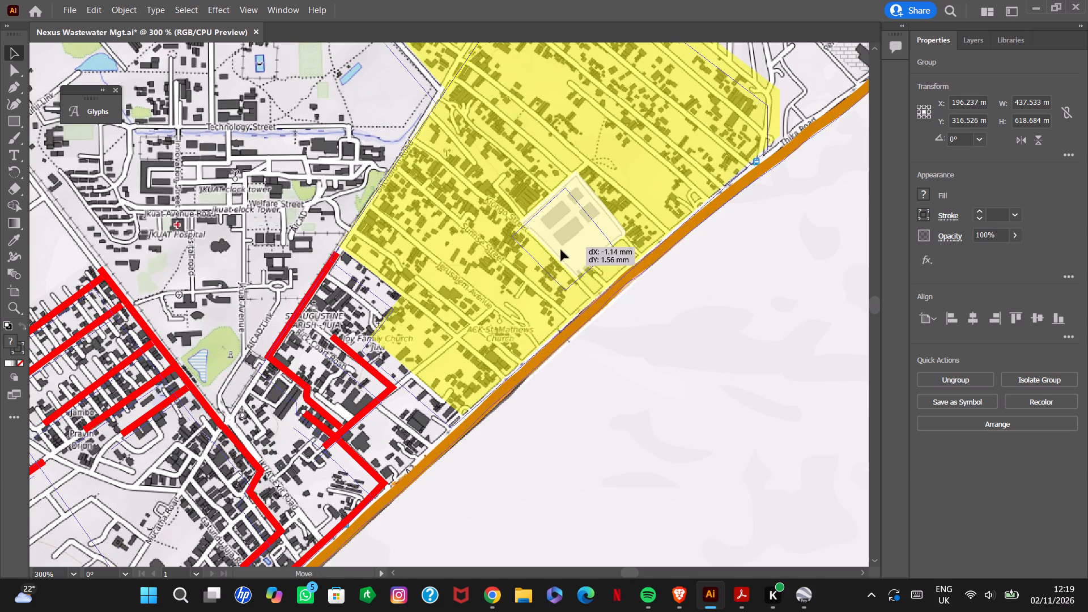
{"action": "left_click_drag", "start_coordinate": [561, 250], "coordinate": [551, 255]}
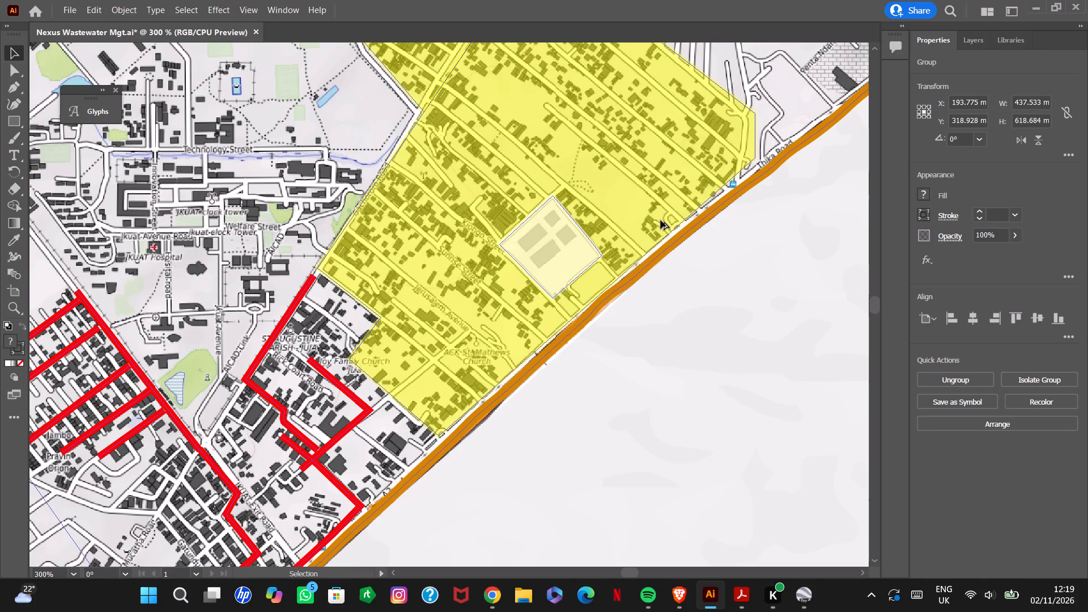
Undo the last move of the whole map group and clear the selection.
{"action": "scroll", "coordinate": [662, 220], "scroll_direction": "down", "scroll_amount": 6, "text": "alt"}
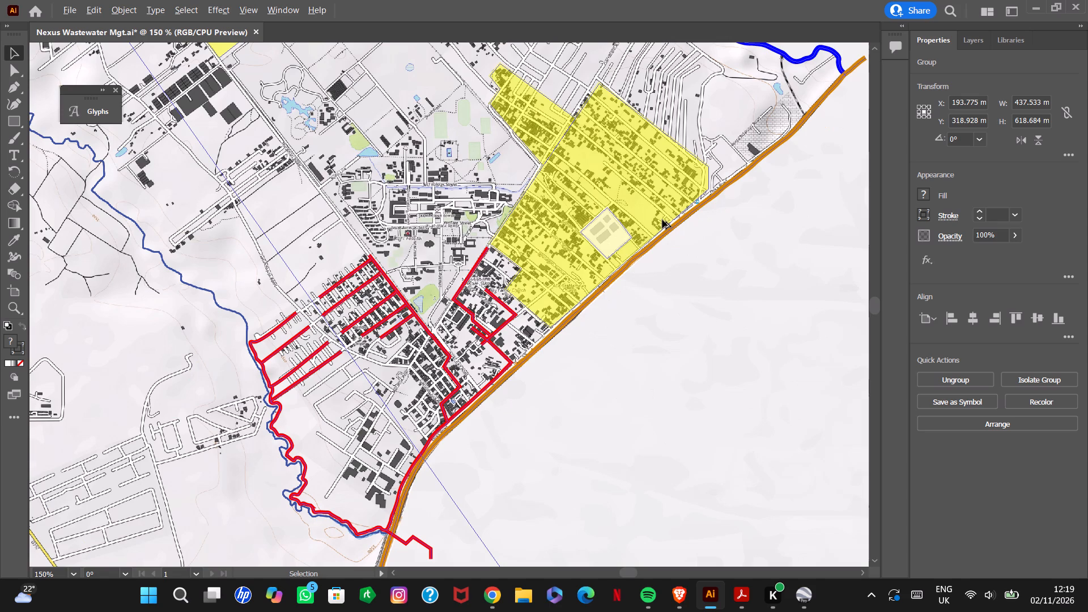
{"action": "scroll", "coordinate": [662, 220], "scroll_direction": "up", "scroll_amount": 6, "text": "alt"}
{"action": "scroll", "coordinate": [662, 220], "scroll_direction": "down", "scroll_amount": 11, "text": "alt"}
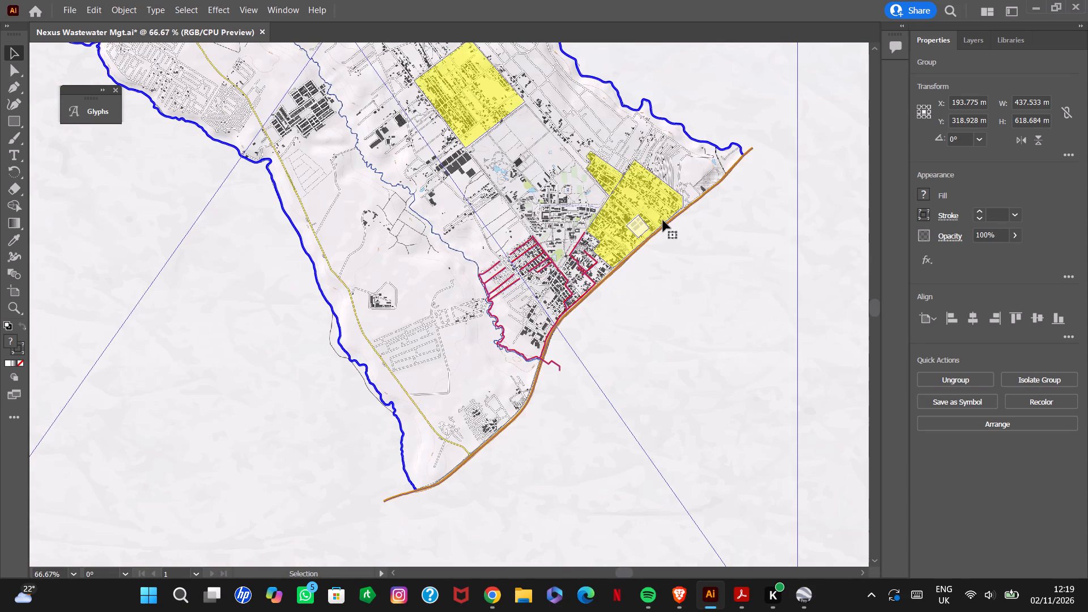
{"action": "key", "text": "ctrl+z"}
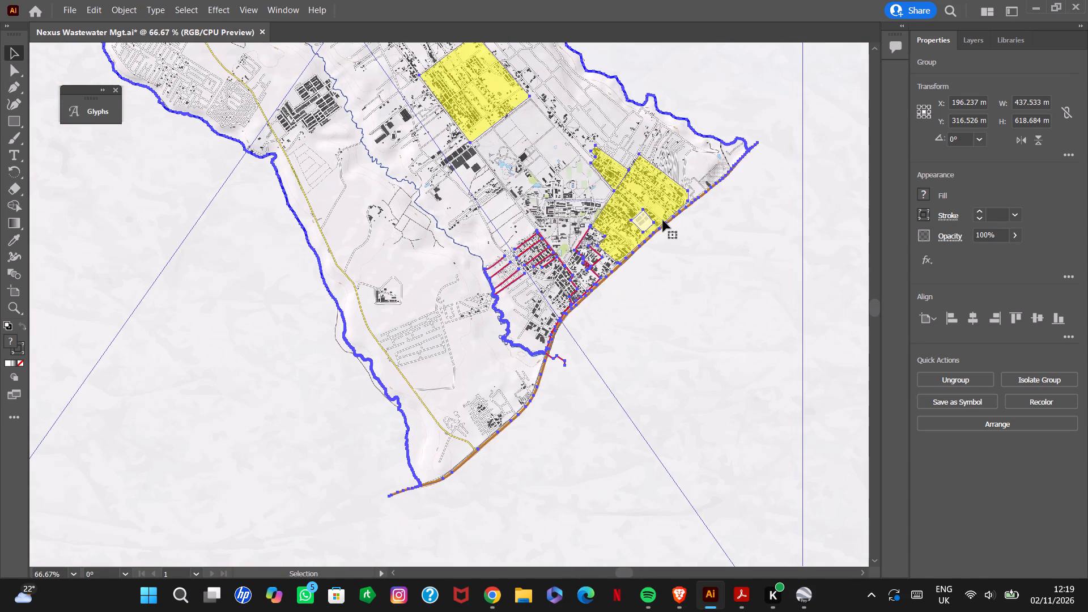
{"action": "left_click", "coordinate": [840, 252]}
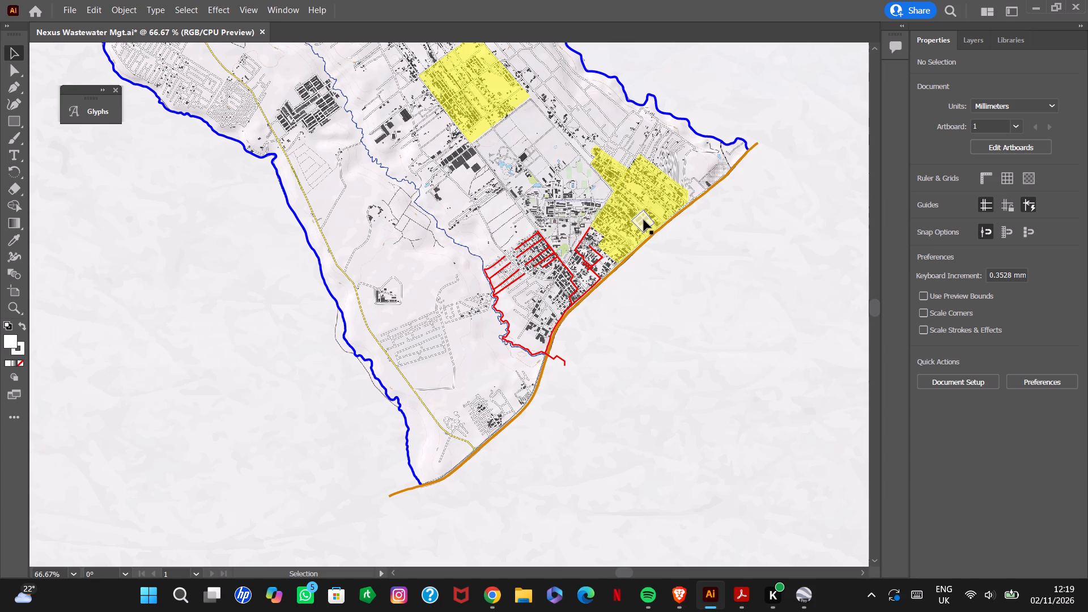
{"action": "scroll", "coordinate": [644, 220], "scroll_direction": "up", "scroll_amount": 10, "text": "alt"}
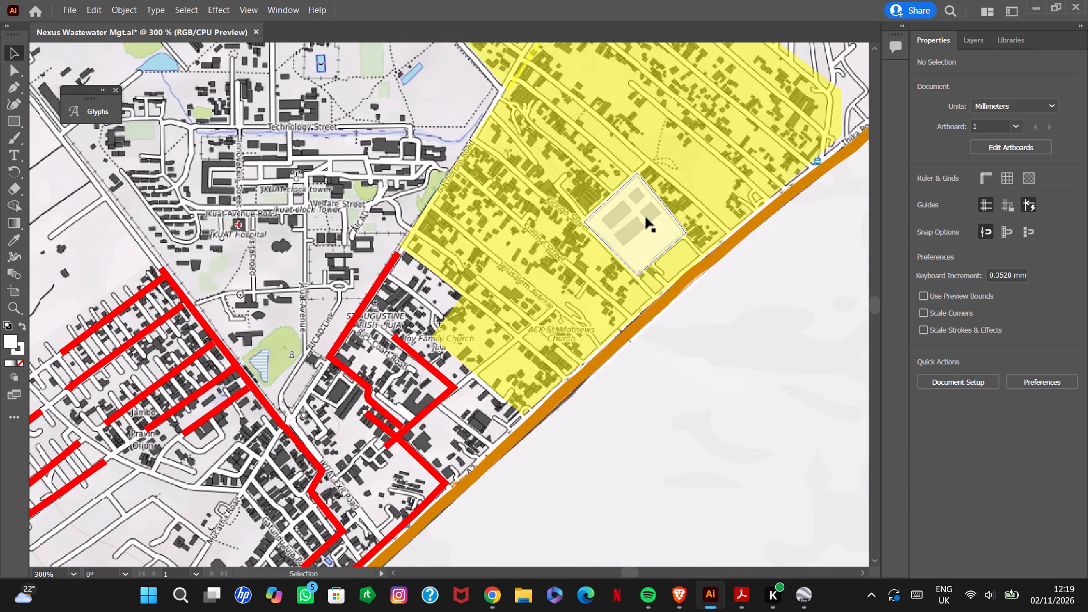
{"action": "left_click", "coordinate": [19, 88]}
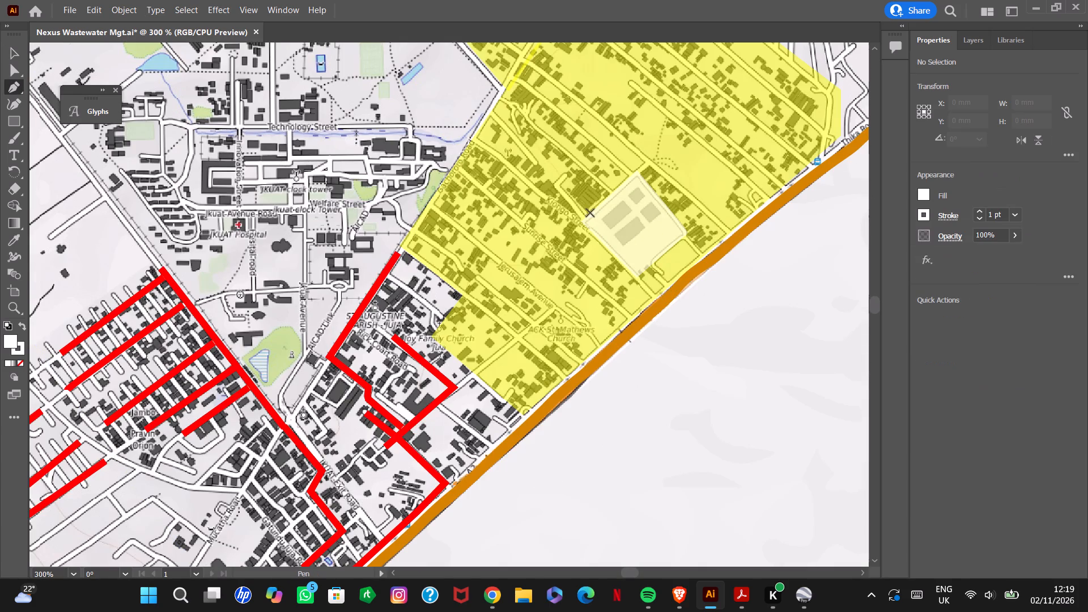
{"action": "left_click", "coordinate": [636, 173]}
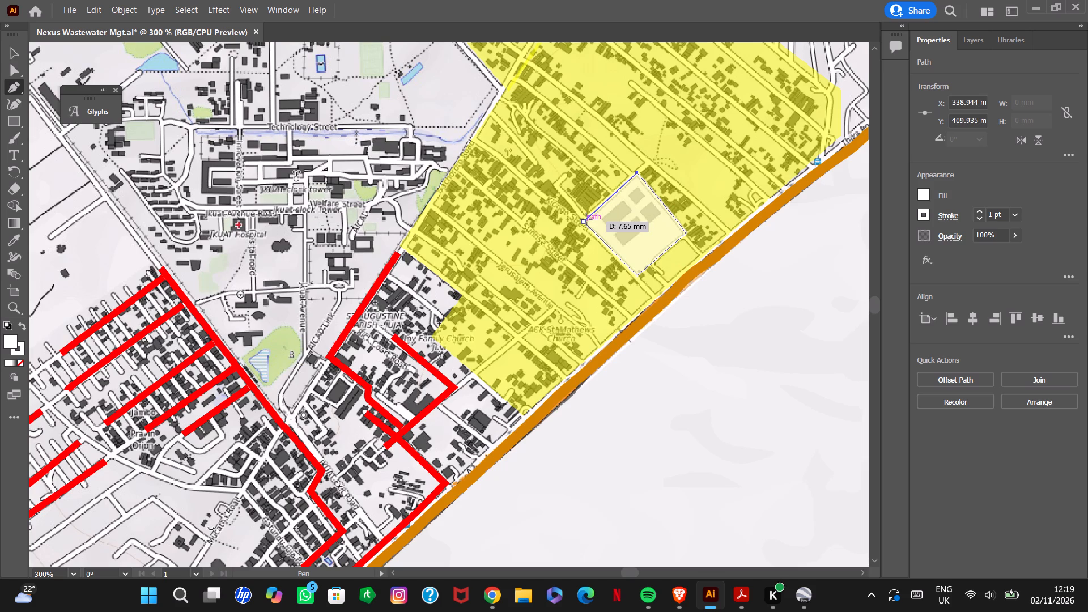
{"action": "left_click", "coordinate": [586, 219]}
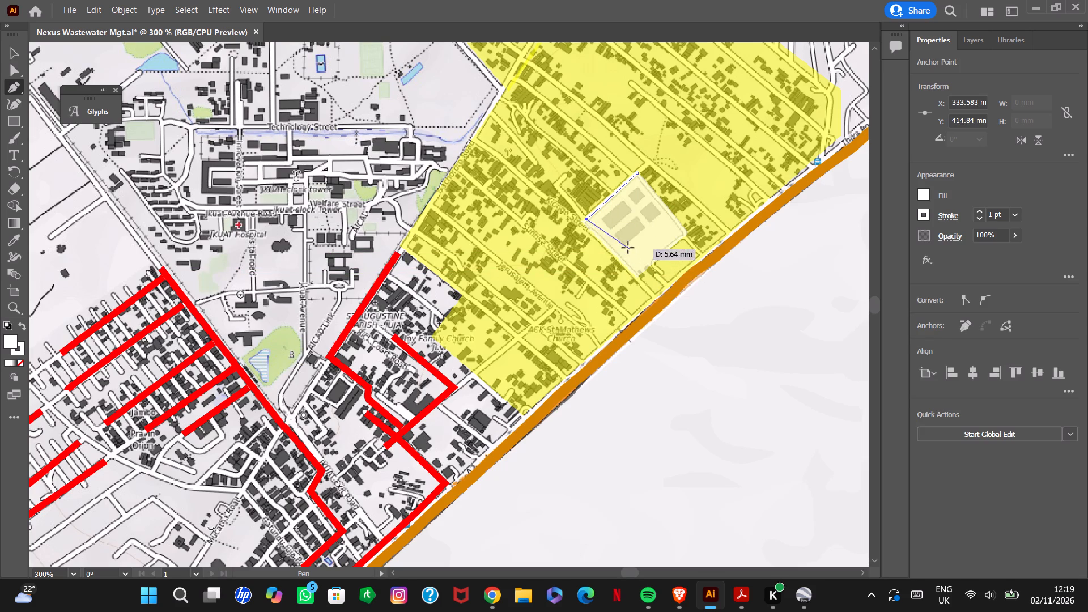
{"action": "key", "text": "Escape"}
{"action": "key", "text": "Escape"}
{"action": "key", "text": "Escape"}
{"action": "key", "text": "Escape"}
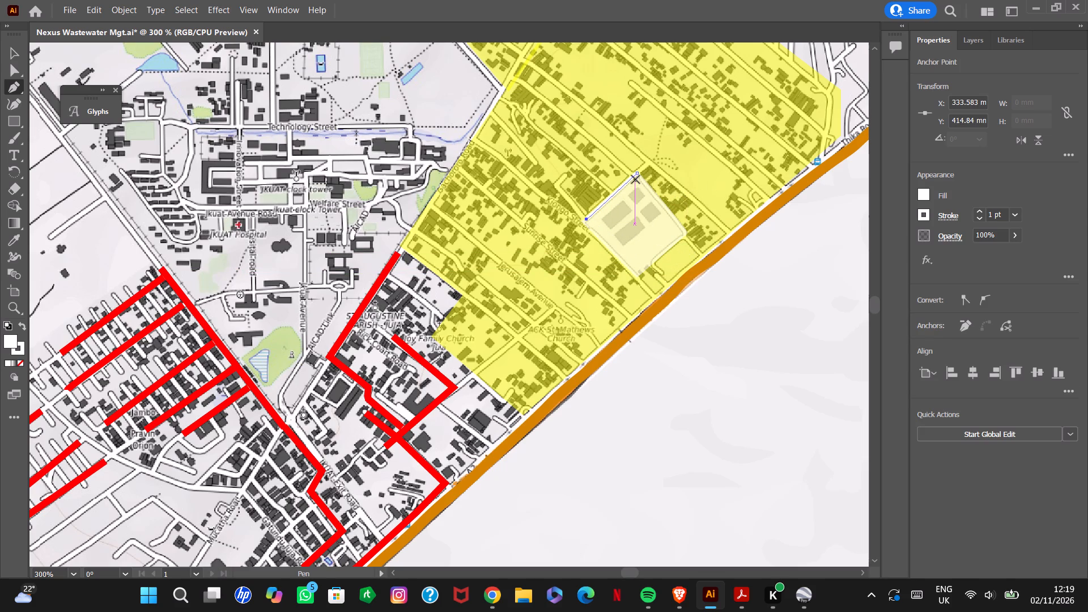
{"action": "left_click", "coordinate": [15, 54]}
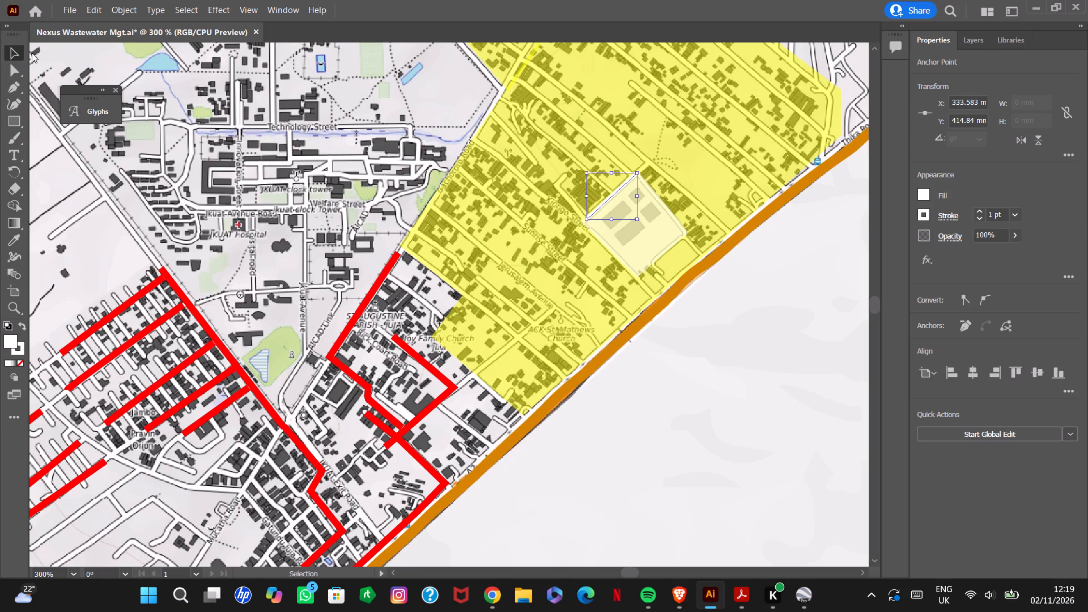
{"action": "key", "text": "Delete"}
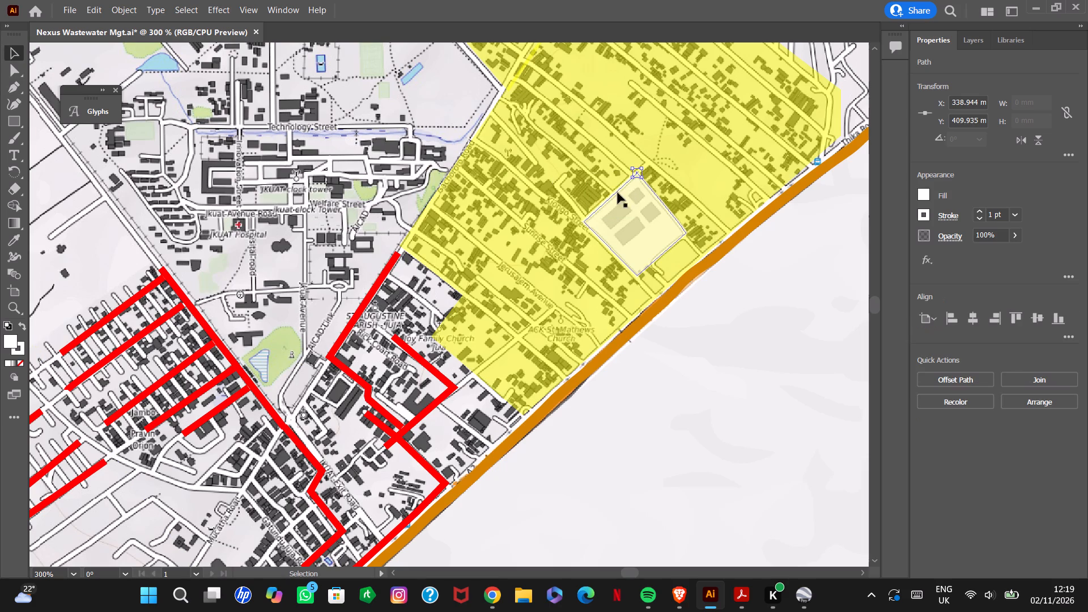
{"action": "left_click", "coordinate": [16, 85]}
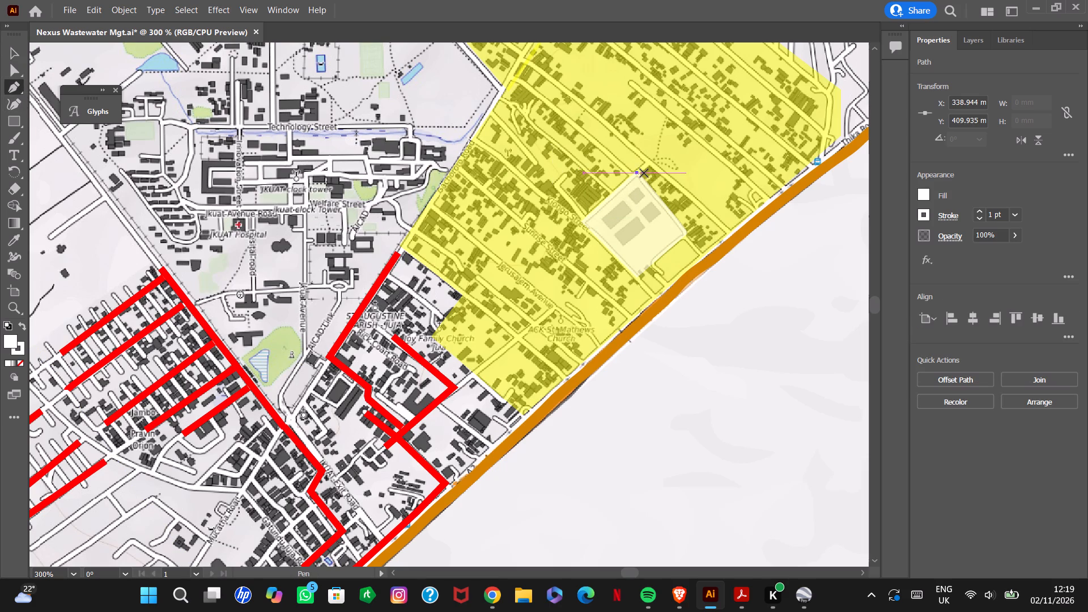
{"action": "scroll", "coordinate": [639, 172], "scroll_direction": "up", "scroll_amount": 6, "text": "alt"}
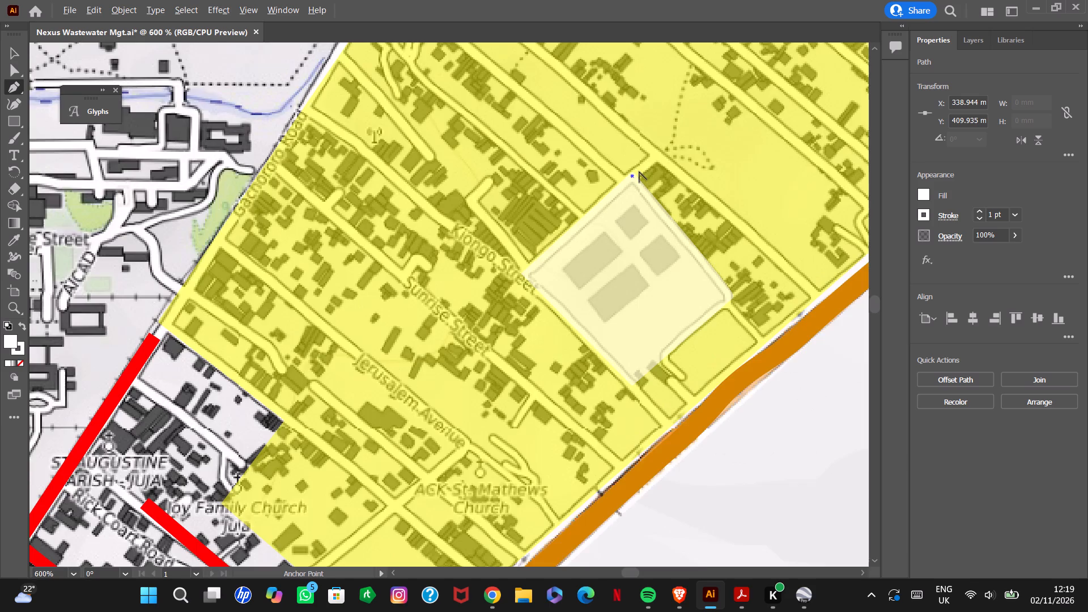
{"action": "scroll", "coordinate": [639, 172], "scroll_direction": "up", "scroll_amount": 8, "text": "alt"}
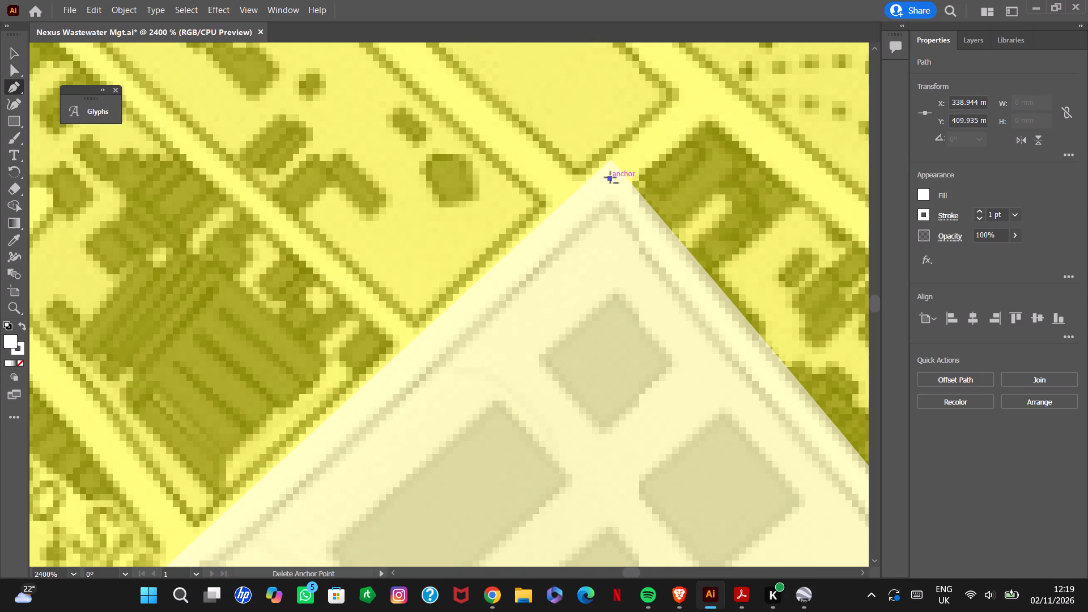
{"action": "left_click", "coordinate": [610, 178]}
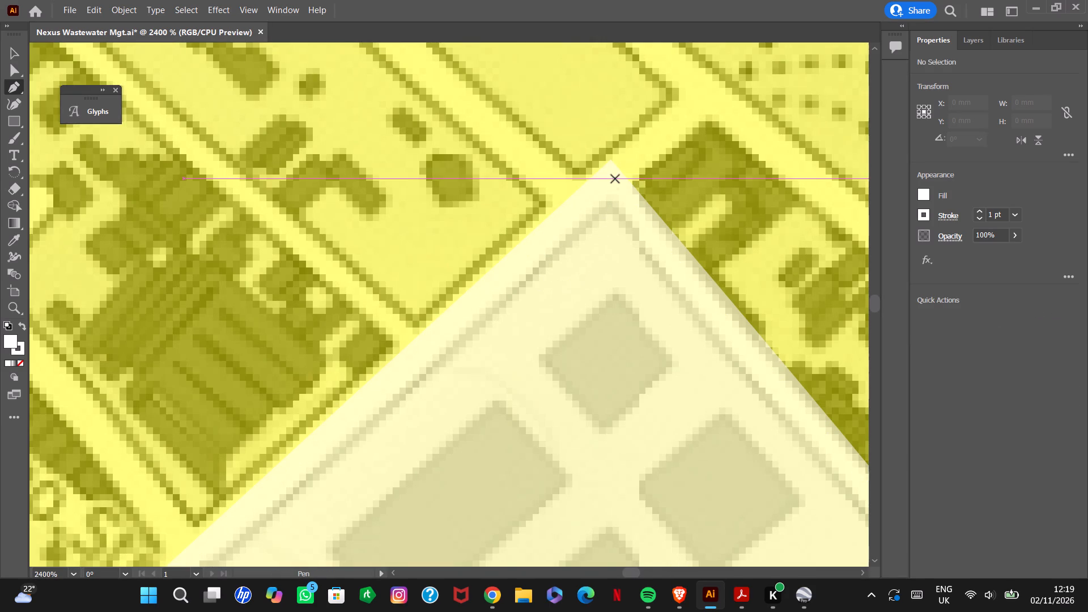
Draw a closed four-sided Pen path around the corners of the translucent white sewage plant block, with sides about 7 to 8.5 mm.
{"action": "left_click", "coordinate": [610, 159]}
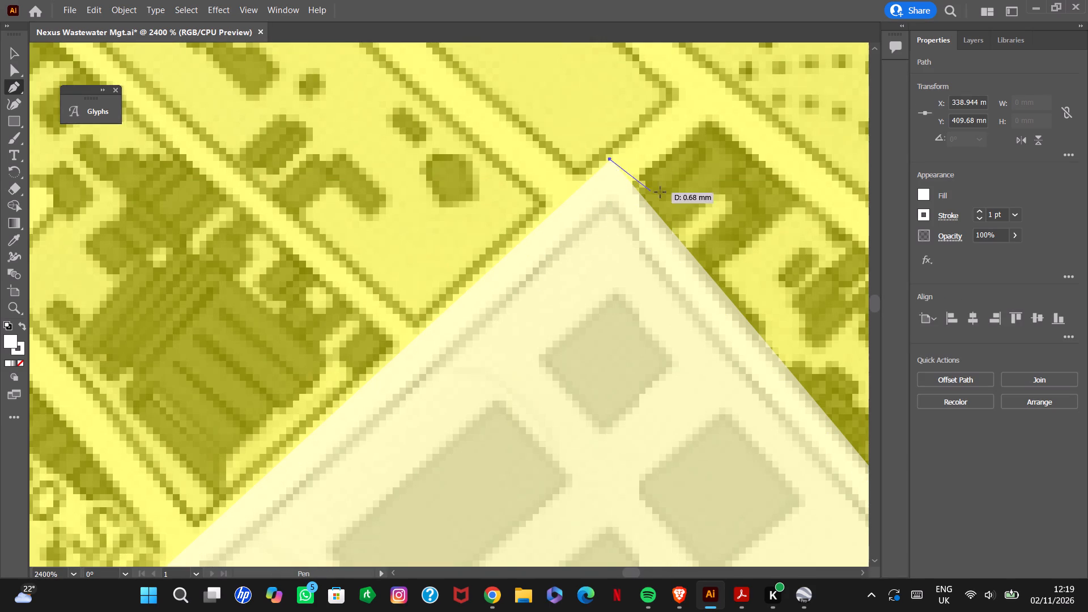
{"action": "scroll", "coordinate": [779, 125], "scroll_direction": "down", "scroll_amount": 7}
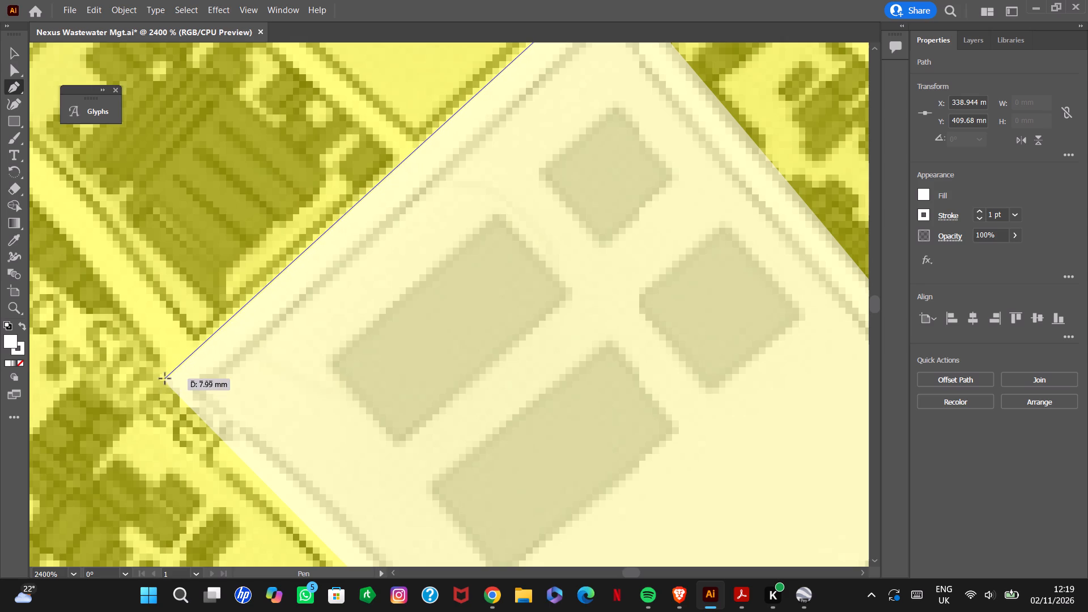
{"action": "left_click", "coordinate": [165, 379]}
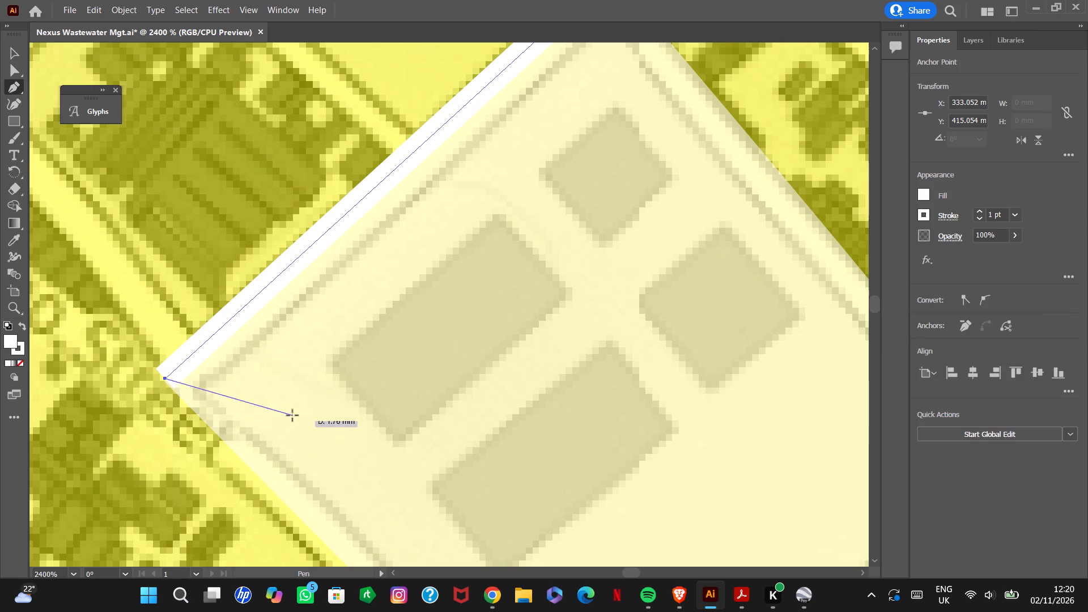
{"action": "scroll", "coordinate": [309, 394], "scroll_direction": "down", "scroll_amount": 11}
{"action": "scroll", "coordinate": [309, 394], "scroll_direction": "up", "scroll_amount": 6}
{"action": "scroll", "coordinate": [309, 394], "scroll_direction": "down", "scroll_amount": 6}
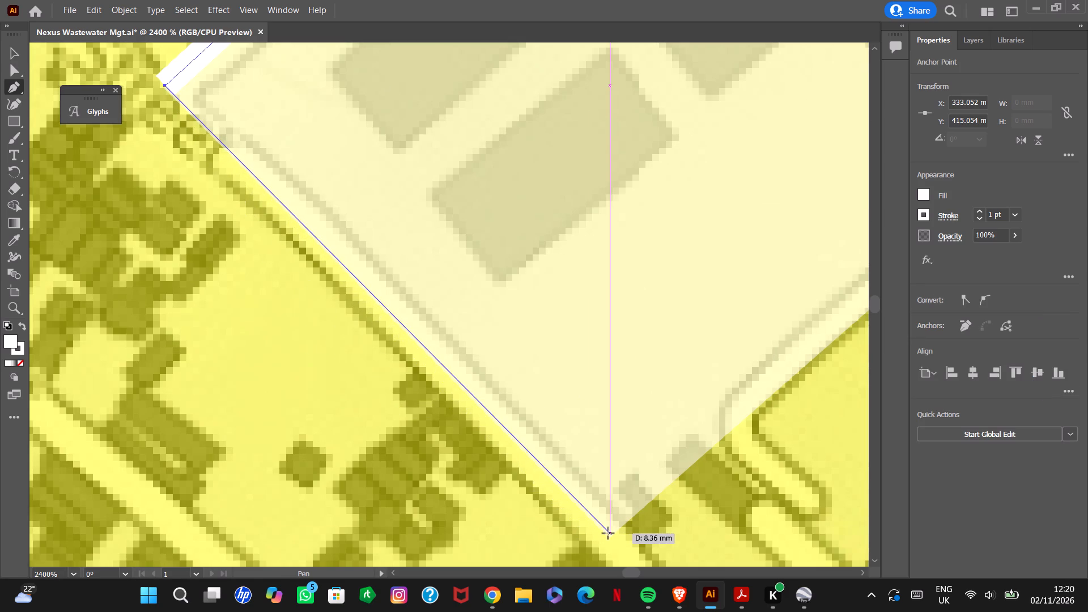
{"action": "left_click", "coordinate": [610, 537]}
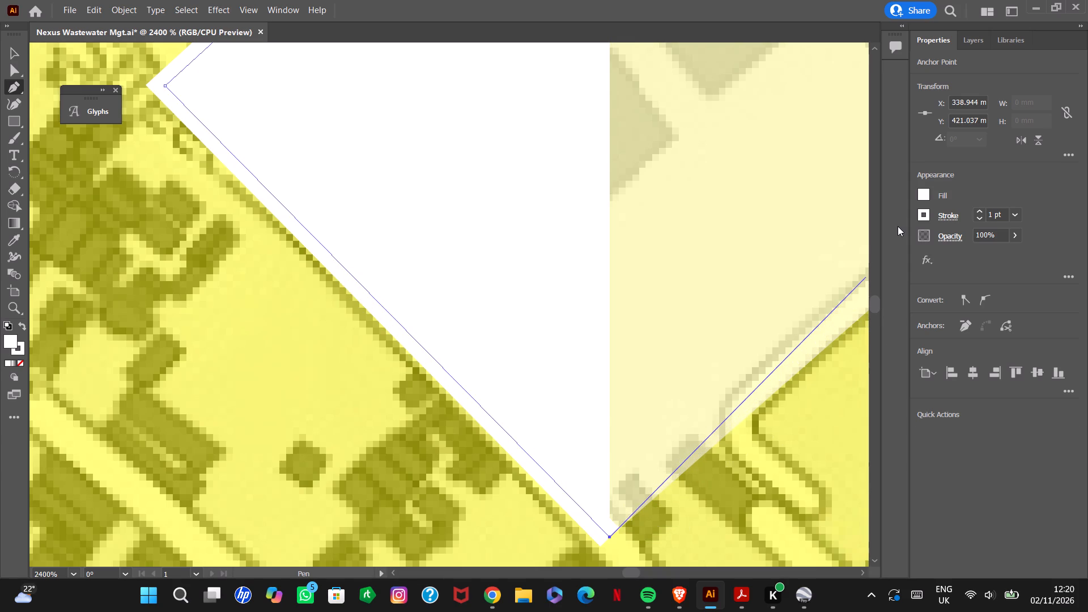
{"action": "scroll", "coordinate": [676, 431], "scroll_direction": "down", "scroll_amount": 15}
{"action": "scroll", "coordinate": [467, 443], "scroll_direction": "down", "scroll_amount": 6}
{"action": "scroll", "coordinate": [472, 436], "scroll_direction": "down", "scroll_amount": 9, "text": "alt"}
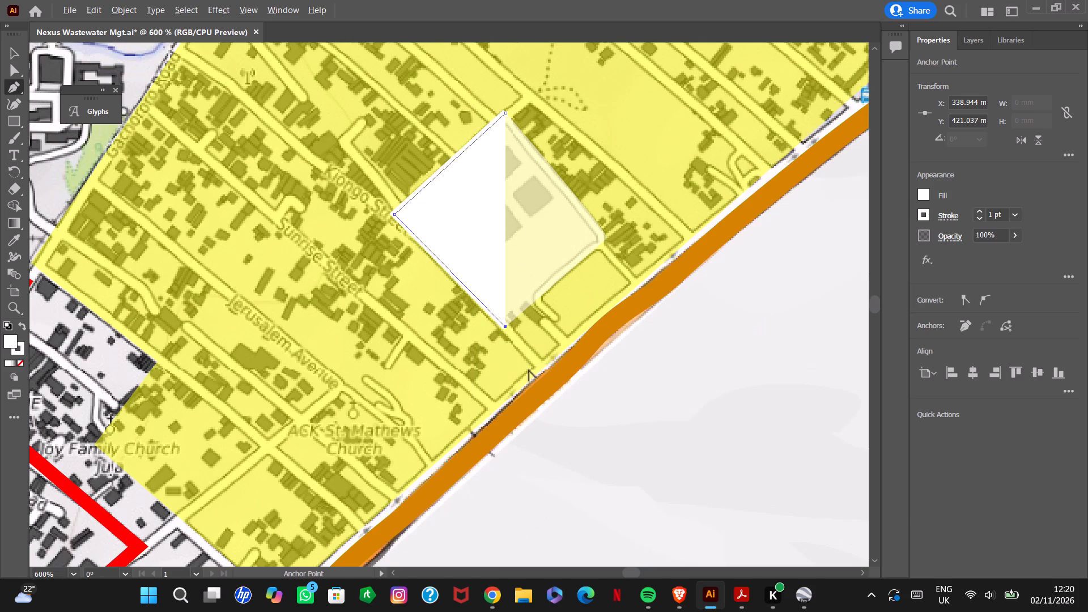
{"action": "scroll", "coordinate": [605, 243], "scroll_direction": "up", "scroll_amount": 5, "text": "alt"}
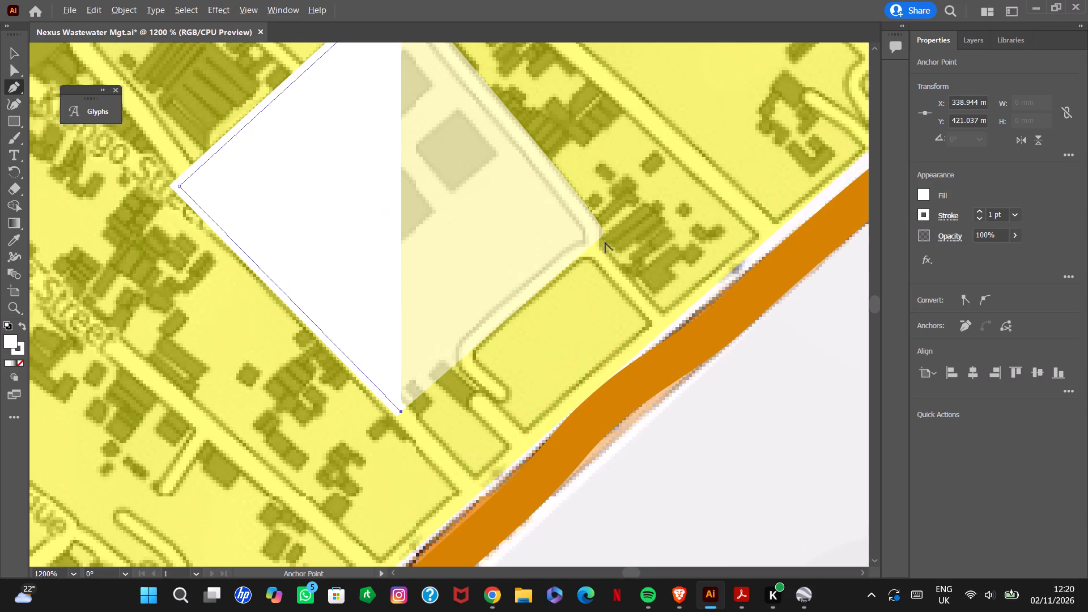
{"action": "scroll", "coordinate": [601, 243], "scroll_direction": "up", "scroll_amount": 7, "text": "alt"}
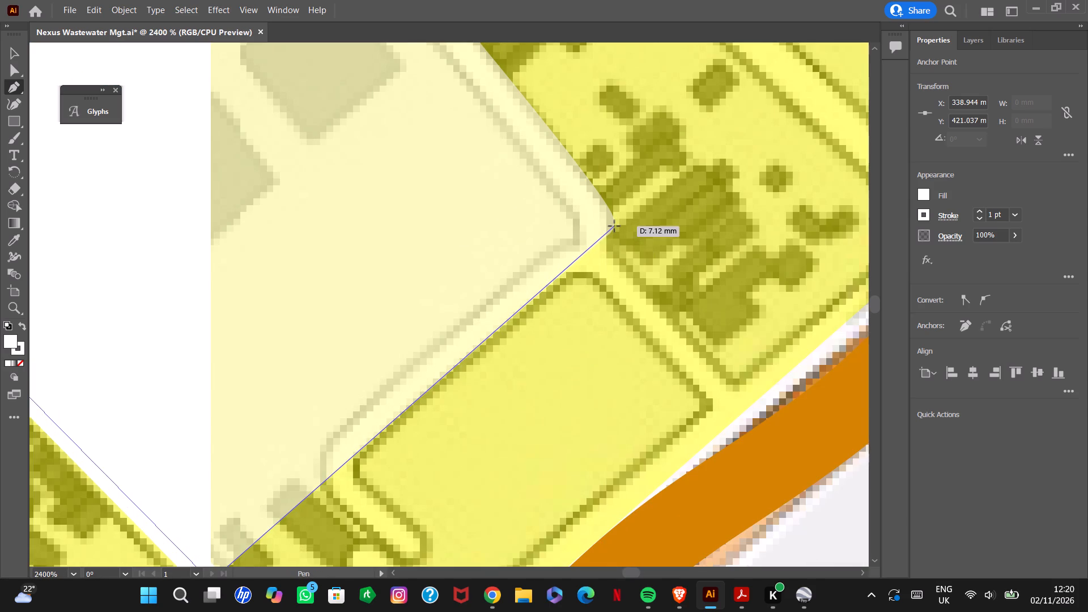
{"action": "left_click", "coordinate": [615, 226]}
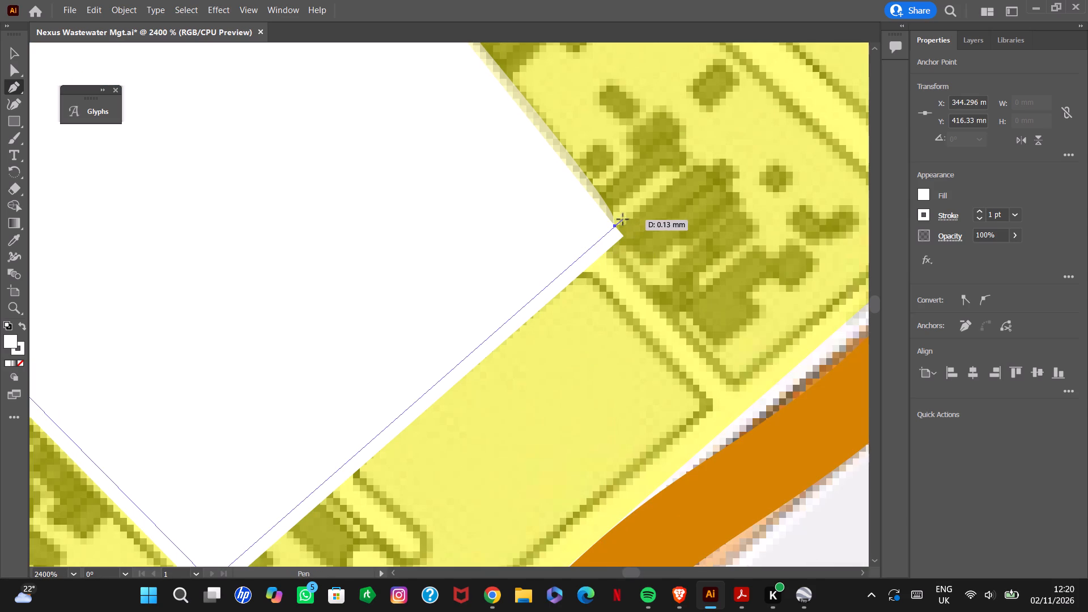
{"action": "scroll", "coordinate": [660, 356], "scroll_direction": "down", "scroll_amount": 6}
{"action": "scroll", "coordinate": [660, 352], "scroll_direction": "down", "scroll_amount": 3, "text": "alt"}
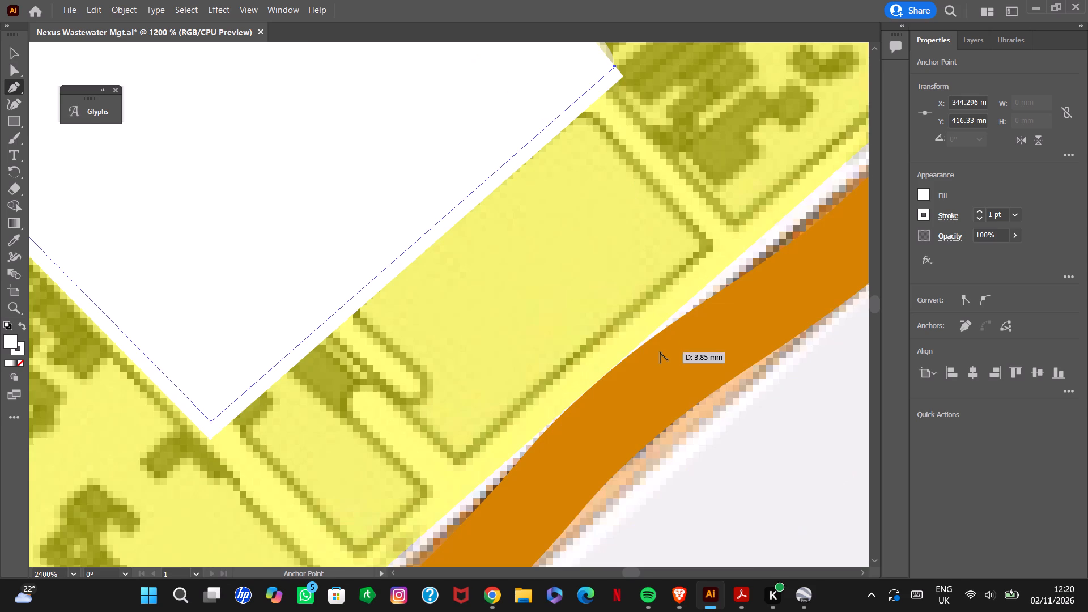
{"action": "scroll", "coordinate": [660, 352], "scroll_direction": "down", "scroll_amount": 2, "text": "alt"}
{"action": "scroll", "coordinate": [547, 147], "scroll_direction": "up", "scroll_amount": 9, "text": "alt"}
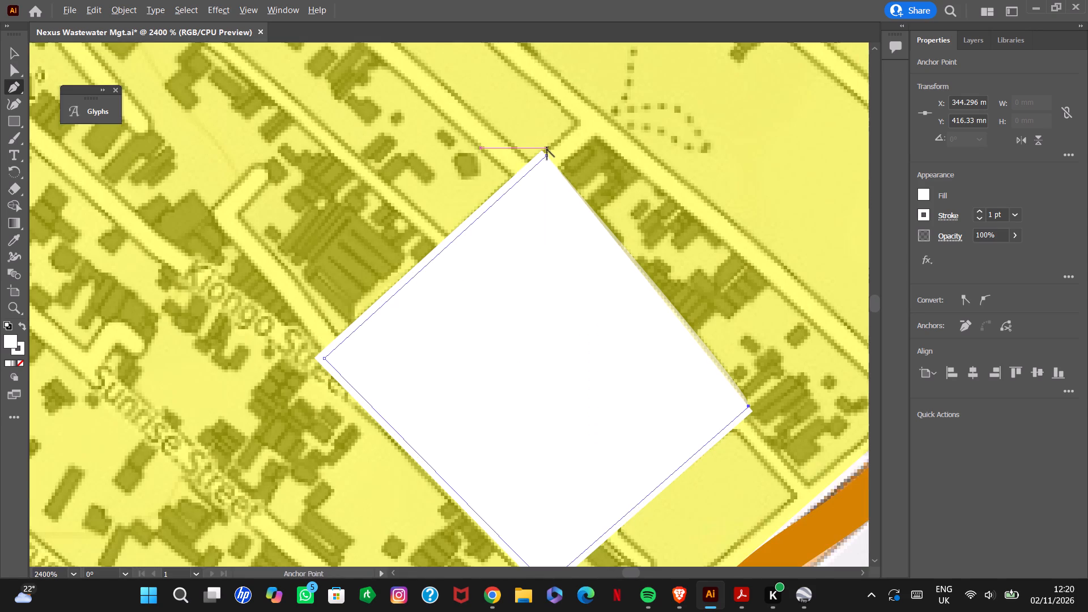
{"action": "scroll", "coordinate": [543, 152], "scroll_direction": "up", "scroll_amount": 18, "text": "alt"}
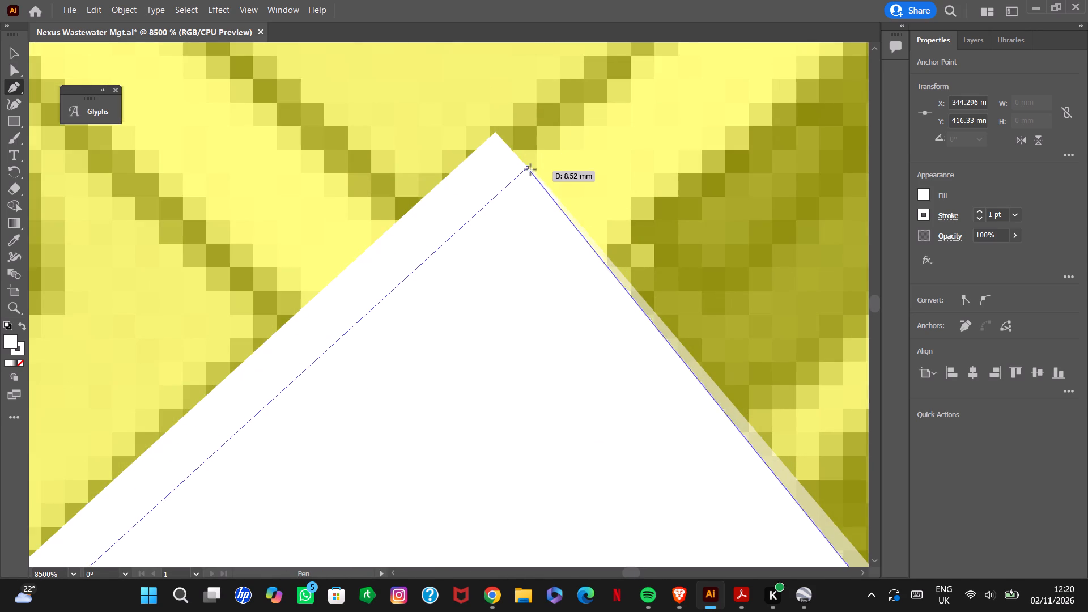
{"action": "left_click", "coordinate": [528, 168]}
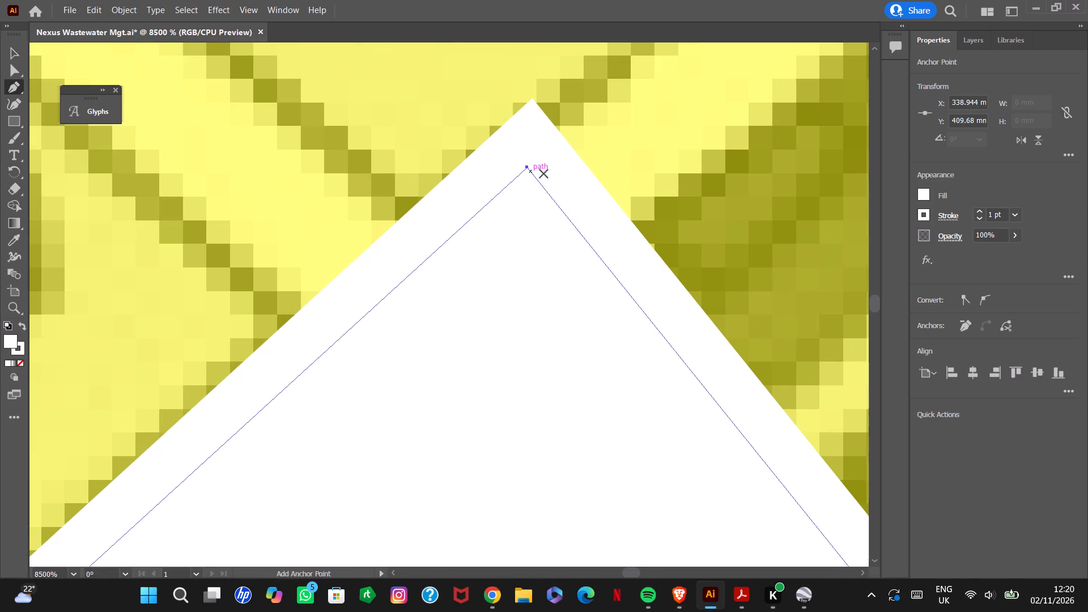
Thin the new four-sided shape's stroke to 0.5 pt, and finally set the stroke to none.
{"action": "left_click", "coordinate": [979, 209]}
{"action": "double_click", "coordinate": [977, 220]}
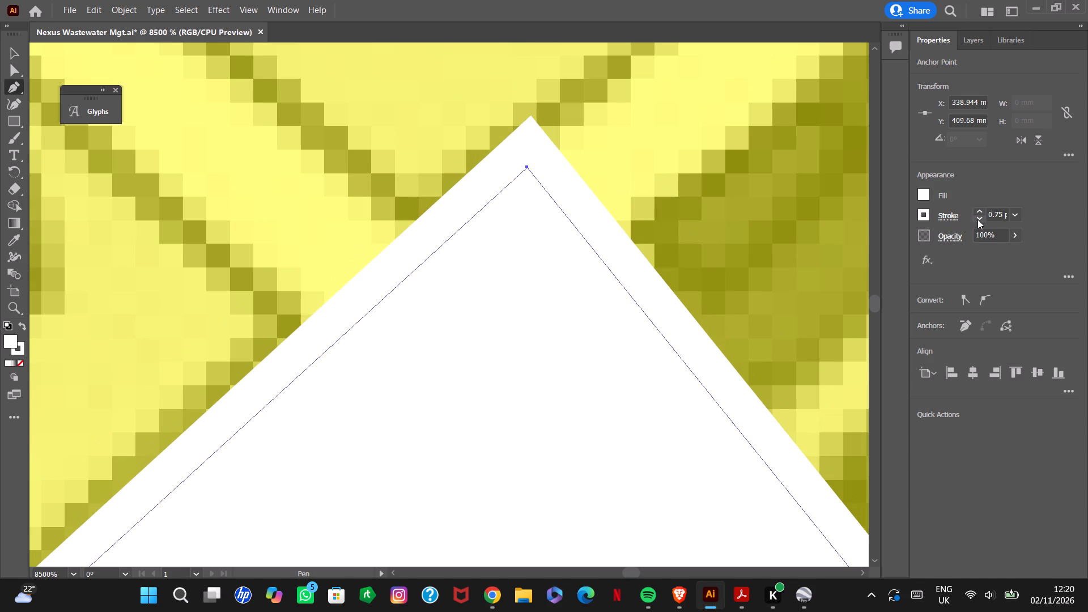
{"action": "left_click", "coordinate": [977, 219]}
{"action": "left_click", "coordinate": [924, 214]}
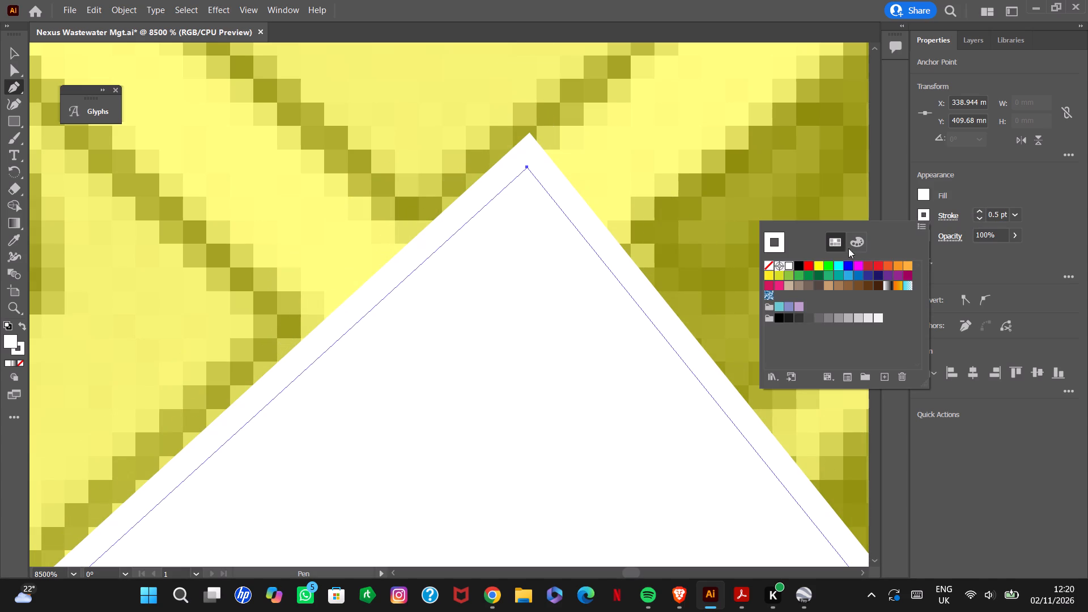
{"action": "left_click", "coordinate": [768, 264]}
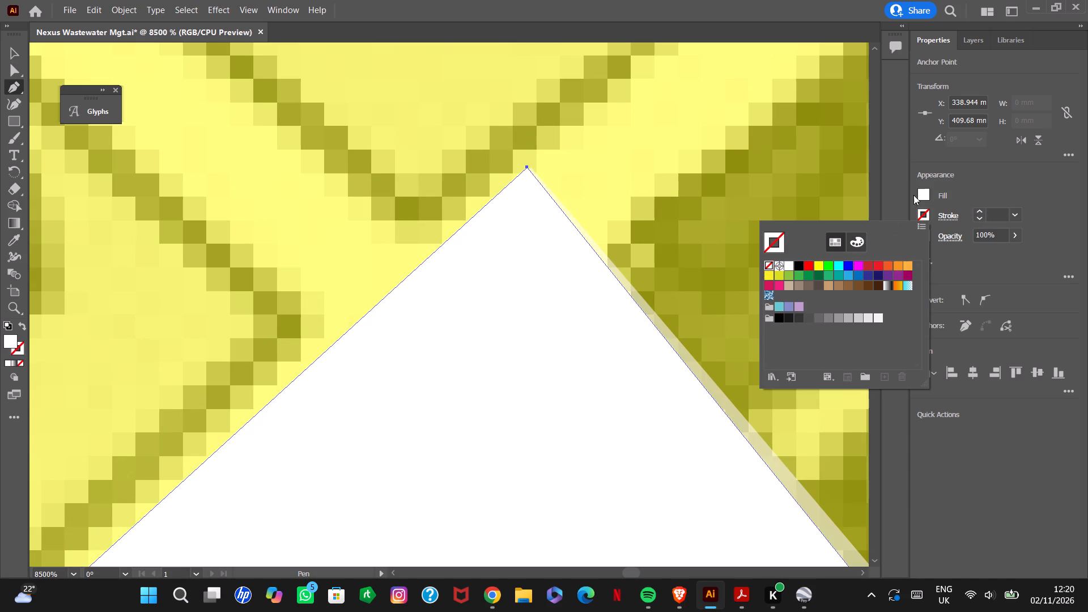
Set the fill of the new four-sided sewage plant shape to pure red.
{"action": "left_click", "coordinate": [922, 189]}
{"action": "left_click", "coordinate": [921, 193]}
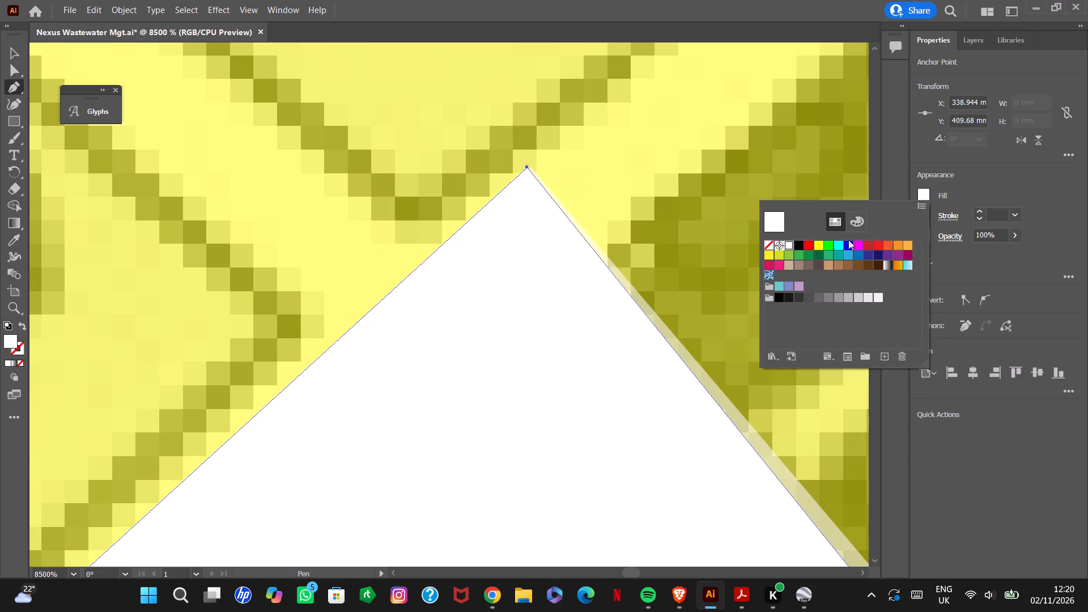
{"action": "left_click", "coordinate": [807, 244]}
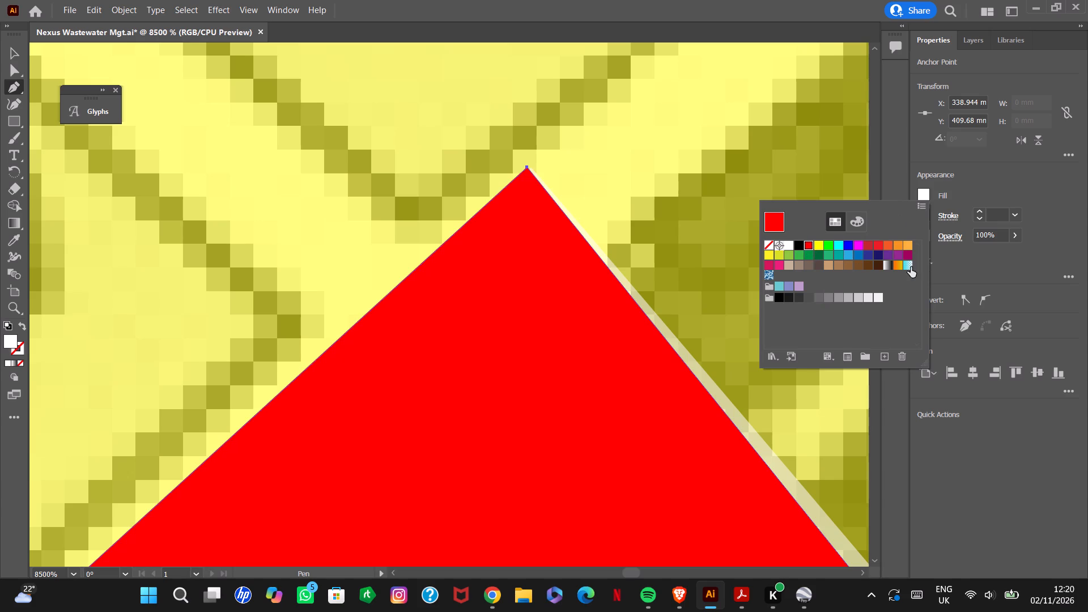
{"action": "left_click", "coordinate": [1014, 273]}
{"action": "scroll", "coordinate": [398, 297], "scroll_direction": "down", "scroll_amount": 6, "text": "alt"}
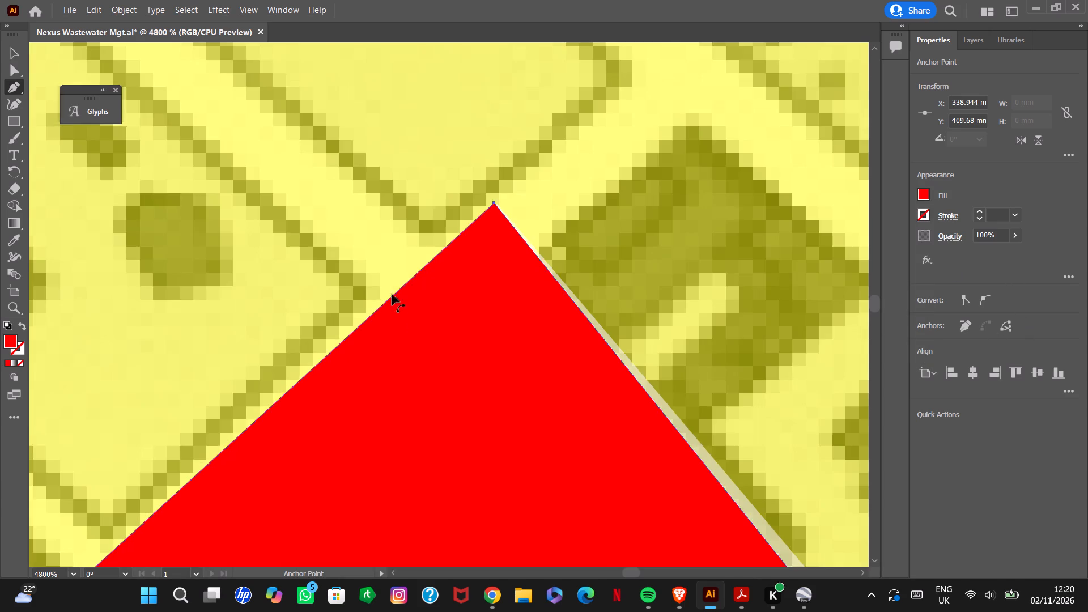
{"action": "scroll", "coordinate": [386, 289], "scroll_direction": "down", "scroll_amount": 19, "text": "alt"}
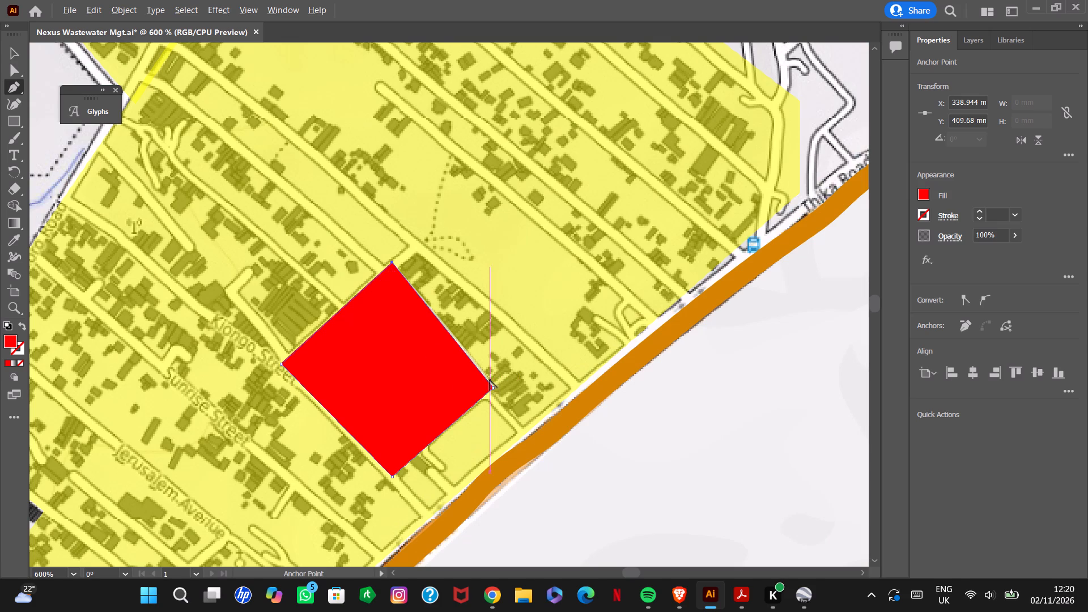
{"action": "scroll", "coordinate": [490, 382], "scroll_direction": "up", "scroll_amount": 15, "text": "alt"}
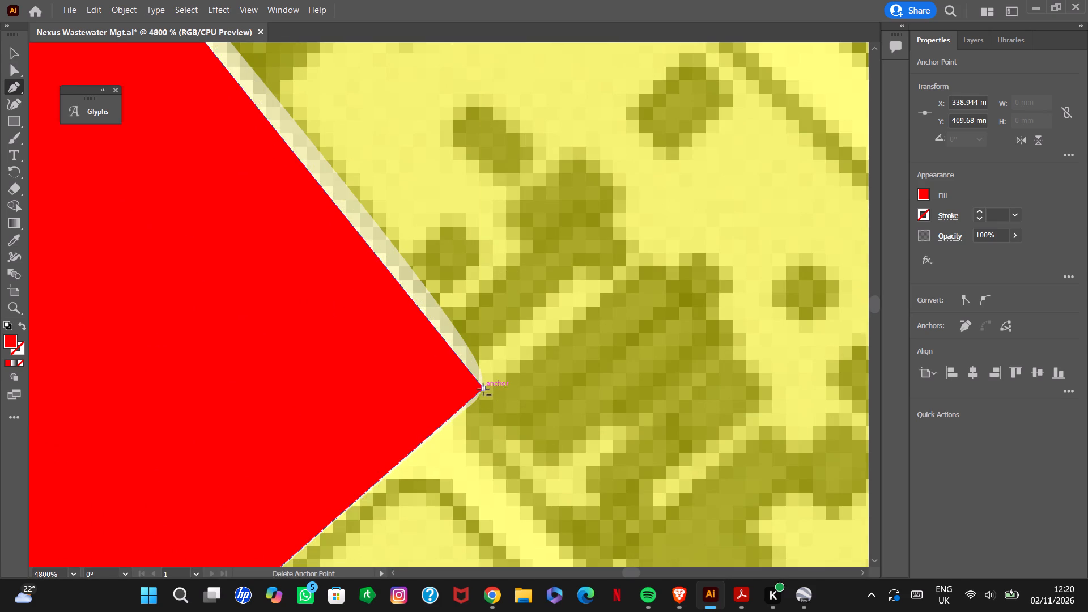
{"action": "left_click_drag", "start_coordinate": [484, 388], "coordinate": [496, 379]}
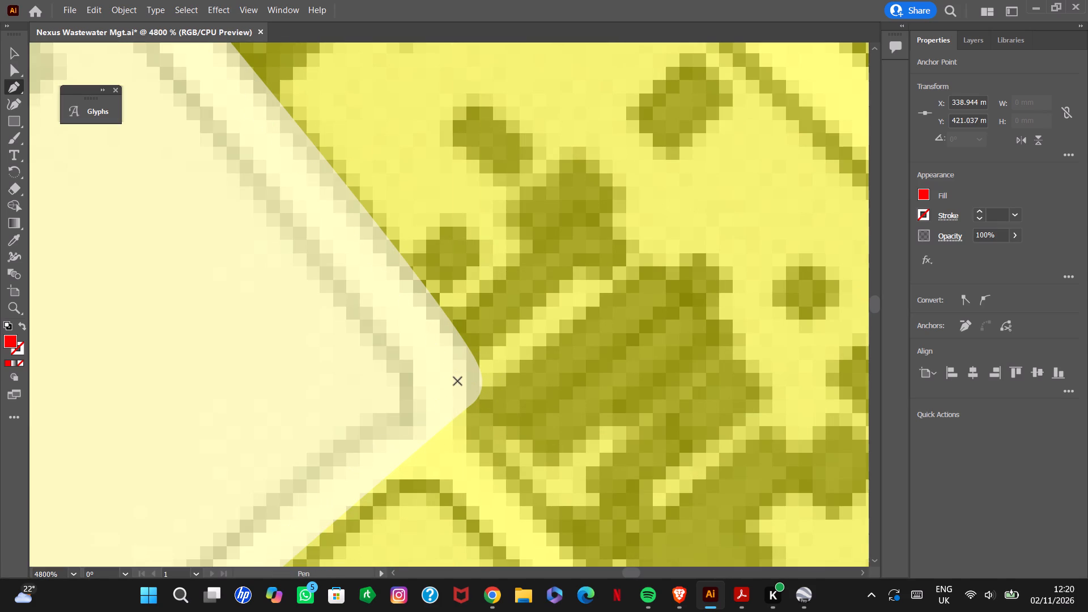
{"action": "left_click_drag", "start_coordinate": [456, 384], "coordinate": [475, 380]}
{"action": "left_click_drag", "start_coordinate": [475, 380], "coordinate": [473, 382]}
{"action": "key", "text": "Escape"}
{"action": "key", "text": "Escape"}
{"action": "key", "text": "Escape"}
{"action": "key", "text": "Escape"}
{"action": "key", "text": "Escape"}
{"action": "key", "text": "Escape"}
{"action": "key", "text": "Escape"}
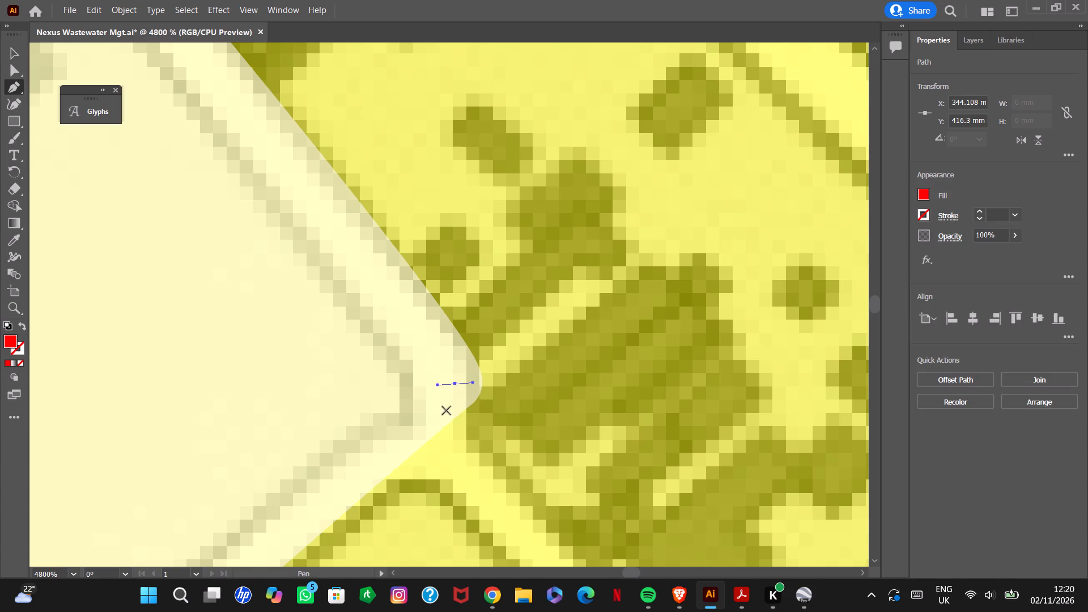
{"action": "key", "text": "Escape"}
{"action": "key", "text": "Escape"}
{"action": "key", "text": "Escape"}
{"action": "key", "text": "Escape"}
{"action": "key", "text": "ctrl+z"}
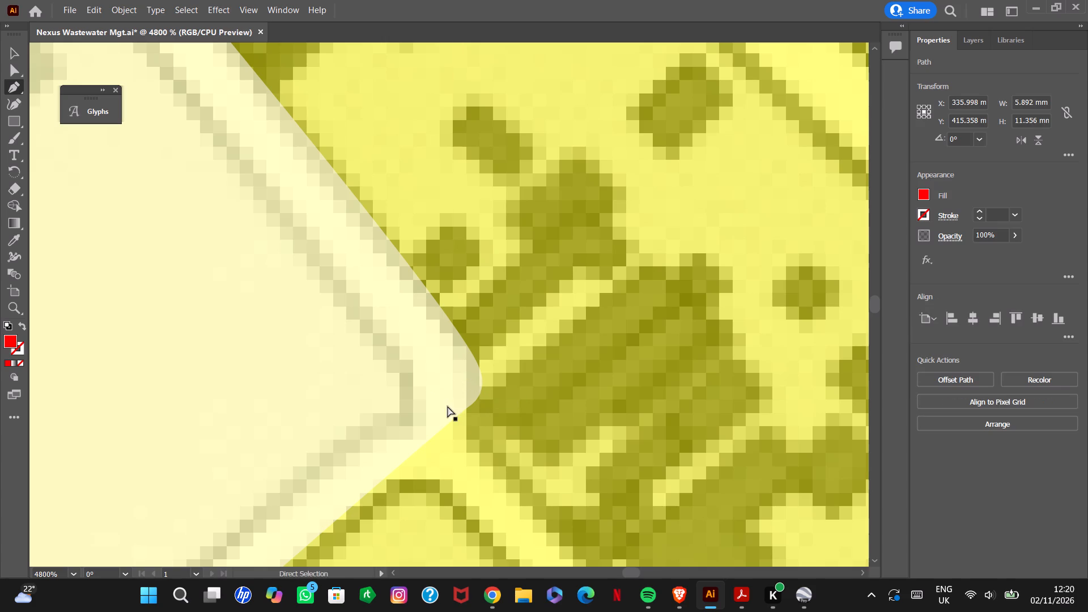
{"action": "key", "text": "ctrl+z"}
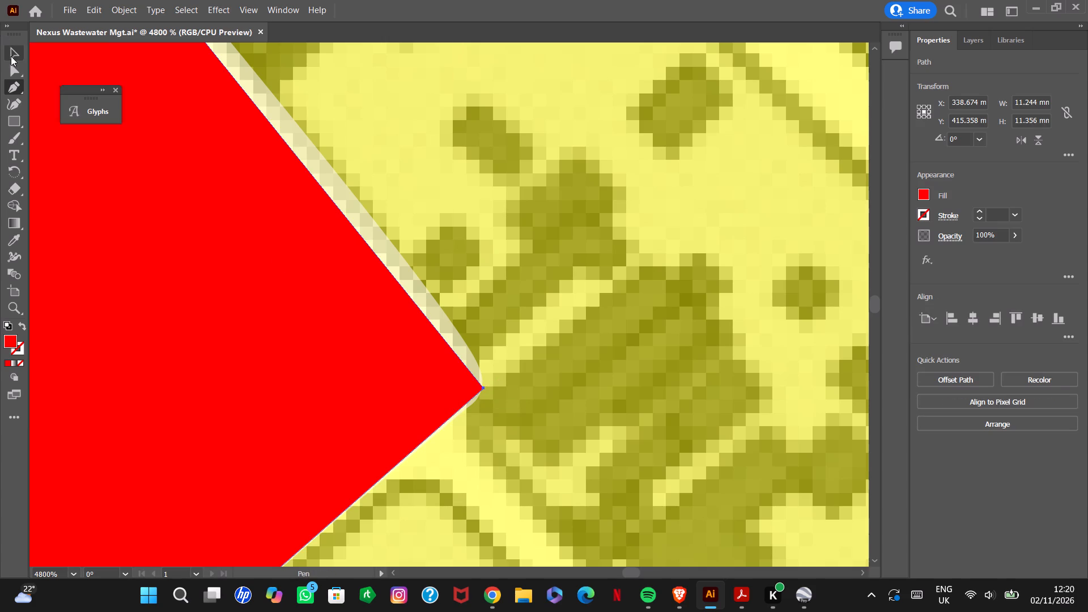
Shift the red sewage plant shape slightly to cover the white block's edges, centring it at about X 338.71 mm, Y 415.37 mm.
{"action": "left_click", "coordinate": [12, 55]}
{"action": "left_click", "coordinate": [471, 385]}
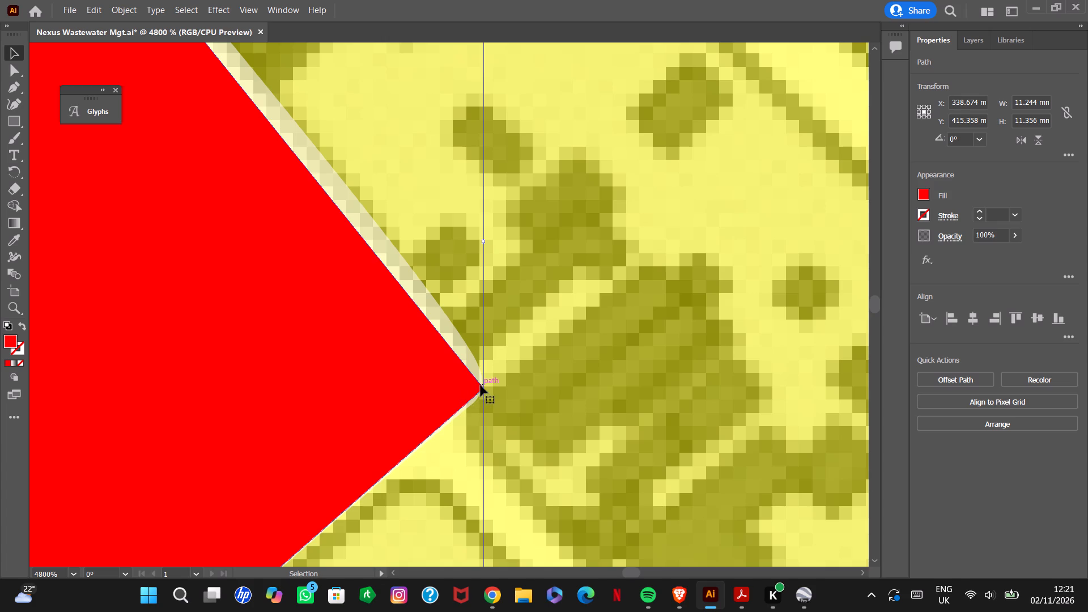
{"action": "left_click_drag", "start_coordinate": [482, 385], "coordinate": [493, 380]}
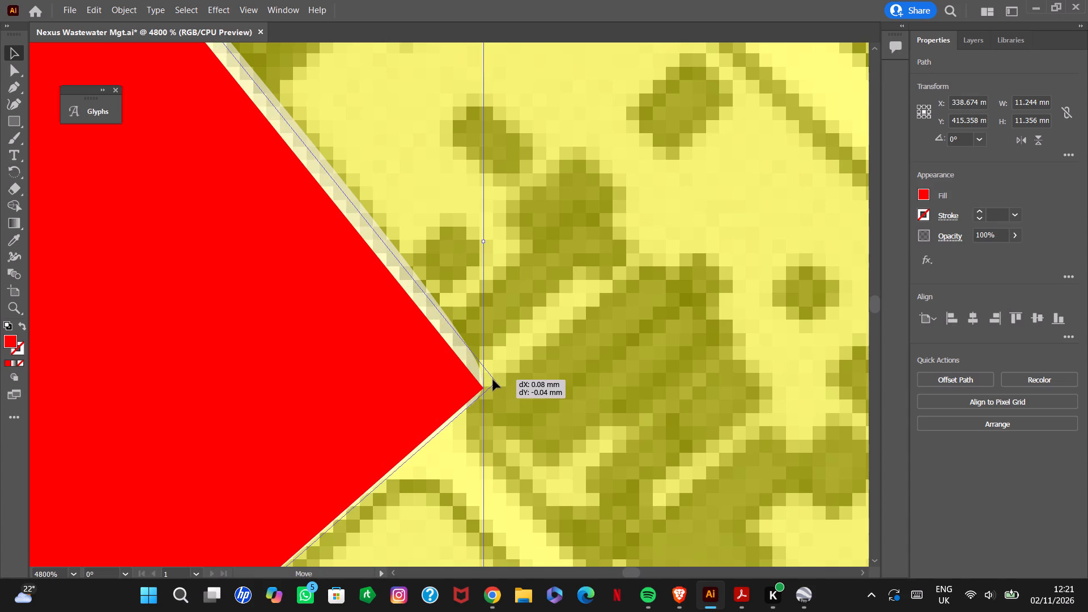
{"action": "left_click_drag", "start_coordinate": [493, 380], "coordinate": [492, 376]}
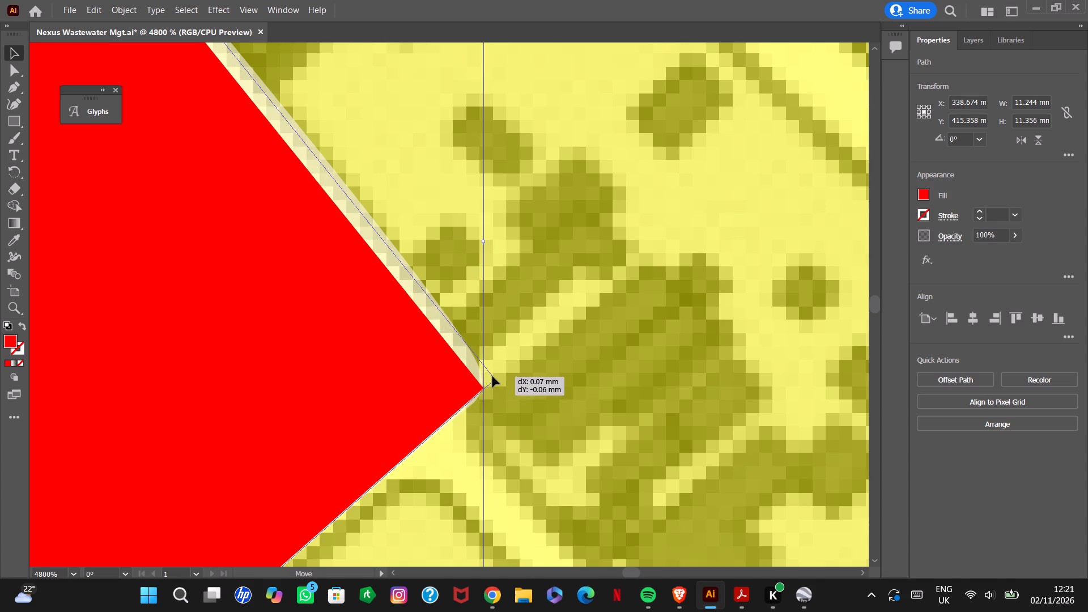
{"action": "left_click_drag", "start_coordinate": [492, 376], "coordinate": [495, 372]}
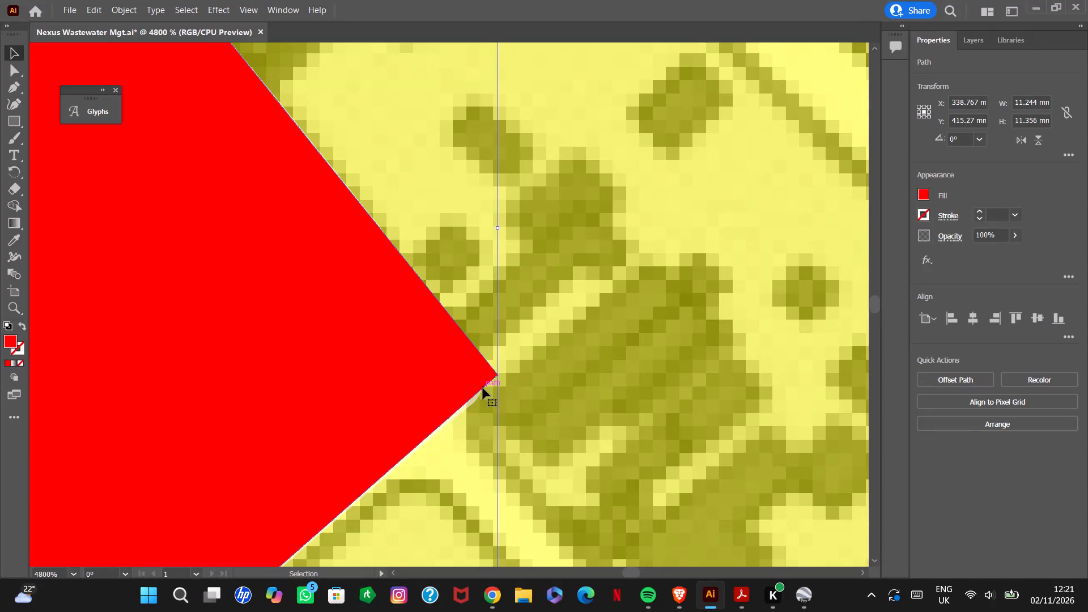
{"action": "scroll", "coordinate": [460, 355], "scroll_direction": "down", "scroll_amount": 15, "text": "alt"}
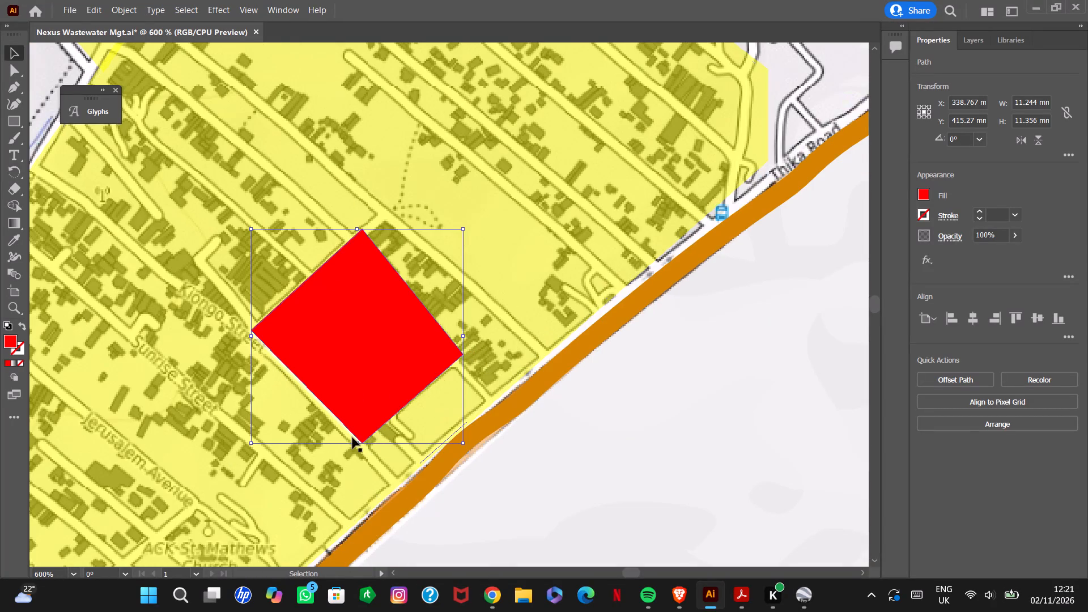
{"action": "scroll", "coordinate": [354, 441], "scroll_direction": "up", "scroll_amount": 15, "text": "alt"}
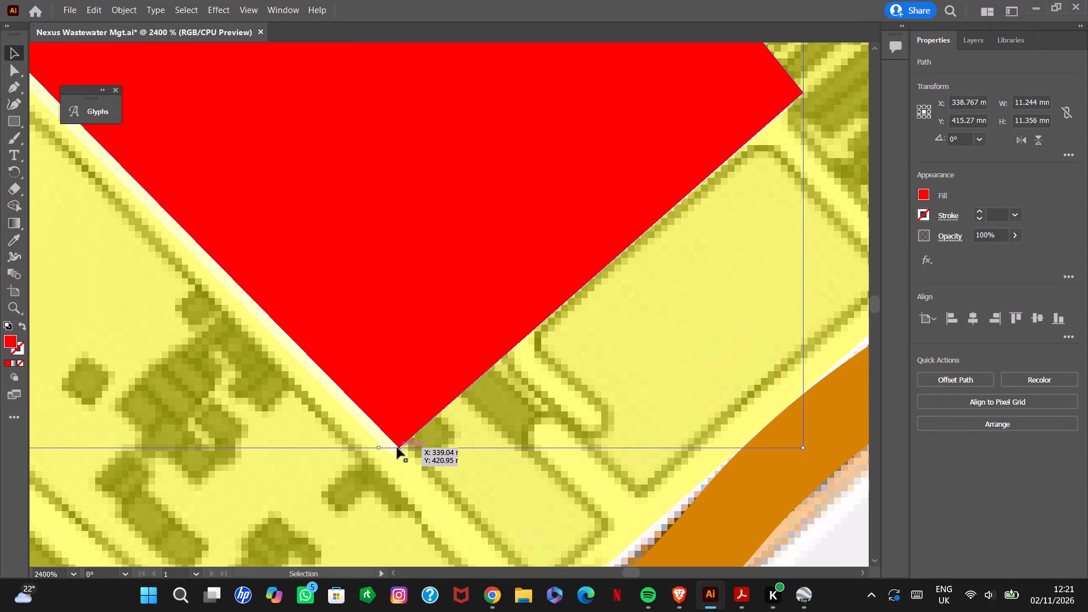
{"action": "left_click_drag", "start_coordinate": [399, 448], "coordinate": [396, 455]}
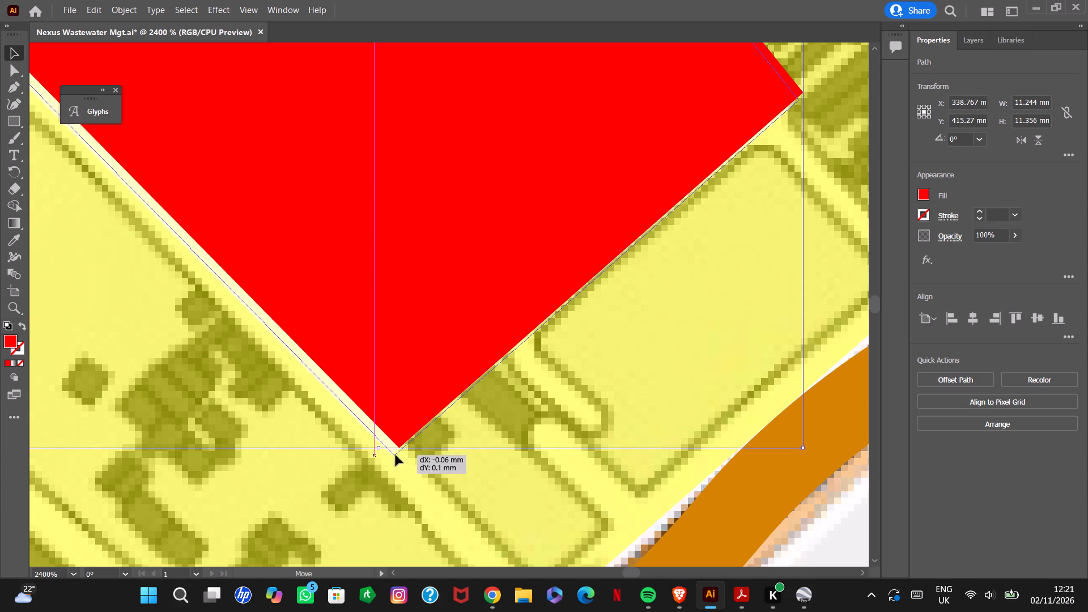
{"action": "left_click_drag", "start_coordinate": [396, 455], "coordinate": [395, 454]}
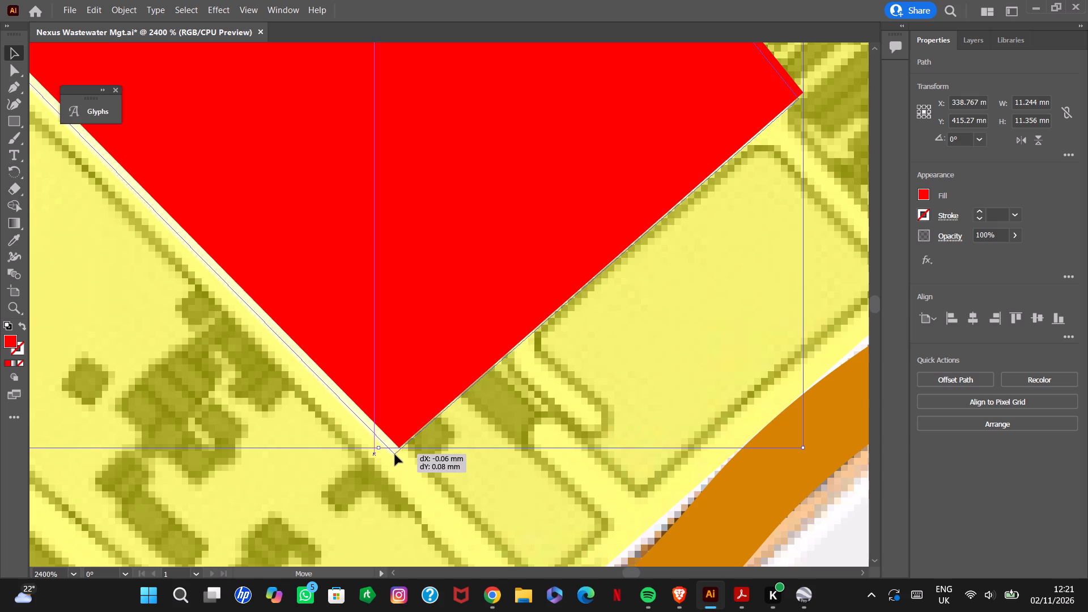
{"action": "left_click_drag", "start_coordinate": [395, 454], "coordinate": [394, 455]}
Fine-tune the red shape's fit over the white block with small moves, finishing centred at about X 338.71 mm, Y 415.37 mm.
{"action": "scroll", "coordinate": [629, 395], "scroll_direction": "down", "scroll_amount": 6, "text": "alt"}
{"action": "scroll", "coordinate": [629, 395], "scroll_direction": "up", "scroll_amount": 6, "text": "alt"}
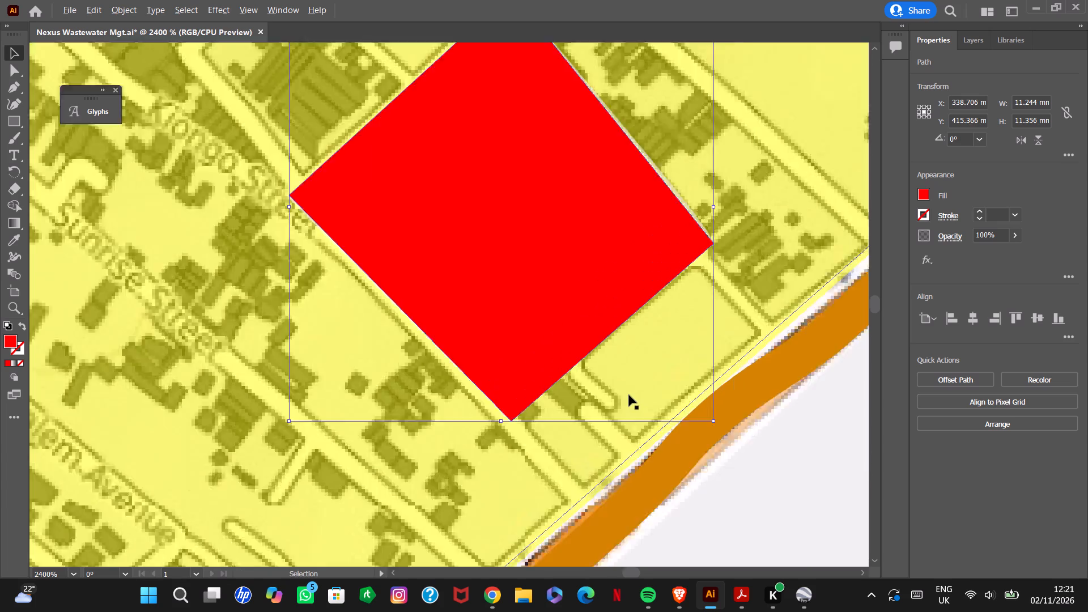
{"action": "scroll", "coordinate": [643, 418], "scroll_direction": "down", "scroll_amount": 6, "text": "alt"}
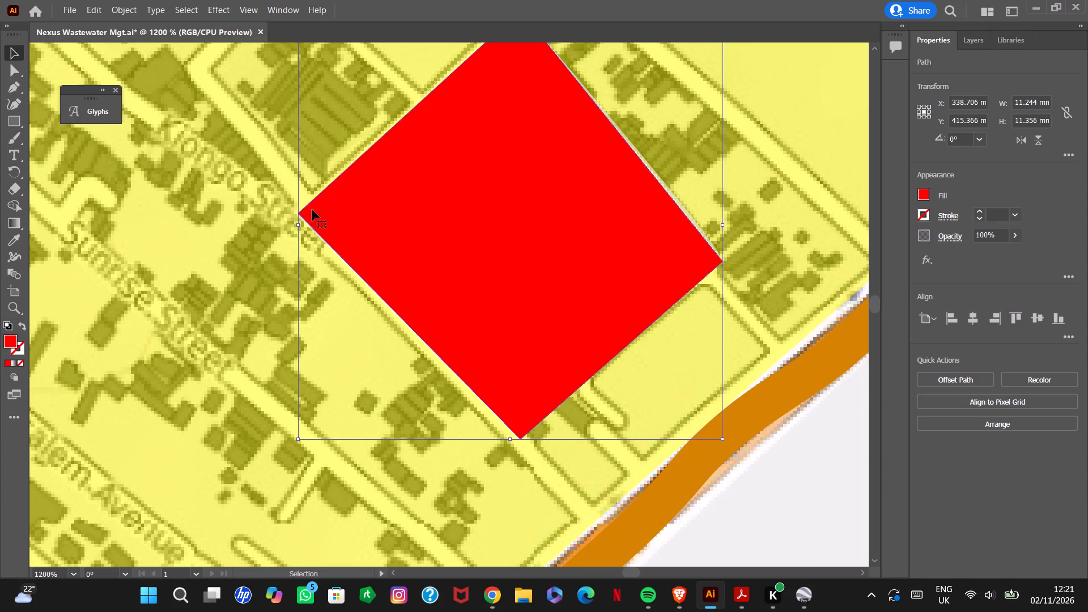
{"action": "left_click", "coordinate": [722, 260]}
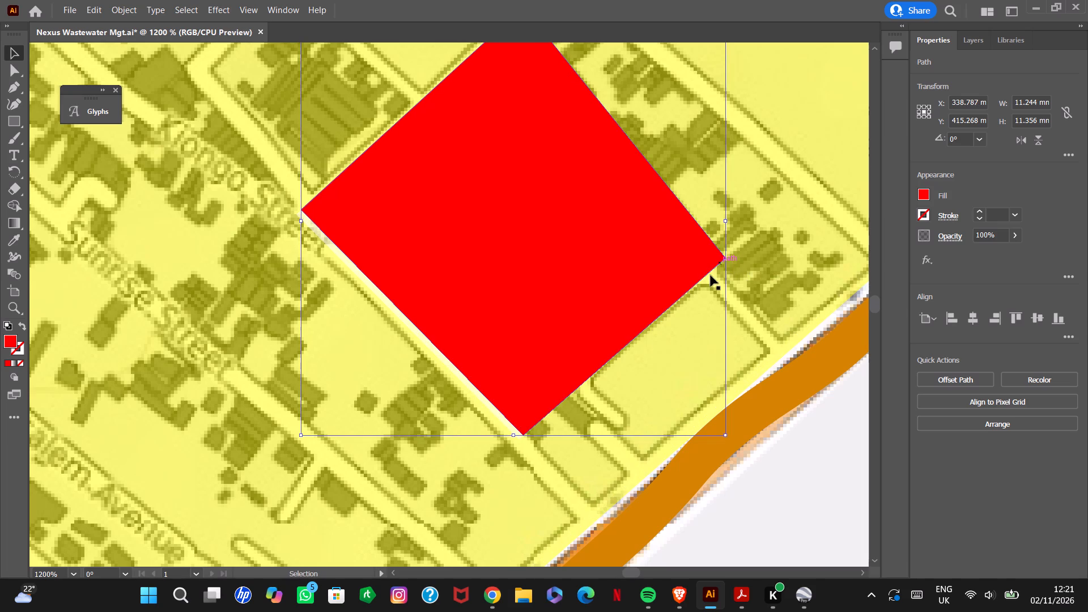
{"action": "left_click", "coordinate": [409, 318]}
{"action": "left_click_drag", "start_coordinate": [414, 324], "coordinate": [410, 331]}
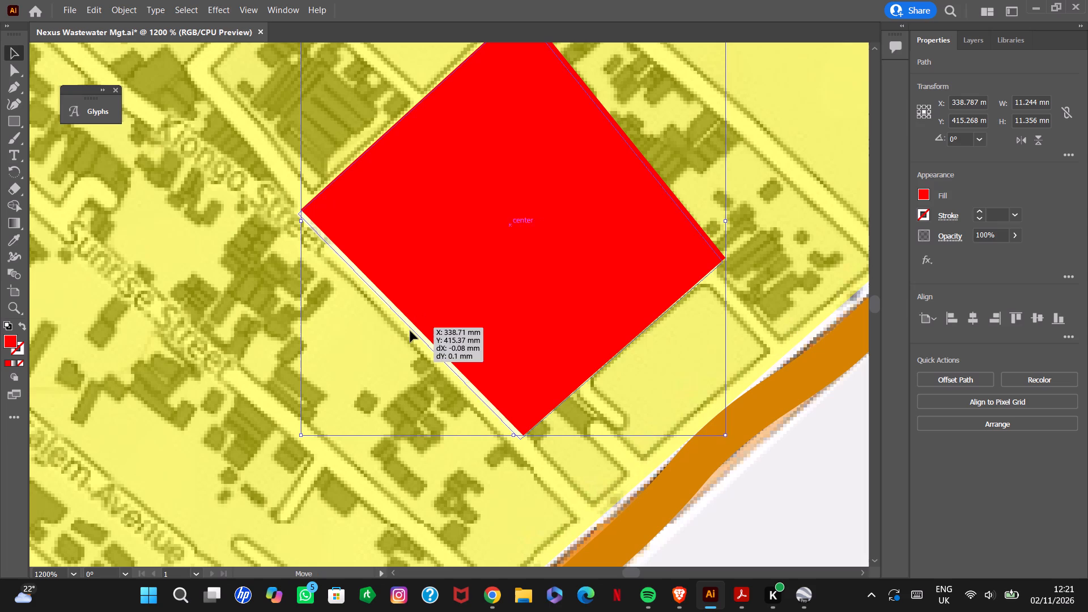
{"action": "left_click_drag", "start_coordinate": [410, 331], "coordinate": [410, 332]}
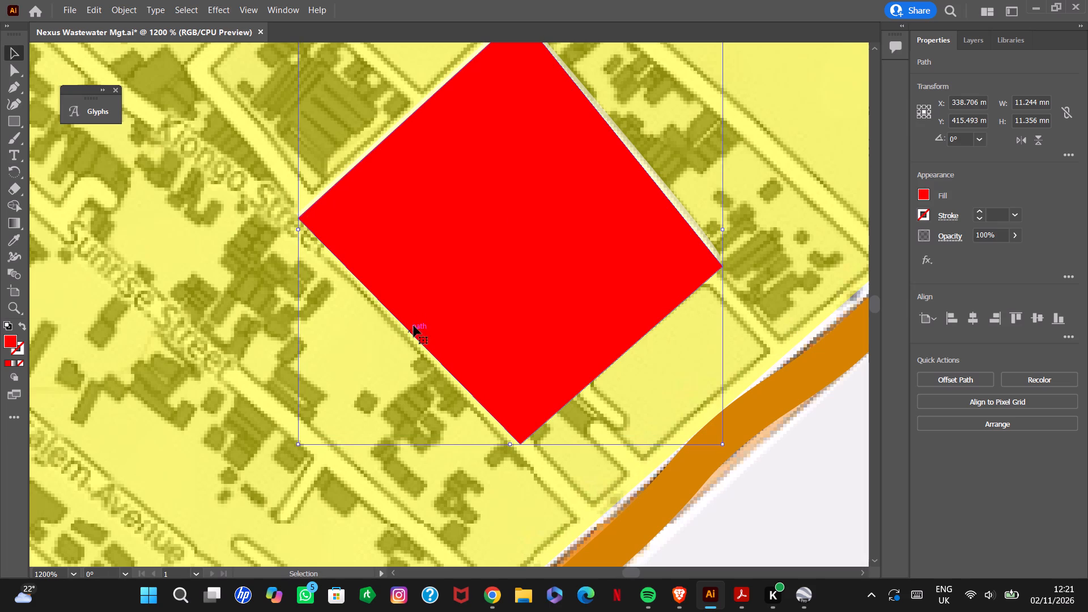
{"action": "left_click", "coordinate": [558, 226]}
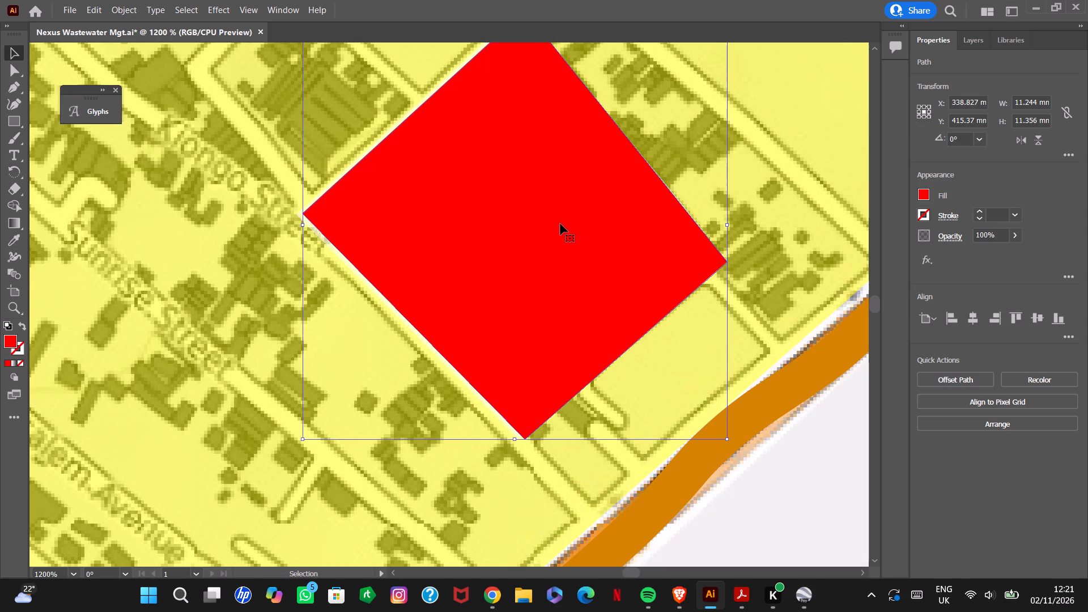
{"action": "left_click", "coordinate": [558, 226]}
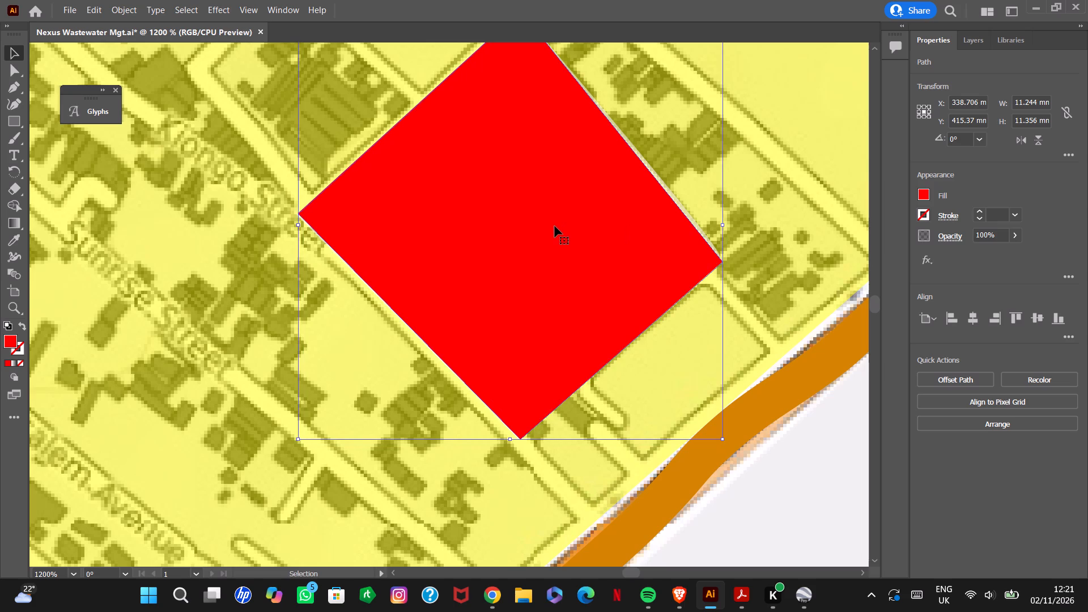
Give the red sewage plant shape a pure red stroke with a weight of 0.5 pt.
{"action": "left_click", "coordinate": [946, 212]}
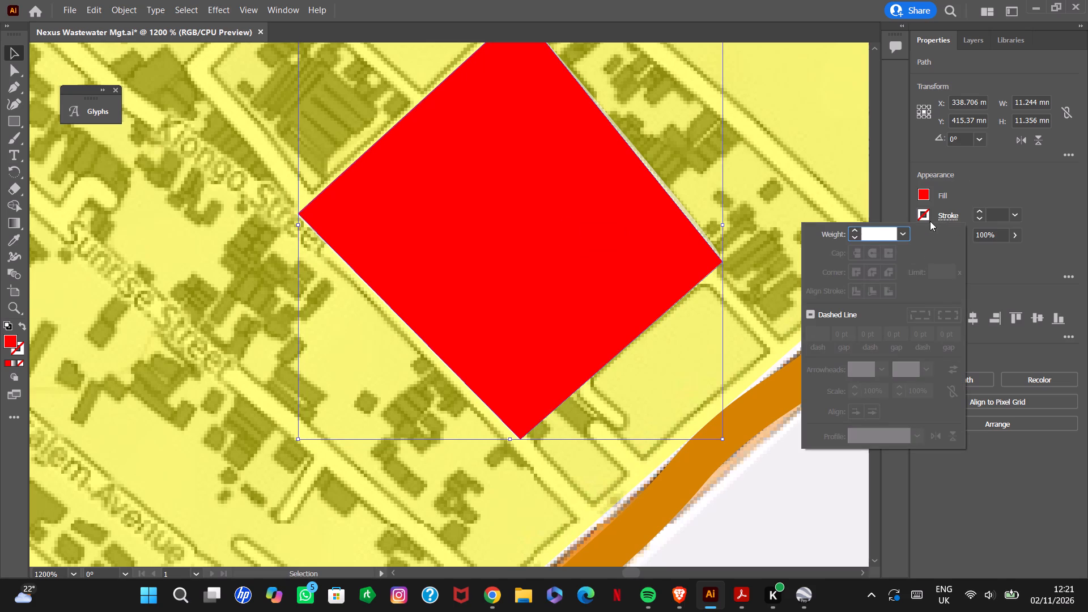
{"action": "left_click", "coordinate": [921, 212]}
{"action": "left_click", "coordinate": [921, 211]}
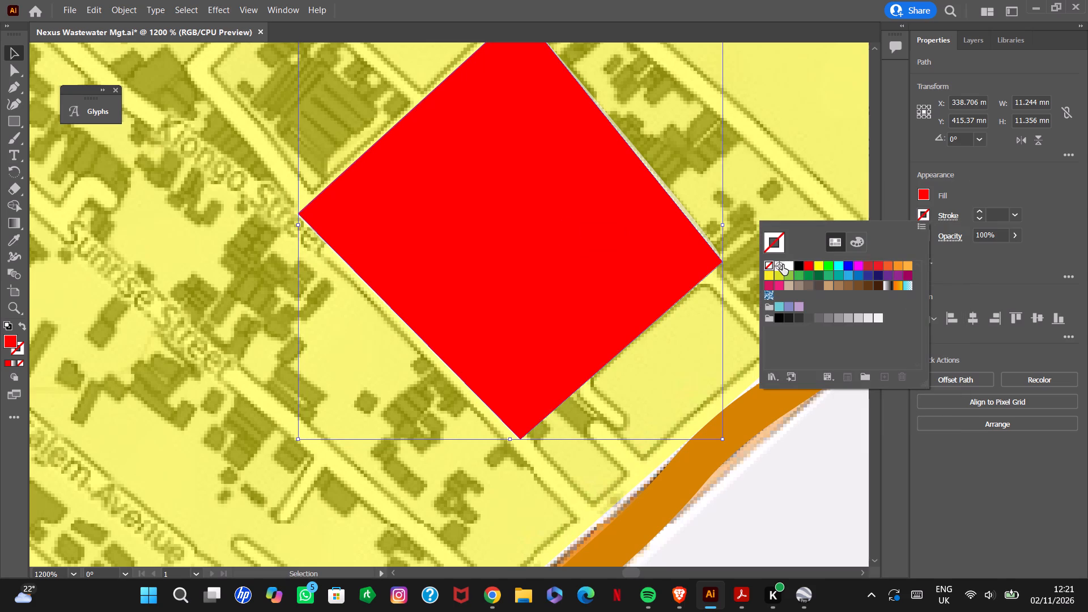
{"action": "left_click", "coordinate": [807, 264]}
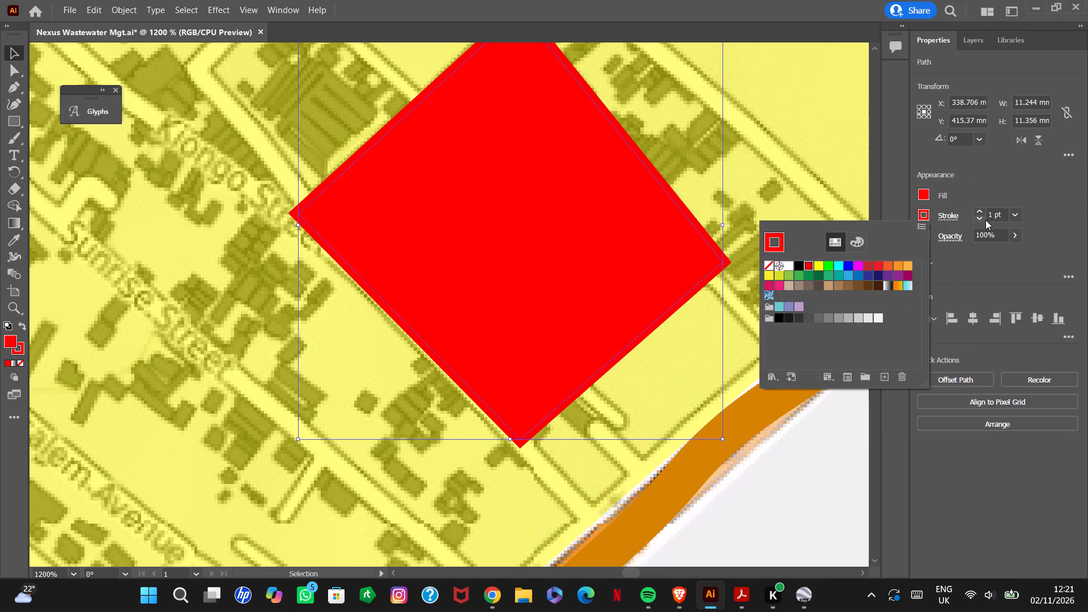
{"action": "left_click", "coordinate": [980, 218]}
{"action": "left_click", "coordinate": [980, 218]}
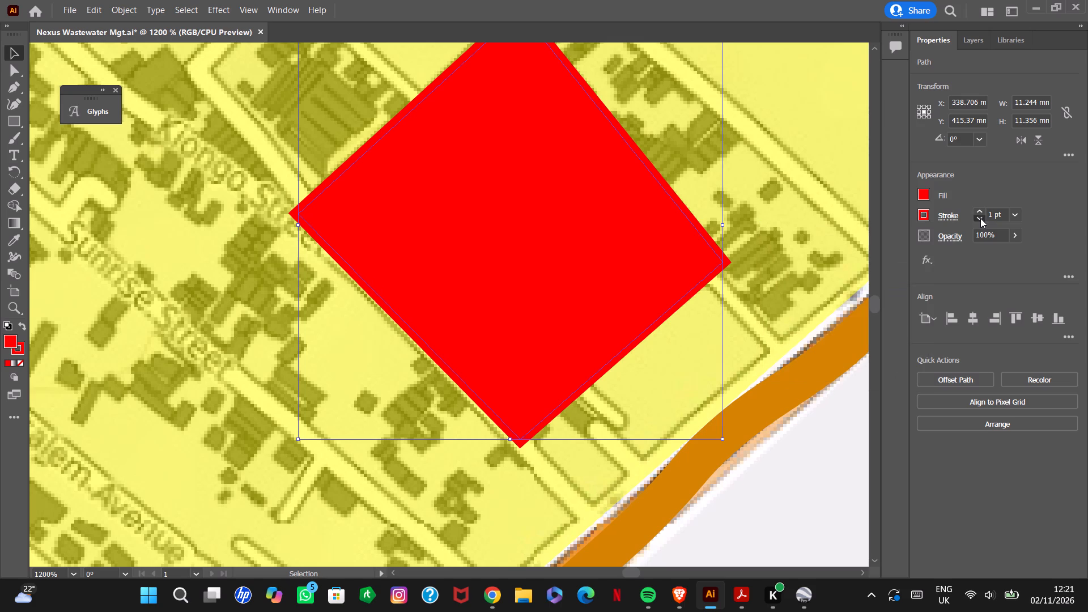
{"action": "left_click", "coordinate": [980, 218]}
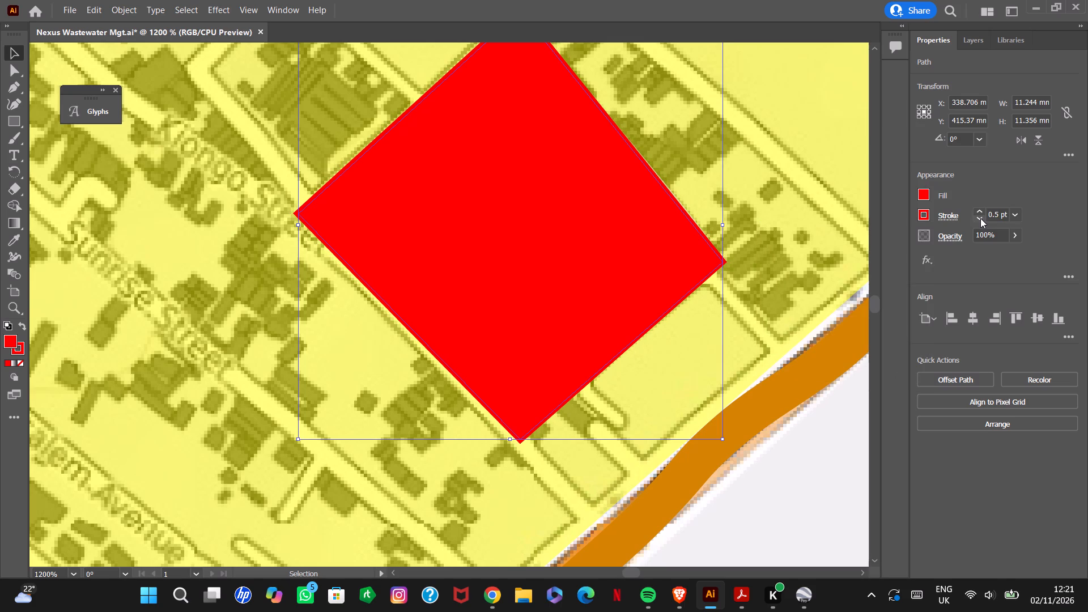
{"action": "left_click", "coordinate": [996, 268]}
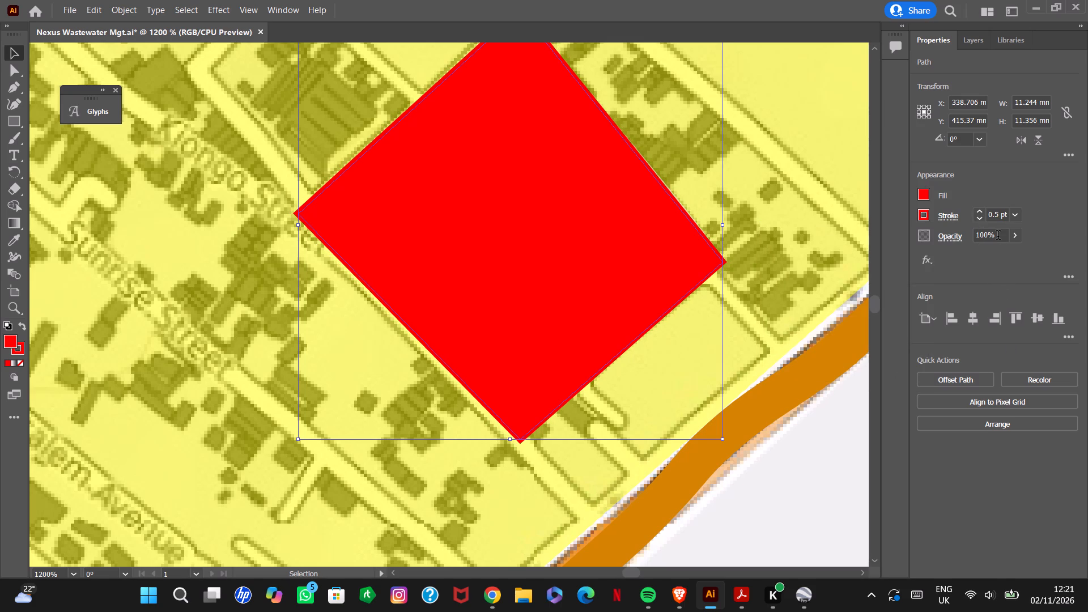
Reduce the red sewage plant shape's opacity to 61% so the map beneath shows through.
{"action": "left_click", "coordinate": [998, 236]}
{"action": "left_click", "coordinate": [1013, 239]}
{"action": "left_click_drag", "start_coordinate": [1011, 251], "coordinate": [997, 257]}
{"action": "left_click_drag", "start_coordinate": [997, 257], "coordinate": [984, 260]}
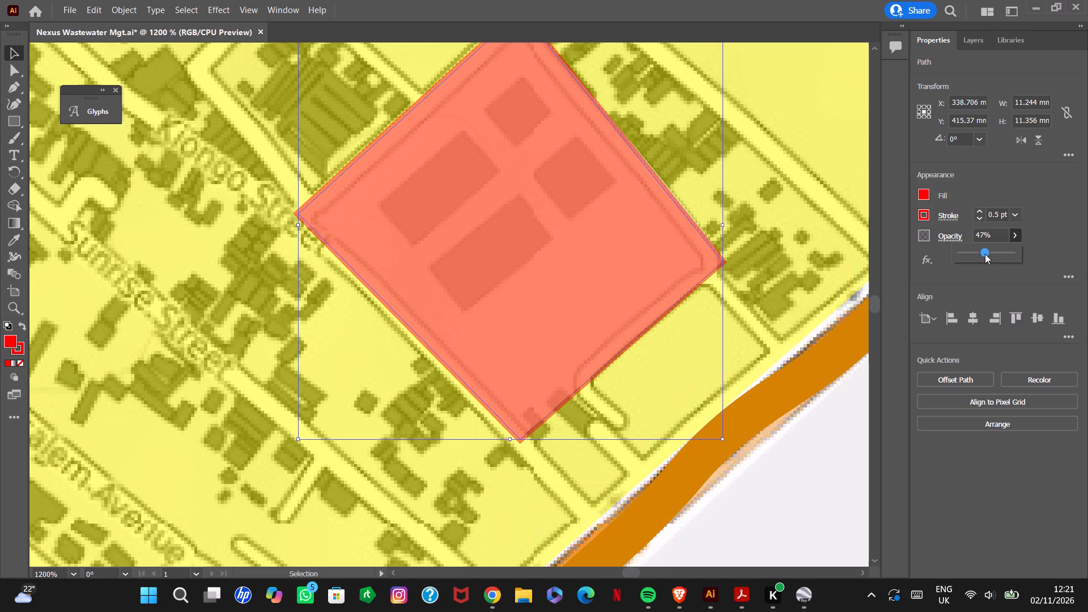
{"action": "left_click_drag", "start_coordinate": [985, 254], "coordinate": [993, 252]}
{"action": "left_click", "coordinate": [993, 252]}
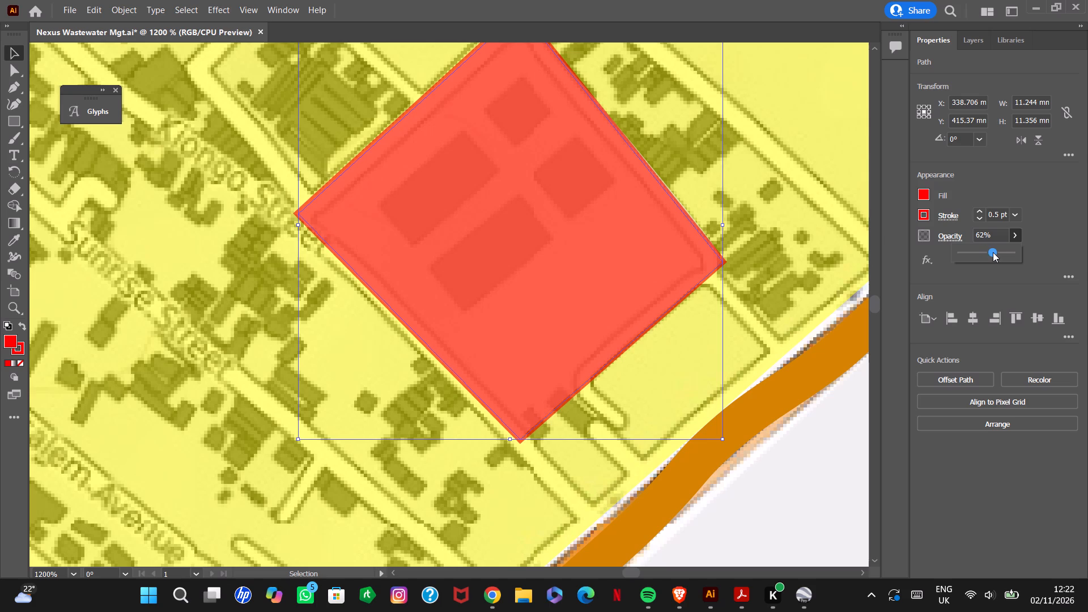
{"action": "left_click", "coordinate": [995, 456]}
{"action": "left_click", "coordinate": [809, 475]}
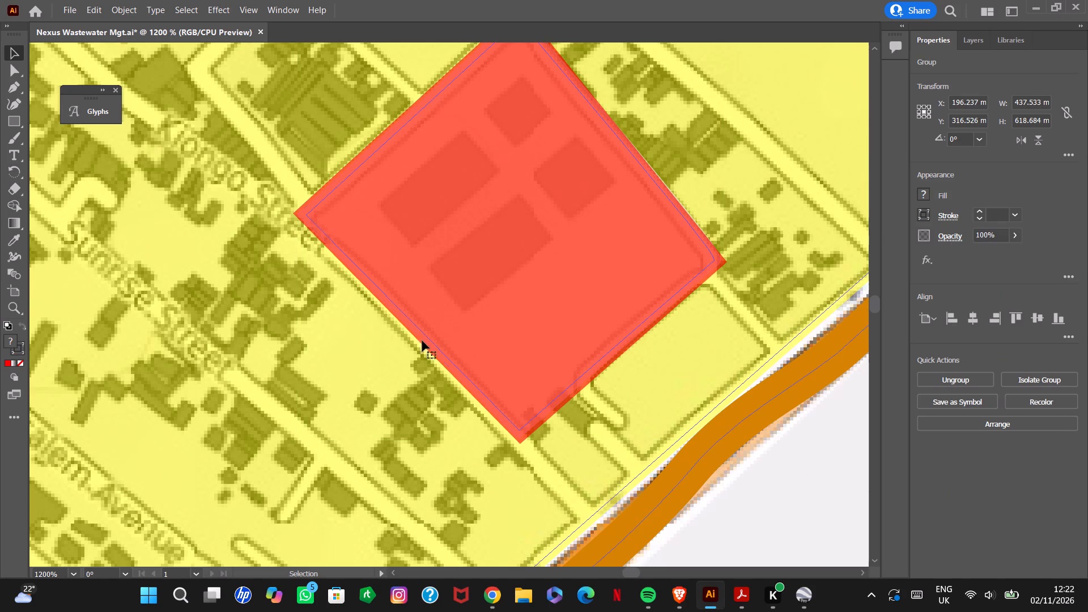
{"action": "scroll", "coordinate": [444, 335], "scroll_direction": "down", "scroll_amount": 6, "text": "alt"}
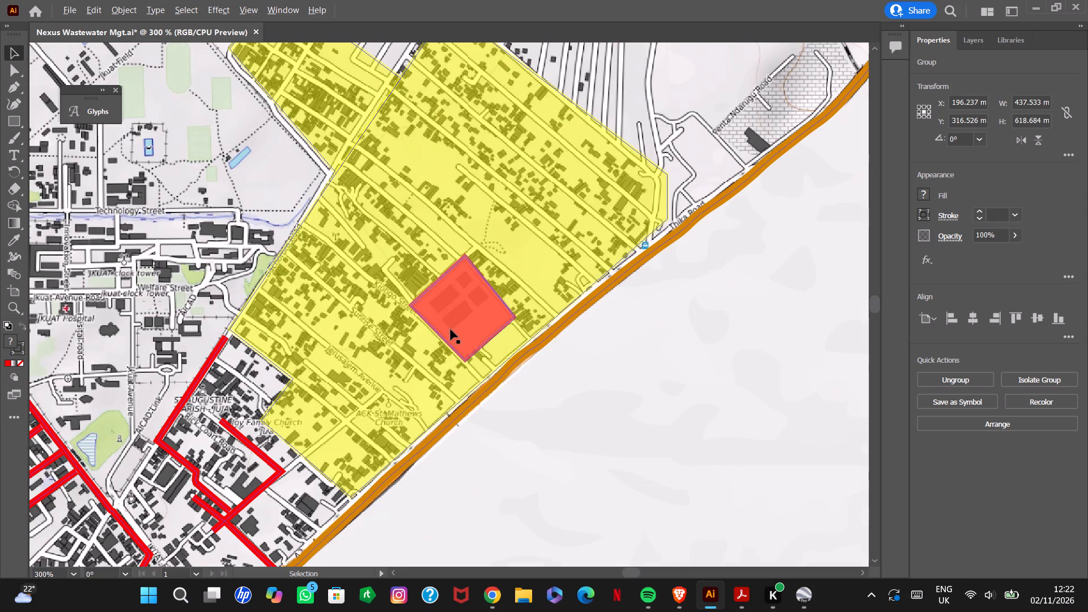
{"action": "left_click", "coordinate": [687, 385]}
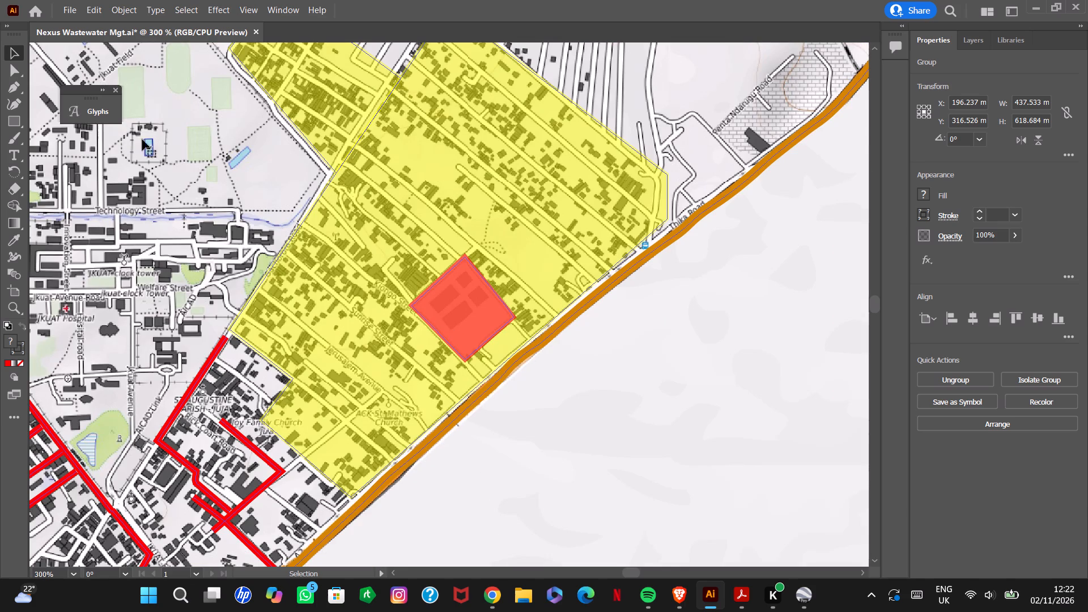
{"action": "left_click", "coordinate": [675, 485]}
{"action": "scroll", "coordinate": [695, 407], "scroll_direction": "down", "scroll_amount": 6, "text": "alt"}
Examine the translucent red sewage plant block against the yellow highlights and the whole Juja Ward map.
{"action": "scroll", "coordinate": [696, 407], "scroll_direction": "down", "scroll_amount": 16, "text": "alt"}
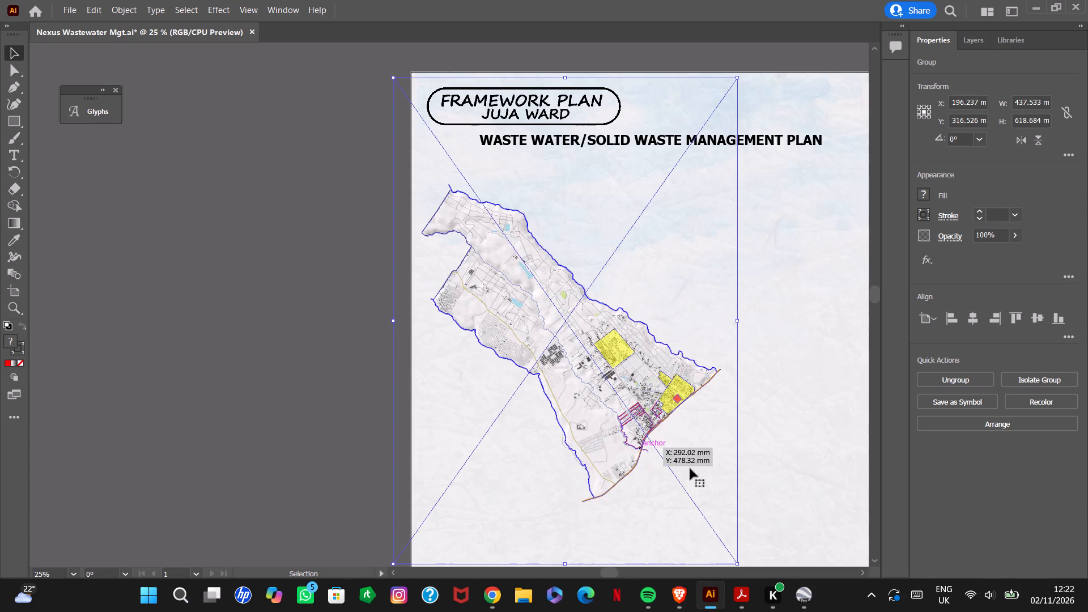
{"action": "left_click", "coordinate": [801, 419]}
{"action": "scroll", "coordinate": [683, 398], "scroll_direction": "up", "scroll_amount": 11, "text": "alt"}
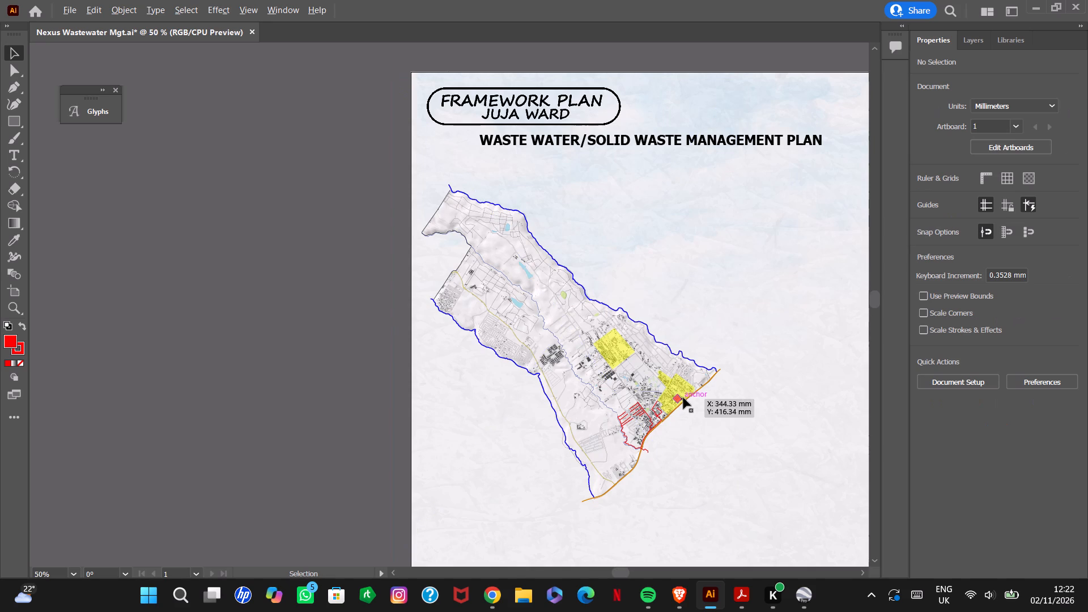
{"action": "scroll", "coordinate": [682, 399], "scroll_direction": "up", "scroll_amount": 3, "text": "alt"}
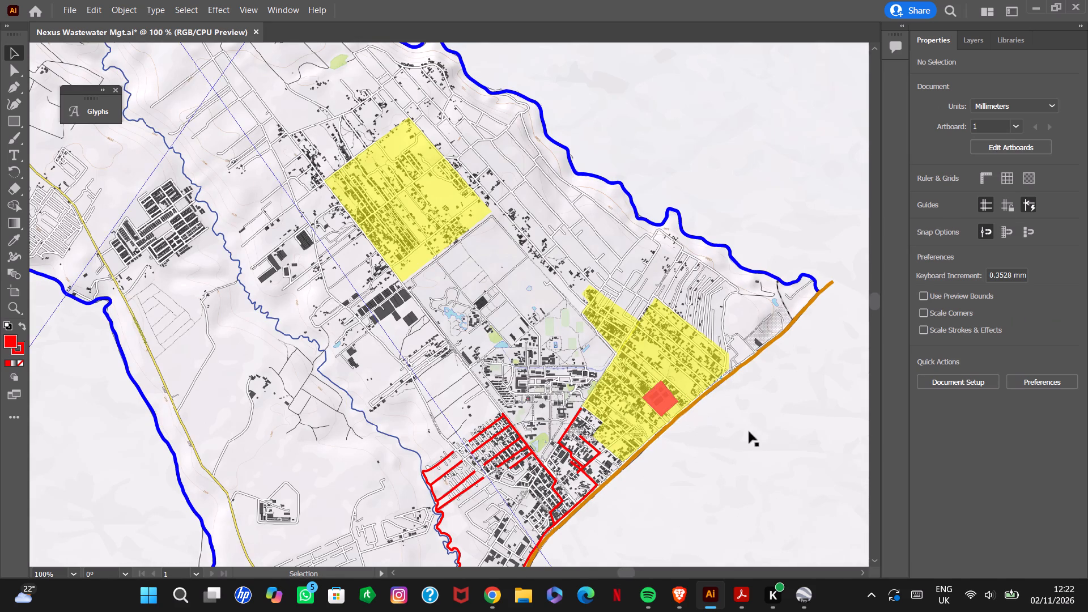
{"action": "scroll", "coordinate": [613, 392], "scroll_direction": "down", "scroll_amount": 5, "text": "alt"}
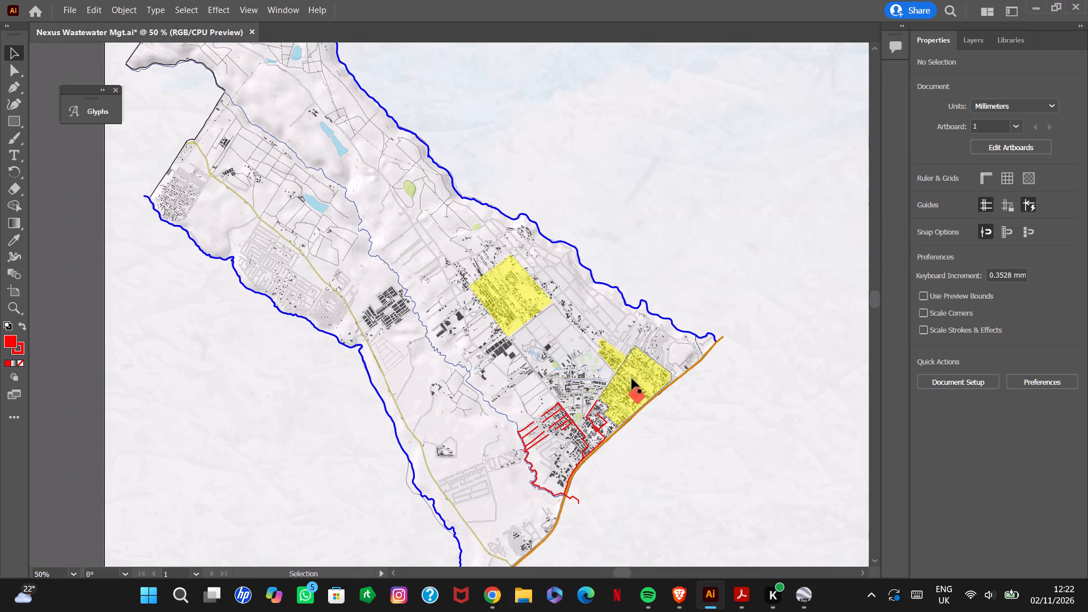
{"action": "scroll", "coordinate": [635, 394], "scroll_direction": "up", "scroll_amount": 9, "text": "alt"}
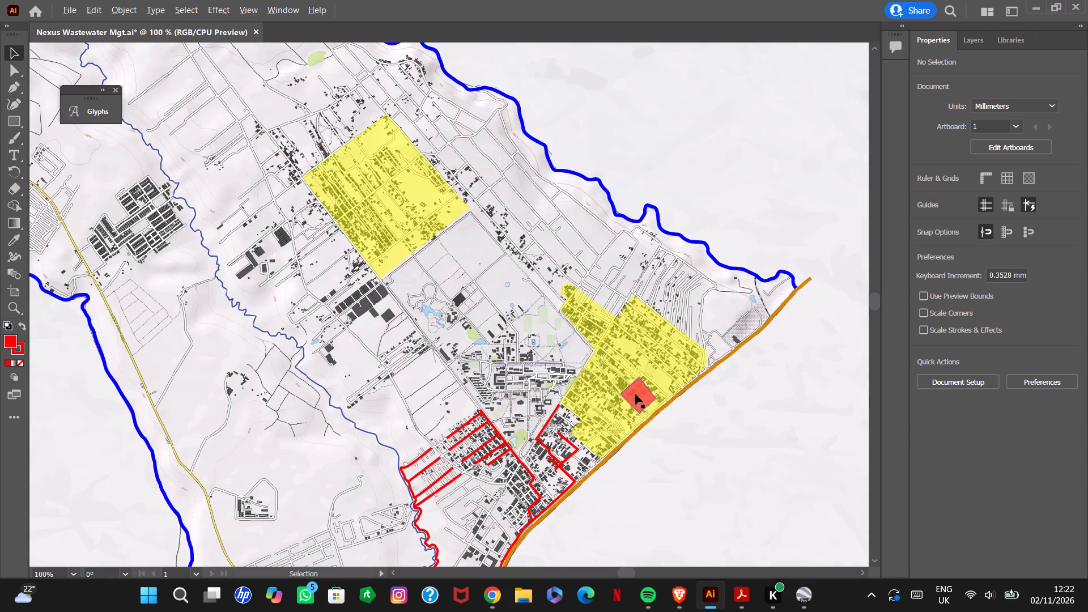
{"action": "scroll", "coordinate": [635, 394], "scroll_direction": "up", "scroll_amount": 5, "text": "alt"}
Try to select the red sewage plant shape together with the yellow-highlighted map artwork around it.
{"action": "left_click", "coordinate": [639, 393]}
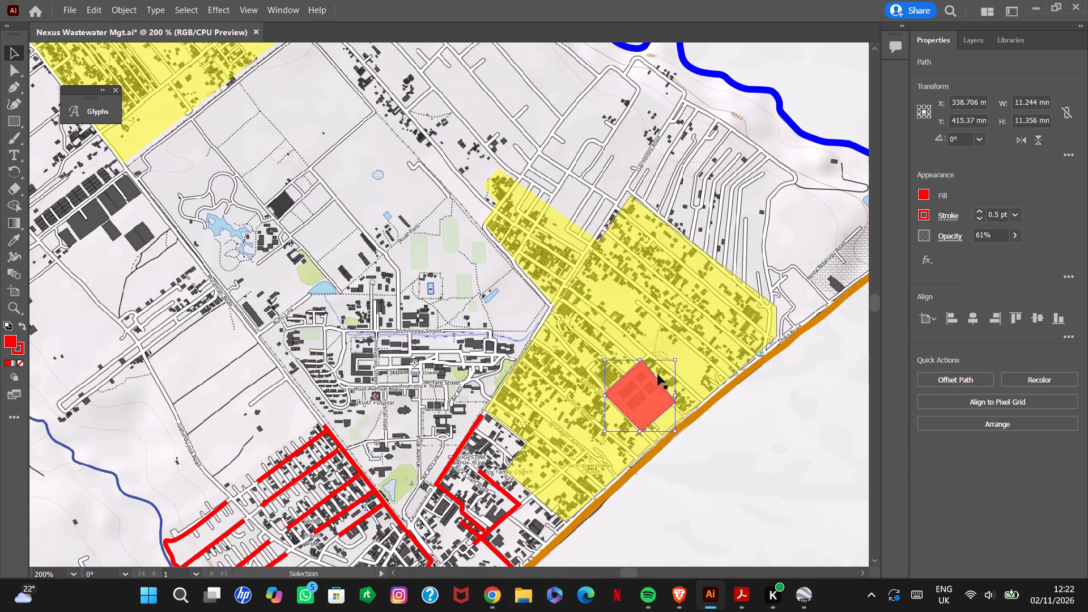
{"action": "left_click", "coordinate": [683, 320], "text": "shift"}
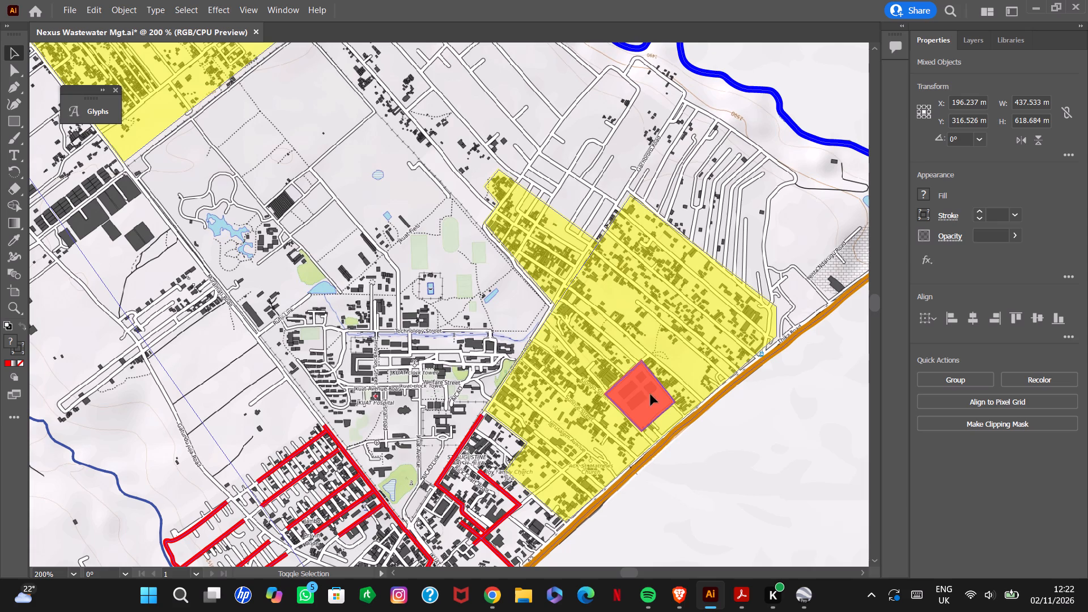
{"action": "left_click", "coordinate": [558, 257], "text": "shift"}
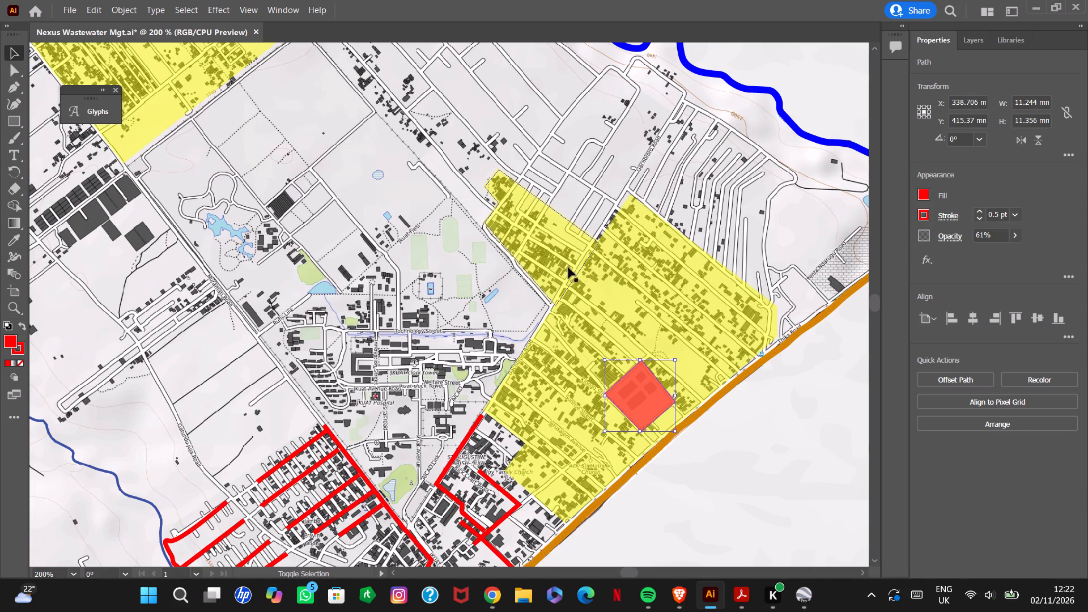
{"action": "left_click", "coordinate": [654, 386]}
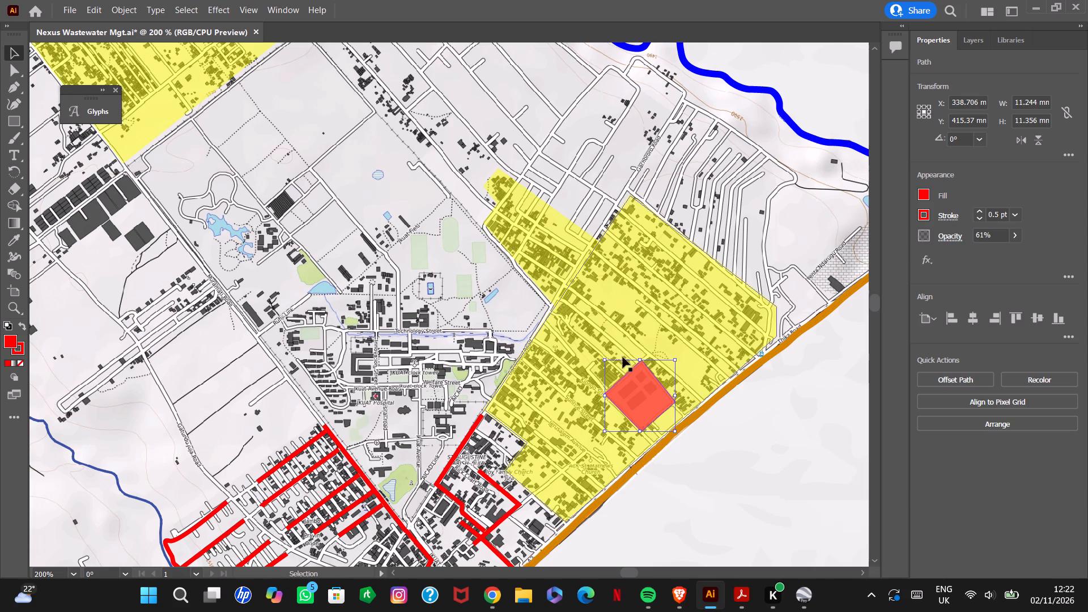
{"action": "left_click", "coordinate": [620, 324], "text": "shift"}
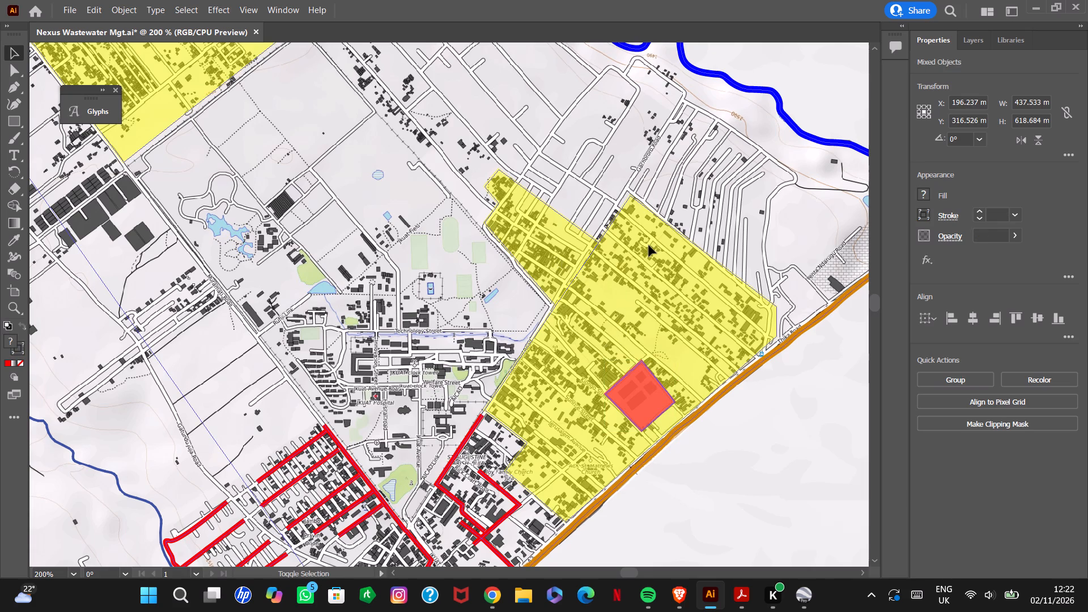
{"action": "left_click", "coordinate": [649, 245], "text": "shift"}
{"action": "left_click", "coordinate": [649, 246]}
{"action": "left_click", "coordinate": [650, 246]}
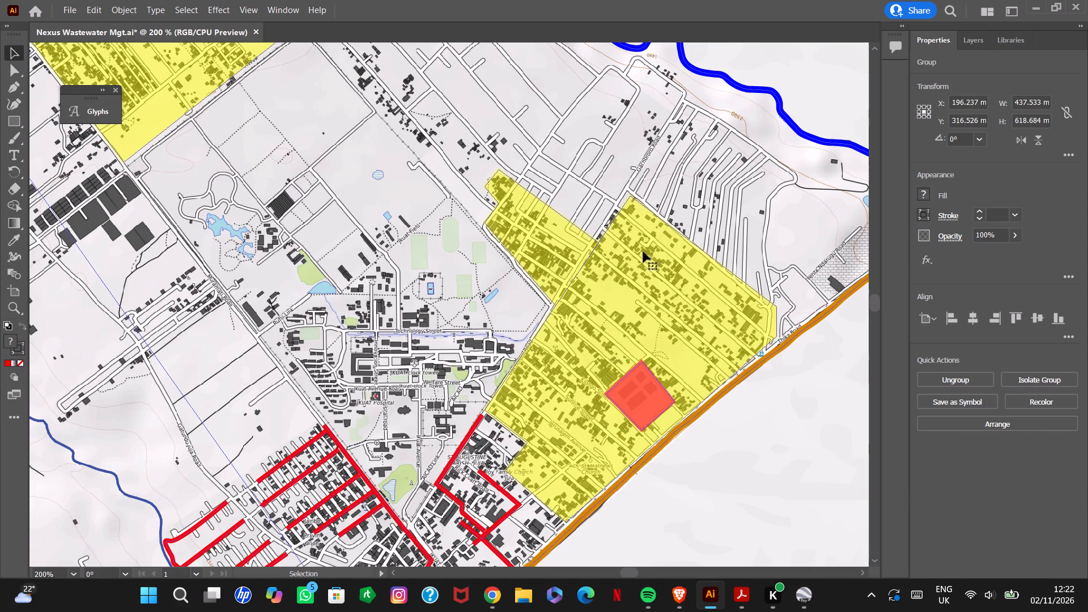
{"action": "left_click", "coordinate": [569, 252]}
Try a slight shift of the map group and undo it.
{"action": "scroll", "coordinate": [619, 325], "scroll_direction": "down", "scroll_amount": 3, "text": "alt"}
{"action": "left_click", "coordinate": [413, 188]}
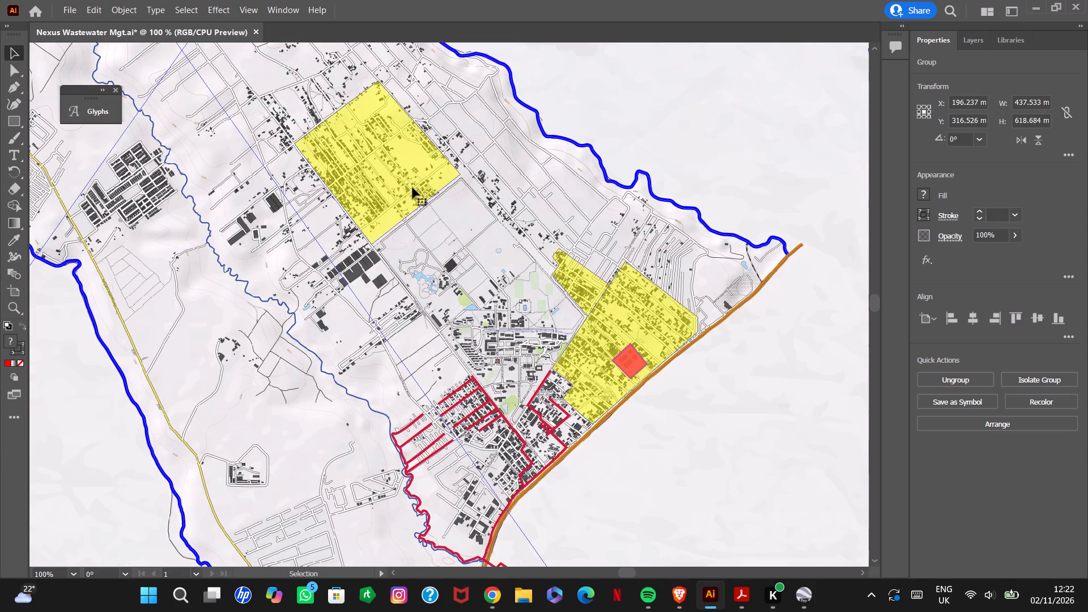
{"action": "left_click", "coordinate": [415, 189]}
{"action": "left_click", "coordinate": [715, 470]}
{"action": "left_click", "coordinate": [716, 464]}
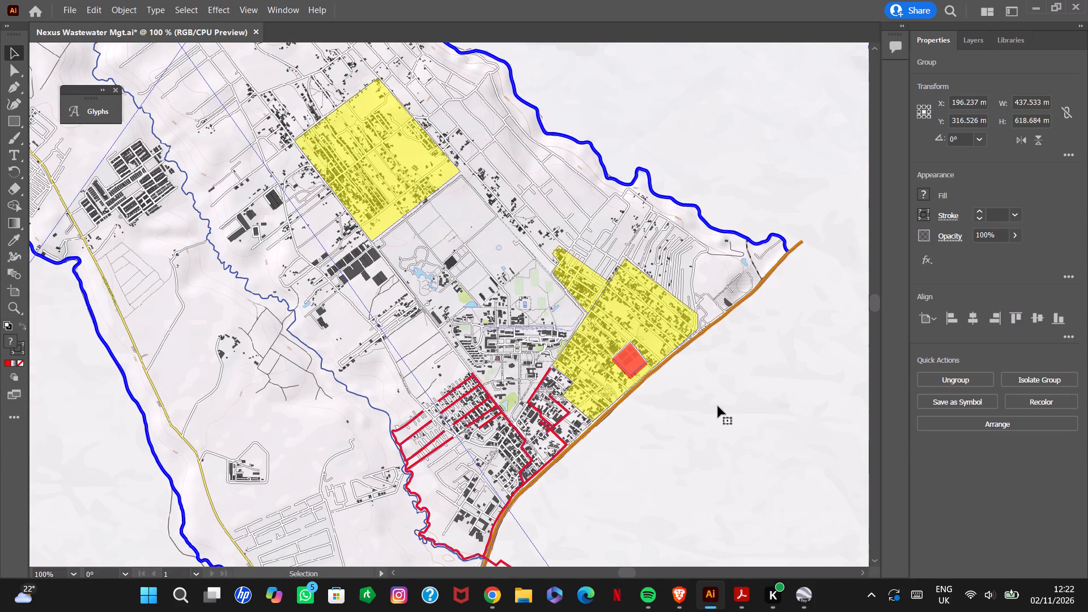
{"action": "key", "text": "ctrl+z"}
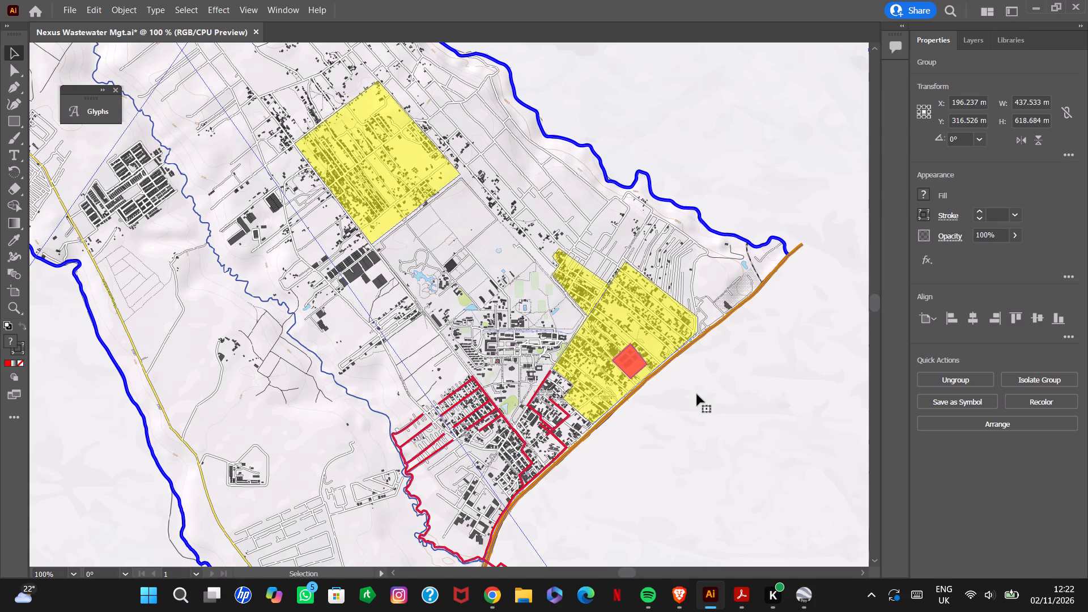
Group the red sewage plant shape with the rest of the map artwork and lock the group.
{"action": "scroll", "coordinate": [699, 397], "scroll_direction": "down", "scroll_amount": 7, "text": "ctrl"}
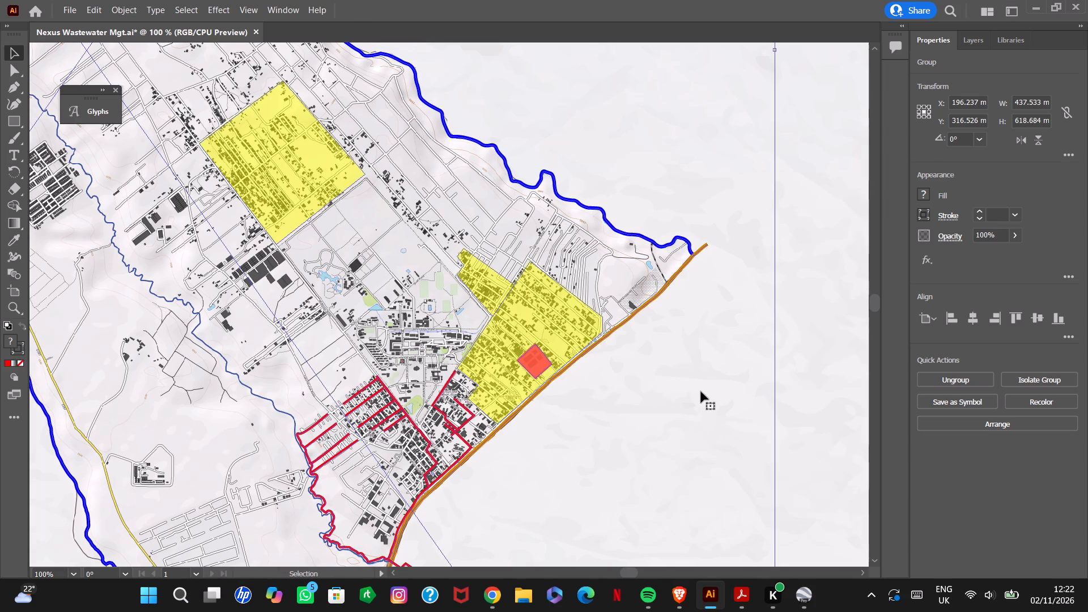
{"action": "scroll", "coordinate": [788, 397], "scroll_direction": "down", "scroll_amount": 2, "text": "ctrl"}
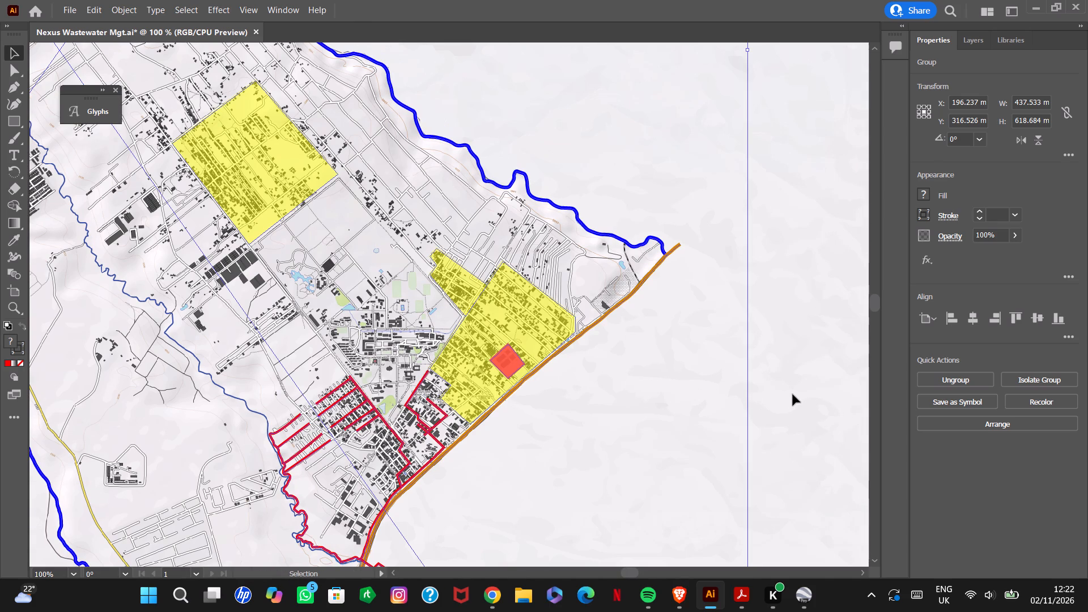
{"action": "scroll", "coordinate": [793, 394], "scroll_direction": "down", "scroll_amount": 5, "text": "alt"}
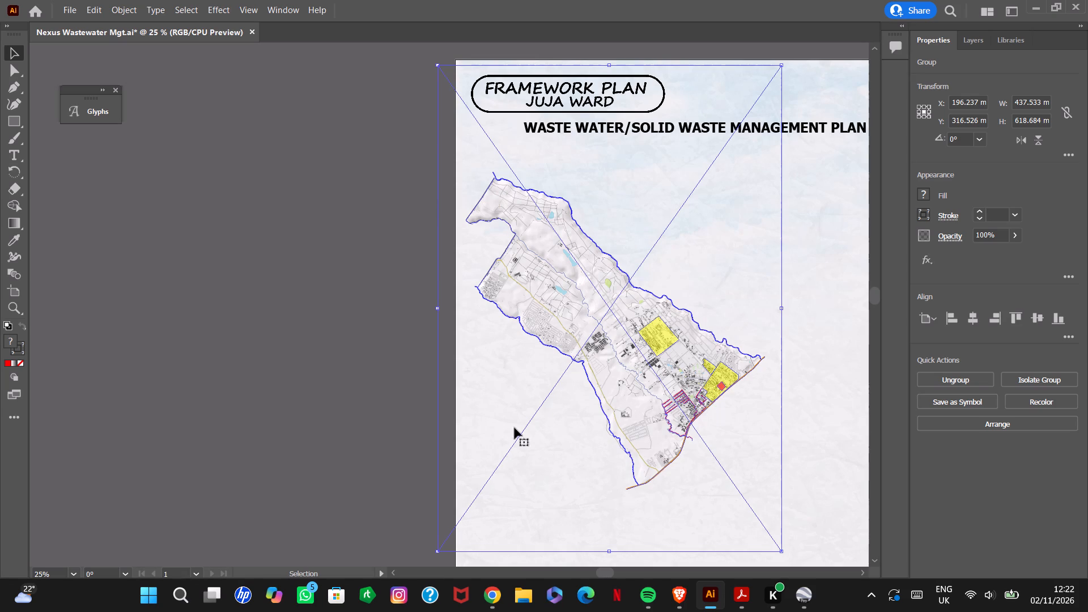
{"action": "left_click", "coordinate": [338, 408]}
{"action": "left_click_drag", "start_coordinate": [857, 459], "coordinate": [516, 356]}
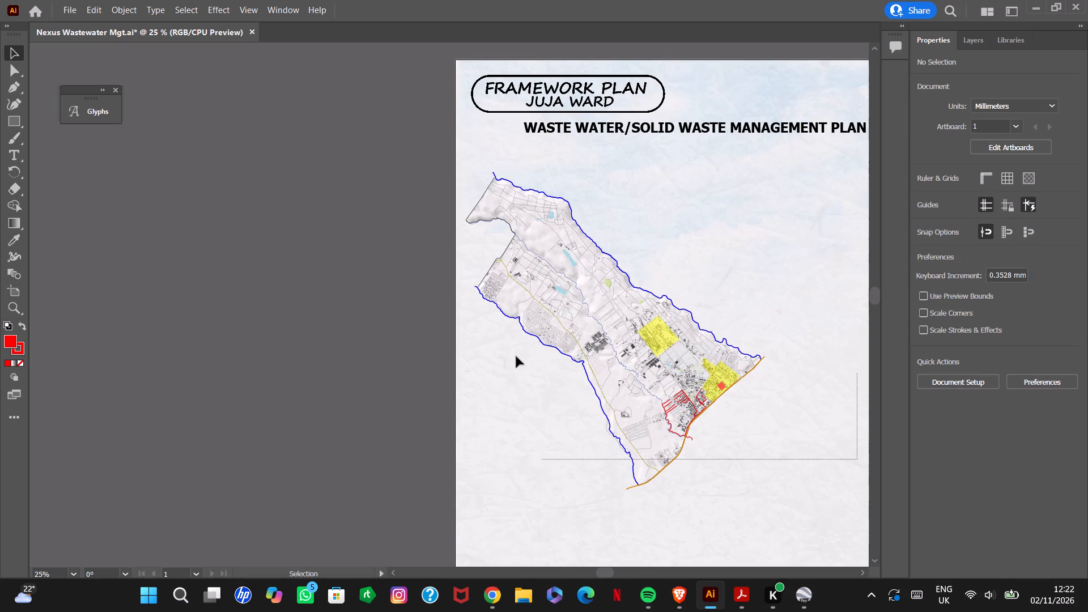
{"action": "left_click_drag", "start_coordinate": [516, 356], "coordinate": [387, 178]}
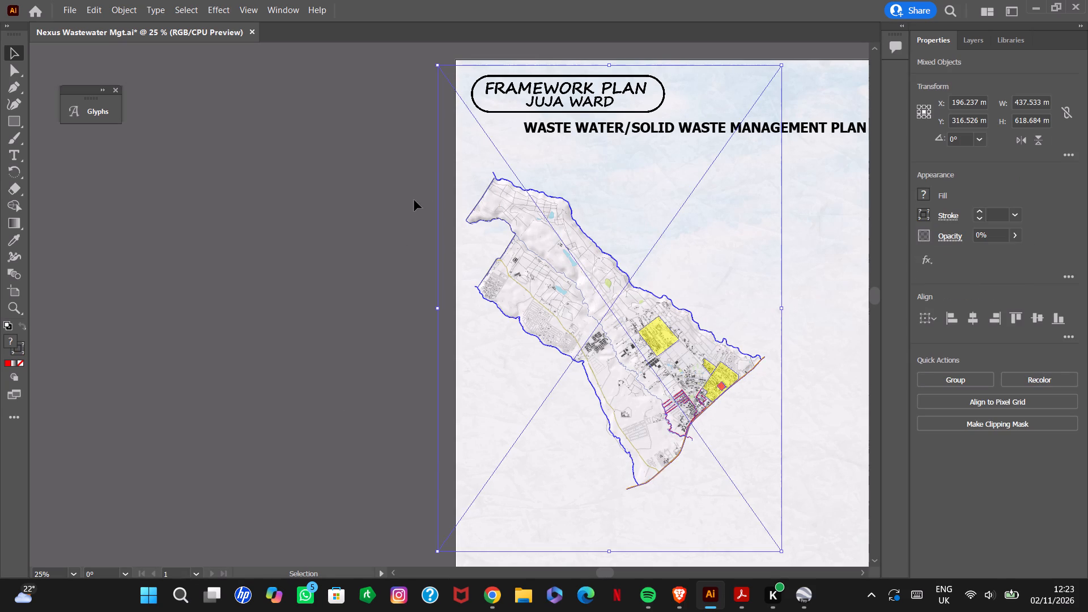
{"action": "key", "text": "ctrl+g"}
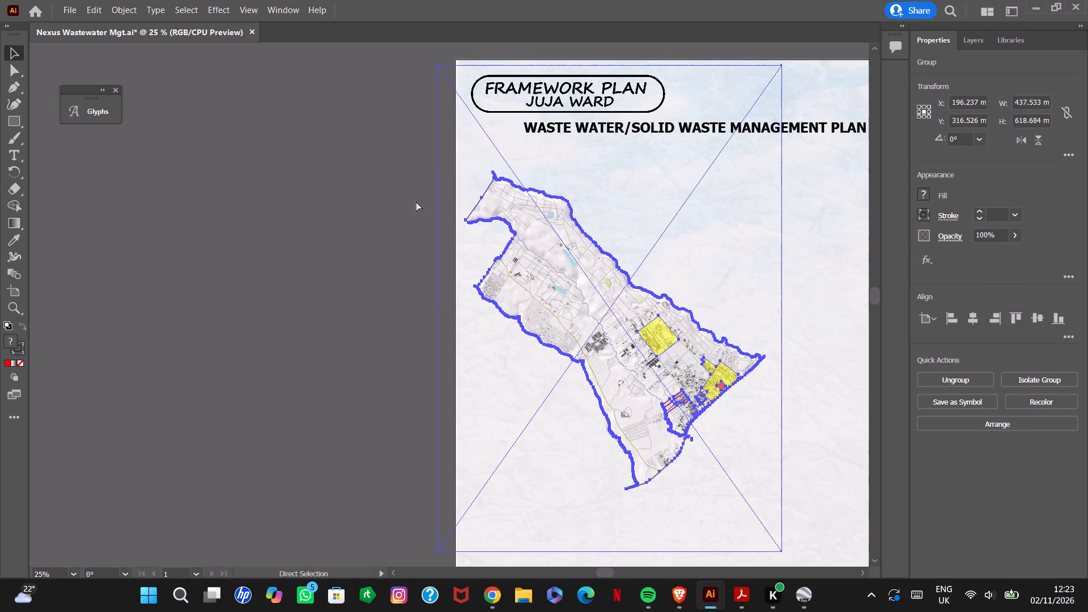
{"action": "key", "text": "ctrl+2"}
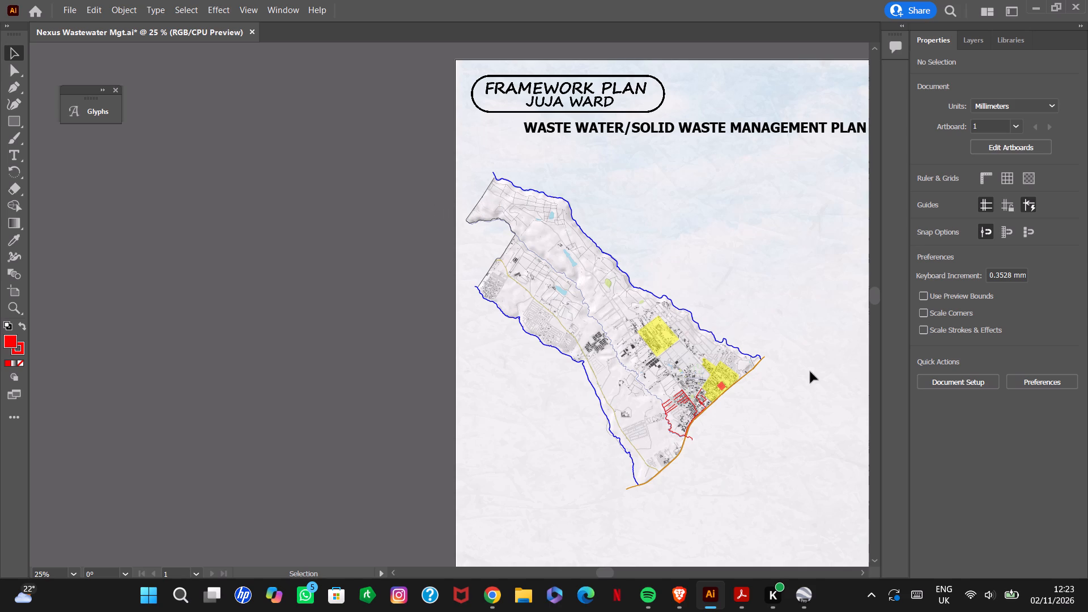
Test whether the locked map artwork can still be selected or moved.
{"action": "left_click", "coordinate": [823, 381]}
{"action": "left_click_drag", "start_coordinate": [781, 409], "coordinate": [547, 376]}
{"action": "left_click_drag", "start_coordinate": [646, 388], "coordinate": [649, 414]}
{"action": "left_click_drag", "start_coordinate": [649, 414], "coordinate": [624, 486]}
{"action": "left_click", "coordinate": [767, 492]}
Show Layer 5, which holds the charts, statistics, framework text, legend and remaining highlights.
{"action": "left_click", "coordinate": [967, 34]}
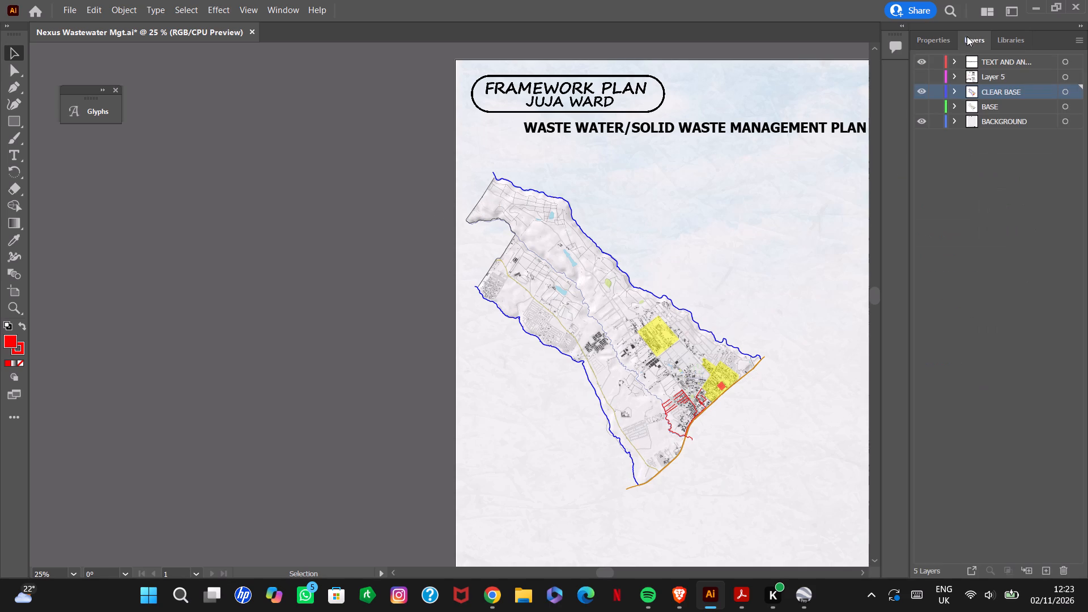
{"action": "left_click", "coordinate": [924, 76]}
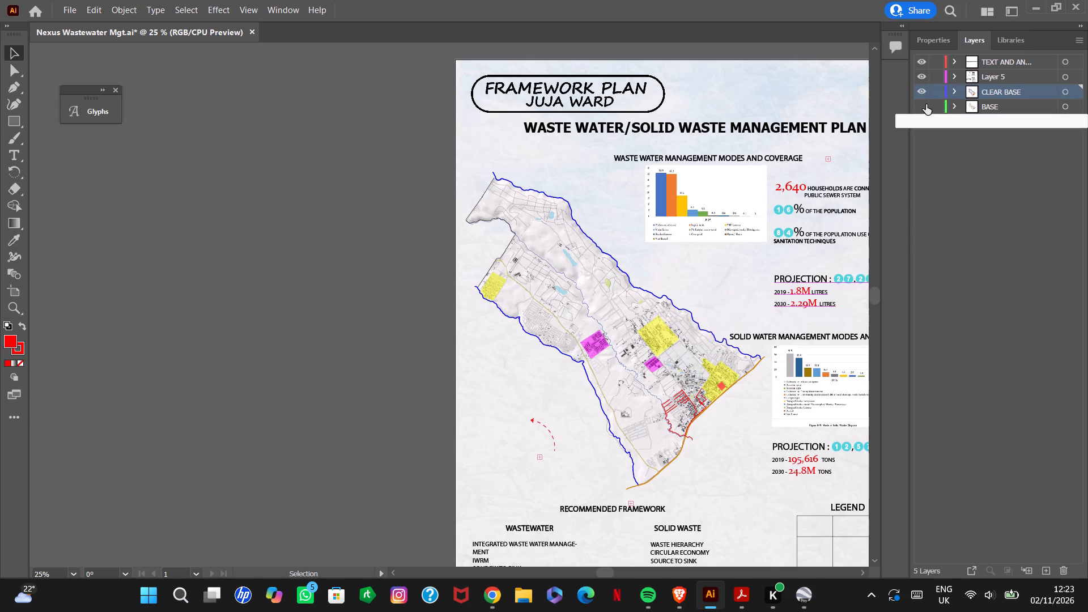
Review the sheet's charts, framework text and legend, and inspect the map highlights around the red sewage plant block.
{"action": "left_click_drag", "start_coordinate": [879, 299], "coordinate": [879, 300]}
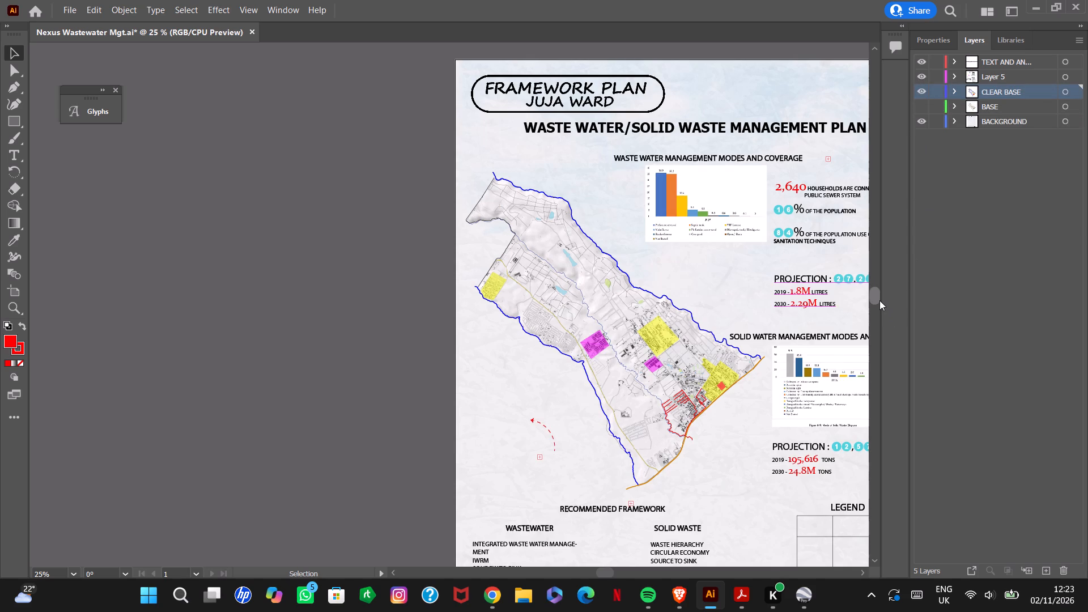
{"action": "left_click_drag", "start_coordinate": [879, 300], "coordinate": [881, 307]}
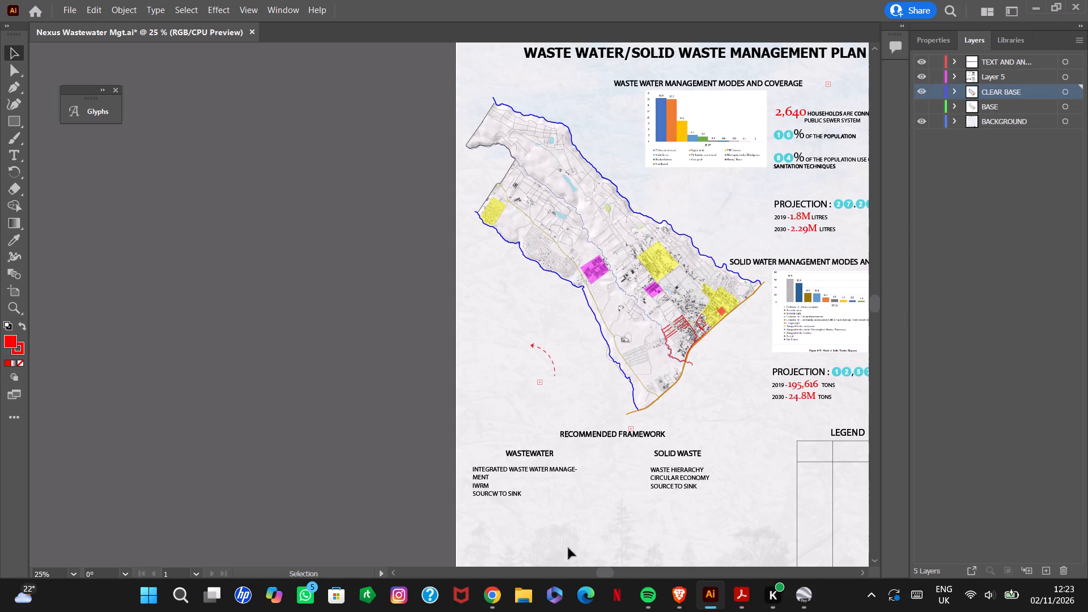
{"action": "left_click_drag", "start_coordinate": [597, 569], "coordinate": [602, 569]}
{"action": "left_click_drag", "start_coordinate": [602, 569], "coordinate": [606, 568]}
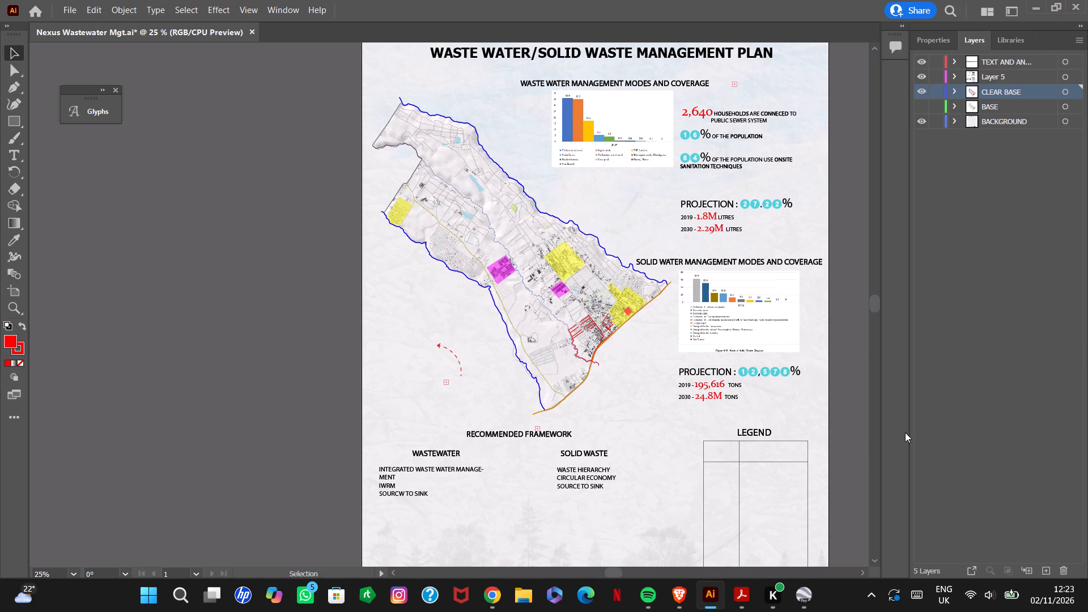
{"action": "left_click", "coordinate": [965, 389]}
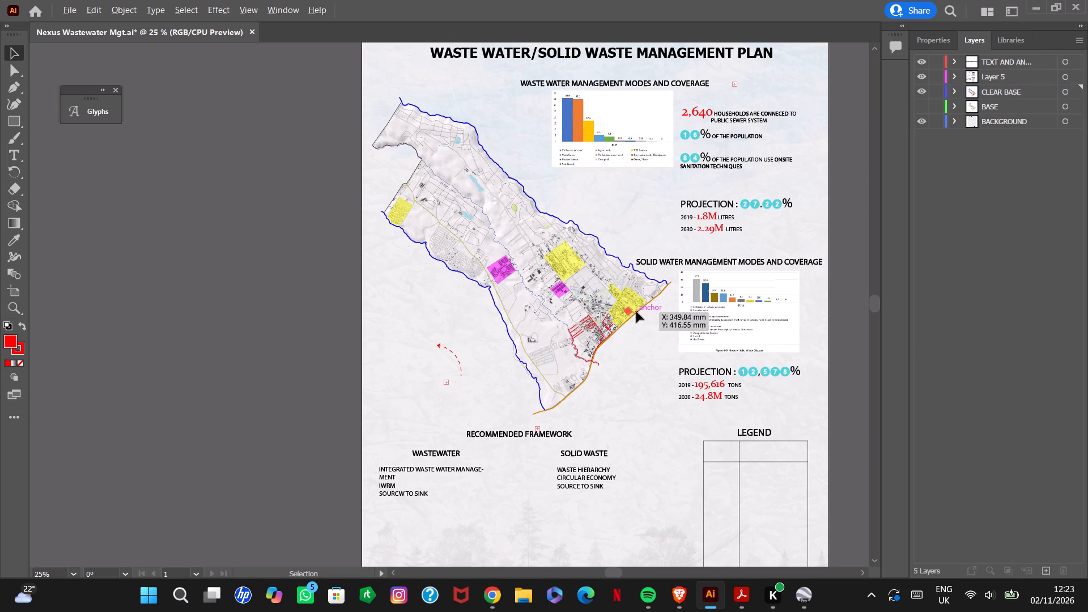
{"action": "scroll", "coordinate": [628, 311], "scroll_direction": "up", "scroll_amount": 15, "text": "alt"}
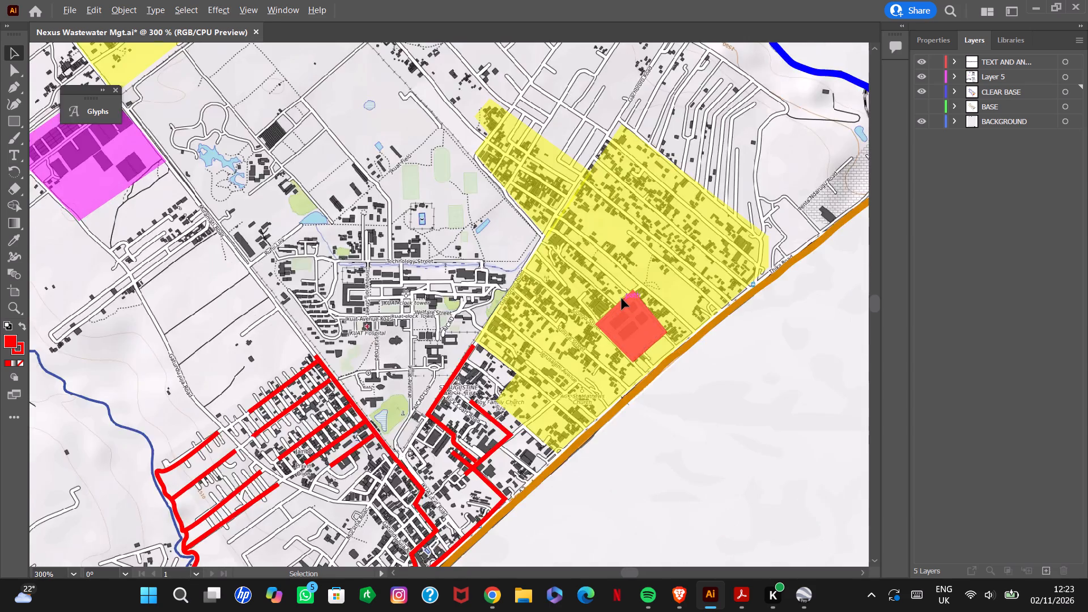
{"action": "scroll", "coordinate": [622, 299], "scroll_direction": "down", "scroll_amount": 5, "text": "alt"}
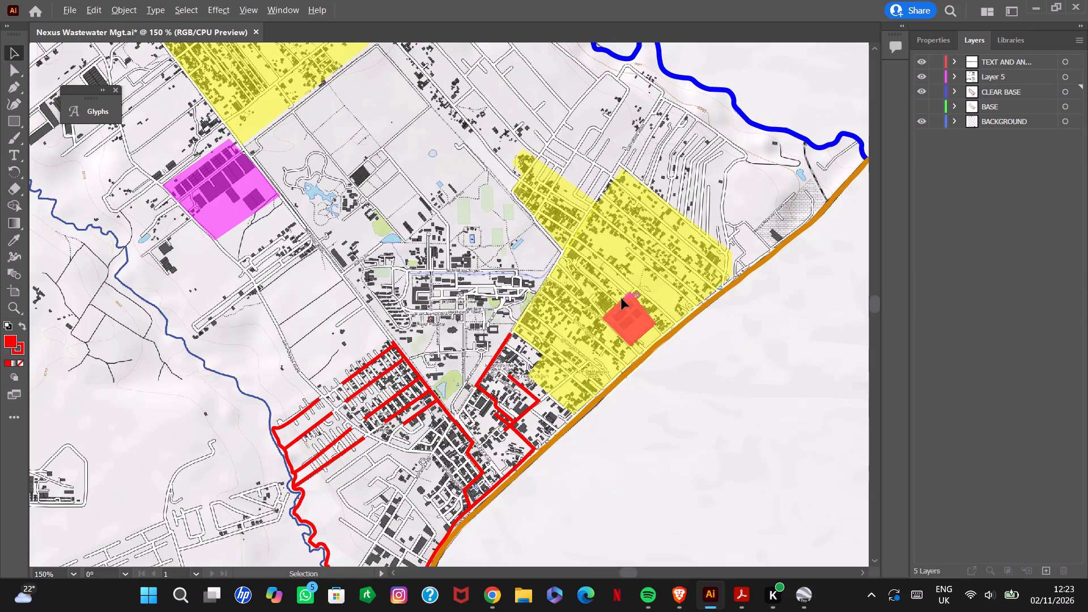
{"action": "scroll", "coordinate": [622, 299], "scroll_direction": "down", "scroll_amount": 6, "text": "alt"}
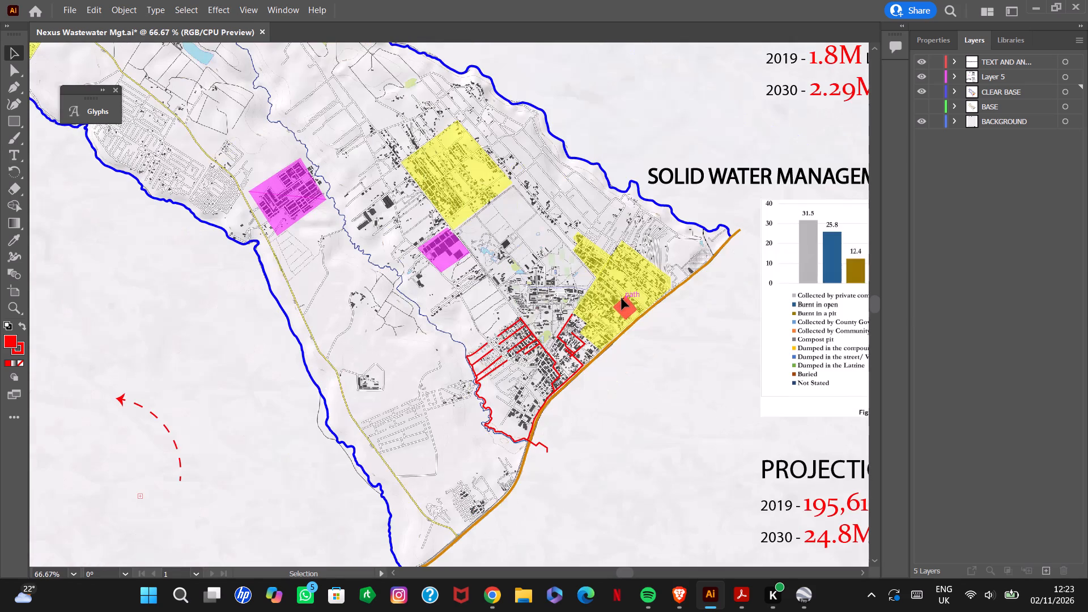
{"action": "left_click", "coordinate": [622, 568]}
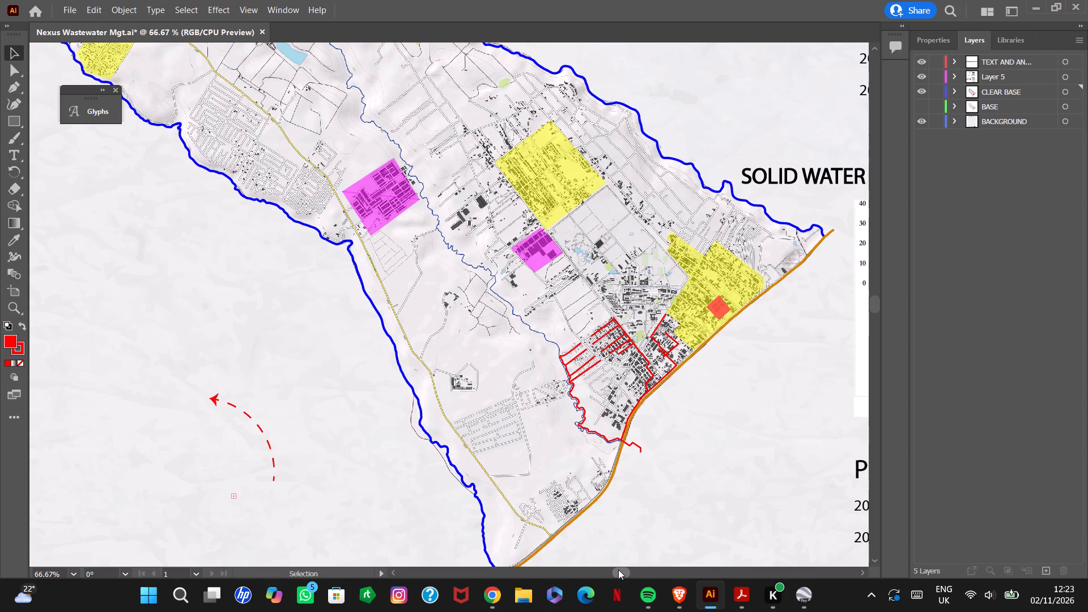
Inspect the ward map's highlighted blocks and sewer lines, and the waste water management modes chart above them.
{"action": "left_click", "coordinate": [624, 574]}
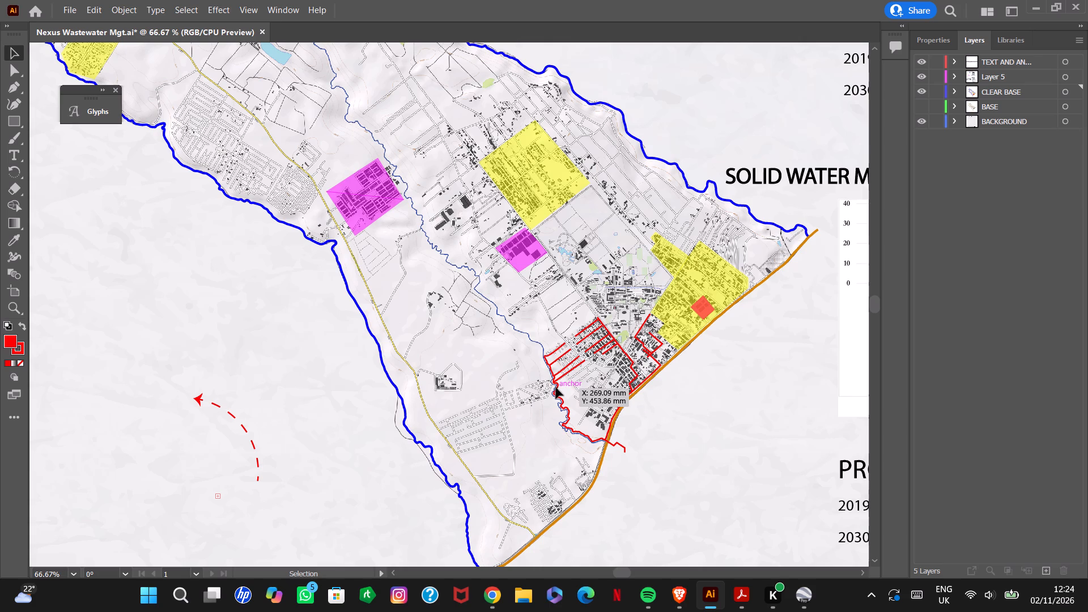
{"action": "scroll", "coordinate": [595, 369], "scroll_direction": "down", "scroll_amount": 6}
{"action": "scroll", "coordinate": [595, 369], "scroll_direction": "up", "scroll_amount": 14}
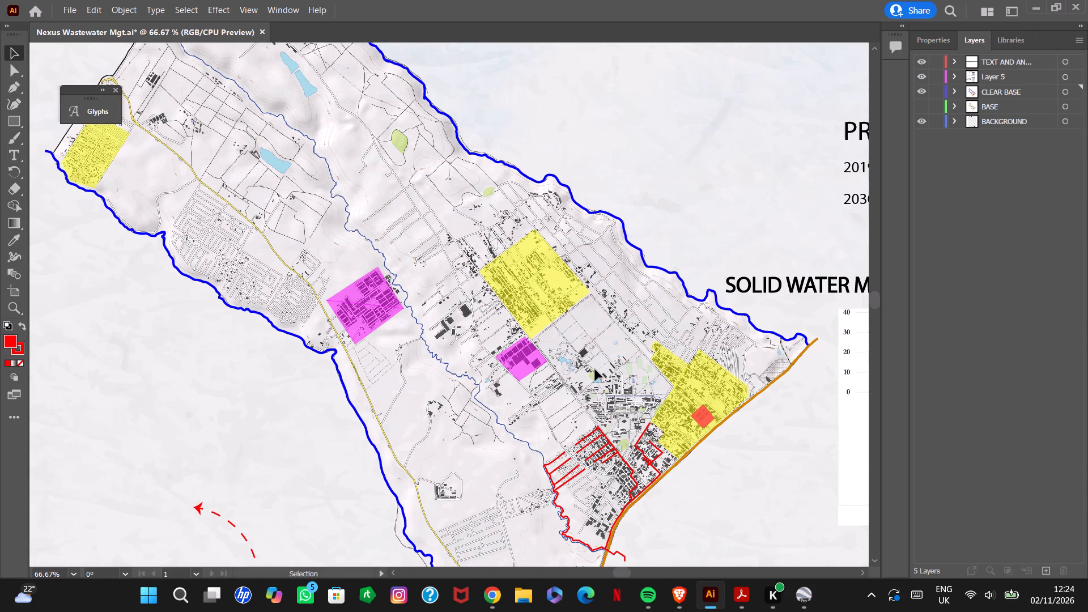
{"action": "scroll", "coordinate": [595, 369], "scroll_direction": "up", "scroll_amount": 12}
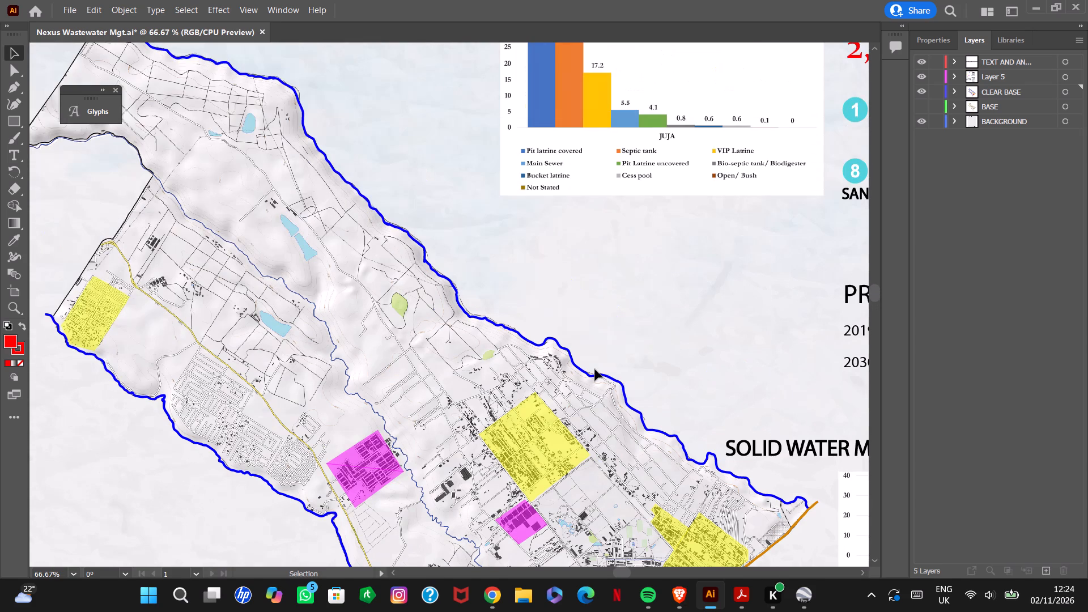
{"action": "scroll", "coordinate": [595, 369], "scroll_direction": "up", "scroll_amount": 6}
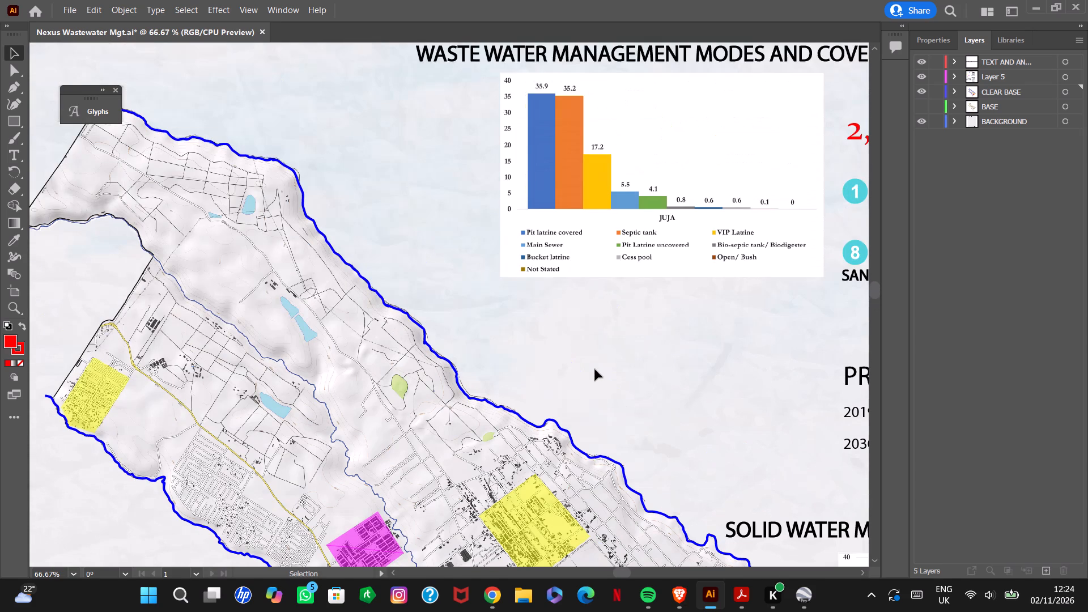
{"action": "scroll", "coordinate": [595, 369], "scroll_direction": "up", "scroll_amount": 7}
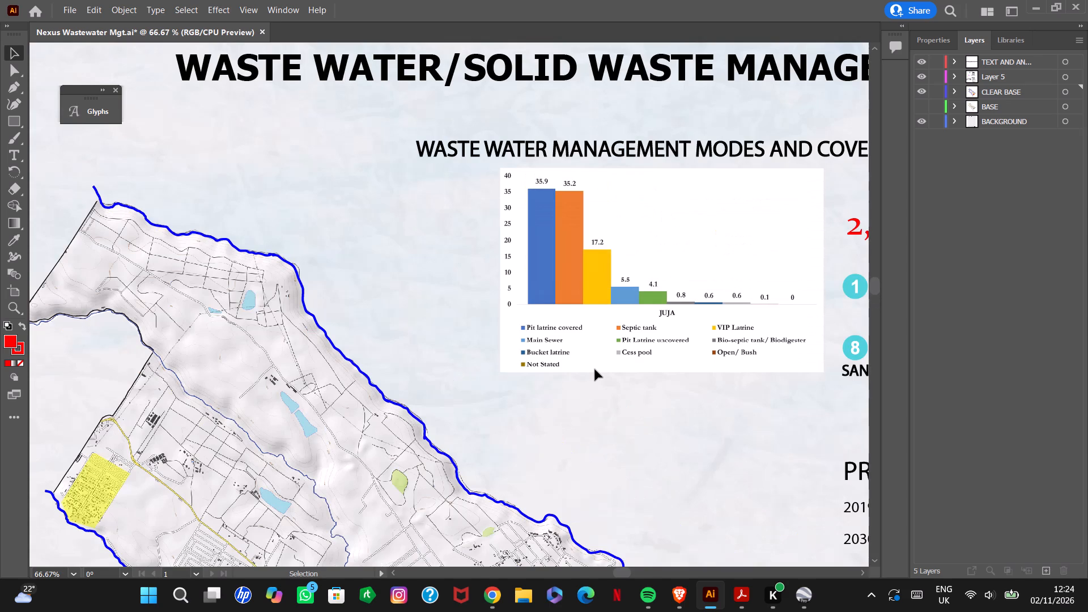
{"action": "scroll", "coordinate": [595, 369], "scroll_direction": "down", "scroll_amount": 3}
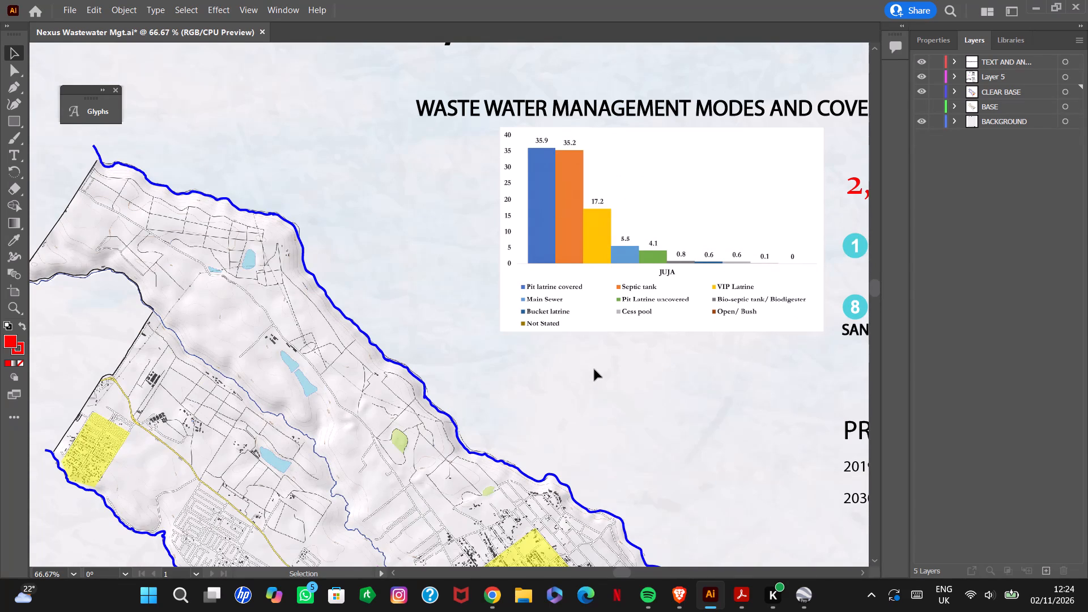
{"action": "scroll", "coordinate": [594, 369], "scroll_direction": "down", "scroll_amount": 5}
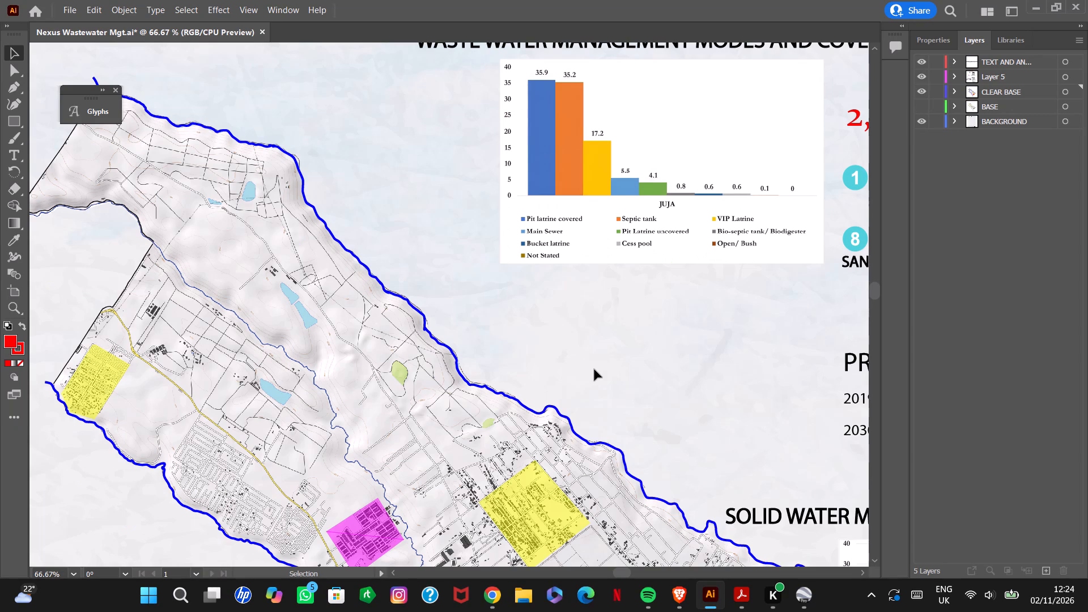
{"action": "scroll", "coordinate": [594, 369], "scroll_direction": "down", "scroll_amount": 18}
{"action": "scroll", "coordinate": [594, 369], "scroll_direction": "up", "scroll_amount": 12}
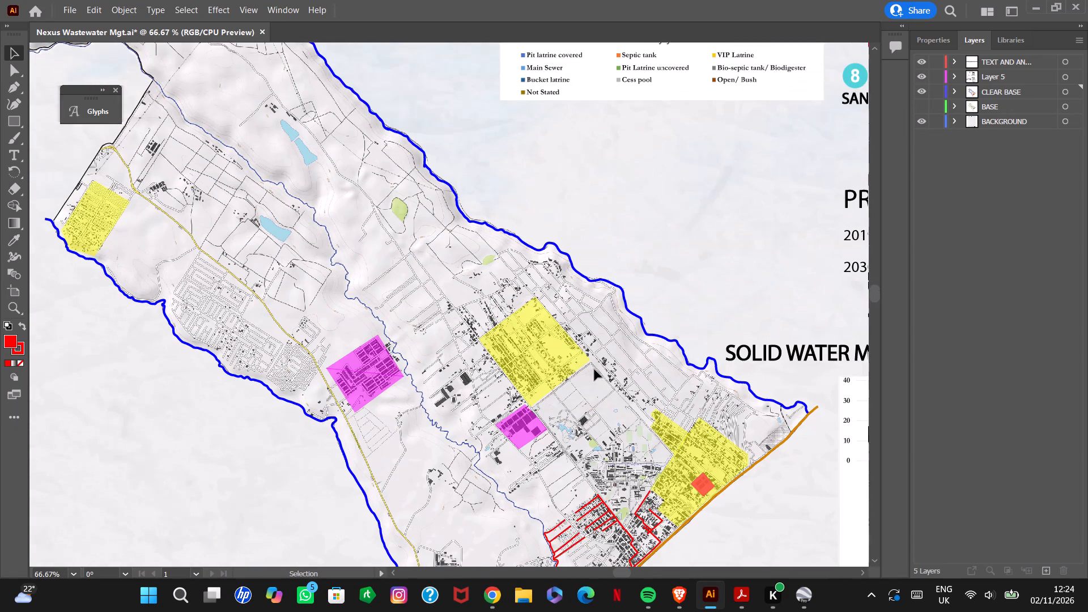
{"action": "scroll", "coordinate": [594, 369], "scroll_direction": "up", "scroll_amount": 18}
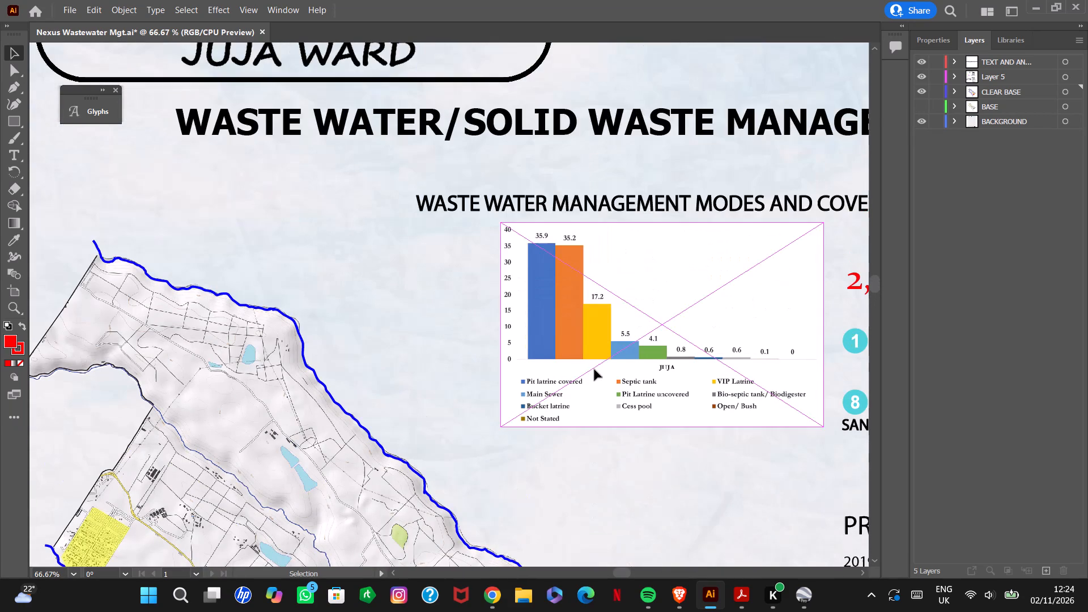
{"action": "scroll", "coordinate": [594, 369], "scroll_direction": "up", "scroll_amount": 3}
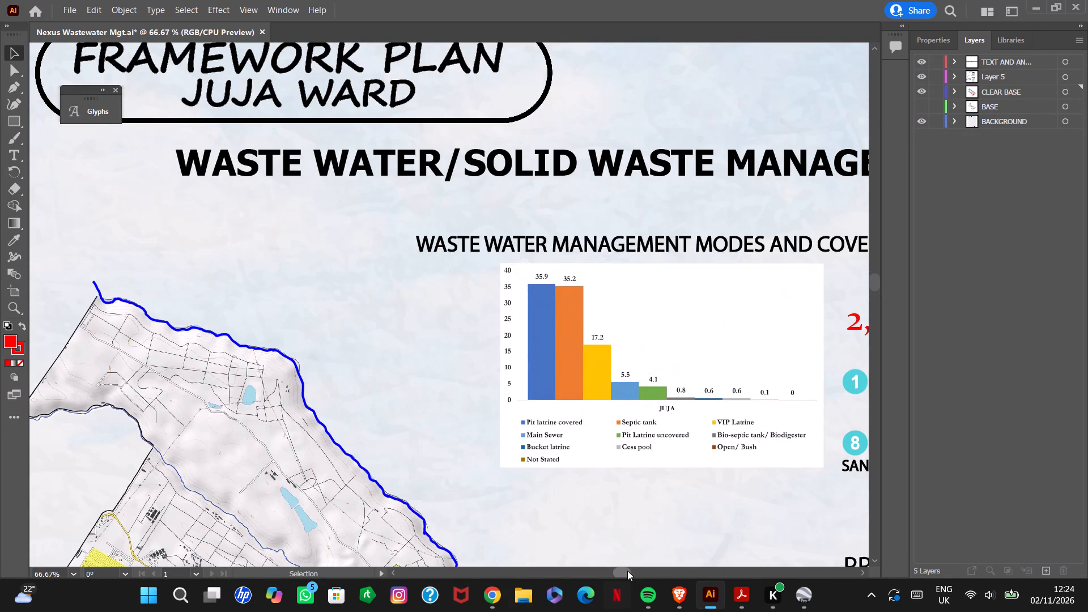
Review the sewer connection statistics, solid waste chart and projections, empty legend table, title block and recommended framework text.
{"action": "left_click_drag", "start_coordinate": [627, 571], "coordinate": [639, 572]}
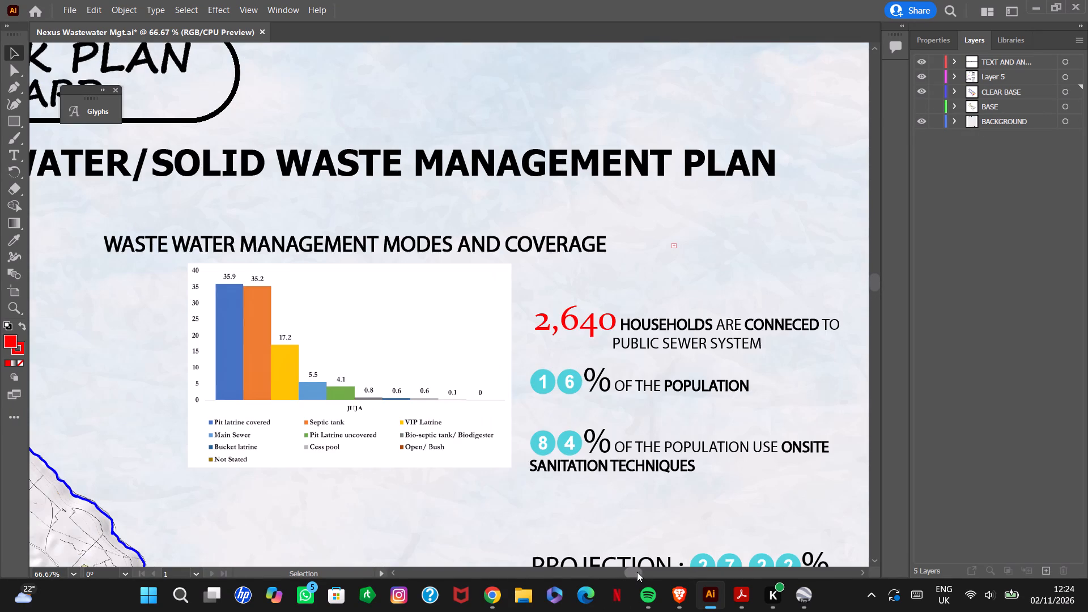
{"action": "left_click", "coordinate": [631, 576]}
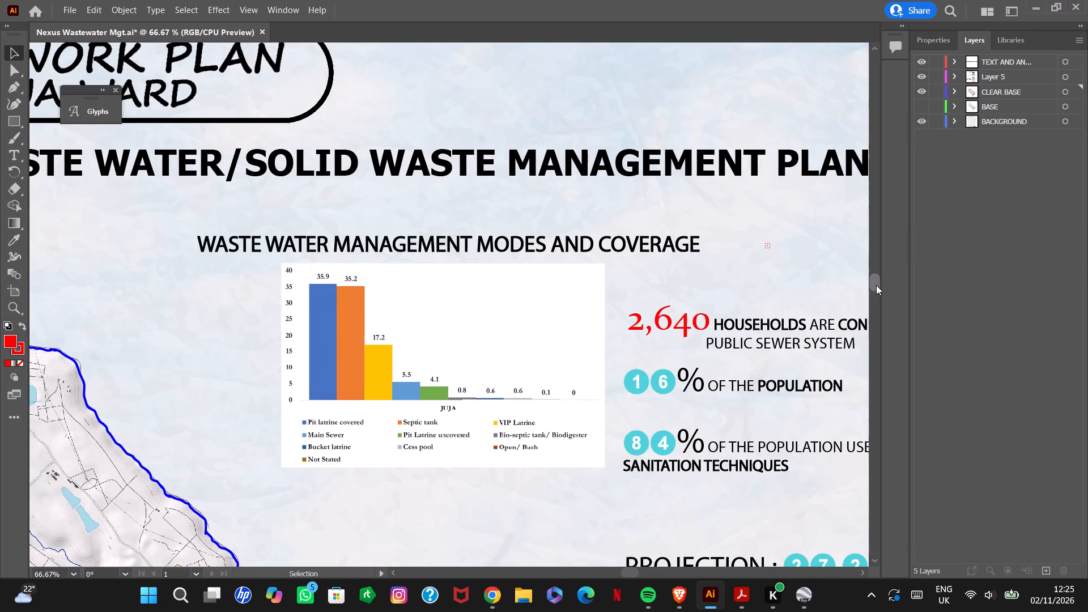
{"action": "left_click_drag", "start_coordinate": [877, 285], "coordinate": [879, 309]}
{"action": "left_click_drag", "start_coordinate": [623, 573], "coordinate": [631, 573]}
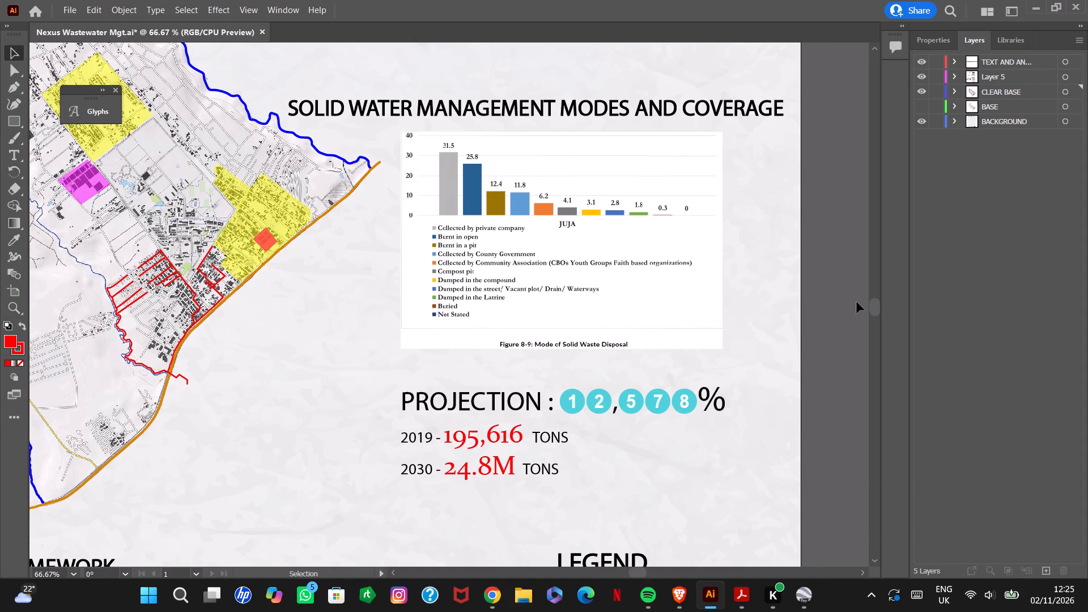
{"action": "left_click_drag", "start_coordinate": [876, 313], "coordinate": [881, 333]}
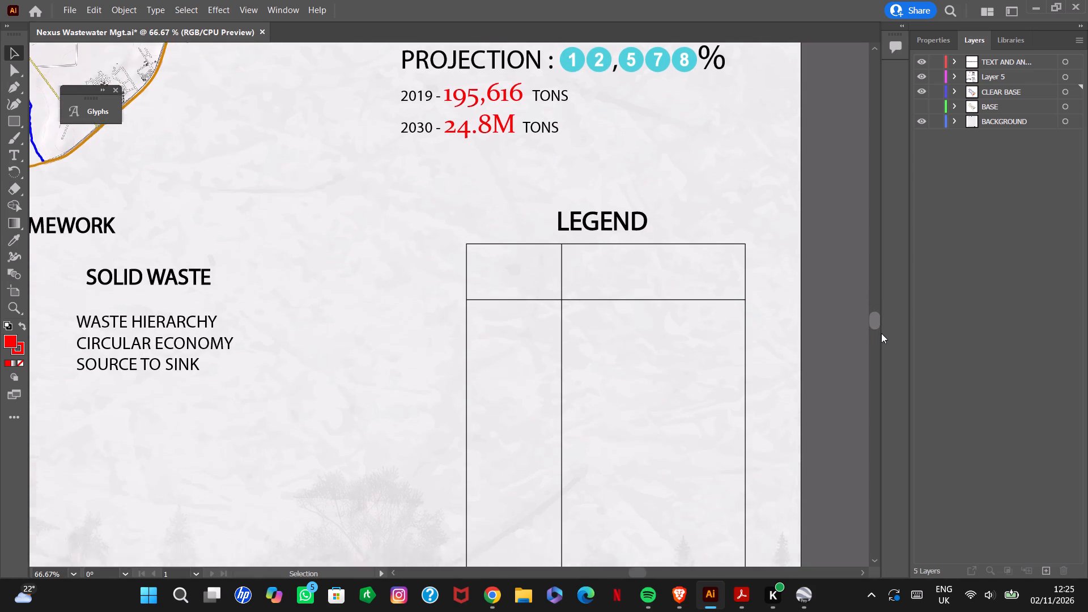
{"action": "left_click_drag", "start_coordinate": [881, 333], "coordinate": [884, 338]}
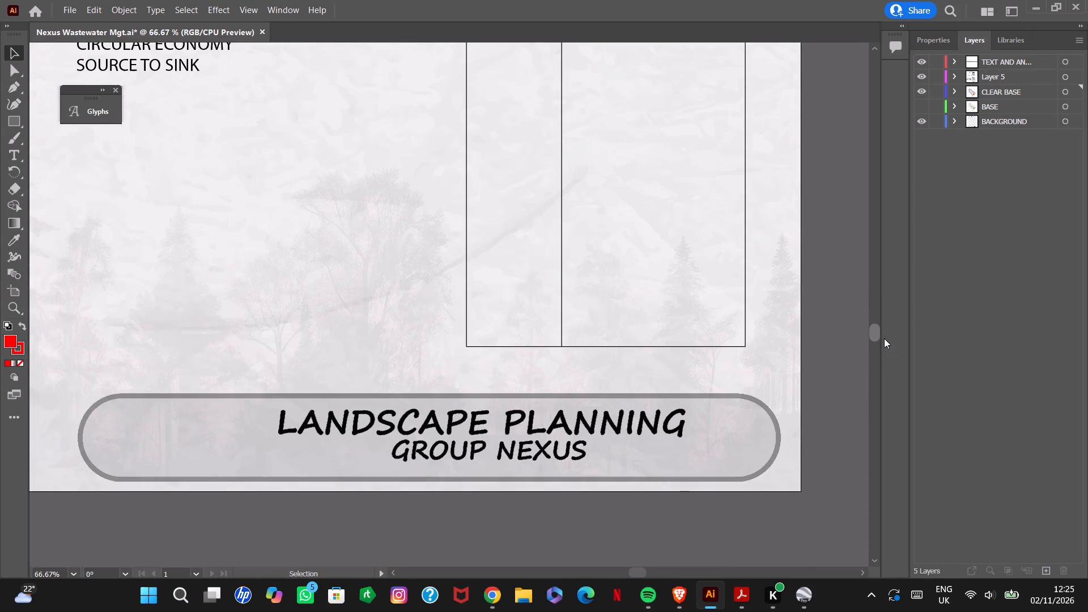
{"action": "left_click_drag", "start_coordinate": [884, 338], "coordinate": [879, 323]}
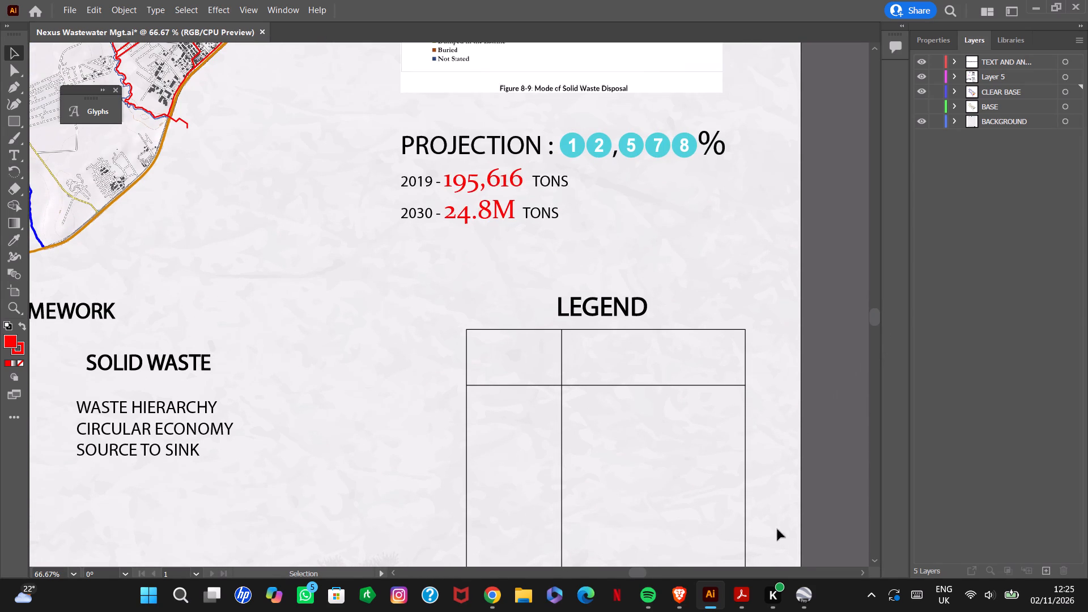
{"action": "left_click_drag", "start_coordinate": [642, 572], "coordinate": [635, 574]}
{"action": "left_click_drag", "start_coordinate": [635, 574], "coordinate": [625, 575]}
{"action": "left_click_drag", "start_coordinate": [623, 571], "coordinate": [628, 564]}
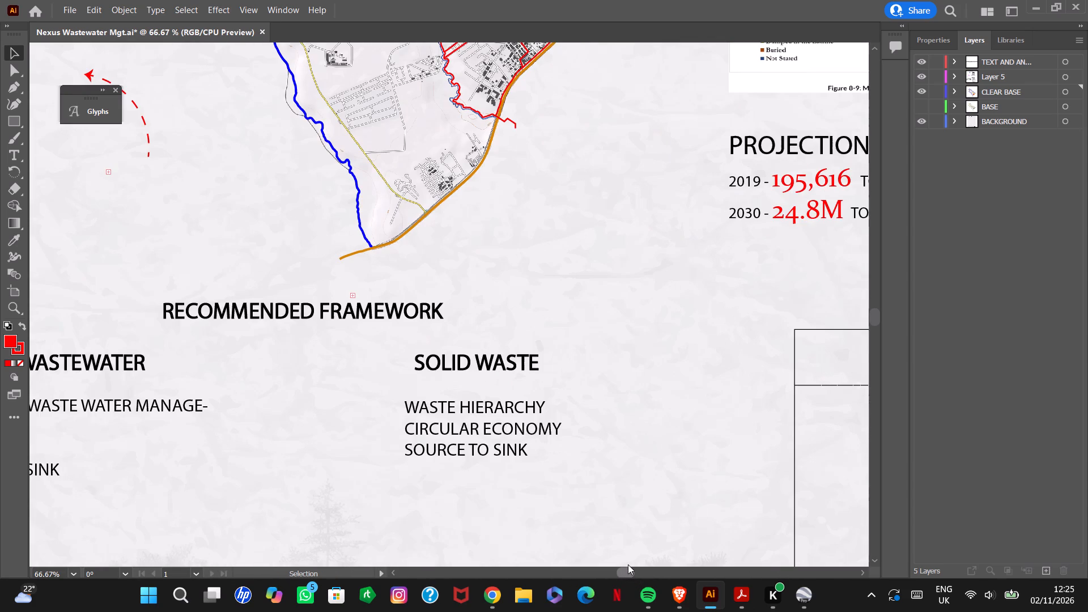
{"action": "left_click_drag", "start_coordinate": [628, 564], "coordinate": [628, 564]}
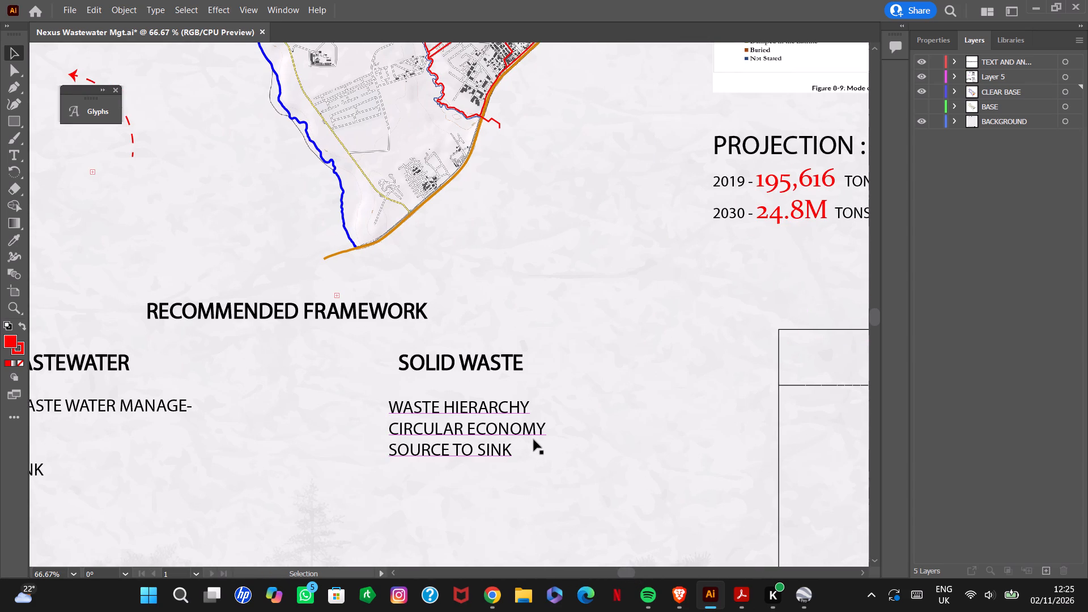
Delete the stray empty text point on the pasteboard beside the sheet's right edge.
{"action": "scroll", "coordinate": [537, 437], "scroll_direction": "down", "scroll_amount": 12, "text": "alt"}
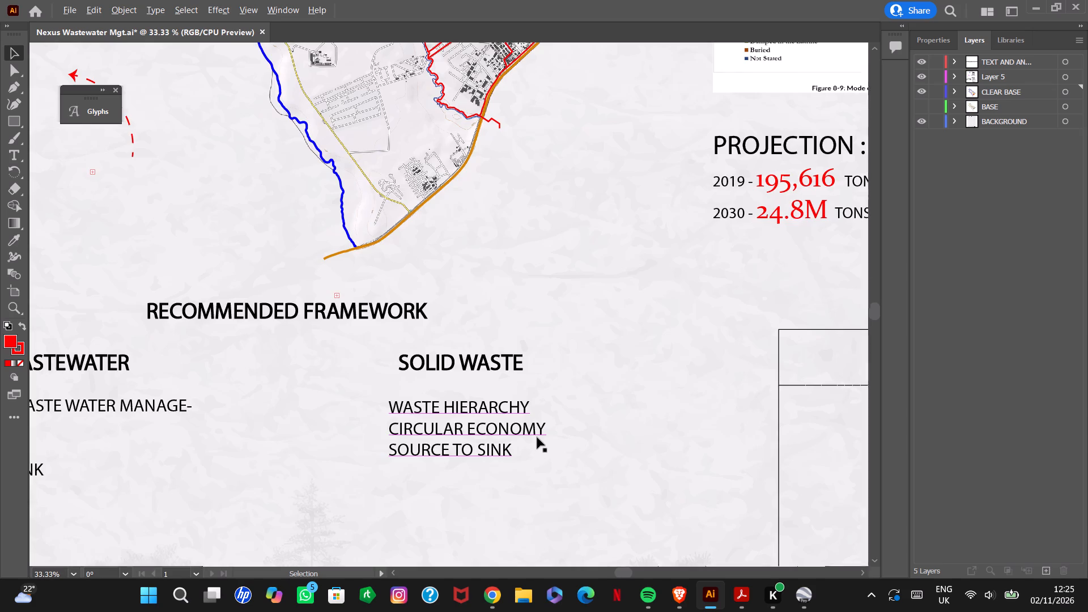
{"action": "scroll", "coordinate": [538, 437], "scroll_direction": "down", "scroll_amount": 5, "text": "alt"}
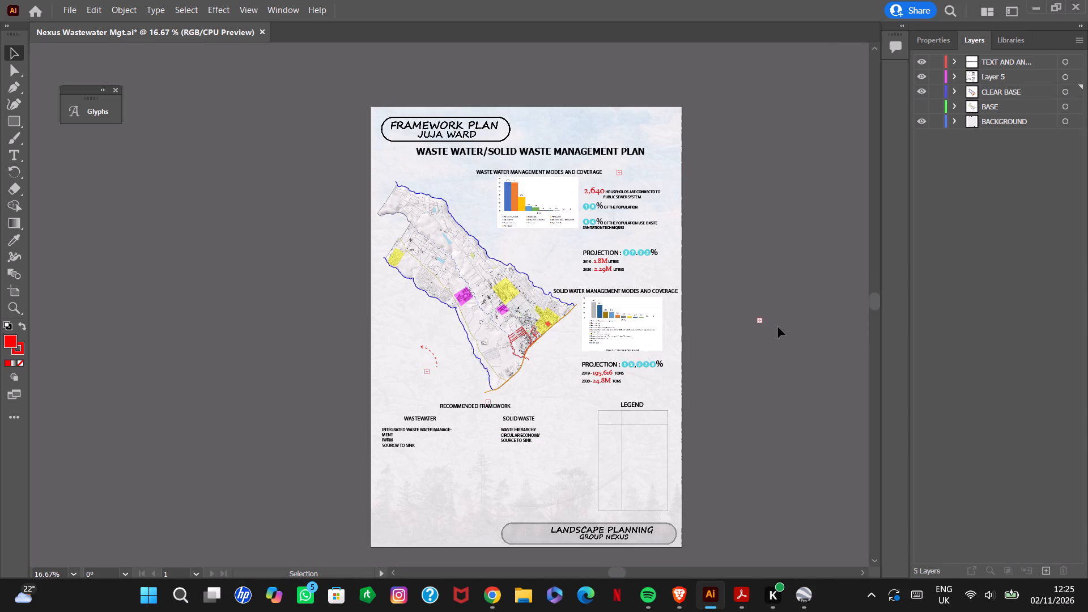
{"action": "left_click", "coordinate": [762, 321]}
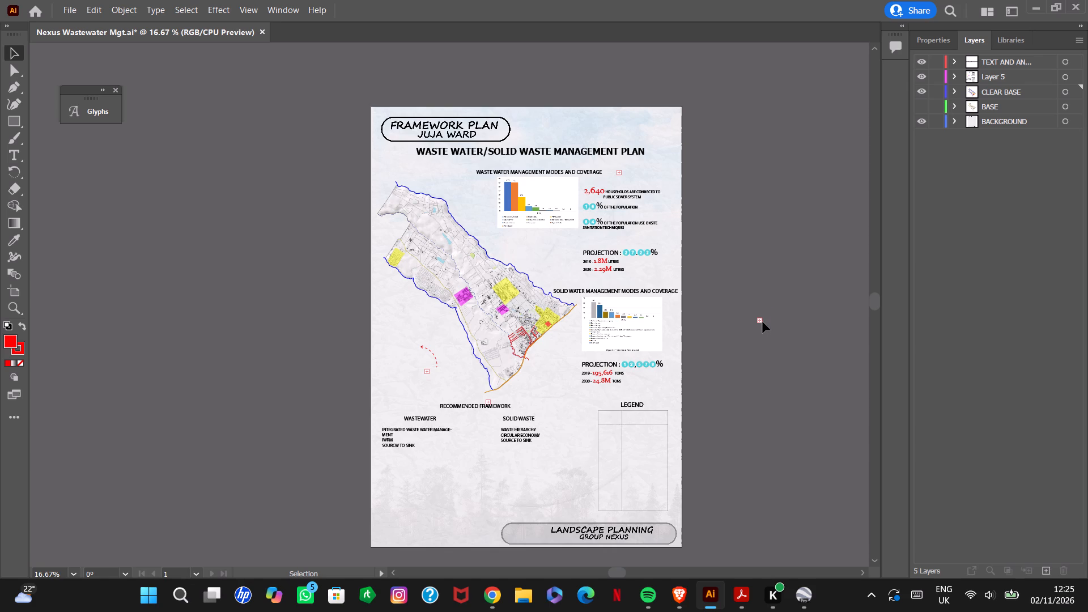
{"action": "left_click", "coordinate": [763, 322]}
{"action": "left_click", "coordinate": [759, 321]}
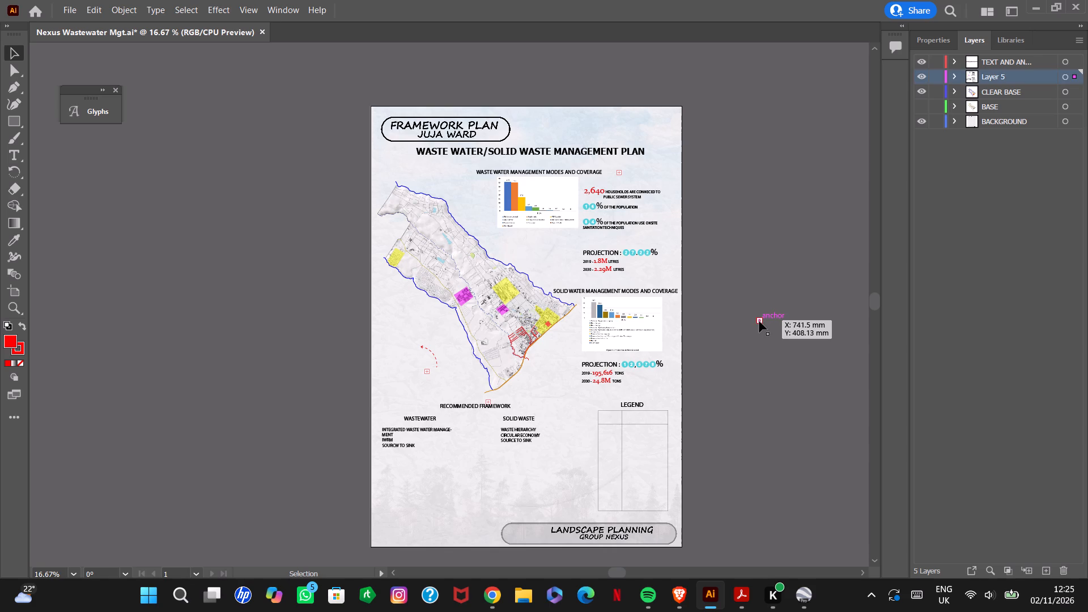
{"action": "key", "text": "Delete"}
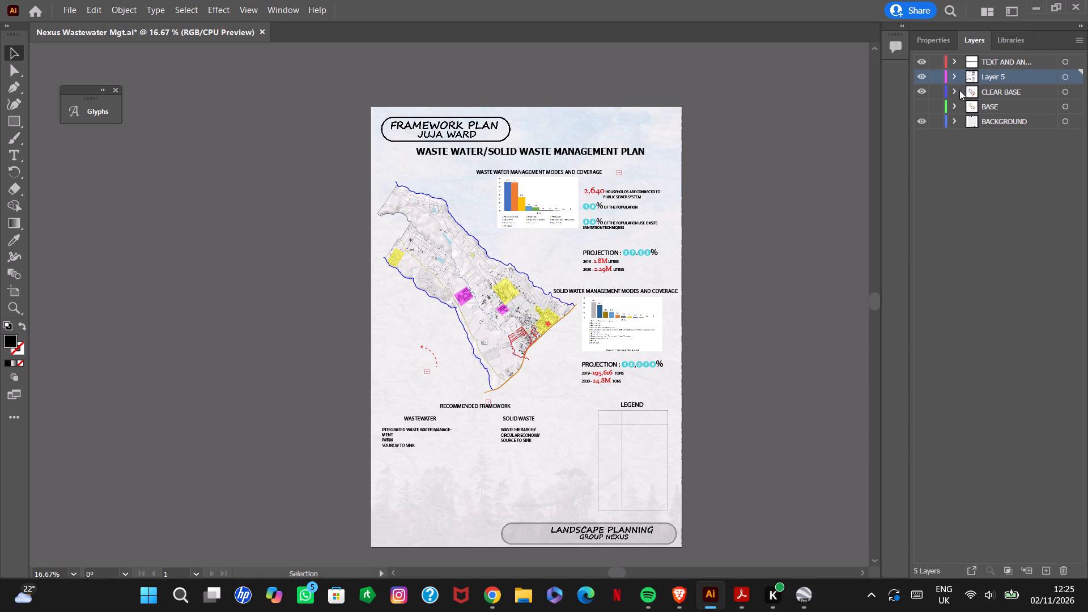
Compare the sheet with and without Layer 5's contents, leaving the layer hidden.
{"action": "left_click", "coordinate": [920, 77]}
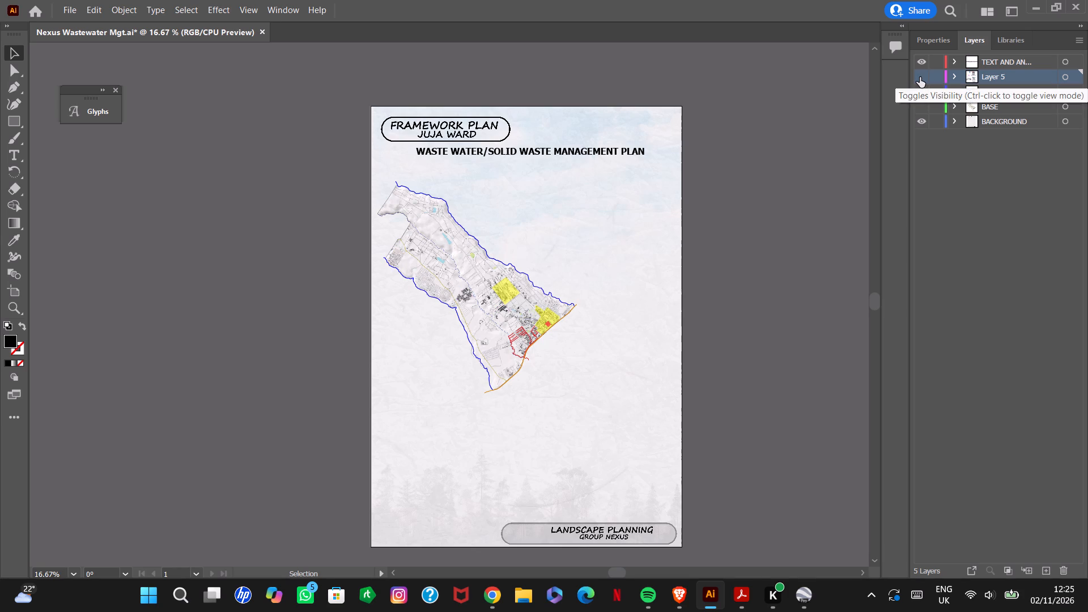
{"action": "left_click", "coordinate": [920, 77]}
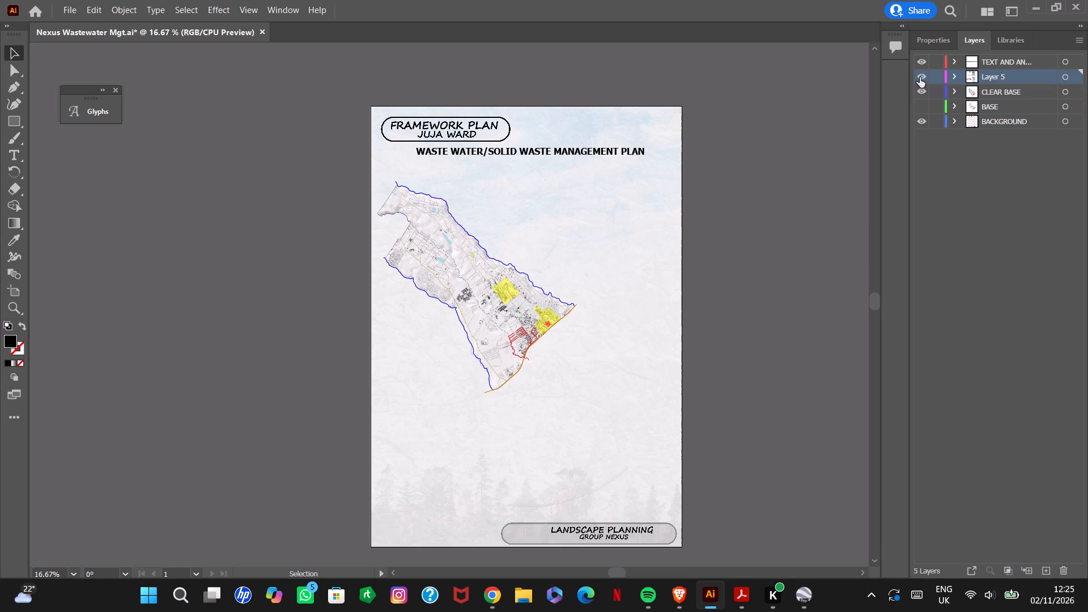
{"action": "left_click", "coordinate": [920, 78]}
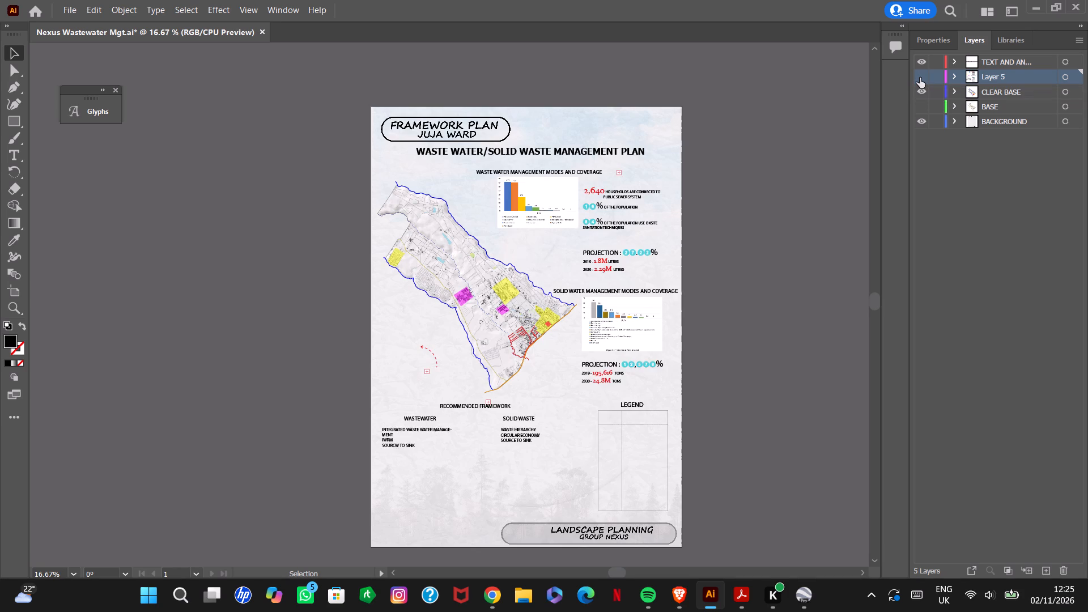
Toggle the text and annotation layer's visibility to check which sheet elements it holds, leaving it shown.
{"action": "left_click", "coordinate": [916, 62]}
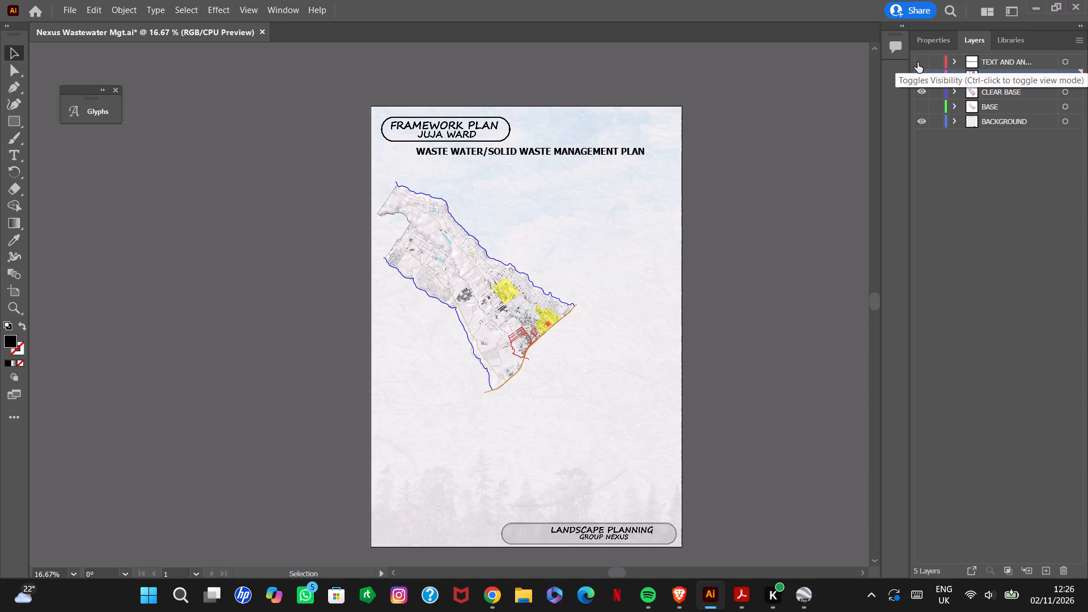
{"action": "left_click", "coordinate": [917, 62]}
{"action": "left_click", "coordinate": [922, 62]}
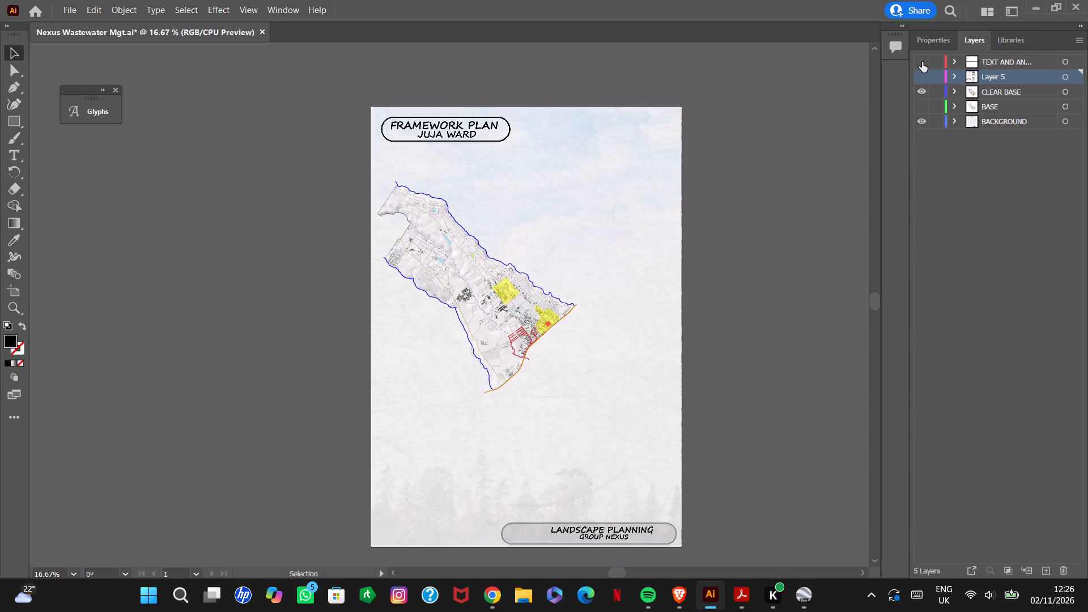
{"action": "left_click", "coordinate": [922, 62]}
{"action": "left_click", "coordinate": [922, 62]}
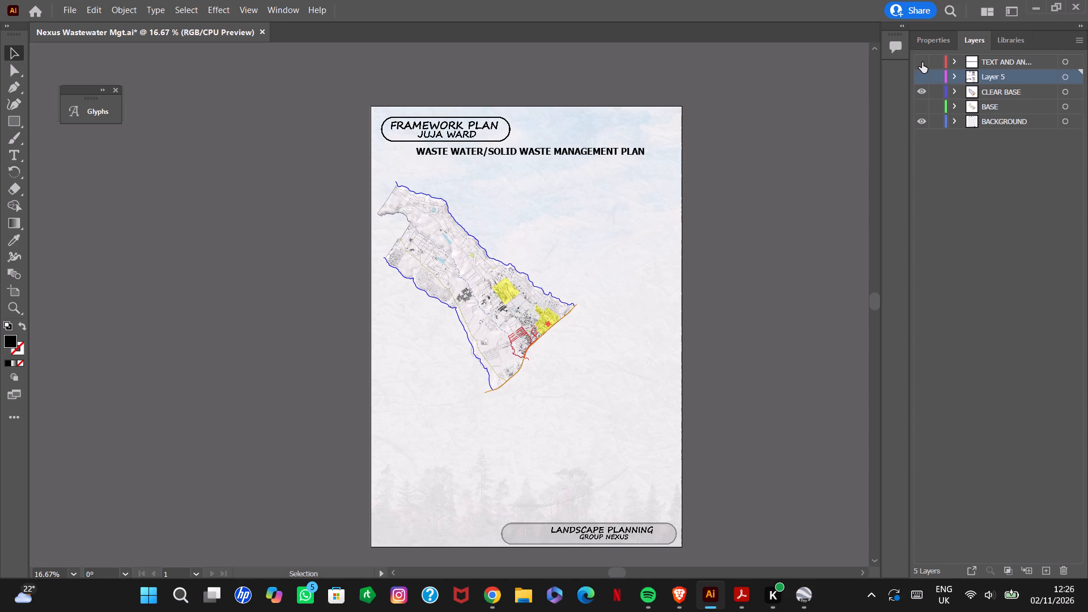
{"action": "left_click", "coordinate": [922, 62]}
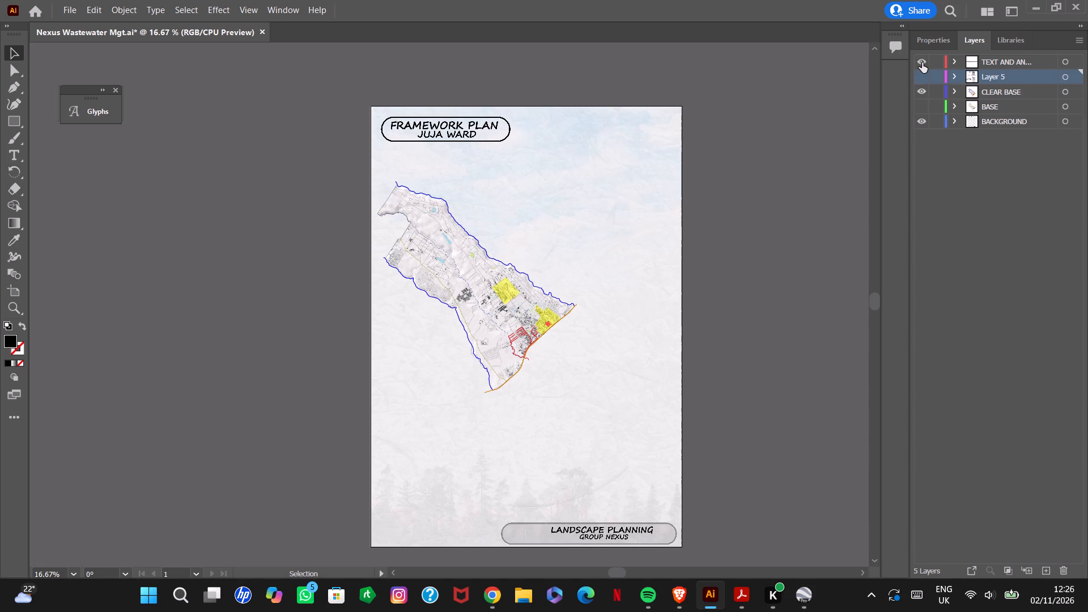
{"action": "left_click", "coordinate": [922, 62]}
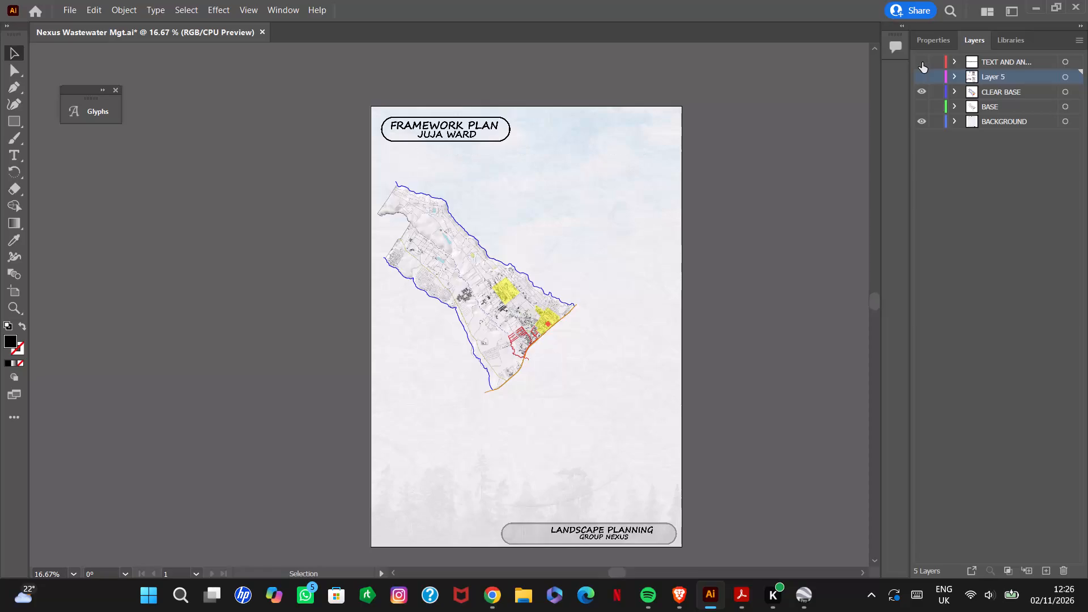
{"action": "left_click", "coordinate": [922, 62]}
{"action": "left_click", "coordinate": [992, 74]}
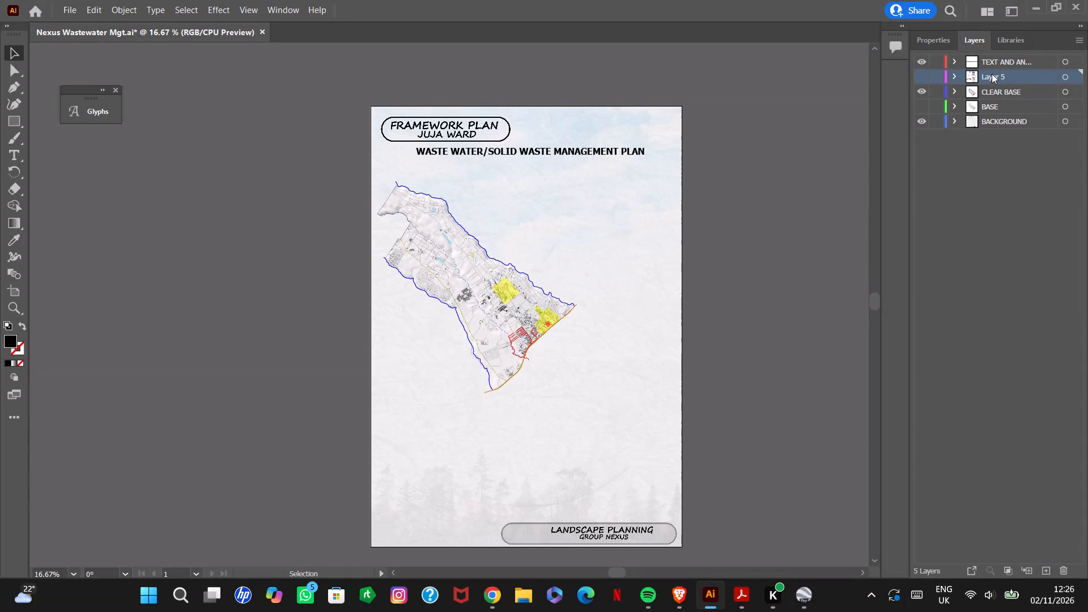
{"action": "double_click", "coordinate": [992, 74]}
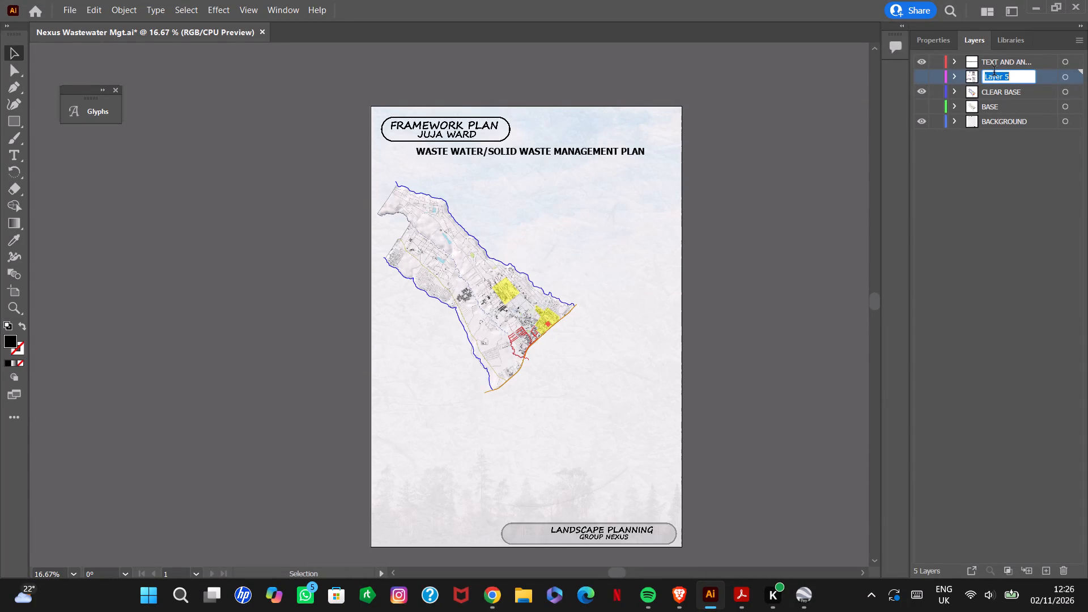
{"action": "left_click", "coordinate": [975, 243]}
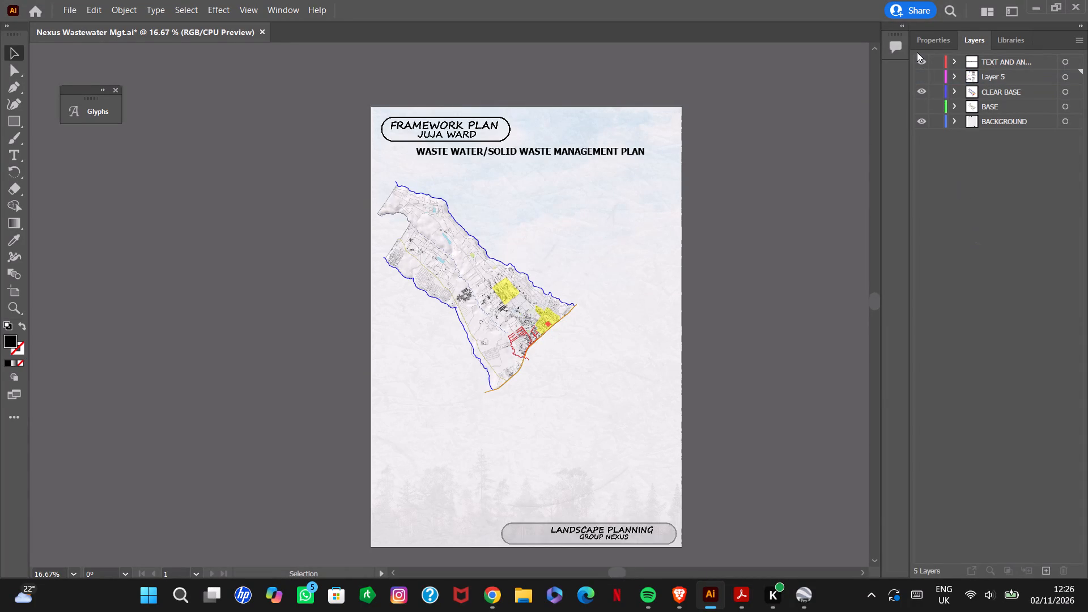
Copy the WASTE WATER/SOLID WASTE MANAGEMENT PLAN title, show Layer 5 and make it active, and paste the title in place.
{"action": "left_click", "coordinate": [922, 61]}
{"action": "left_click", "coordinate": [922, 61]}
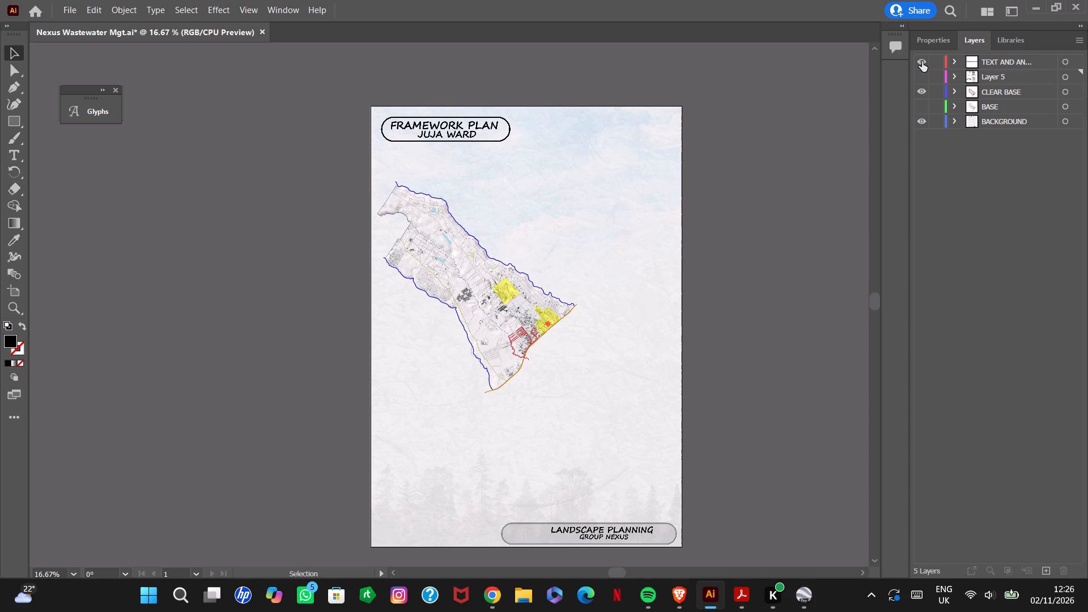
{"action": "left_click", "coordinate": [619, 155]}
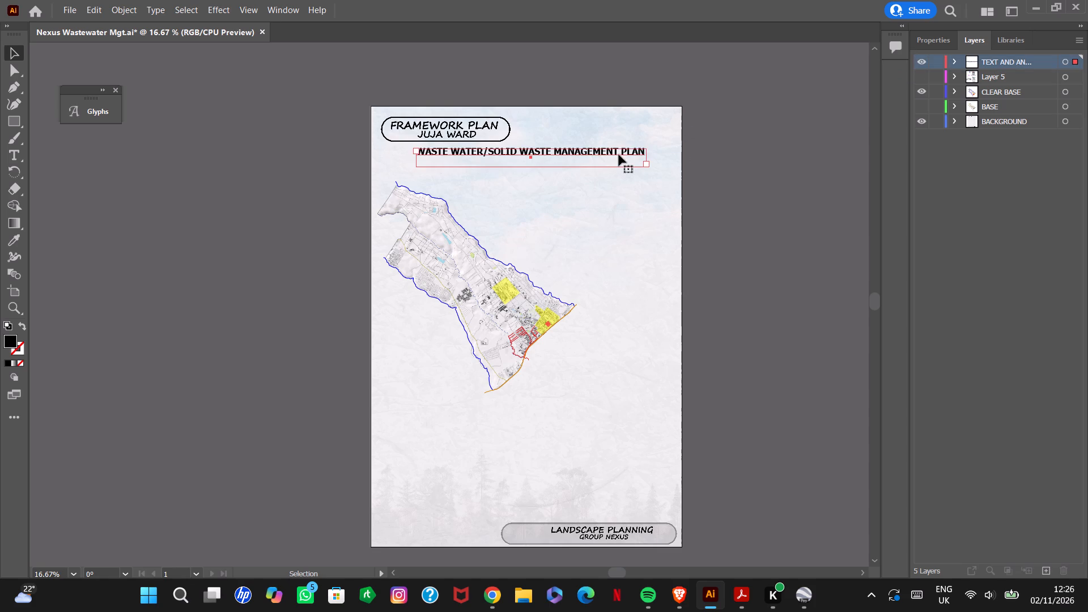
{"action": "right_click", "coordinate": [620, 156]}
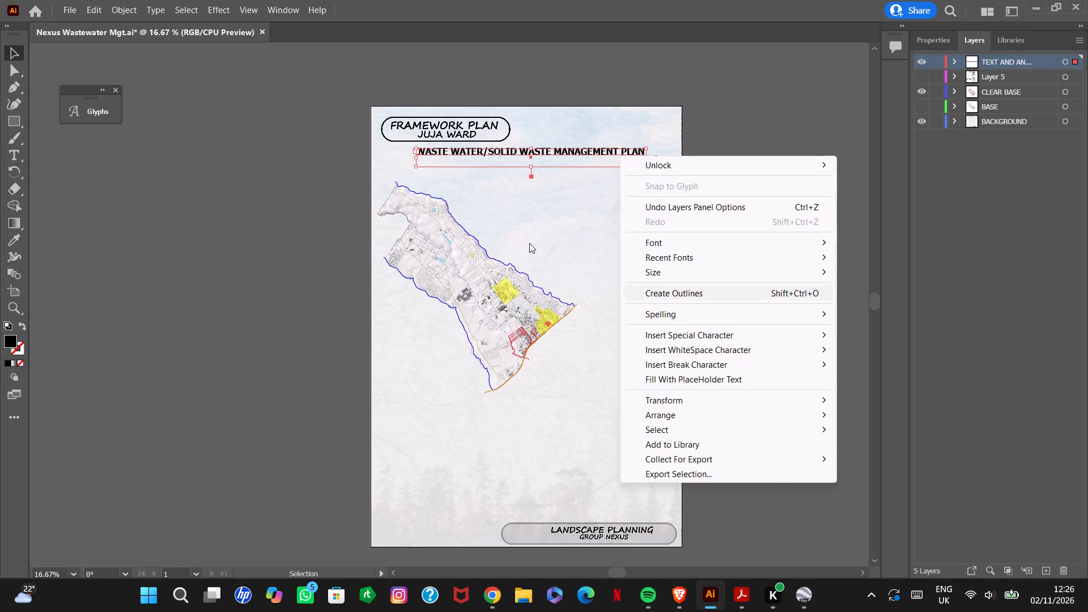
{"action": "left_click", "coordinate": [95, 10]}
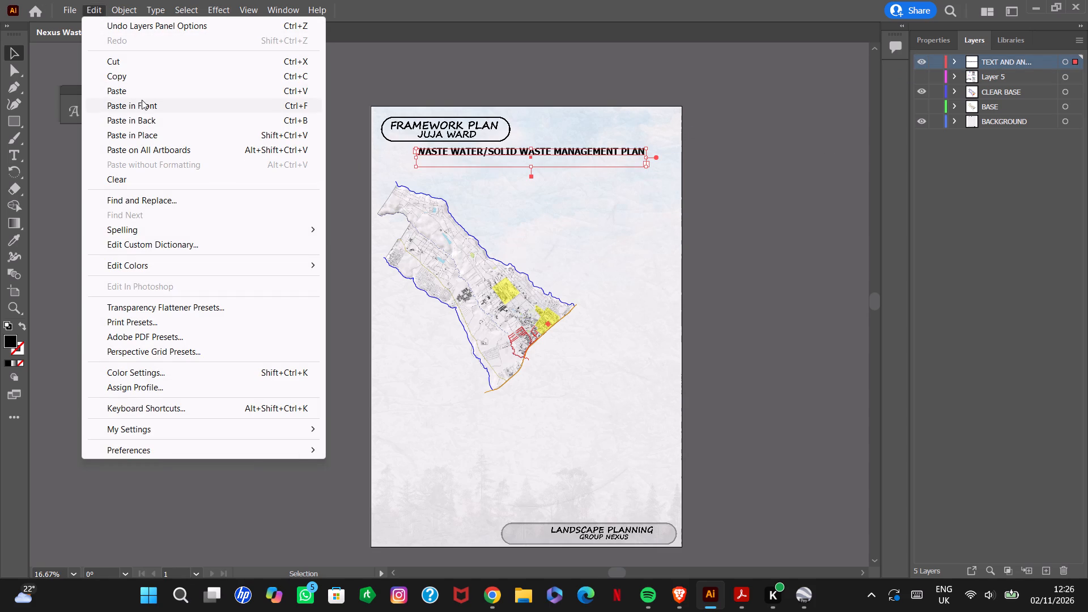
{"action": "left_click", "coordinate": [145, 75]}
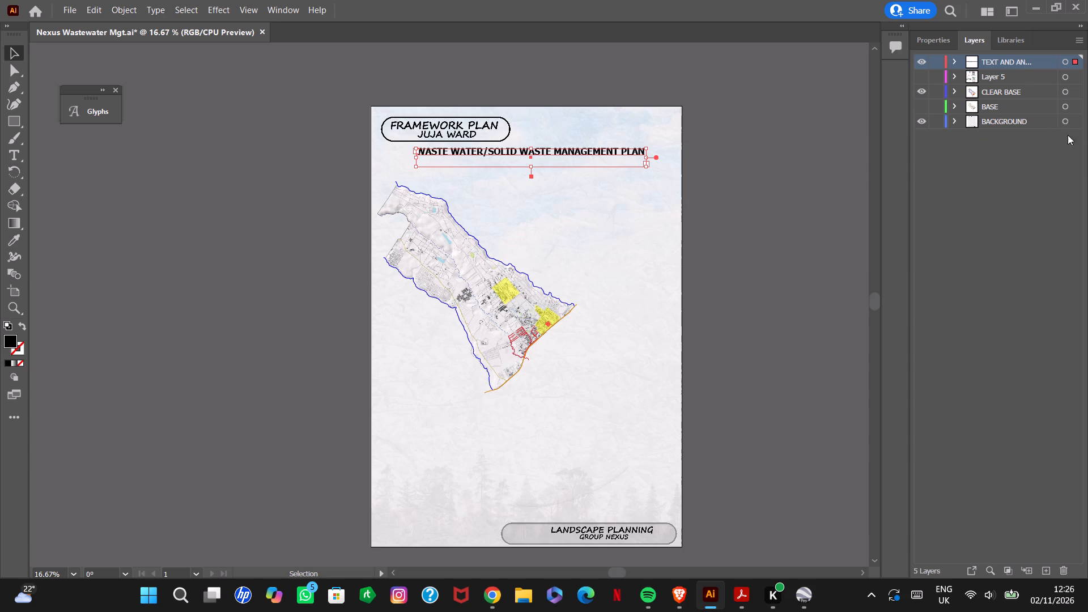
{"action": "left_click", "coordinate": [1025, 78]}
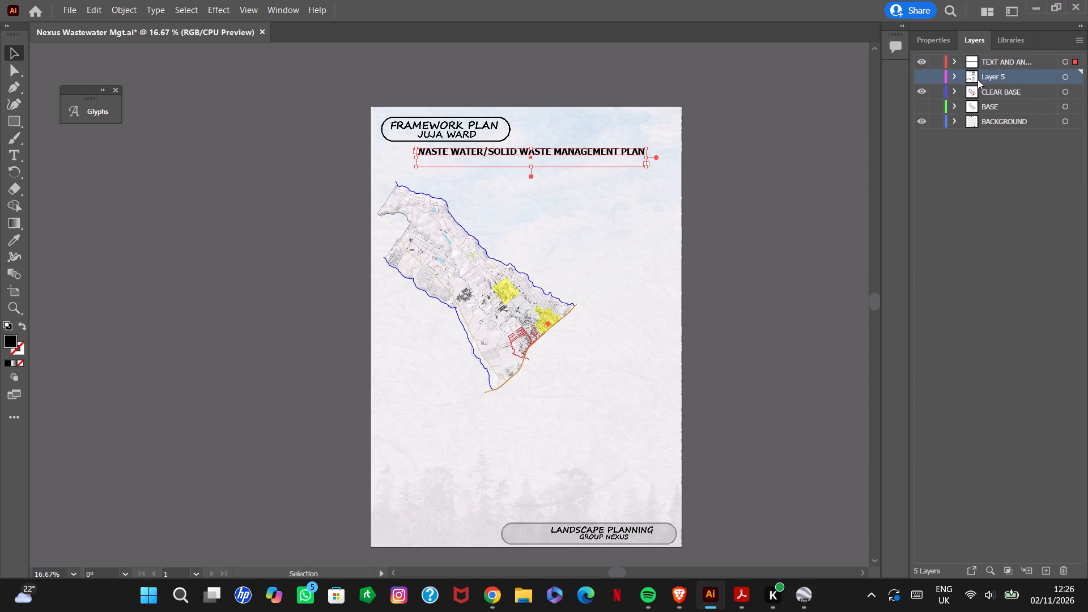
{"action": "left_click", "coordinate": [921, 77]}
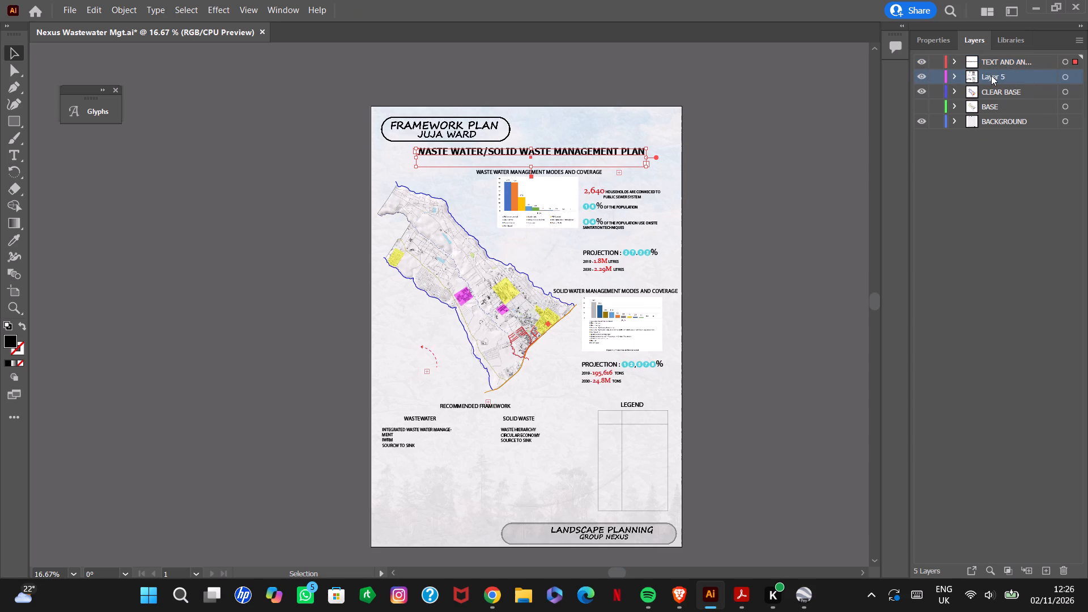
{"action": "left_click", "coordinate": [86, 7]}
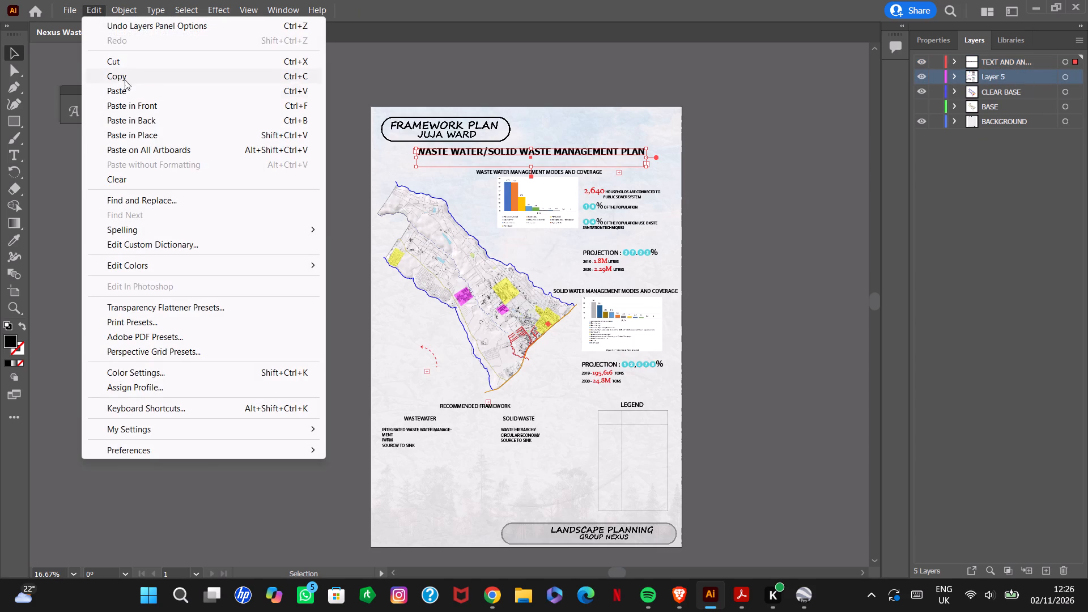
{"action": "left_click", "coordinate": [153, 131]}
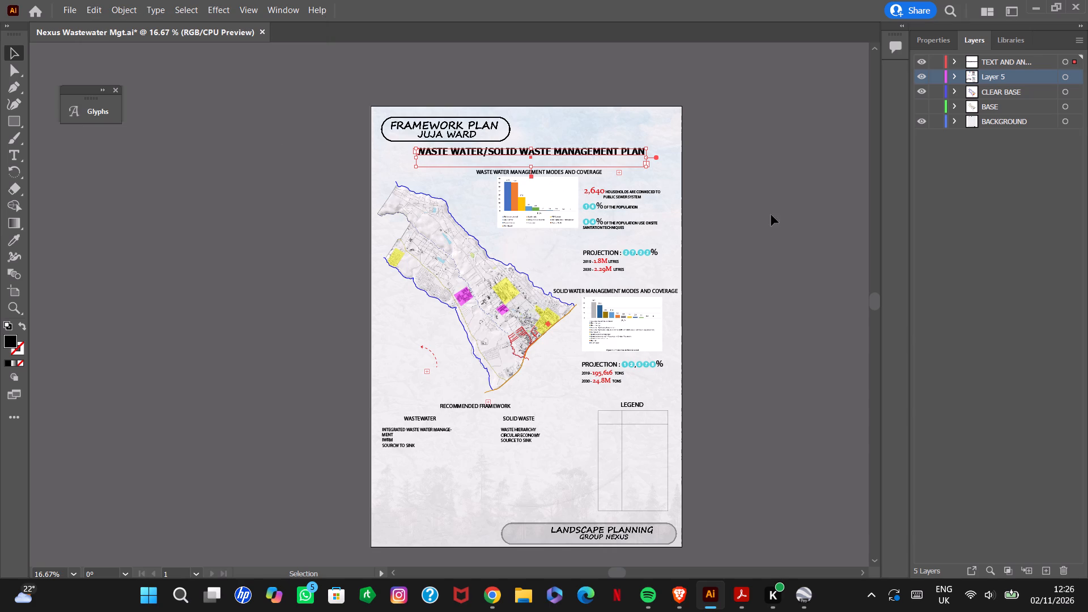
Toggle the text and annotation layer's visibility to check which layer holds the pasted title, leaving it shown.
{"action": "left_click", "coordinate": [993, 245]}
{"action": "left_click", "coordinate": [921, 62]}
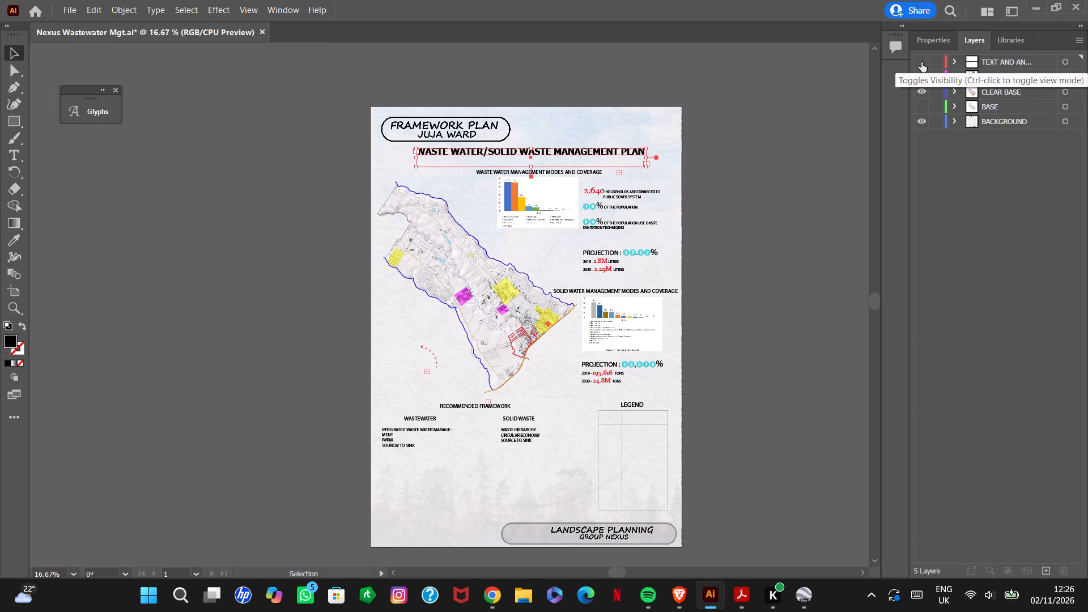
{"action": "left_click", "coordinate": [923, 62]}
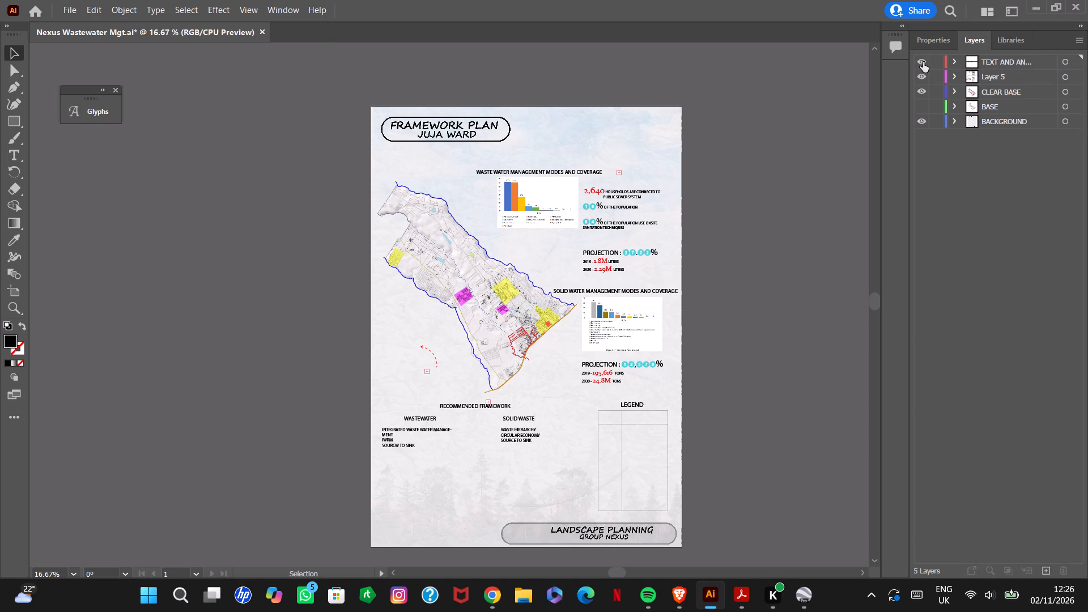
{"action": "left_click", "coordinate": [1008, 76]}
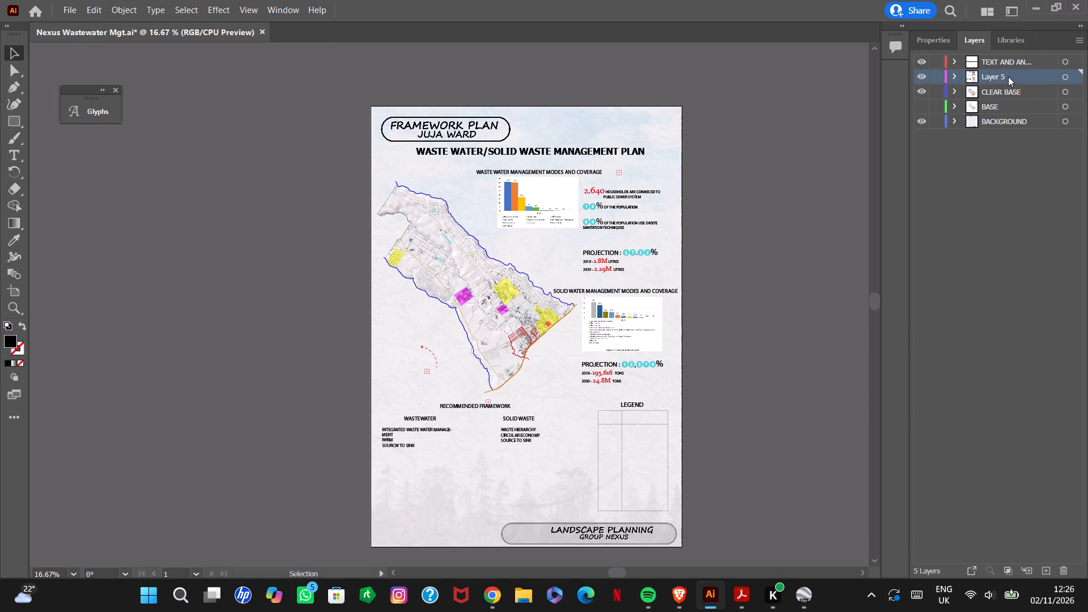
{"action": "left_click", "coordinate": [923, 64]}
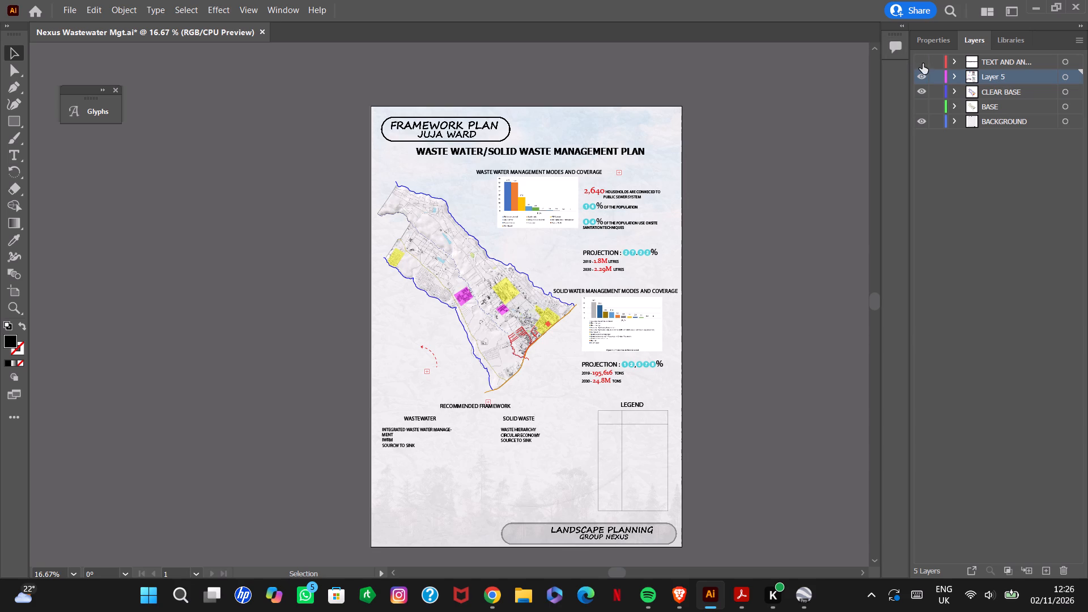
{"action": "left_click", "coordinate": [923, 63]}
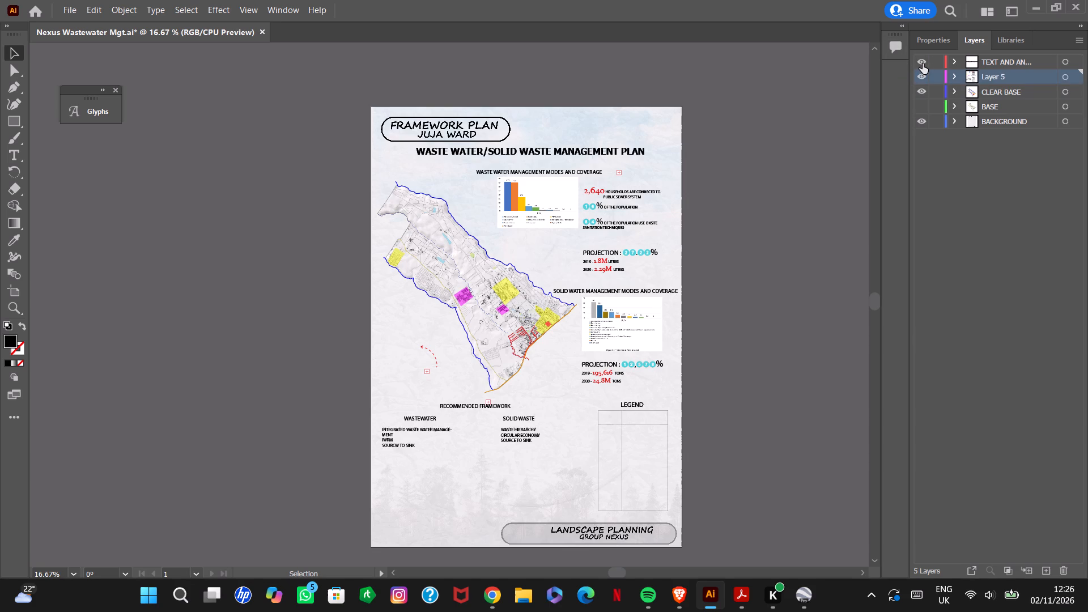
{"action": "left_click", "coordinate": [923, 63]}
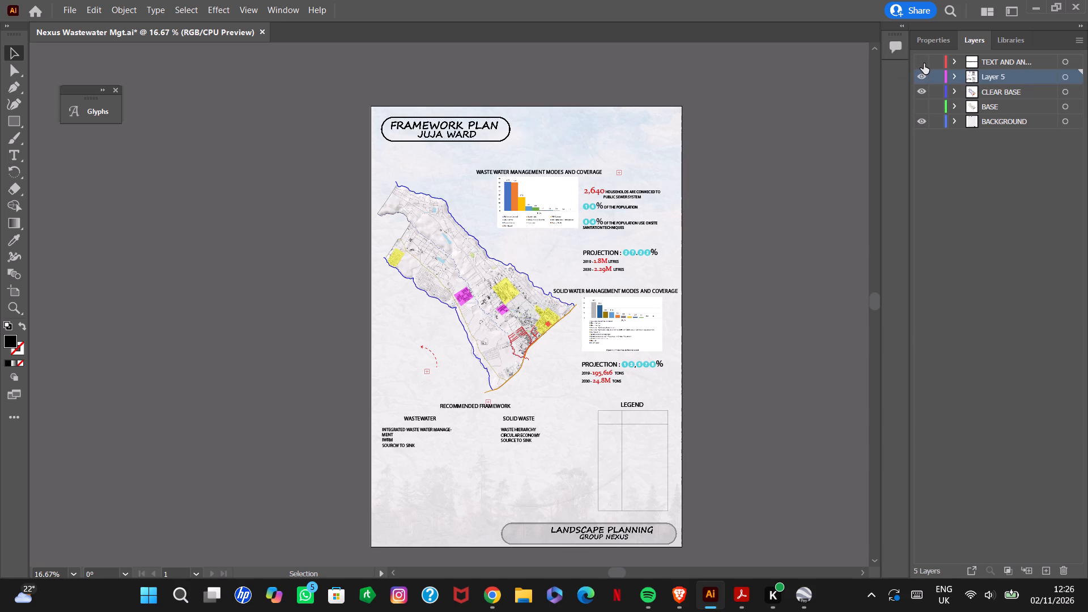
{"action": "left_click", "coordinate": [924, 63]}
{"action": "left_click", "coordinate": [923, 63]}
{"action": "left_click", "coordinate": [923, 63]}
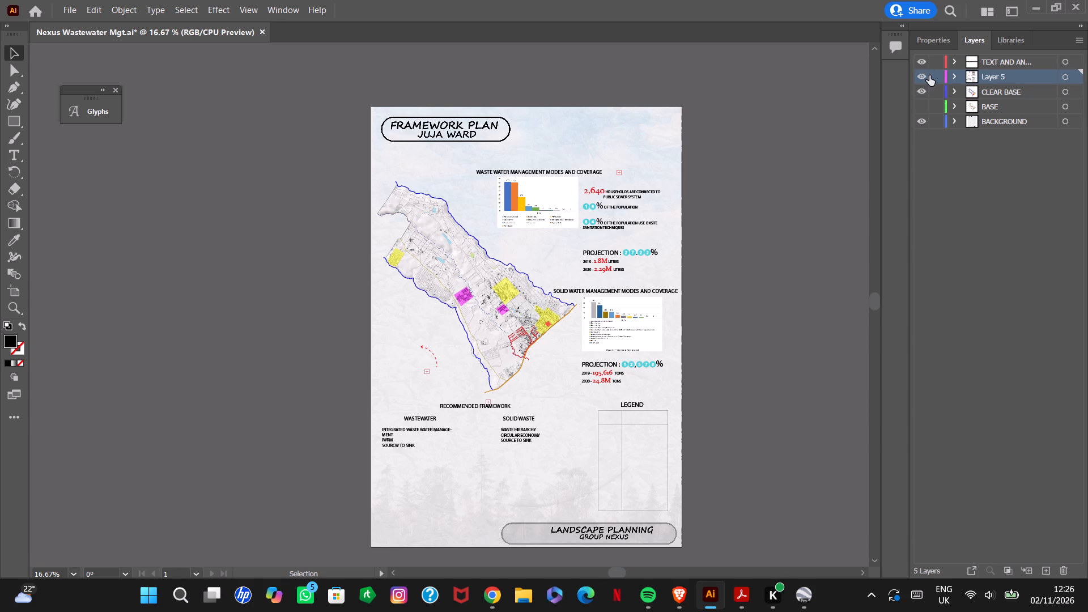
Copy the sheet title with Layer 5 locked, then unlock Layer 5, hide the text and annotation layer, and paste the title in place on Layer 5.
{"action": "left_click", "coordinate": [930, 73]}
{"action": "left_click", "coordinate": [584, 153]}
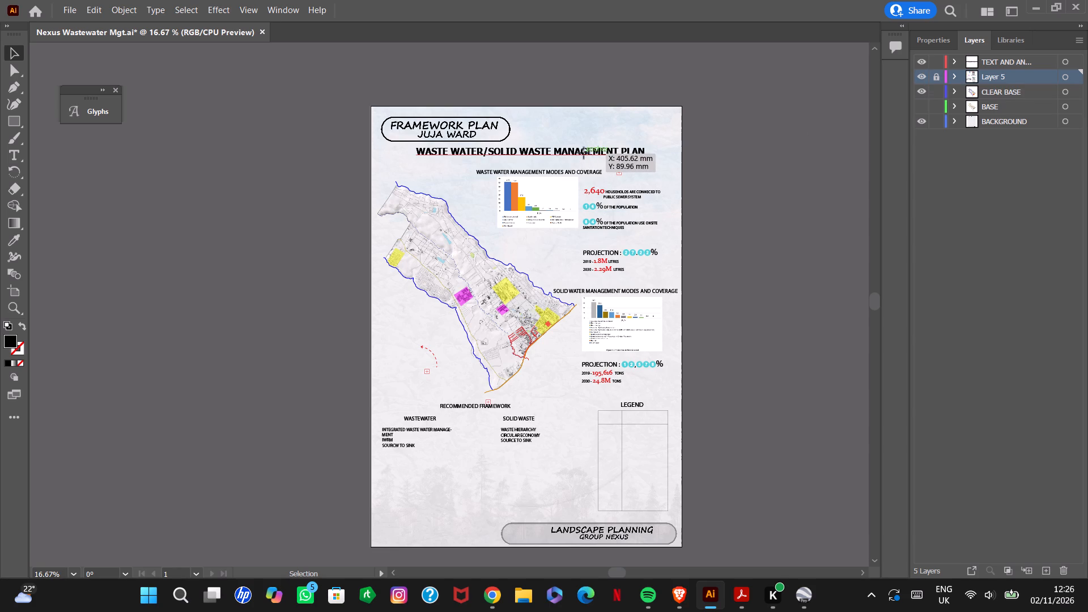
{"action": "right_click", "coordinate": [584, 153]}
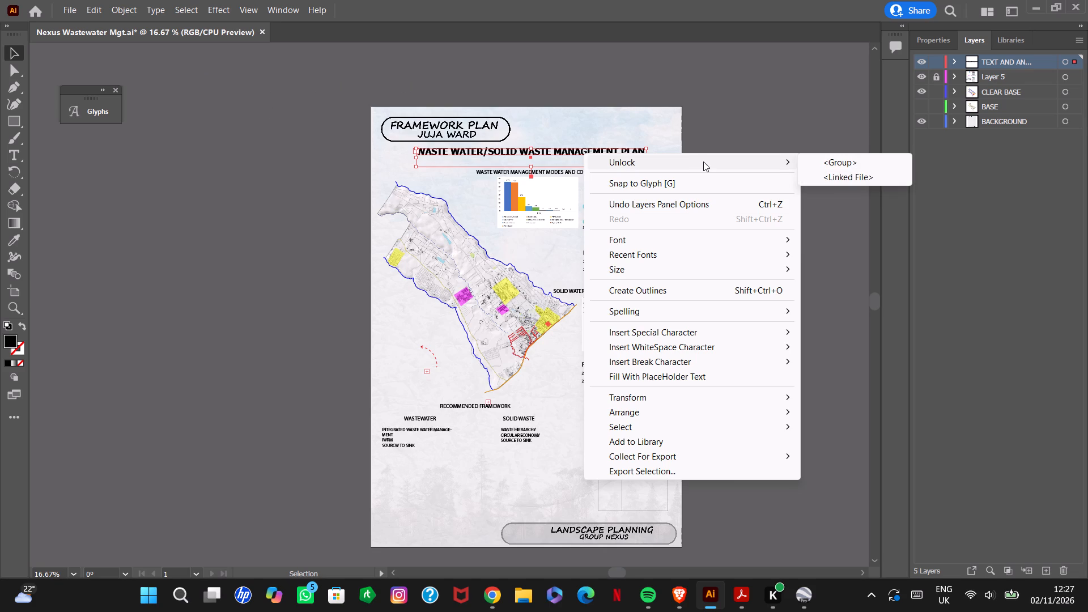
{"action": "left_click", "coordinate": [78, 12]}
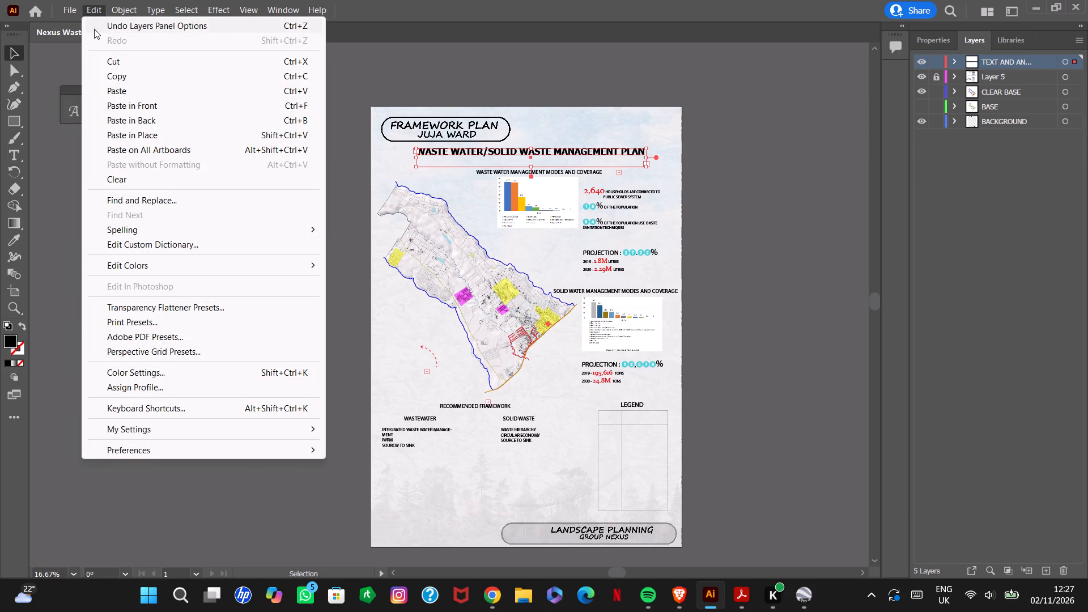
{"action": "left_click", "coordinate": [110, 74]}
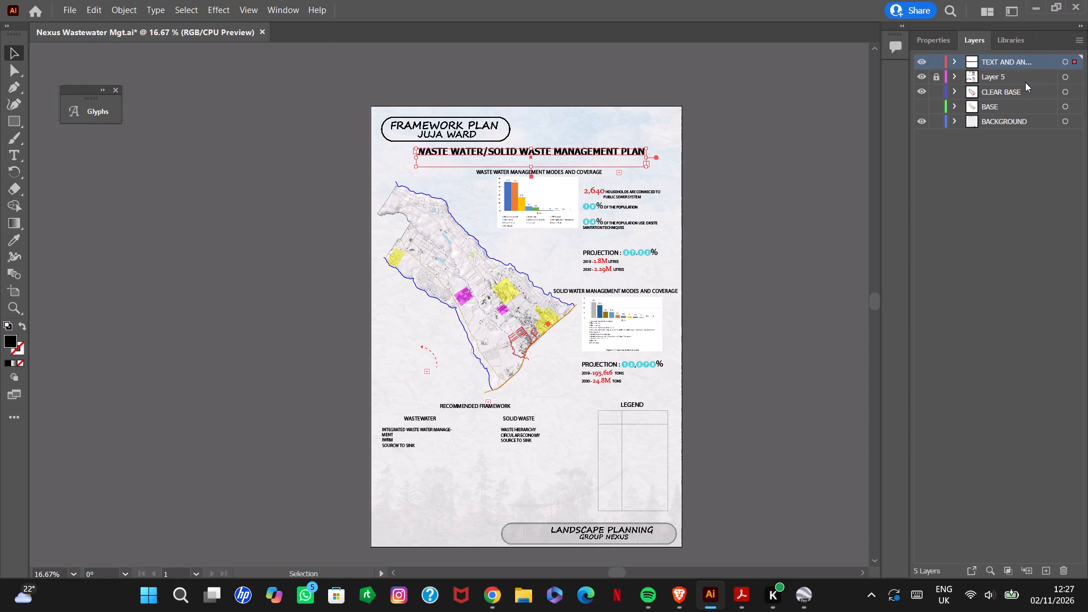
{"action": "left_click", "coordinate": [940, 76]}
{"action": "left_click", "coordinate": [918, 62]}
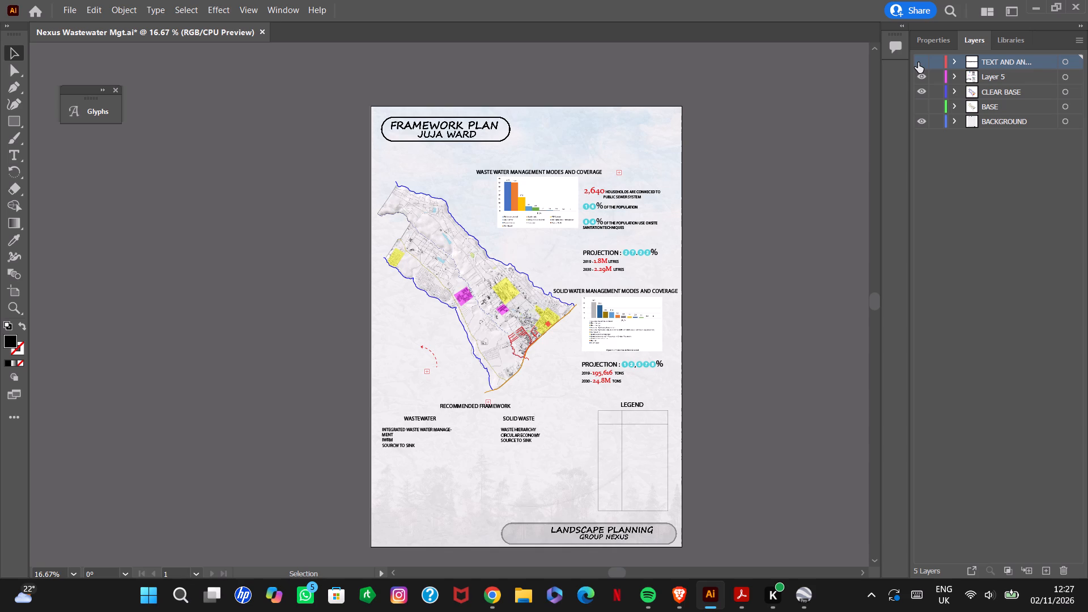
{"action": "left_click", "coordinate": [1017, 74]}
{"action": "left_click", "coordinate": [1018, 74]}
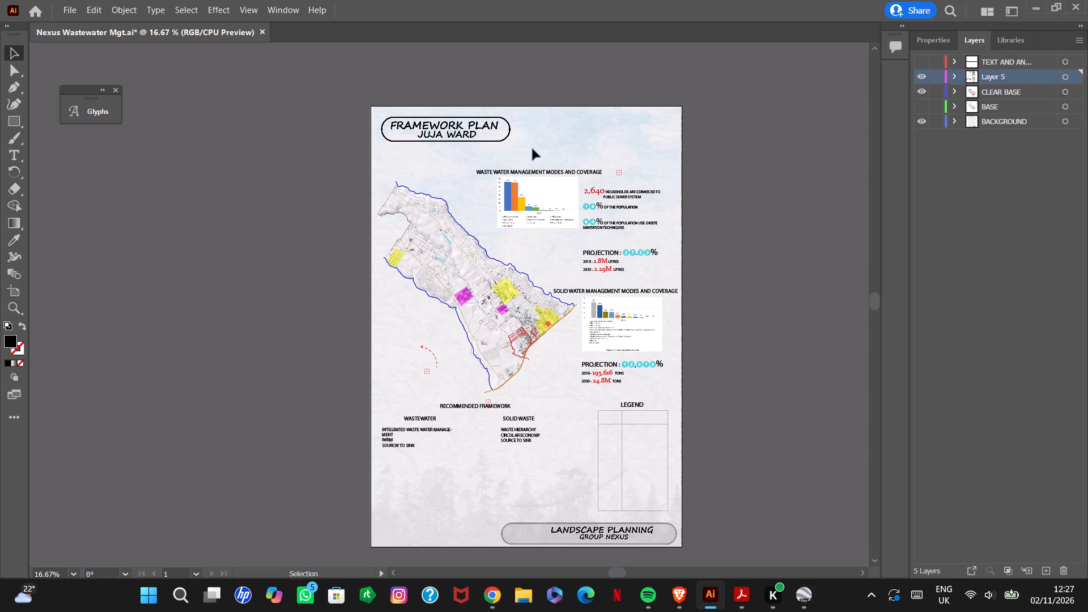
{"action": "left_click", "coordinate": [522, 154]}
{"action": "right_click", "coordinate": [522, 152]}
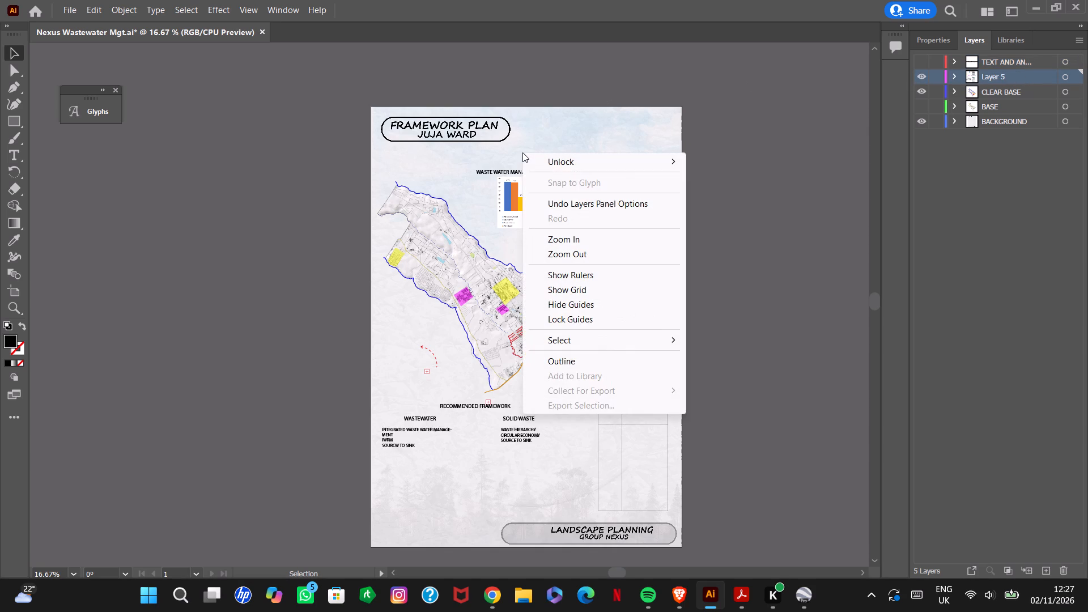
{"action": "left_click", "coordinate": [100, 11]}
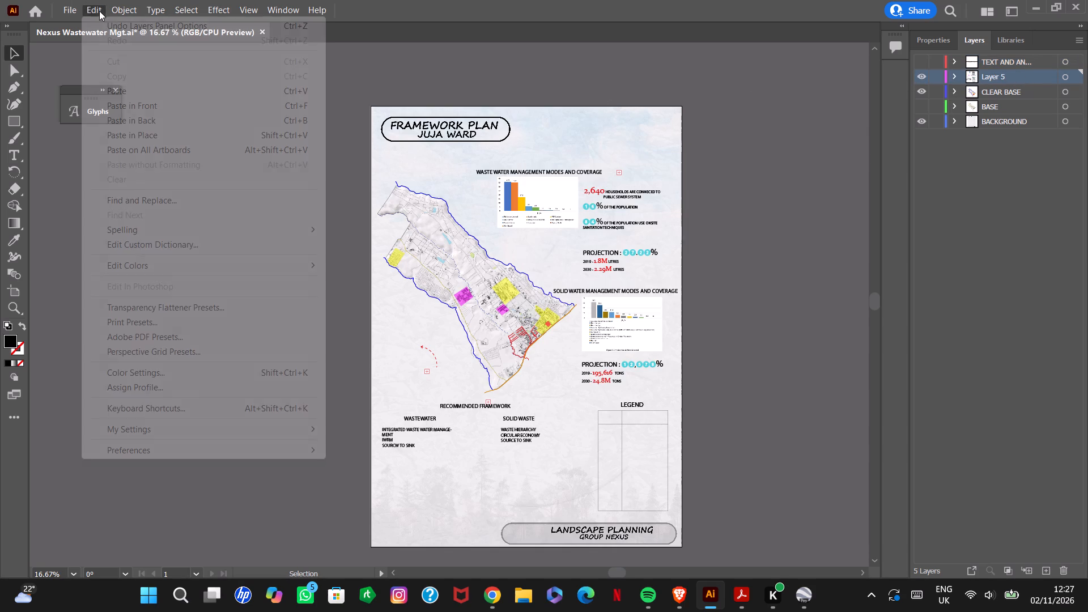
{"action": "left_click", "coordinate": [135, 133]}
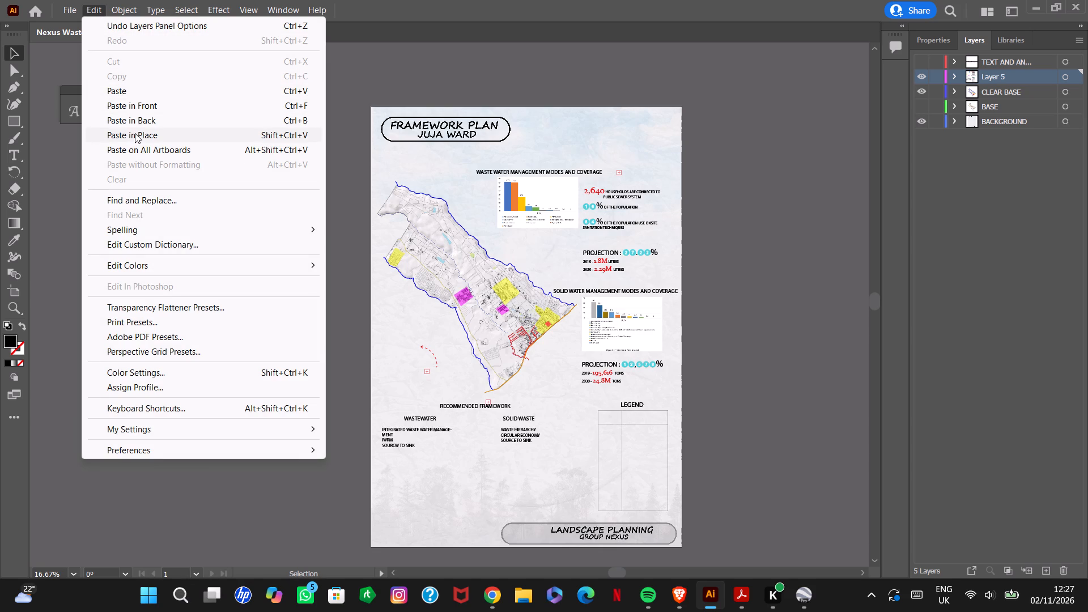
{"action": "left_click", "coordinate": [760, 215]}
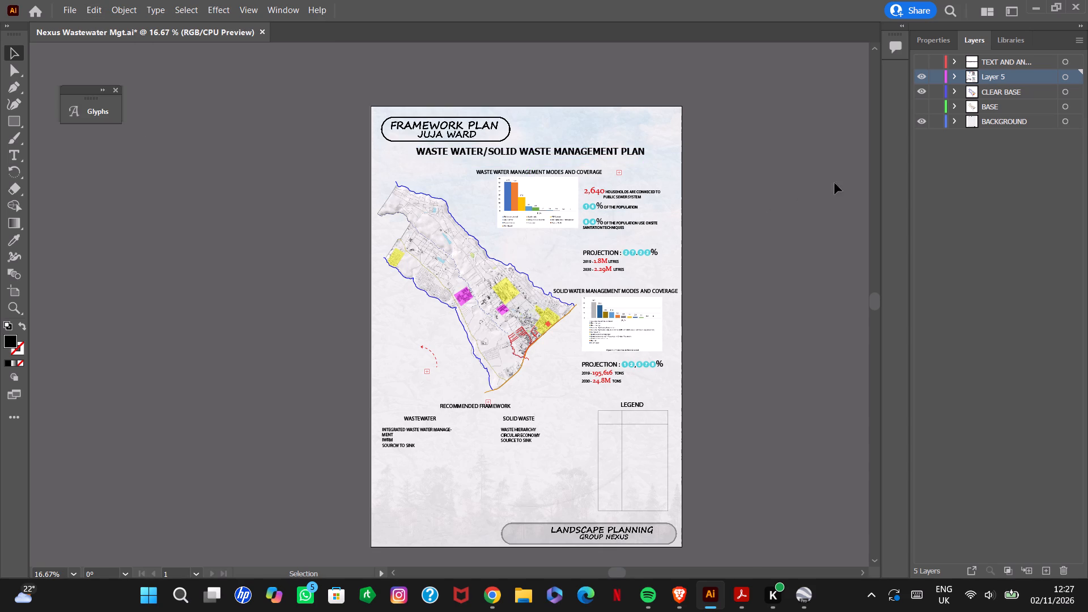
Compare the sheet with and without the text and annotation layer to check Layer 5's title copy, leaving that layer hidden.
{"action": "left_click", "coordinate": [917, 55]}
{"action": "left_click", "coordinate": [920, 58]}
{"action": "left_click", "coordinate": [921, 61]}
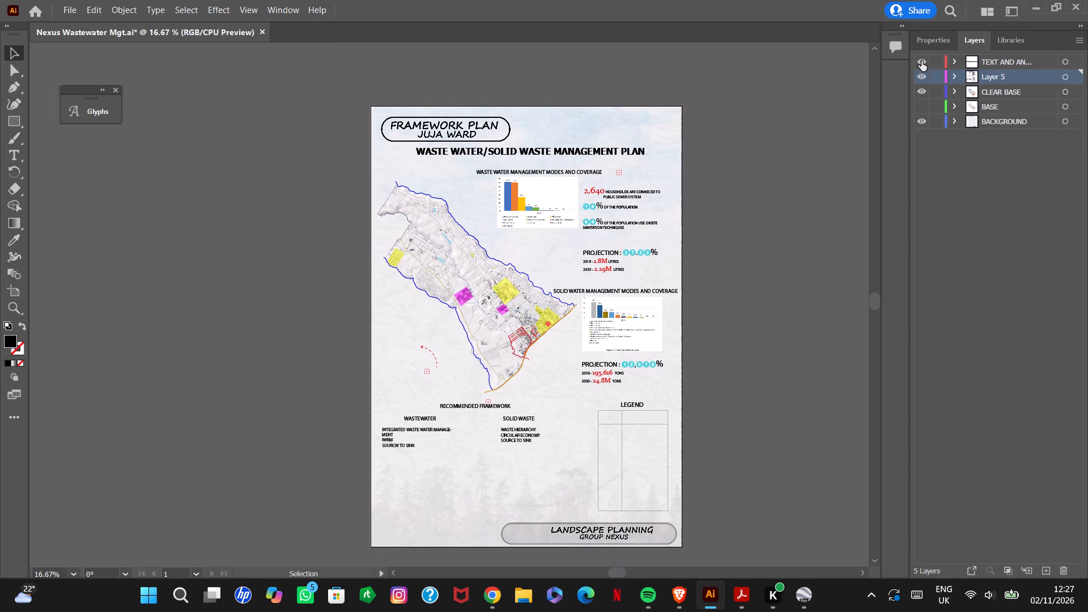
{"action": "left_click", "coordinate": [921, 61]}
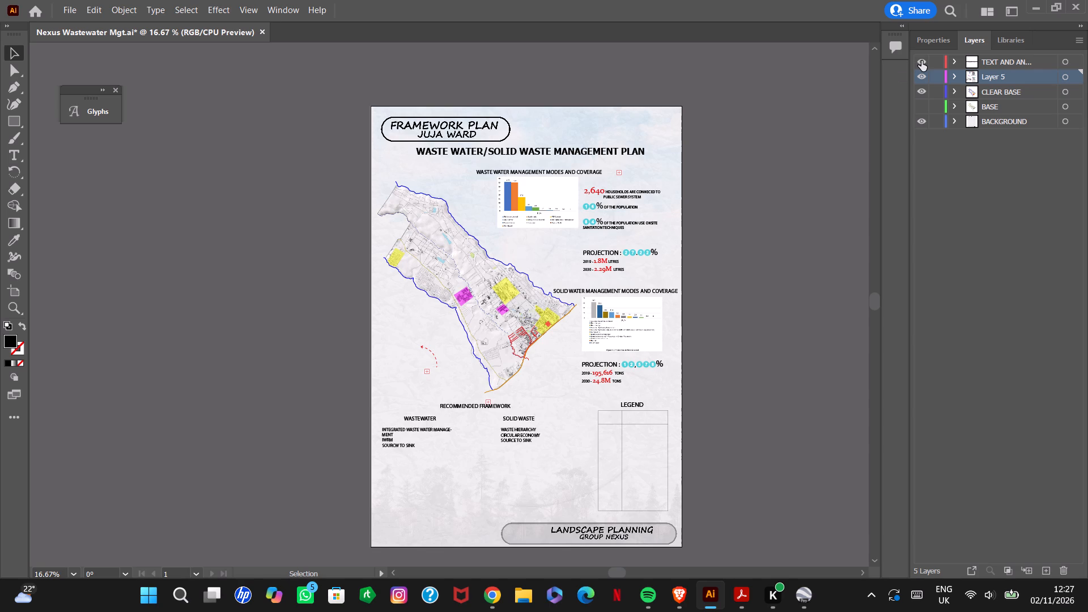
{"action": "left_click", "coordinate": [921, 61]}
{"action": "left_click", "coordinate": [921, 61]}
{"action": "left_click", "coordinate": [921, 61]}
Delete the text and annotation layer that held the original title.
{"action": "left_click", "coordinate": [1036, 56]}
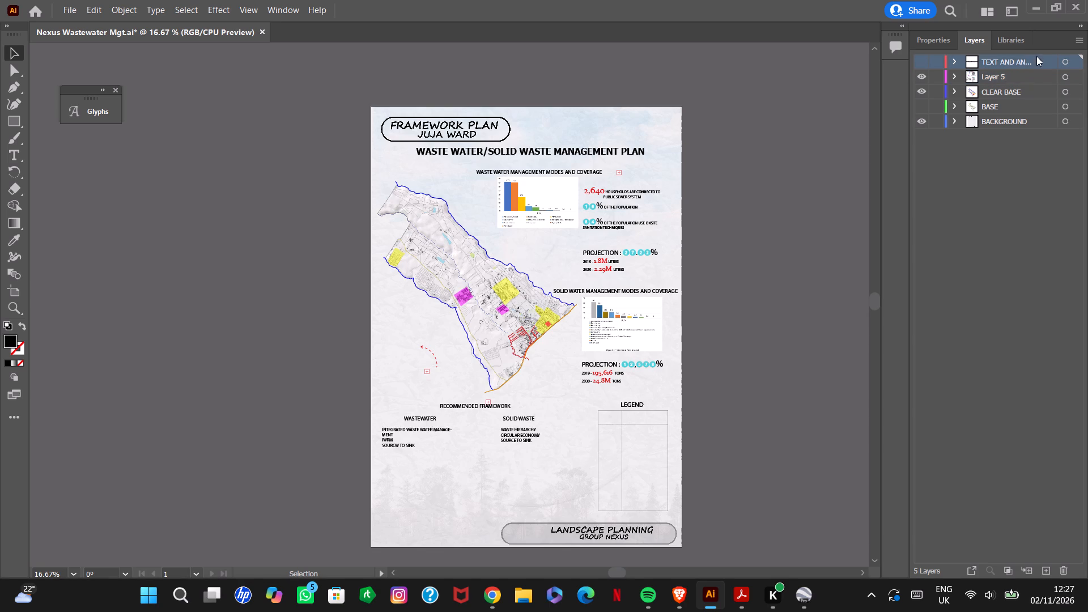
{"action": "left_click_drag", "start_coordinate": [1034, 59], "coordinate": [1060, 562]}
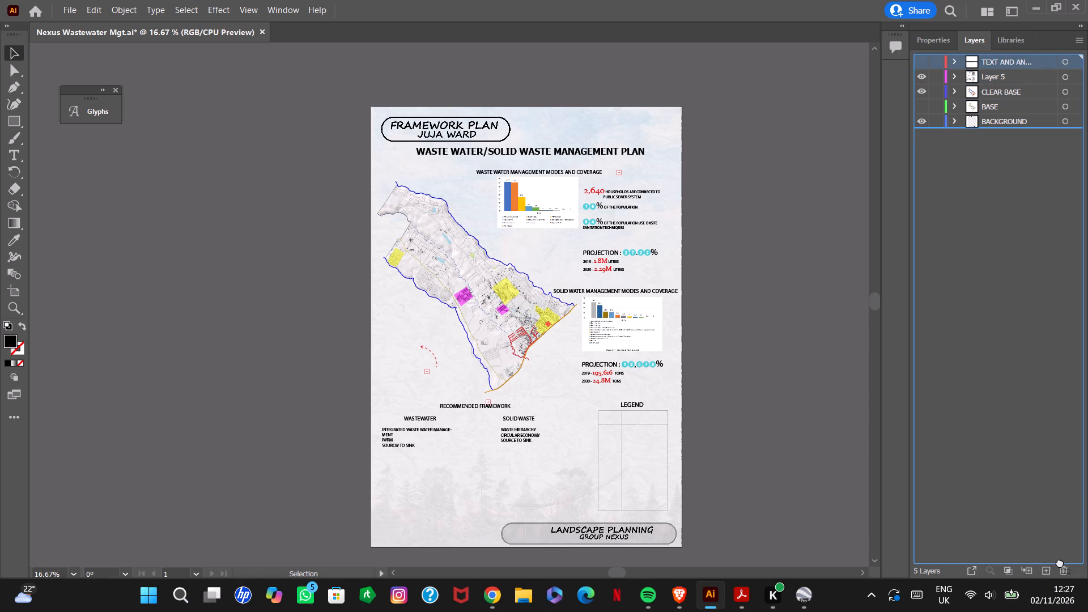
{"action": "left_click_drag", "start_coordinate": [1060, 562], "coordinate": [1062, 569]}
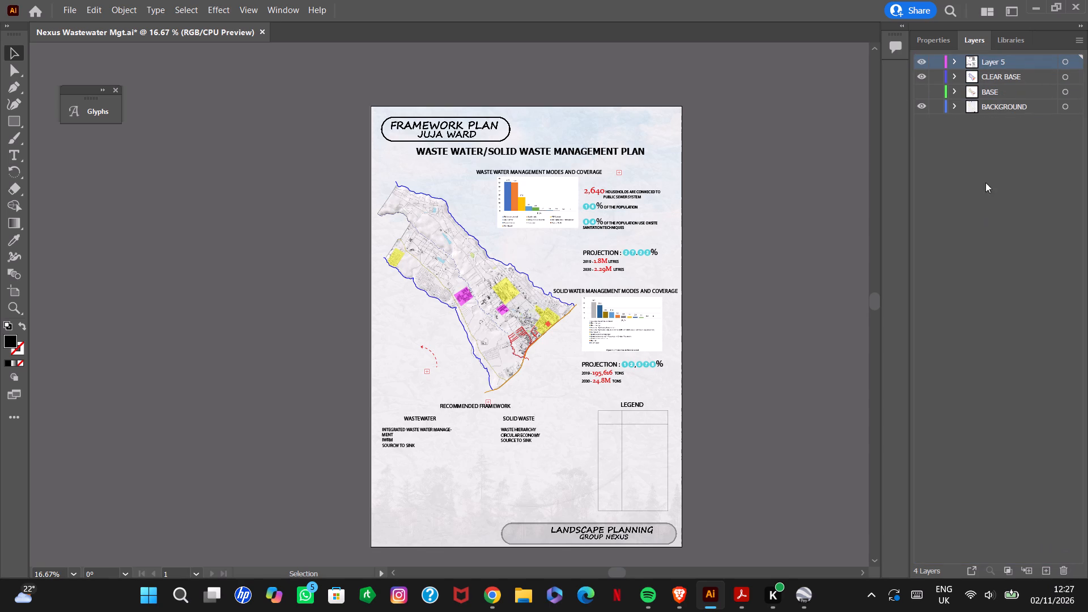
Rename Layer 5 as TEXT AND ANNOTATION.
{"action": "left_click", "coordinate": [1002, 59]}
{"action": "left_click", "coordinate": [1004, 59]}
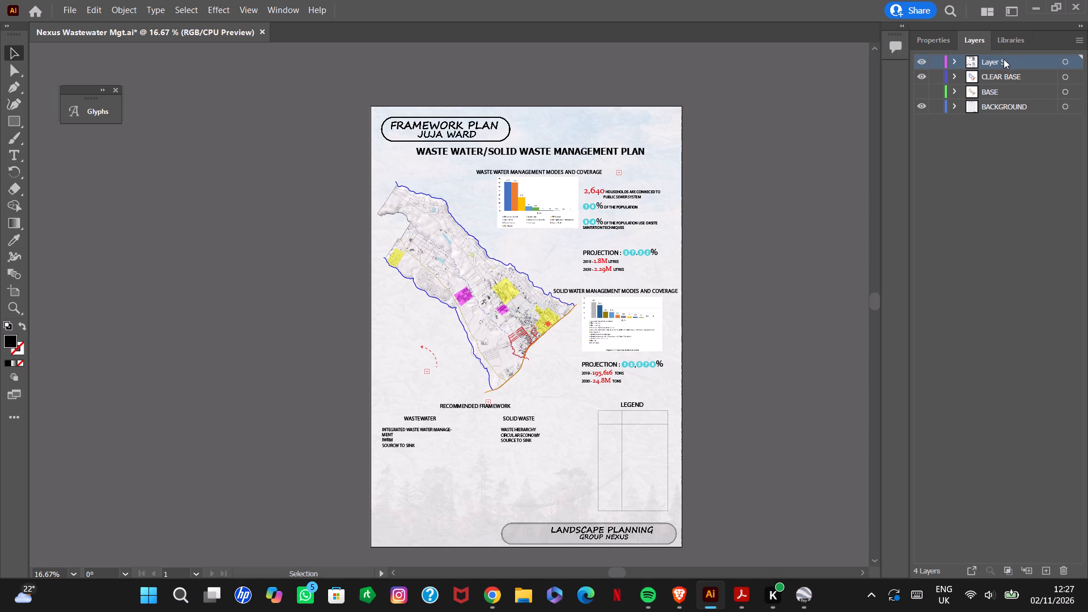
{"action": "double_click", "coordinate": [1004, 61]}
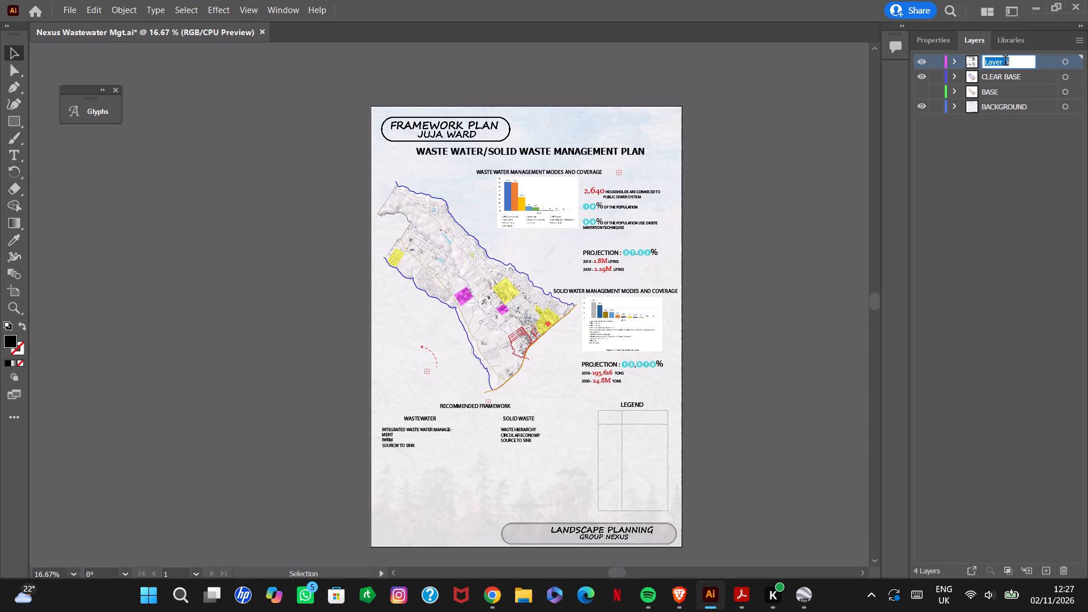
{"action": "type", "text": "TEXT"}
{"action": "key", "text": "space"}
{"action": "type", "text": "AND ANNOTATION"}
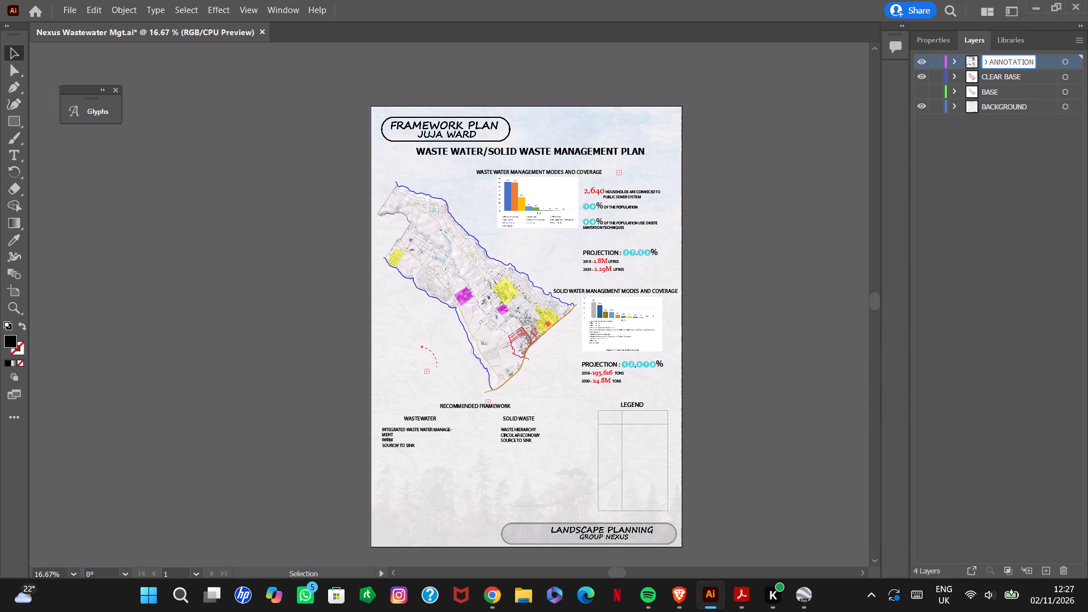
{"action": "left_click", "coordinate": [1019, 191]}
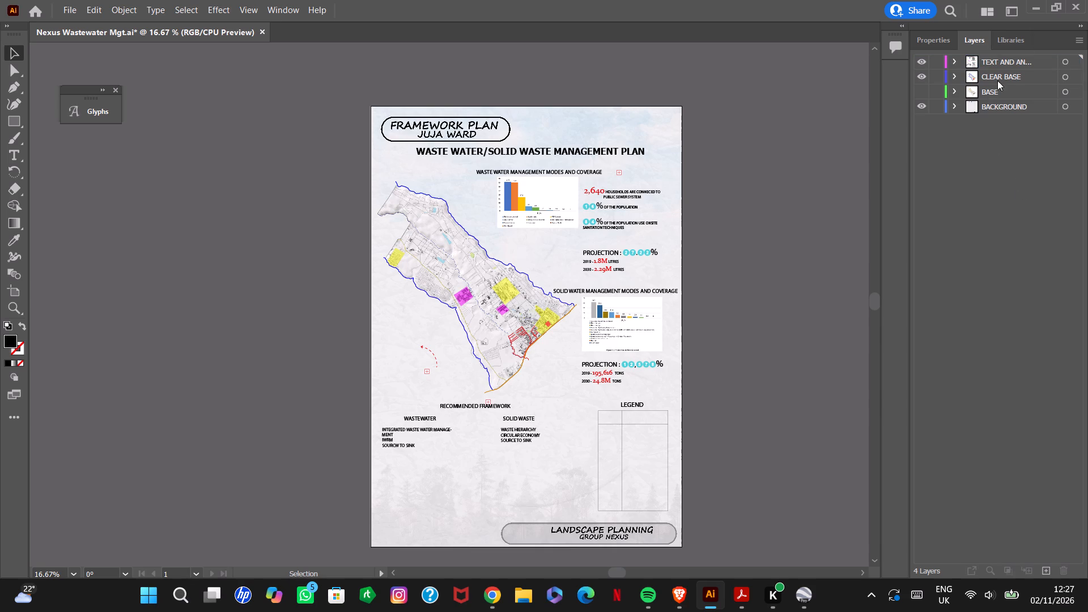
{"action": "left_click", "coordinate": [1008, 186]}
{"action": "left_click", "coordinate": [955, 210]}
Toggle the TEXT AND ANNOTATION layer's visibility to check which sheet content it holds, leaving it shown.
{"action": "left_click", "coordinate": [923, 64]}
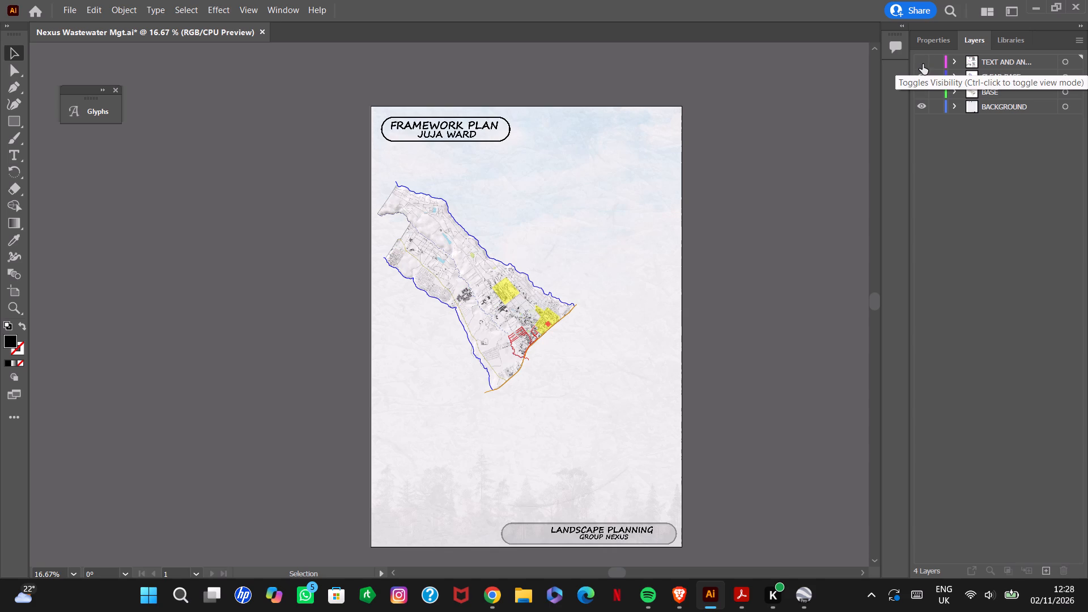
{"action": "left_click", "coordinate": [923, 64]}
{"action": "left_click", "coordinate": [923, 64]}
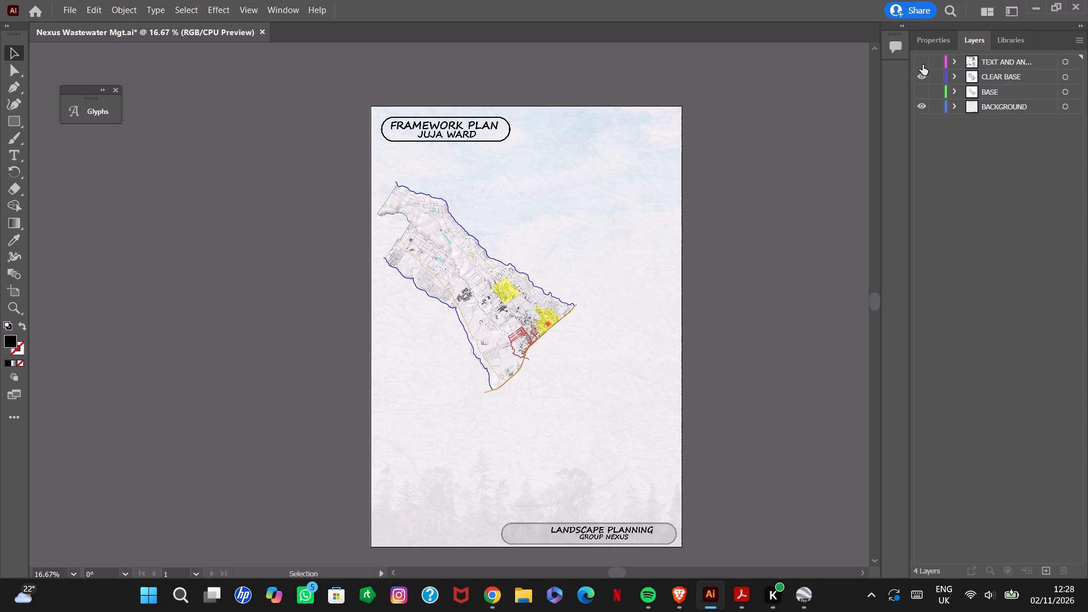
{"action": "left_click", "coordinate": [923, 65]}
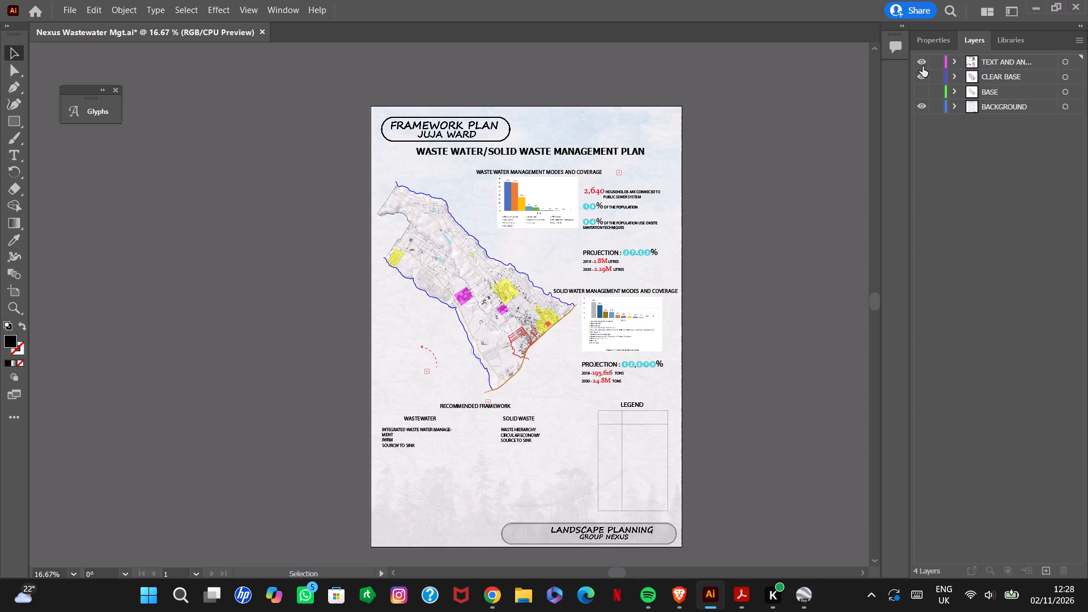
{"action": "left_click", "coordinate": [923, 66]}
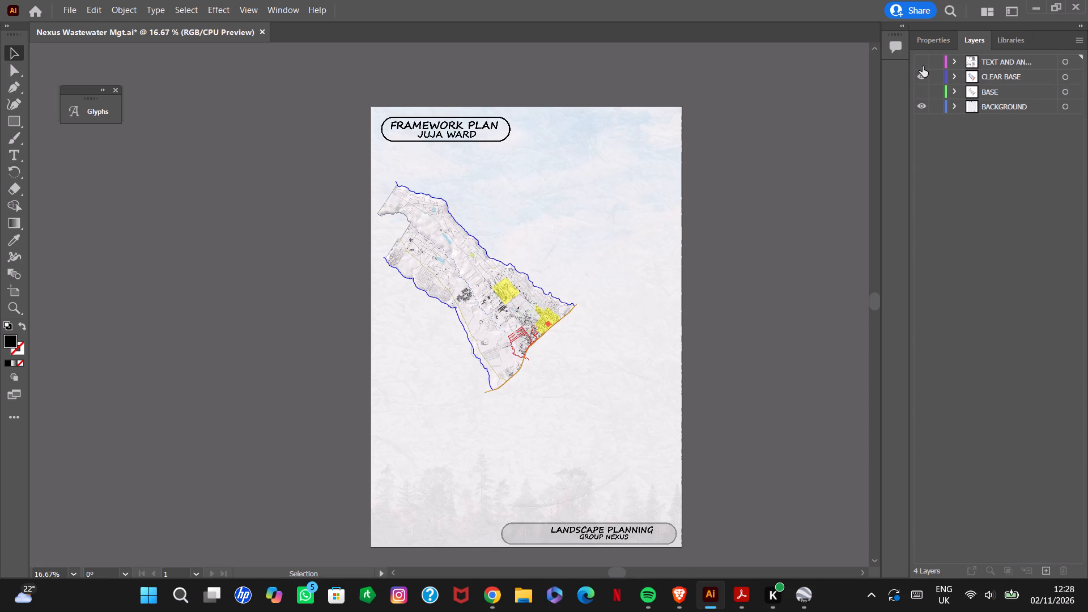
{"action": "left_click", "coordinate": [923, 66]}
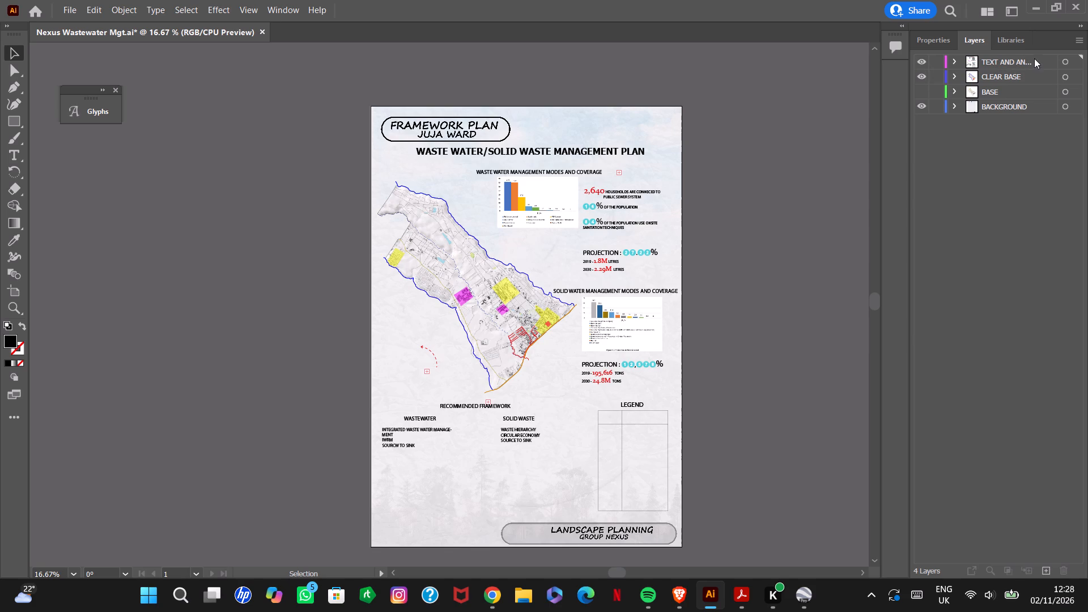
Make the TEXT AND ANNOTATION layer the active layer.
{"action": "left_click", "coordinate": [1034, 58]}
{"action": "left_click", "coordinate": [971, 219]}
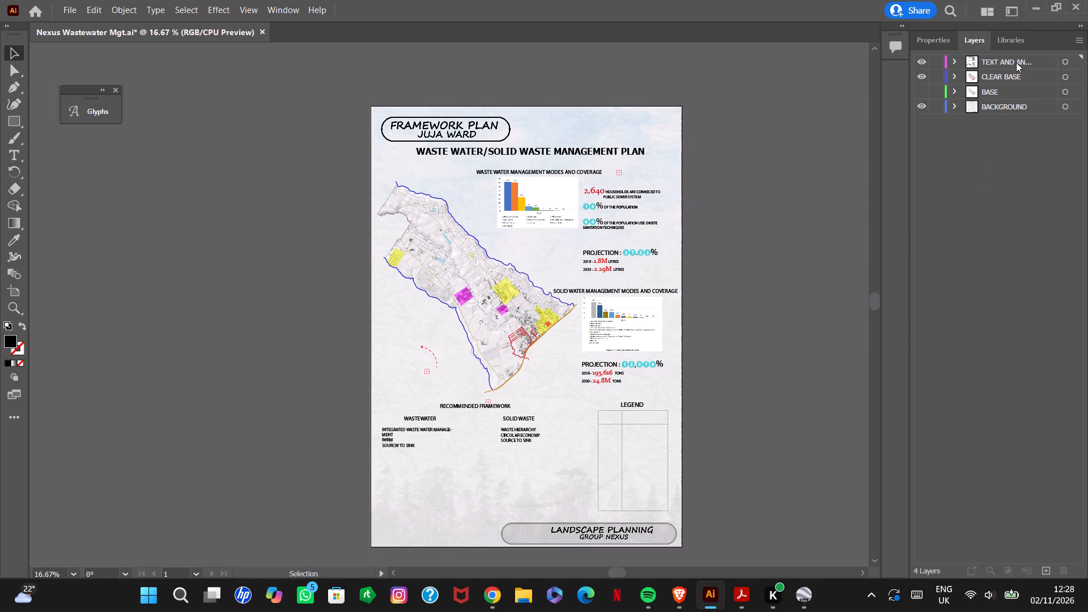
{"action": "left_click", "coordinate": [1017, 62]}
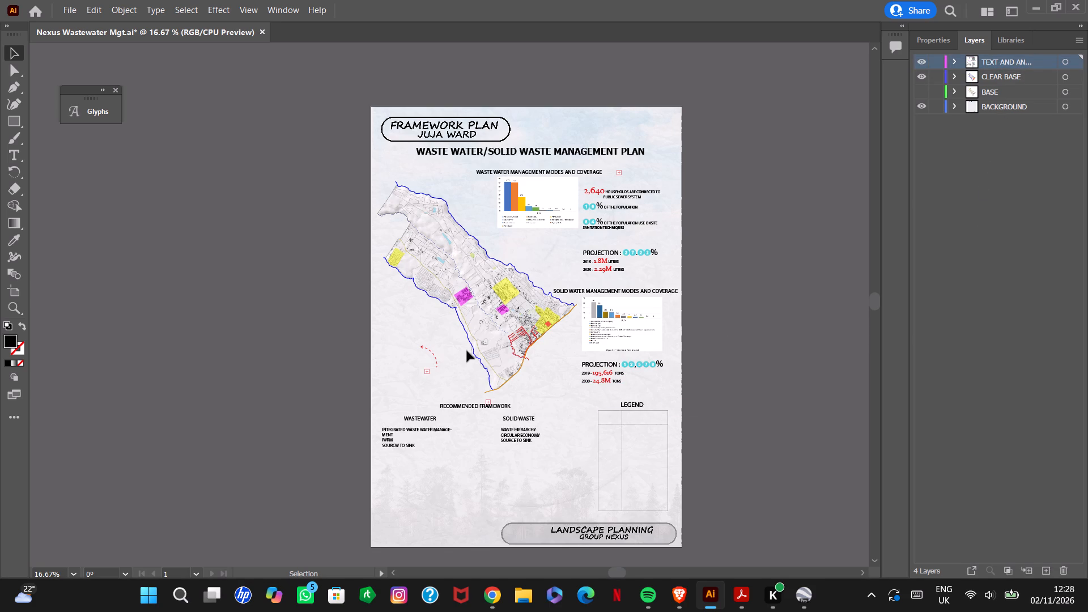
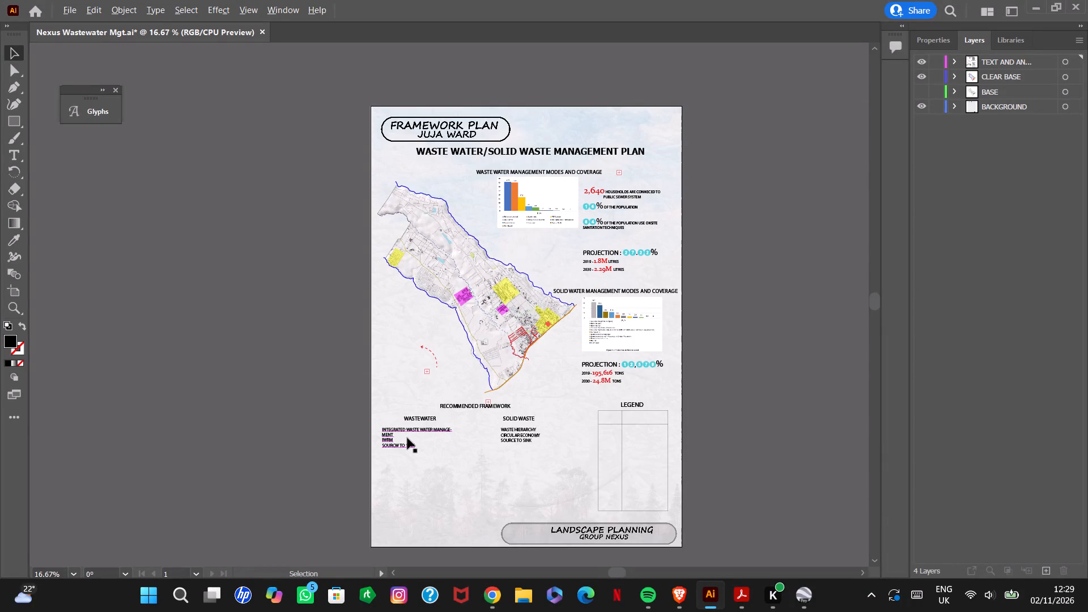
Widen the text frame under WASTEWATER so INTEGRATED WASTE WATER MANAGEMENT fits on one line.
{"action": "scroll", "coordinate": [407, 438], "scroll_direction": "up", "scroll_amount": 5, "text": "alt"}
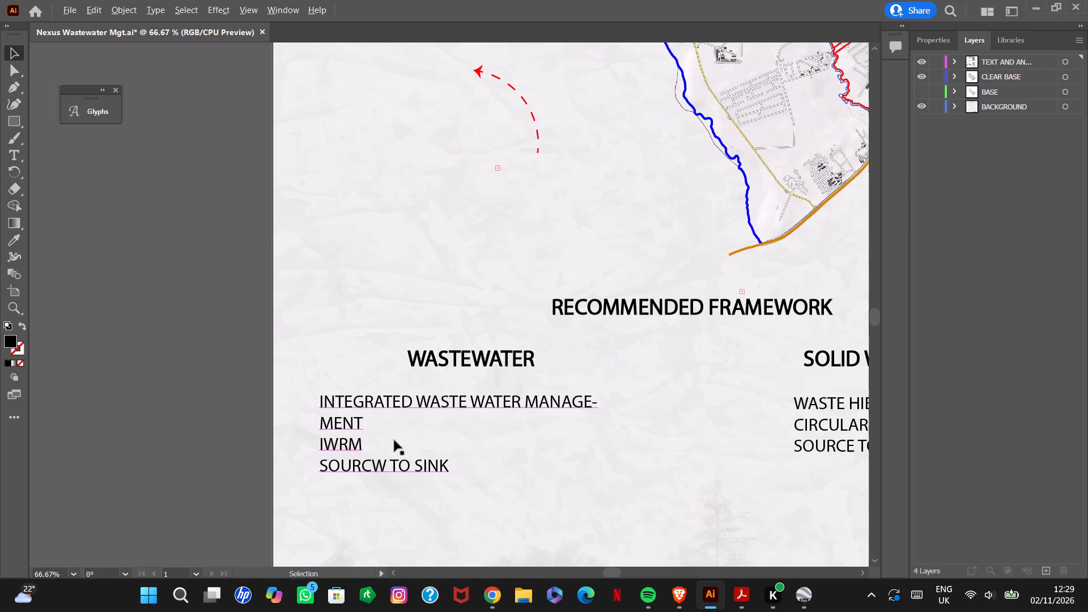
{"action": "left_click", "coordinate": [564, 422]}
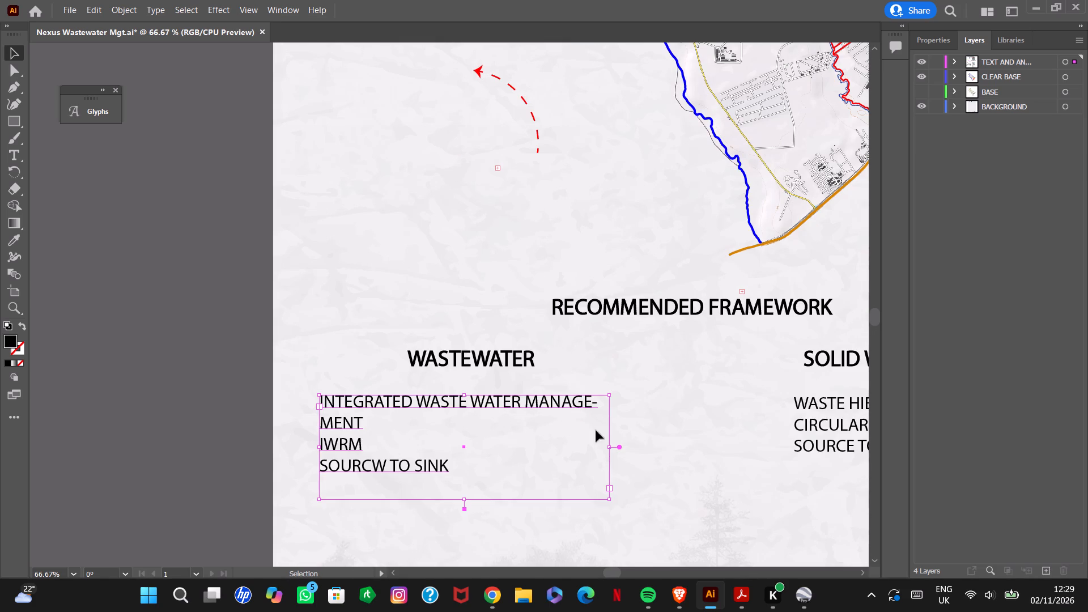
{"action": "left_click_drag", "start_coordinate": [610, 447], "coordinate": [664, 448]}
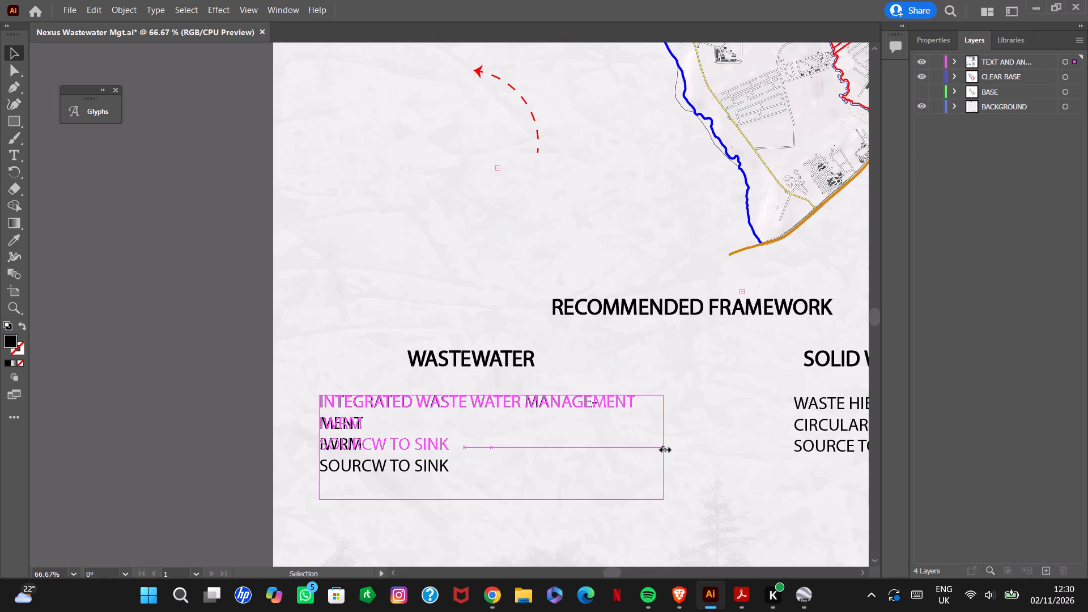
{"action": "left_click_drag", "start_coordinate": [664, 448], "coordinate": [664, 449]}
{"action": "left_click", "coordinate": [735, 500]}
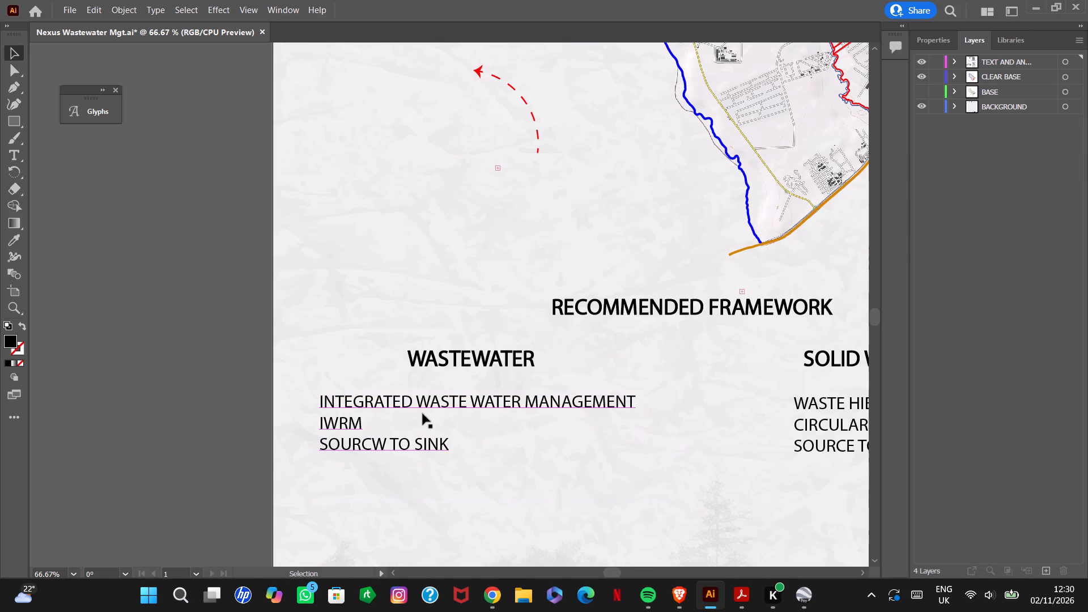
Correct the misspelled SOURCW in the wastewater framework text to SOURCE.
{"action": "left_click", "coordinate": [388, 443]}
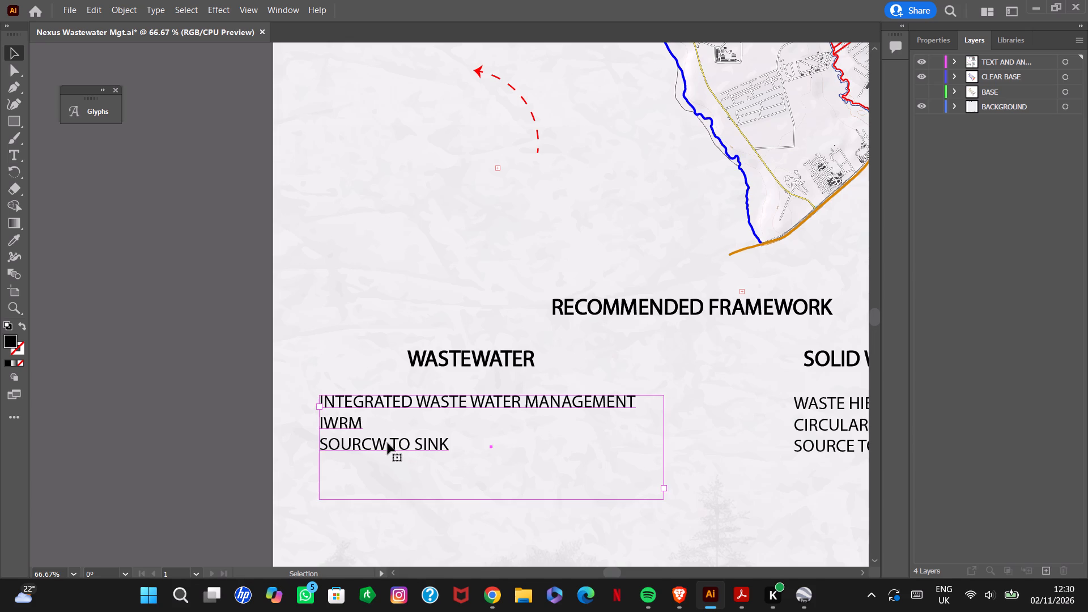
{"action": "left_click", "coordinate": [388, 443]}
{"action": "key", "text": "BackSpace"}
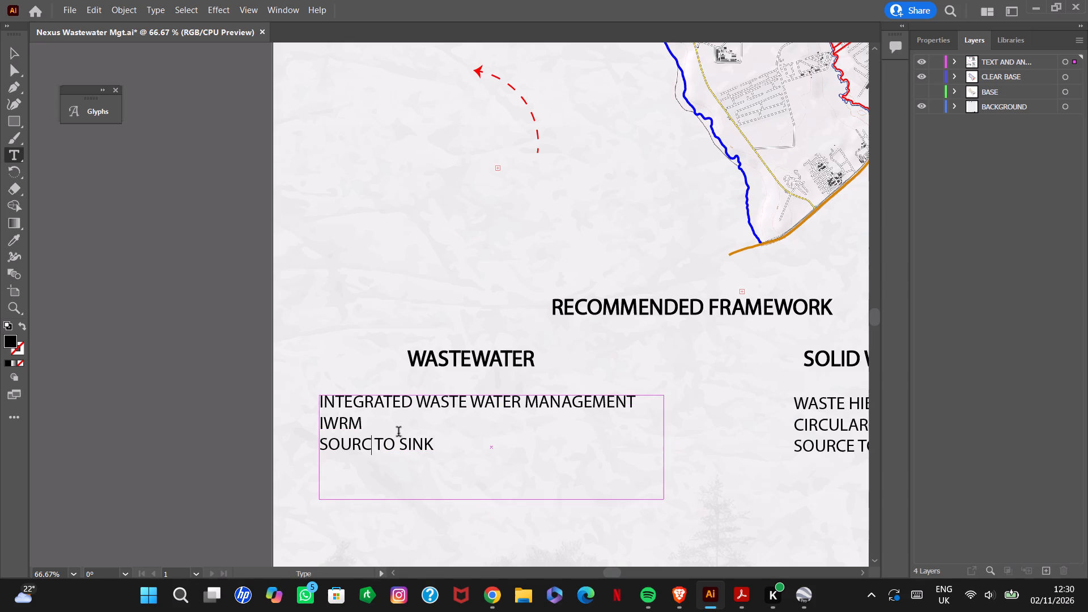
{"action": "key", "text": "e"}
{"action": "left_click", "coordinate": [724, 516]}
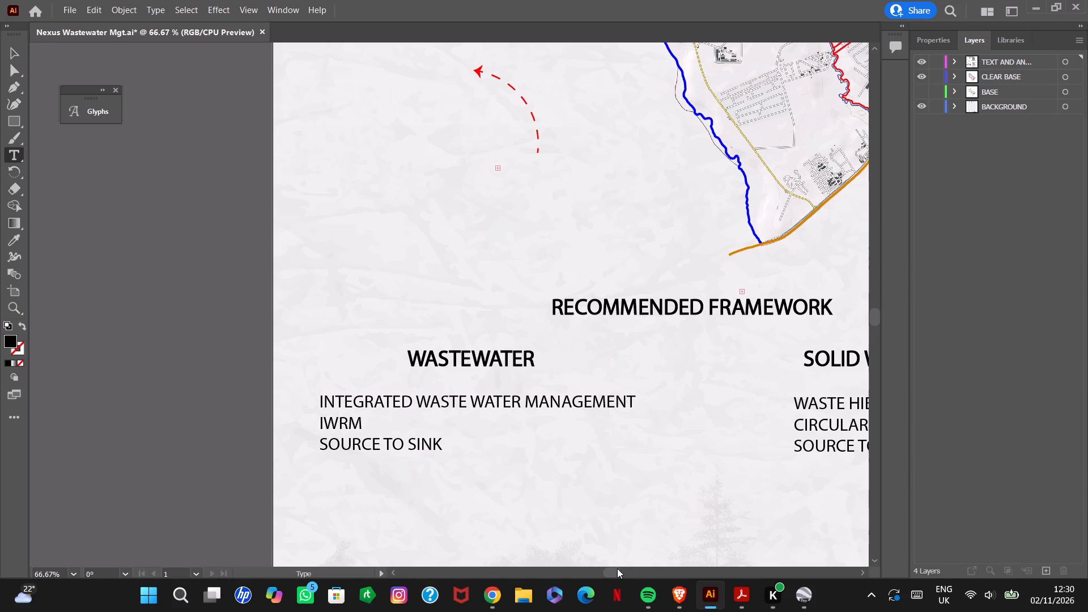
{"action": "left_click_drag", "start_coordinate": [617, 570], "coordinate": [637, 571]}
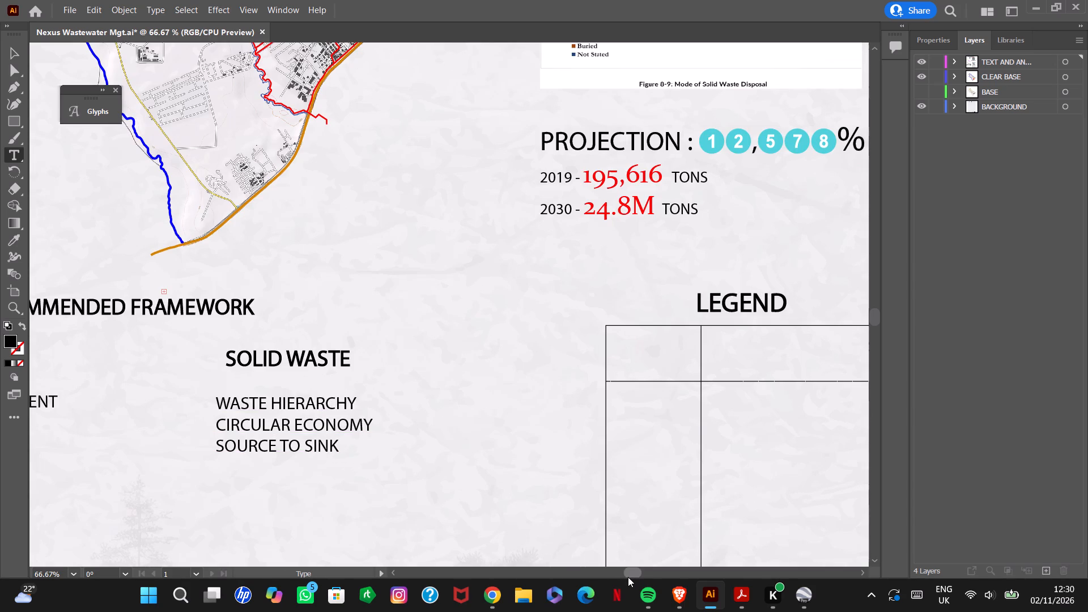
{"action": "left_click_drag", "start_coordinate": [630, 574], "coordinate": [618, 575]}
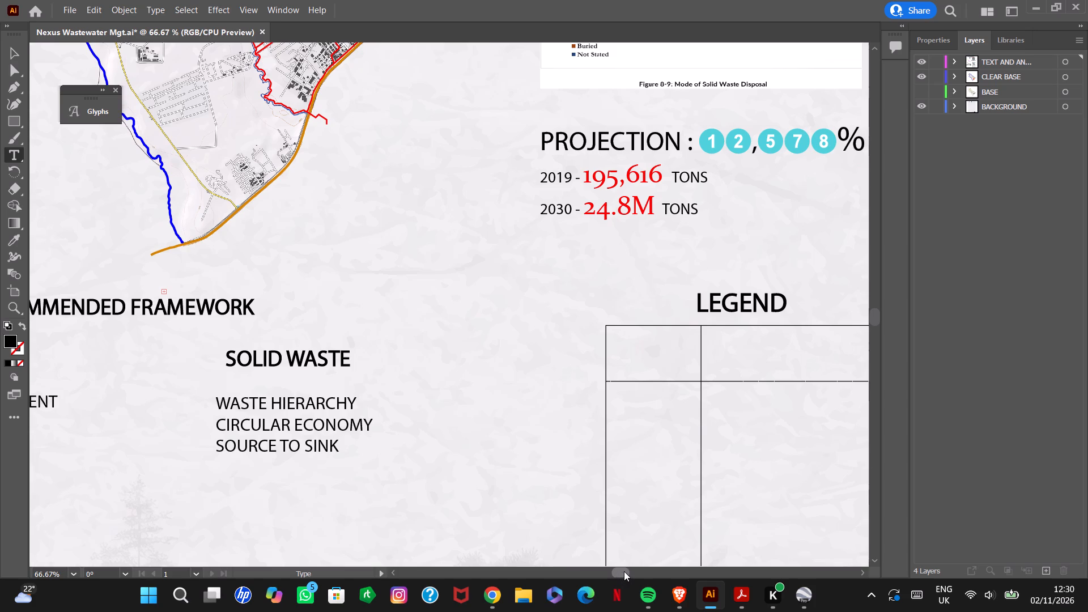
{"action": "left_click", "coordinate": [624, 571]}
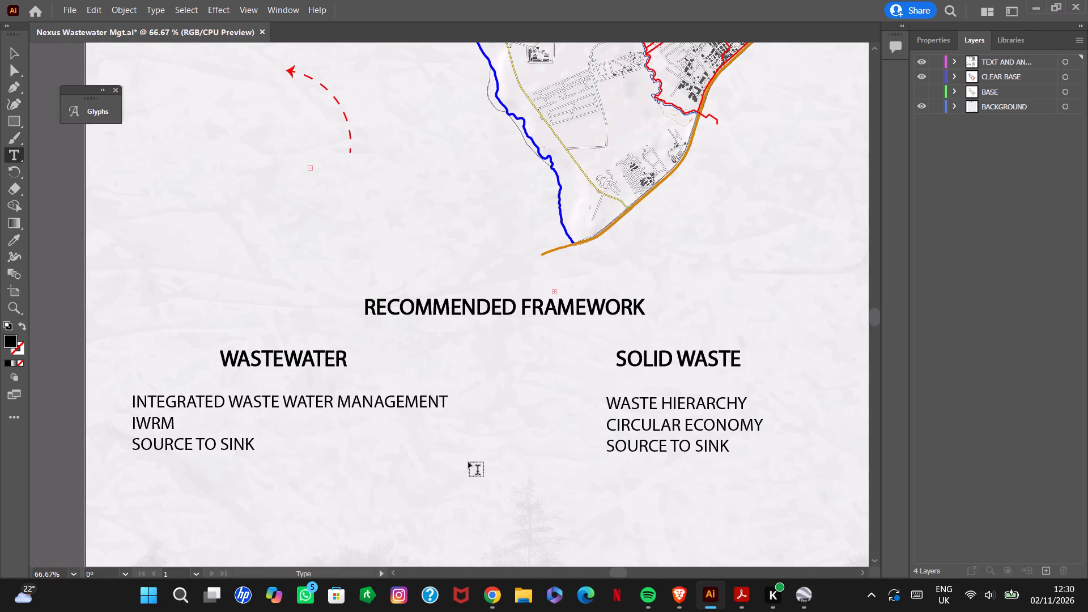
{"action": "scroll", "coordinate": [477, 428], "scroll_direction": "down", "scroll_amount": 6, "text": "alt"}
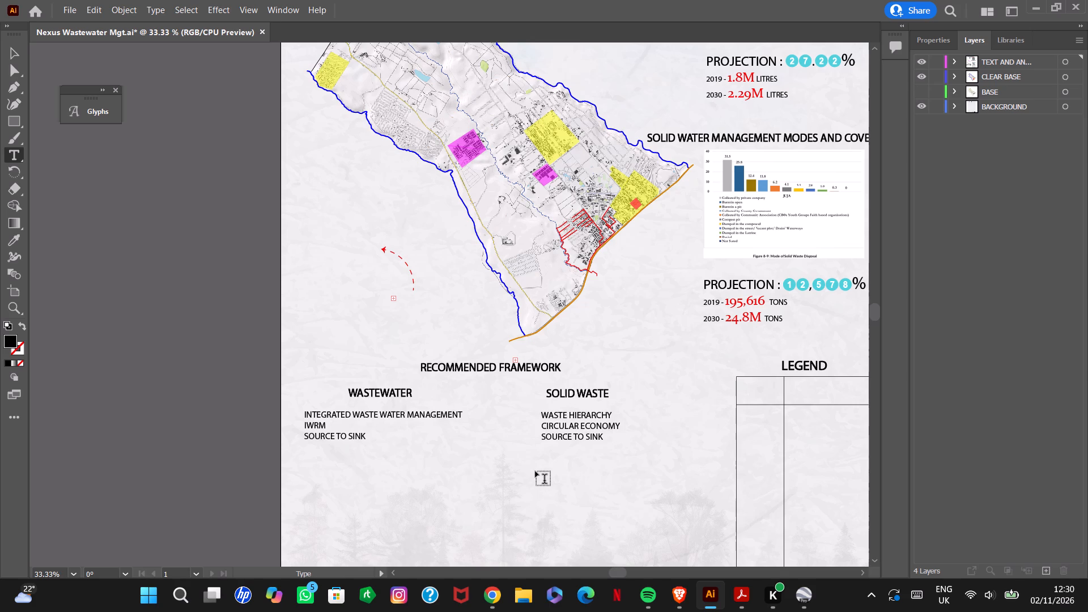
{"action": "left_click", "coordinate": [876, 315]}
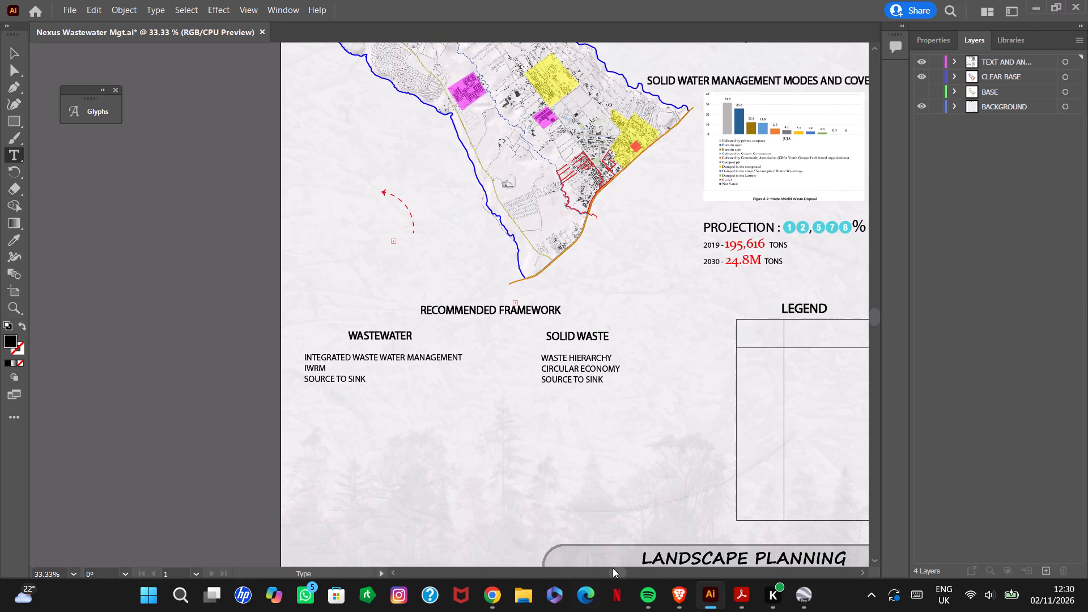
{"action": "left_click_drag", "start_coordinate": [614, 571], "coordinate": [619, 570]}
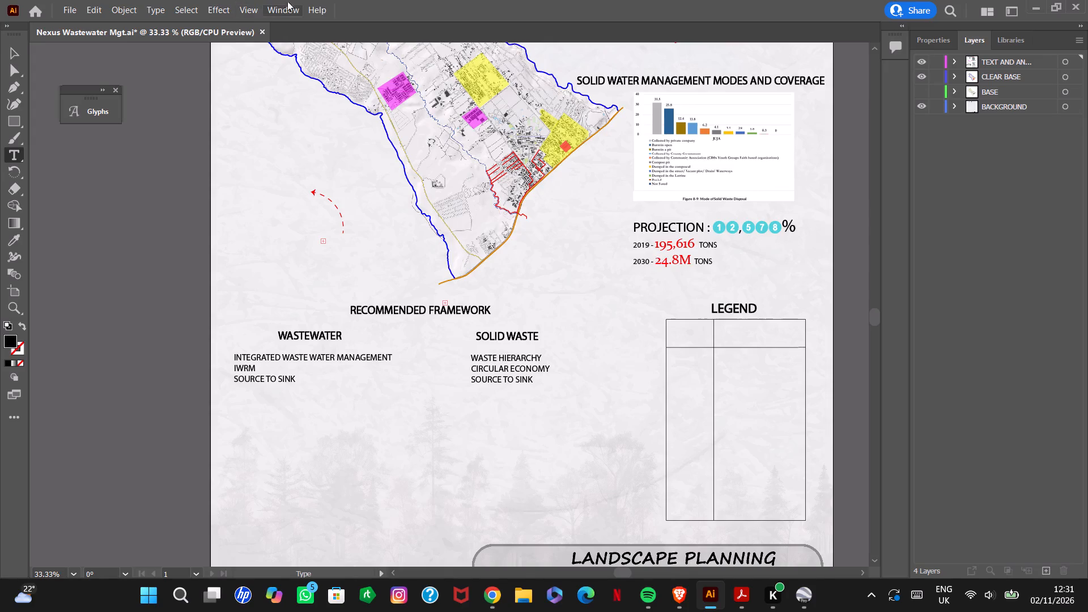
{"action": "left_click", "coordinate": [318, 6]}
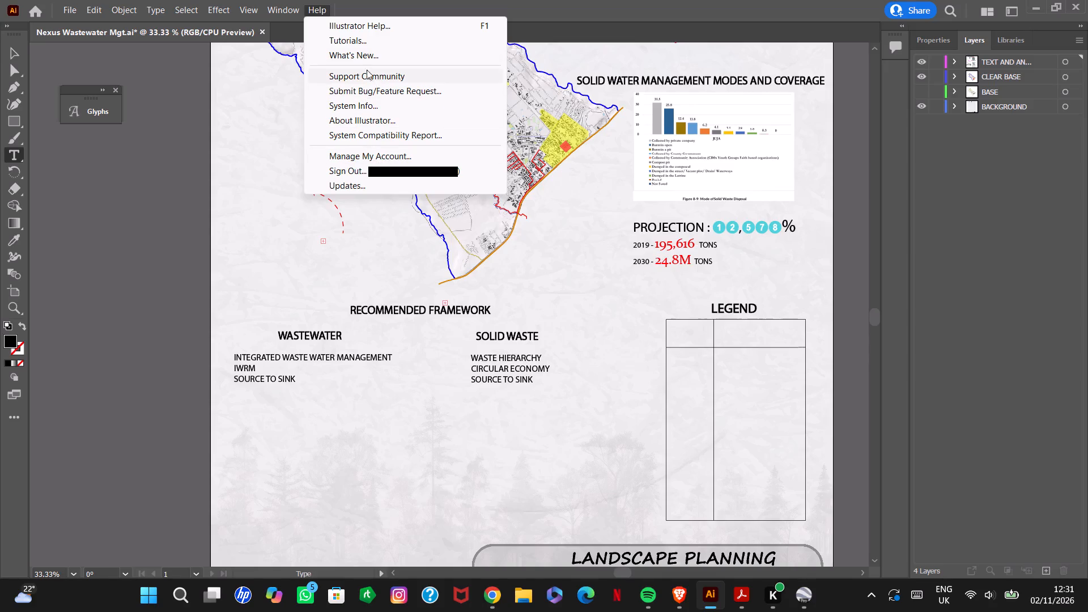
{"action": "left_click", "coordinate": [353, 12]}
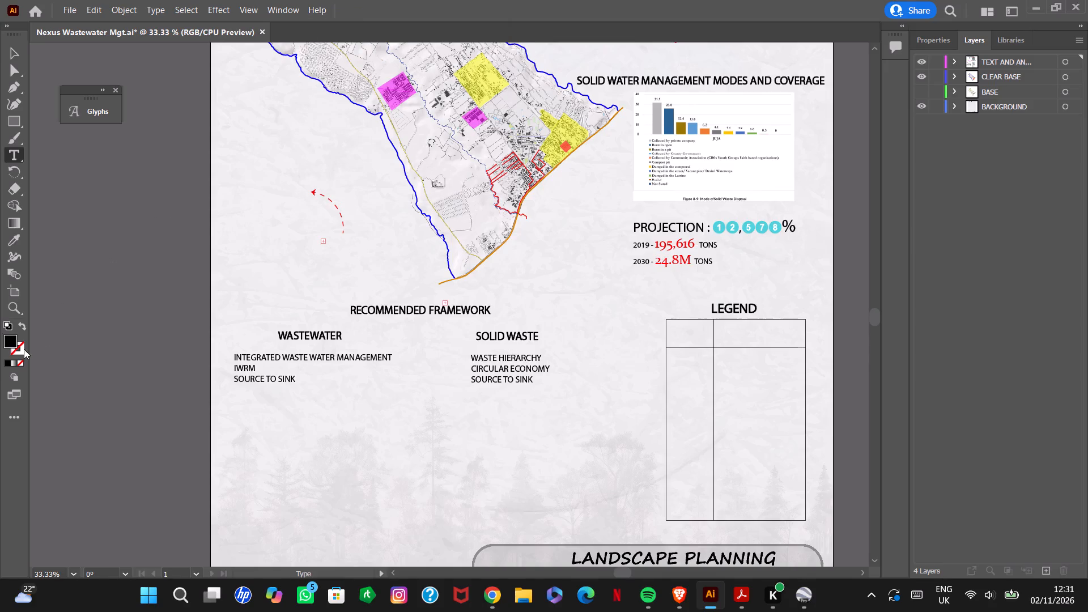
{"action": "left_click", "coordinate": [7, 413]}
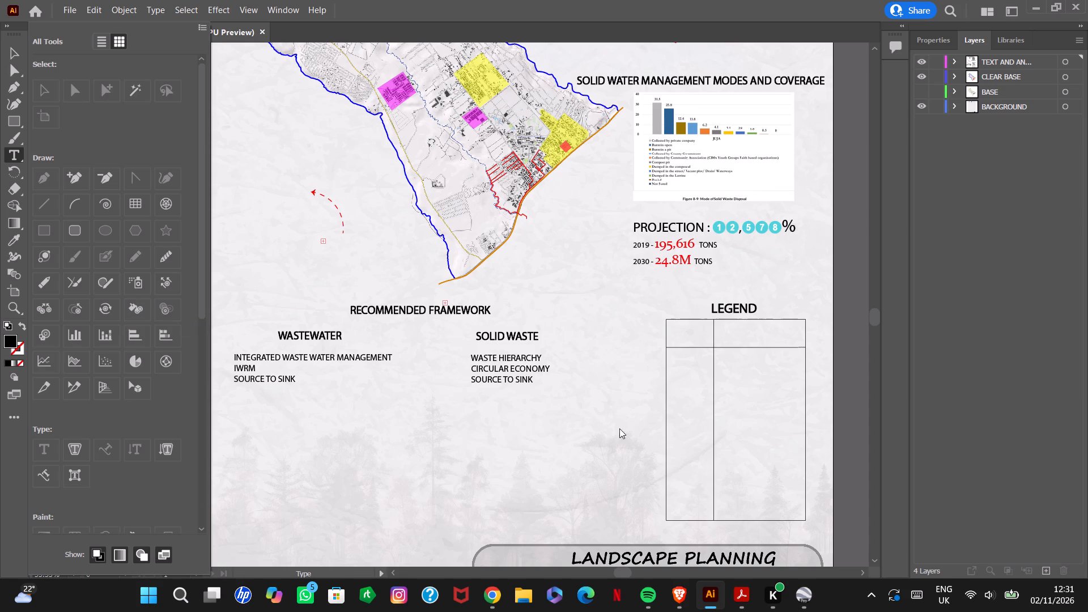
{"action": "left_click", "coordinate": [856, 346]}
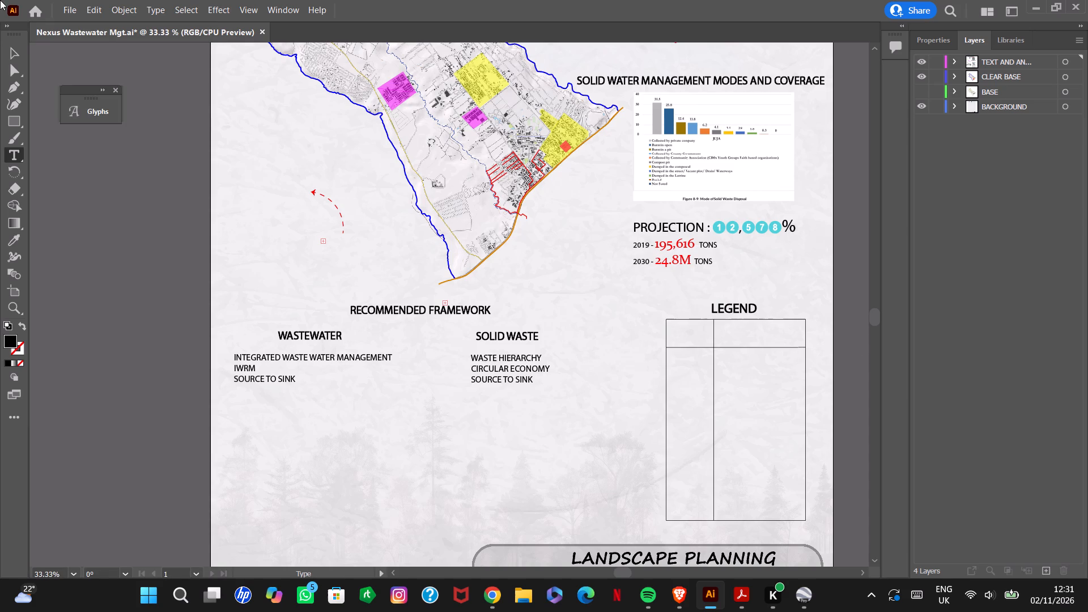
Switch to Acrobat to look at the Group V site analysis sheet, and return to the plan sheet in Illustrator.
{"action": "left_click", "coordinate": [734, 595]}
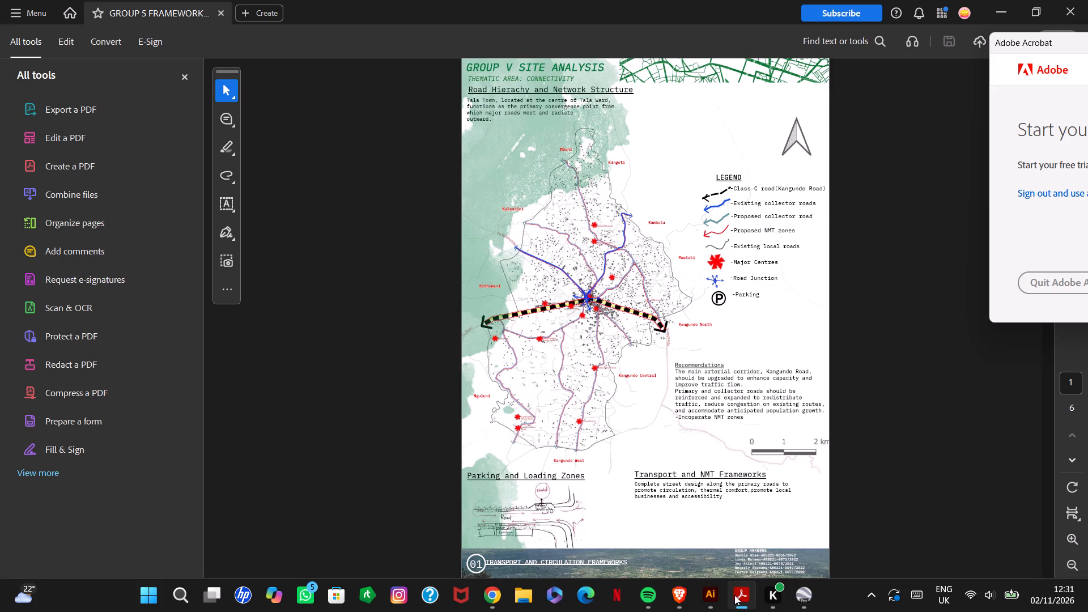
{"action": "left_click", "coordinate": [734, 595]}
{"action": "left_click", "coordinate": [734, 592]}
{"action": "left_click", "coordinate": [891, 522]}
{"action": "left_click", "coordinate": [743, 598]}
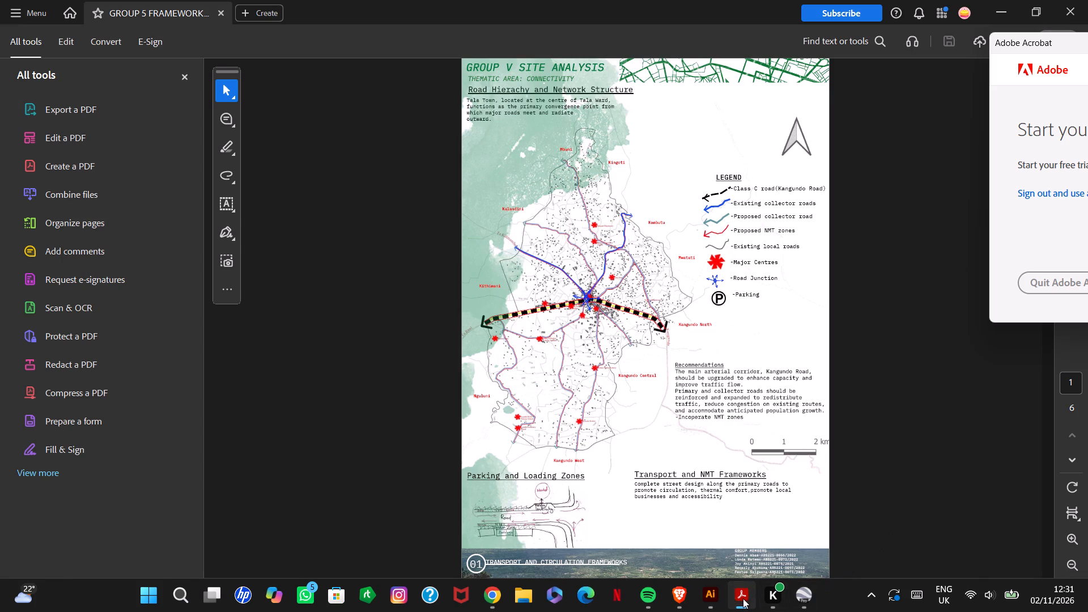
{"action": "left_click", "coordinate": [743, 594]}
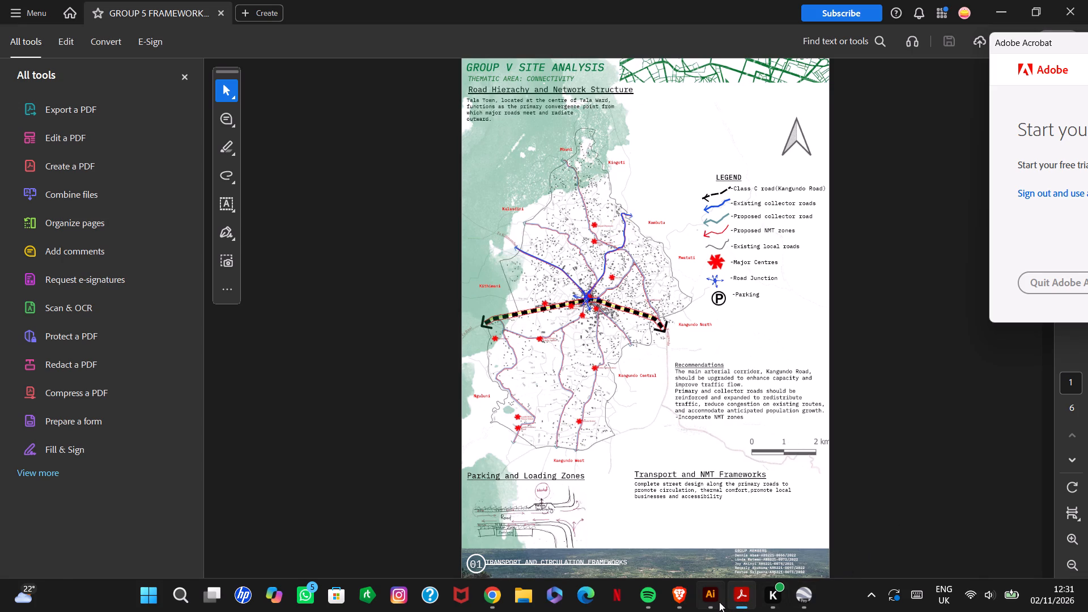
{"action": "left_click", "coordinate": [716, 602]}
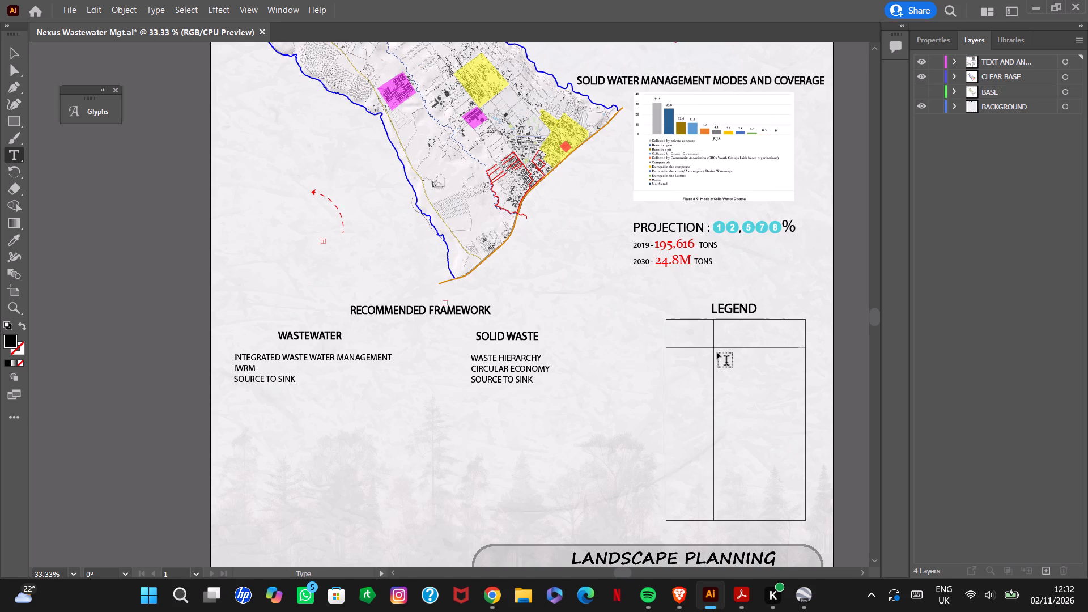
Add a text frame about 82 by 18 mm below the header row in the legend's wide column, reading CONNECTED TO SEWER.
{"action": "left_click_drag", "start_coordinate": [717, 353], "coordinate": [802, 372]}
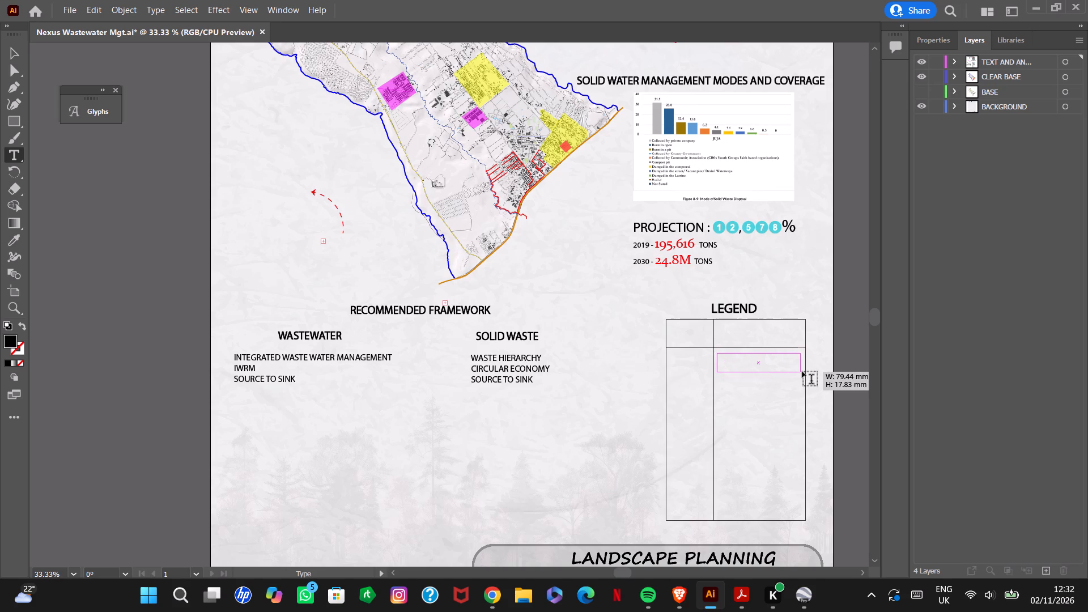
{"action": "left_click_drag", "start_coordinate": [802, 372], "coordinate": [803, 373]}
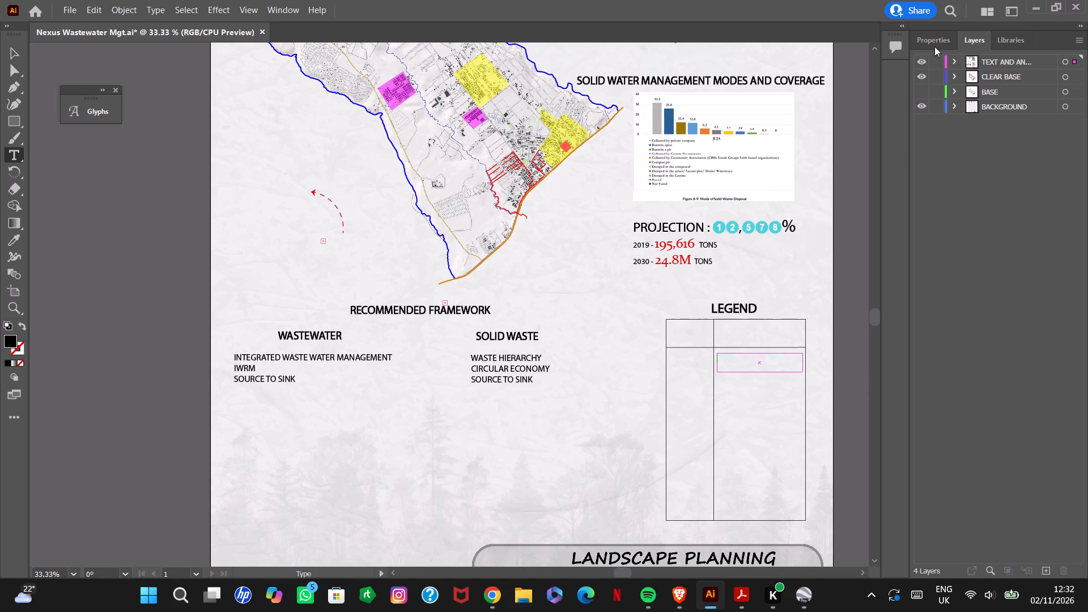
{"action": "left_click", "coordinate": [997, 58]}
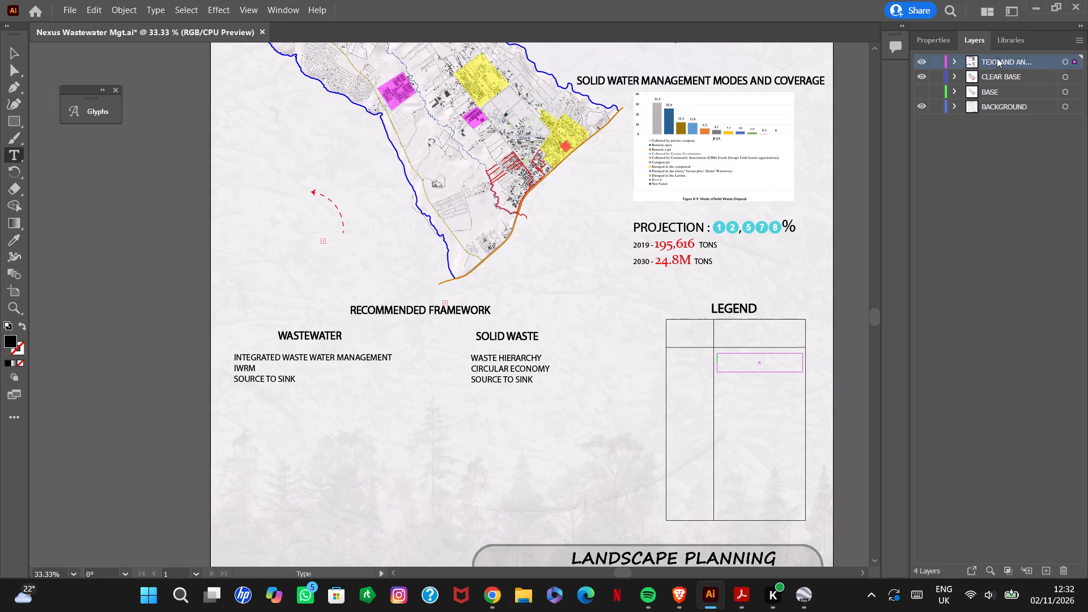
{"action": "left_click", "coordinate": [997, 58]}
{"action": "left_click", "coordinate": [935, 42]}
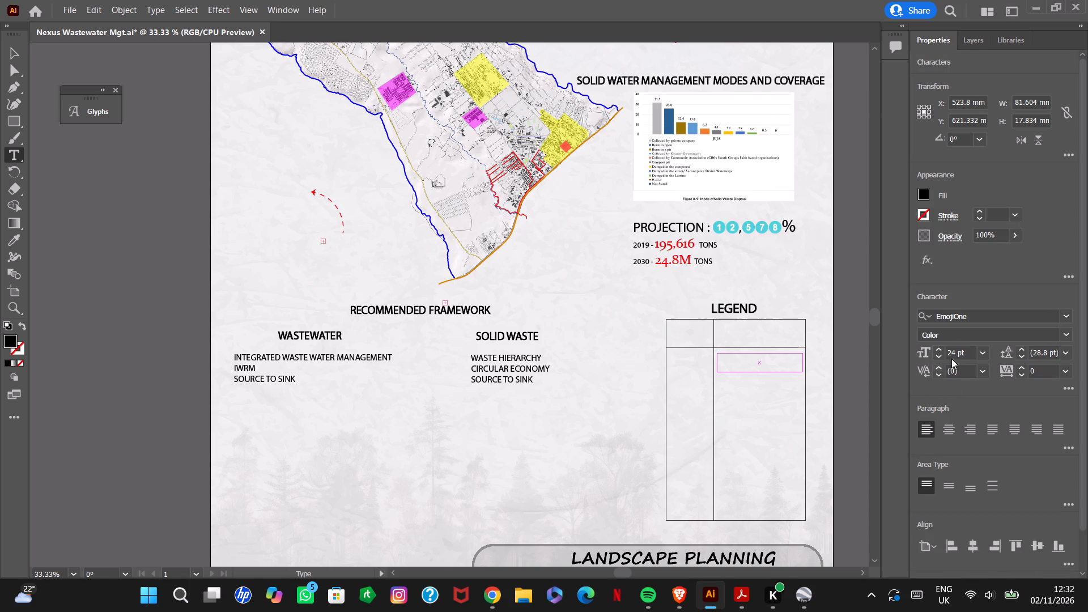
{"action": "left_click", "coordinate": [722, 364]}
{"action": "type", "text": "CONNECTED TO SEWER"}
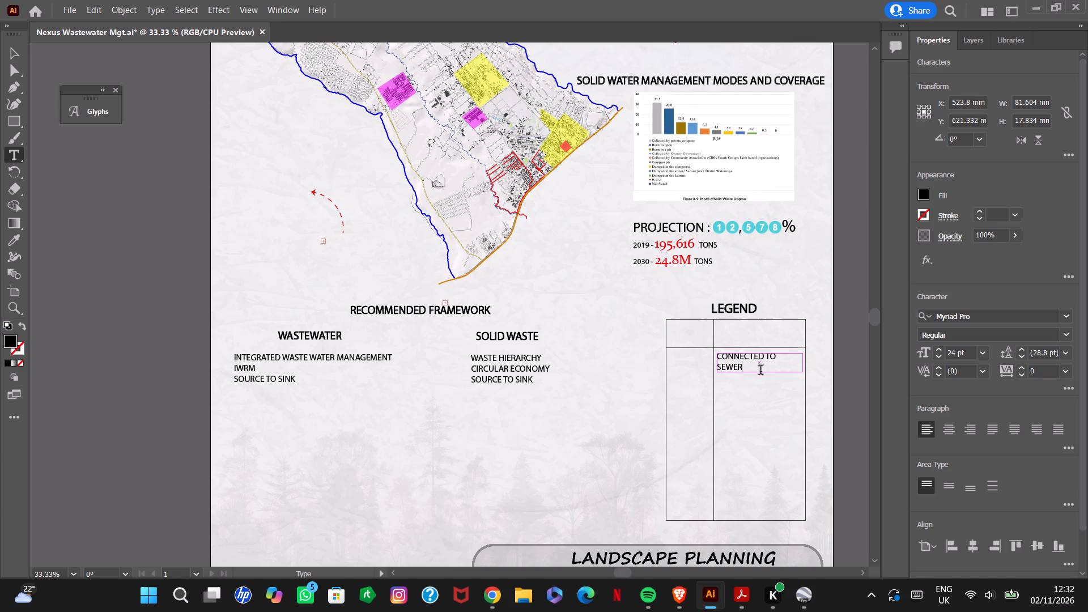
Replace the wording of the first legend entry with PUBLIC SEWER CONNETION.
{"action": "left_click_drag", "start_coordinate": [748, 368], "coordinate": [718, 350]}
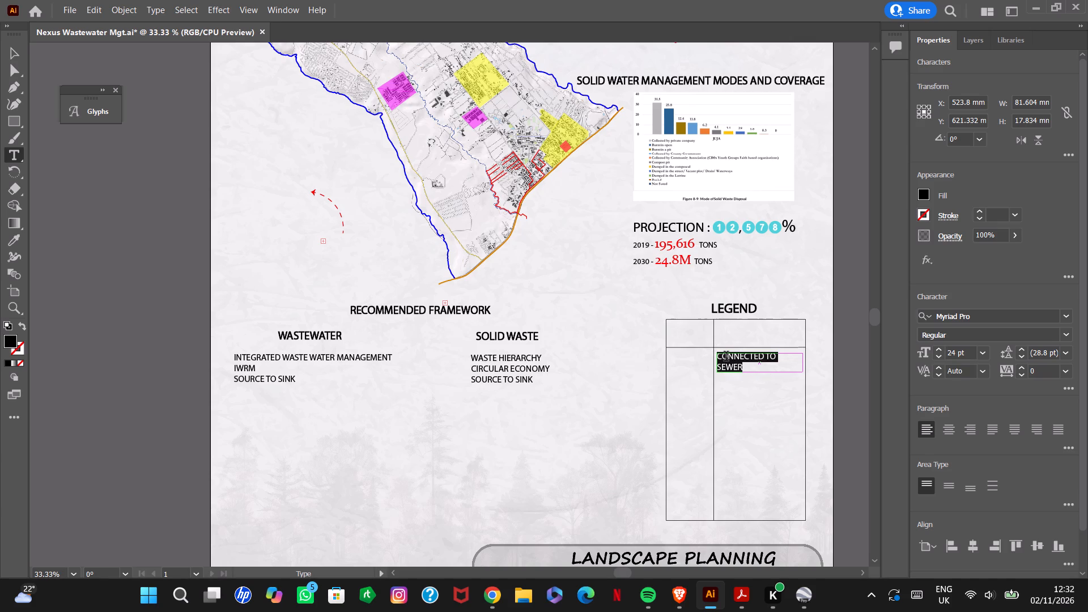
{"action": "type", "text": "PU"}
{"action": "type", "text": "BLIC SEWER"}
{"action": "key", "text": "space"}
{"action": "type", "text": "CONNETION"}
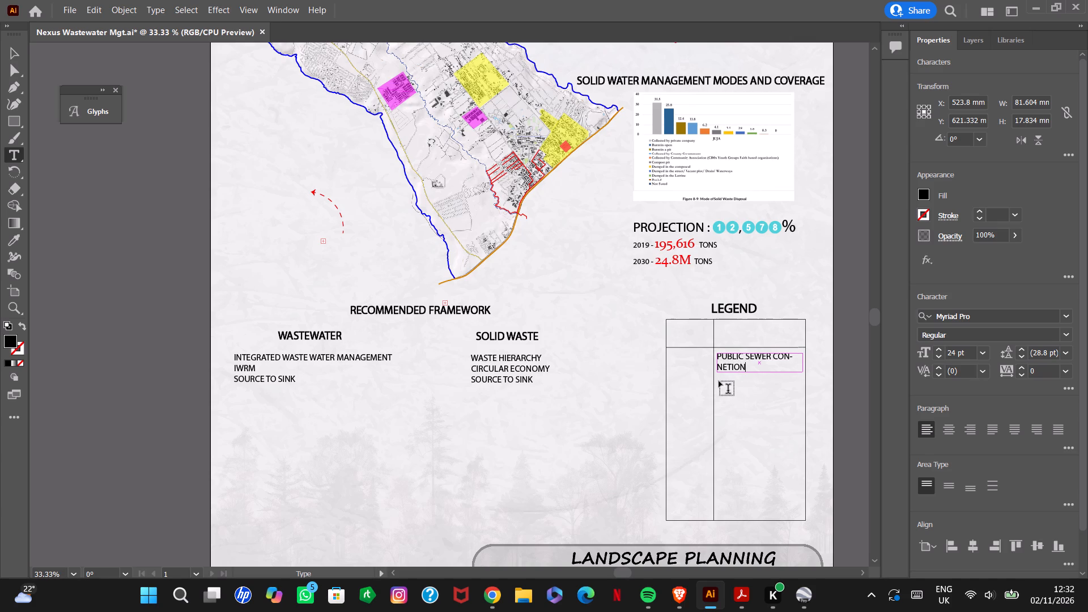
Add a text frame about 78 by 17 mm below the first legend entry, reading MEDIUM-DENSE POPULATION.
{"action": "left_click_drag", "start_coordinate": [718, 381], "coordinate": [770, 399]}
{"action": "left_click_drag", "start_coordinate": [770, 399], "coordinate": [800, 399]}
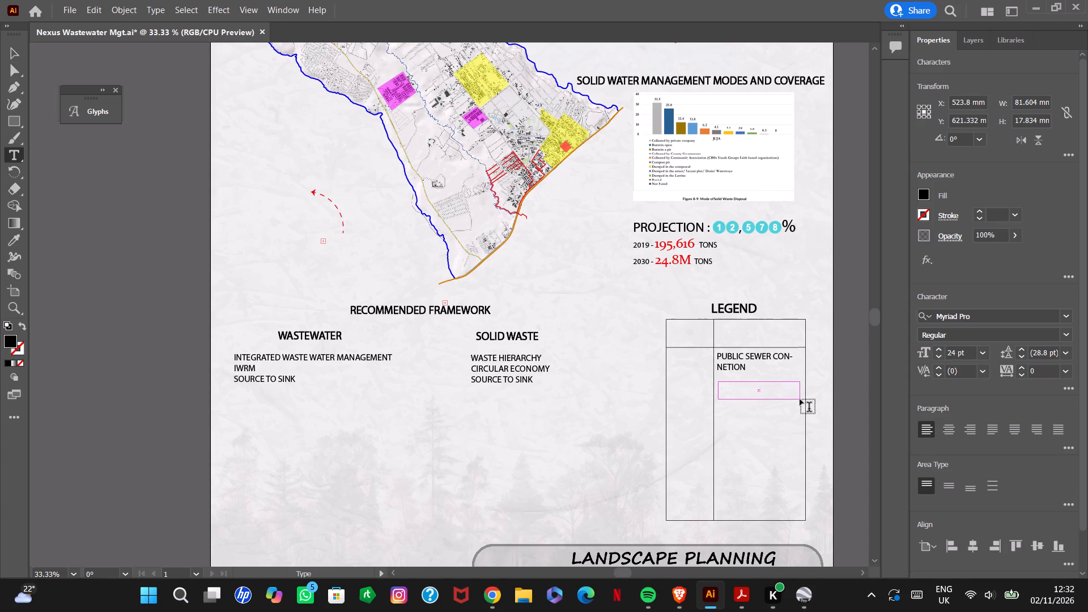
{"action": "left_click_drag", "start_coordinate": [800, 399], "coordinate": [800, 401]}
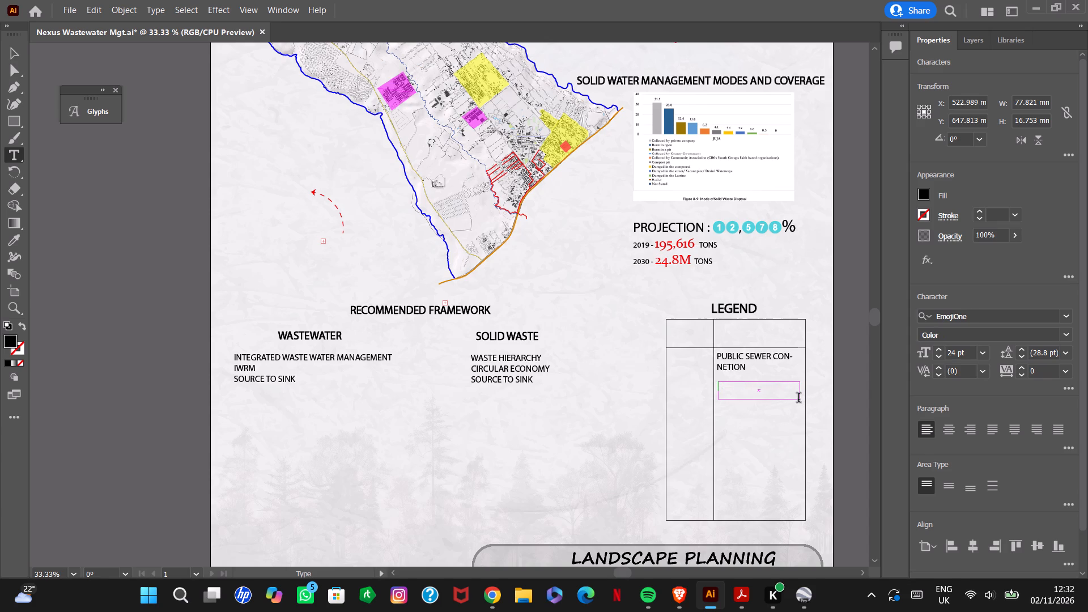
{"action": "key", "text": "m"}
{"action": "type", "text": "EDIUM"}
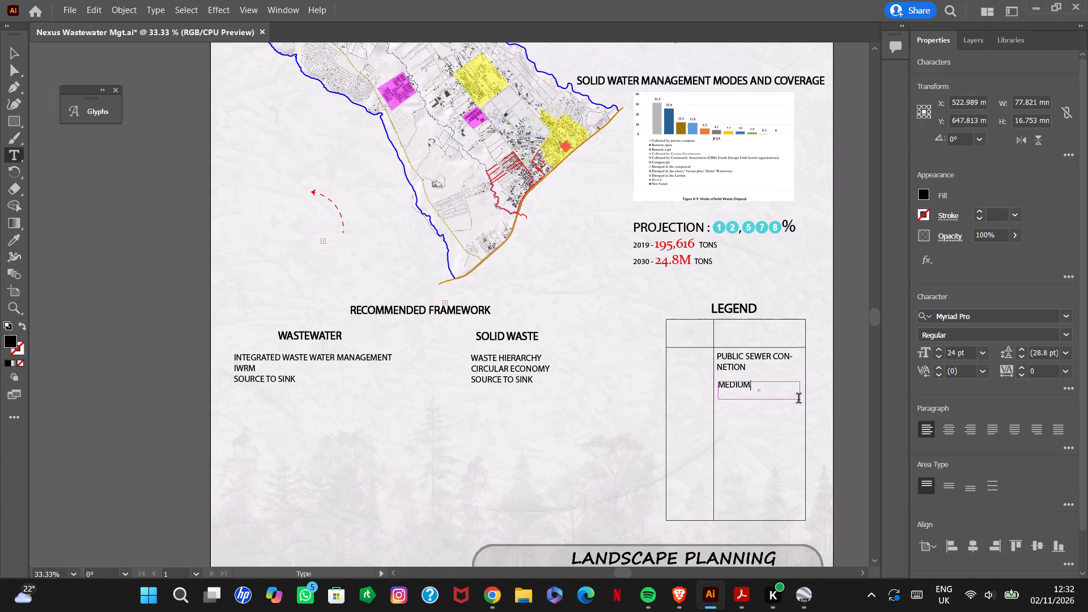
{"action": "key", "text": "minus"}
{"action": "type", "text": "DE"}
{"action": "type", "text": "NSE"}
{"action": "key", "text": "space"}
{"action": "type", "text": "POPULATION"}
Add a text frame about 73 by 23 mm below the MEDIUM-DENSE POPULATION entry, reading JUJA SEWAGE PLANT.
{"action": "left_click_drag", "start_coordinate": [719, 408], "coordinate": [747, 428]}
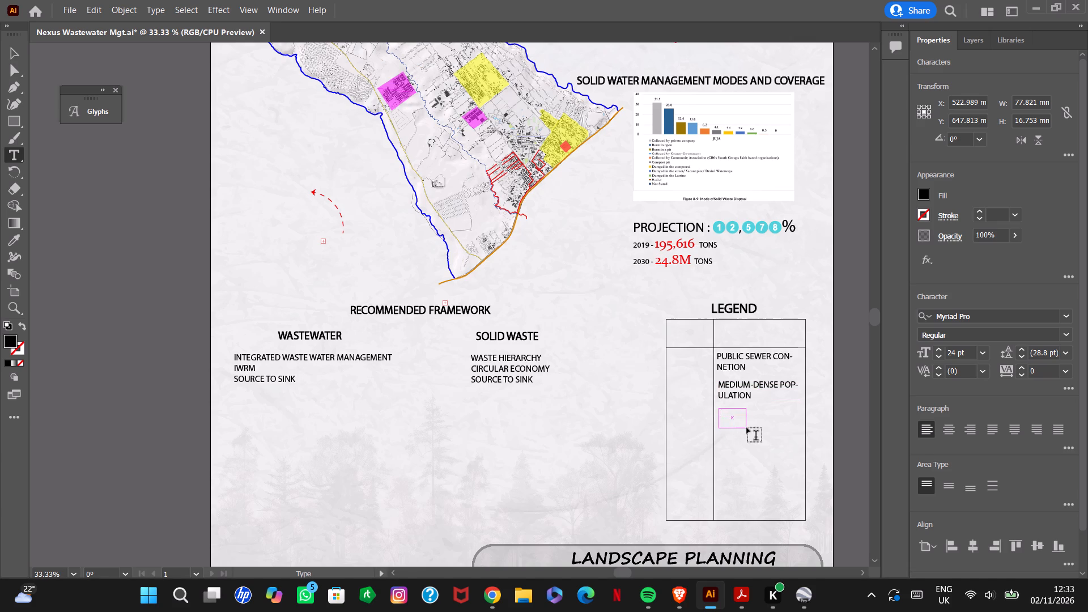
{"action": "left_click_drag", "start_coordinate": [747, 428], "coordinate": [796, 432]}
{"action": "left_click_drag", "start_coordinate": [796, 432], "coordinate": [796, 431]}
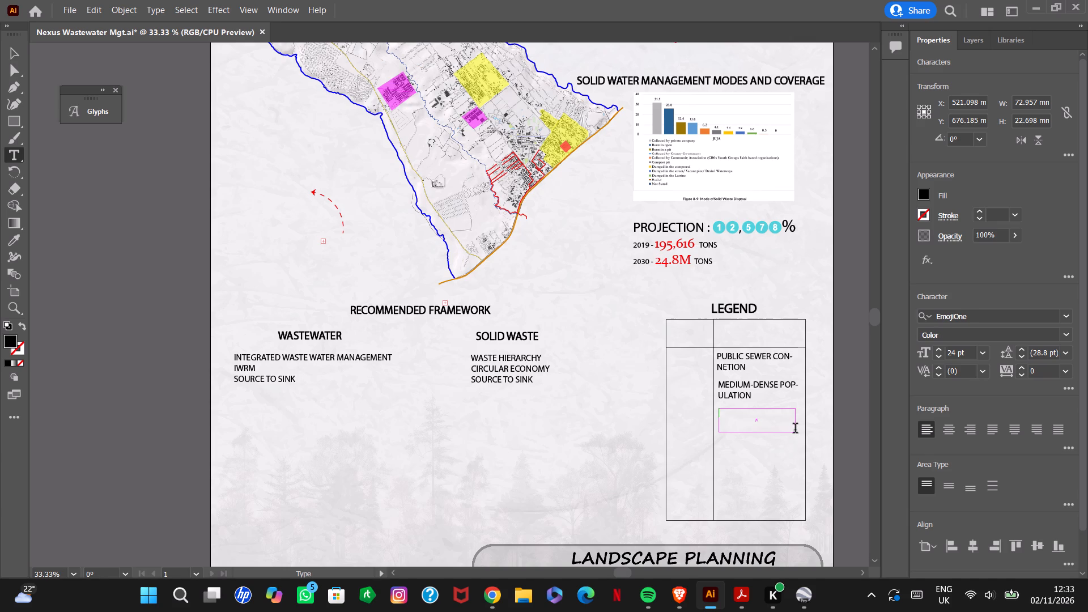
{"action": "type", "text": "JUJA SEWAGE"}
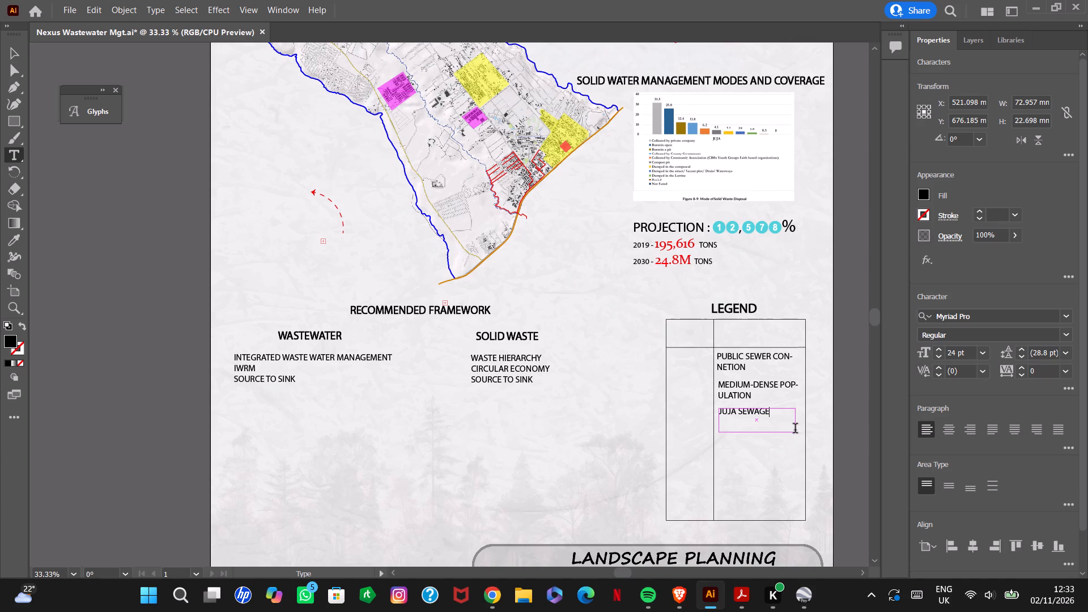
{"action": "key", "text": "space"}
{"action": "type", "text": "PLANT"}
Add a text frame about 76 by 23 mm below the JUJA SEWAGE PLANT entry, reading INDUSTRIAL ZONE.
{"action": "left_click_drag", "start_coordinate": [719, 439], "coordinate": [720, 443]}
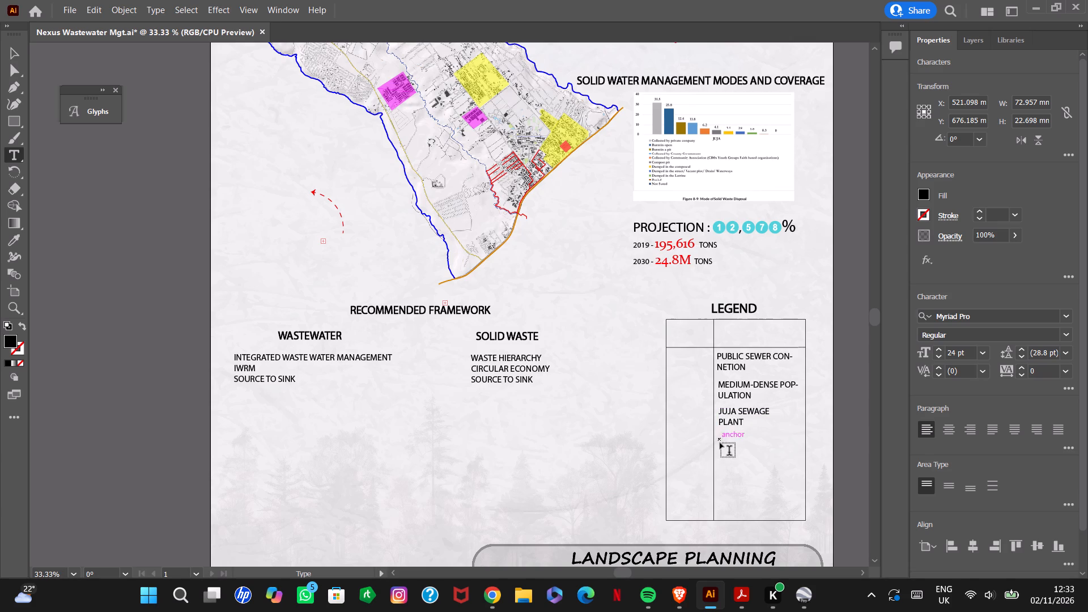
{"action": "left_click_drag", "start_coordinate": [720, 443], "coordinate": [796, 459]}
{"action": "left_click_drag", "start_coordinate": [796, 459], "coordinate": [798, 464]}
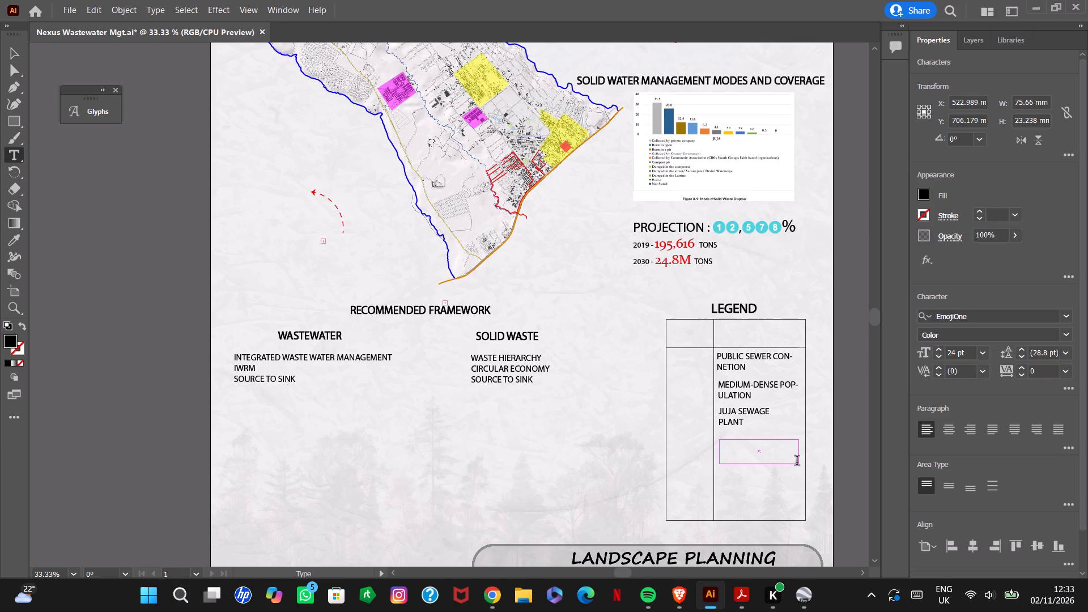
{"action": "type", "text": "INDUSTRIAL"}
{"action": "key", "text": "space"}
{"action": "type", "text": "ZONE"}
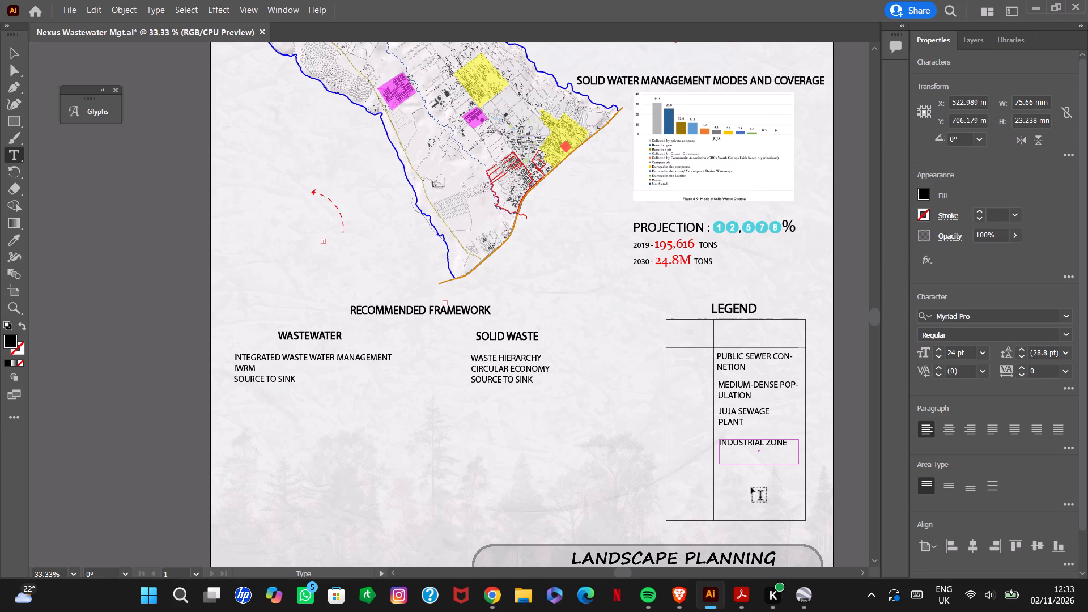
Add a text frame about 77 by 23 mm below the INDUSTRIAL ZONE entry, reading EXISTING RIVERS.
{"action": "left_click_drag", "start_coordinate": [719, 468], "coordinate": [755, 487]}
{"action": "left_click_drag", "start_coordinate": [755, 487], "coordinate": [799, 492]}
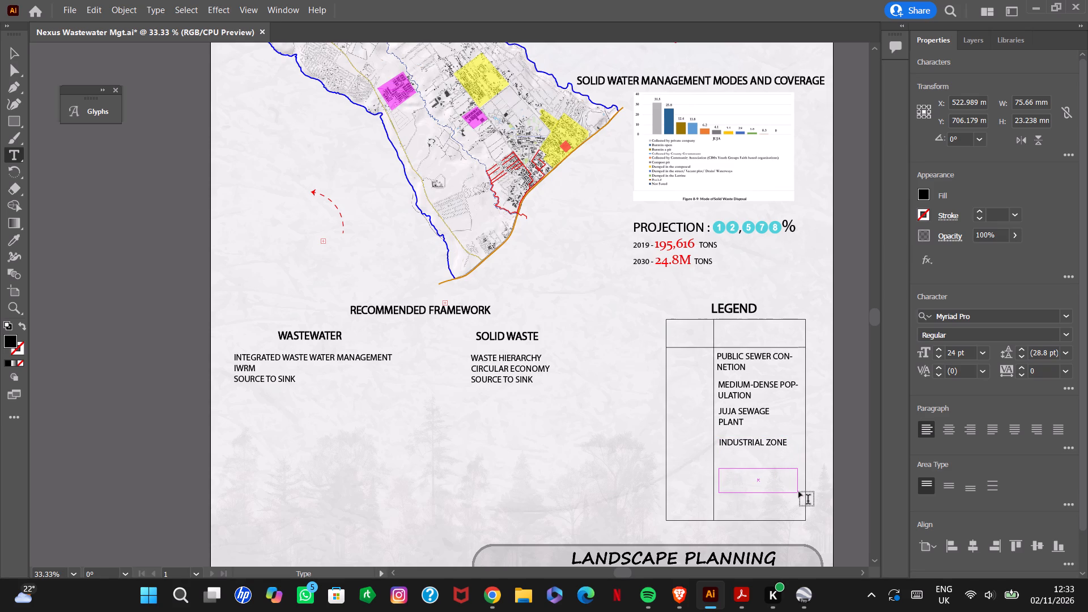
{"action": "left_click_drag", "start_coordinate": [799, 492], "coordinate": [799, 491]}
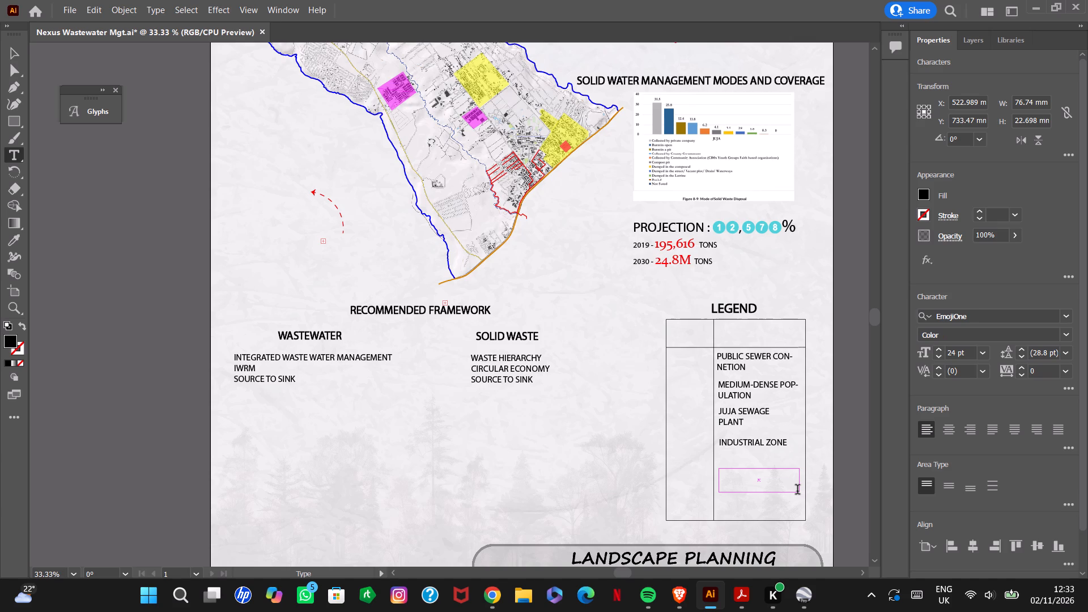
{"action": "type", "text": "RIVE"}
{"action": "key", "text": "BackSpace"}
{"action": "key", "text": "BackSpace"}
{"action": "key", "text": "BackSpace"}
{"action": "key", "text": "BackSpace"}
{"action": "key", "text": "e"}
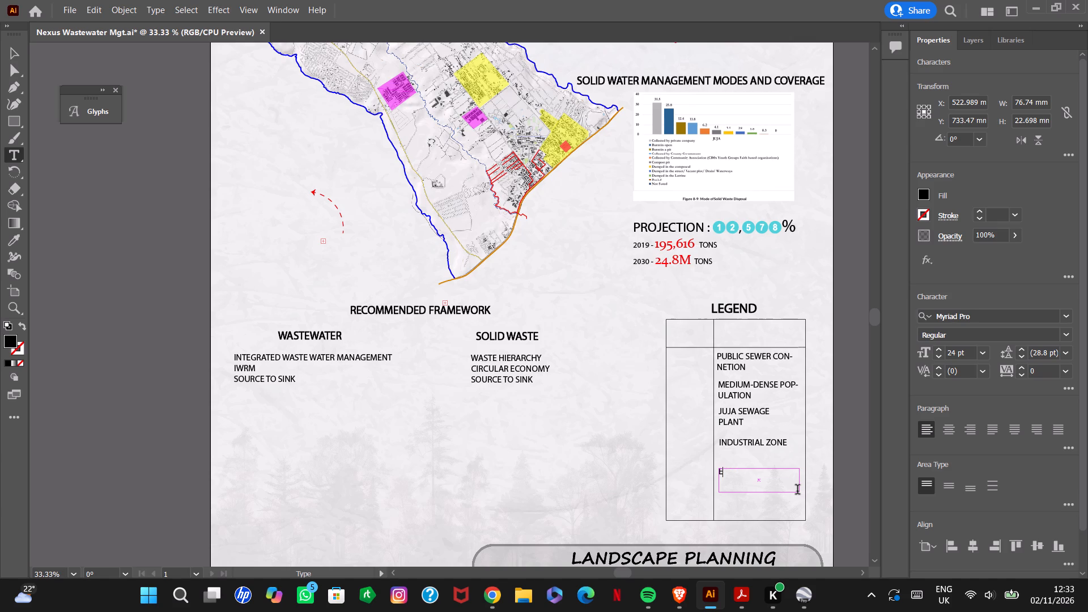
{"action": "type", "text": "XISTING RIVER"}
{"action": "key", "text": "s"}
Add a text frame about 75 by 18 mm at the bottom of the legend's wide column, reading THIKA ROAD.
{"action": "left_click_drag", "start_coordinate": [719, 496], "coordinate": [794, 515]}
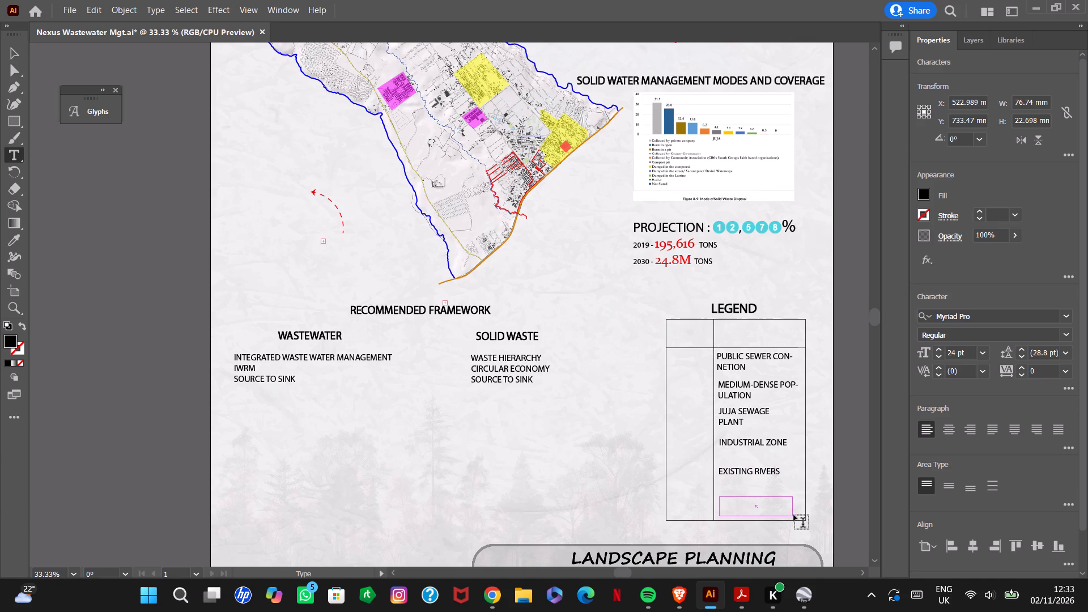
{"action": "left_click_drag", "start_coordinate": [794, 515], "coordinate": [798, 515]}
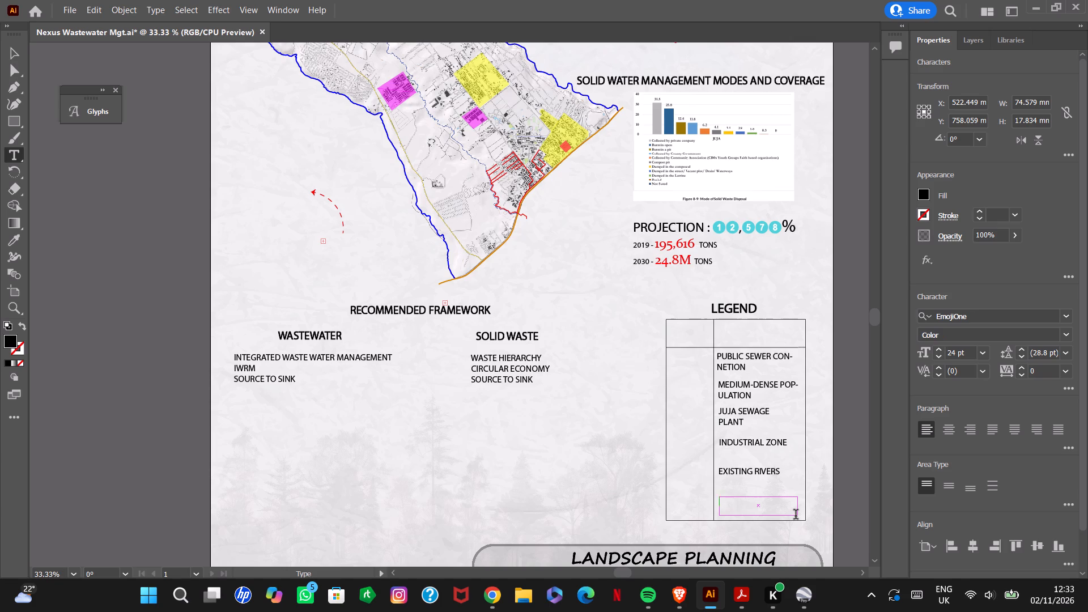
{"action": "type", "text": "THIKA ROAS"}
{"action": "key", "text": "BackSpace"}
{"action": "key", "text": "d"}
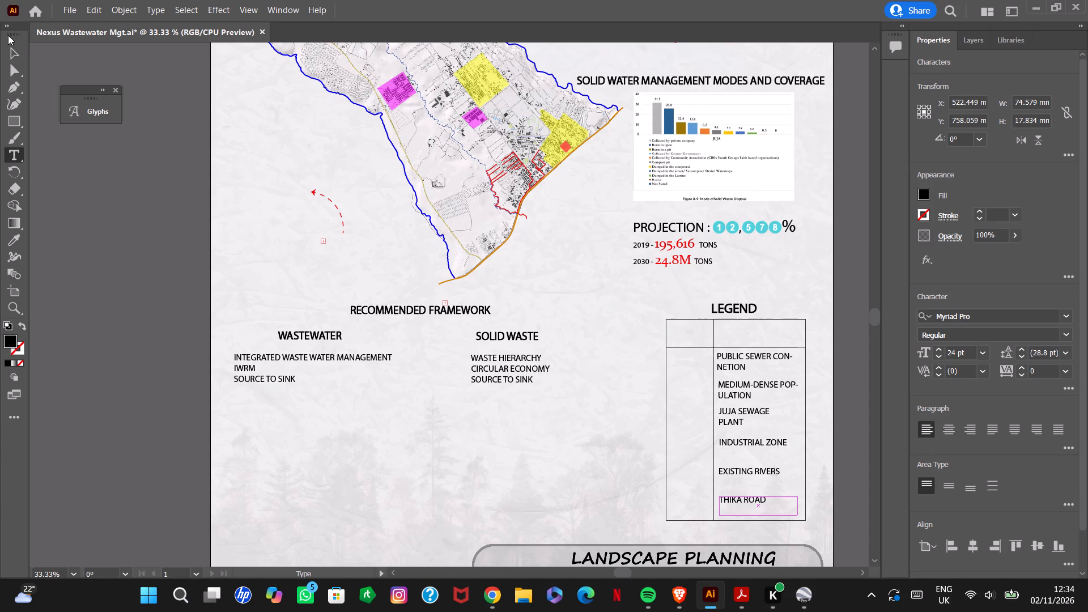
Delete the legend table's vertical divider, outer rectangle and header line, keeping only the text entries.
{"action": "left_click", "coordinate": [15, 50]}
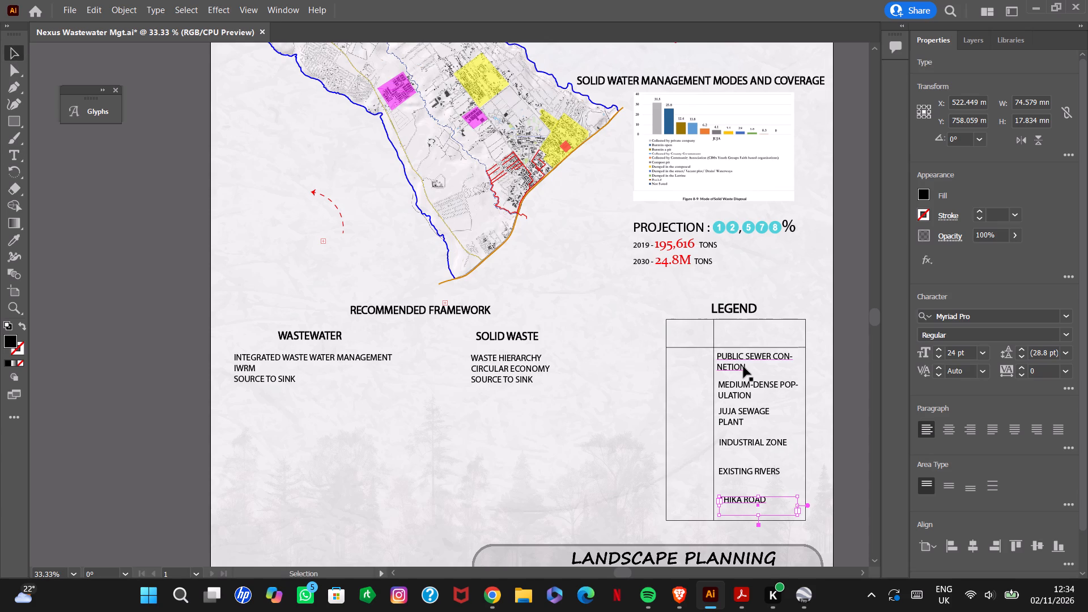
{"action": "left_click", "coordinate": [745, 363]}
{"action": "left_click", "coordinate": [714, 332]}
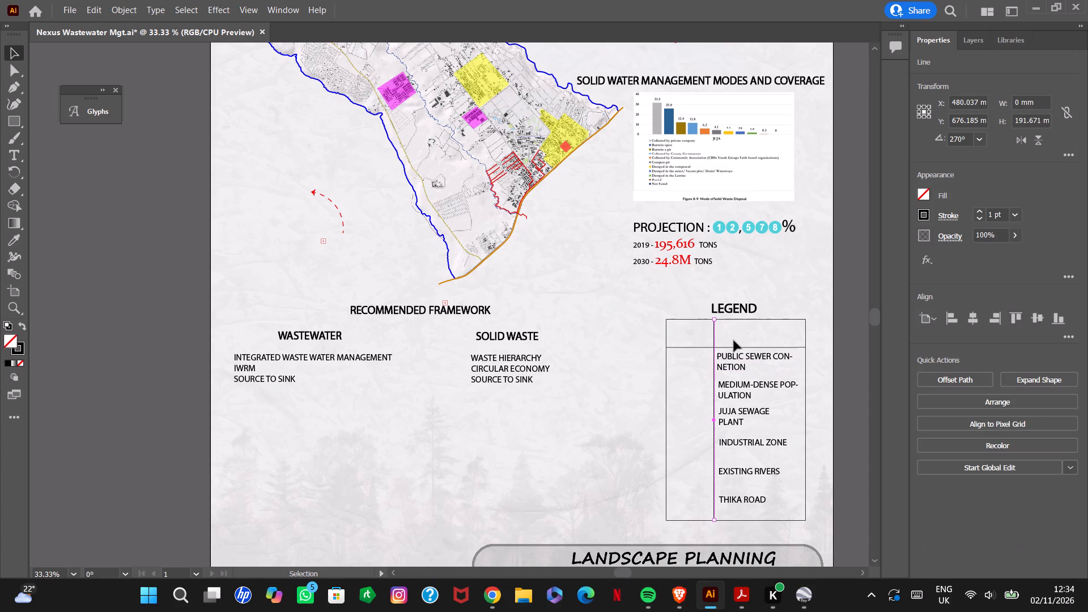
{"action": "key", "text": "Delete"}
{"action": "left_click", "coordinate": [741, 320]}
{"action": "key", "text": "Delete"}
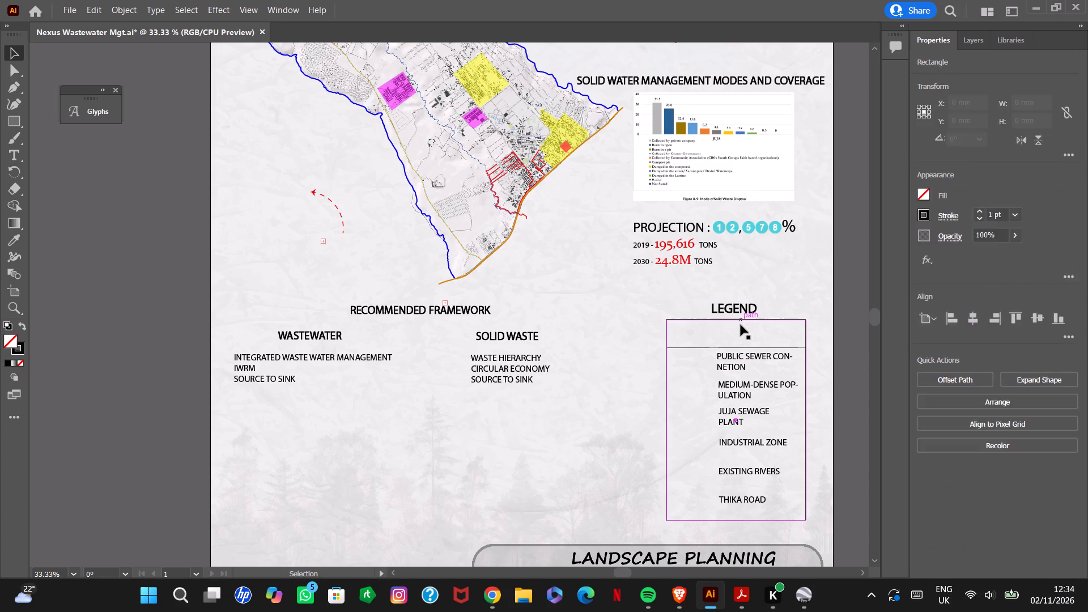
{"action": "left_click", "coordinate": [753, 347]}
{"action": "key", "text": "Delete"}
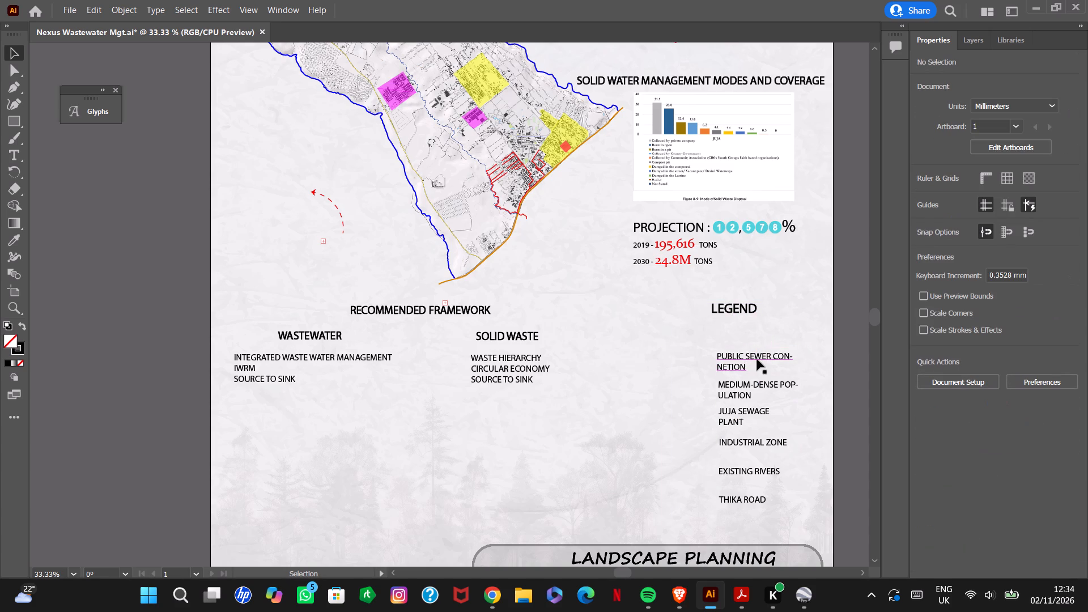
Move the PUBLIC SEWER CONNETION entry up beneath the LEGEND title and widen its frame to about 101 mm, fitting the text on one line.
{"action": "left_click_drag", "start_coordinate": [757, 359], "coordinate": [751, 339]}
{"action": "left_click_drag", "start_coordinate": [798, 342], "coordinate": [814, 338]}
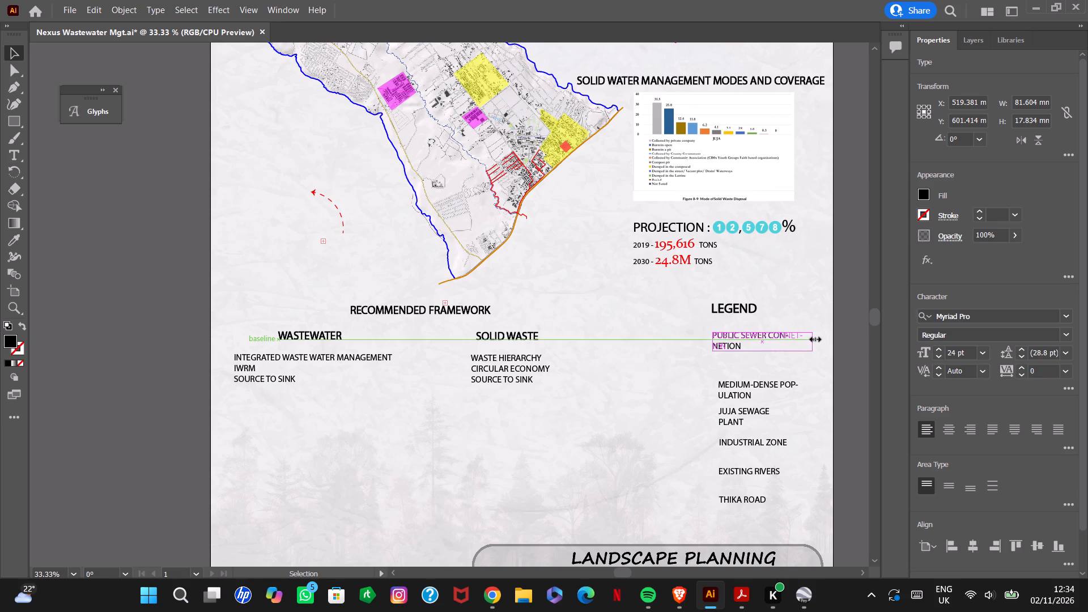
{"action": "left_click_drag", "start_coordinate": [814, 338], "coordinate": [819, 338]}
{"action": "left_click", "coordinate": [840, 384]}
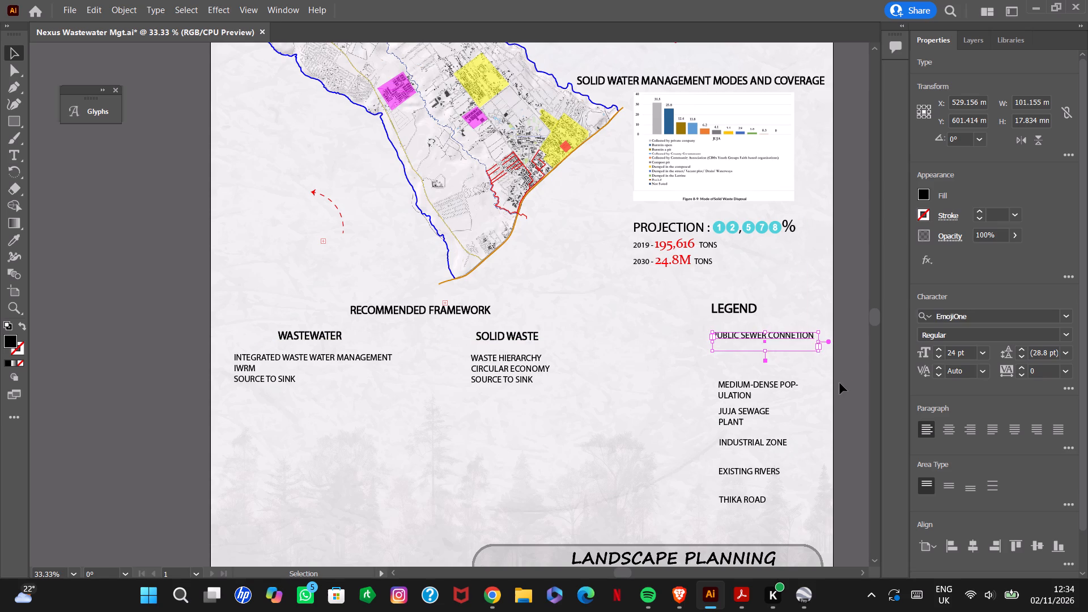
Move the MEDIUM-DENSE POPULATION entry up beneath PUBLIC SEWER CONNETION and widen its frame to about 107 mm, fitting the text on one line.
{"action": "left_click_drag", "start_coordinate": [752, 386], "coordinate": [744, 366]}
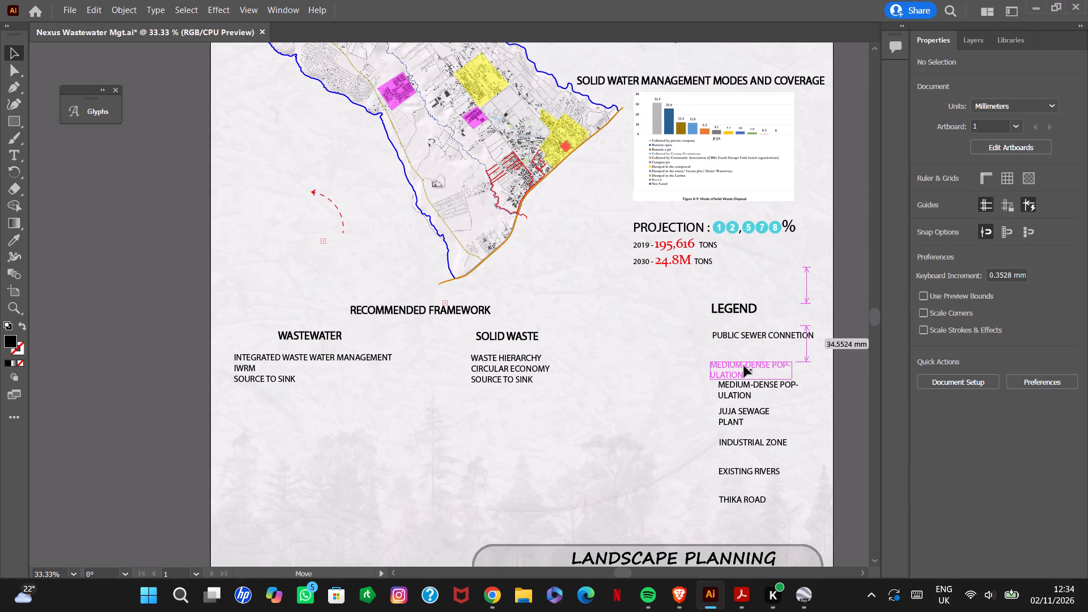
{"action": "left_click_drag", "start_coordinate": [744, 366], "coordinate": [748, 364]}
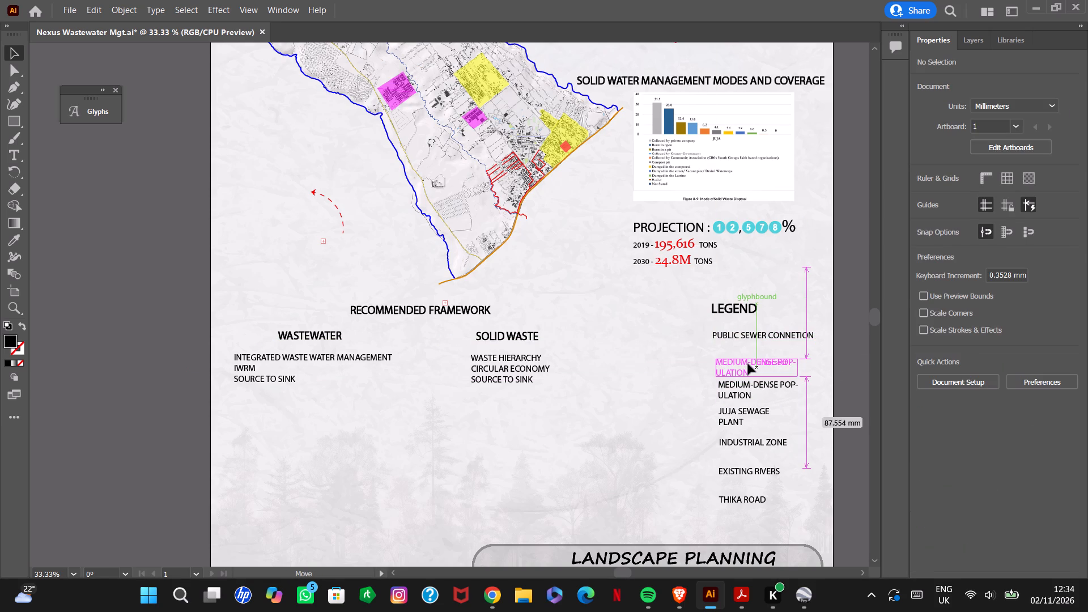
{"action": "left_click_drag", "start_coordinate": [748, 364], "coordinate": [746, 361]}
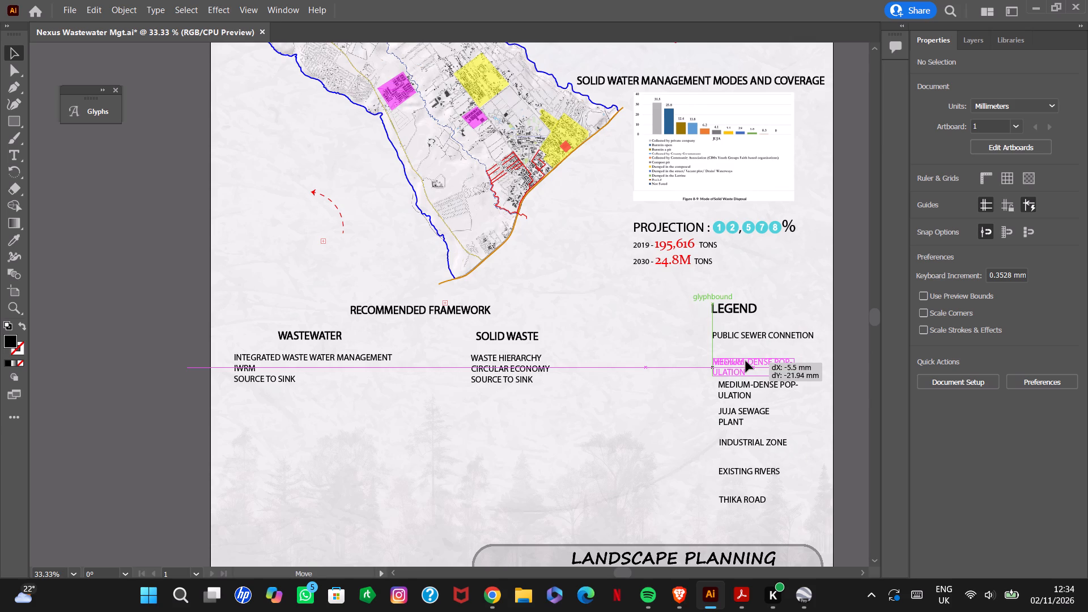
{"action": "left_click_drag", "start_coordinate": [746, 361], "coordinate": [746, 362]}
{"action": "left_click_drag", "start_coordinate": [794, 366], "coordinate": [818, 358]}
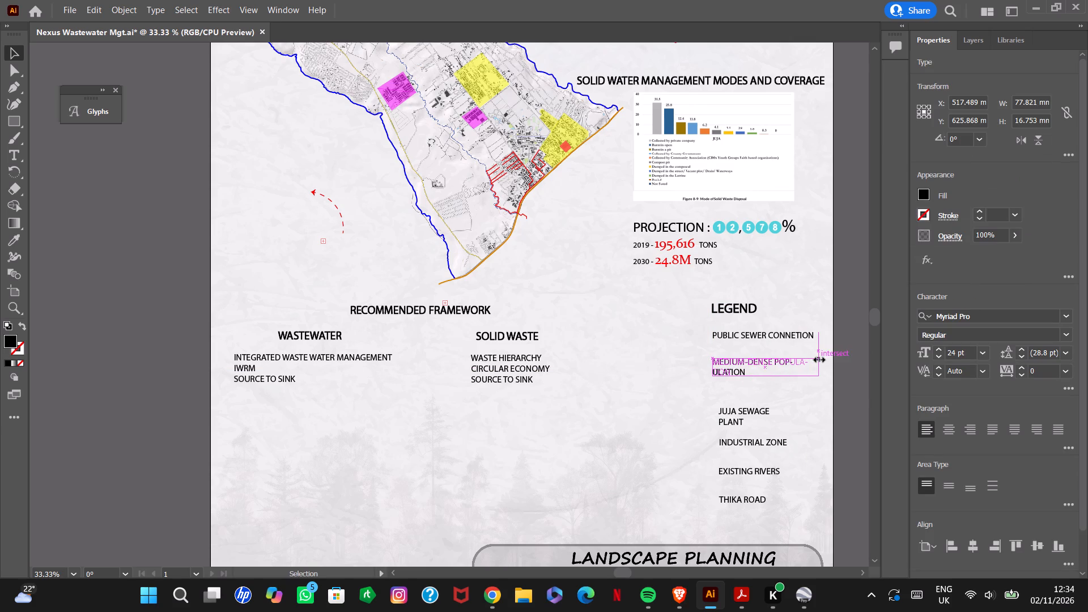
{"action": "left_click_drag", "start_coordinate": [818, 358], "coordinate": [825, 358]}
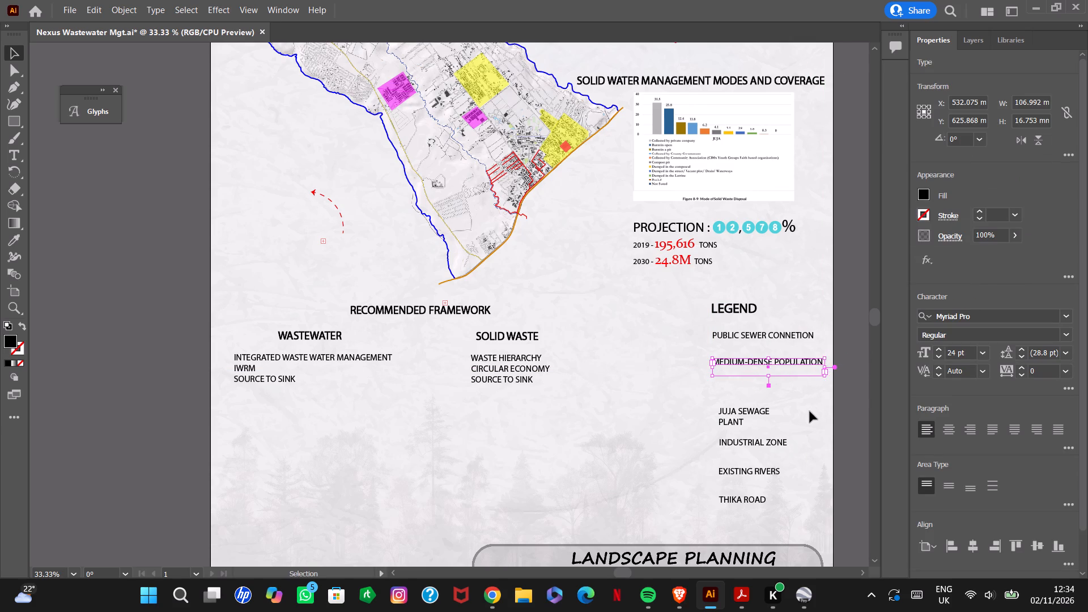
{"action": "left_click", "coordinate": [810, 411]}
Move the JUJA SEWAGE PLANT entry up beneath MEDIUM-DENSE POPULATION and resize its frame to about 77 by 14 mm, fitting one line.
{"action": "left_click_drag", "start_coordinate": [736, 418], "coordinate": [733, 393]}
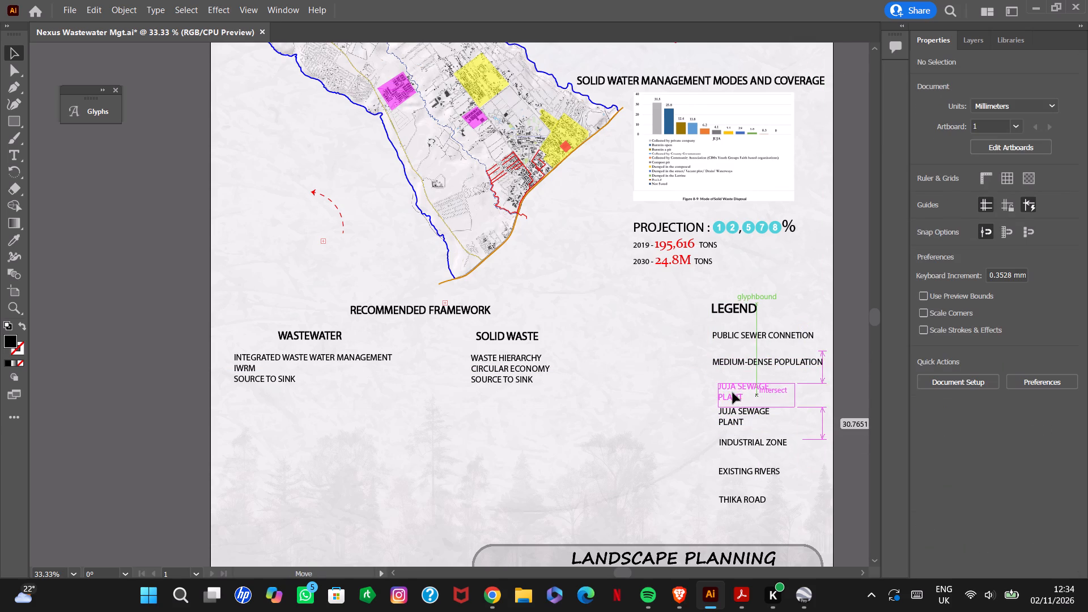
{"action": "left_click_drag", "start_coordinate": [733, 393], "coordinate": [731, 393]}
{"action": "left_click_drag", "start_coordinate": [794, 393], "coordinate": [812, 384]}
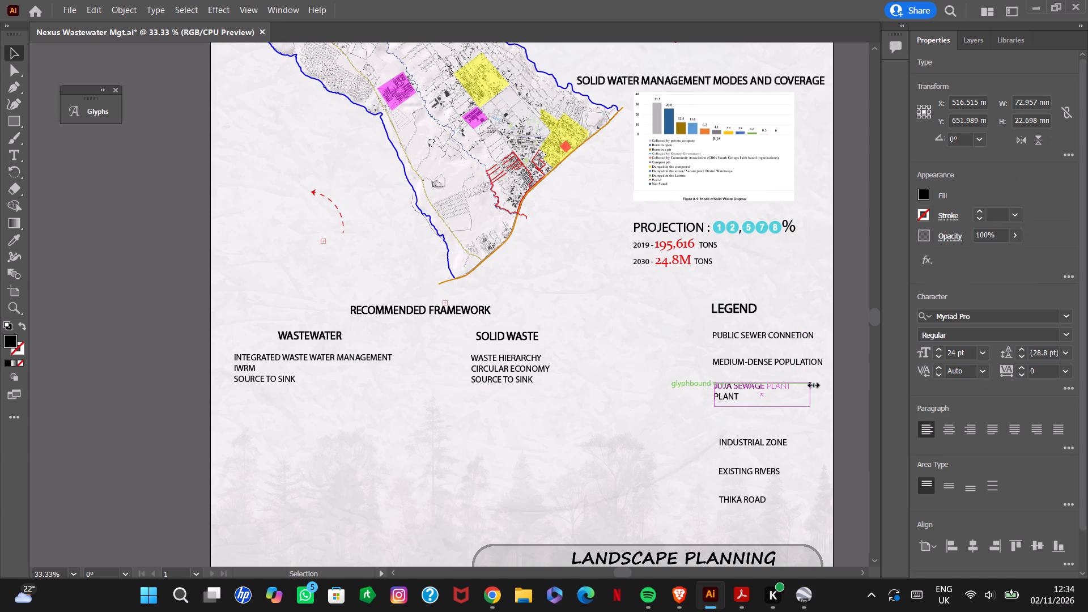
{"action": "left_click_drag", "start_coordinate": [812, 384], "coordinate": [824, 385]}
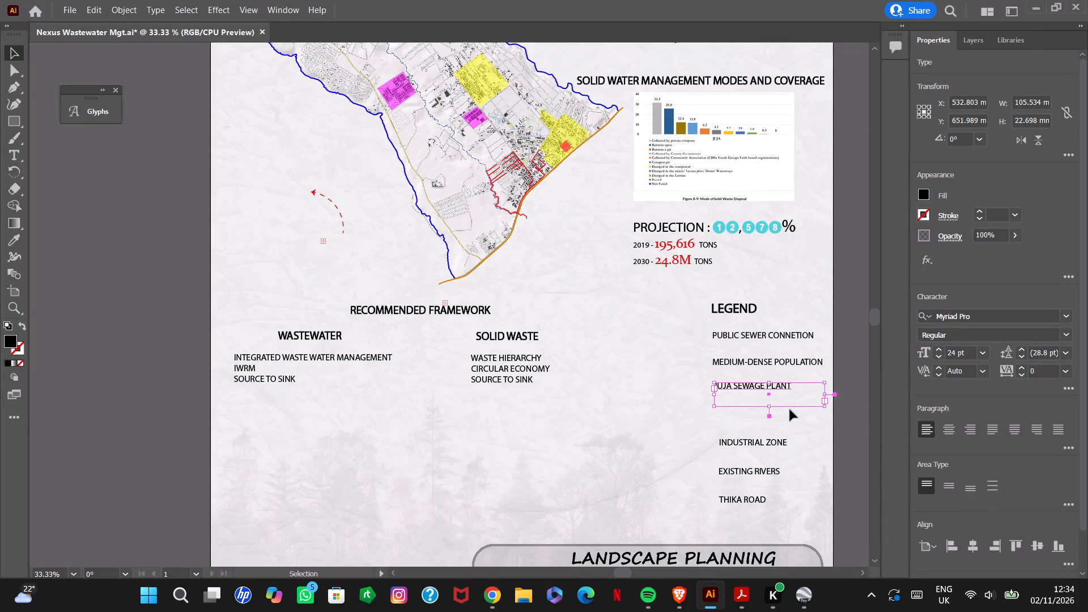
{"action": "left_click_drag", "start_coordinate": [768, 406], "coordinate": [771, 397]}
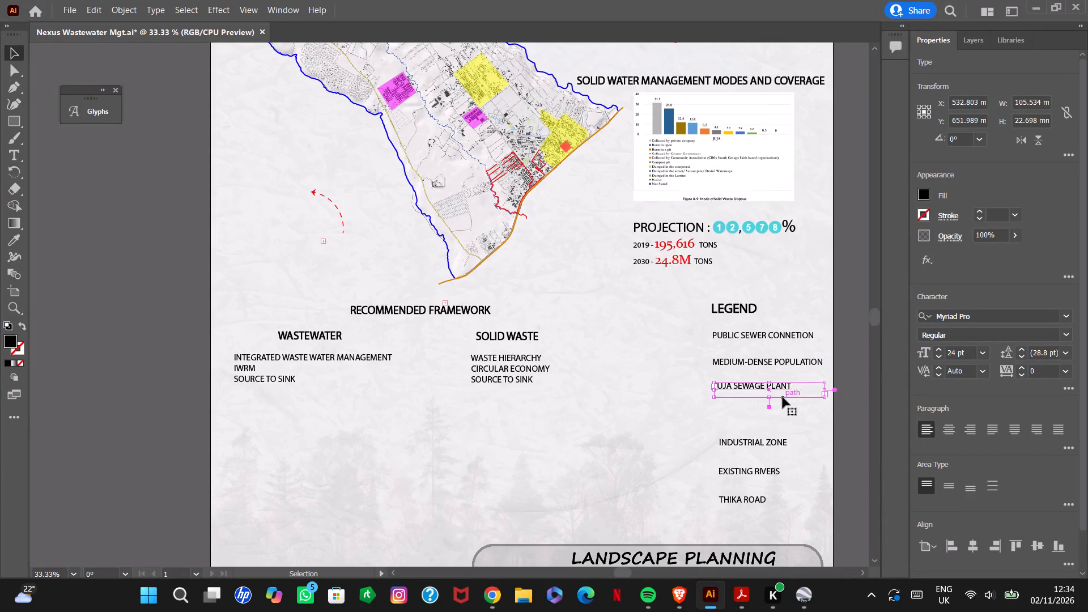
{"action": "left_click_drag", "start_coordinate": [823, 391], "coordinate": [791, 392]}
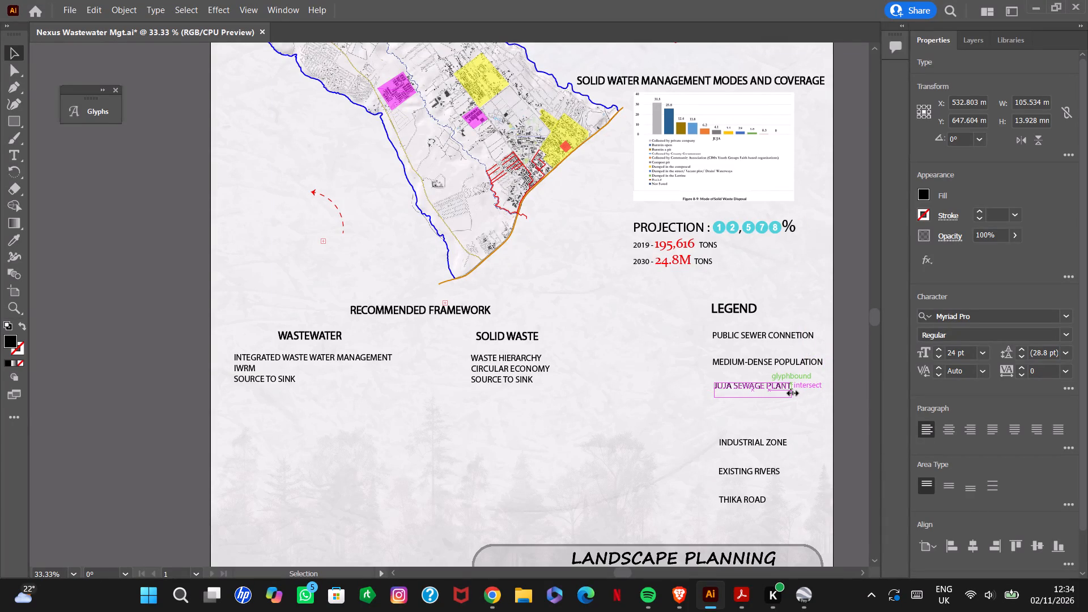
{"action": "left_click_drag", "start_coordinate": [791, 392], "coordinate": [795, 391]}
{"action": "left_click", "coordinate": [809, 433]}
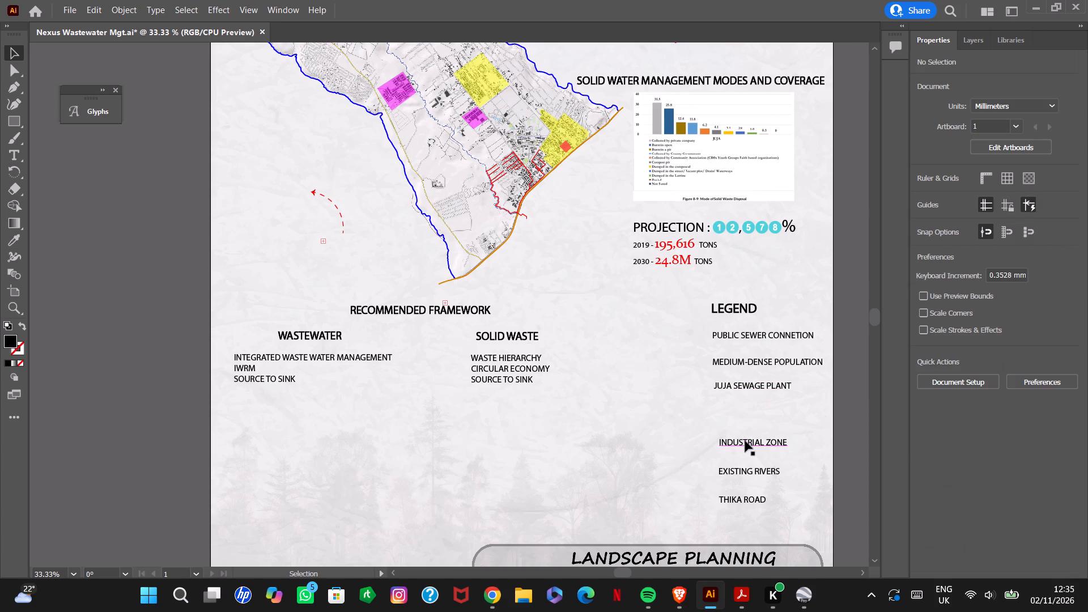
Move the INDUSTRIAL ZONE legend entry up beneath JUJA SEWAGE PLANT, roughly in line with that entry's left edge.
{"action": "left_click_drag", "start_coordinate": [746, 439], "coordinate": [741, 407]}
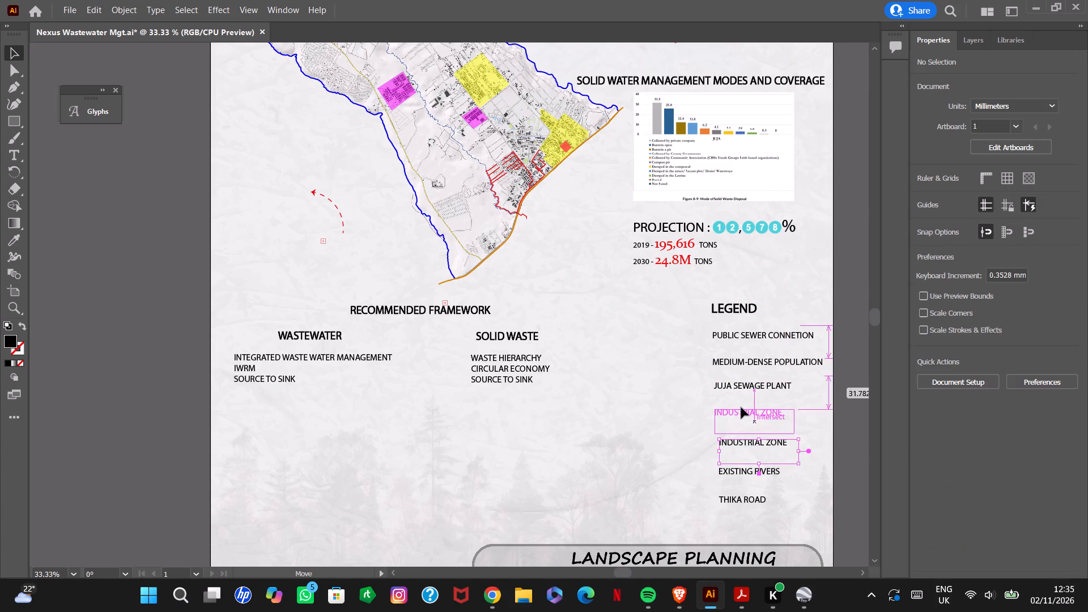
{"action": "left_click_drag", "start_coordinate": [741, 407], "coordinate": [741, 407]}
Insert EXISTING at the start of the INDUSTRIAL ZONE legend entry so it reads EXISTING INDUSTRIAL ZONE.
{"action": "left_click", "coordinate": [719, 406]}
{"action": "double_click", "coordinate": [722, 410]}
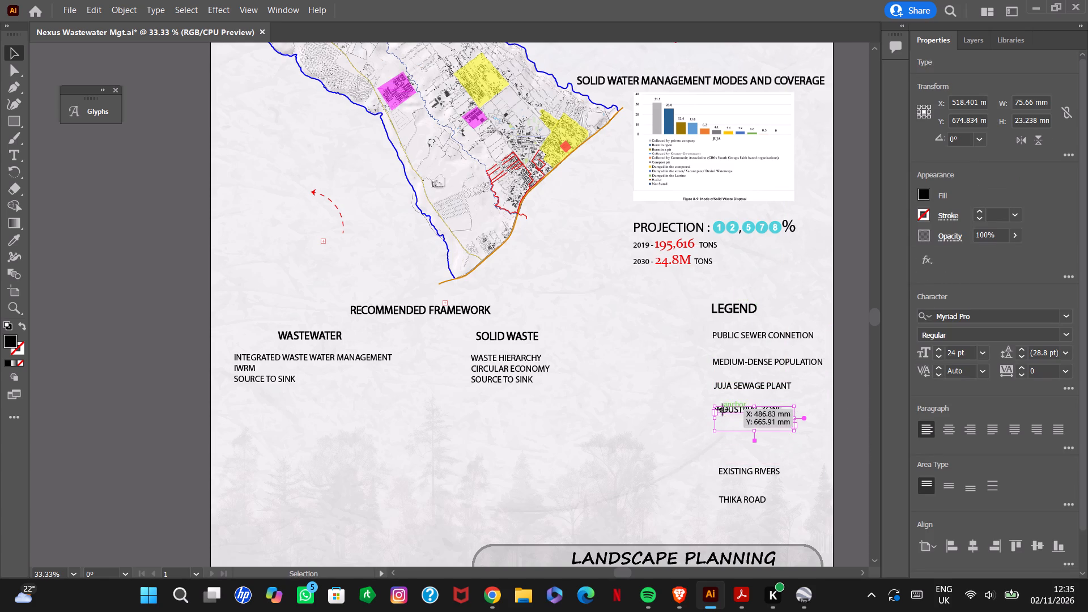
{"action": "double_click", "coordinate": [722, 410]}
{"action": "left_click", "coordinate": [722, 411]}
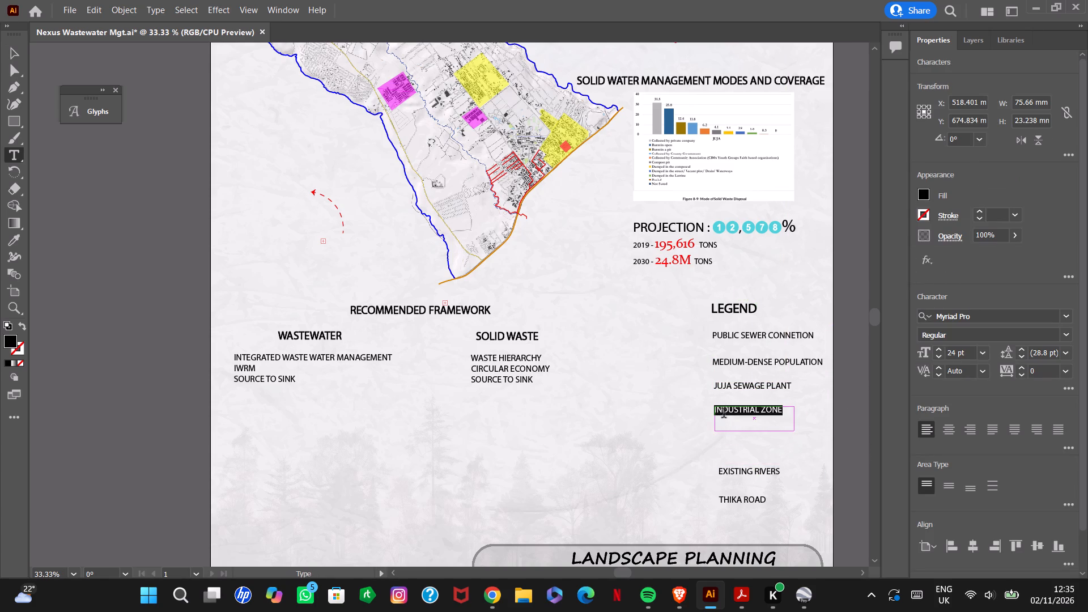
{"action": "left_click", "coordinate": [726, 418]}
{"action": "key", "text": "Left"}
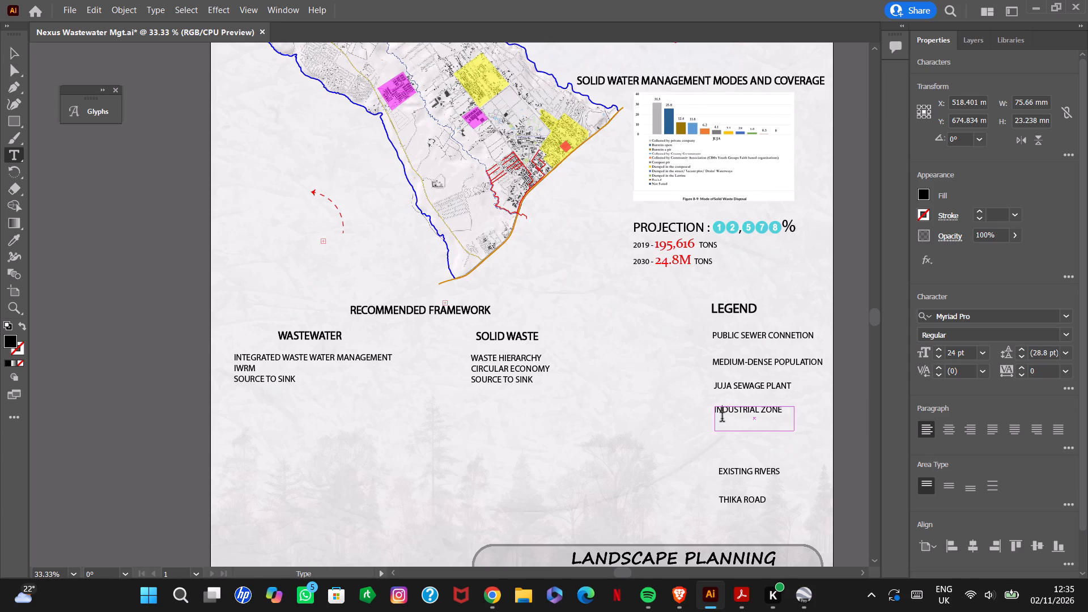
{"action": "key", "text": "Left"}
{"action": "key", "text": "Left"}
{"action": "type", "text": "EXISTING"}
{"action": "key", "text": "space"}
Insert DORMANT at the start of the JUJA SEWAGE PLANT legend entry.
{"action": "left_click", "coordinate": [715, 388]}
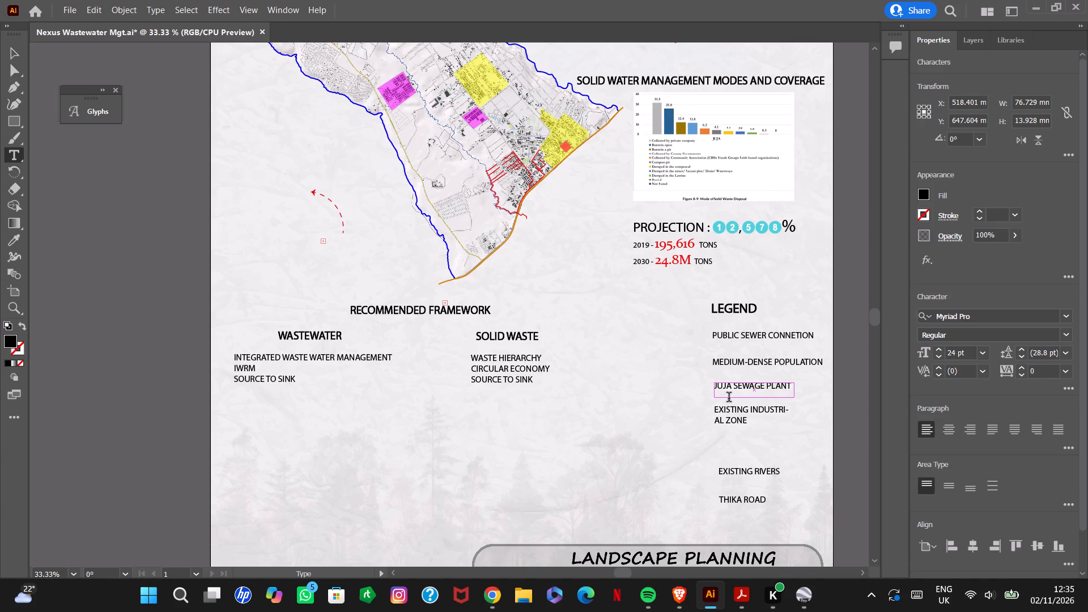
{"action": "type", "text": "DORMANT"}
{"action": "key", "text": "space"}
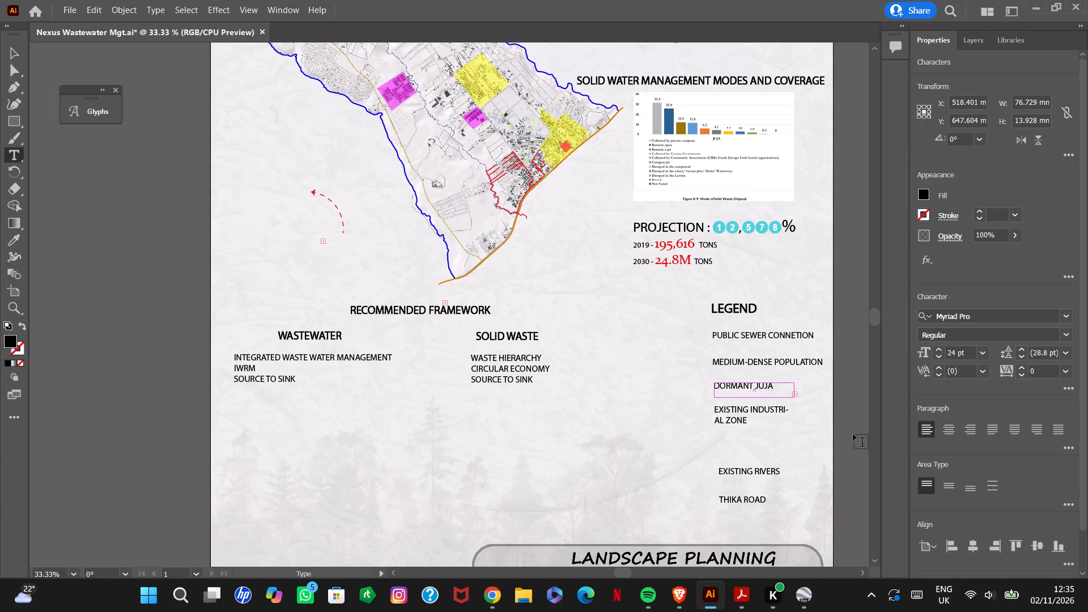
Insert EXISTING at the start of the PUBLIC SEWER CONNETION legend entry.
{"action": "left_click", "coordinate": [715, 334]}
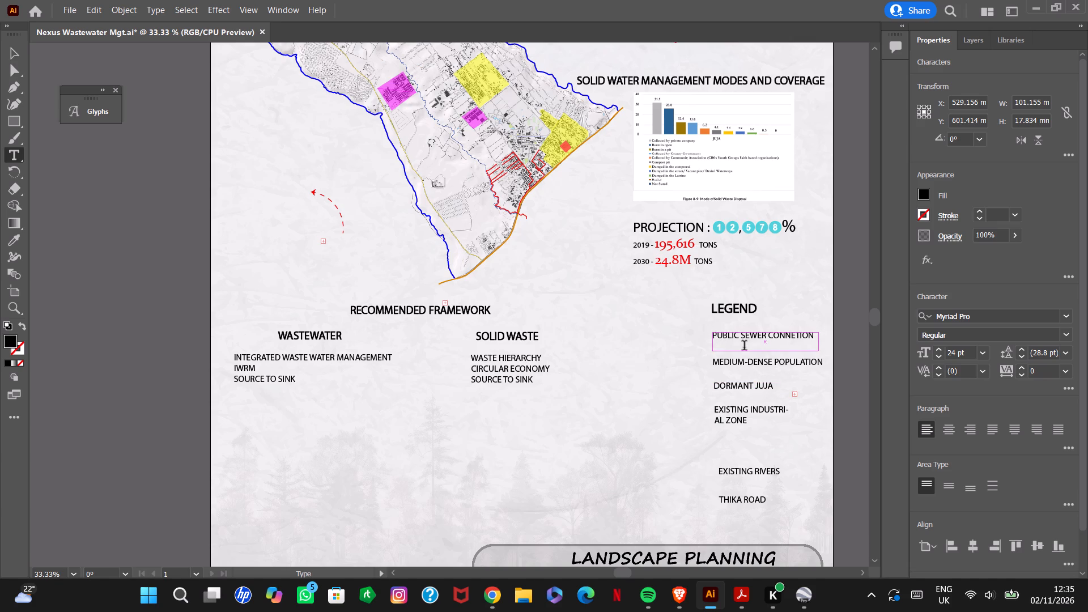
{"action": "key", "text": "Left"}
{"action": "type", "text": "EXISTING"}
{"action": "key", "text": "space"}
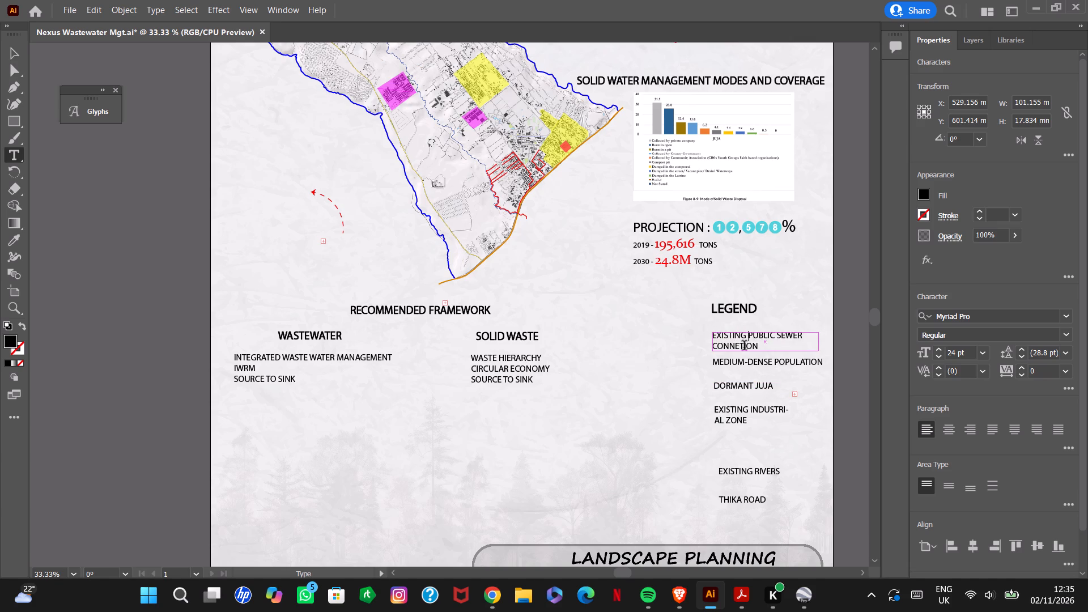
{"action": "left_click", "coordinate": [852, 443]}
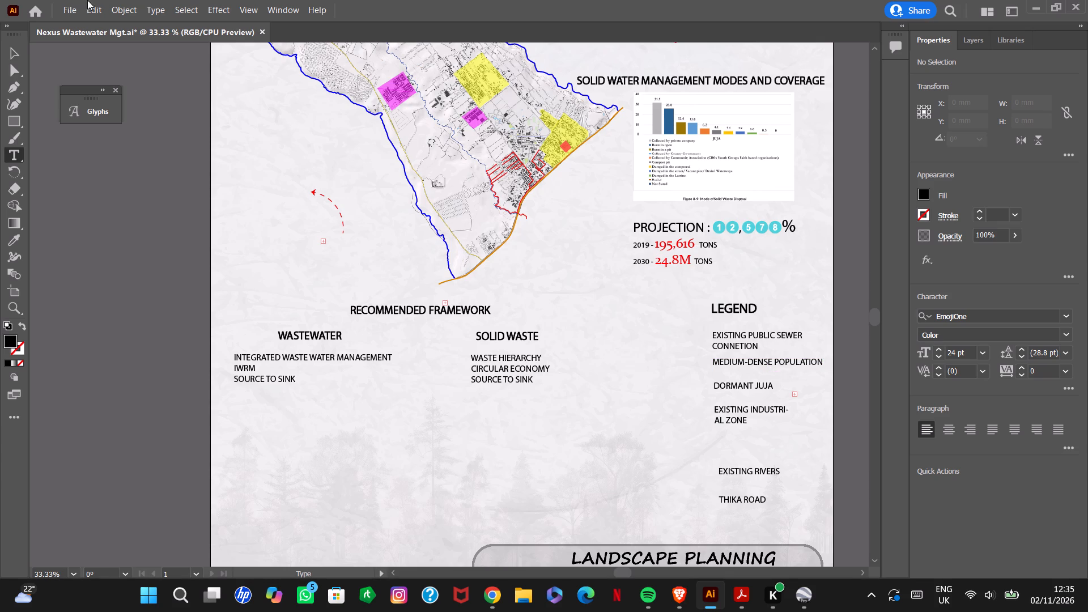
Enlarge the DORMANT JUJA SEWAGE PLANT text frame to about 106 by 17 mm, fitting the full text on two lines.
{"action": "left_click", "coordinate": [17, 53]}
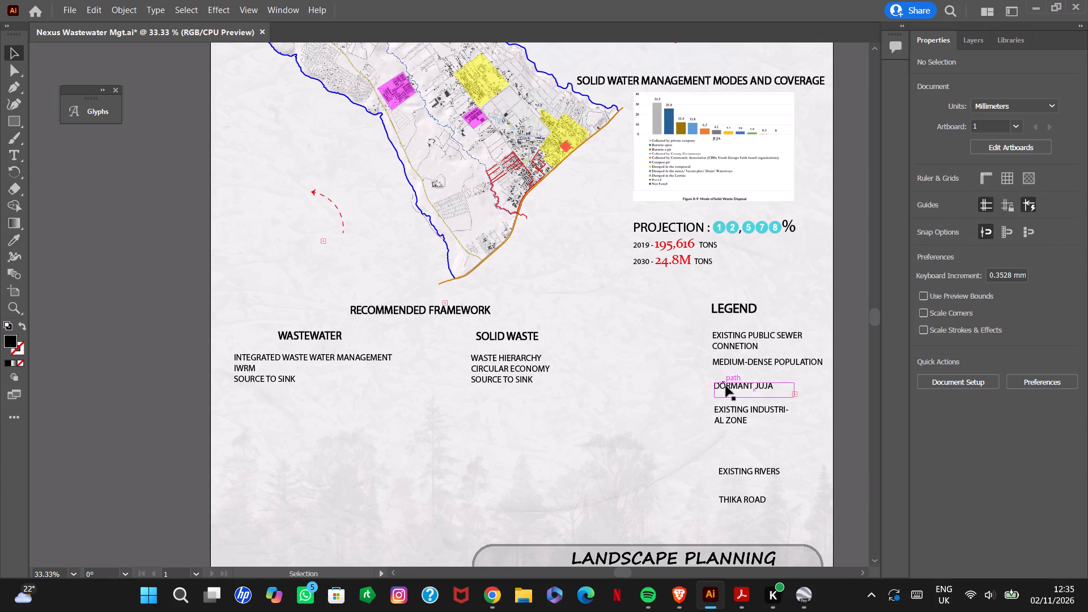
{"action": "left_click", "coordinate": [726, 386]}
{"action": "left_click_drag", "start_coordinate": [795, 390], "coordinate": [798, 389]}
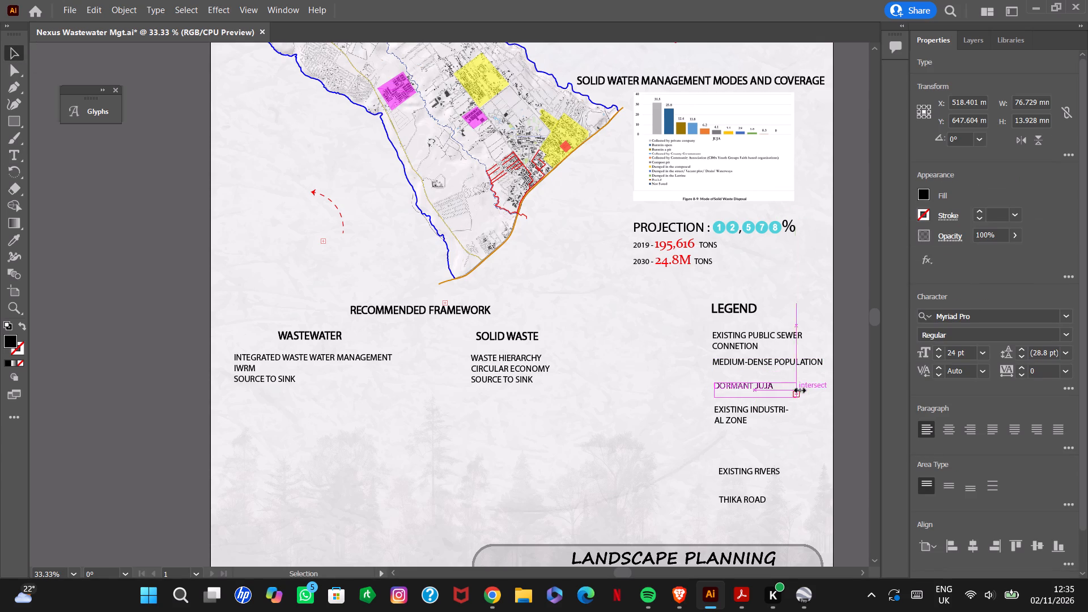
{"action": "left_click_drag", "start_coordinate": [798, 389], "coordinate": [815, 388]}
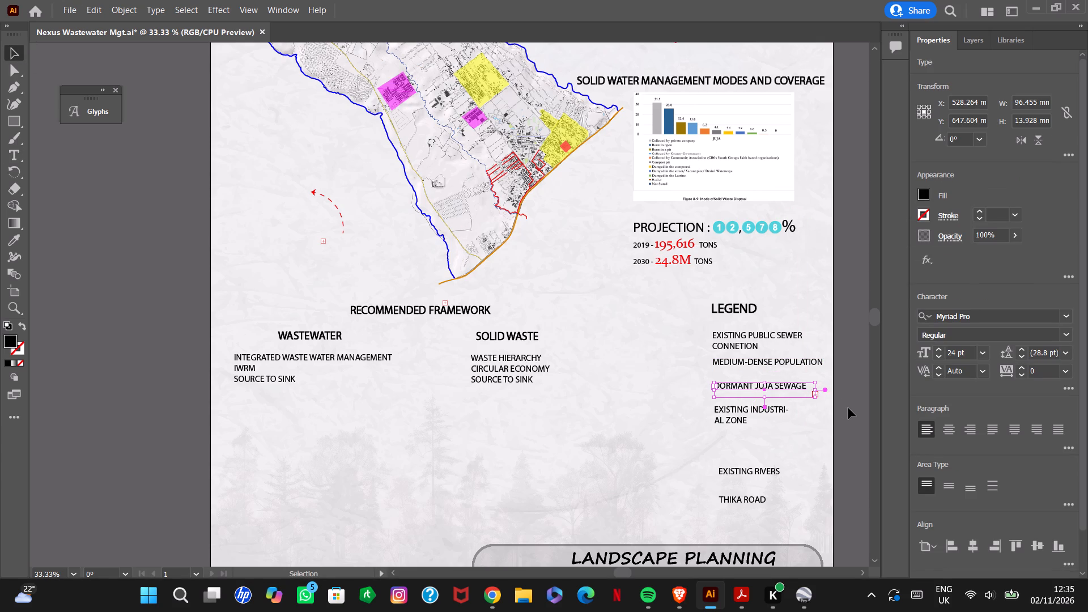
{"action": "left_click_drag", "start_coordinate": [814, 389], "coordinate": [825, 389]}
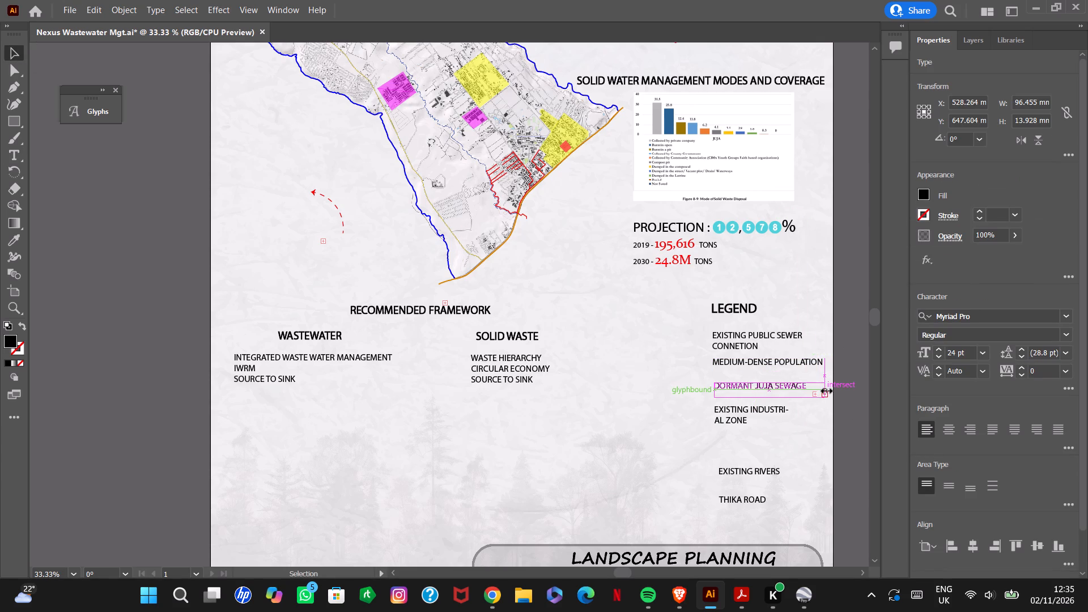
{"action": "left_click_drag", "start_coordinate": [825, 389], "coordinate": [826, 389]}
{"action": "left_click", "coordinate": [769, 396]}
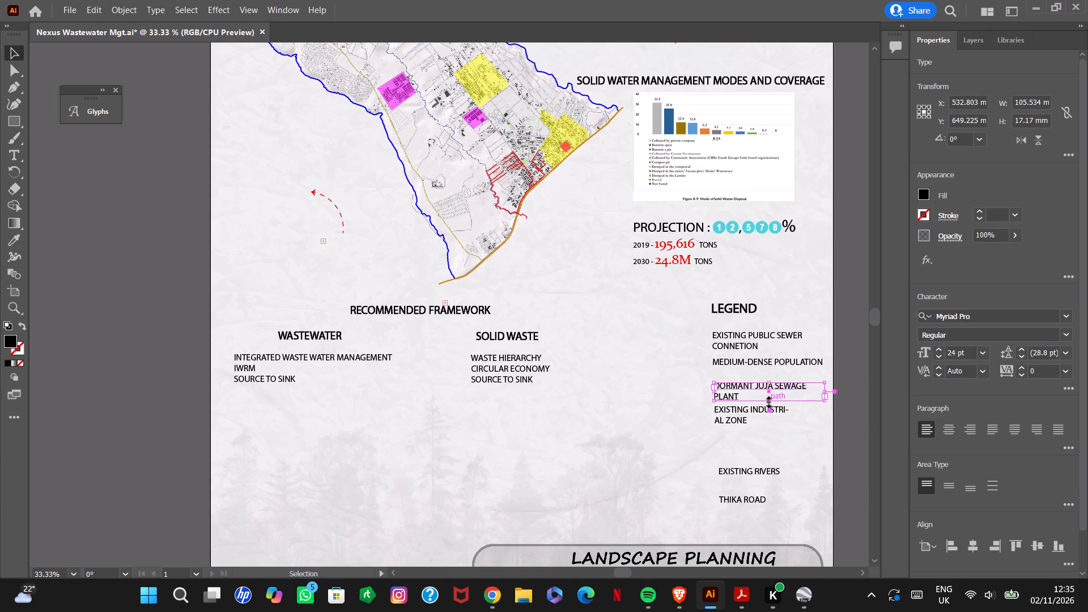
Widen the EXISTING INDUSTRIAL ZONE frame to about 103 mm, fitting one line, and shift it slightly down, clear of the sewage plant entry.
{"action": "left_click", "coordinate": [873, 435]}
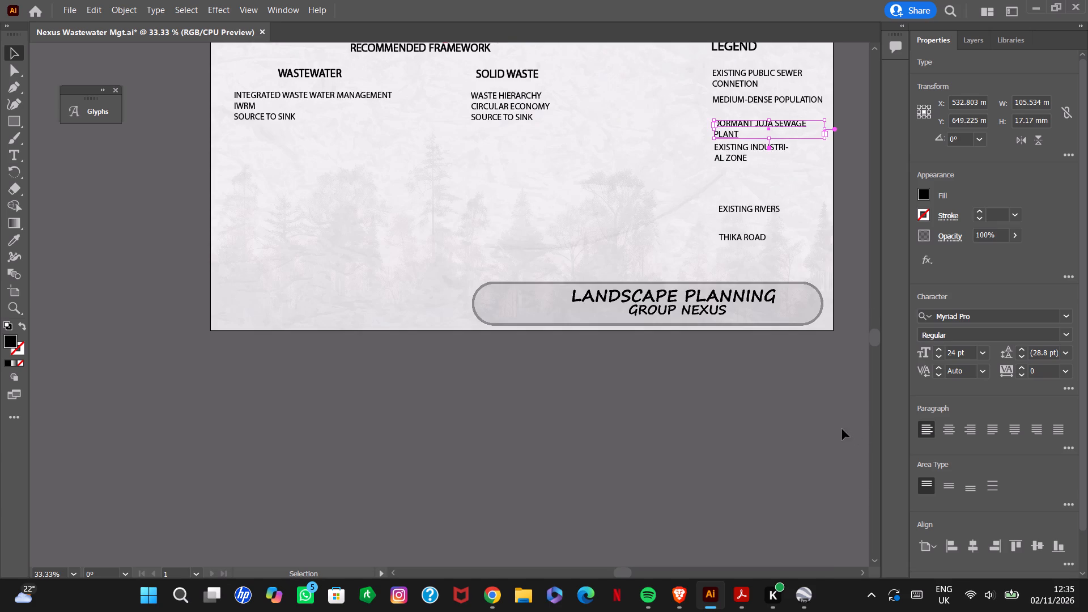
{"action": "left_click_drag", "start_coordinate": [874, 341], "coordinate": [874, 338]}
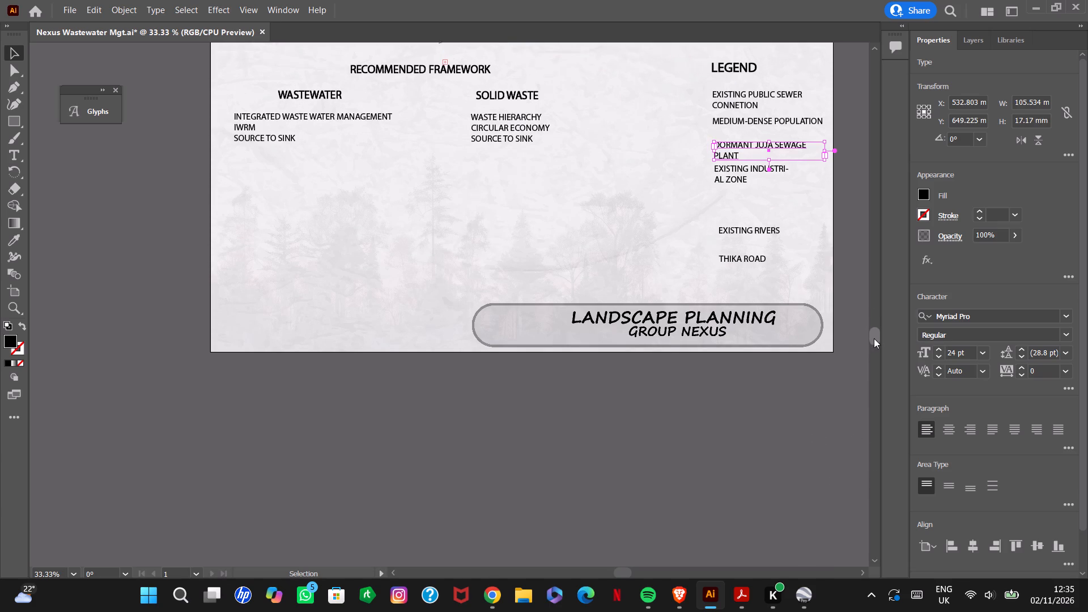
{"action": "left_click_drag", "start_coordinate": [874, 338], "coordinate": [875, 323]}
{"action": "left_click", "coordinate": [807, 411]}
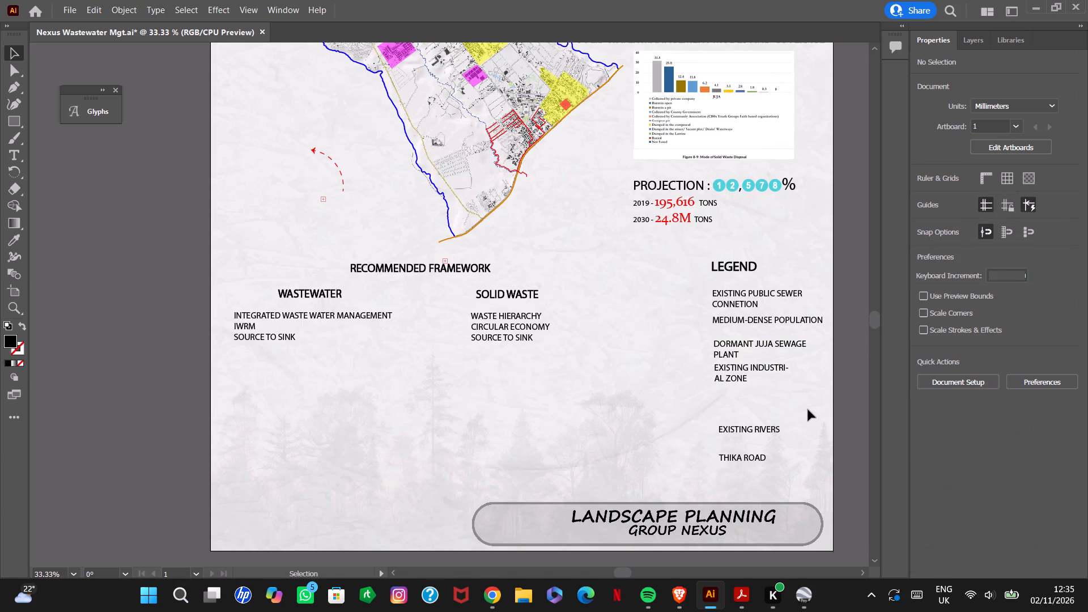
{"action": "left_click", "coordinate": [730, 375]}
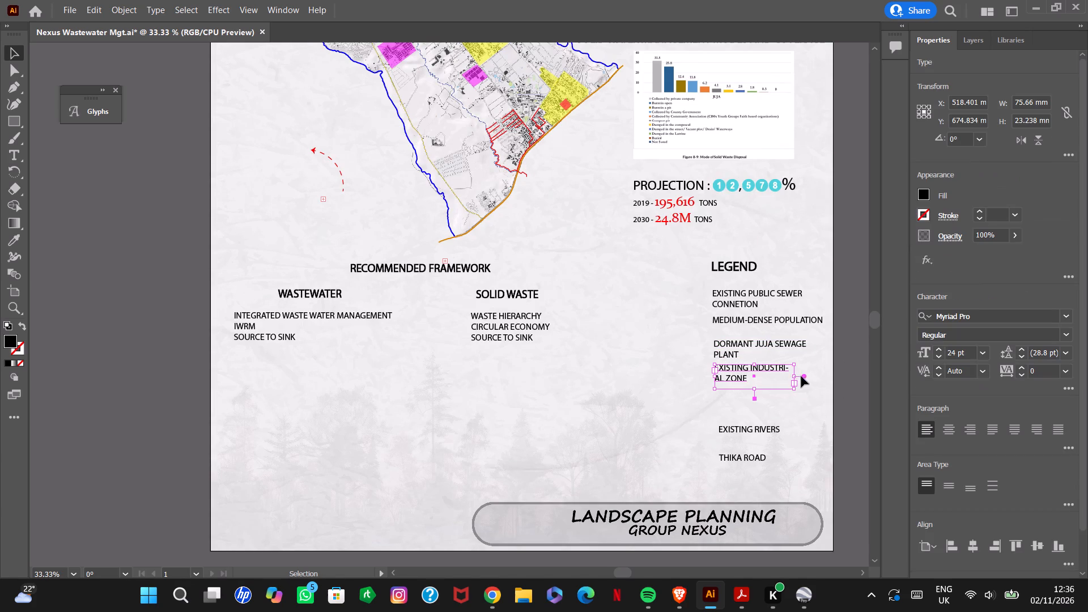
{"action": "left_click_drag", "start_coordinate": [794, 376], "coordinate": [824, 377]}
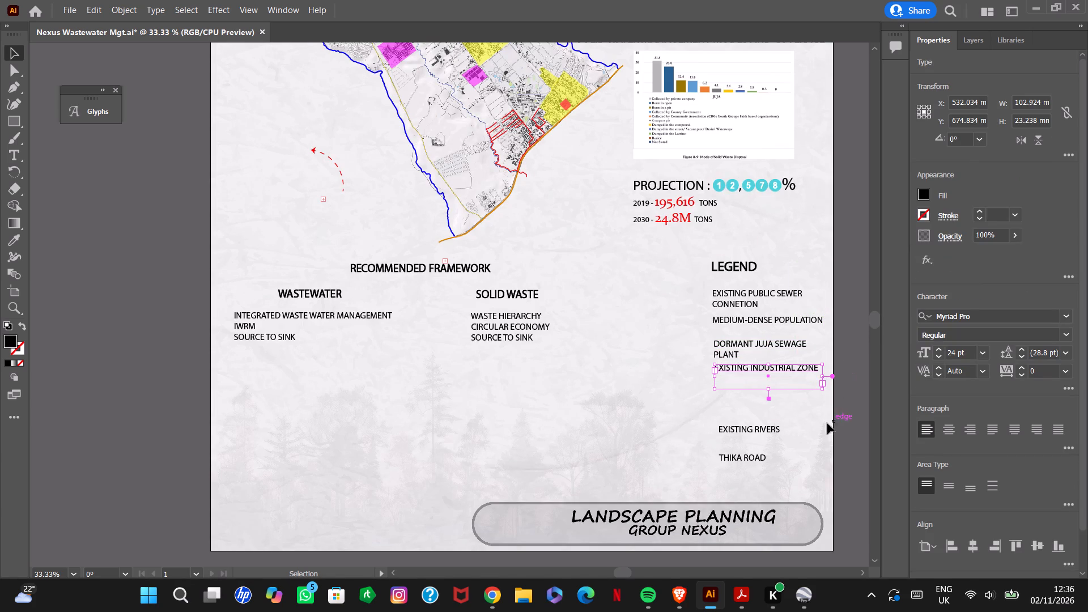
{"action": "left_click", "coordinate": [766, 370]}
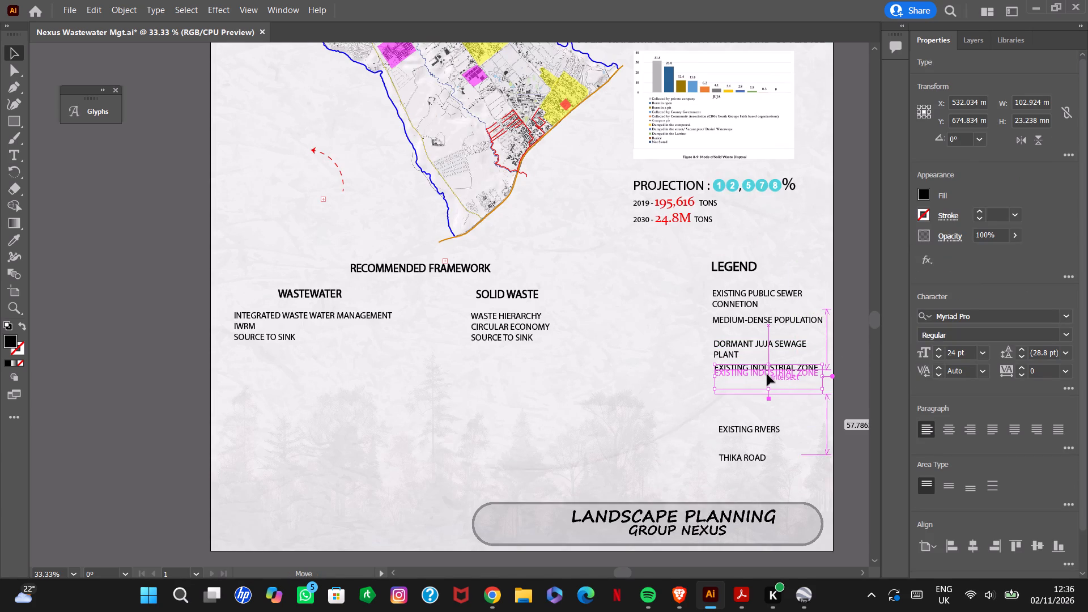
{"action": "left_click", "coordinate": [851, 397]}
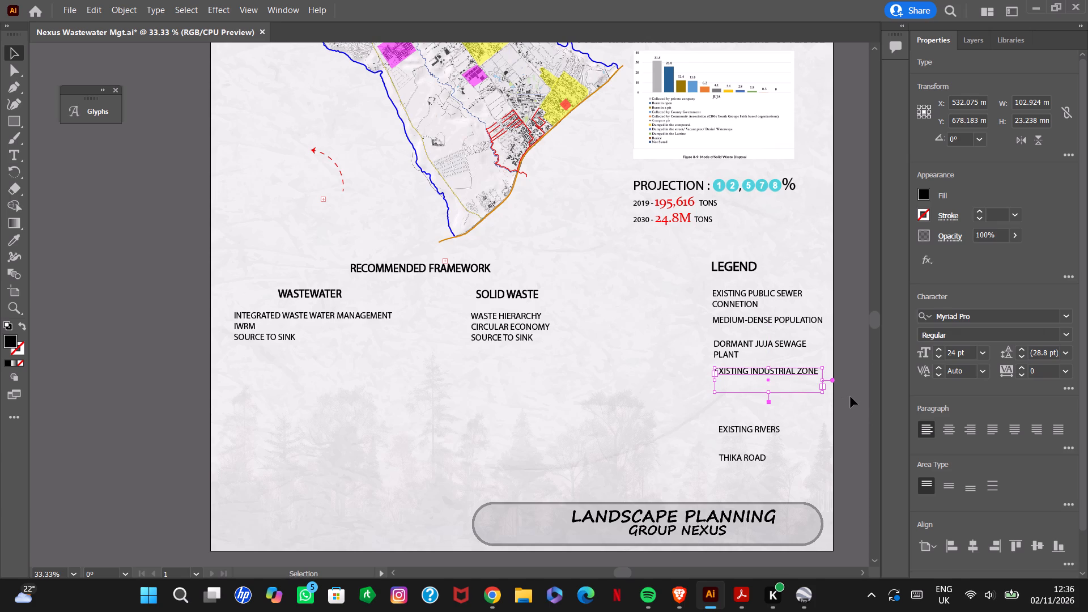
Move the EXISTING RIVERS legend entry up about 36 mm, directly beneath EXISTING INDUSTRIAL ZONE and aligned with its left edge.
{"action": "left_click_drag", "start_coordinate": [748, 433], "coordinate": [742, 422]}
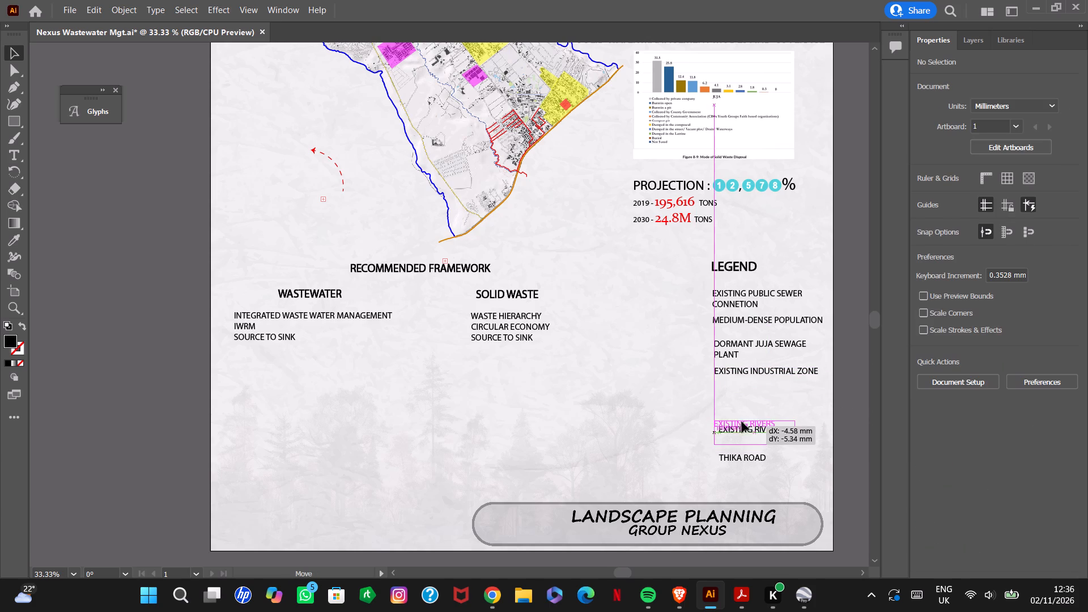
{"action": "left_click_drag", "start_coordinate": [742, 422], "coordinate": [743, 398]}
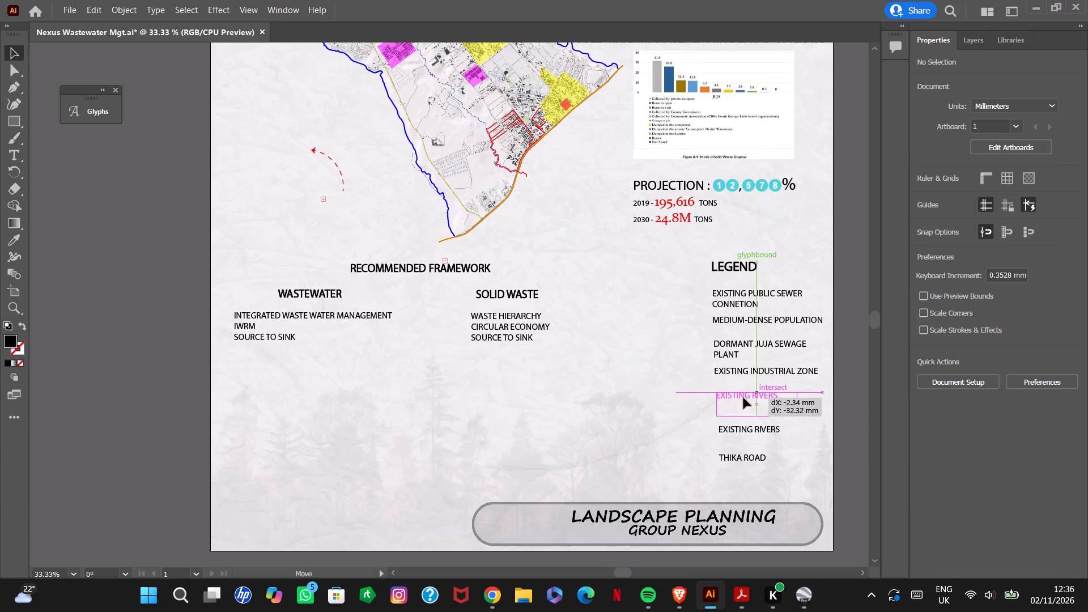
{"action": "left_click_drag", "start_coordinate": [743, 398], "coordinate": [743, 396]}
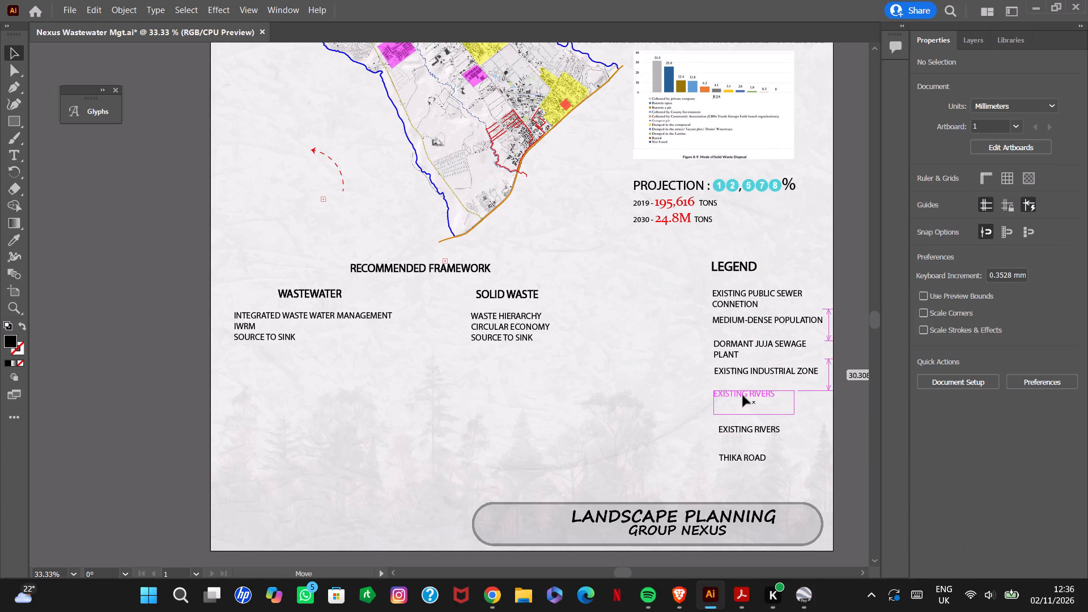
{"action": "left_click_drag", "start_coordinate": [743, 396], "coordinate": [743, 394]}
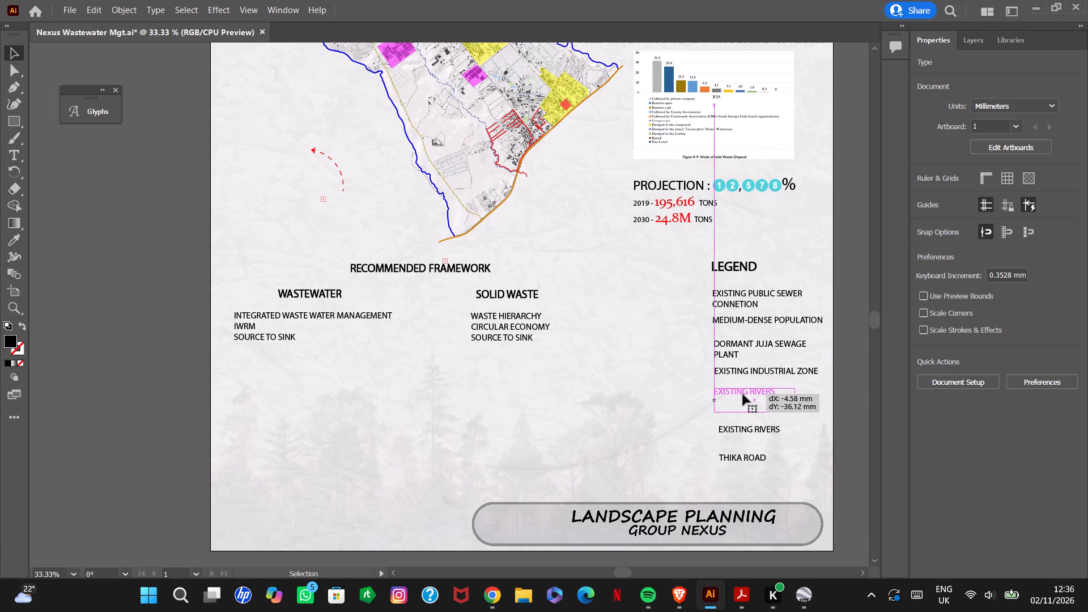
{"action": "left_click", "coordinate": [837, 425]}
Move the THIKA ROAD legend entry up directly beneath EXISTING RIVERS, to about X 516 mm, Y 712 mm.
{"action": "left_click_drag", "start_coordinate": [754, 457], "coordinate": [745, 436]}
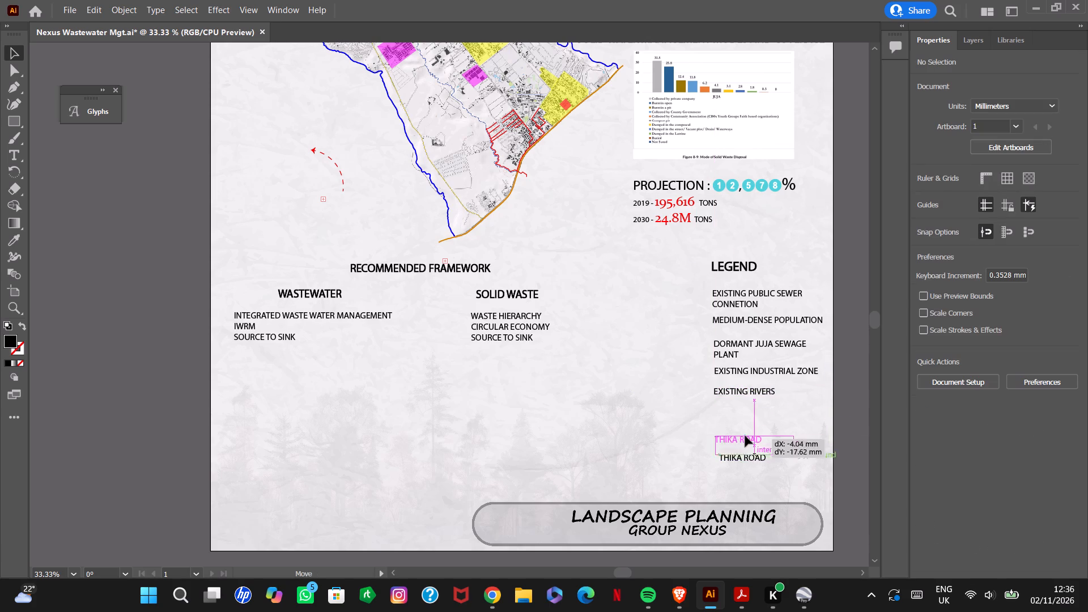
{"action": "left_click_drag", "start_coordinate": [745, 436], "coordinate": [747, 414]}
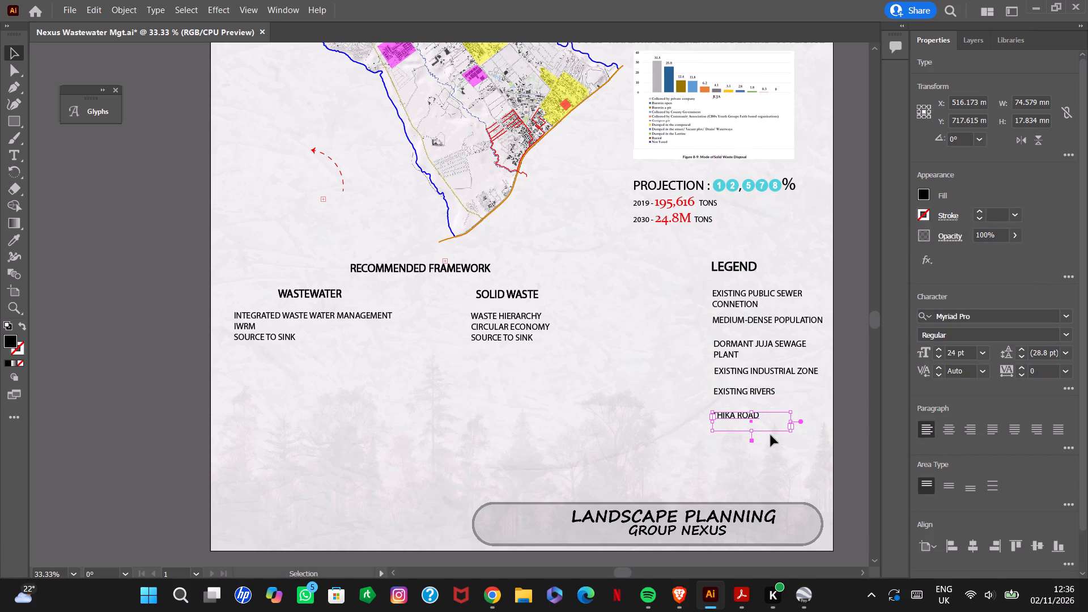
{"action": "left_click", "coordinate": [746, 419]}
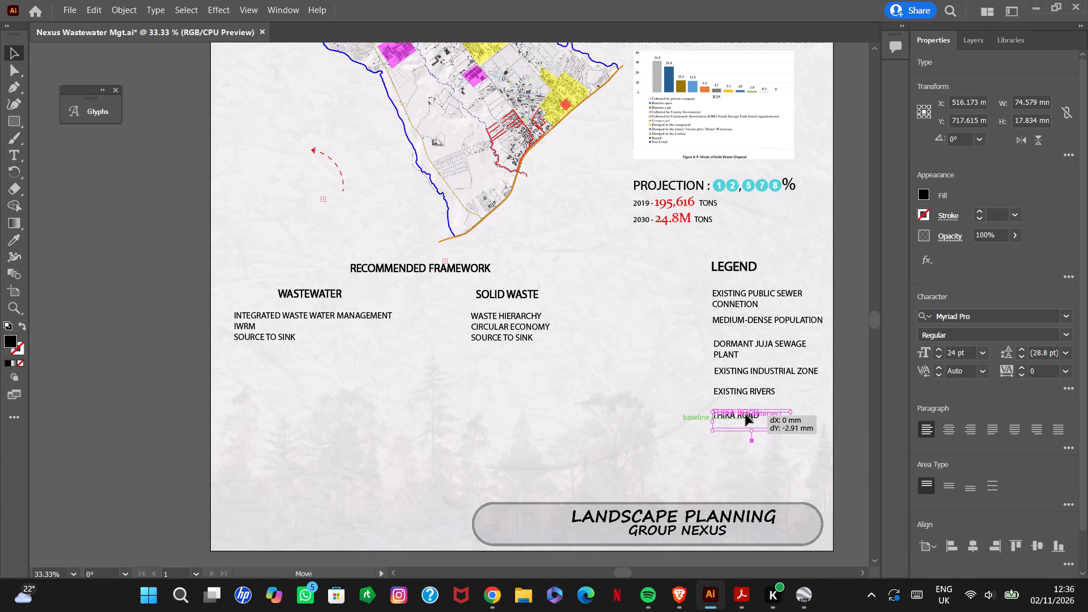
{"action": "left_click_drag", "start_coordinate": [743, 415], "coordinate": [743, 412]}
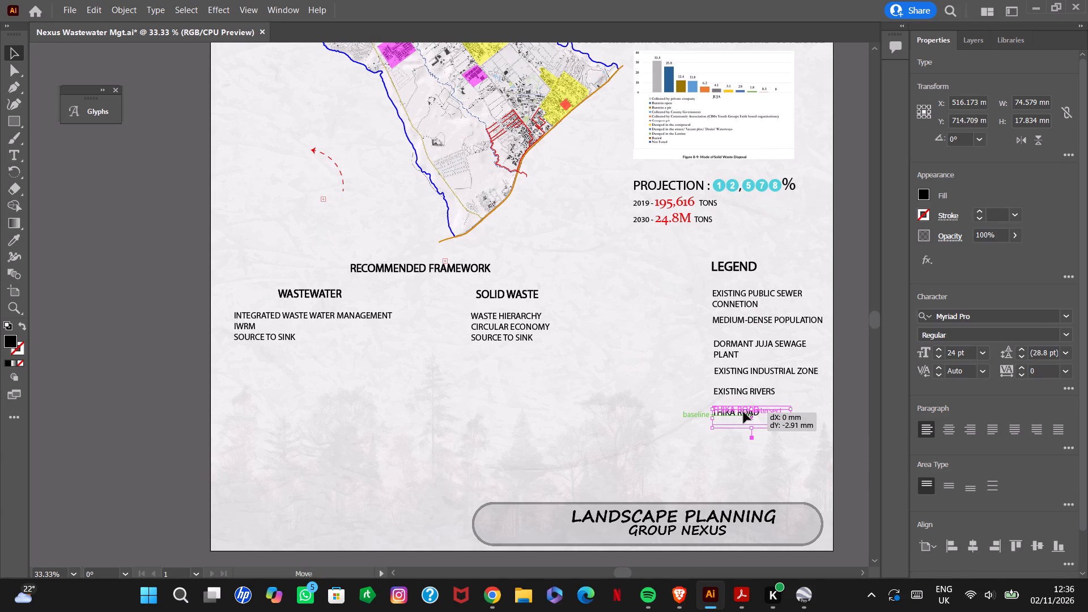
{"action": "left_click_drag", "start_coordinate": [743, 412], "coordinate": [743, 410]}
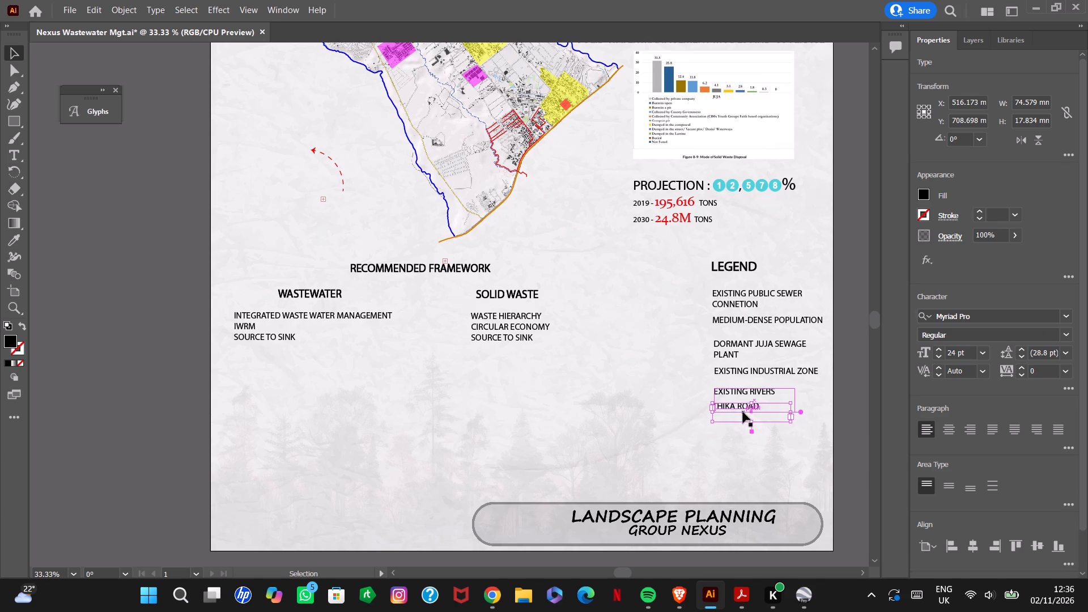
{"action": "left_click", "coordinate": [743, 410]}
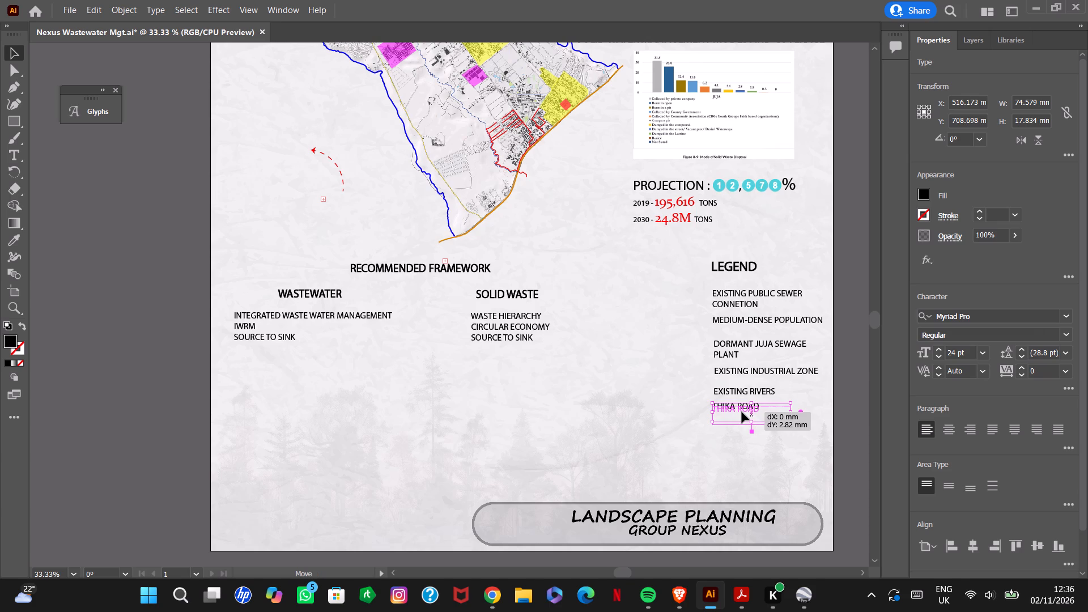
{"action": "left_click", "coordinate": [856, 416]}
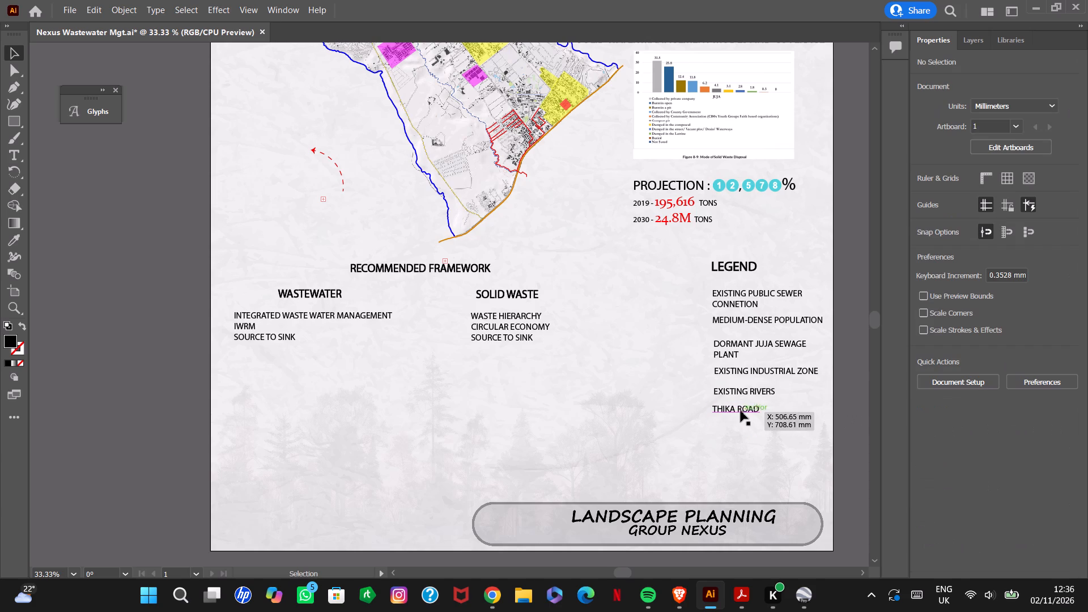
Duplicate the THIKA ROAD entry twice straight below itself, placing the copies at about Y 727 mm and Y 755 mm.
{"action": "left_click", "coordinate": [739, 409]}
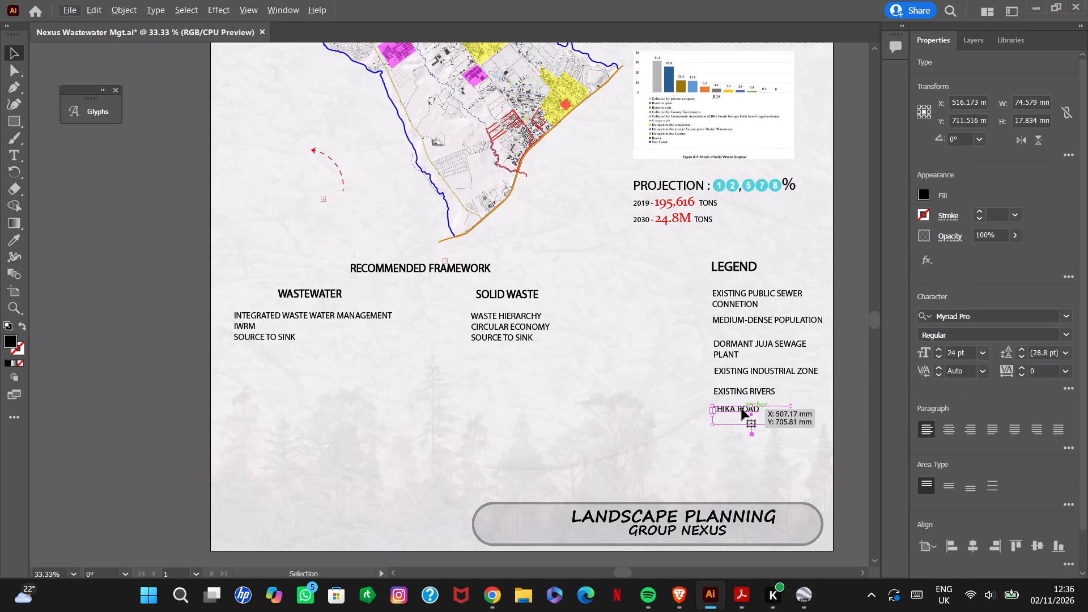
{"action": "left_click_drag", "start_coordinate": [742, 409], "coordinate": [741, 422], "text": "alt"}
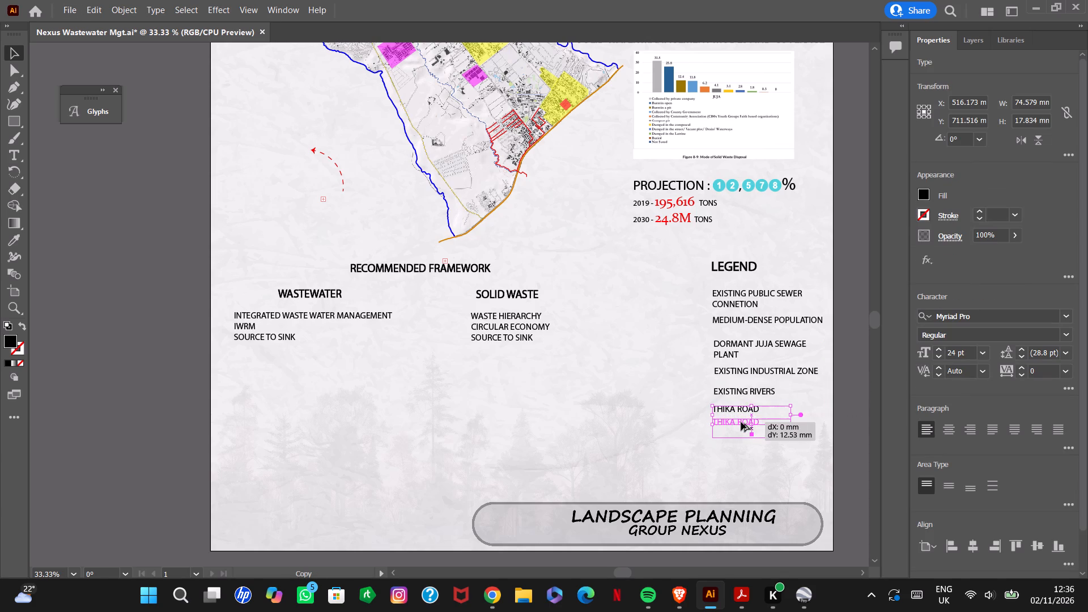
{"action": "left_click_drag", "start_coordinate": [741, 422], "coordinate": [741, 422], "text": "alt"}
{"action": "left_click_drag", "start_coordinate": [742, 421], "coordinate": [739, 442], "text": "alt"}
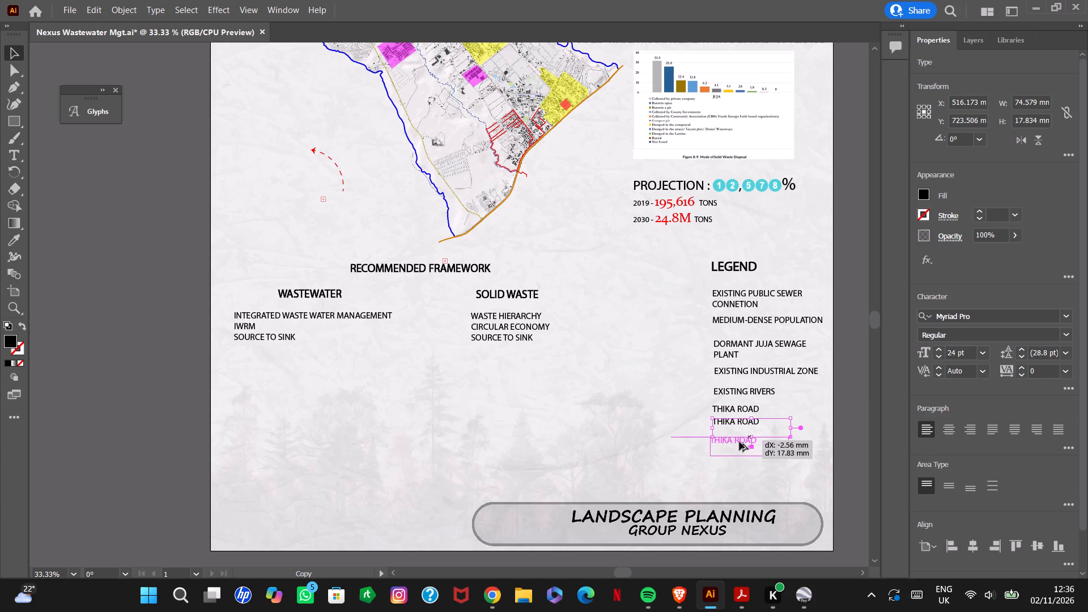
{"action": "left_click_drag", "start_coordinate": [739, 442], "coordinate": [741, 454], "text": "alt"}
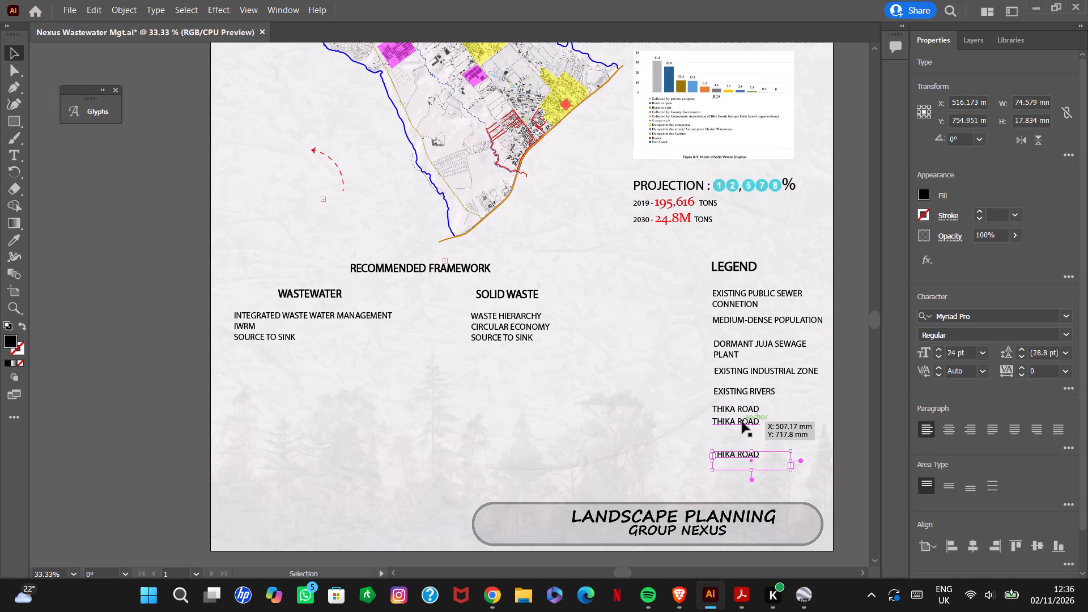
{"action": "left_click", "coordinate": [742, 422]}
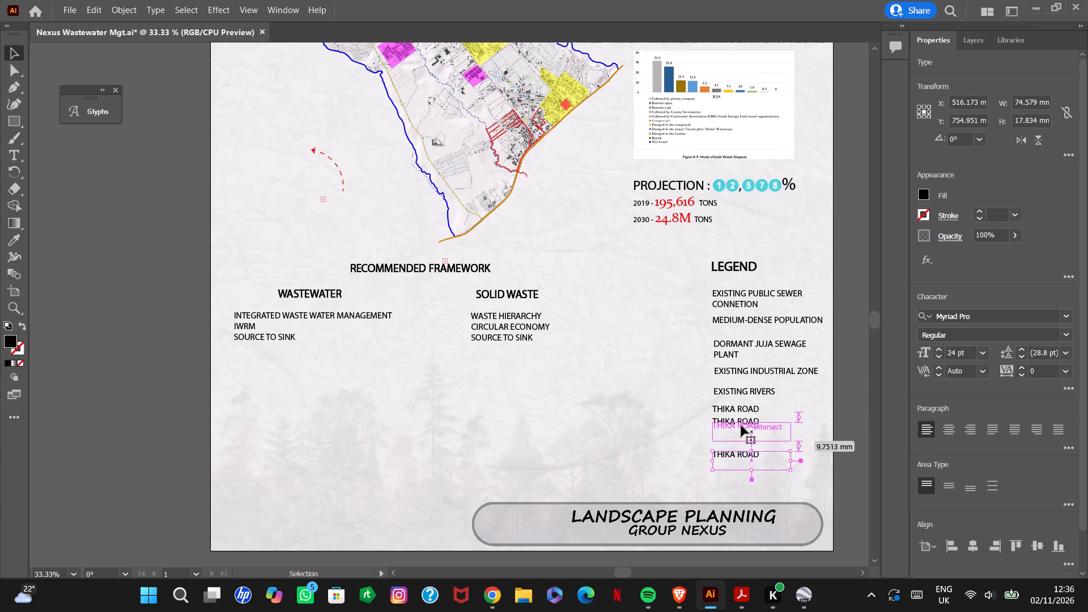
Replace THIKA with KENTATTA in the first THIKA ROAD copy so the entry reads KENTATTA ROAD.
{"action": "double_click", "coordinate": [736, 424]}
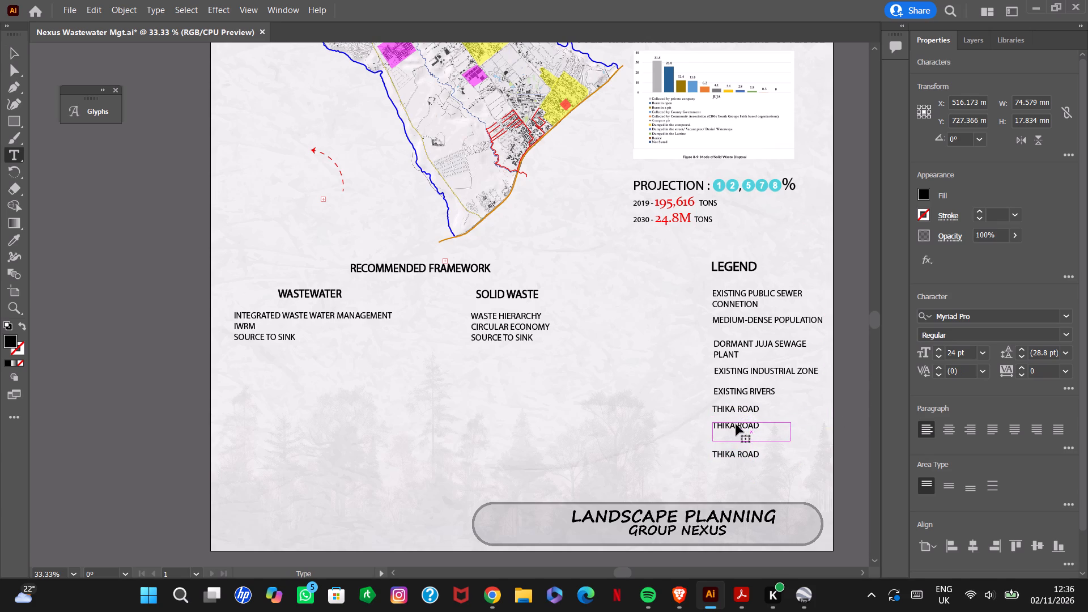
{"action": "left_click", "coordinate": [737, 424]}
{"action": "left_click", "coordinate": [735, 429]}
{"action": "key", "text": "BackSpace"}
{"action": "key", "text": "BackSpace"}
{"action": "key", "text": "BackSpace"}
{"action": "key", "text": "BackSpace"}
{"action": "key", "text": "BackSpace"}
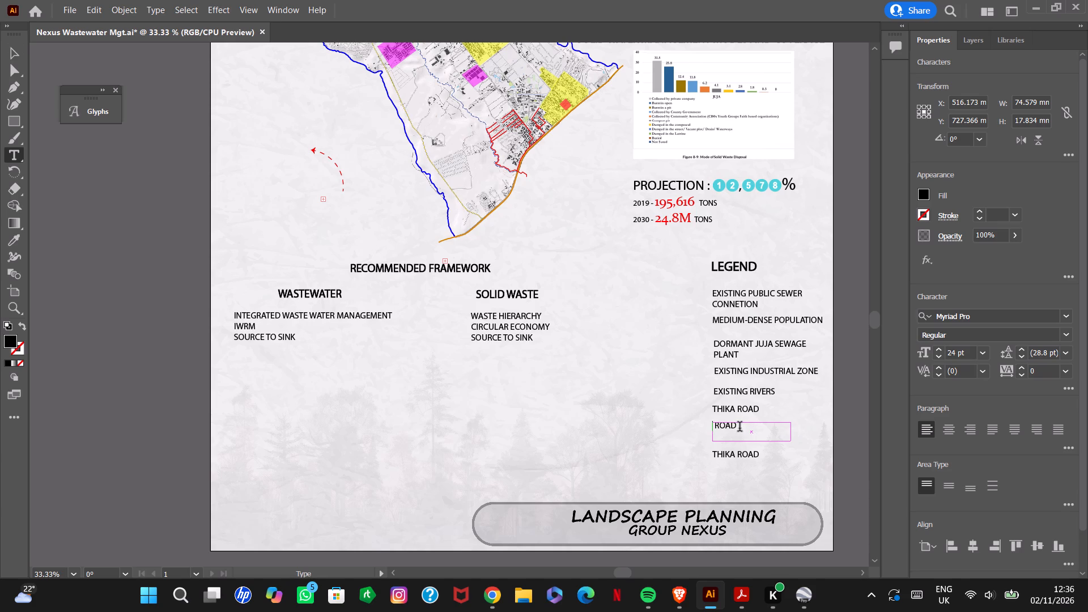
{"action": "type", "text": "KENTATTA"}
Replace the text of the lowest THIKA ROAD copy with EXISTING ROAD CONNECTIONS.
{"action": "left_click_drag", "start_coordinate": [769, 458], "coordinate": [760, 455]}
{"action": "left_click_drag", "start_coordinate": [760, 454], "coordinate": [722, 460]}
{"action": "left_click_drag", "start_coordinate": [760, 458], "coordinate": [734, 460]}
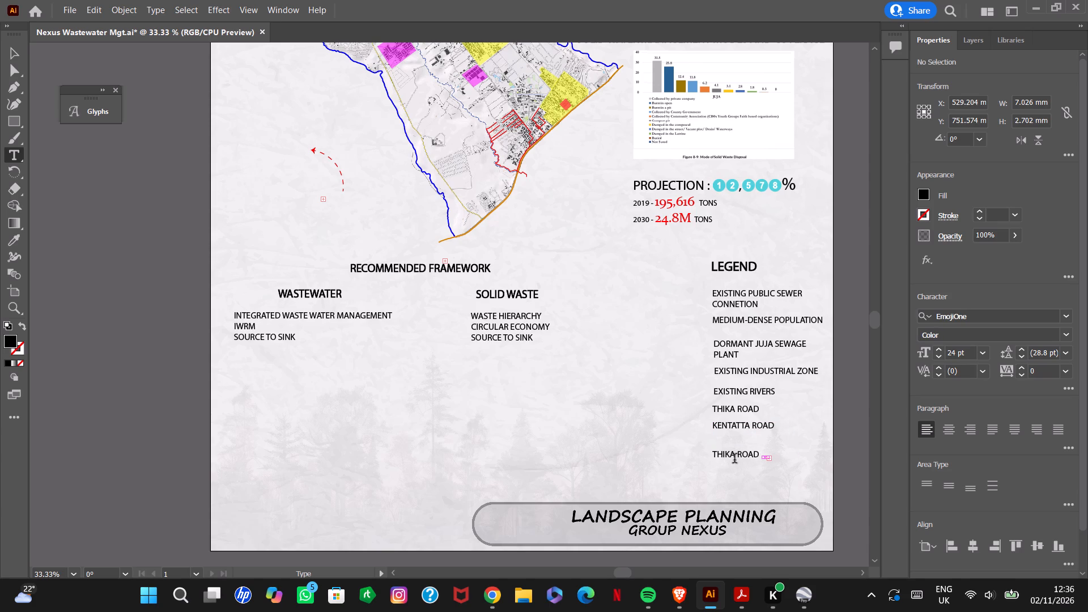
{"action": "left_click_drag", "start_coordinate": [713, 453], "coordinate": [772, 453]}
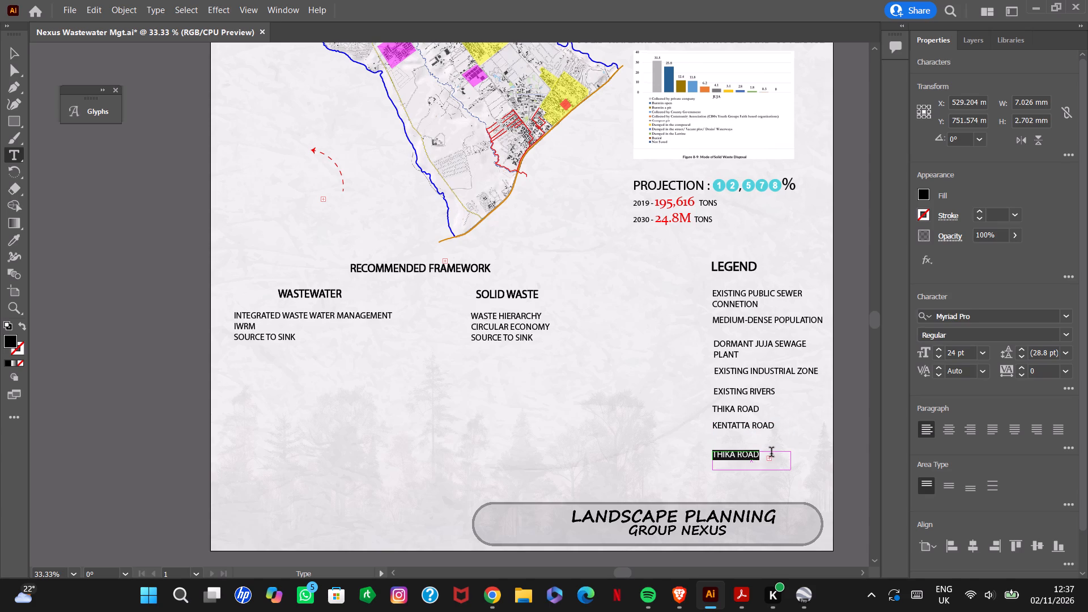
{"action": "type", "text": "EXI"}
{"action": "type", "text": "STING"}
{"action": "key", "text": "space"}
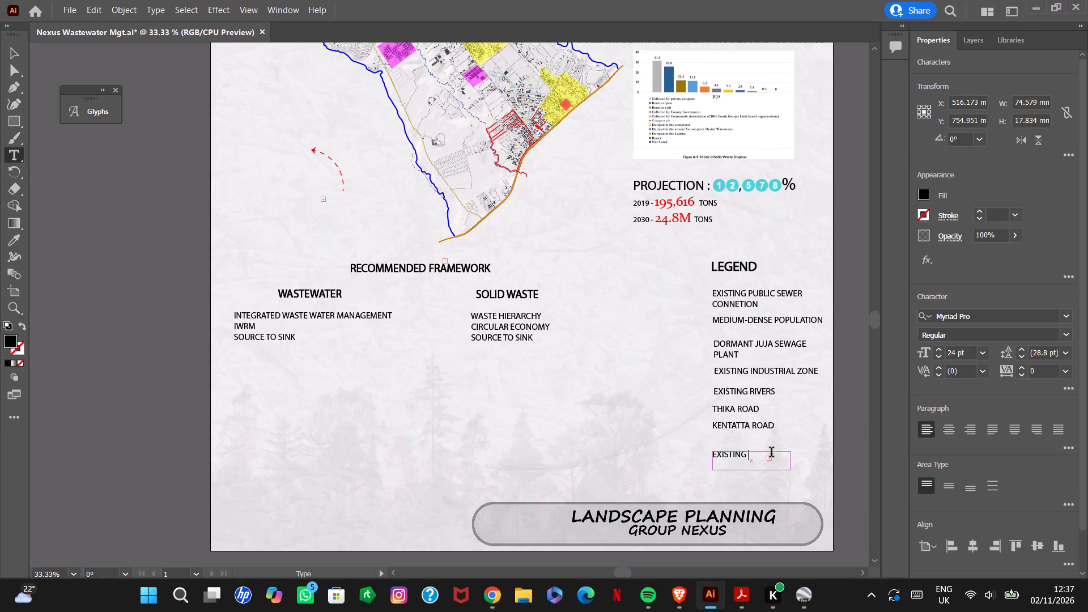
{"action": "type", "text": "CO"}
{"action": "key", "text": "BackSpace"}
{"action": "key", "text": "BackSpace"}
{"action": "type", "text": "ROAD"}
{"action": "key", "text": "space"}
{"action": "type", "text": "CONNECTION"}
{"action": "key", "text": "s"}
Insert LOCAL before CONNECTIONS in the EXISTING ROAD CONNECTIONS legend entry.
{"action": "left_click", "coordinate": [776, 455]}
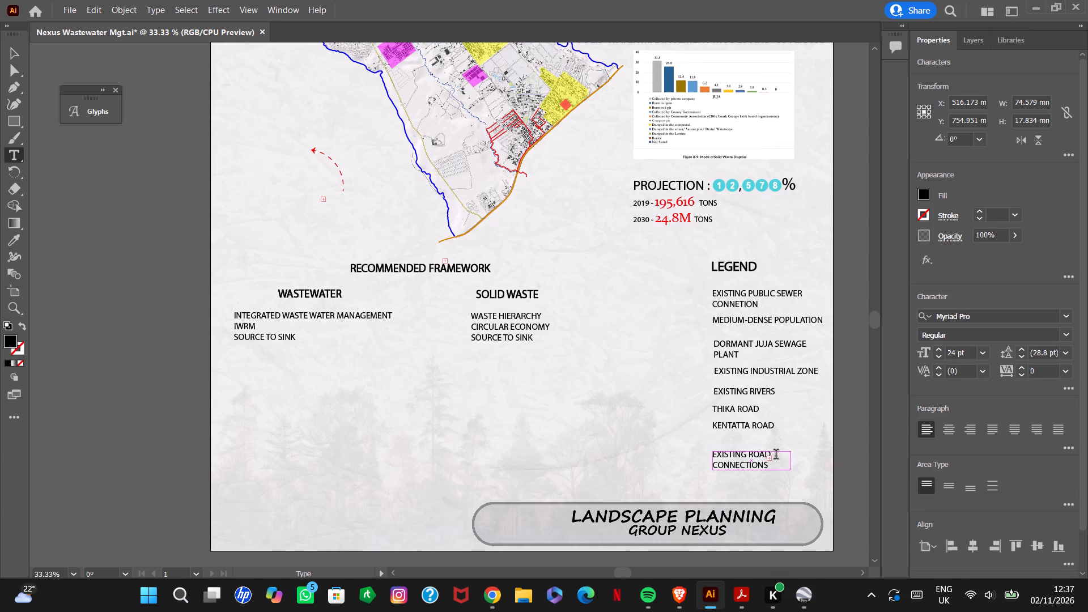
{"action": "key", "text": "l"}
{"action": "type", "text": "OCAL"}
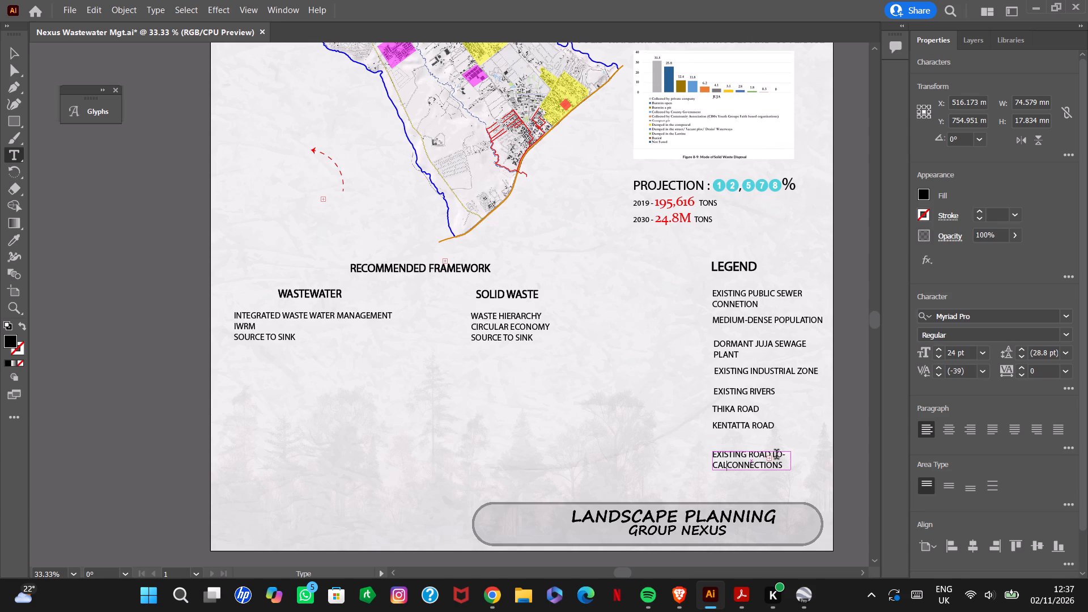
{"action": "key", "text": "space"}
Widen the EXISTING ROAD LOCAL CONNECTIONS text frame to about 118 mm, fitting the full text on two lines.
{"action": "left_click", "coordinate": [2, 55]}
{"action": "left_click", "coordinate": [13, 53]}
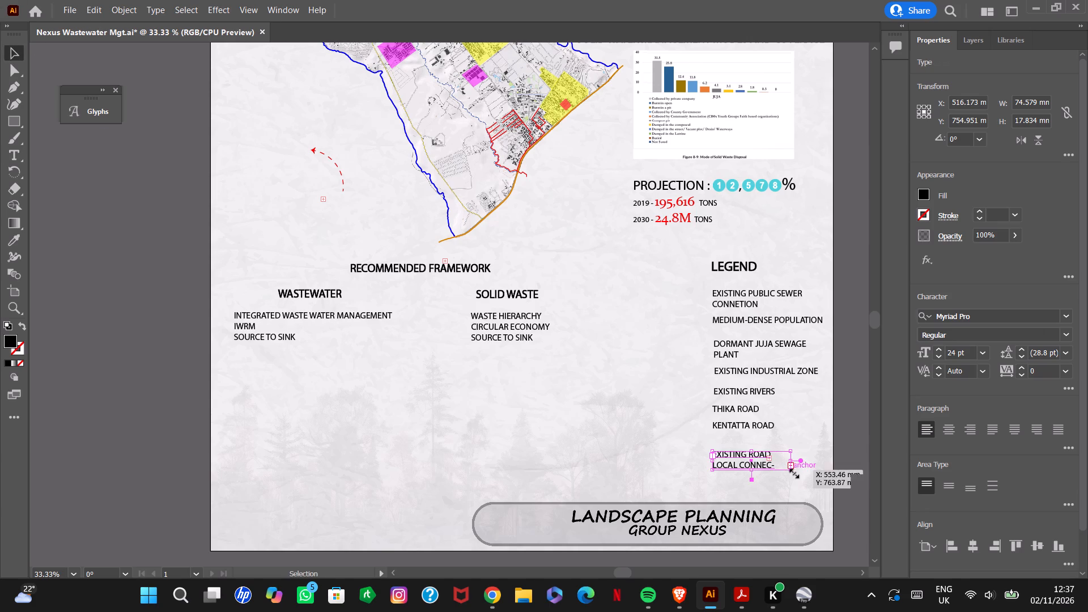
{"action": "left_click_drag", "start_coordinate": [789, 458], "coordinate": [828, 459]}
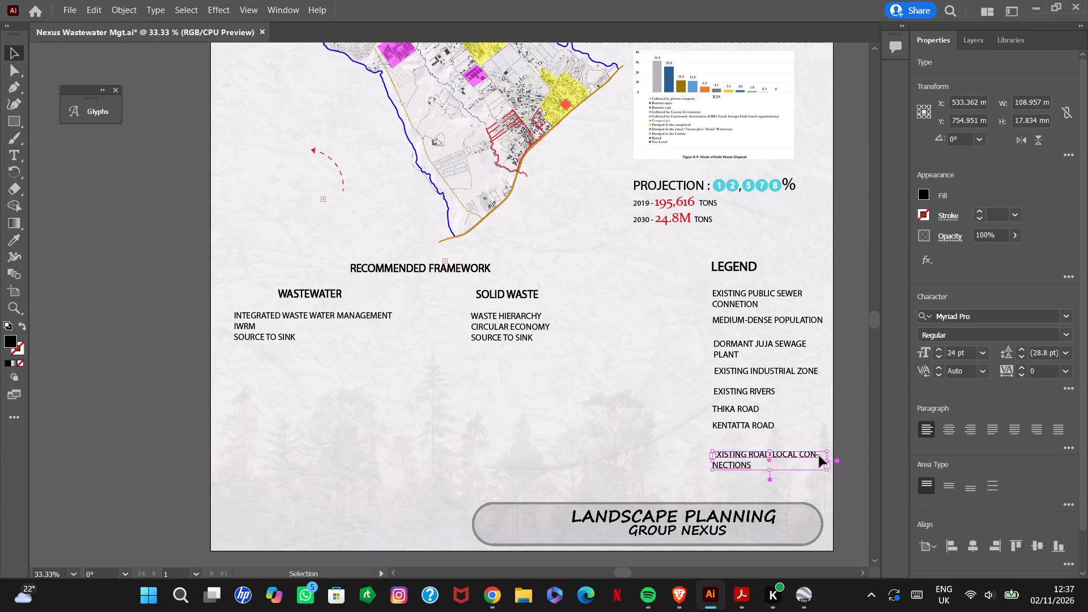
{"action": "left_click_drag", "start_coordinate": [827, 460], "coordinate": [834, 460]}
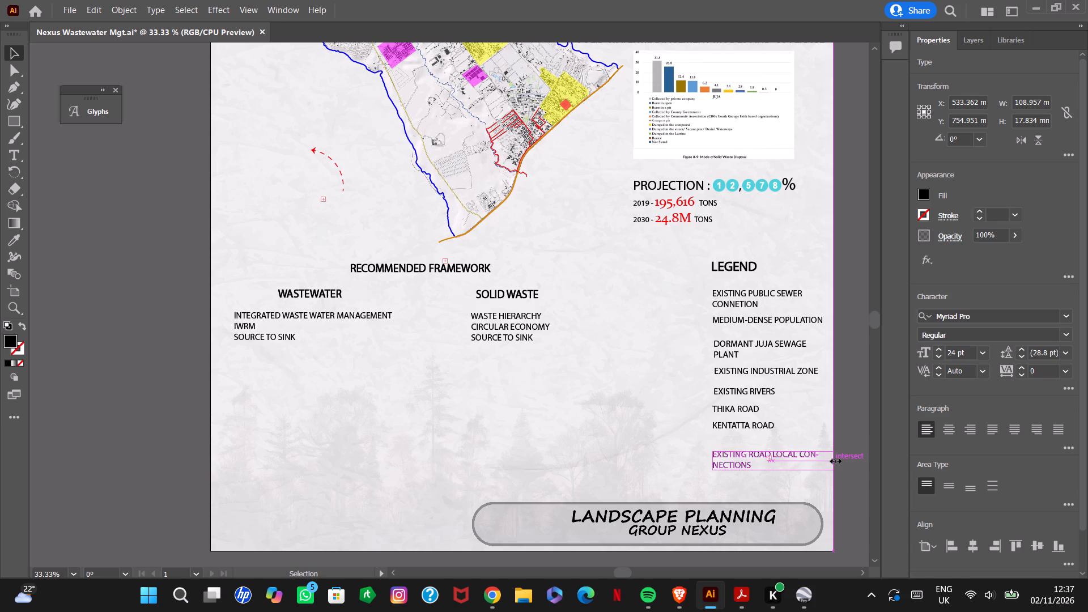
{"action": "left_click_drag", "start_coordinate": [834, 460], "coordinate": [836, 460]}
{"action": "left_click", "coordinate": [766, 457]}
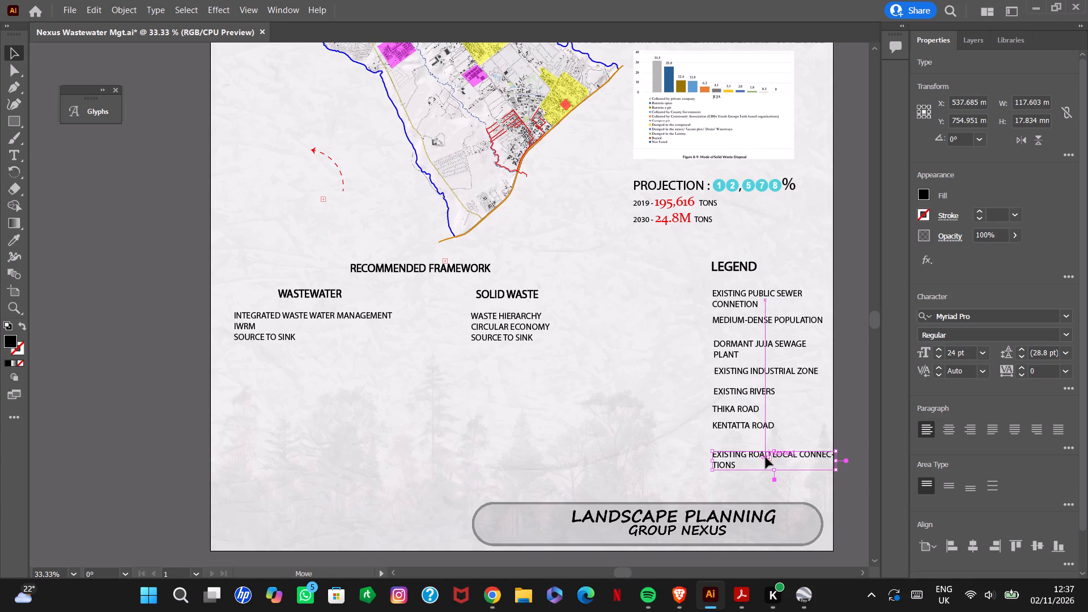
Delete the small stray text object overlapping the EXISTING ROAD LOCAL CONNECTIONS legend entry.
{"action": "key", "text": "Escape"}
{"action": "left_click", "coordinate": [886, 493]}
{"action": "left_click", "coordinate": [862, 491]}
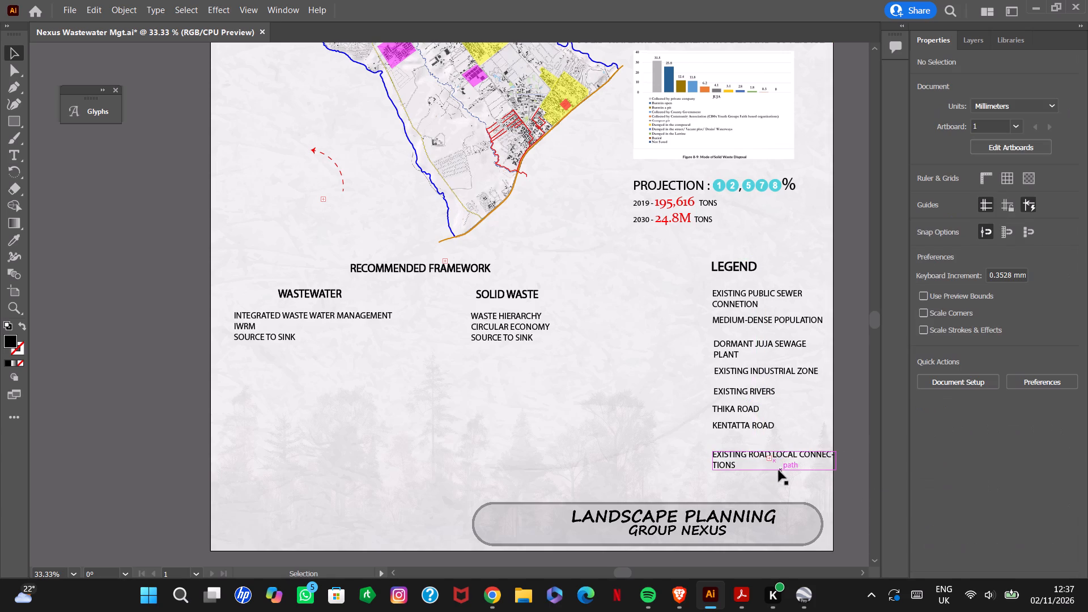
{"action": "left_click_drag", "start_coordinate": [771, 458], "coordinate": [800, 487]}
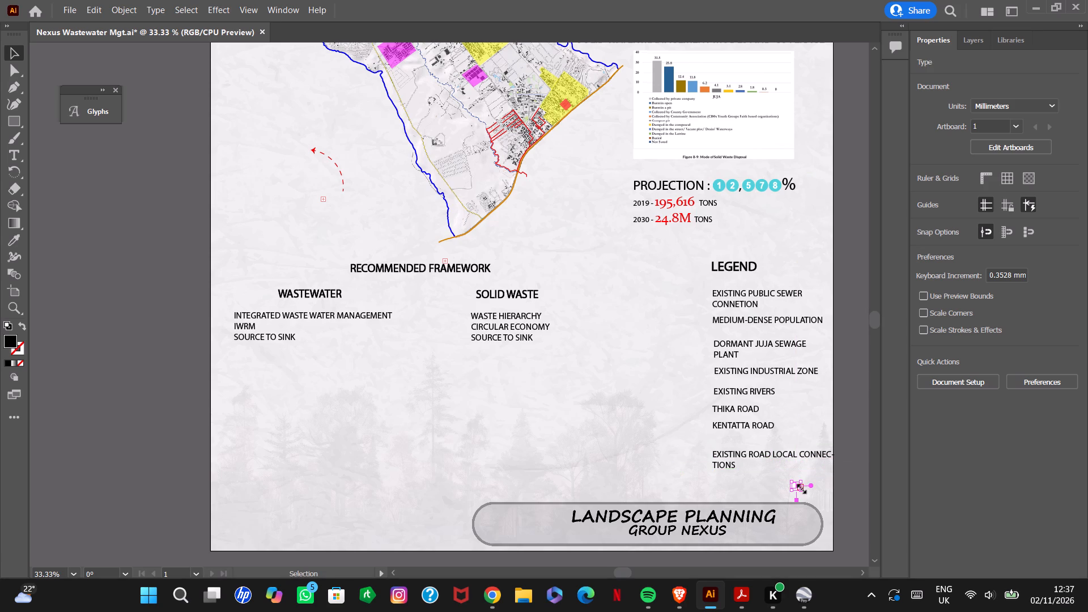
{"action": "key", "text": "Delete"}
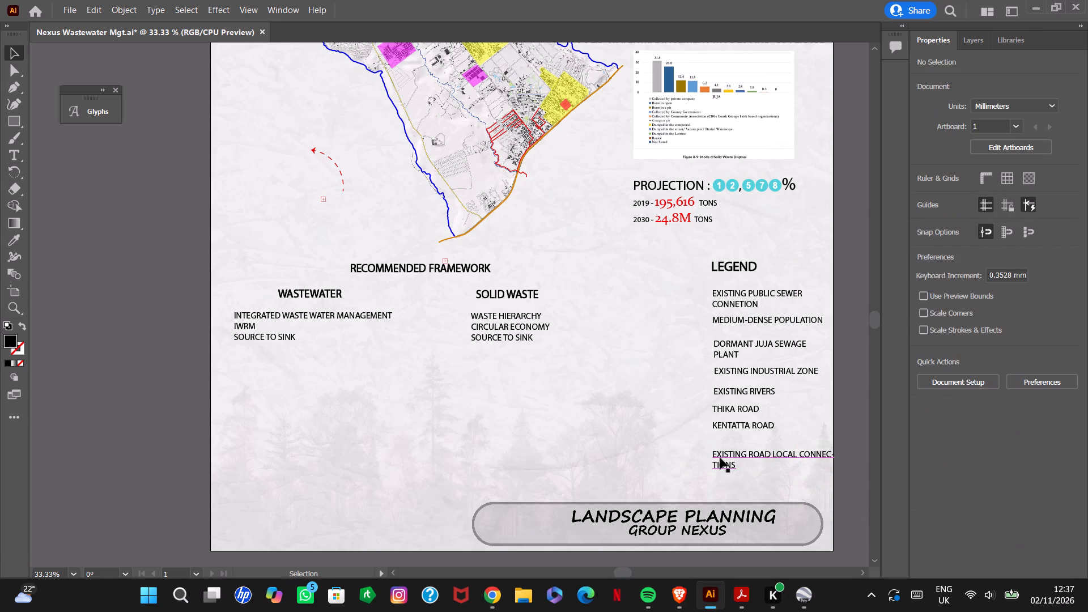
Remove the words ROAD LOCAL from the EXISTING ROAD LOCAL CONNECTIONS legend entry.
{"action": "left_click", "coordinate": [728, 462]}
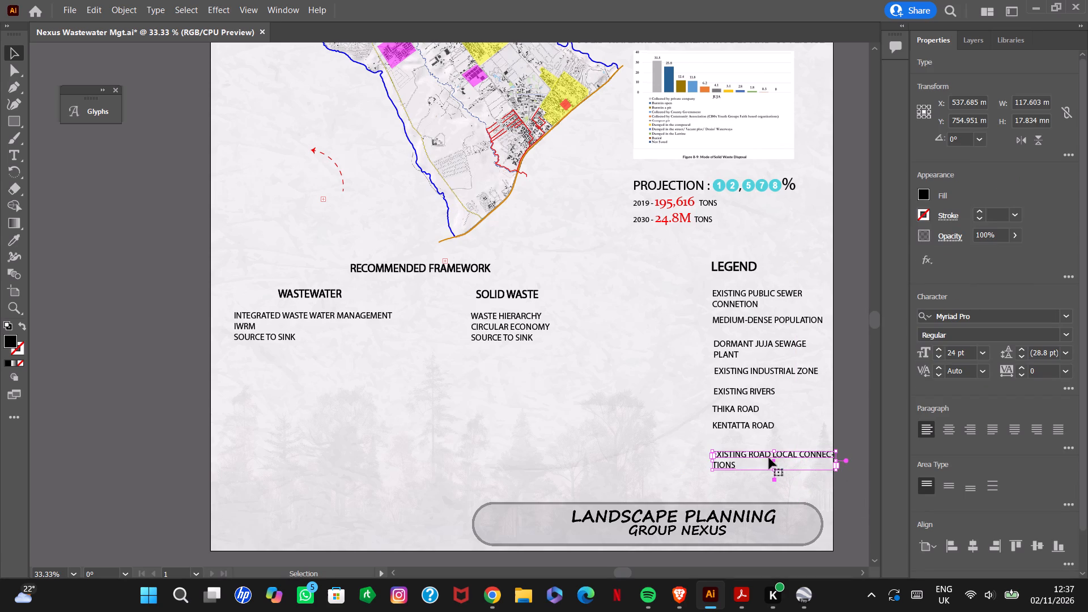
{"action": "left_click", "coordinate": [796, 455]}
{"action": "left_click", "coordinate": [796, 455]}
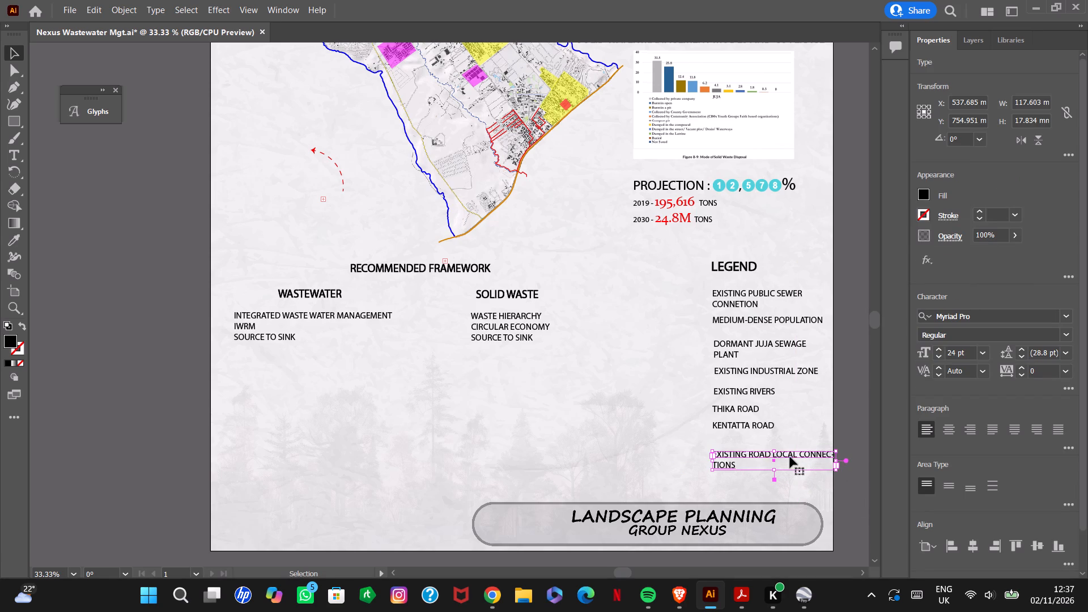
{"action": "left_click", "coordinate": [788, 456]}
{"action": "left_click", "coordinate": [792, 453]}
{"action": "double_click", "coordinate": [786, 467]}
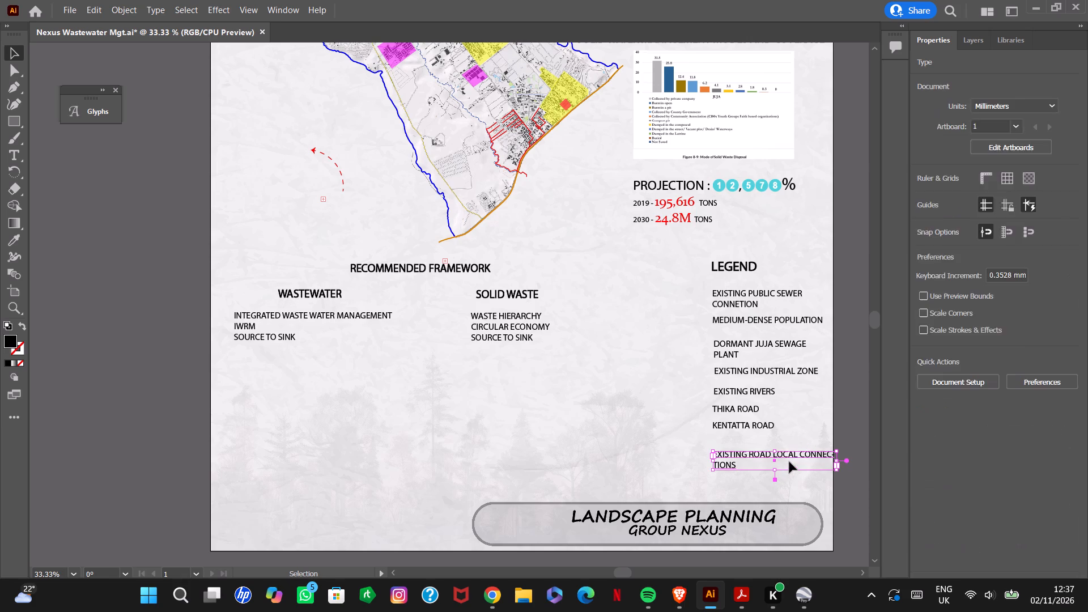
{"action": "left_click", "coordinate": [794, 454]}
{"action": "double_click", "coordinate": [796, 456]}
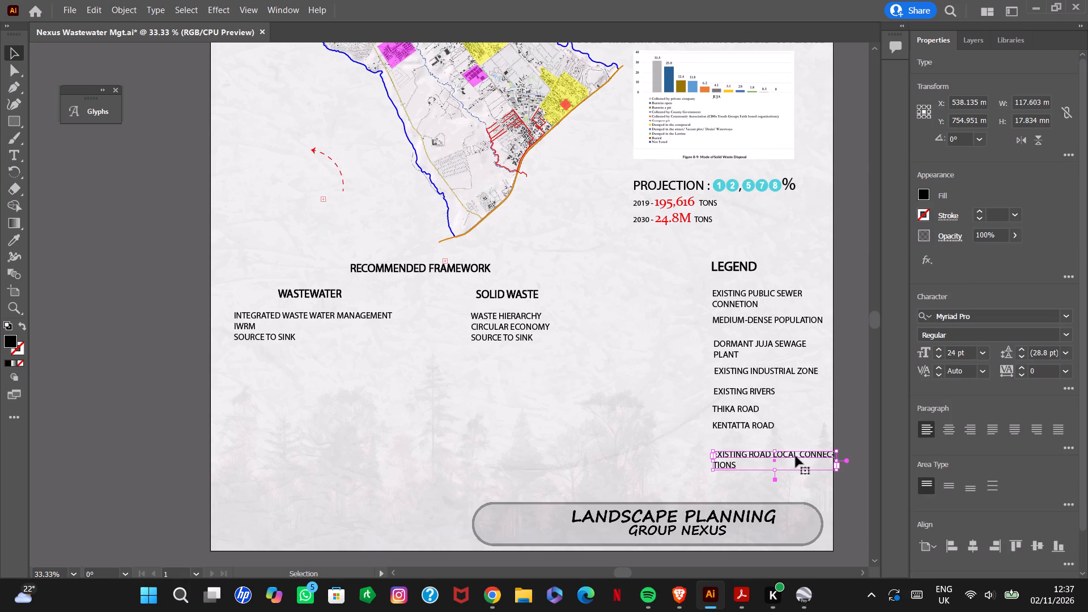
{"action": "key", "text": "BackSpace"}
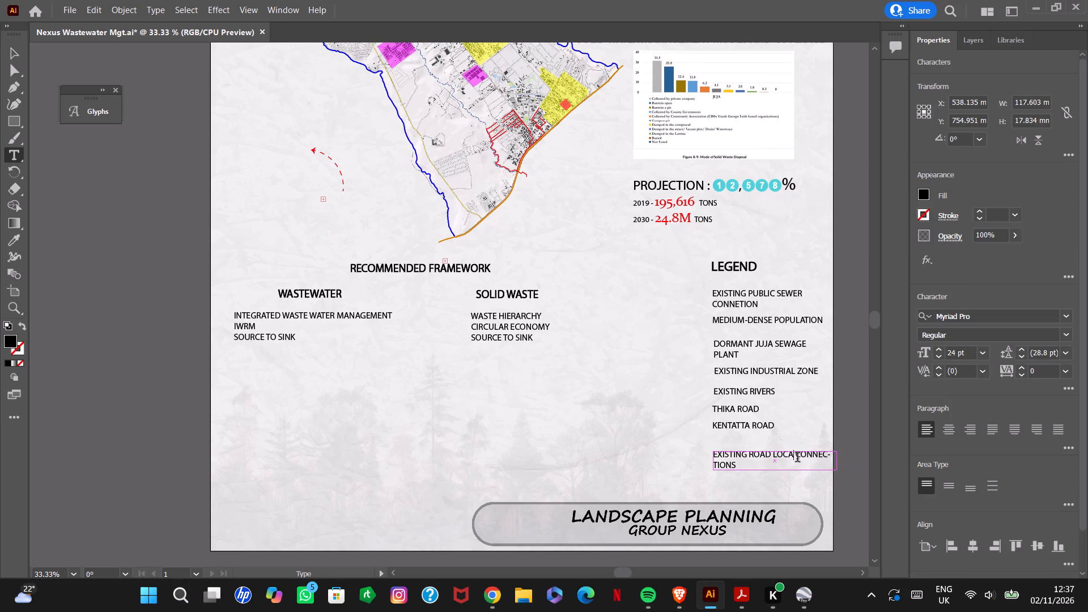
{"action": "key", "text": "BackSpace"}
{"action": "key", "text": "BackSpace"}
{"action": "key", "text": "BackSpace"}
{"action": "key", "text": "BackSpace"}
{"action": "key", "text": "BackSpace"}
{"action": "key", "text": "BackSpace"}
{"action": "key", "text": "BackSpace"}
{"action": "key", "text": "BackSpace"}
{"action": "key", "text": "BackSpace"}
{"action": "key", "text": "BackSpace"}
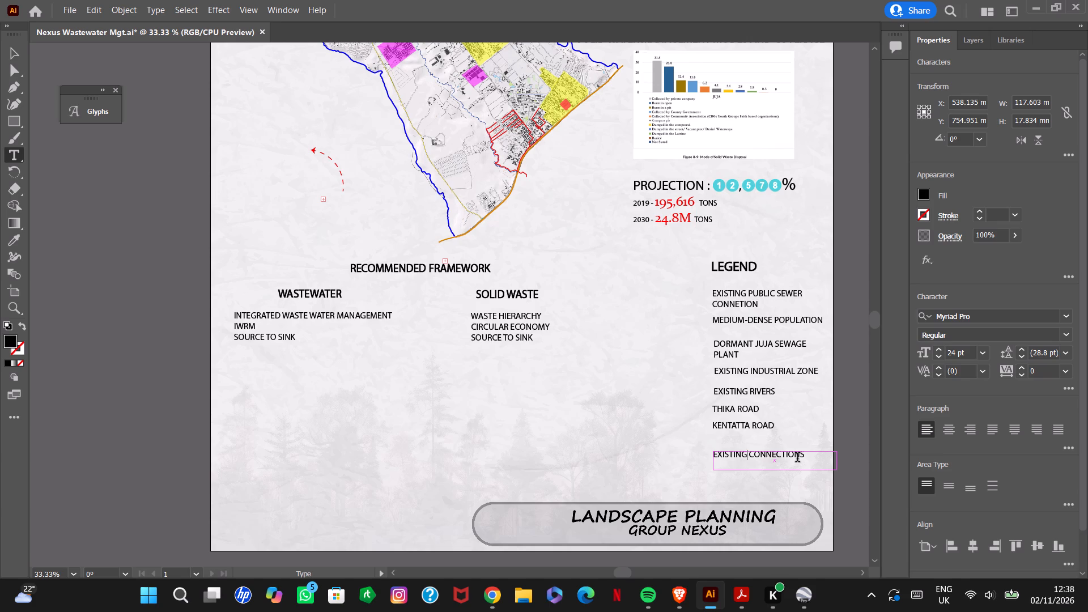
{"action": "key", "text": "space"}
Insert CIRCULATION ROUTES after EXISTING in the lowest legend entry.
{"action": "key", "text": "Left"}
{"action": "key", "text": "Right"}
{"action": "type", "text": "CIRCULATION"}
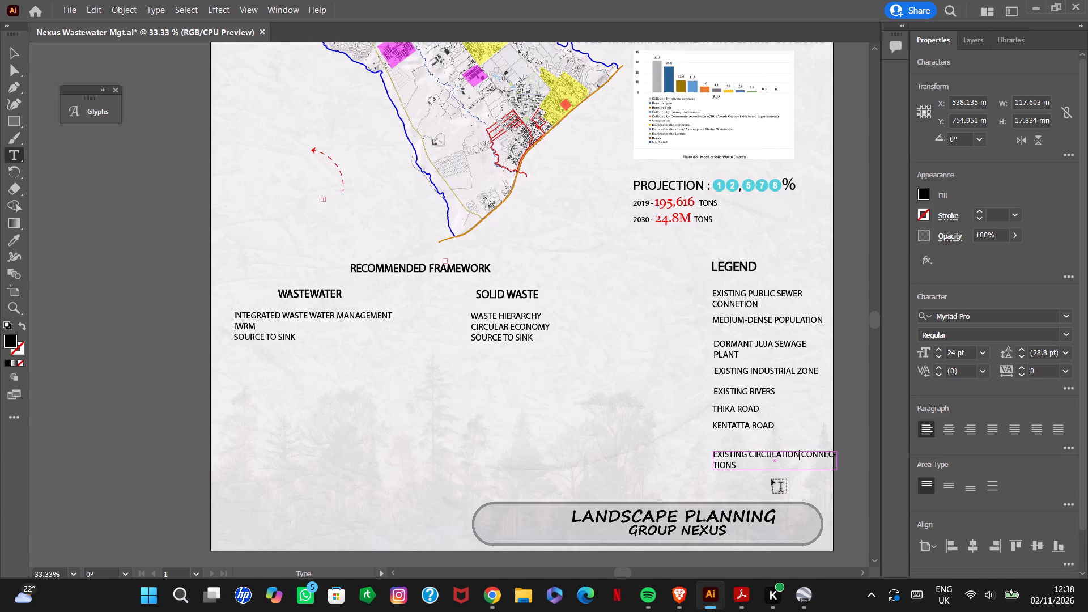
{"action": "key", "text": "space"}
{"action": "type", "text": "ROUTE"}
{"action": "key", "text": "s"}
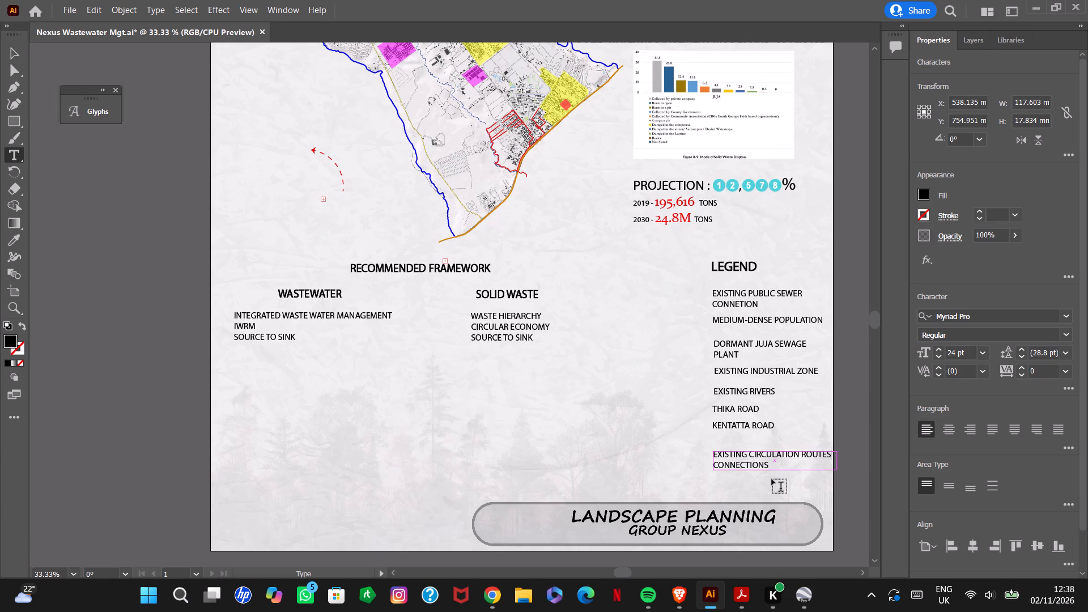
Delete the word CONNECTIONS from the lowest legend entry so it reads EXISTING CIRCULATION ROUTES.
{"action": "left_click_drag", "start_coordinate": [771, 465], "coordinate": [708, 469]}
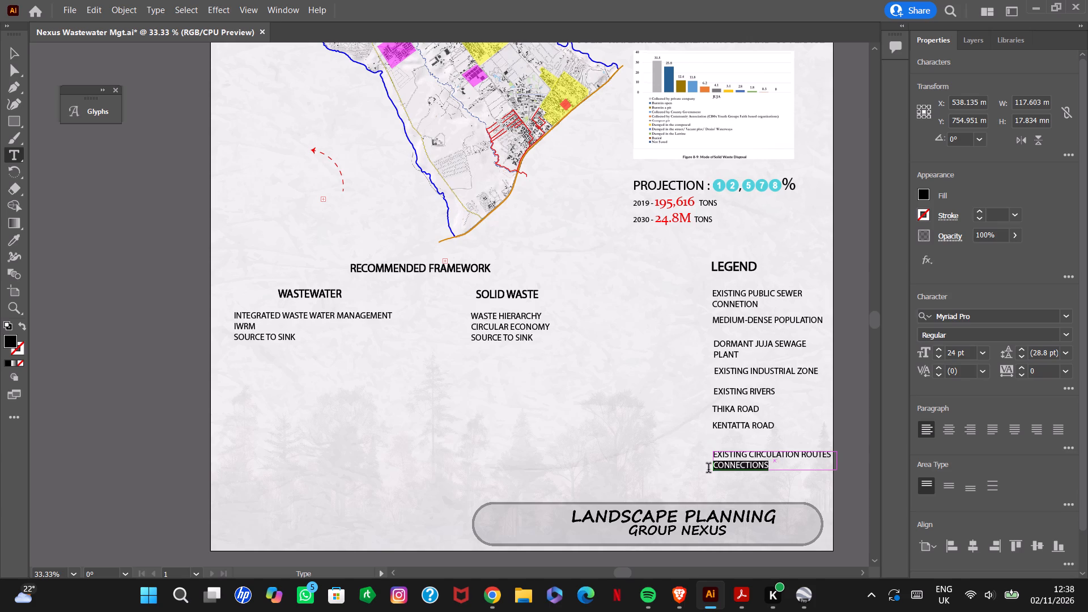
{"action": "left_click_drag", "start_coordinate": [708, 469], "coordinate": [708, 469]}
{"action": "key", "text": "Delete"}
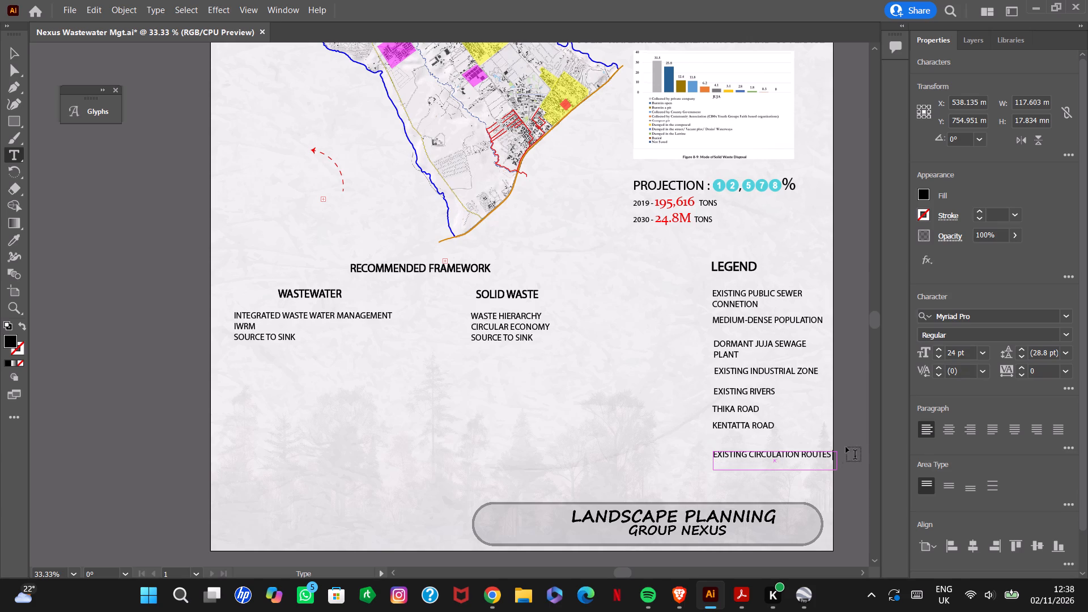
{"action": "left_click", "coordinate": [865, 442]}
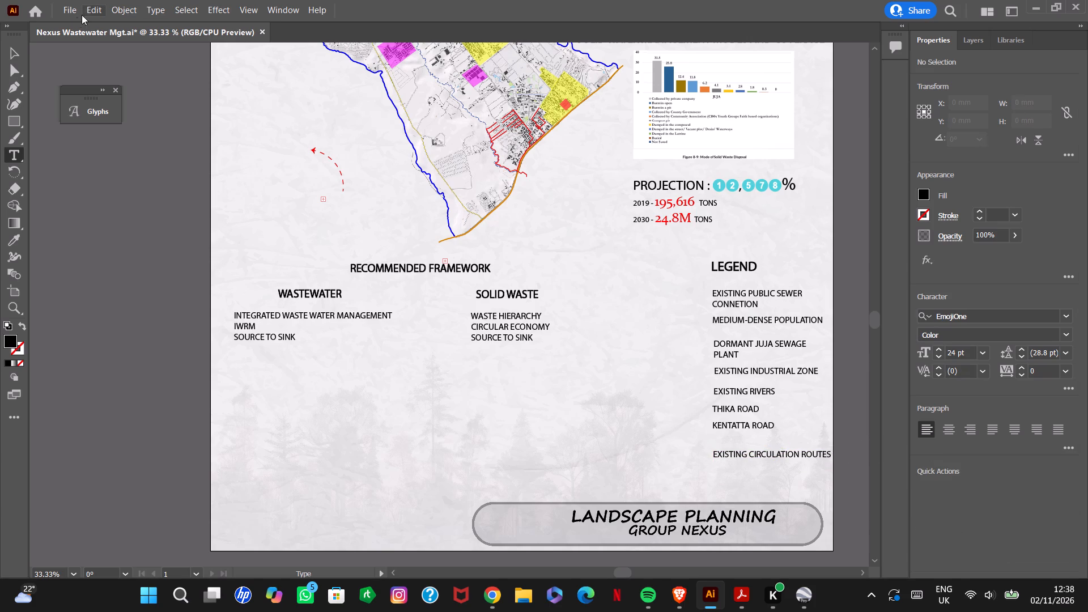
Even out the legend spacing by moving EXISTING CIRCULATION ROUTES up to Y about 748.8 mm and KENTATTA ROAD down to about 730.2 mm.
{"action": "left_click", "coordinate": [12, 52]}
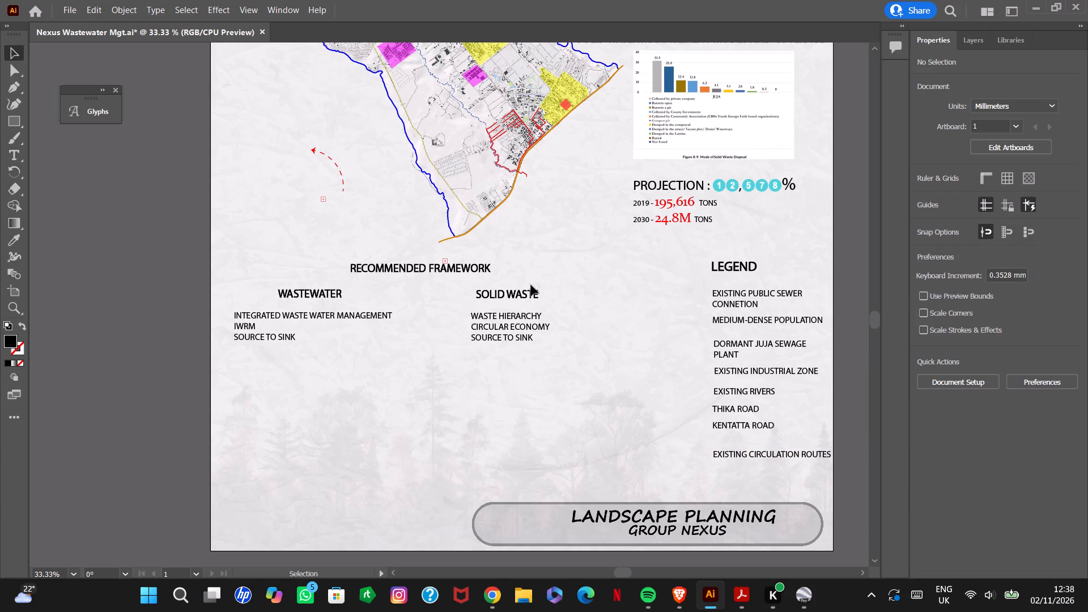
{"action": "left_click", "coordinate": [722, 456]}
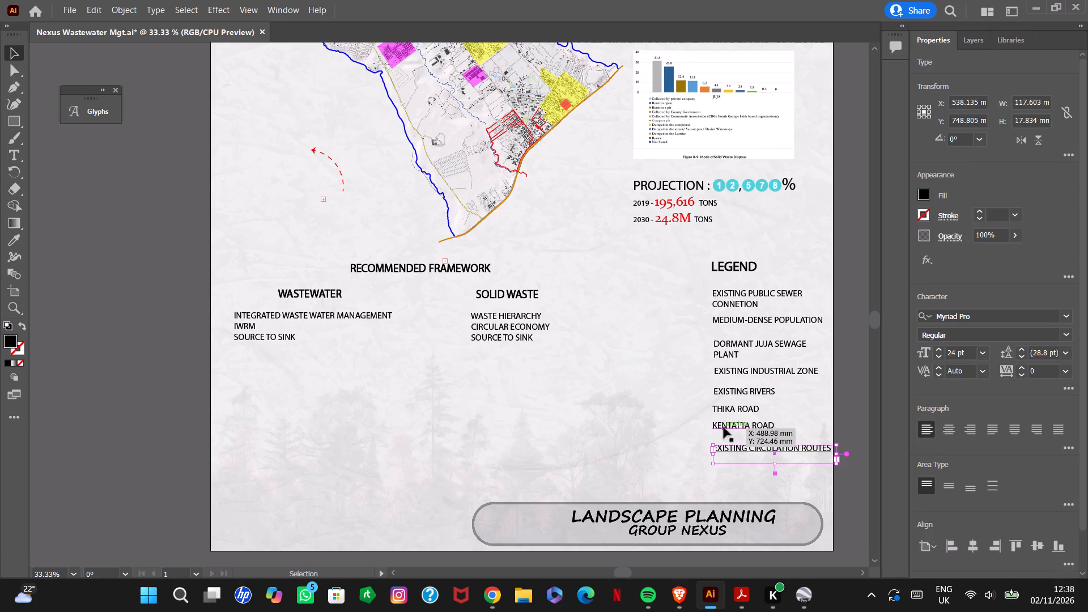
{"action": "left_click", "coordinate": [724, 427]}
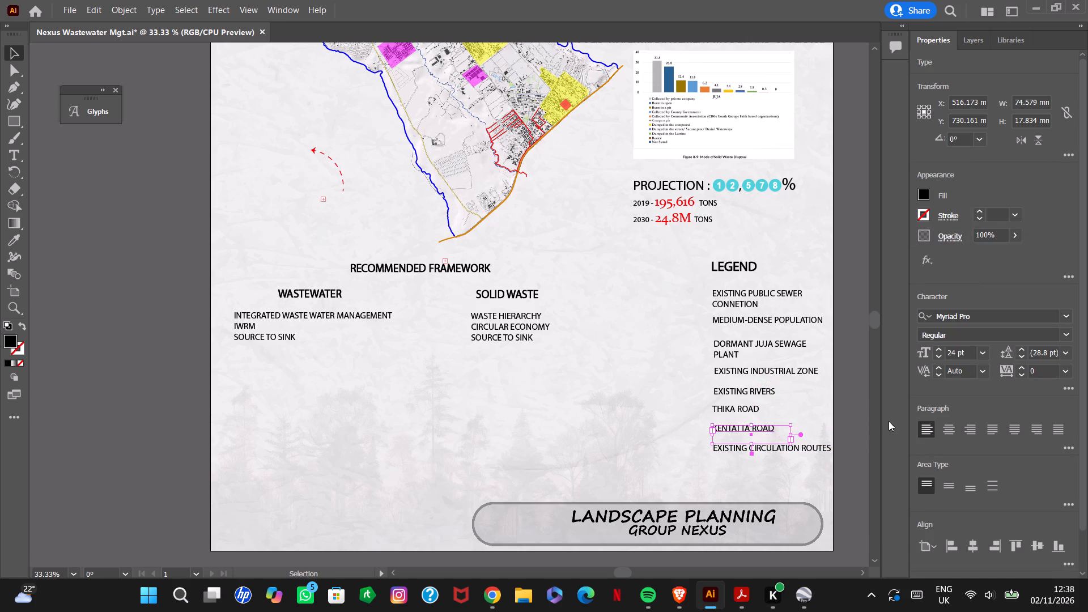
{"action": "left_click", "coordinate": [868, 416]}
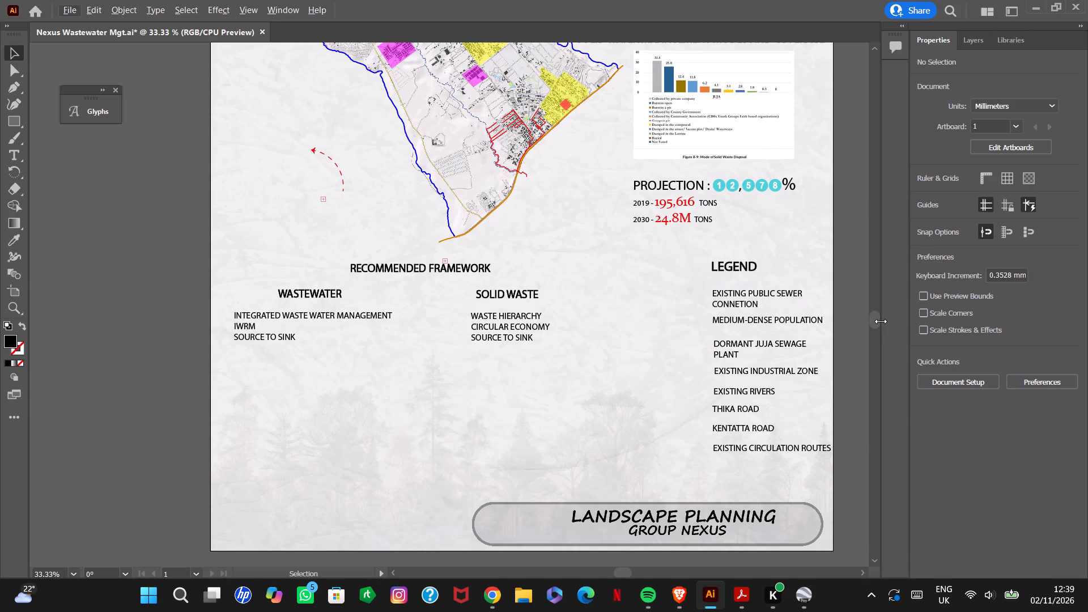
Examine the overall sheet and the map's red line network alongside the legend entries.
{"action": "left_click_drag", "start_coordinate": [877, 319], "coordinate": [878, 310]}
{"action": "scroll", "coordinate": [552, 330], "scroll_direction": "down", "scroll_amount": 6, "text": "alt"}
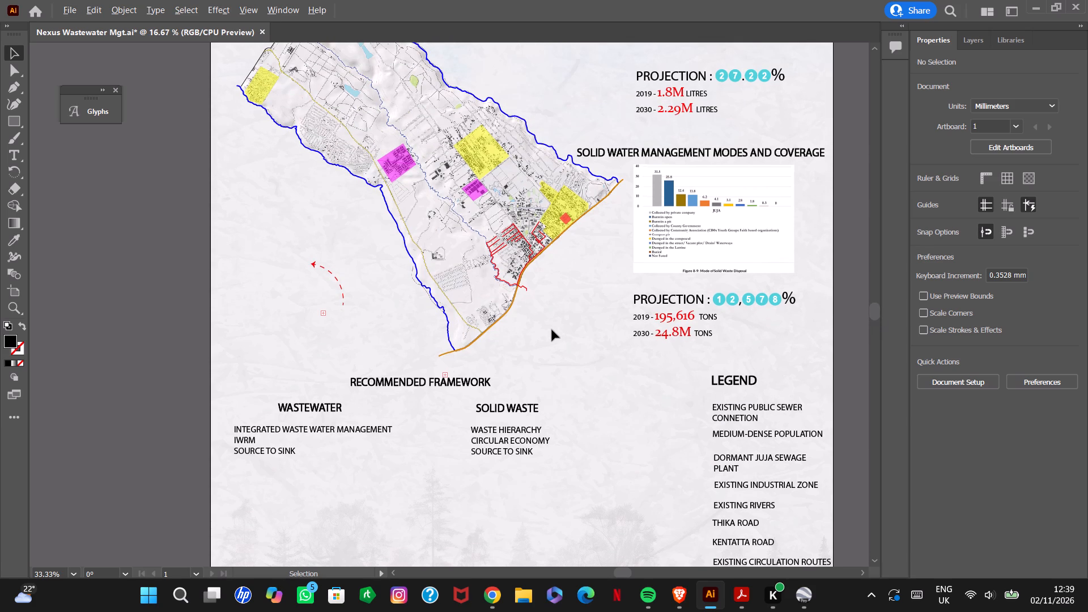
{"action": "scroll", "coordinate": [552, 330], "scroll_direction": "down", "scroll_amount": 3, "text": "alt"}
{"action": "scroll", "coordinate": [552, 330], "scroll_direction": "up", "scroll_amount": 6, "text": "alt"}
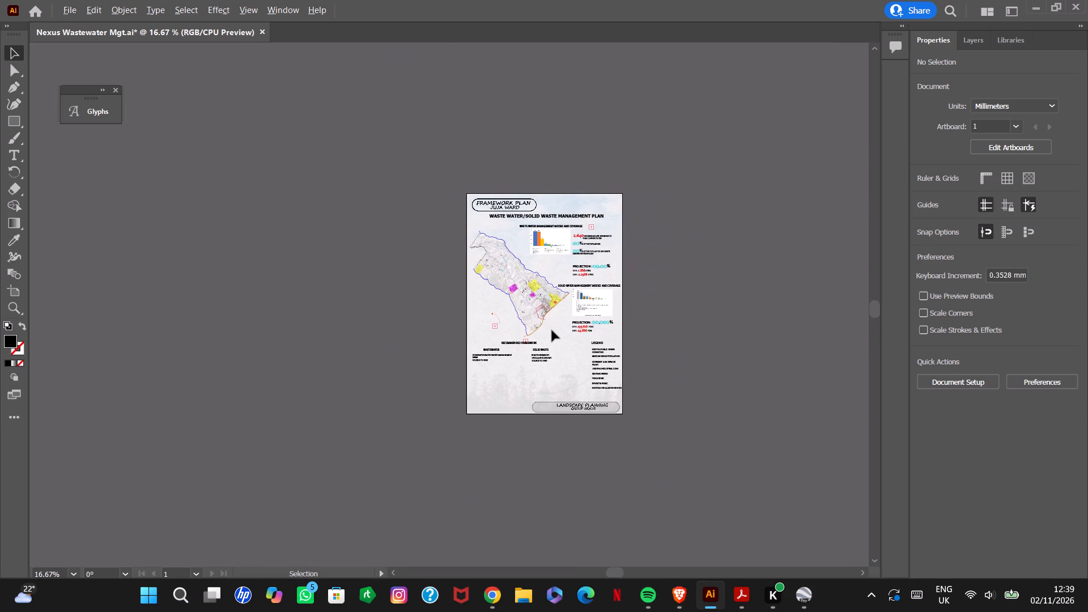
{"action": "scroll", "coordinate": [551, 330], "scroll_direction": "down", "scroll_amount": 7, "text": "alt"}
{"action": "scroll", "coordinate": [550, 331], "scroll_direction": "up", "scroll_amount": 10, "text": "alt"}
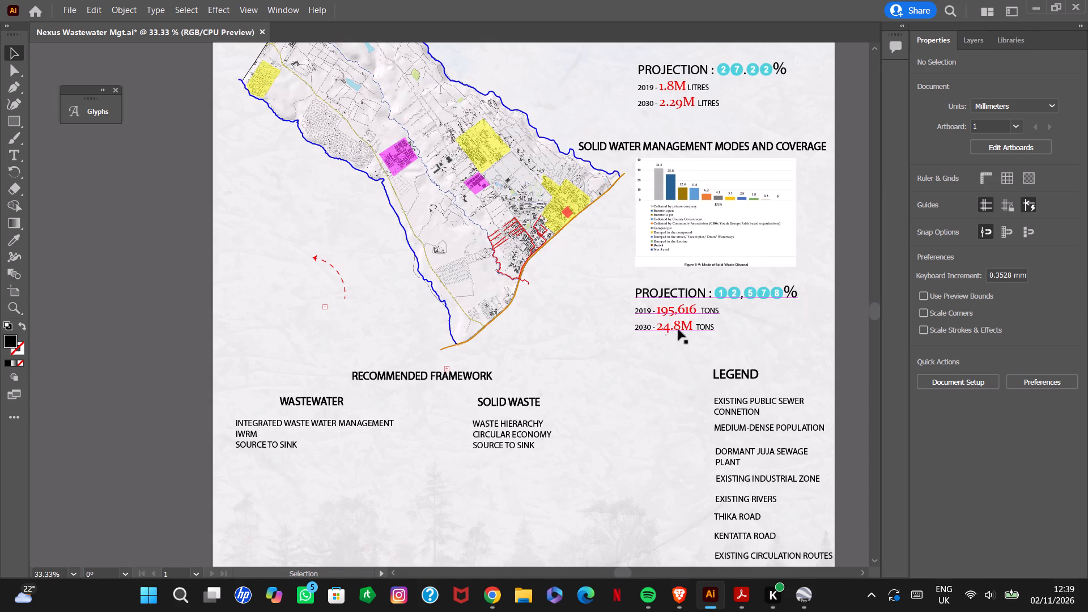
{"action": "left_click", "coordinate": [874, 313]}
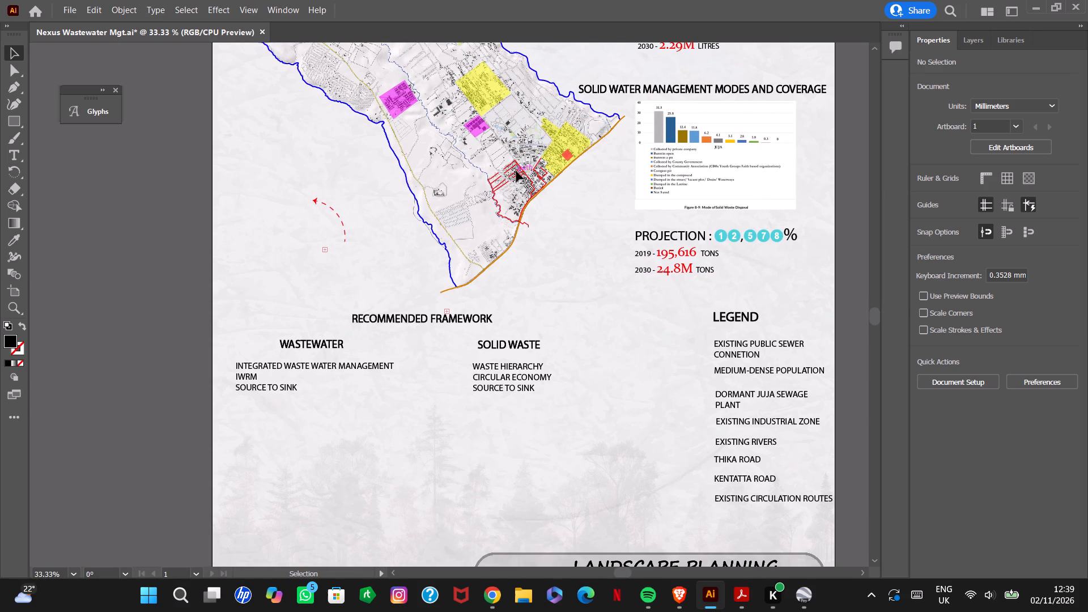
{"action": "left_click", "coordinate": [496, 180]}
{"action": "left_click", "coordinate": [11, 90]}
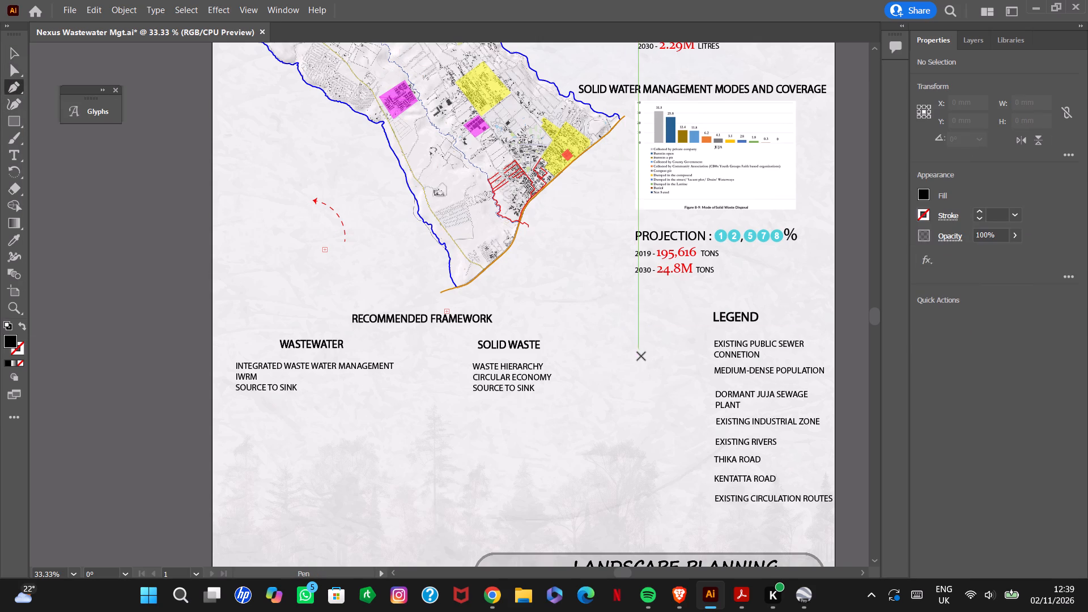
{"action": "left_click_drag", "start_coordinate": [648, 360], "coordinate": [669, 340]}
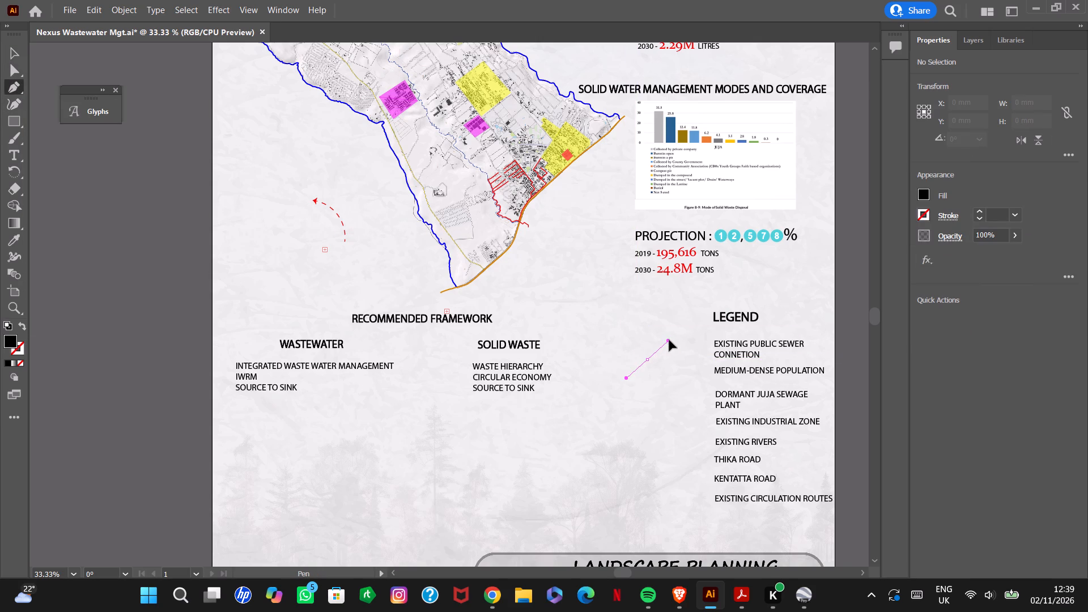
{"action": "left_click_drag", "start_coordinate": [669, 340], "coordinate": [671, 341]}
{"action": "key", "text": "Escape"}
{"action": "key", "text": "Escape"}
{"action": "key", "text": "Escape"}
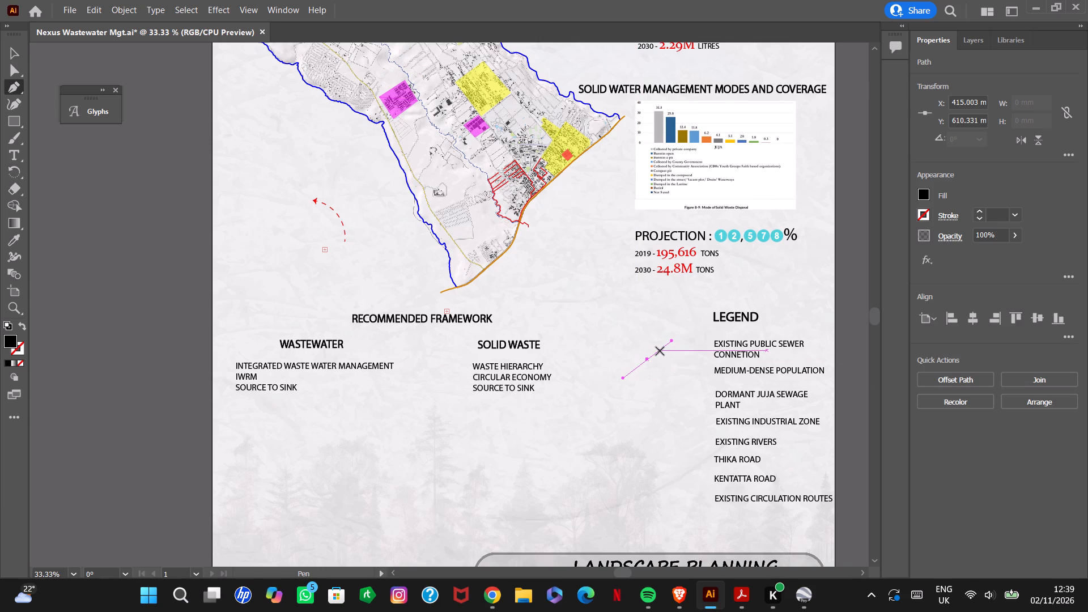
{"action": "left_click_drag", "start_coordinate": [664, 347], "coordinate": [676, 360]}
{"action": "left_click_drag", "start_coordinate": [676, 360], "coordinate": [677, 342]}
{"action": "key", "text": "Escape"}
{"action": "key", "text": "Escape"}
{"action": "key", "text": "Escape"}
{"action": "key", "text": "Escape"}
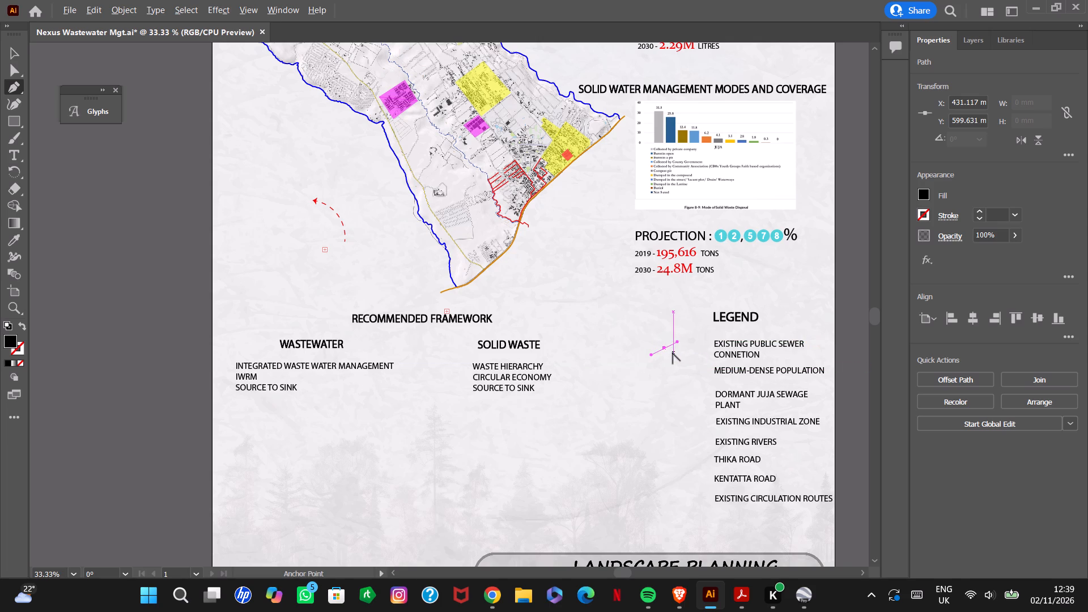
Draw an open bent path about 23 mm wide and 19 mm high with the Pen tool, beside EXISTING PUBLIC SEWER CONNETION in the legend.
{"action": "scroll", "coordinate": [672, 343], "scroll_direction": "up", "scroll_amount": 7, "text": "alt"}
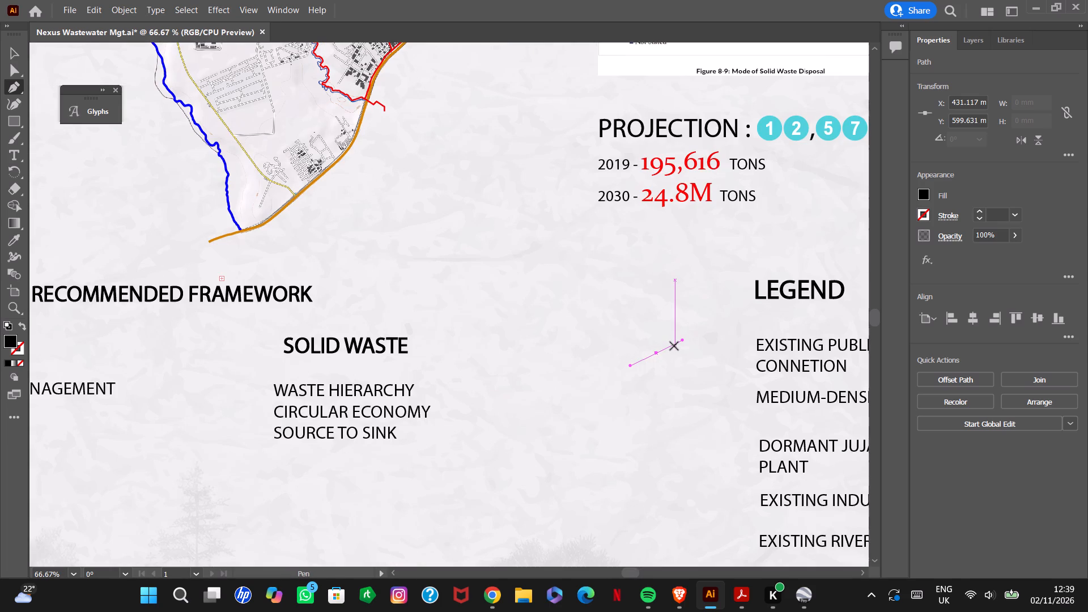
{"action": "left_click", "coordinate": [674, 346]}
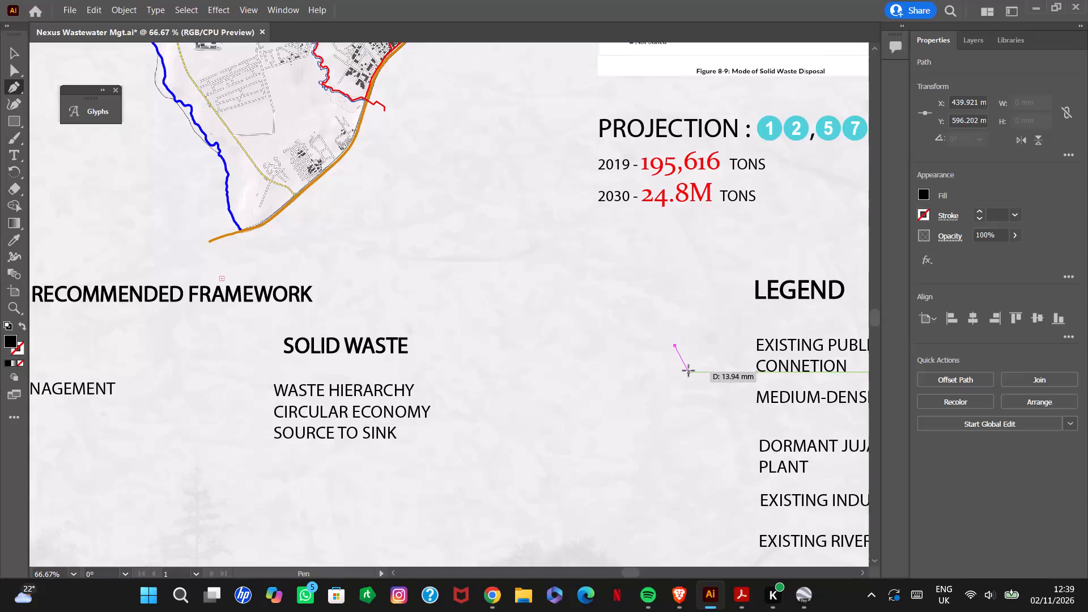
{"action": "left_click", "coordinate": [688, 370]}
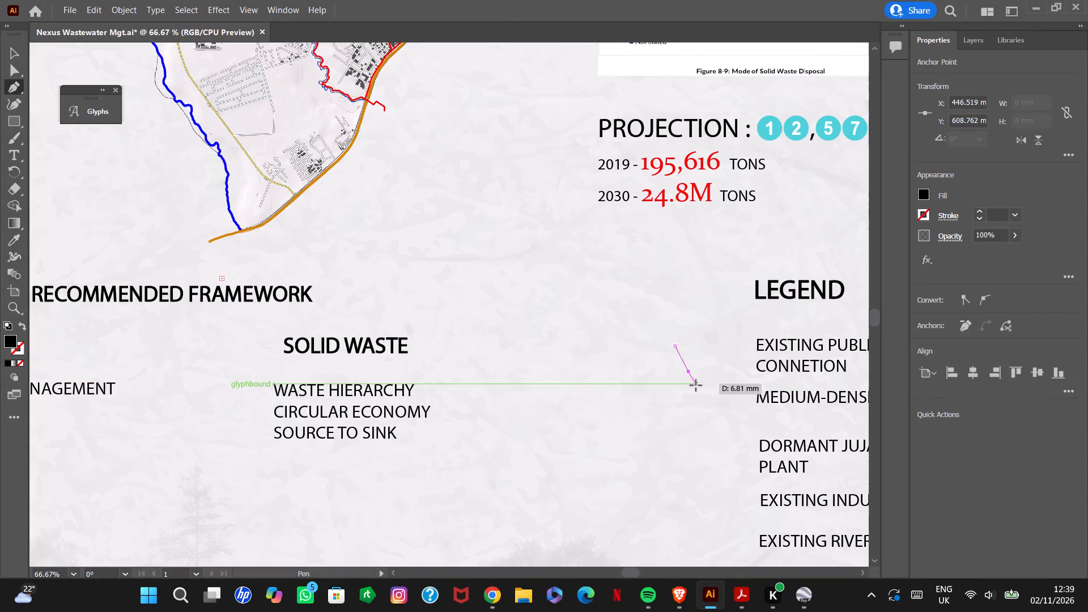
{"action": "left_click", "coordinate": [696, 386]}
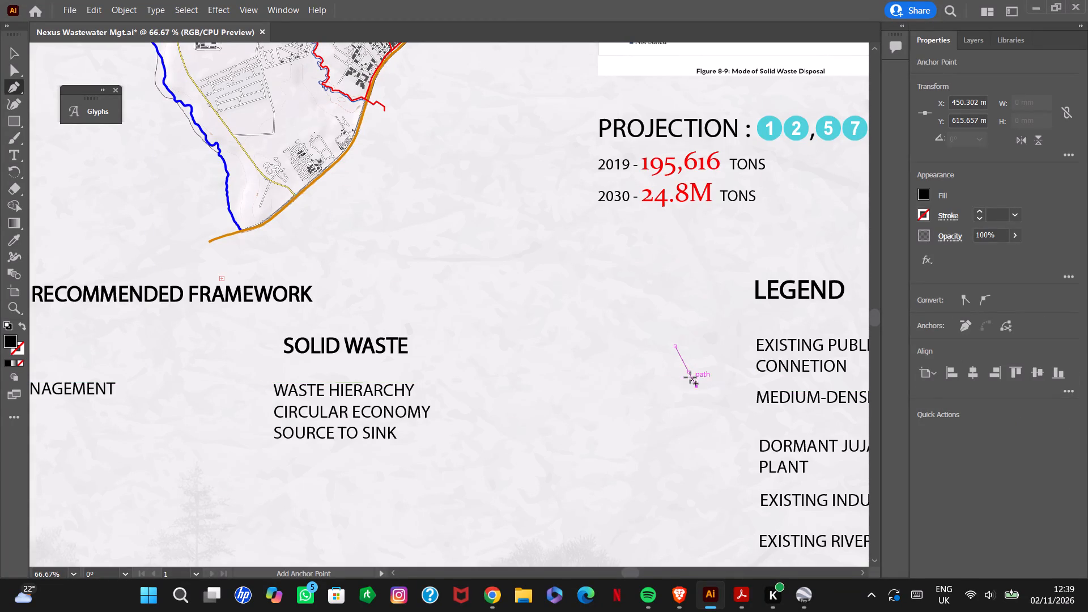
{"action": "left_click", "coordinate": [689, 371]}
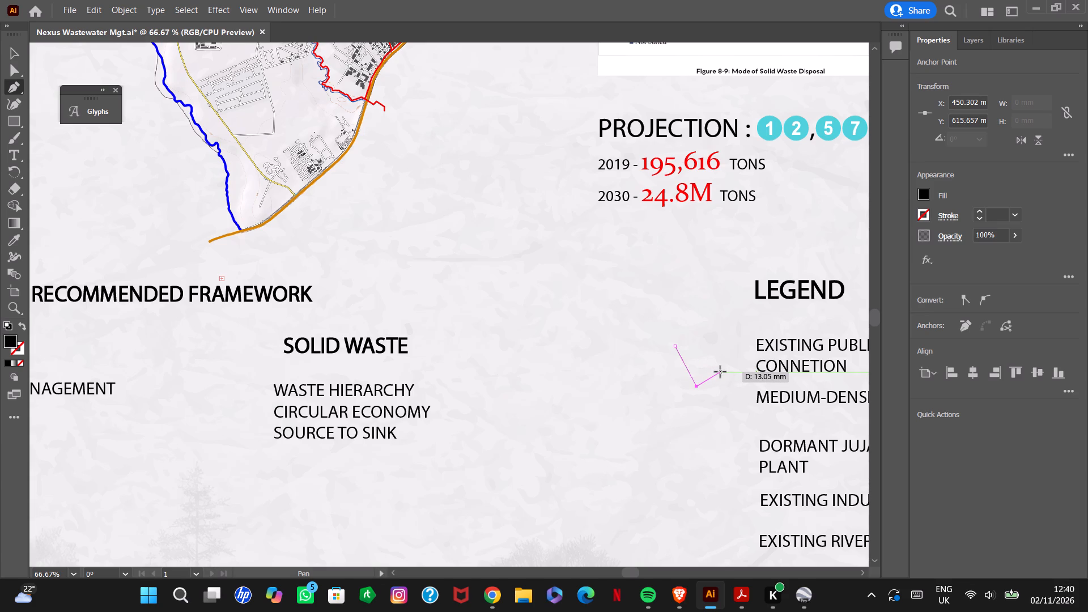
{"action": "left_click", "coordinate": [724, 370]}
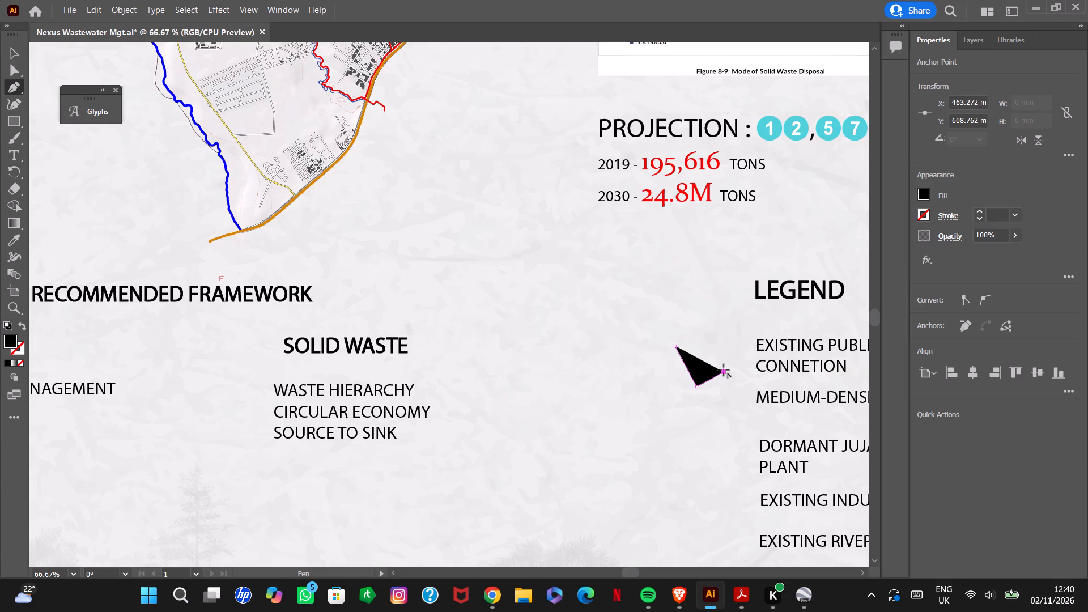
Give the bent path no fill and a red 1 pt stroke, and end the path.
{"action": "left_click", "coordinate": [923, 195]}
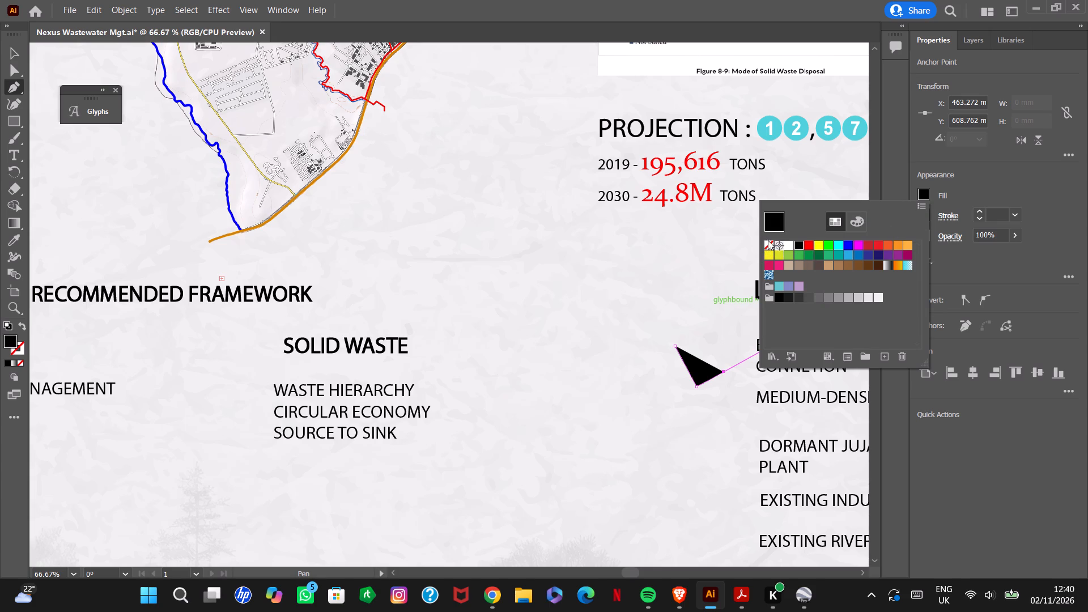
{"action": "left_click", "coordinate": [768, 241]}
{"action": "left_click", "coordinate": [948, 207]}
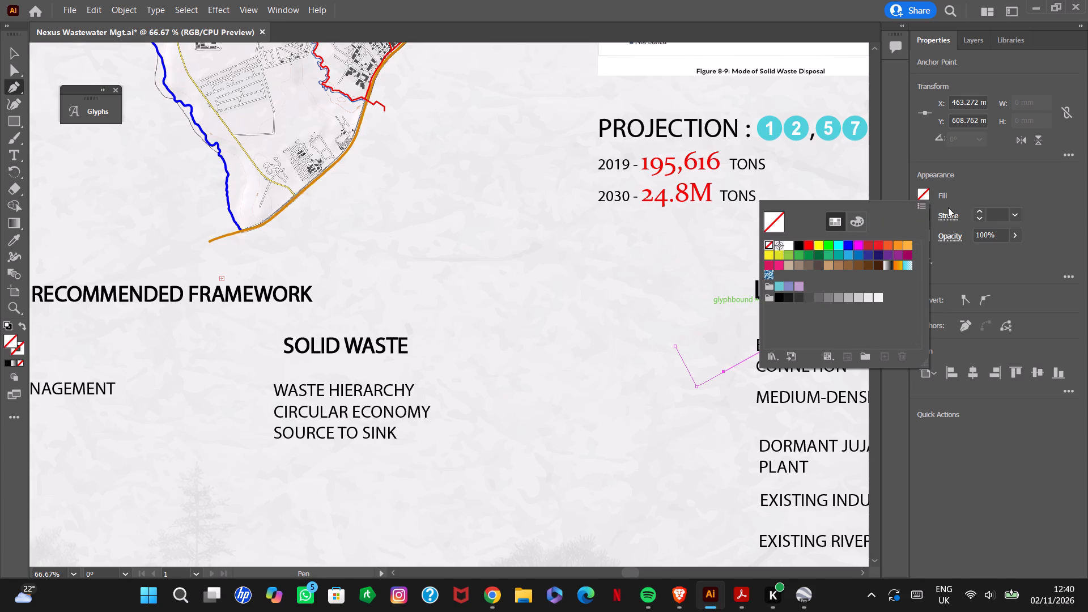
{"action": "left_click", "coordinate": [925, 218]}
{"action": "left_click", "coordinate": [810, 265]}
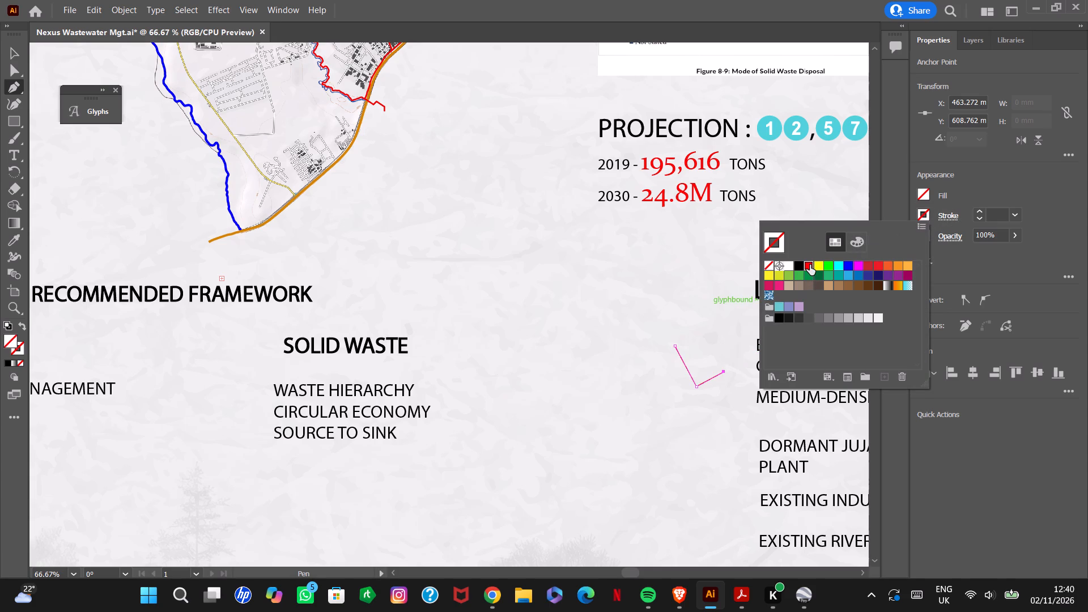
{"action": "left_click", "coordinate": [978, 211]}
{"action": "left_click", "coordinate": [958, 246]}
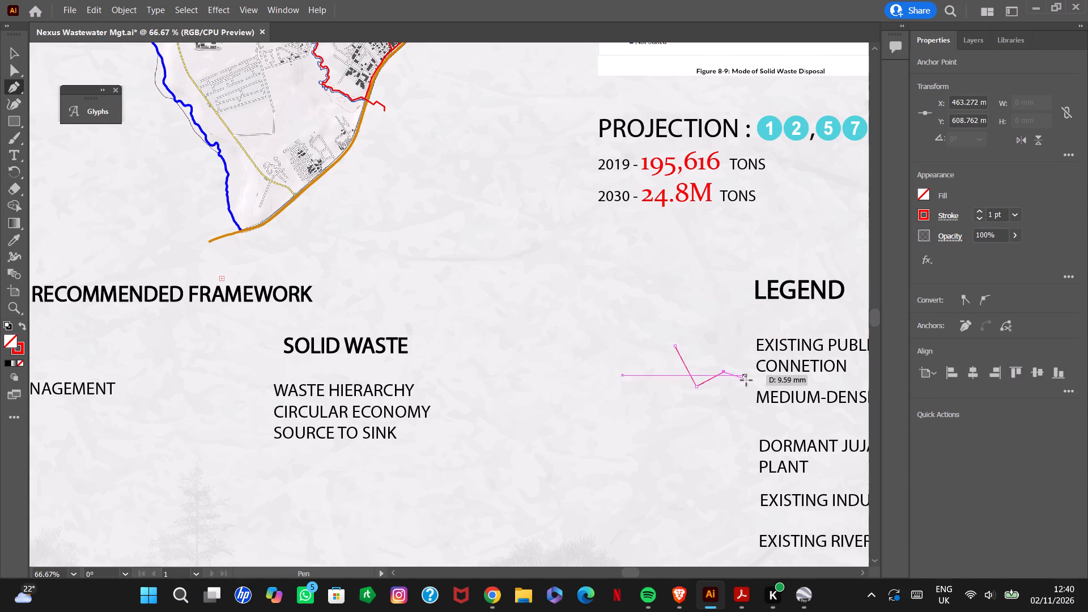
{"action": "key", "text": "Escape"}
Draw a separate red branch line about 16 mm long, ending on the bent path's long arm and roughly parallel to its short arm.
{"action": "left_click", "coordinate": [687, 367]}
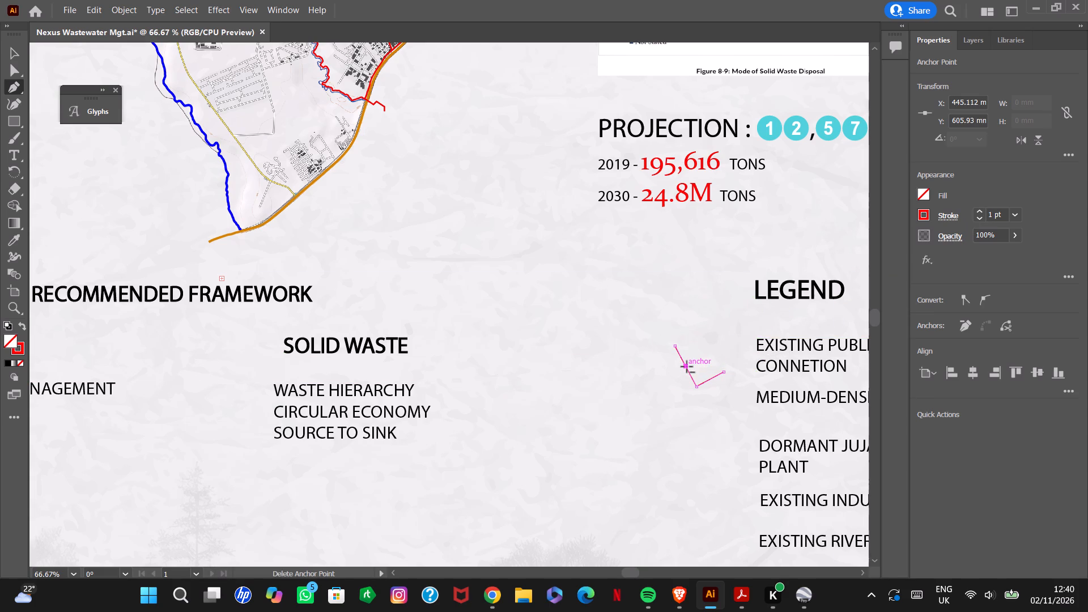
{"action": "left_click", "coordinate": [687, 367]}
{"action": "left_click", "coordinate": [687, 368]}
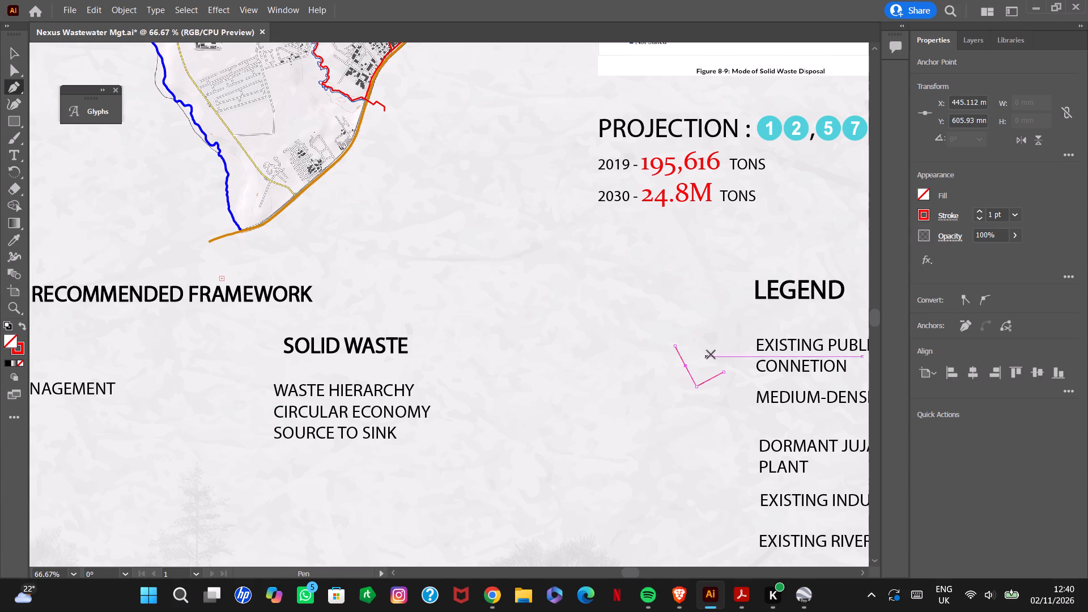
{"action": "left_click", "coordinate": [717, 351]}
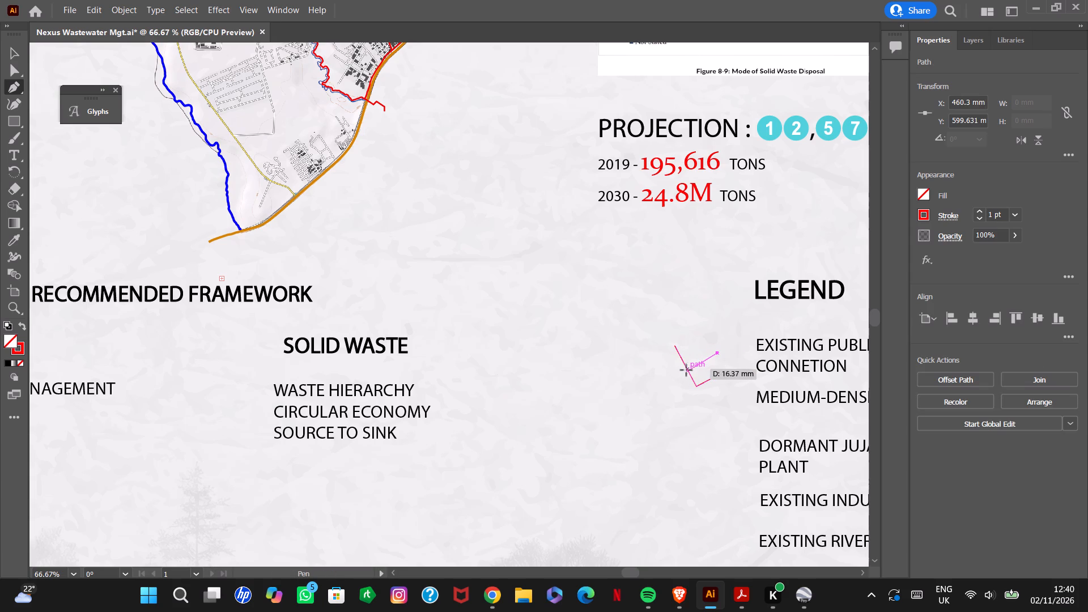
{"action": "left_click", "coordinate": [687, 368]}
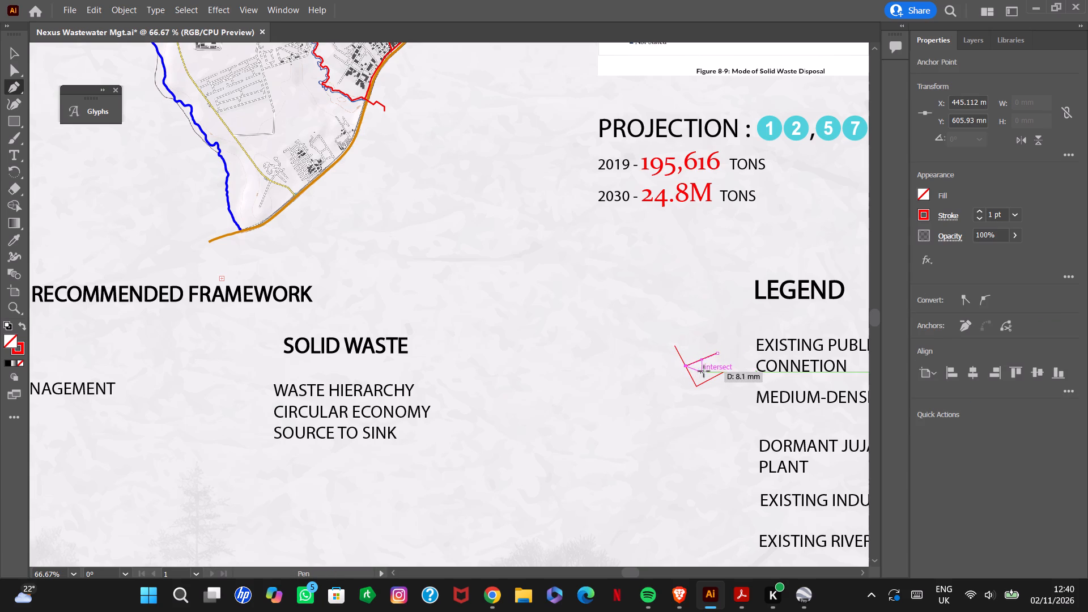
{"action": "key", "text": "Escape"}
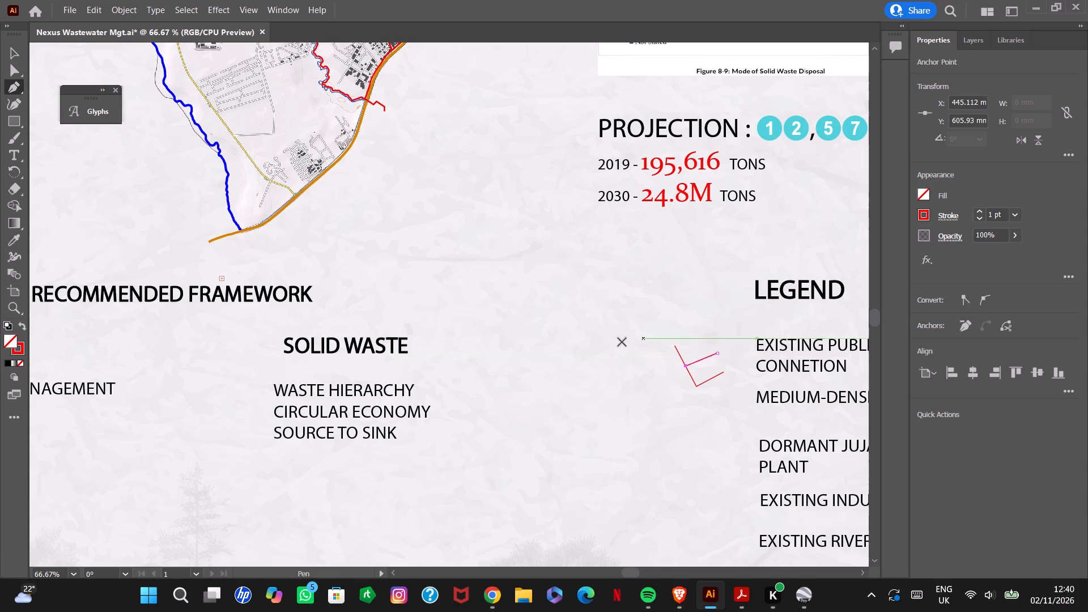
Set the stroke weight of both the branch line and the bent path to 3 pt.
{"action": "left_click", "coordinate": [12, 56]}
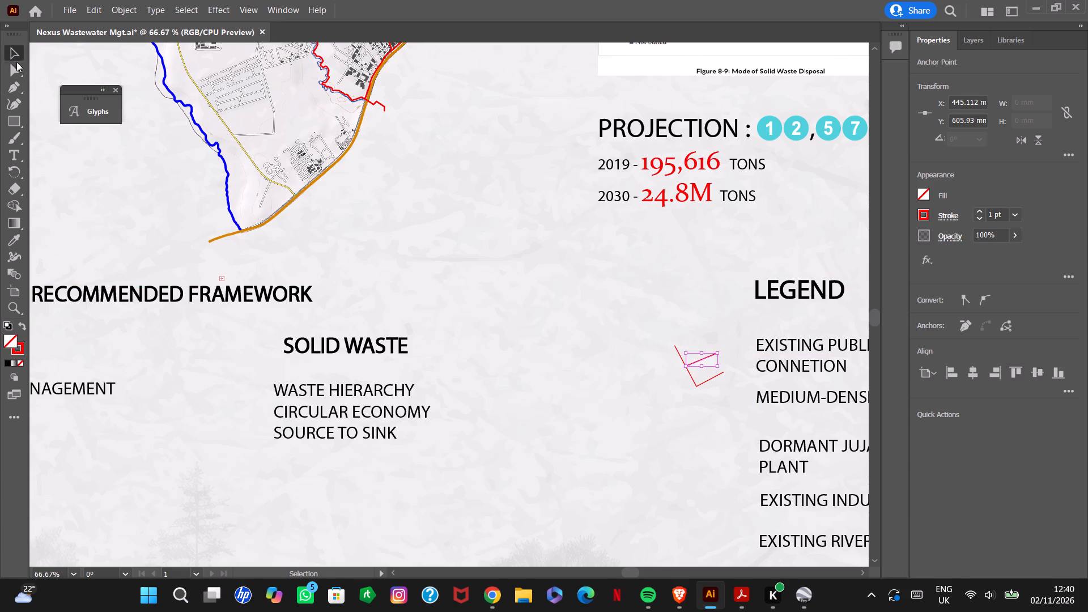
{"action": "left_click", "coordinate": [692, 380], "text": "shift"}
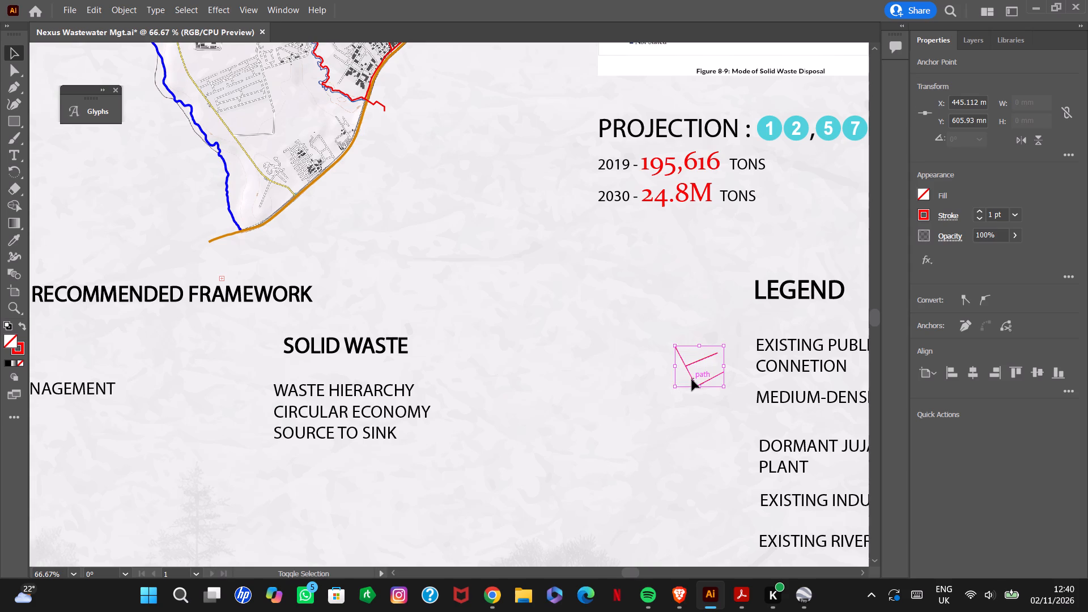
{"action": "left_click", "coordinate": [975, 210]}
{"action": "left_click", "coordinate": [975, 210]}
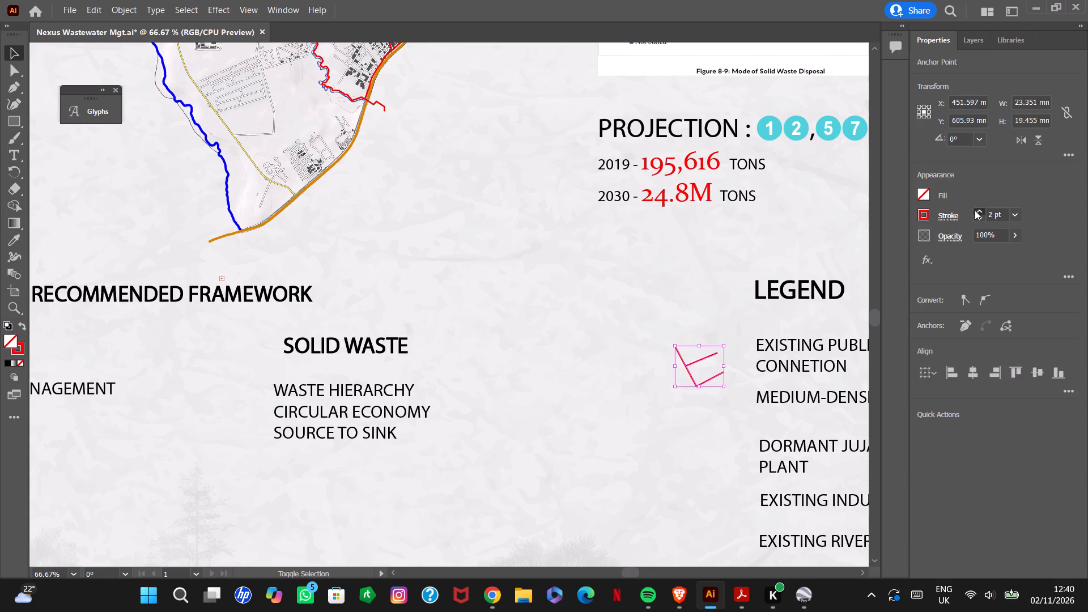
{"action": "left_click", "coordinate": [644, 427]}
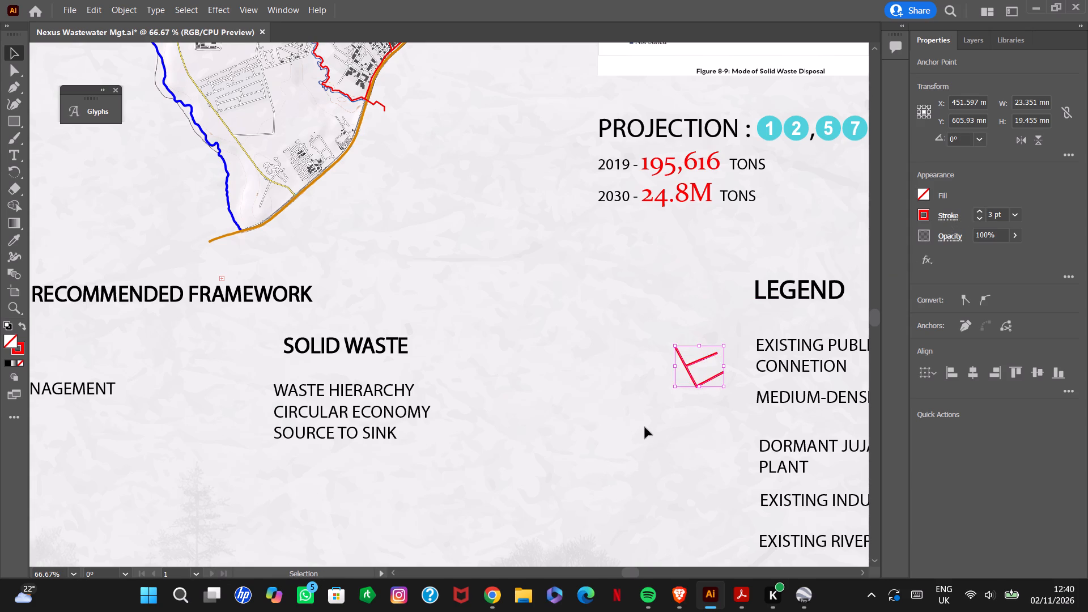
Rotate the branch line to about 6.1° so it runs parallel to the bent path's short arm.
{"action": "left_click", "coordinate": [712, 355]}
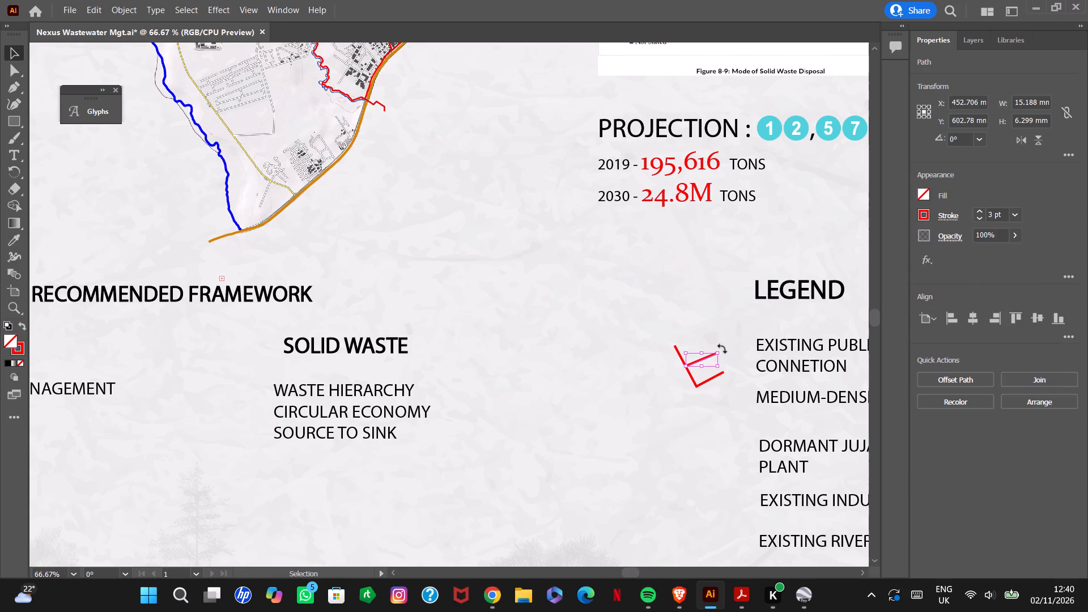
{"action": "left_click", "coordinate": [722, 349]}
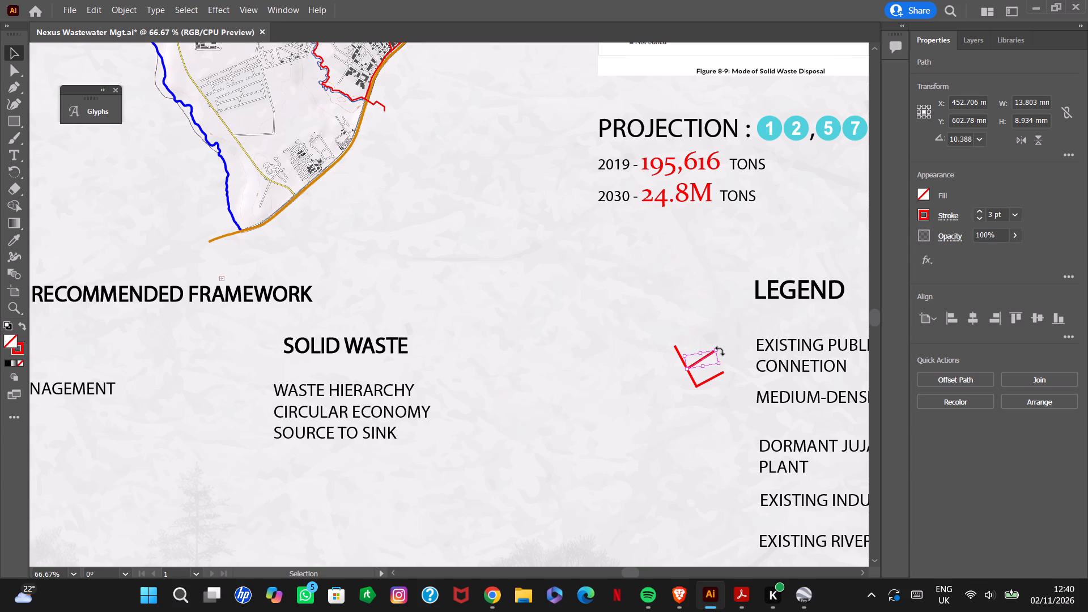
{"action": "left_click", "coordinate": [720, 350]}
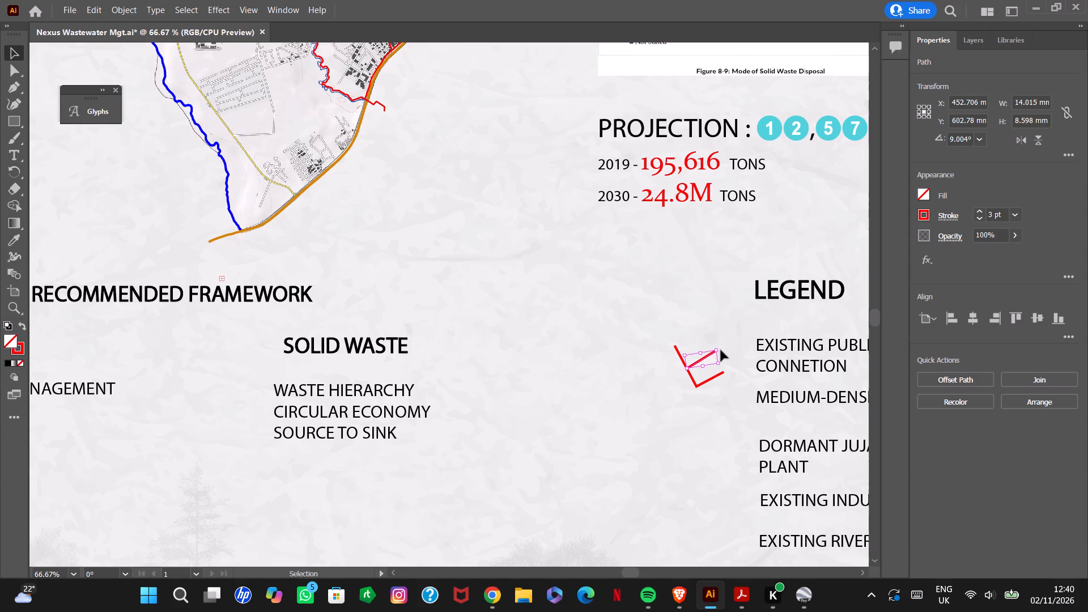
{"action": "left_click", "coordinate": [721, 348]}
{"action": "left_click", "coordinate": [686, 437]}
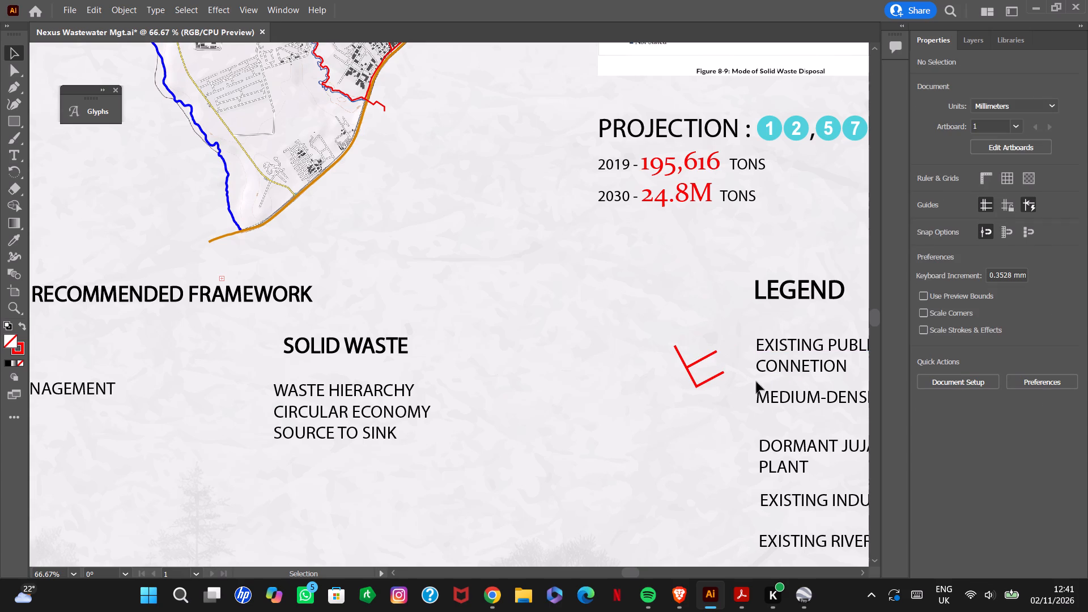
Group the branch line and the bent path into a single sewer symbol.
{"action": "left_click", "coordinate": [975, 459]}
{"action": "left_click_drag", "start_coordinate": [634, 572], "coordinate": [645, 571]}
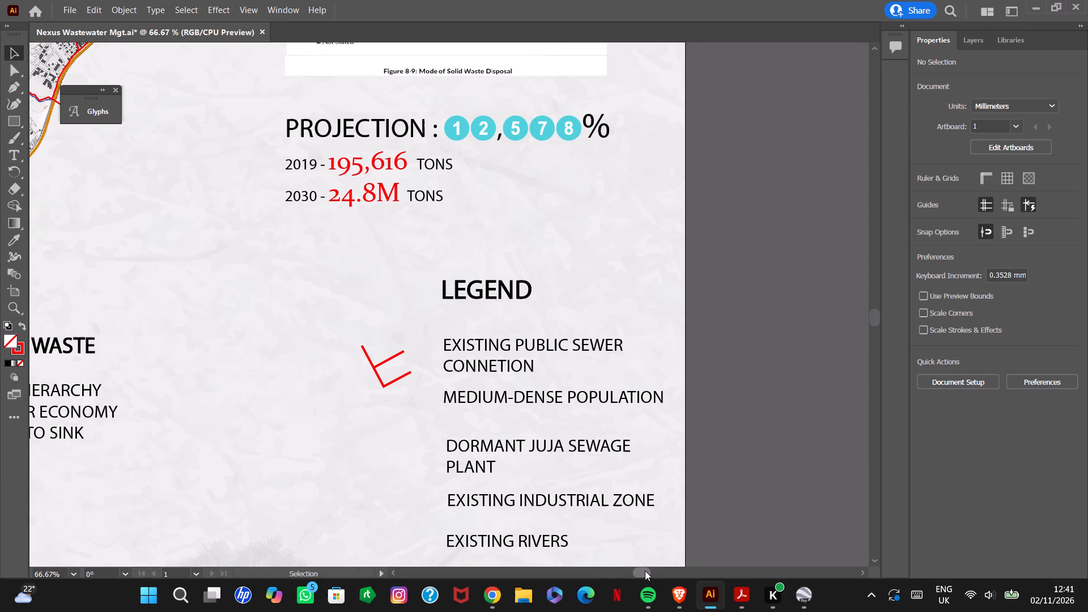
{"action": "left_click_drag", "start_coordinate": [645, 571], "coordinate": [643, 571]}
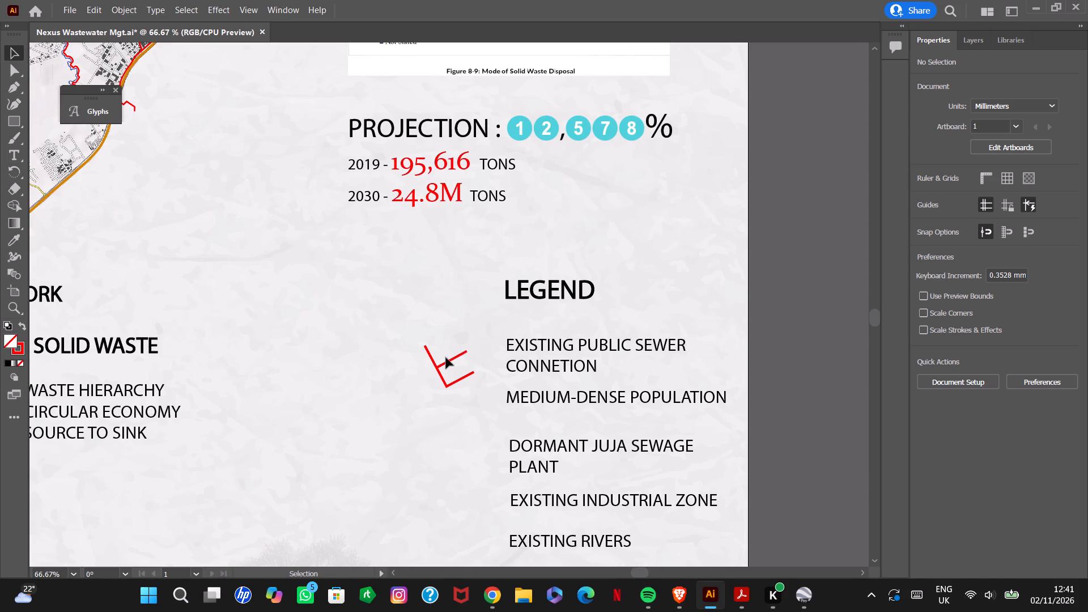
{"action": "left_click", "coordinate": [446, 358]}
{"action": "left_click", "coordinate": [447, 359]}
{"action": "left_click", "coordinate": [448, 360]}
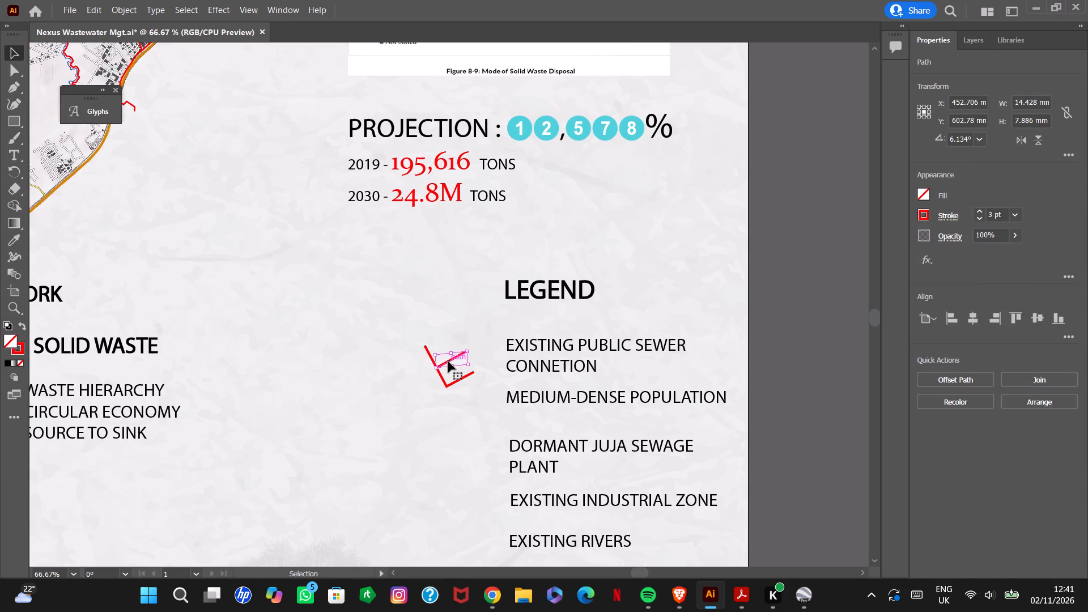
{"action": "left_click", "coordinate": [442, 379], "text": "shift"}
{"action": "left_click_drag", "start_coordinate": [448, 371], "coordinate": [448, 369]}
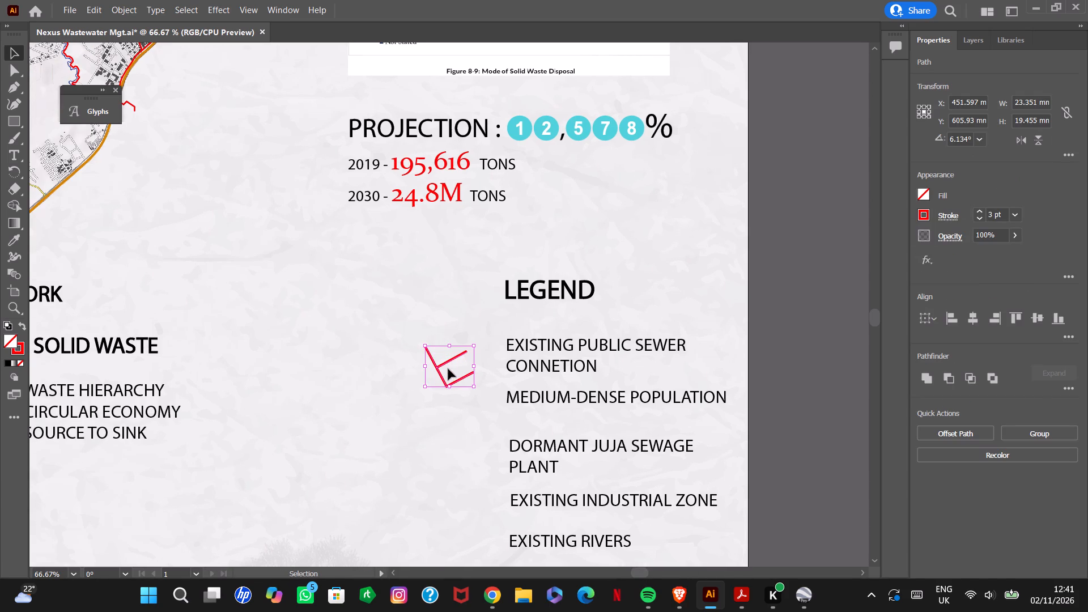
{"action": "left_click_drag", "start_coordinate": [448, 369], "coordinate": [450, 359]}
{"action": "left_click_drag", "start_coordinate": [450, 359], "coordinate": [452, 358]}
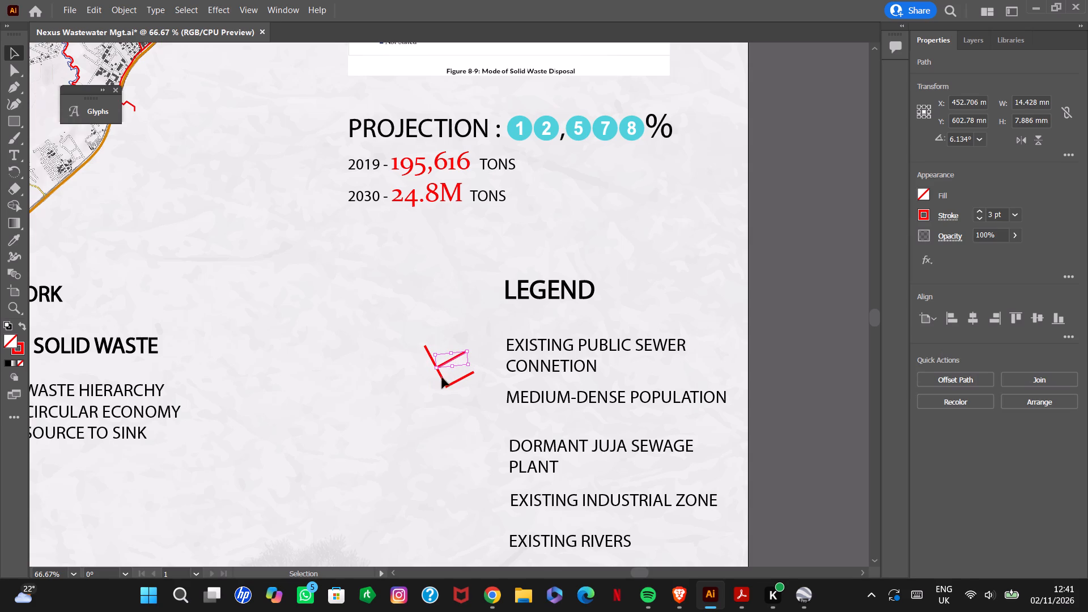
{"action": "left_click", "coordinate": [441, 373], "text": "shift"}
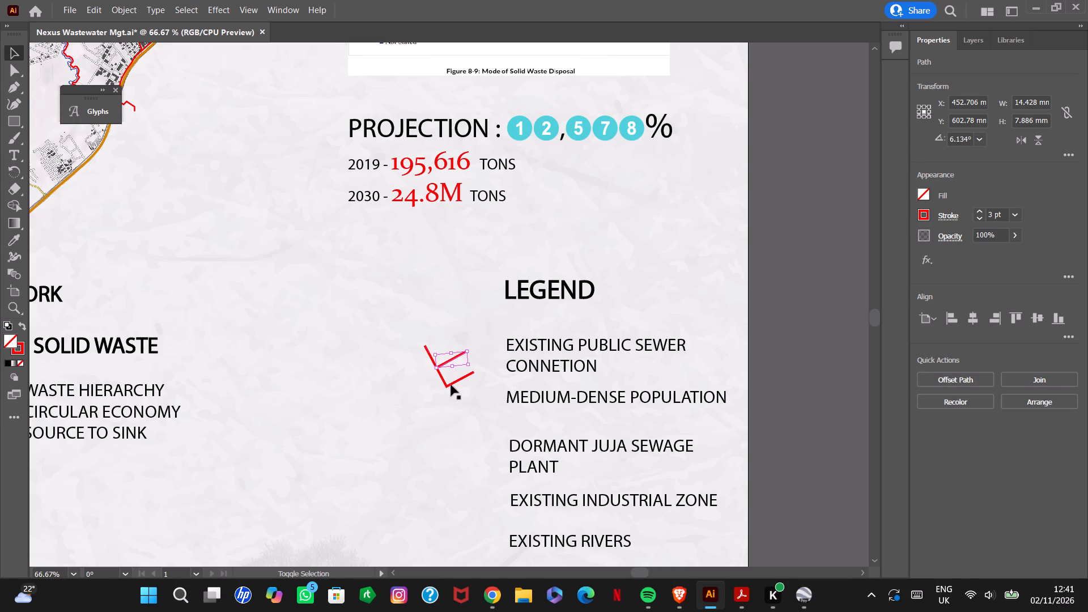
{"action": "left_click", "coordinate": [451, 385], "text": "shift"}
{"action": "left_click_drag", "start_coordinate": [448, 367], "coordinate": [448, 359]}
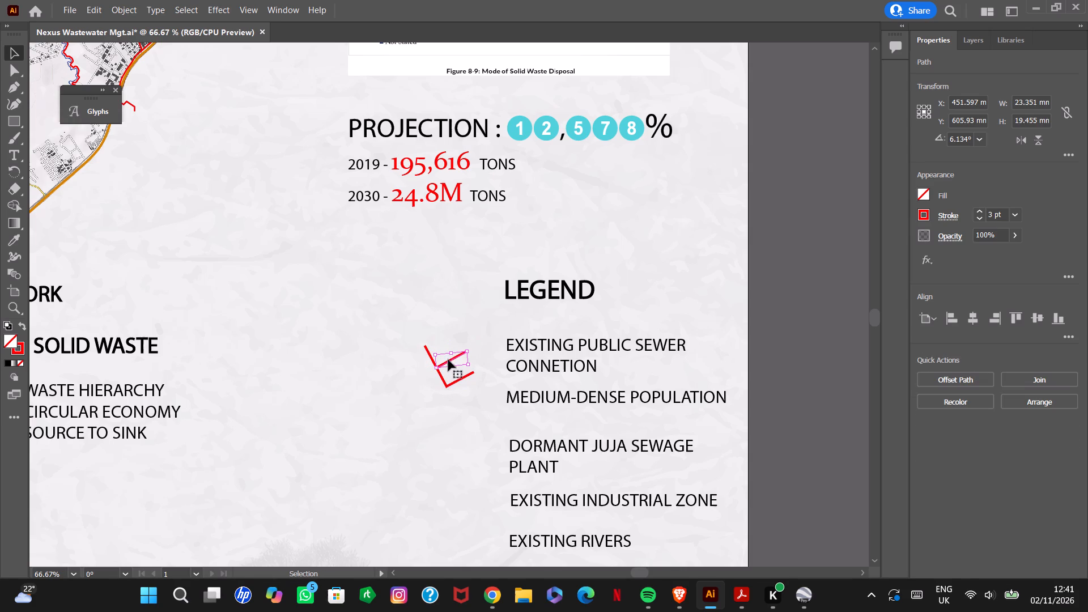
{"action": "left_click", "coordinate": [444, 379], "text": "shift"}
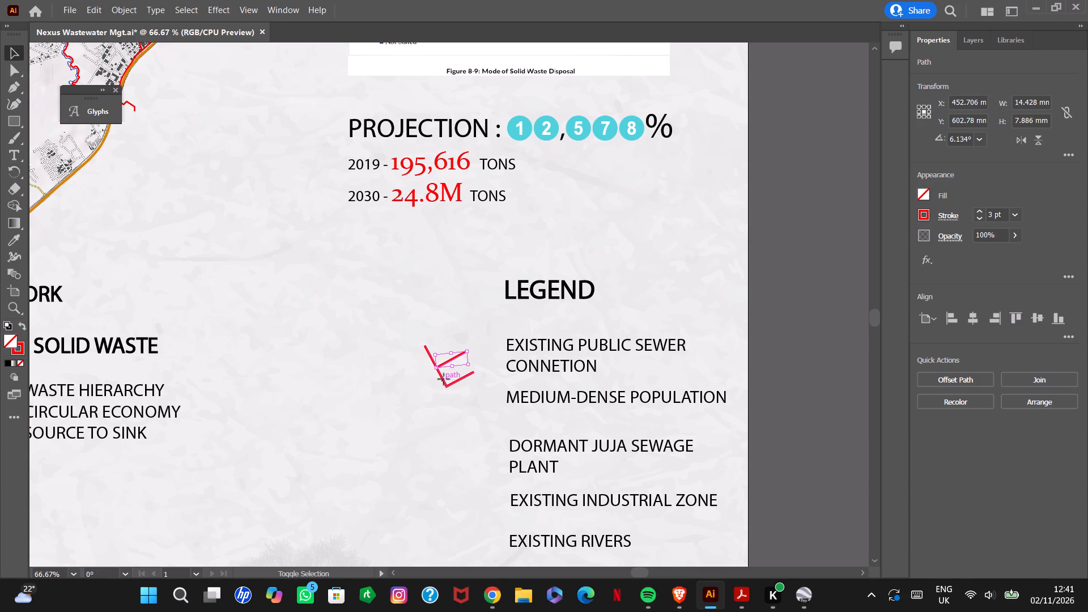
{"action": "key", "text": "ctrl+g"}
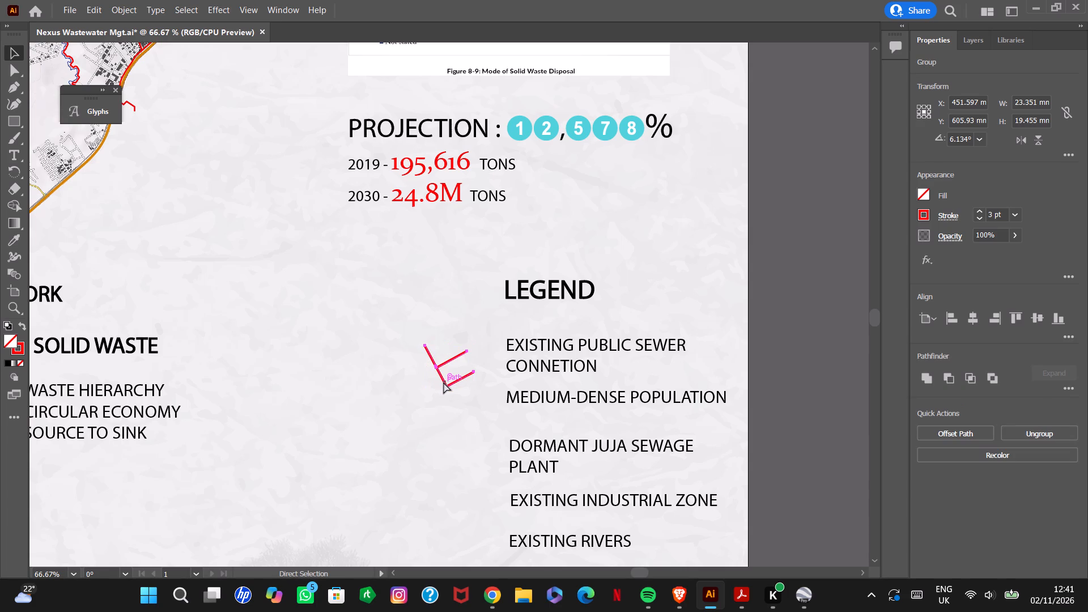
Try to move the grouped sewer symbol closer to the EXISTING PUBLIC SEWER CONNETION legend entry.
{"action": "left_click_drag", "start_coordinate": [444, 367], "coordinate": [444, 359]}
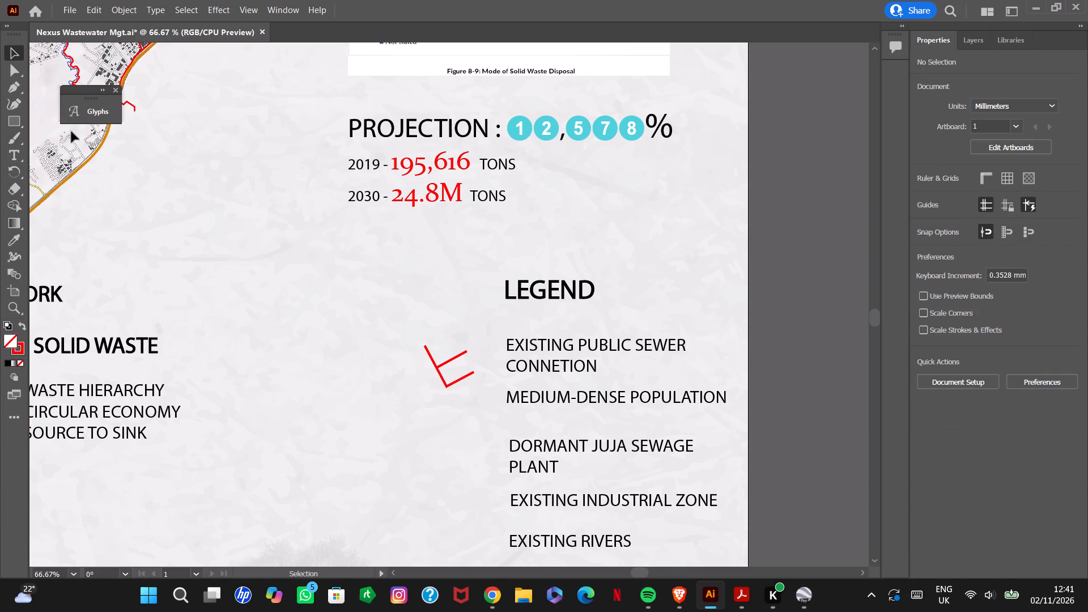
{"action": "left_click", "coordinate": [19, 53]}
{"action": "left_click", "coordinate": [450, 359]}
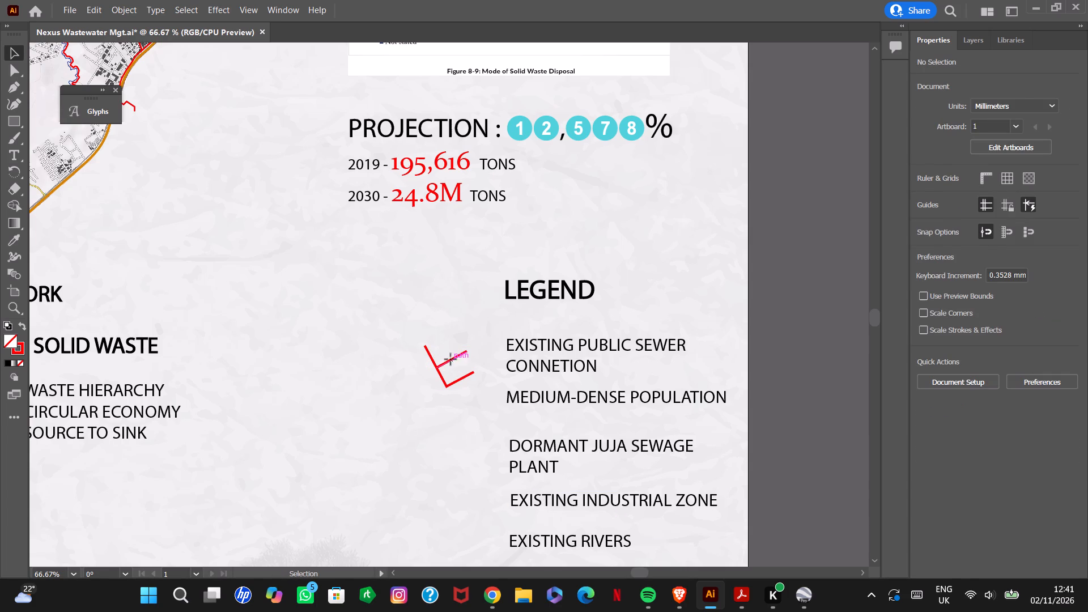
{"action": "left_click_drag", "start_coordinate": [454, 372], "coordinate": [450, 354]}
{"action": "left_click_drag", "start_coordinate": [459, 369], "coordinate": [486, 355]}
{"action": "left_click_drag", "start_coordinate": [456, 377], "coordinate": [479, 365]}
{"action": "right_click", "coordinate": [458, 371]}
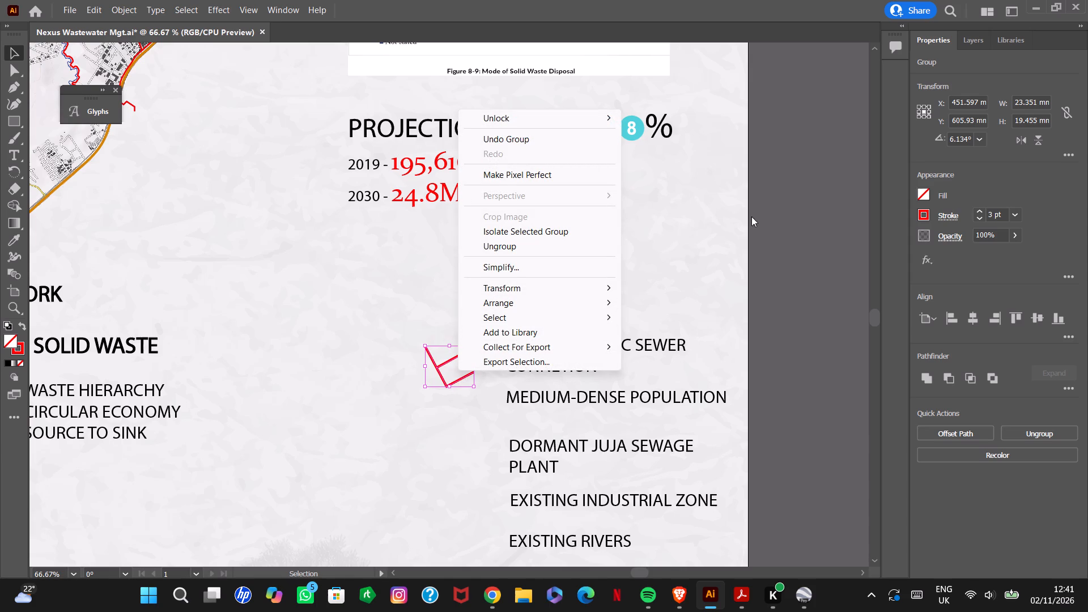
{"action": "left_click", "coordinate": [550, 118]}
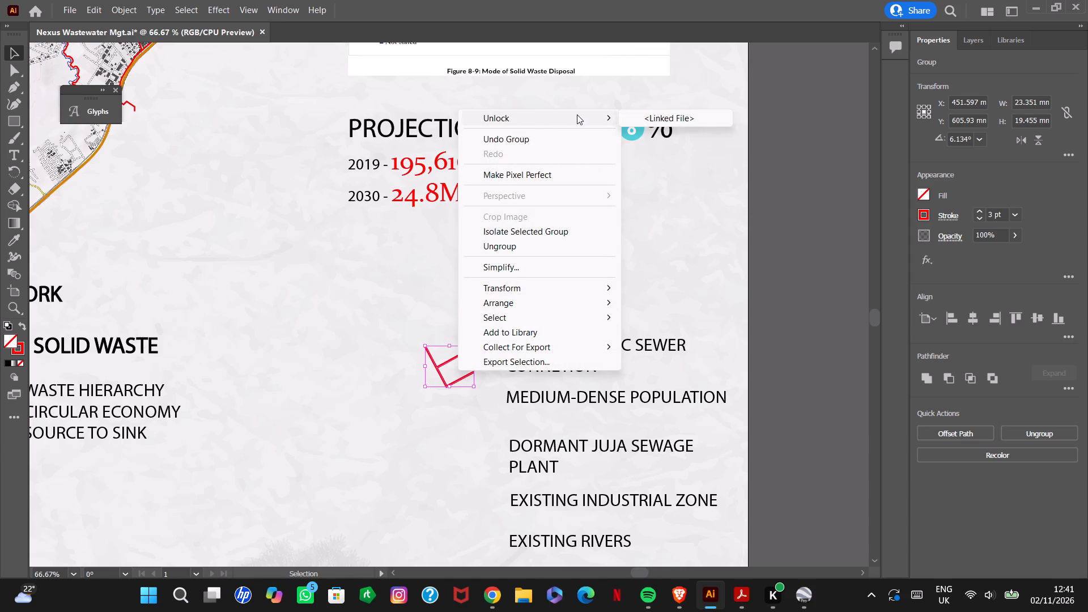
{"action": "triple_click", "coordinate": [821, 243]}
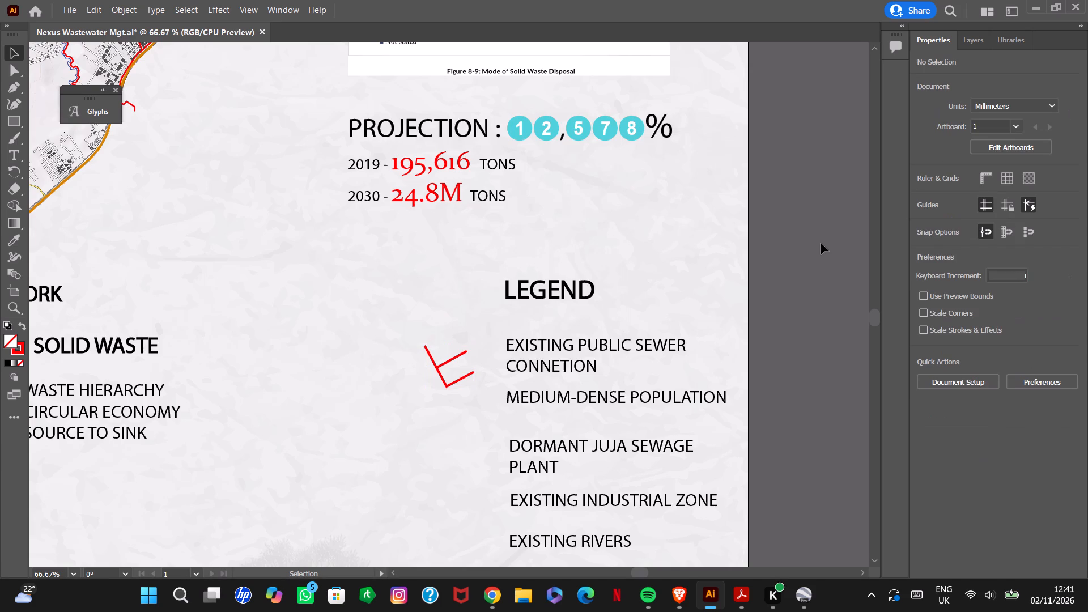
Move the grouped sewer symbol slightly up and closer to the EXISTING PUBLIC SEWER CONNETION legend entry.
{"action": "left_click", "coordinate": [435, 364]}
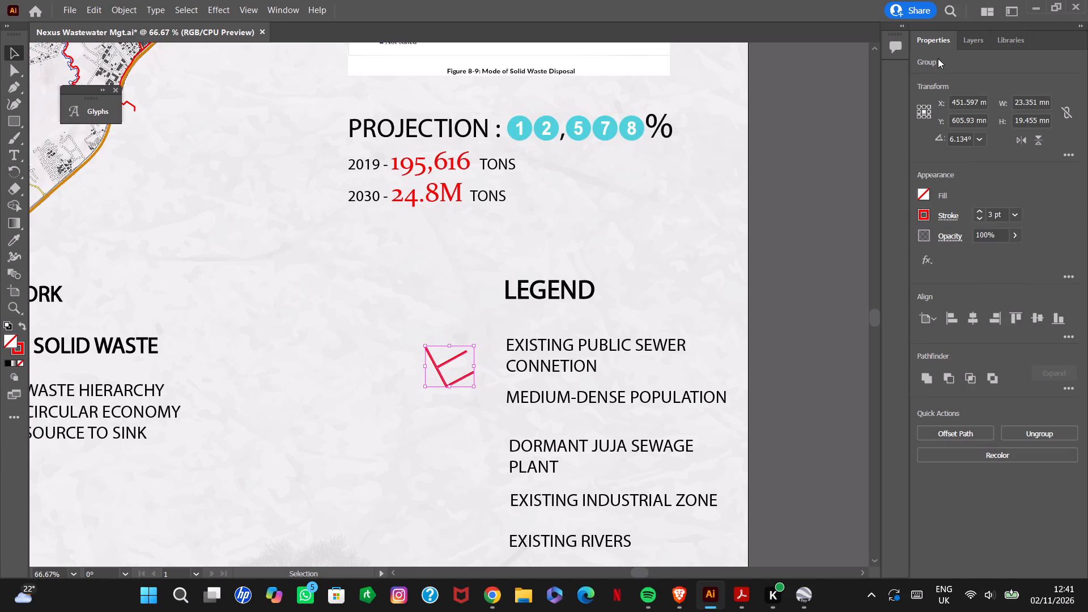
{"action": "left_click", "coordinate": [978, 37]}
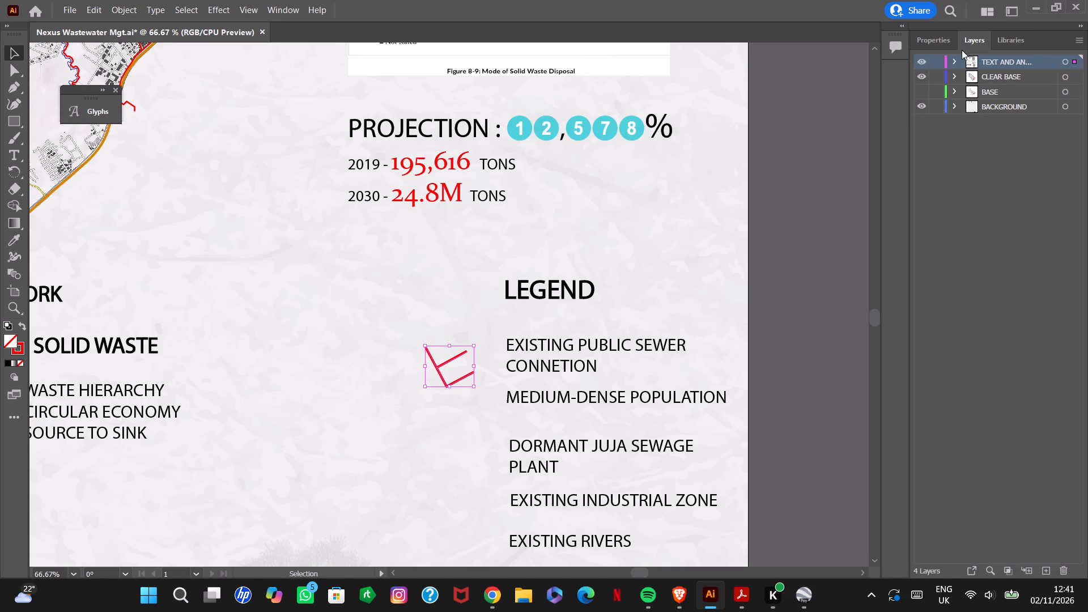
{"action": "left_click_drag", "start_coordinate": [453, 367], "coordinate": [460, 350]}
{"action": "left_click_drag", "start_coordinate": [461, 355], "coordinate": [471, 343]}
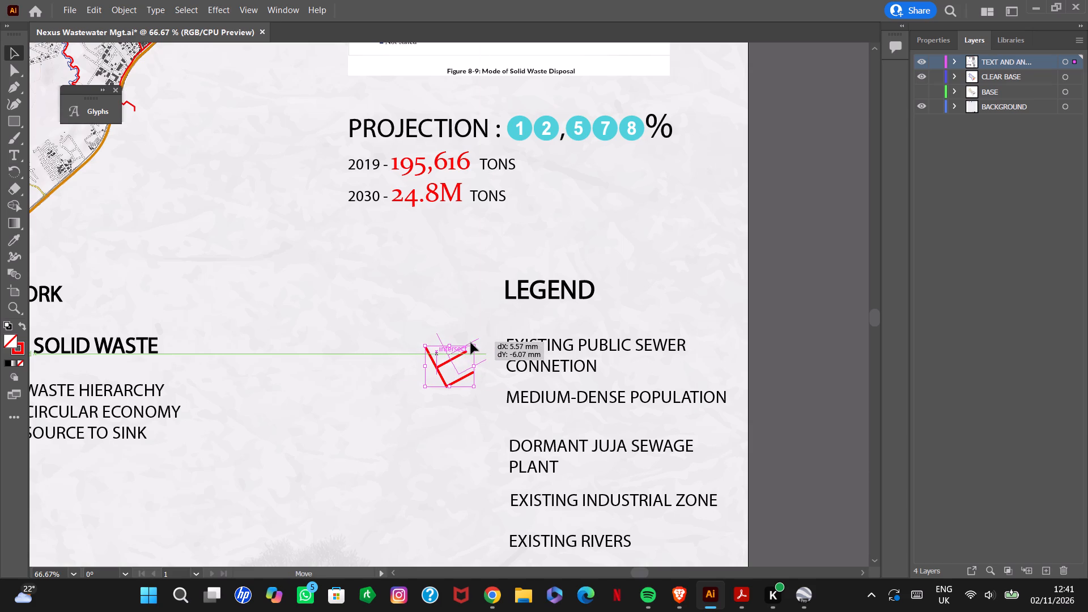
{"action": "left_click_drag", "start_coordinate": [471, 343], "coordinate": [466, 345]}
{"action": "left_click", "coordinate": [812, 309]}
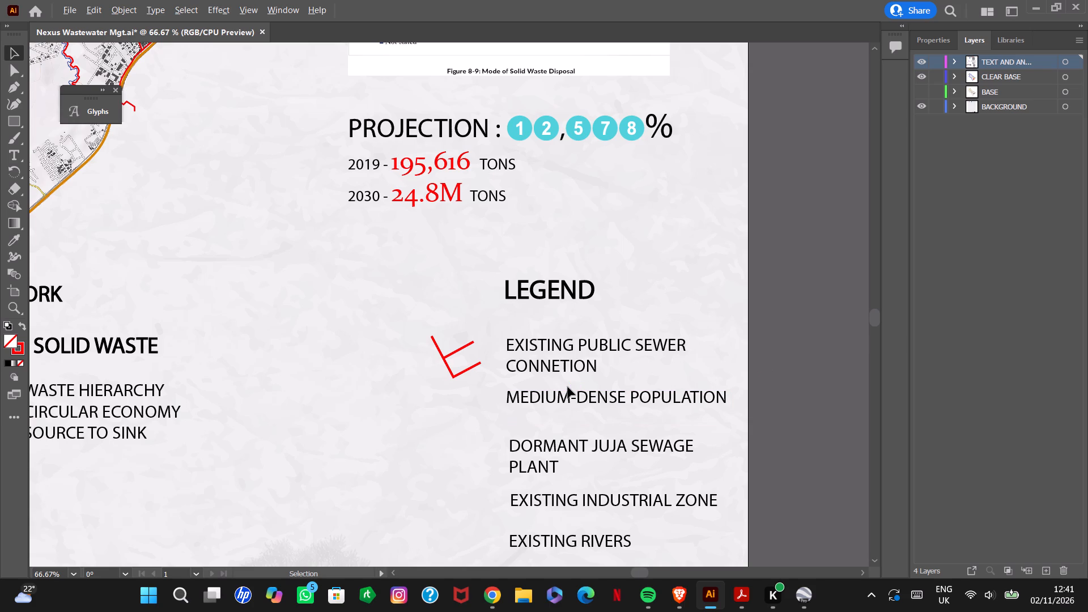
Draw a closed, tilted square with sides of about 12 mm beside the MEDIUM-DENSE POPULATION legend entry with the Pen tool.
{"action": "scroll", "coordinate": [568, 387], "scroll_direction": "down", "scroll_amount": 9, "text": "alt"}
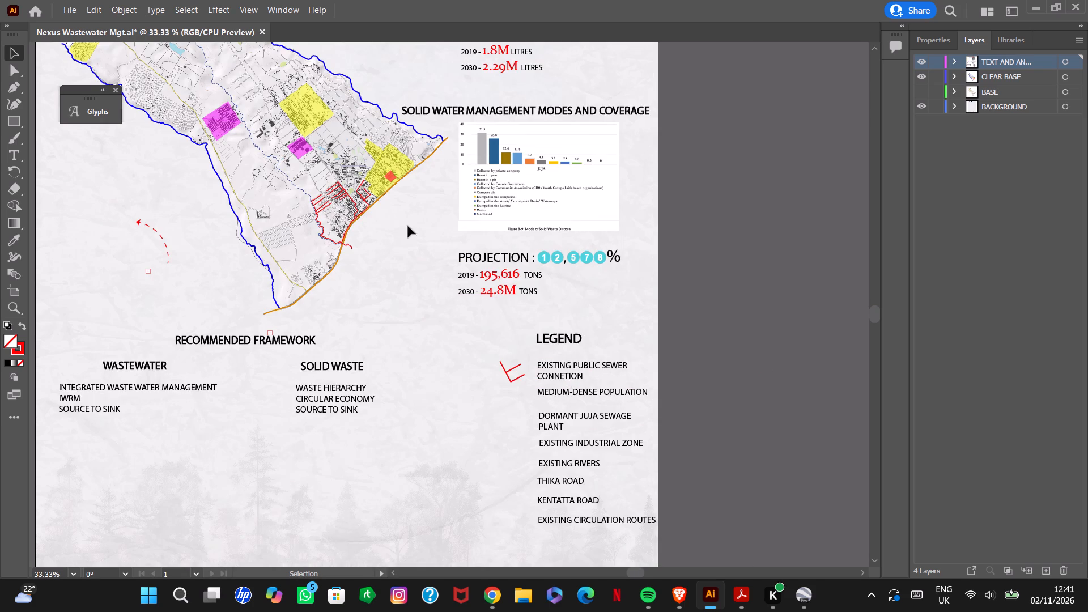
{"action": "left_click", "coordinate": [13, 91]}
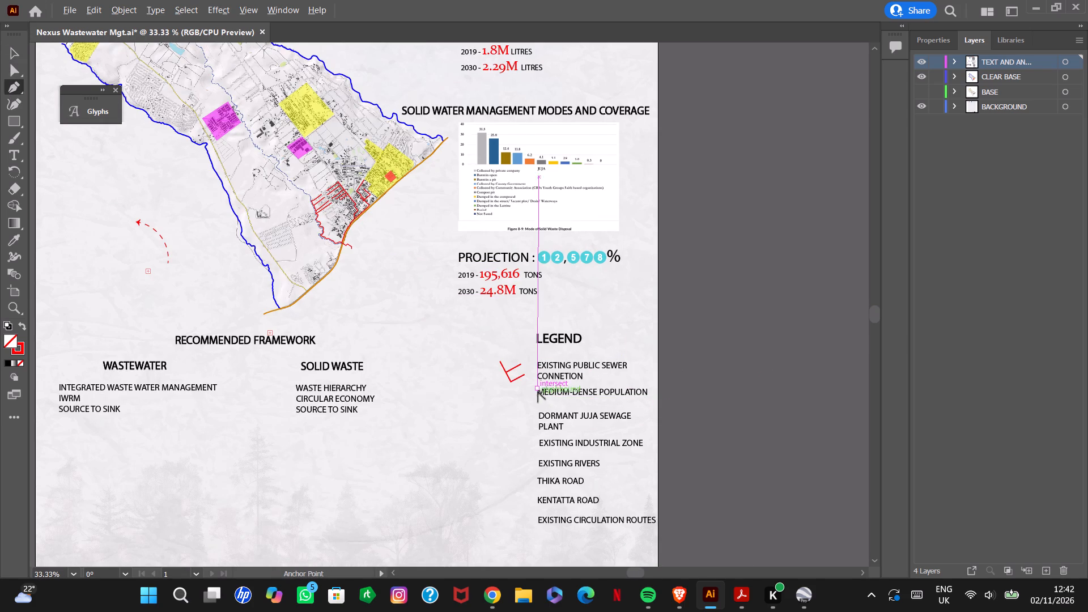
{"action": "scroll", "coordinate": [513, 389], "scroll_direction": "up", "scroll_amount": 9, "text": "alt"}
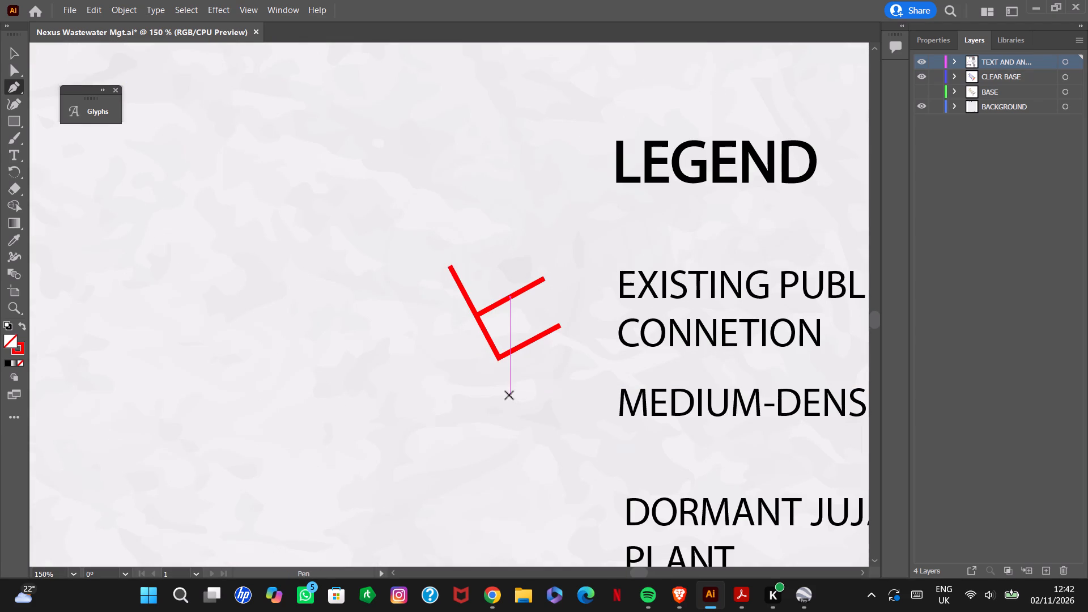
{"action": "left_click", "coordinate": [492, 406]}
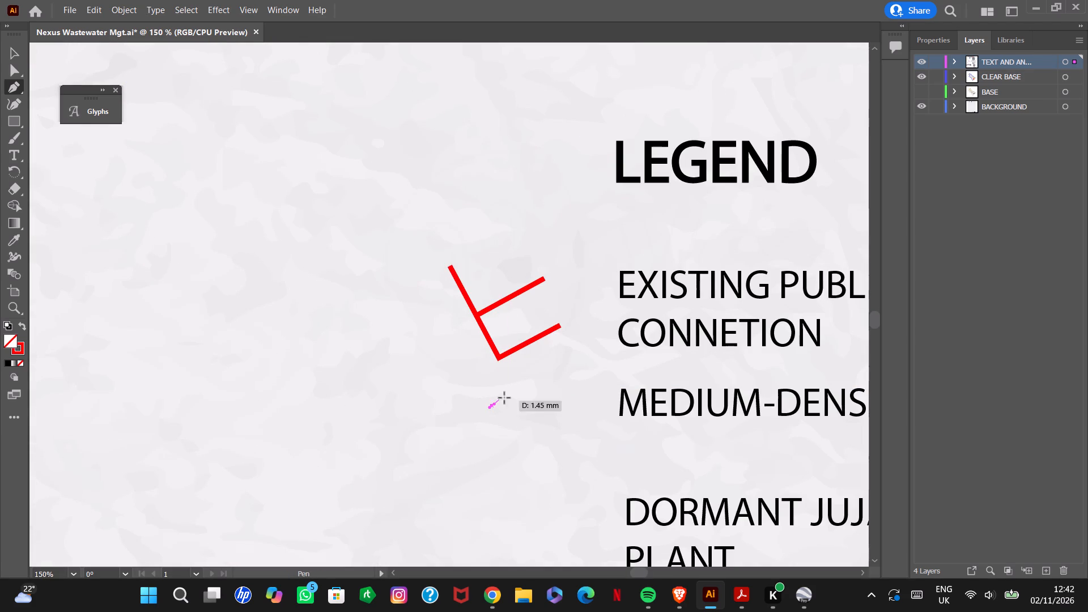
{"action": "left_click", "coordinate": [542, 374]}
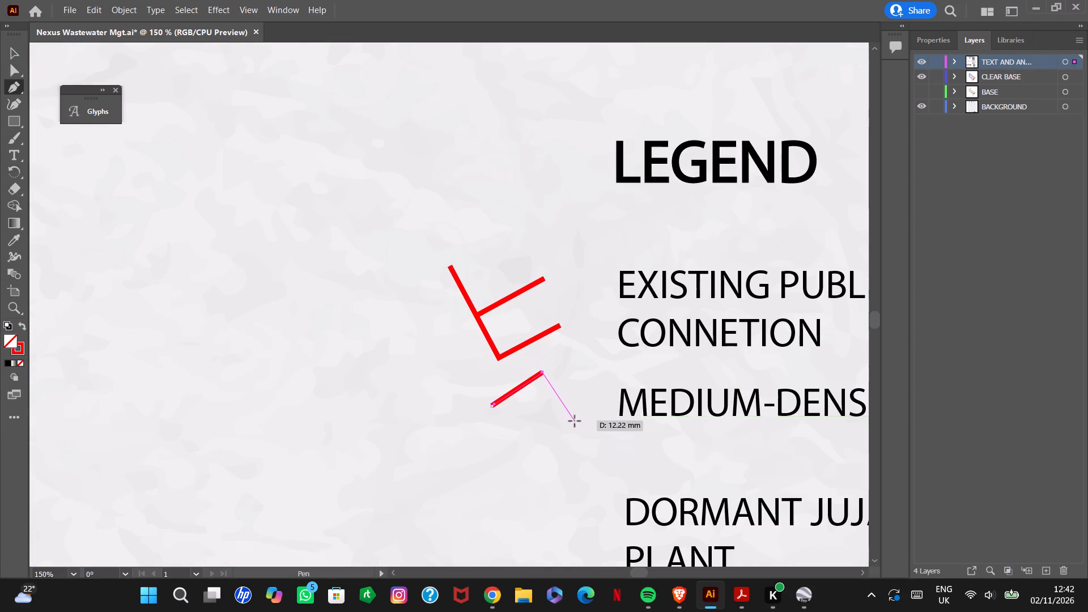
{"action": "left_click", "coordinate": [575, 422]}
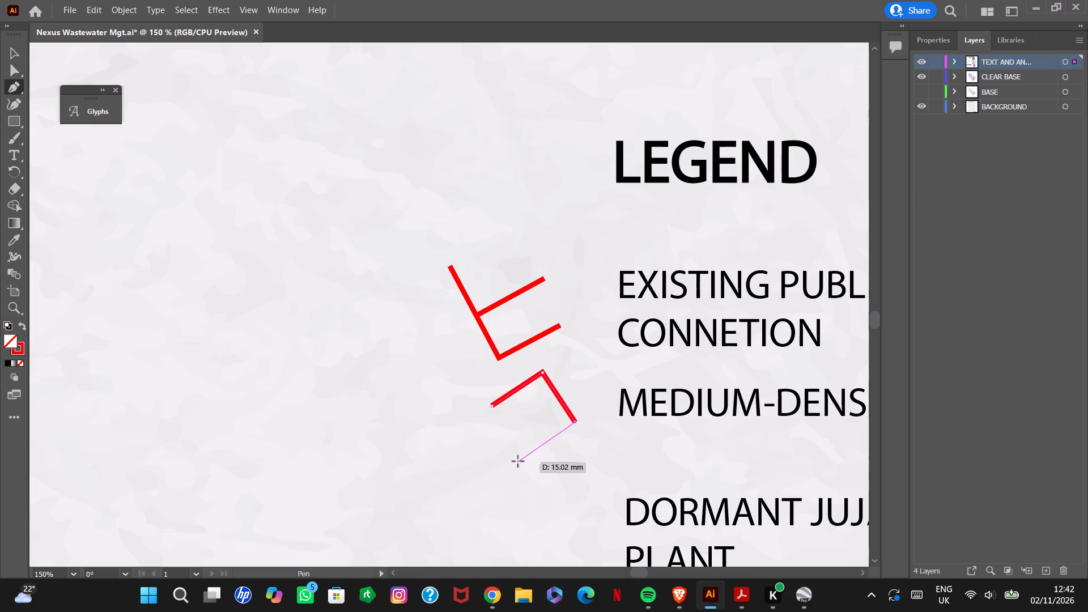
{"action": "left_click", "coordinate": [525, 456]}
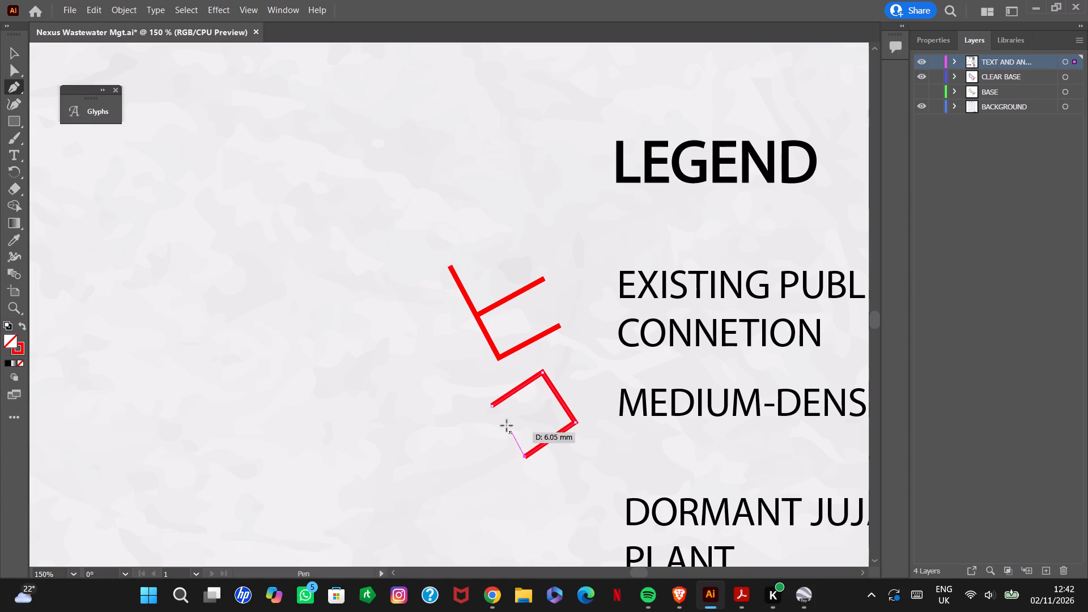
{"action": "left_click", "coordinate": [492, 404]}
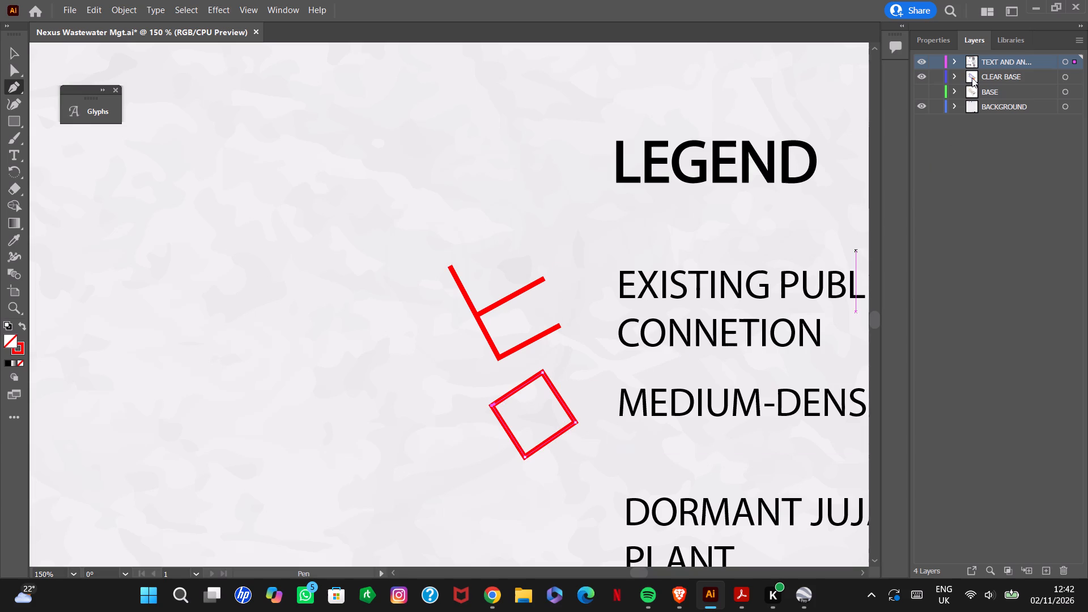
Give the tilted square a yellow fill and a matching yellow stroke.
{"action": "left_click", "coordinate": [938, 39]}
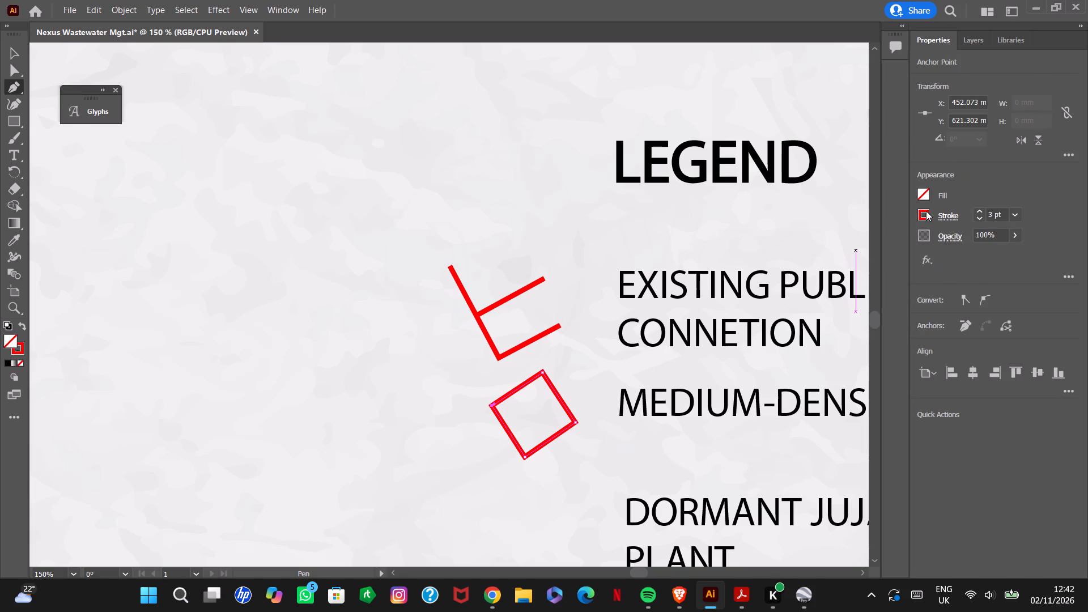
{"action": "left_click", "coordinate": [922, 193]}
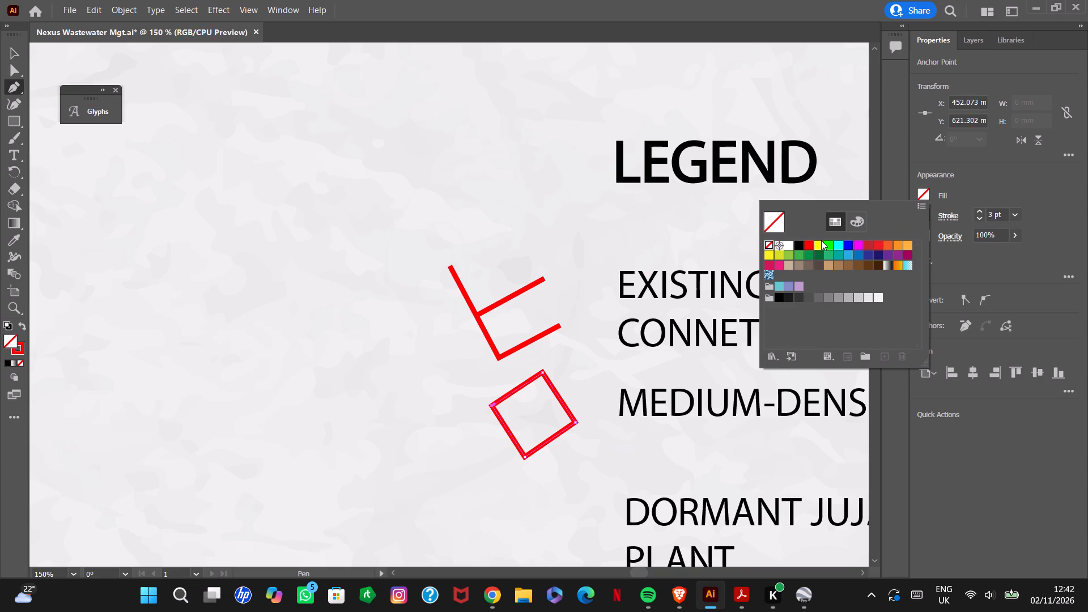
{"action": "left_click", "coordinate": [820, 243]}
{"action": "left_click", "coordinate": [952, 221]}
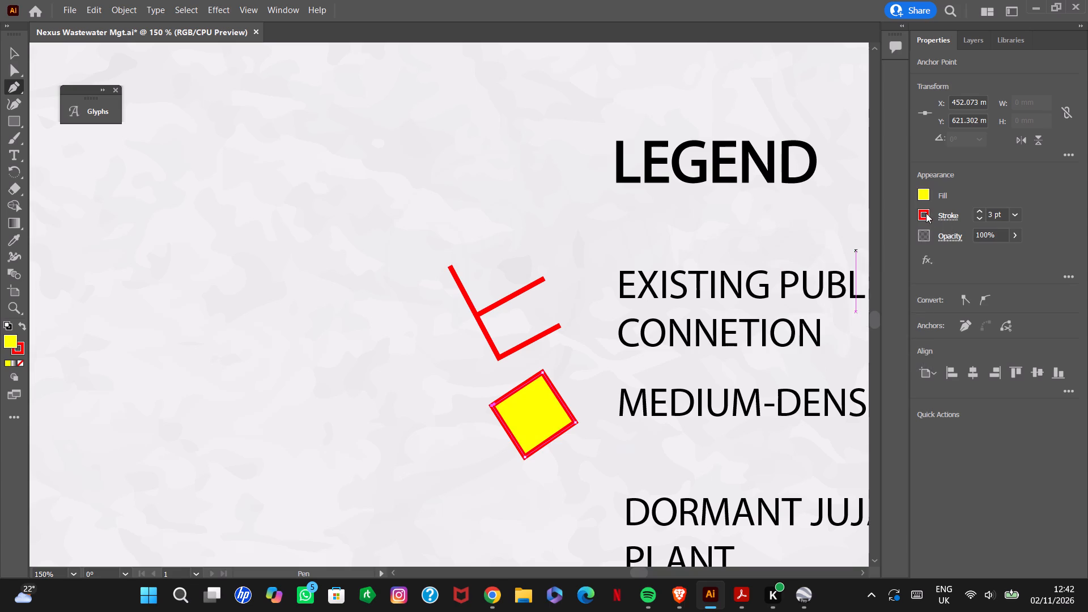
{"action": "left_click", "coordinate": [926, 212]}
{"action": "left_click", "coordinate": [819, 263]}
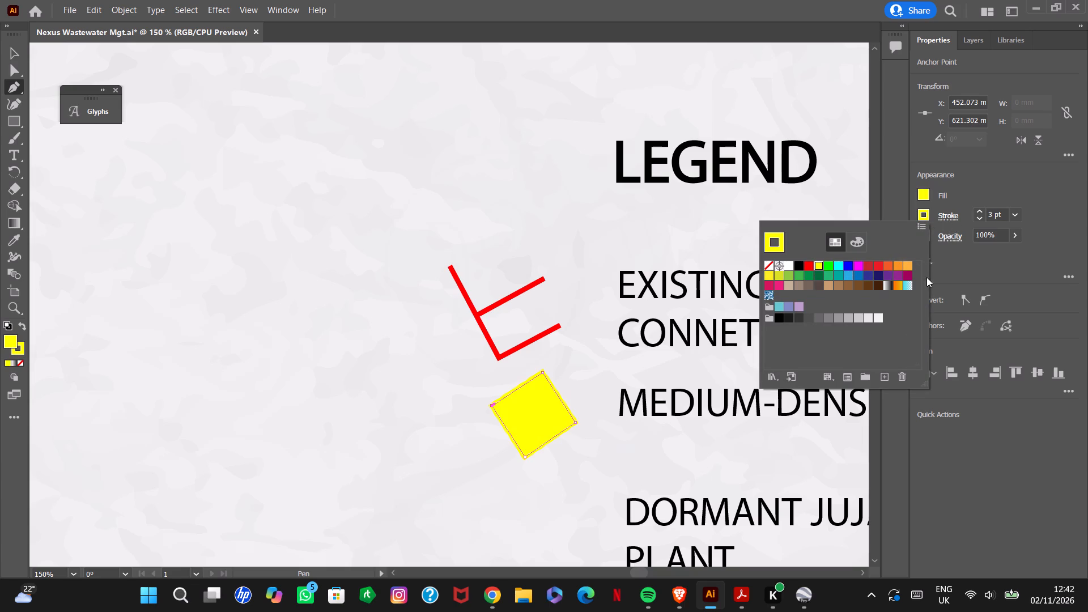
{"action": "left_click", "coordinate": [1014, 270]}
Set the yellow square's opacity to 50%.
{"action": "left_click", "coordinate": [1016, 237]}
{"action": "left_click_drag", "start_coordinate": [1011, 251], "coordinate": [982, 258]}
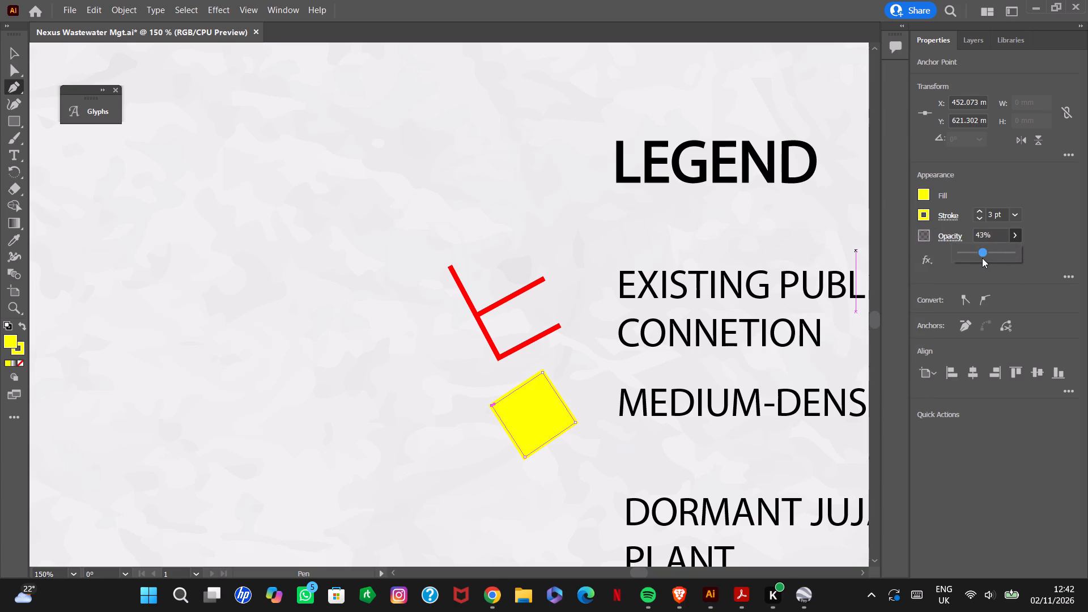
{"action": "left_click_drag", "start_coordinate": [982, 258], "coordinate": [986, 254]}
{"action": "left_click_drag", "start_coordinate": [986, 254], "coordinate": [985, 256]}
{"action": "left_click", "coordinate": [989, 271]}
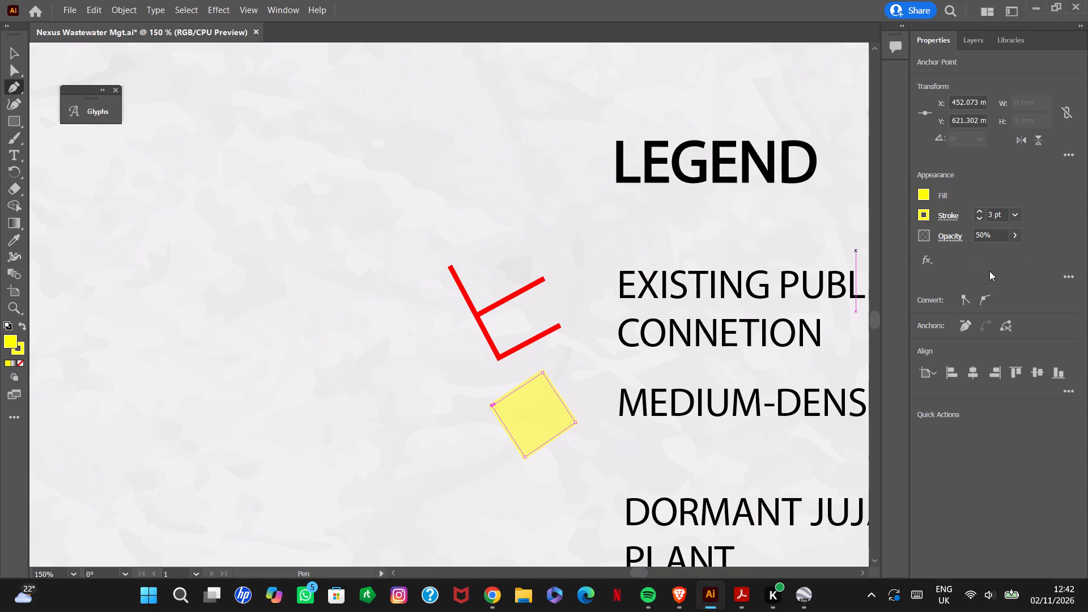
{"action": "left_click", "coordinate": [980, 474]}
Draw a closed, tilted rectangle of about 26 by 20 mm beside the DORMANT JUJA SEWAGE PLANT legend entry with the Pen tool.
{"action": "left_click", "coordinate": [874, 322]}
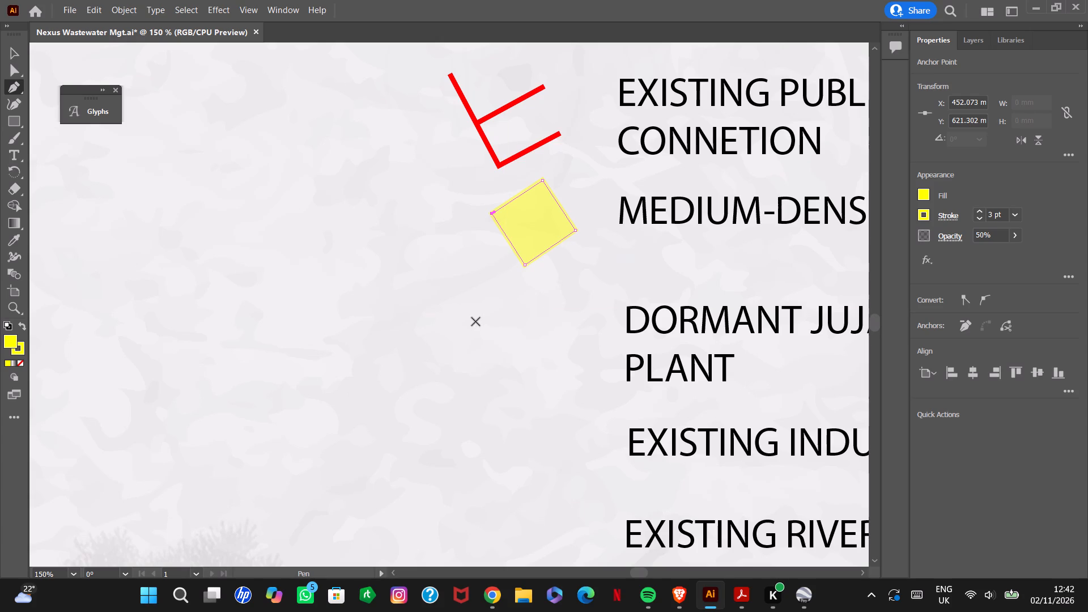
{"action": "left_click_drag", "start_coordinate": [467, 320], "coordinate": [474, 318]}
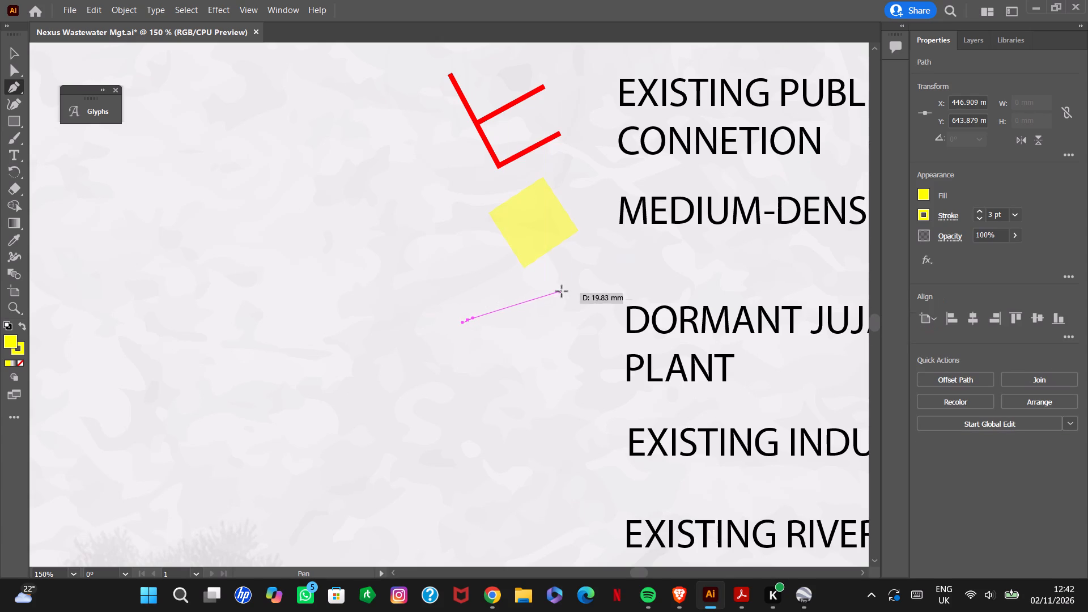
{"action": "left_click", "coordinate": [570, 284]}
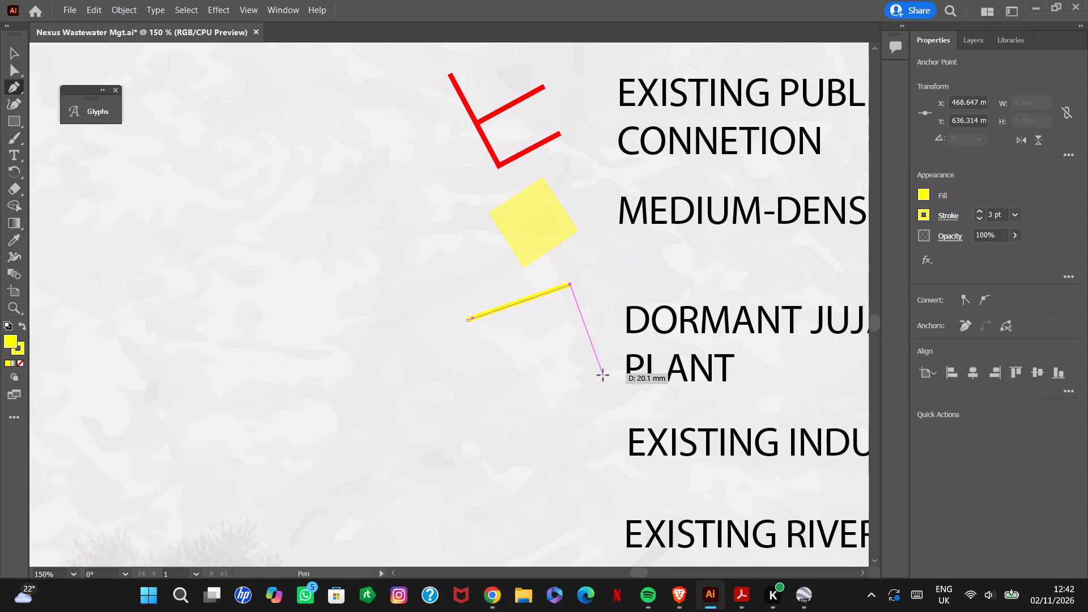
{"action": "left_click", "coordinate": [603, 375]}
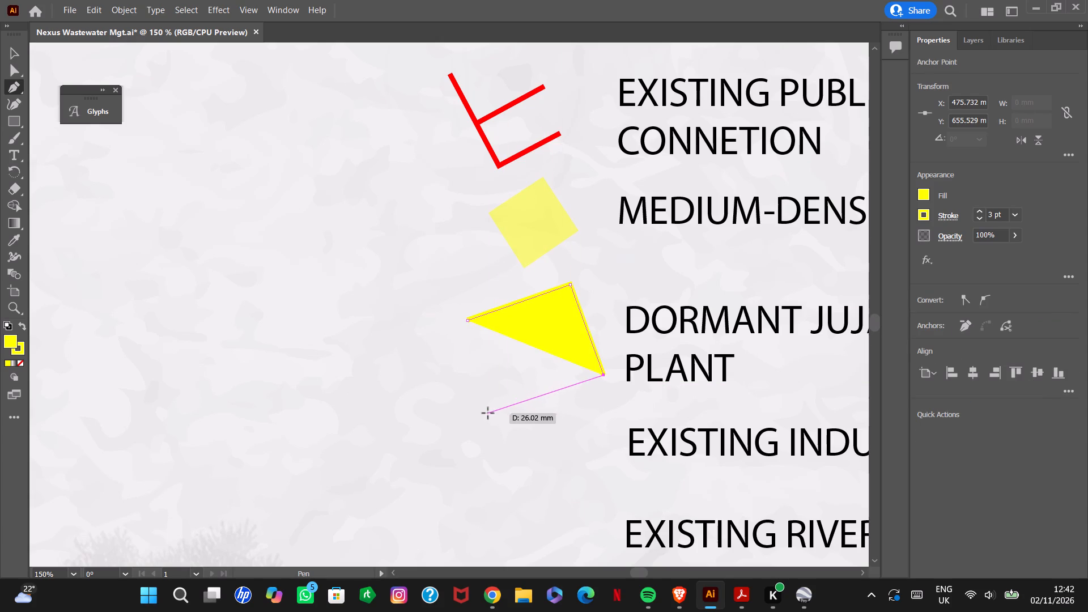
{"action": "left_click", "coordinate": [488, 414]}
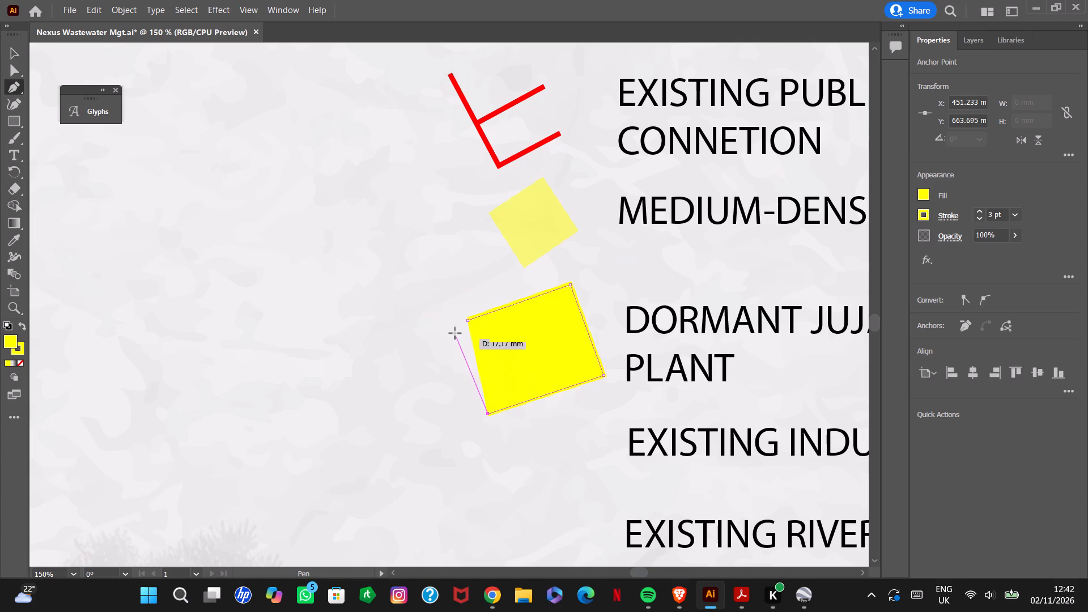
{"action": "left_click", "coordinate": [454, 324]}
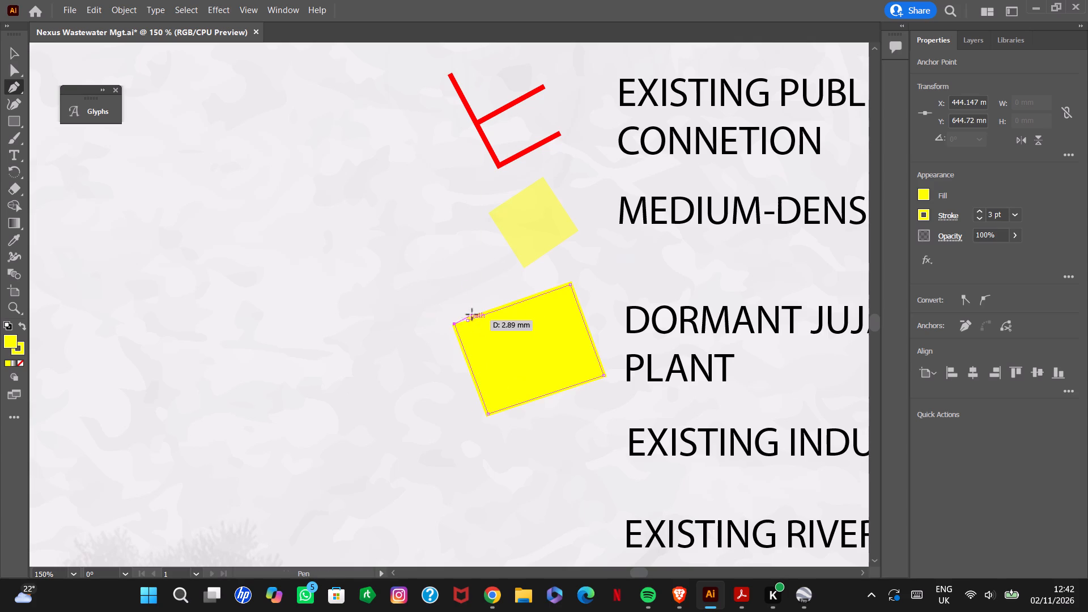
{"action": "left_click", "coordinate": [467, 321]}
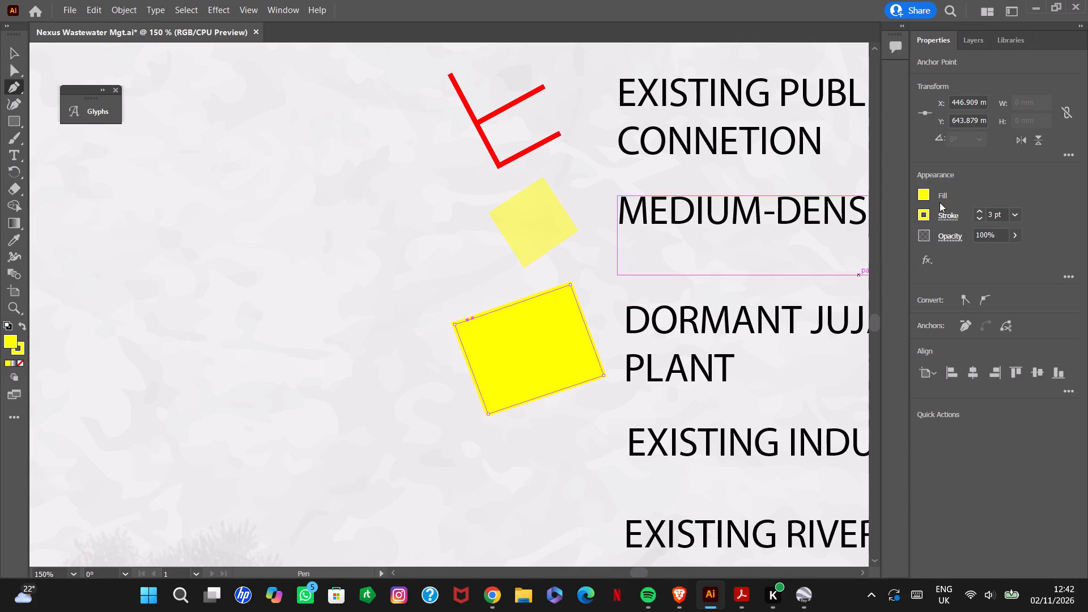
Give the tilted rectangle beside the DORMANT JUJA SEWAGE PLANT legend entry a dark red fill and a matching dark red stroke.
{"action": "left_click", "coordinate": [920, 190]}
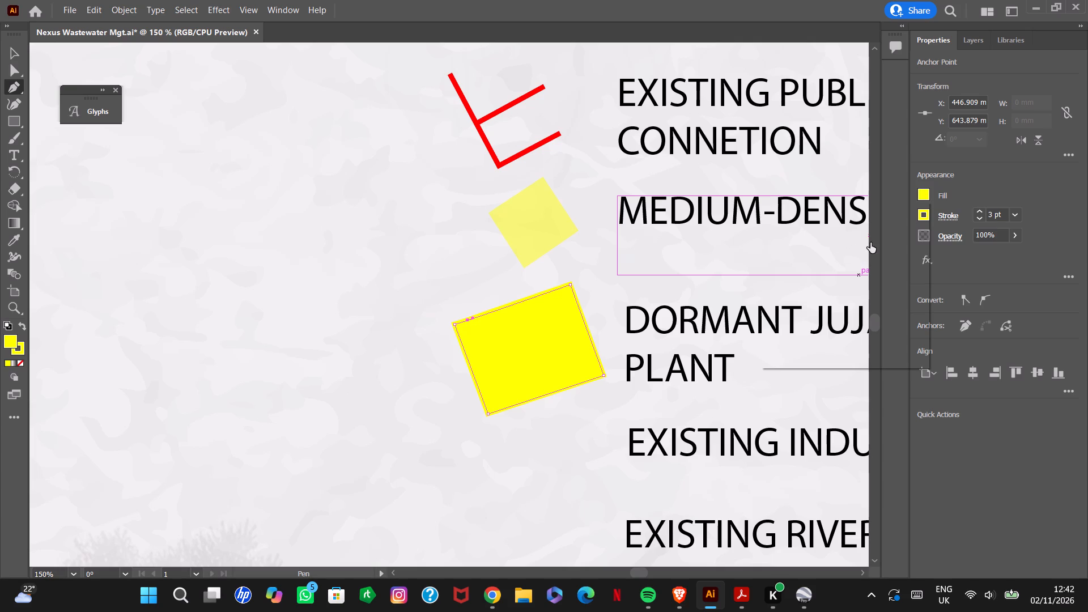
{"action": "left_click", "coordinate": [869, 245]}
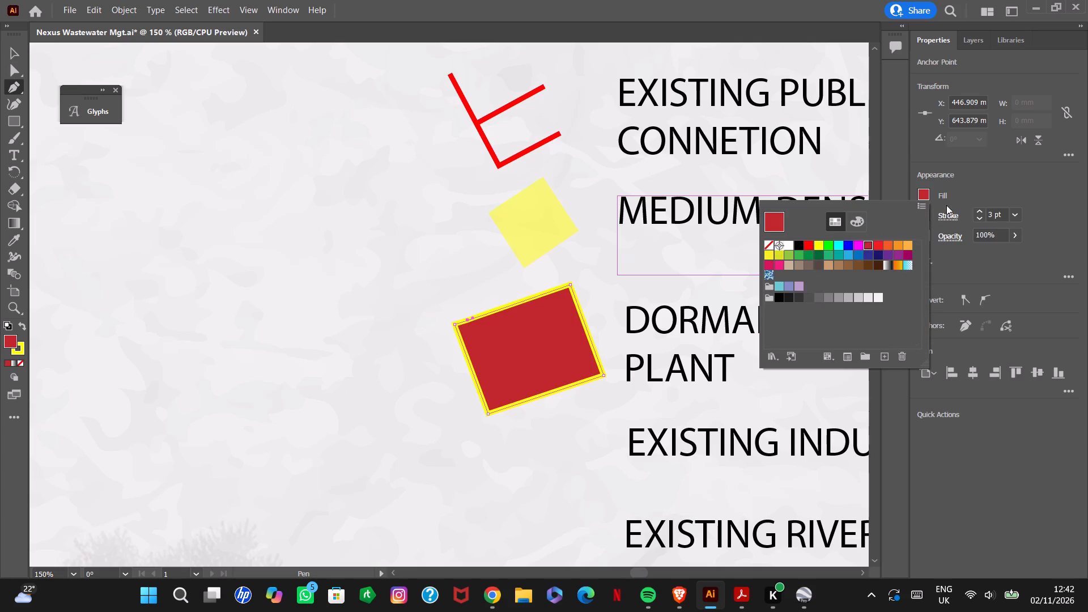
{"action": "left_click", "coordinate": [951, 225]}
{"action": "left_click", "coordinate": [924, 217]}
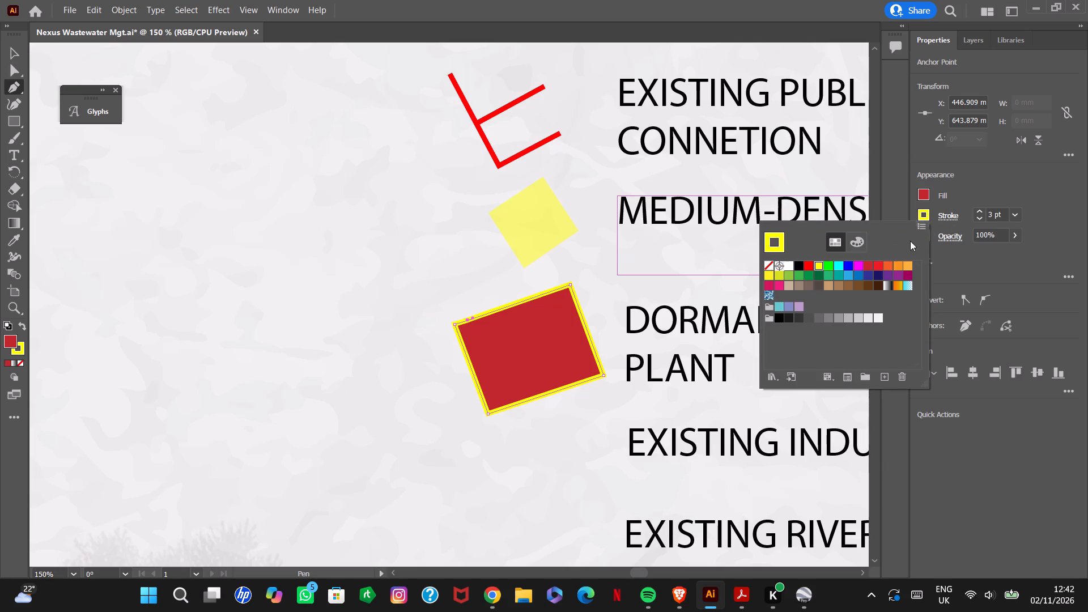
{"action": "left_click", "coordinate": [869, 266]}
{"action": "left_click", "coordinate": [955, 248]}
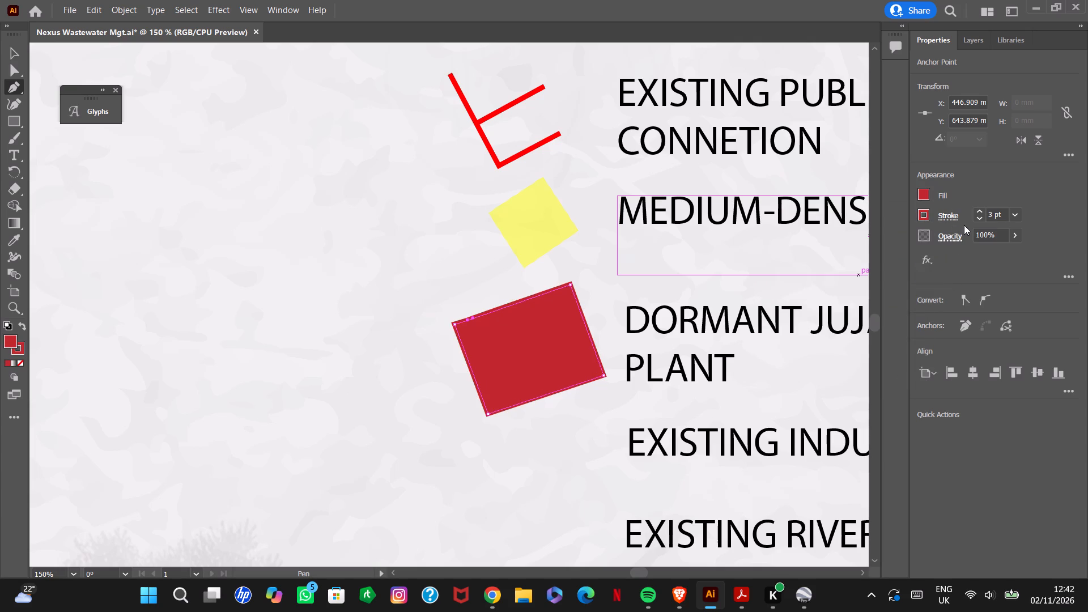
Set the dark red rectangle's opacity to 51%.
{"action": "left_click", "coordinate": [1019, 234]}
{"action": "left_click_drag", "start_coordinate": [1014, 249], "coordinate": [1005, 254]}
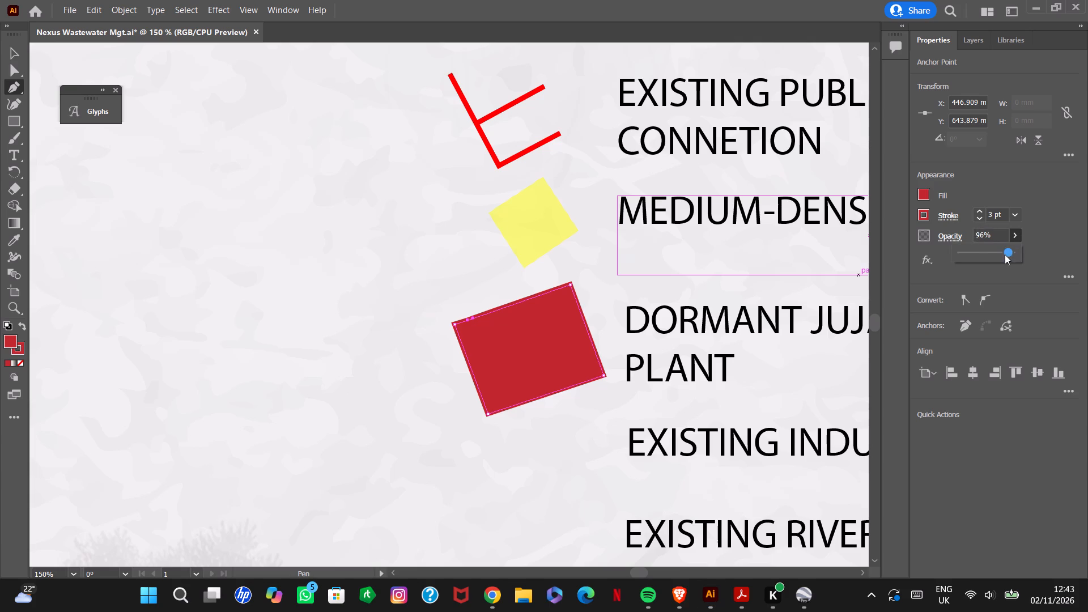
{"action": "left_click_drag", "start_coordinate": [1005, 254], "coordinate": [989, 258]}
{"action": "left_click", "coordinate": [1057, 248]}
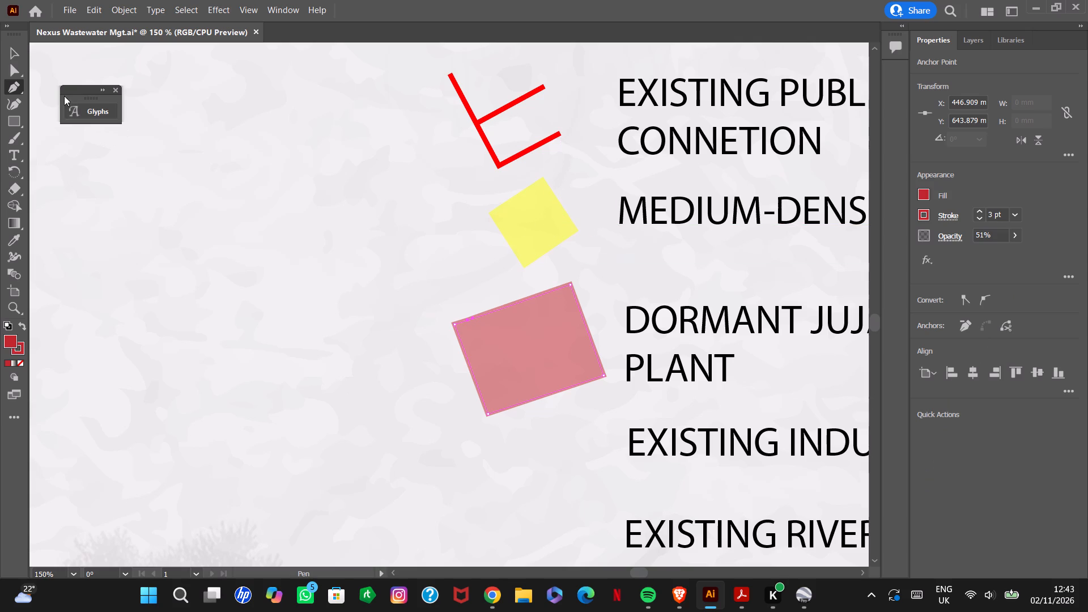
Delete the yellow tilted square beside the MEDIUM-DENSE POPULATION legend entry.
{"action": "left_click", "coordinate": [8, 54]}
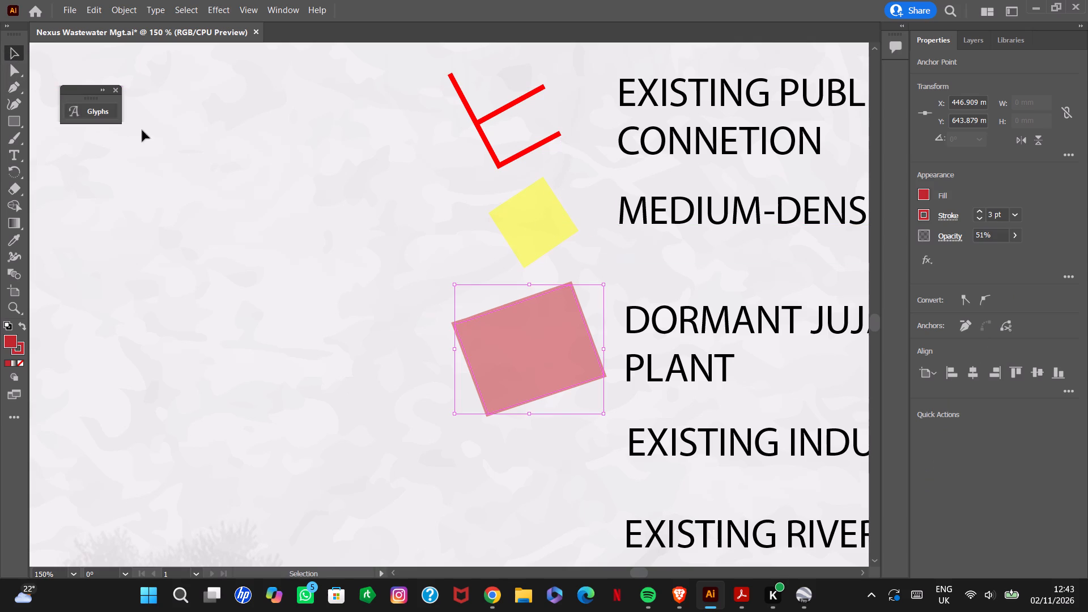
{"action": "left_click", "coordinate": [530, 226]}
{"action": "key", "text": "Delete"}
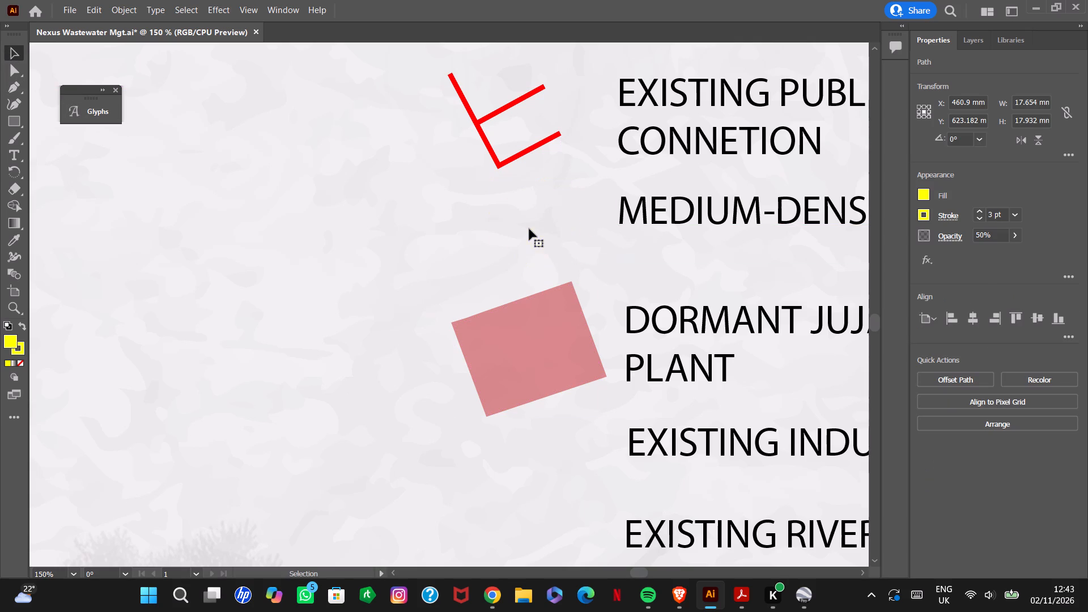
Draw a closed, tilted yellow rectangle of about 30 by 16 mm beside the MEDIUM-DENSE POPULATION legend entry with the Pen tool.
{"action": "left_click", "coordinate": [14, 87]}
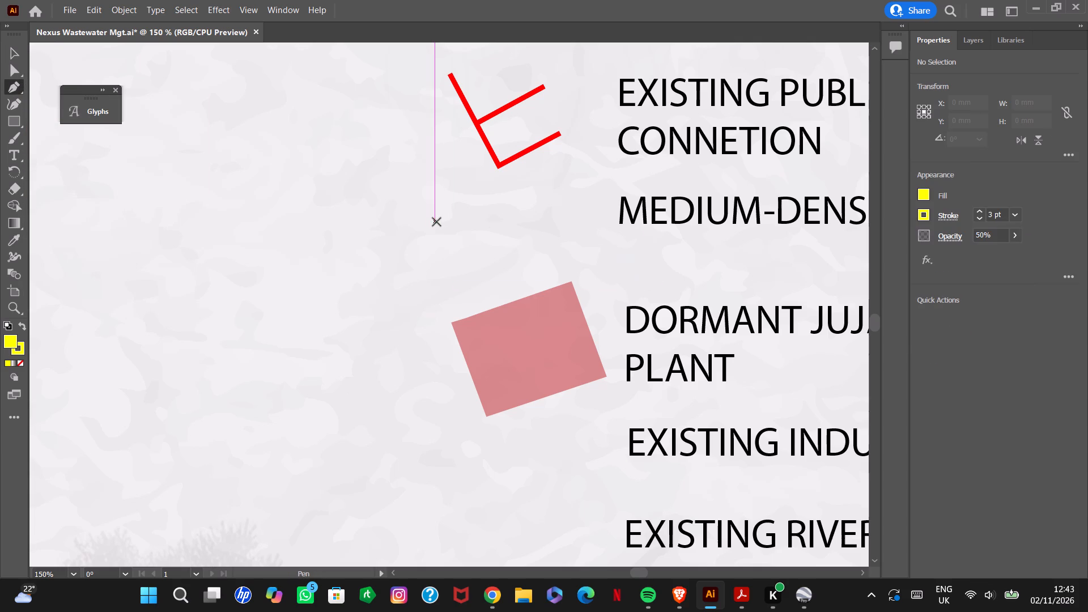
{"action": "left_click_drag", "start_coordinate": [436, 222], "coordinate": [443, 218]}
{"action": "left_click", "coordinate": [569, 172]}
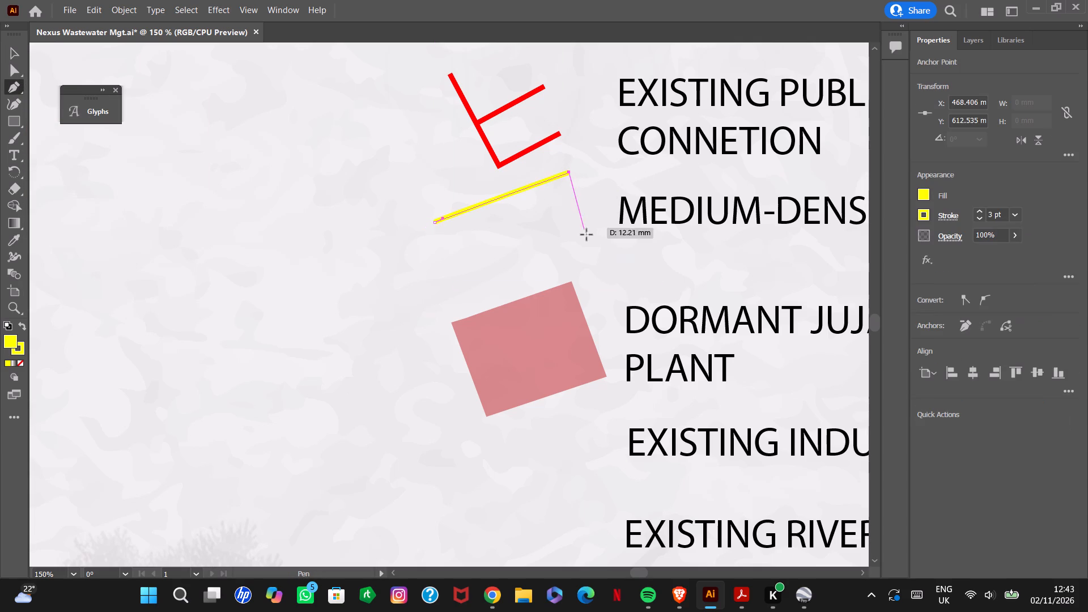
{"action": "left_click", "coordinate": [596, 241]}
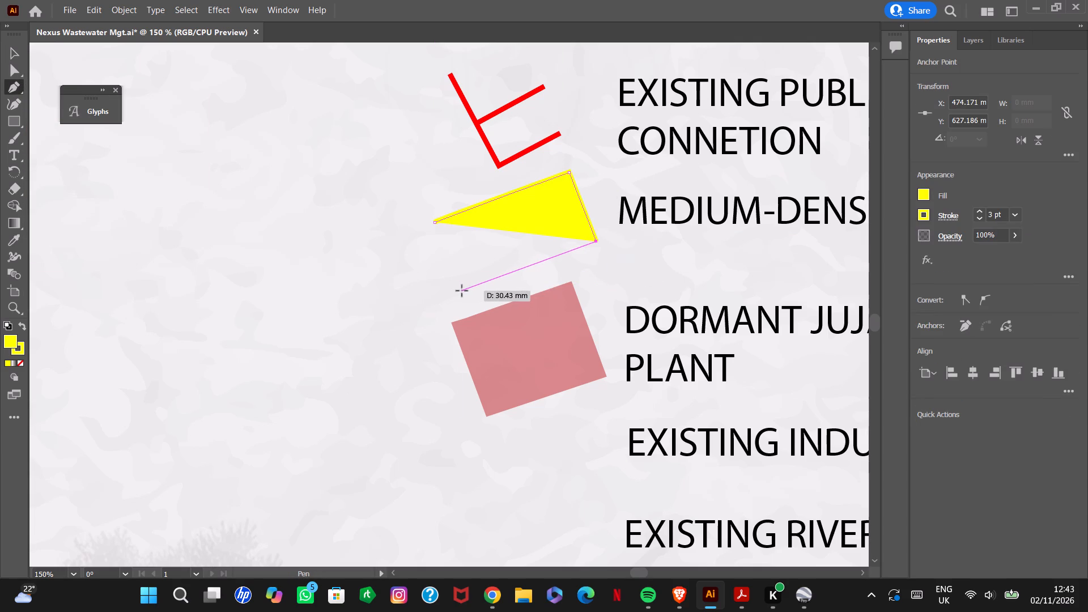
{"action": "left_click", "coordinate": [462, 291]}
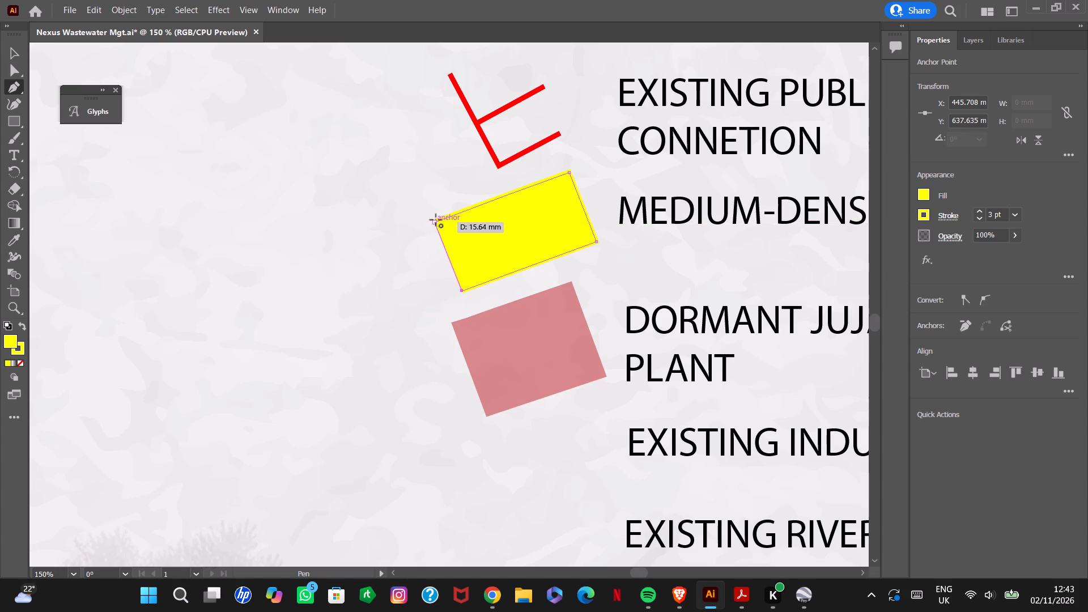
{"action": "left_click", "coordinate": [436, 222]}
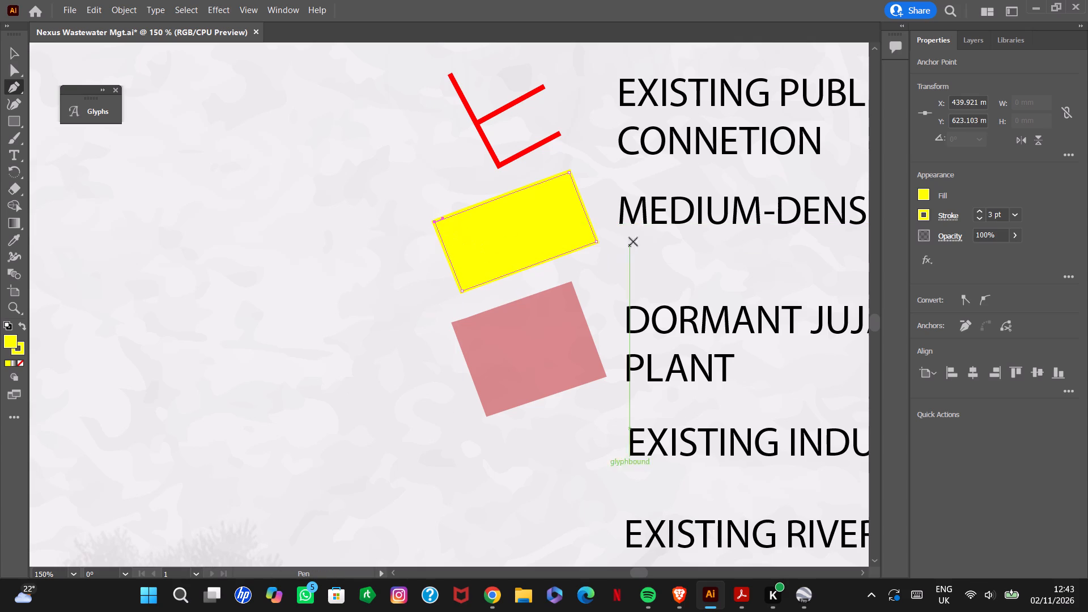
Set the new yellow rectangle's opacity to 50%.
{"action": "left_click", "coordinate": [1019, 236]}
{"action": "left_click_drag", "start_coordinate": [1009, 252], "coordinate": [975, 265]}
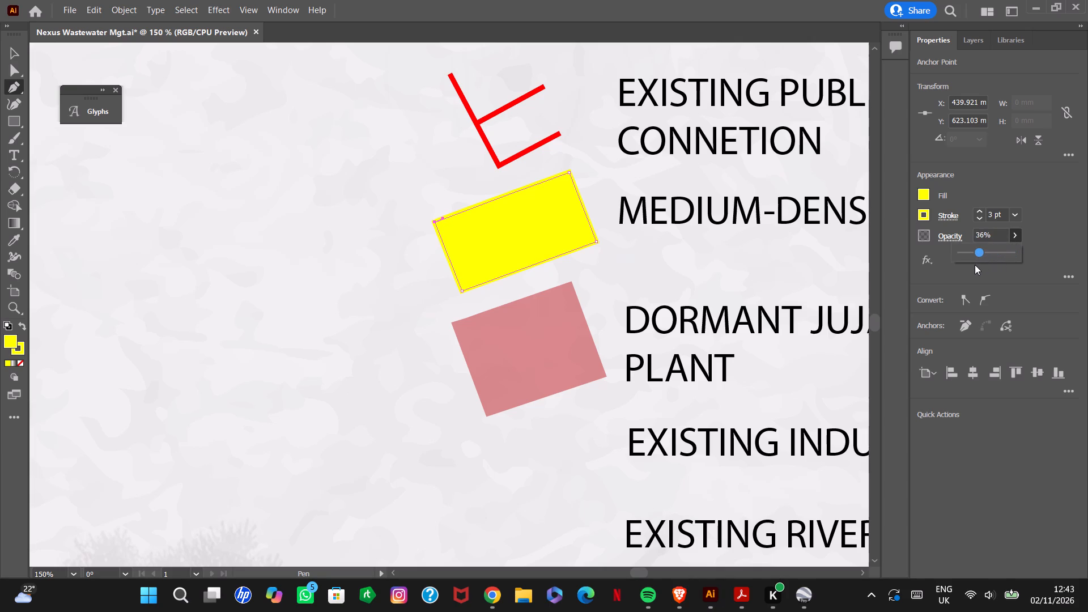
{"action": "left_click_drag", "start_coordinate": [975, 265], "coordinate": [983, 261]}
{"action": "left_click", "coordinate": [1066, 226]}
{"action": "left_click", "coordinate": [1001, 472]}
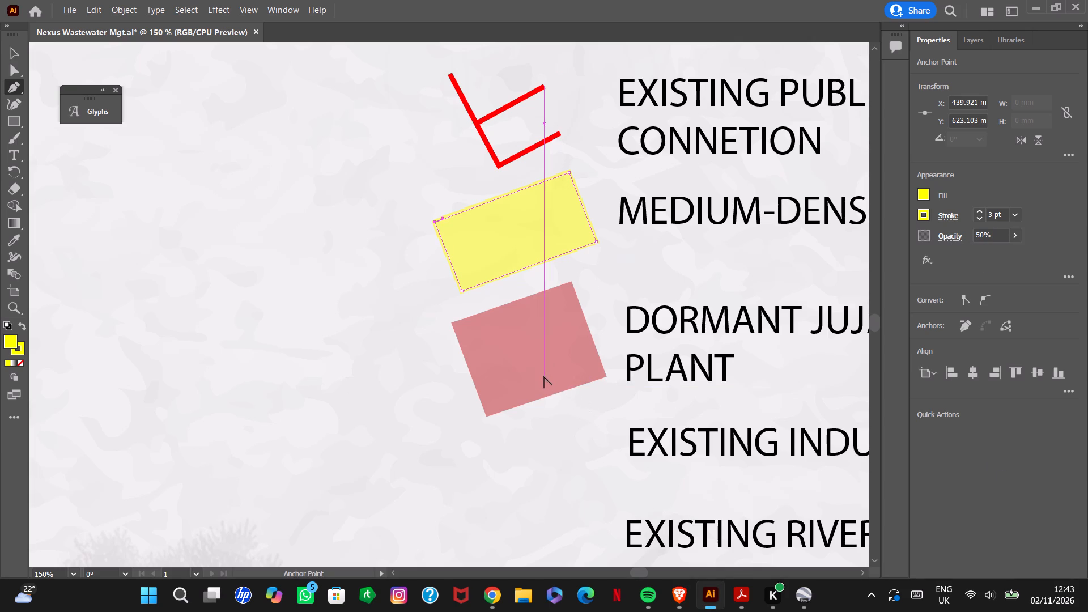
Shift the sewer symbol, yellow rectangle and red rectangle slightly left, away from the legend text, so they line up in a column.
{"action": "scroll", "coordinate": [541, 375], "scroll_direction": "down", "scroll_amount": 15, "text": "alt"}
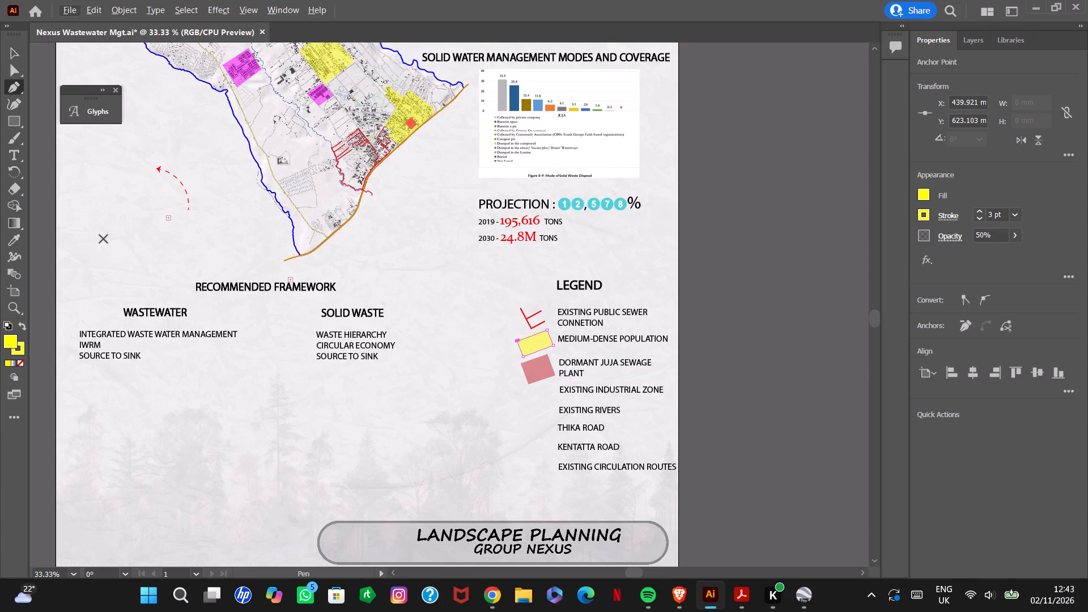
{"action": "left_click", "coordinate": [5, 60]}
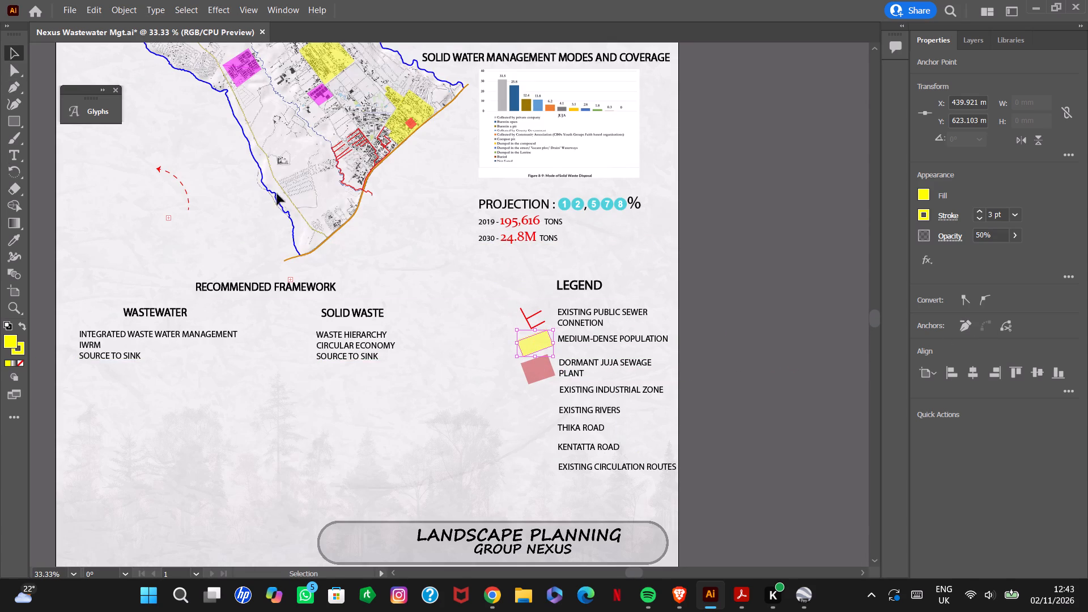
{"action": "left_click", "coordinate": [529, 318]}
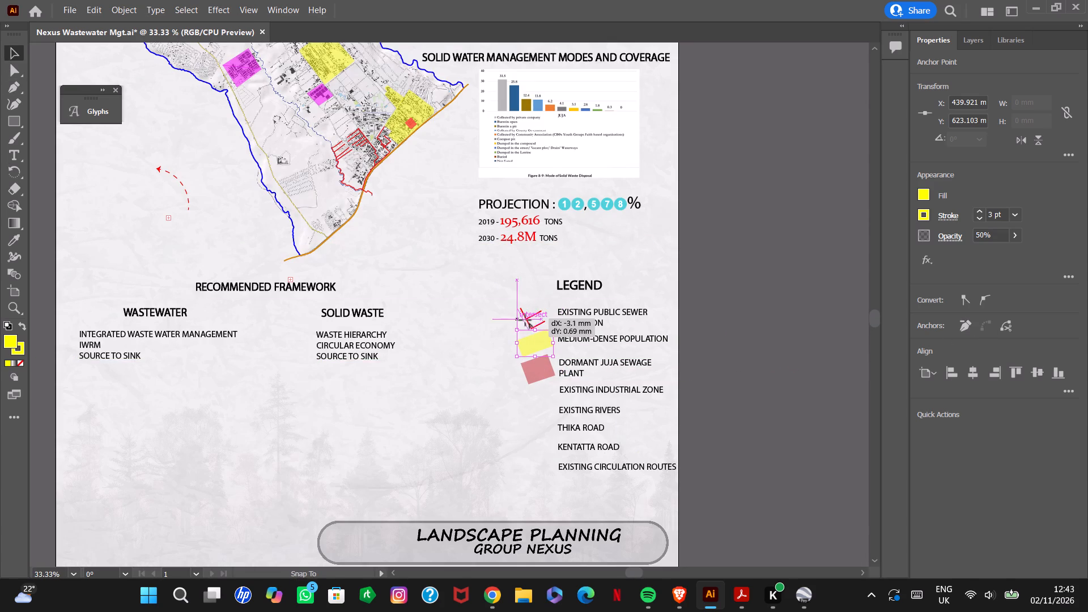
{"action": "left_click", "coordinate": [790, 333]}
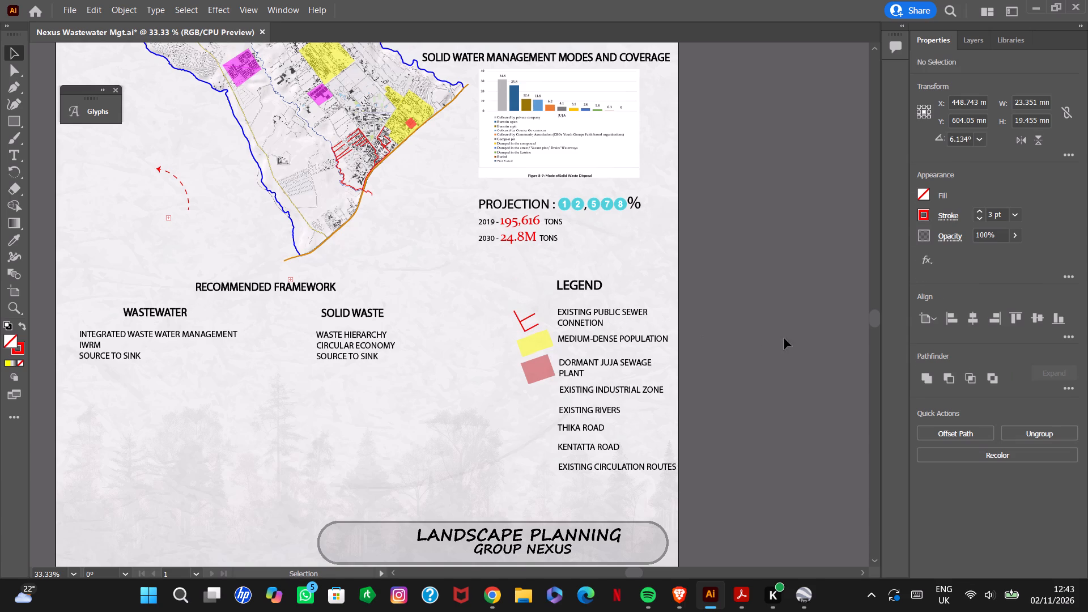
{"action": "left_click_drag", "start_coordinate": [533, 345], "coordinate": [525, 346]}
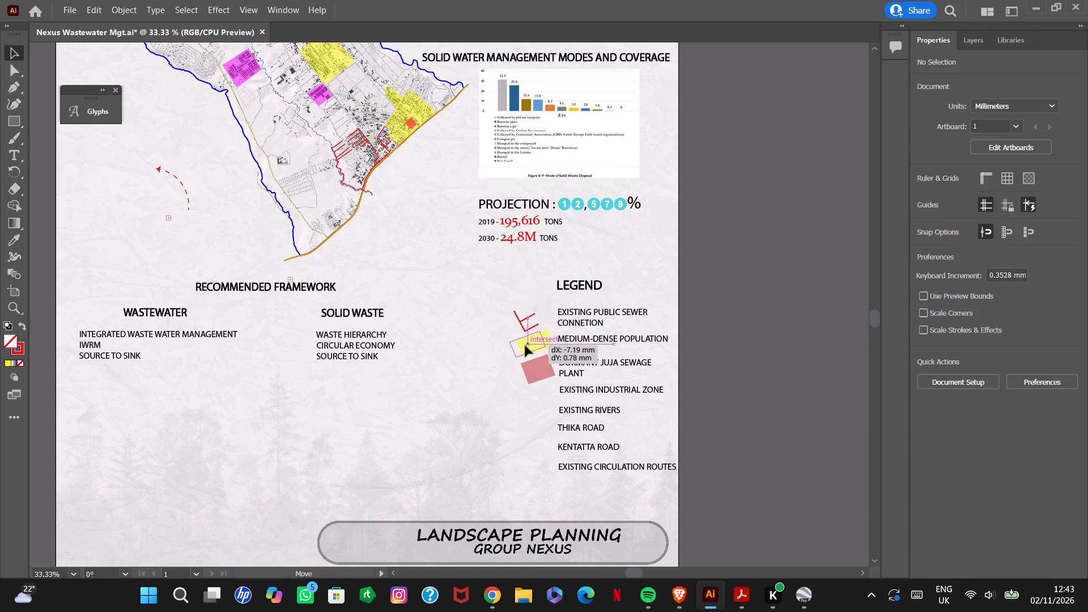
{"action": "left_click_drag", "start_coordinate": [525, 346], "coordinate": [525, 346]}
{"action": "left_click", "coordinate": [539, 371]}
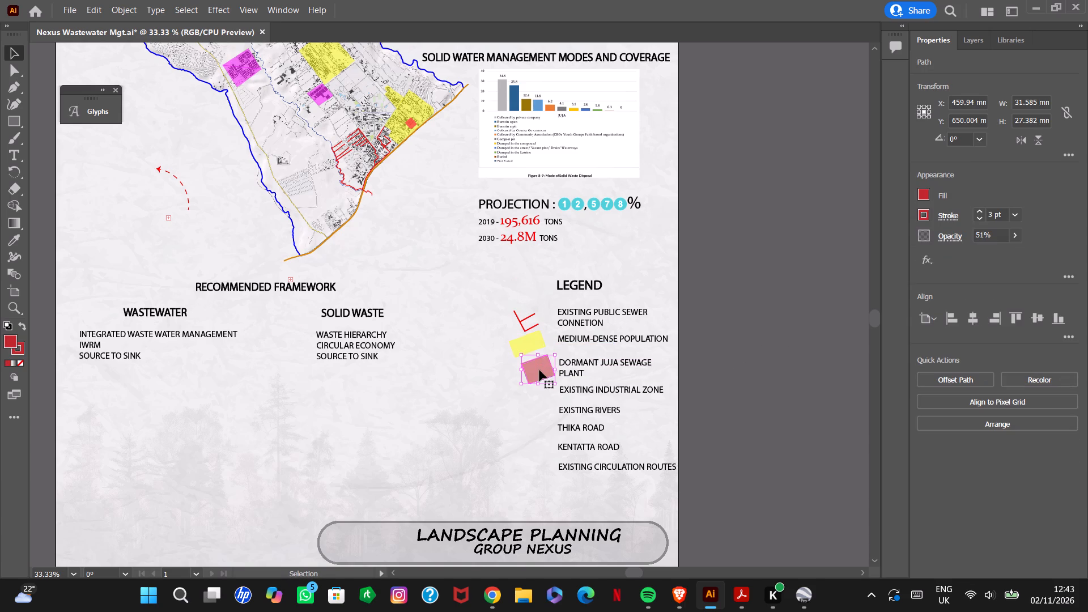
{"action": "left_click_drag", "start_coordinate": [539, 370], "coordinate": [531, 372]}
{"action": "left_click", "coordinate": [730, 376]}
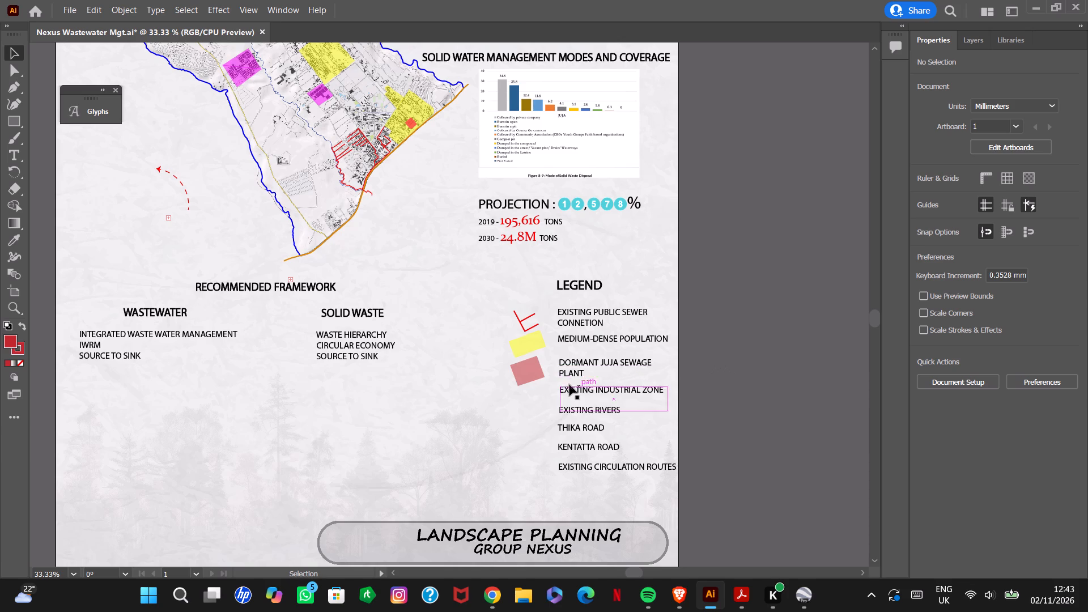
{"action": "left_click", "coordinate": [532, 372]}
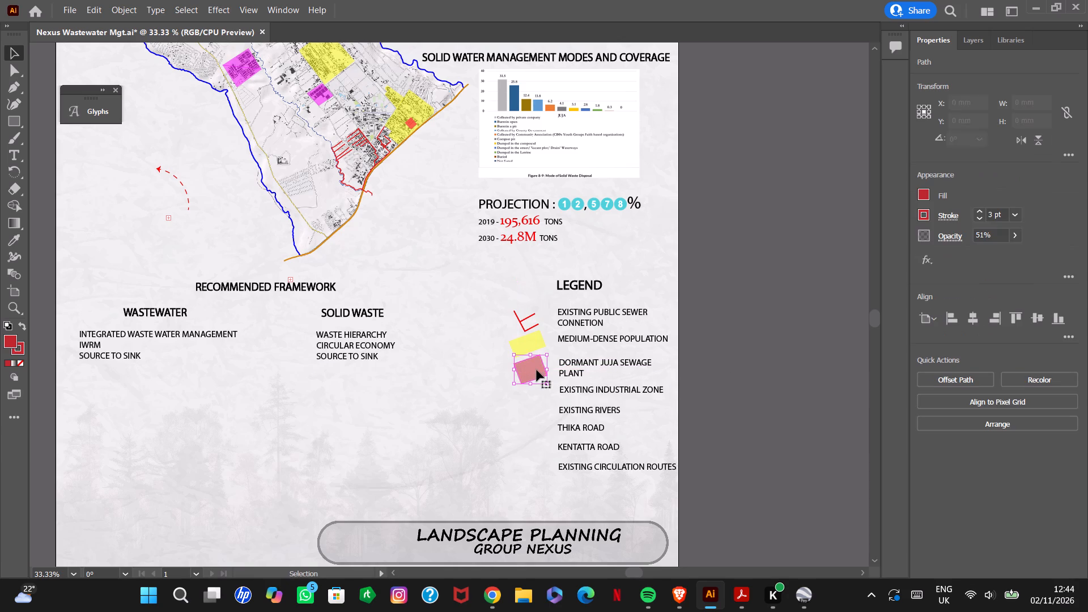
{"action": "left_click", "coordinate": [802, 366]}
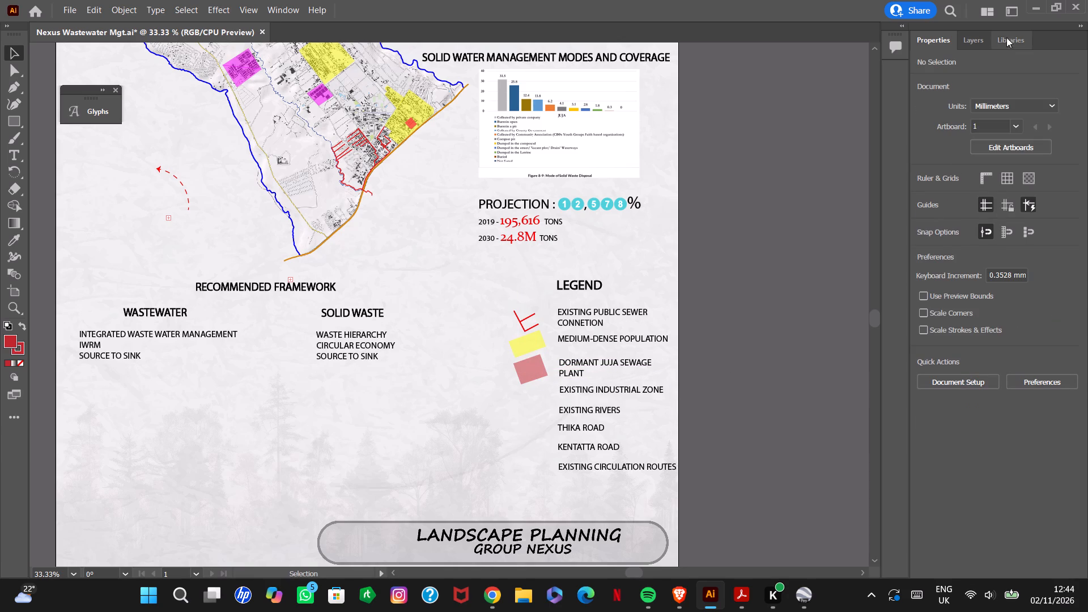
Show and hide the BASE layer to examine its content against the plan sheet, leaving the layer hidden.
{"action": "left_click", "coordinate": [988, 39]}
{"action": "left_click", "coordinate": [1007, 90]}
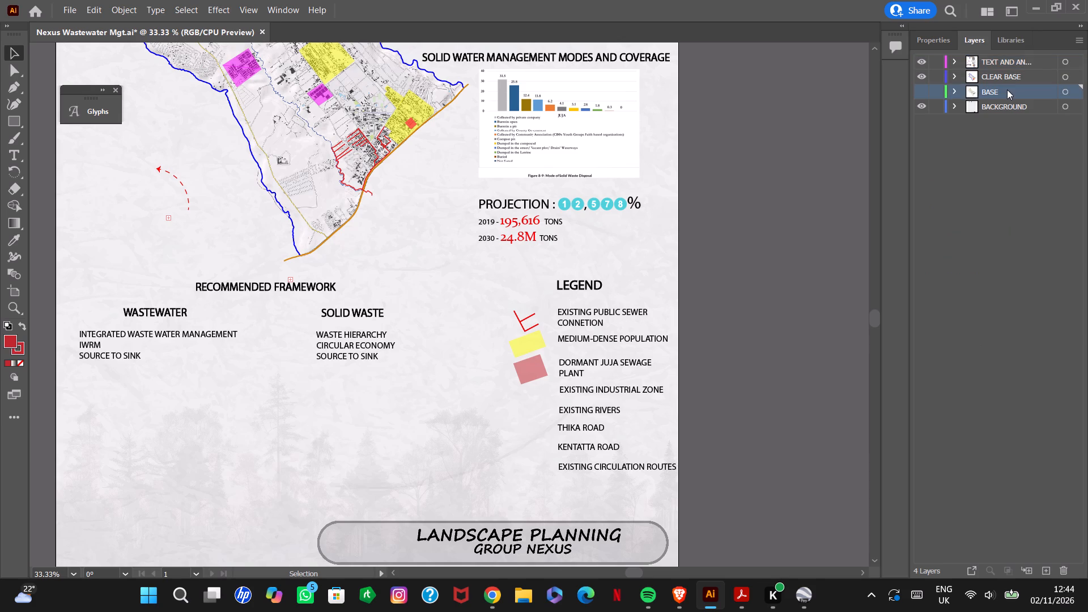
{"action": "left_click", "coordinate": [919, 90]}
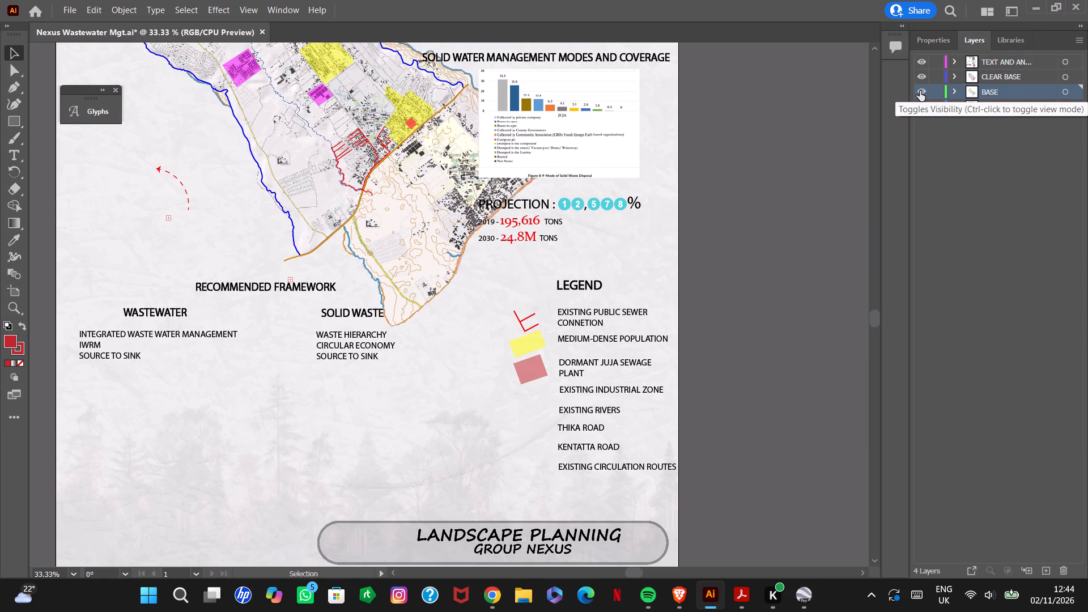
{"action": "left_click", "coordinate": [920, 91]}
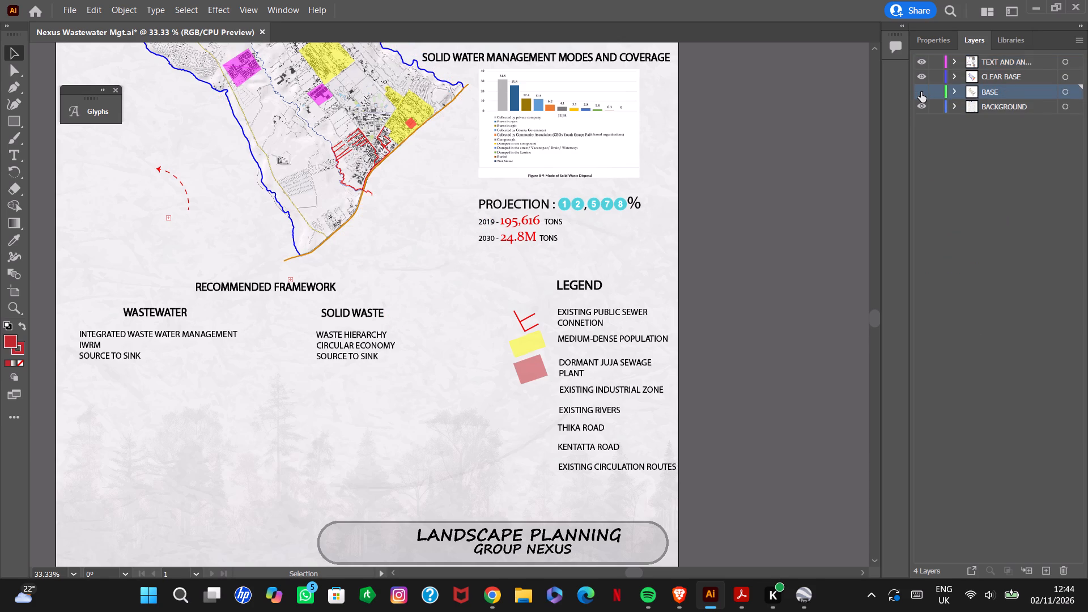
{"action": "left_click", "coordinate": [921, 92]}
{"action": "left_click", "coordinate": [921, 92]}
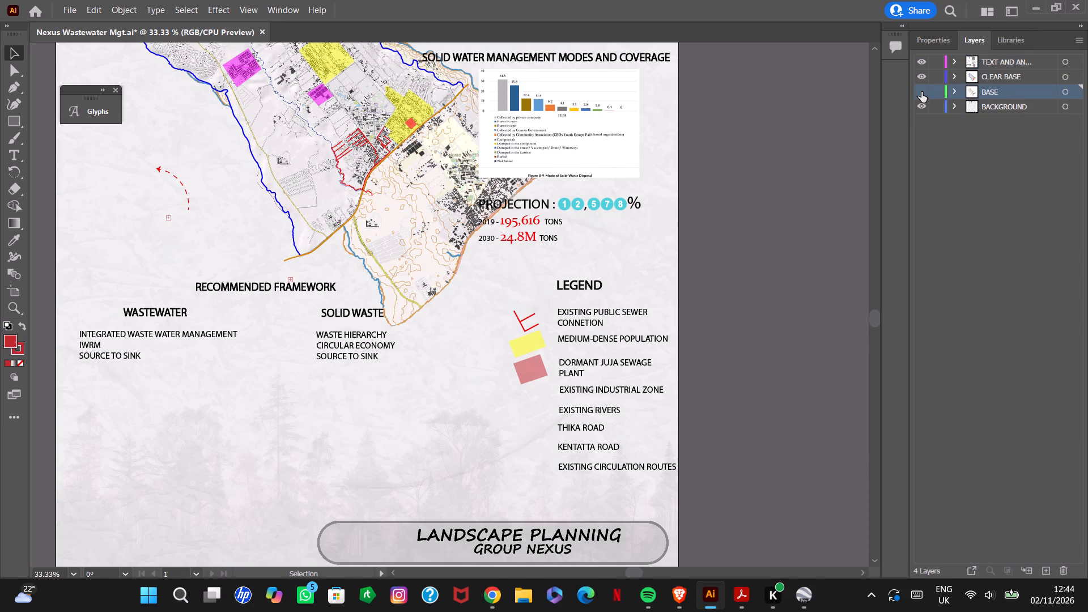
{"action": "left_click", "coordinate": [982, 205]}
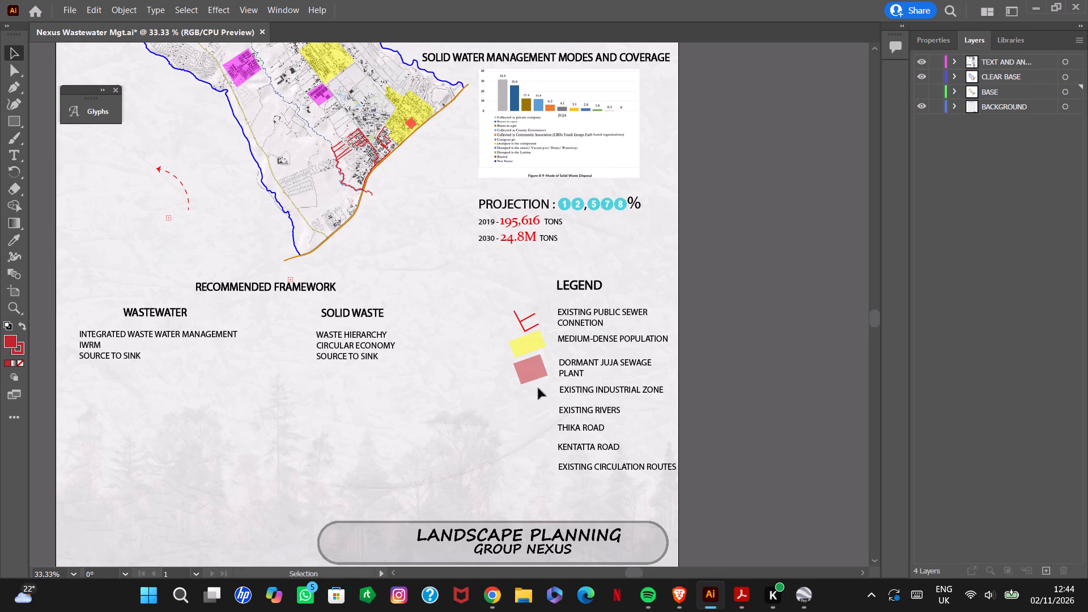
Duplicate the yellow legend rectangle and place the copy beside the EXISTING INDUSTRIAL ZONE entry, below the red rectangle.
{"action": "scroll", "coordinate": [528, 390], "scroll_direction": "up", "scroll_amount": 7, "text": "alt"}
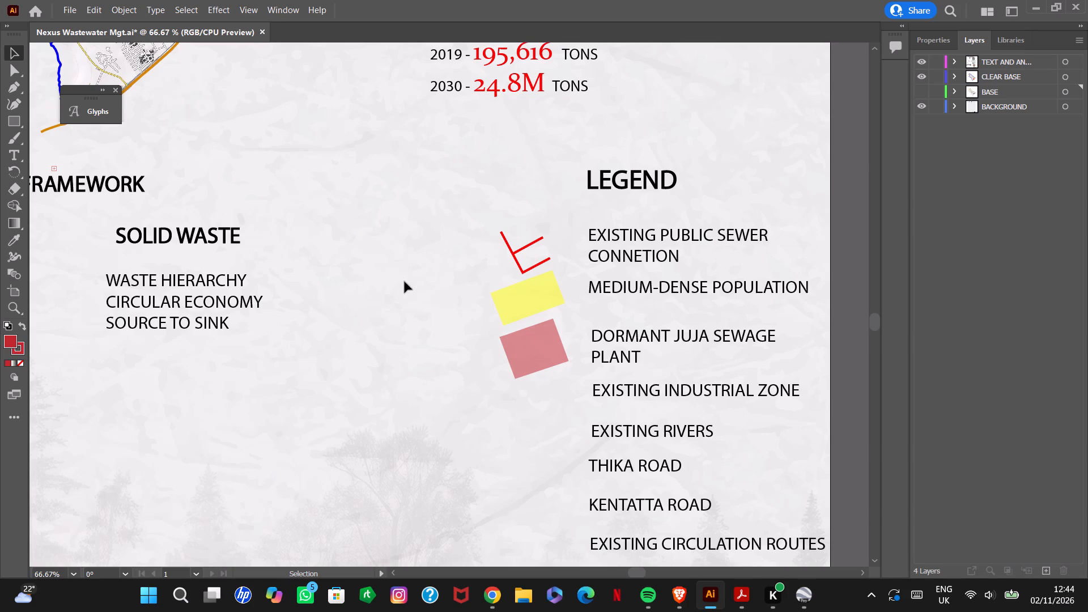
{"action": "left_click", "coordinate": [530, 360]}
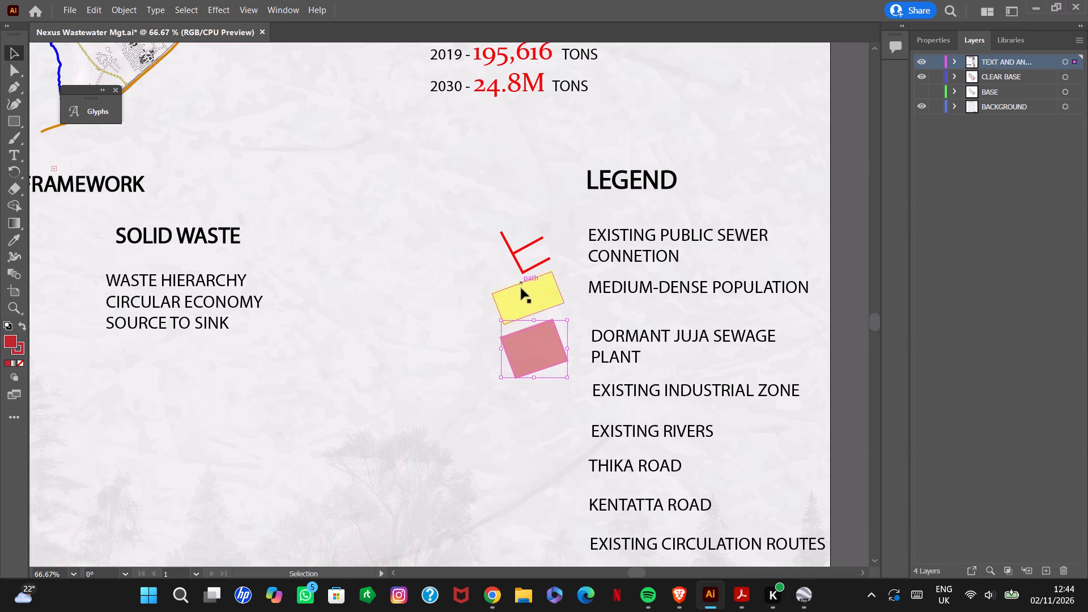
{"action": "left_click", "coordinate": [523, 293]}
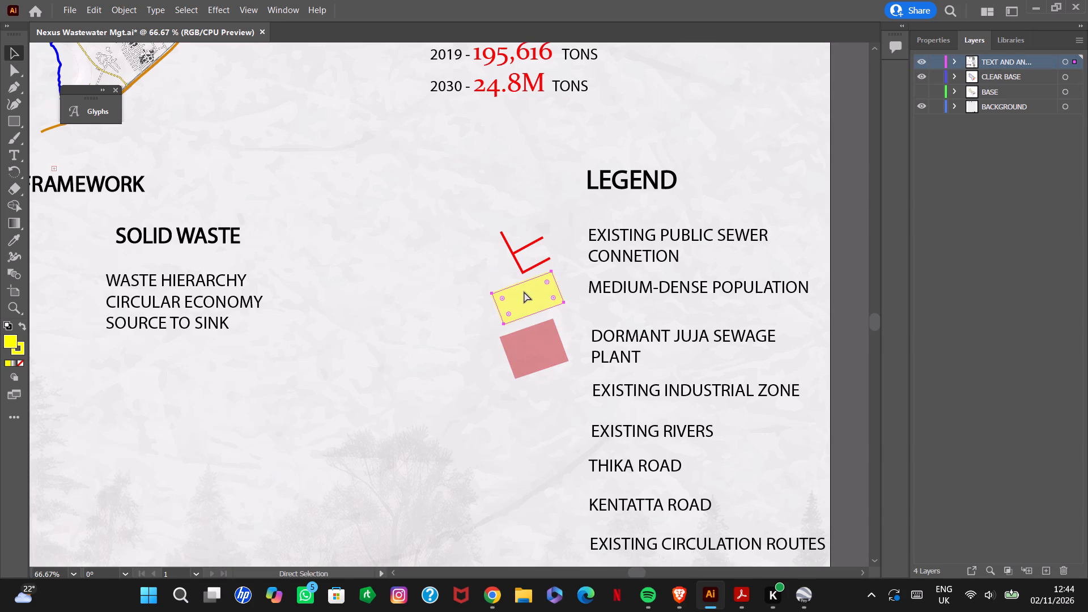
{"action": "key", "text": "ctrl+c"}
{"action": "key", "text": "ctrl+v"}
{"action": "left_click_drag", "start_coordinate": [457, 301], "coordinate": [467, 317]}
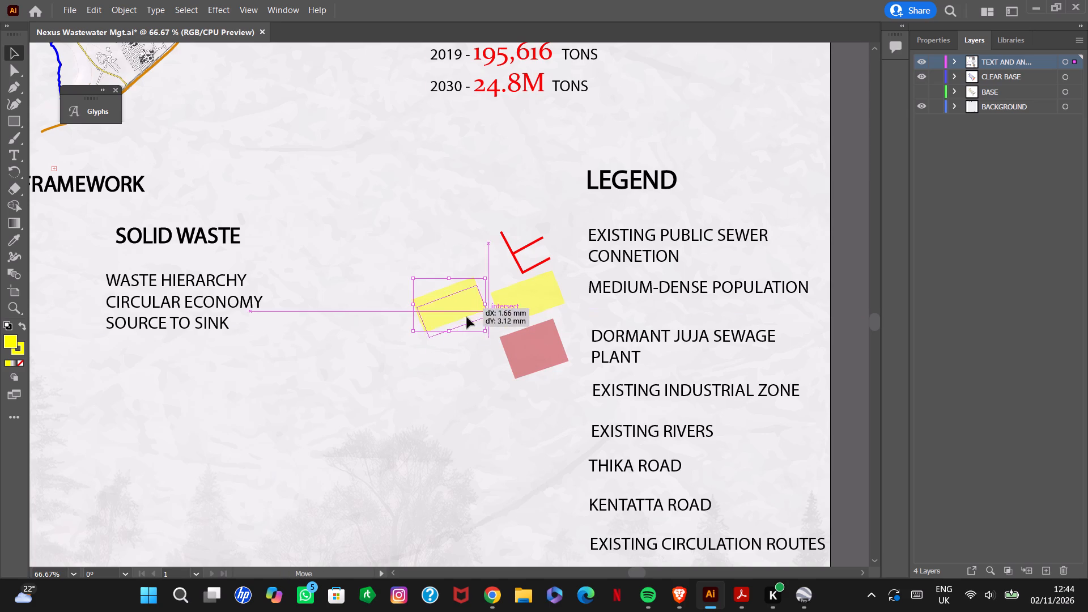
{"action": "left_click_drag", "start_coordinate": [467, 317], "coordinate": [540, 401]}
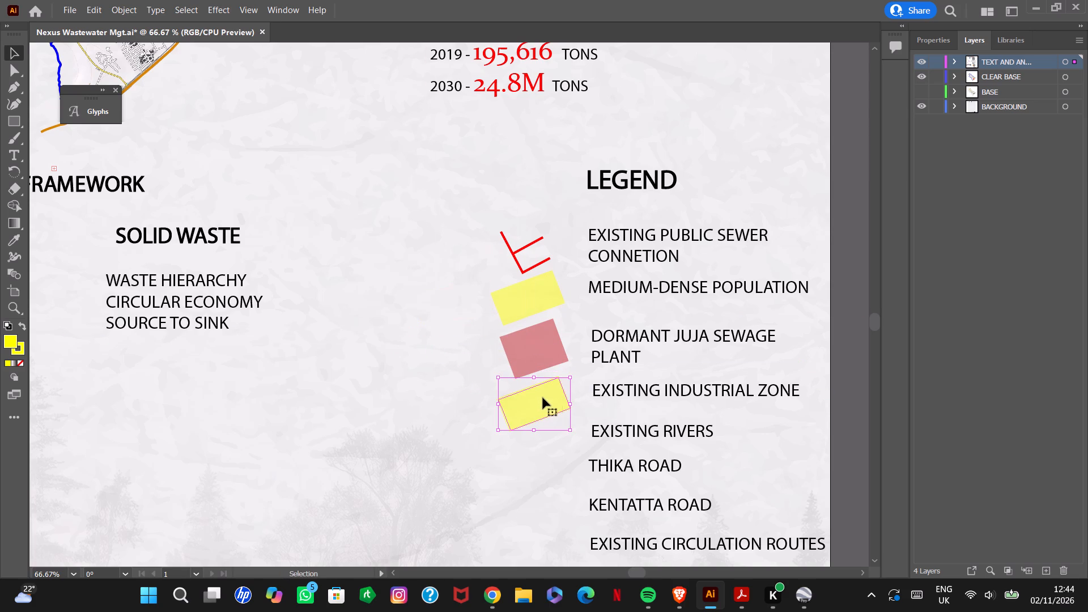
Recolour the rectangle beside the EXISTING INDUSTRIAL ZONE entry with a magenta fill and magenta stroke.
{"action": "left_click", "coordinate": [950, 38]}
{"action": "left_click", "coordinate": [929, 190]}
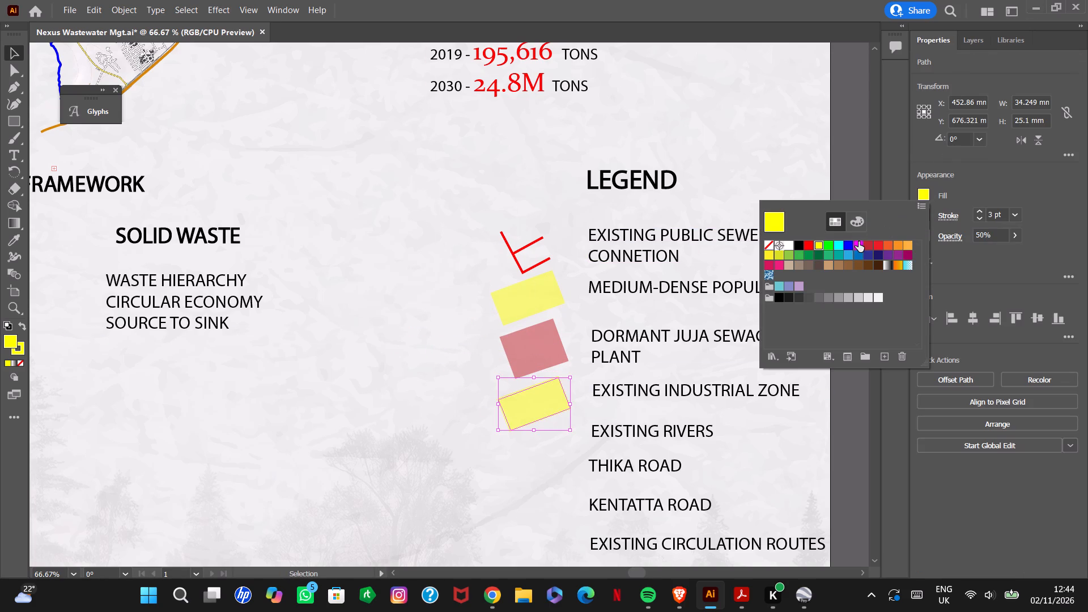
{"action": "left_click", "coordinate": [858, 242]}
{"action": "left_click", "coordinate": [1012, 191]}
{"action": "left_click", "coordinate": [926, 218]}
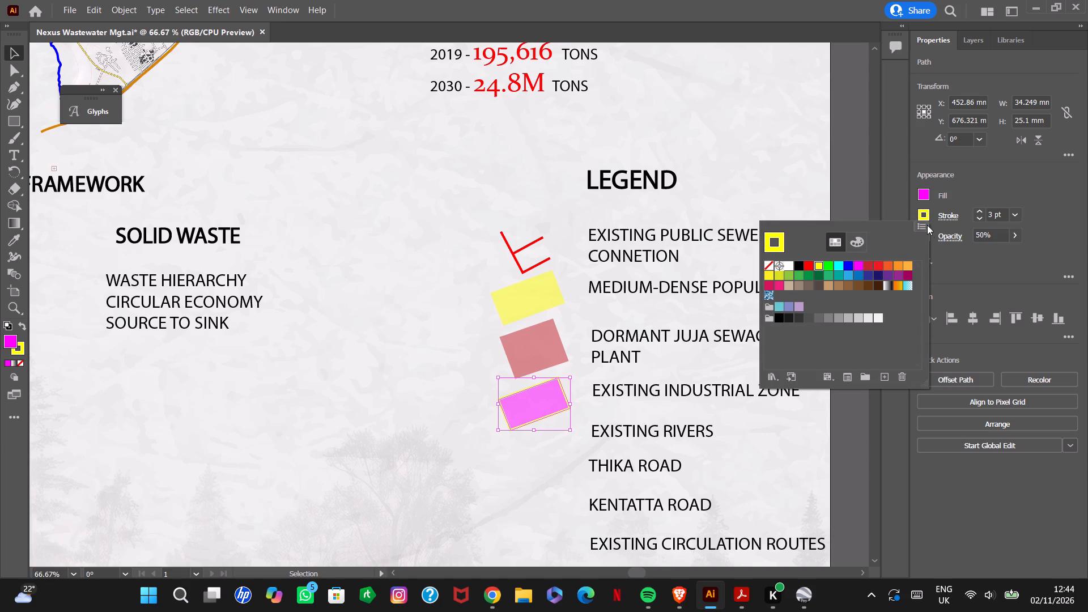
{"action": "left_click", "coordinate": [856, 268]}
{"action": "left_click", "coordinate": [995, 261]}
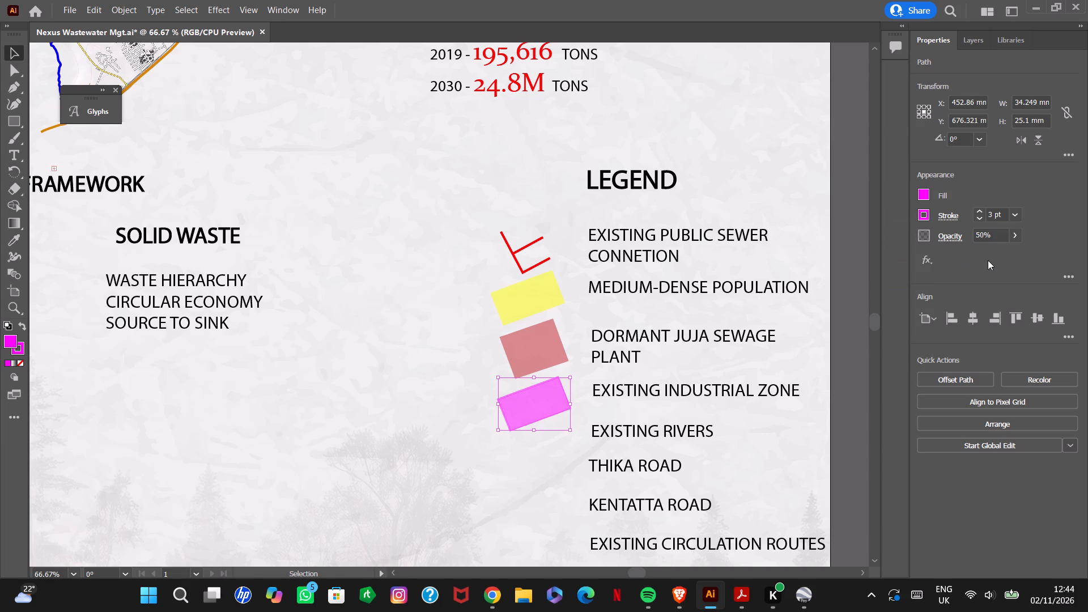
{"action": "left_click", "coordinate": [848, 445]}
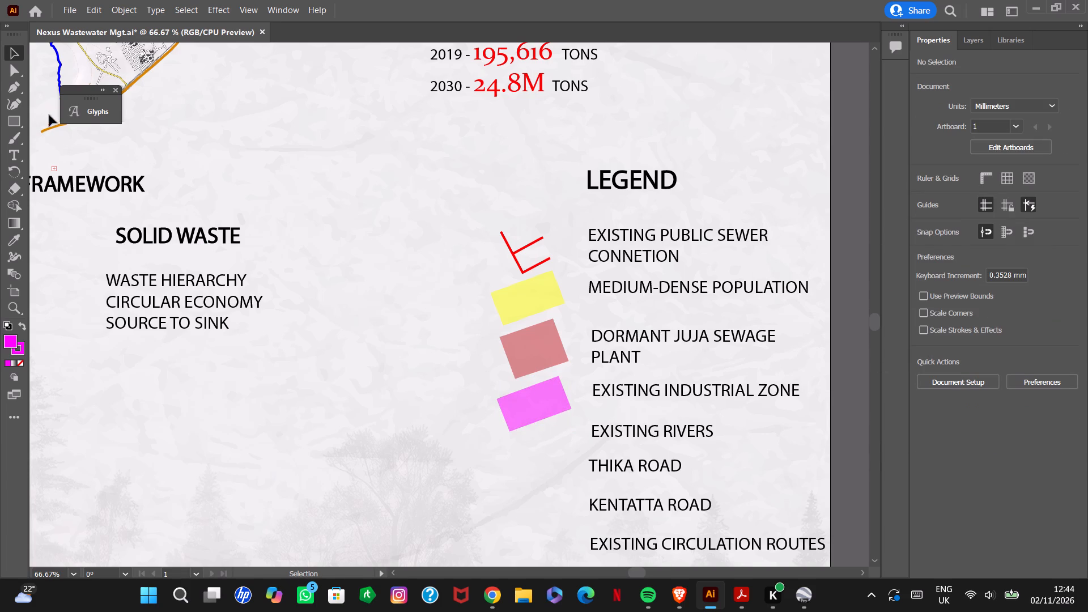
Set up the Curvature tool to draw with no fill and a blue stroke.
{"action": "left_click", "coordinate": [12, 102]}
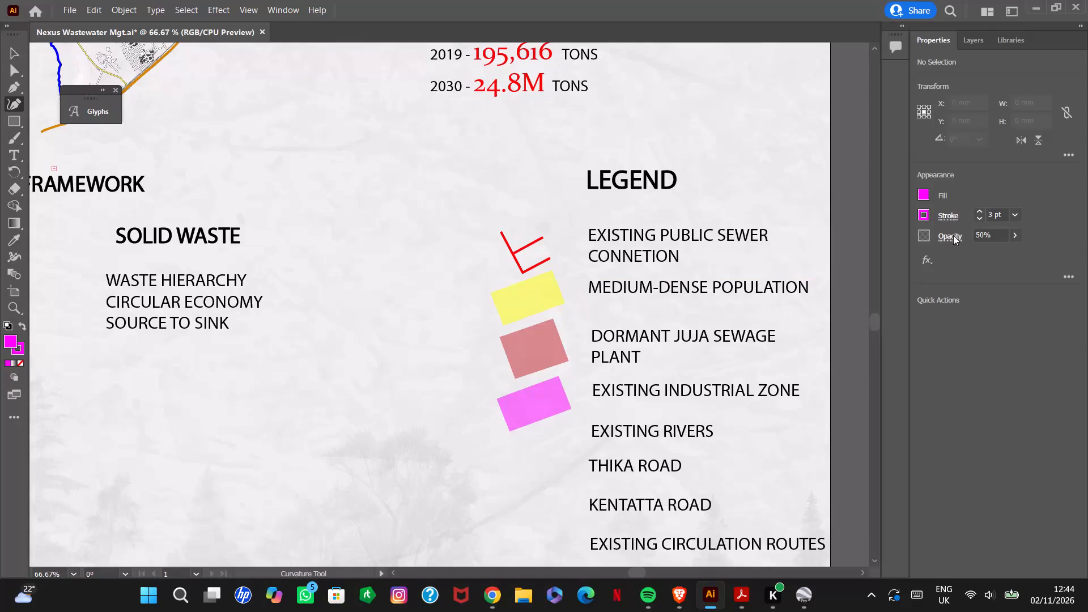
{"action": "left_click", "coordinate": [920, 194]}
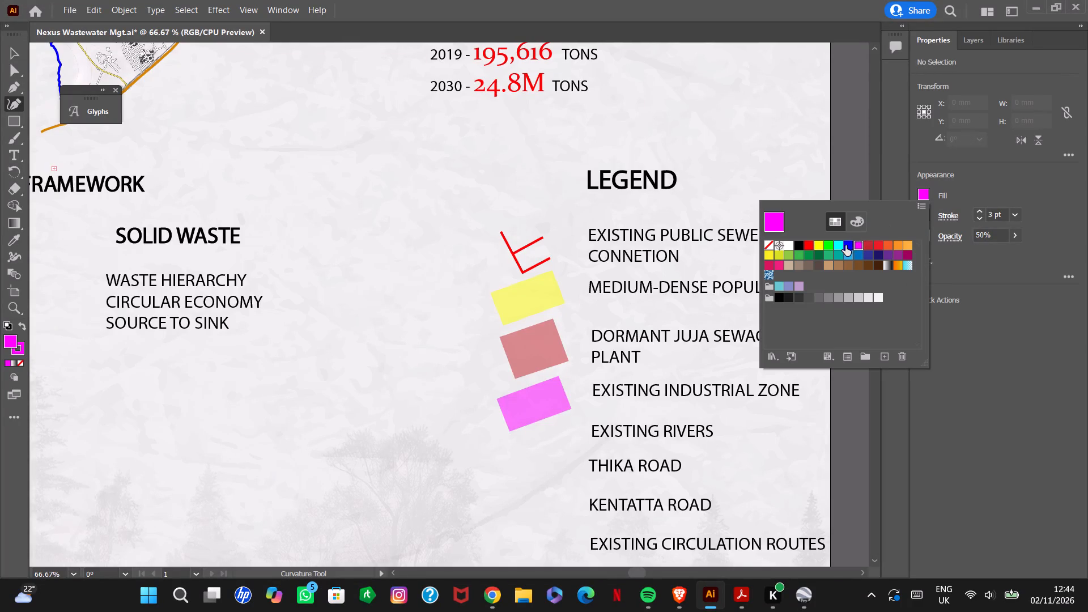
{"action": "left_click", "coordinate": [846, 245]}
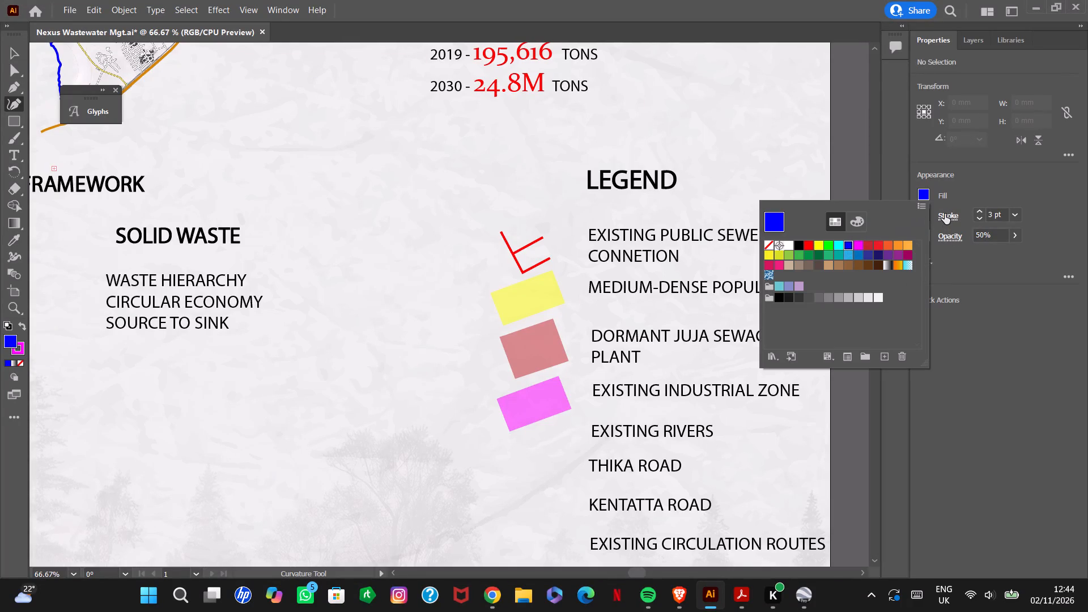
{"action": "left_click", "coordinate": [771, 240]}
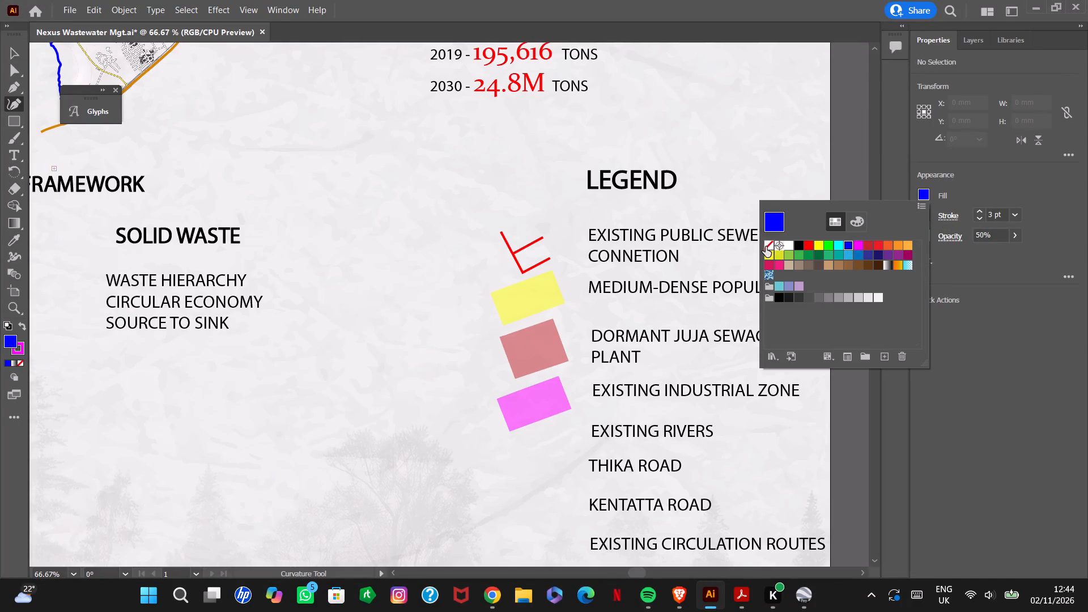
{"action": "left_click", "coordinate": [766, 246]}
{"action": "left_click", "coordinate": [946, 228]}
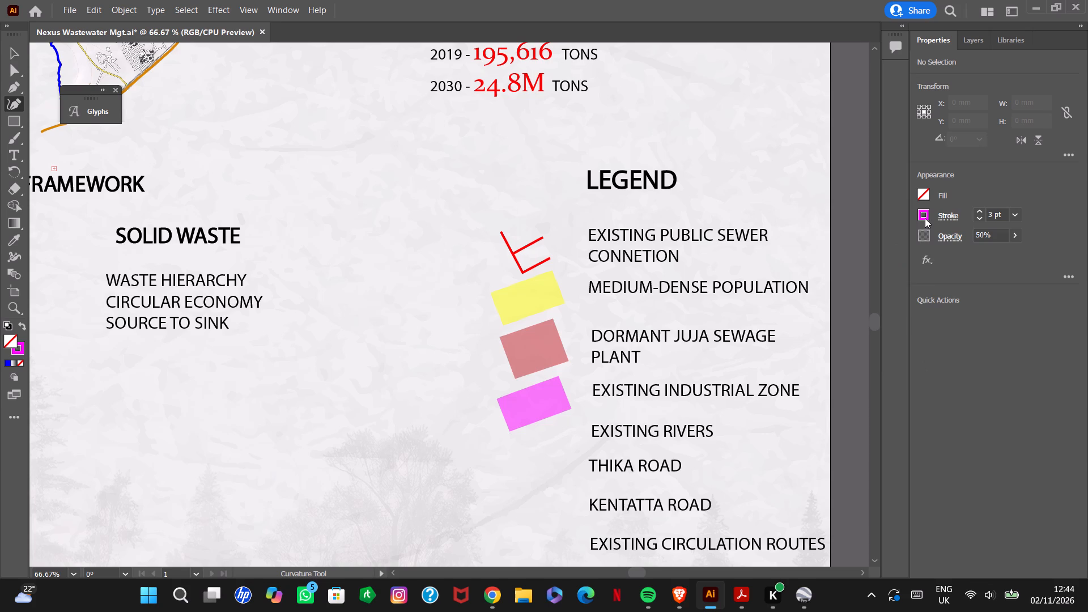
{"action": "left_click", "coordinate": [925, 218]}
{"action": "left_click", "coordinate": [849, 263]}
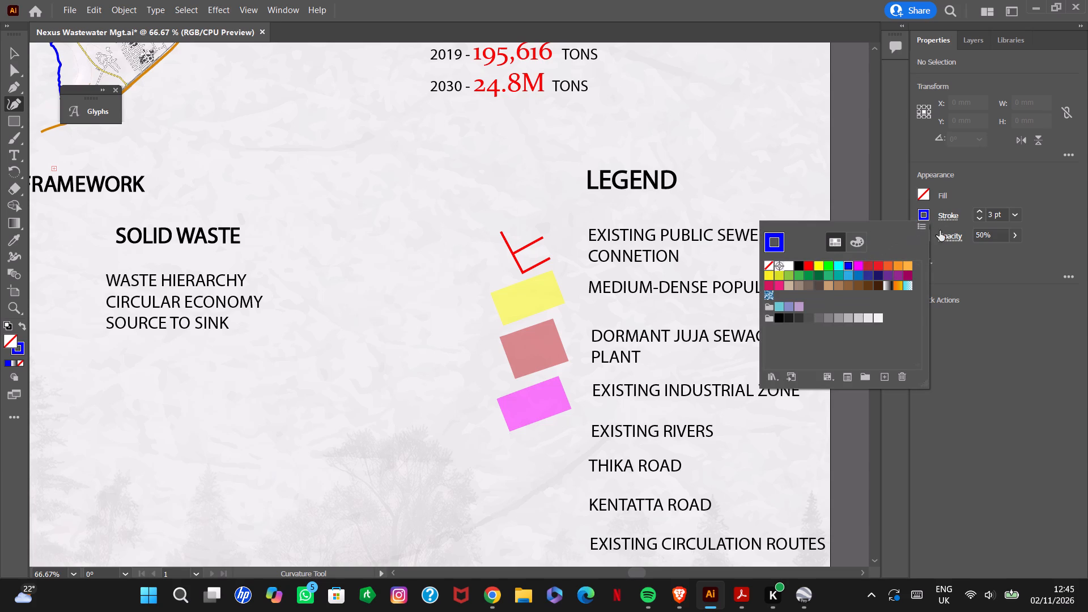
{"action": "left_click", "coordinate": [953, 218]}
{"action": "left_click", "coordinate": [953, 219]}
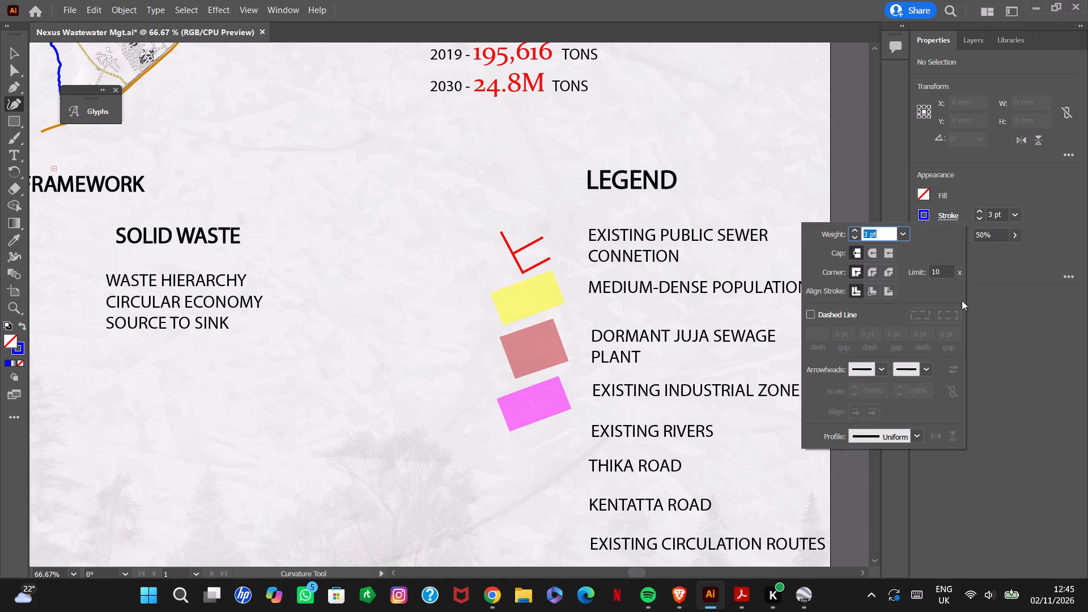
{"action": "left_click", "coordinate": [1016, 389]}
Draw an open S-shaped blue curve about 34 mm wide and 18 mm high beside the EXISTING RIVERS legend entry.
{"action": "left_click", "coordinate": [515, 460]}
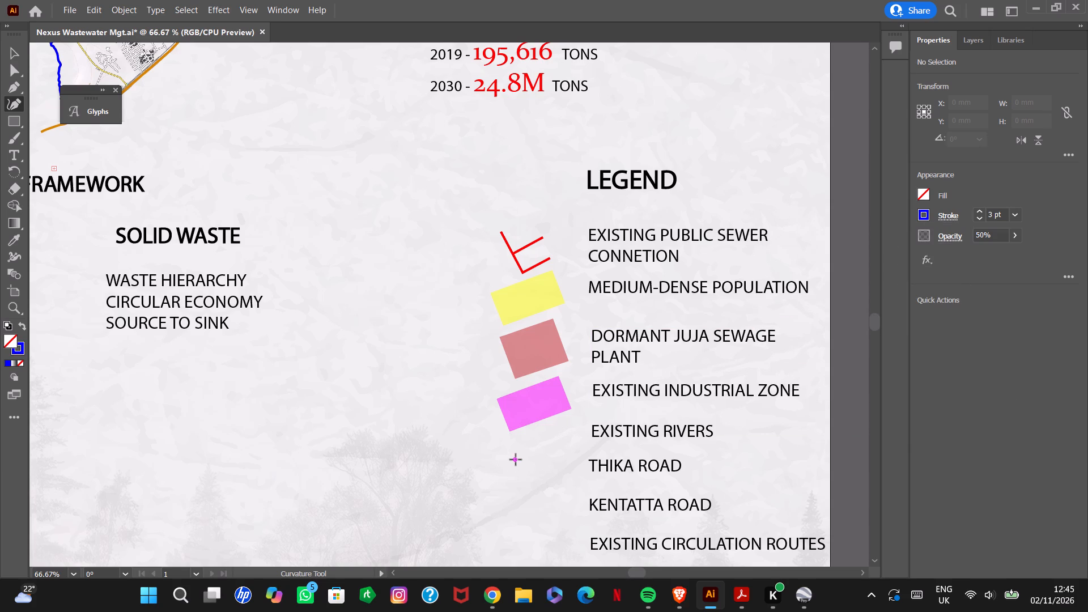
{"action": "left_click", "coordinate": [528, 462]}
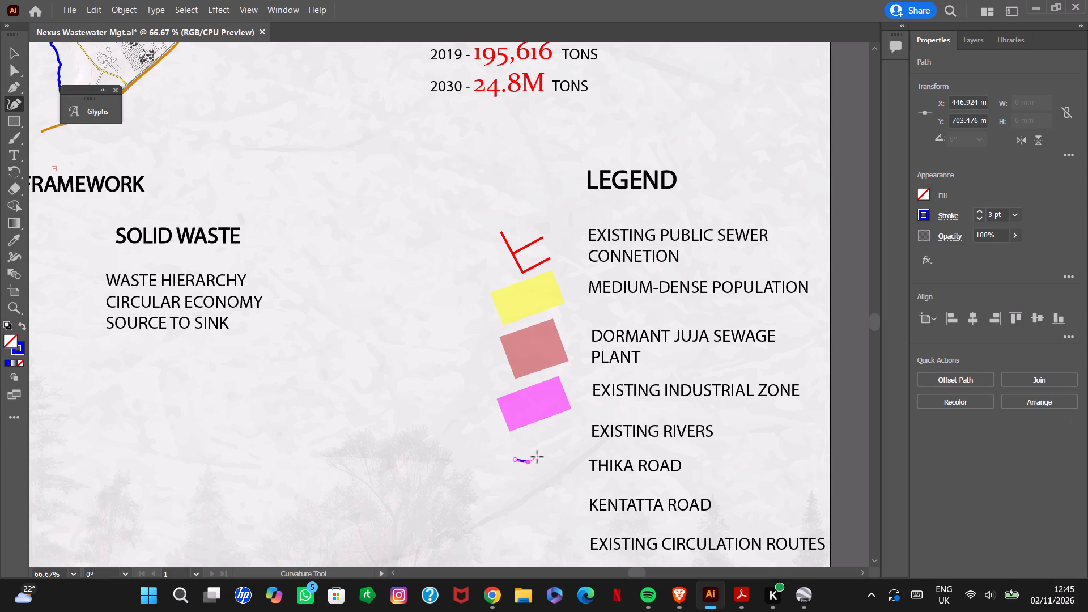
{"action": "left_click", "coordinate": [538, 456]}
{"action": "left_click", "coordinate": [548, 445]}
{"action": "left_click", "coordinate": [550, 436]}
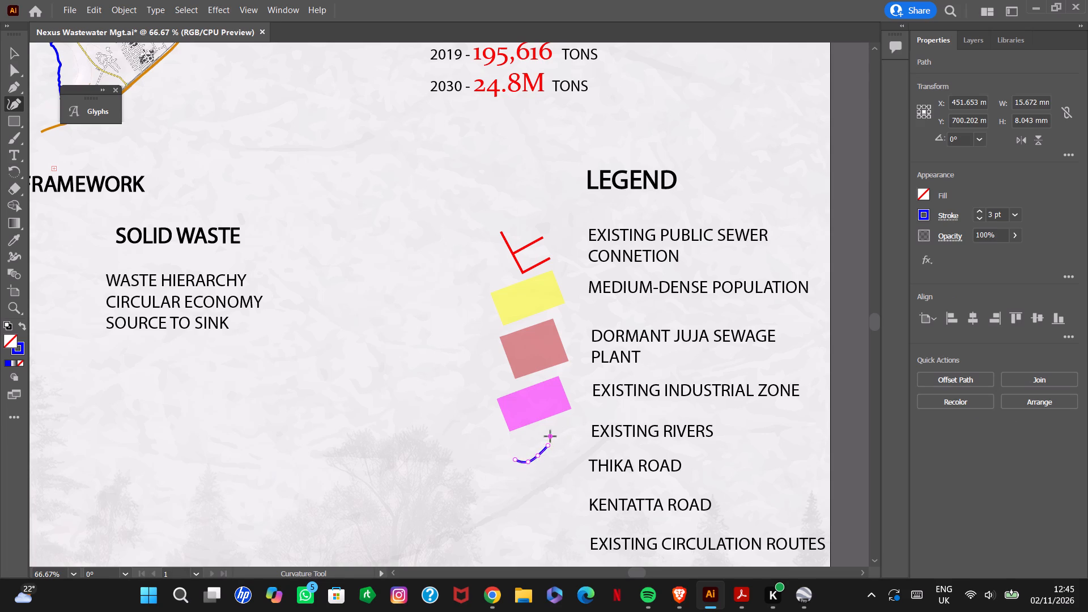
{"action": "left_click", "coordinate": [562, 426]}
{"action": "left_click", "coordinate": [577, 426]}
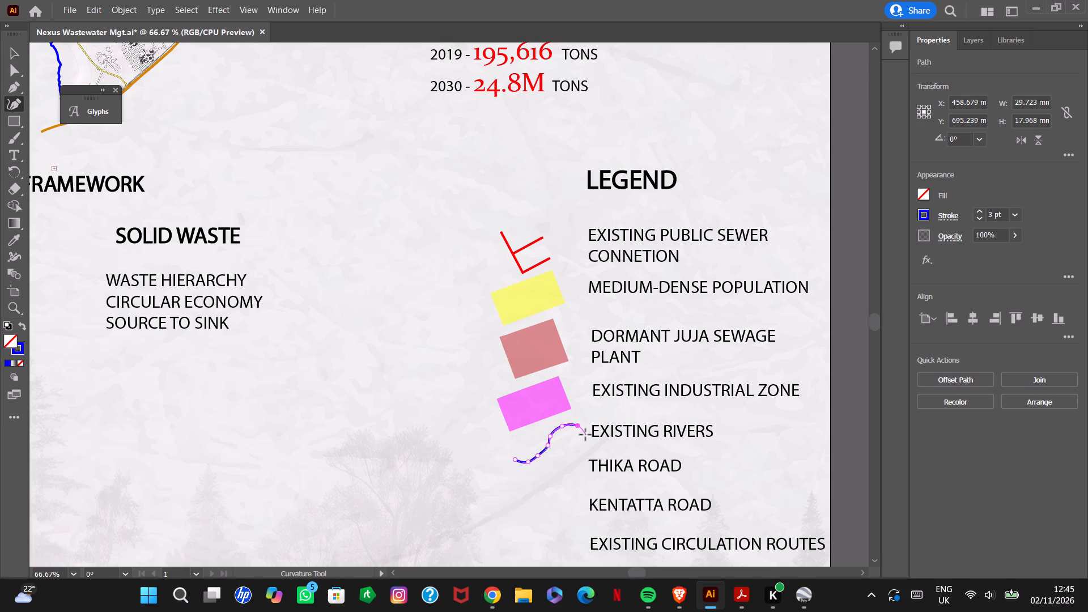
{"action": "left_click", "coordinate": [586, 434]}
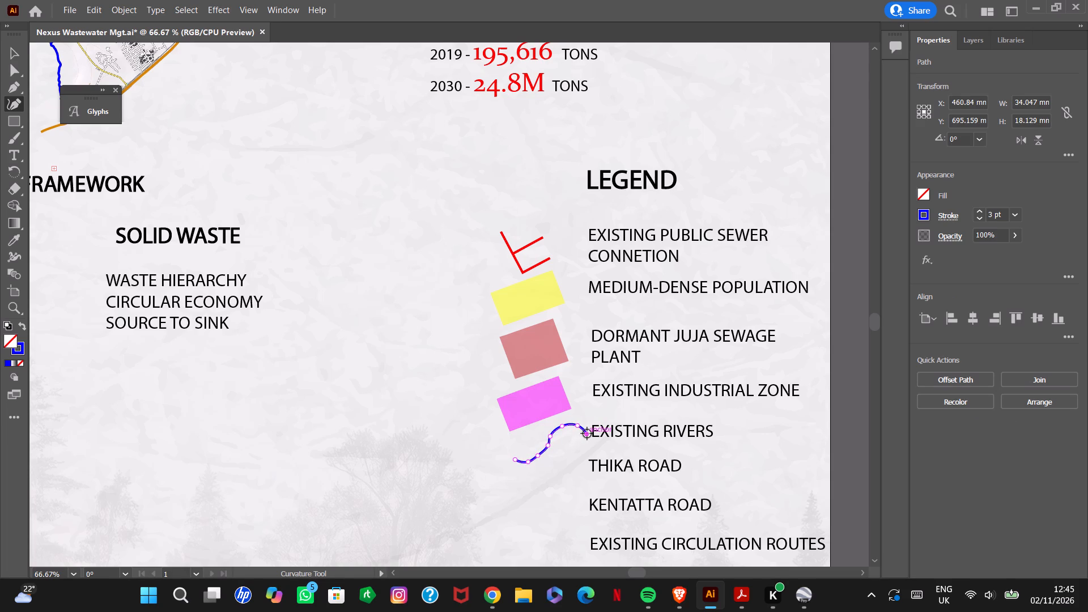
{"action": "left_click", "coordinate": [587, 433]}
{"action": "key", "text": "Escape"}
{"action": "key", "text": "Escape"}
{"action": "left_click", "coordinate": [988, 445]}
Draw a gently rising open curve about 44 mm wide and 20 mm high beside the THIKA ROAD entry.
{"action": "left_click", "coordinate": [496, 492]}
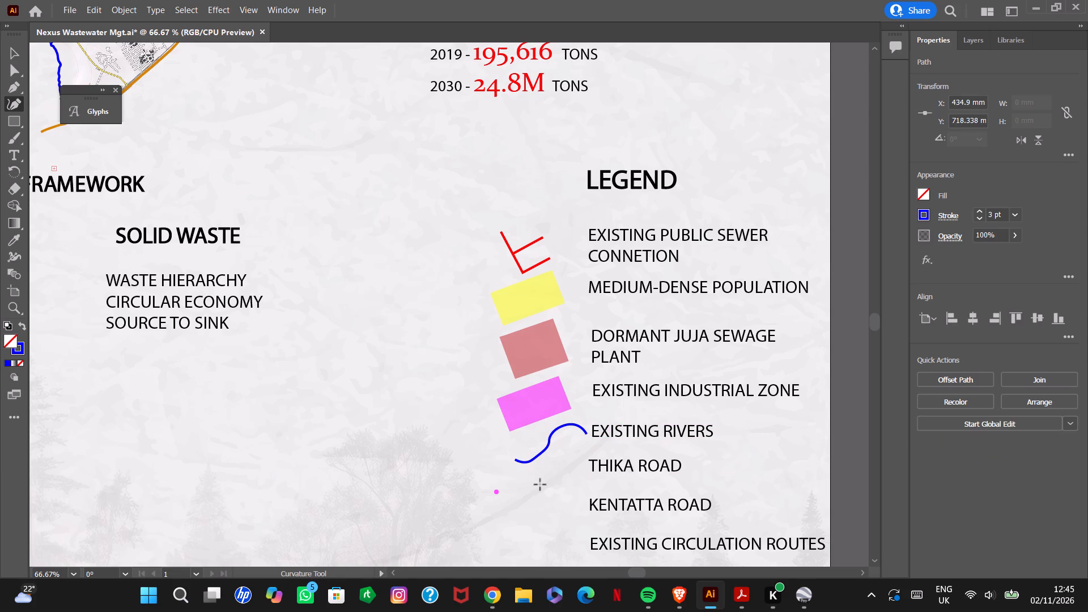
{"action": "left_click", "coordinate": [543, 479]}
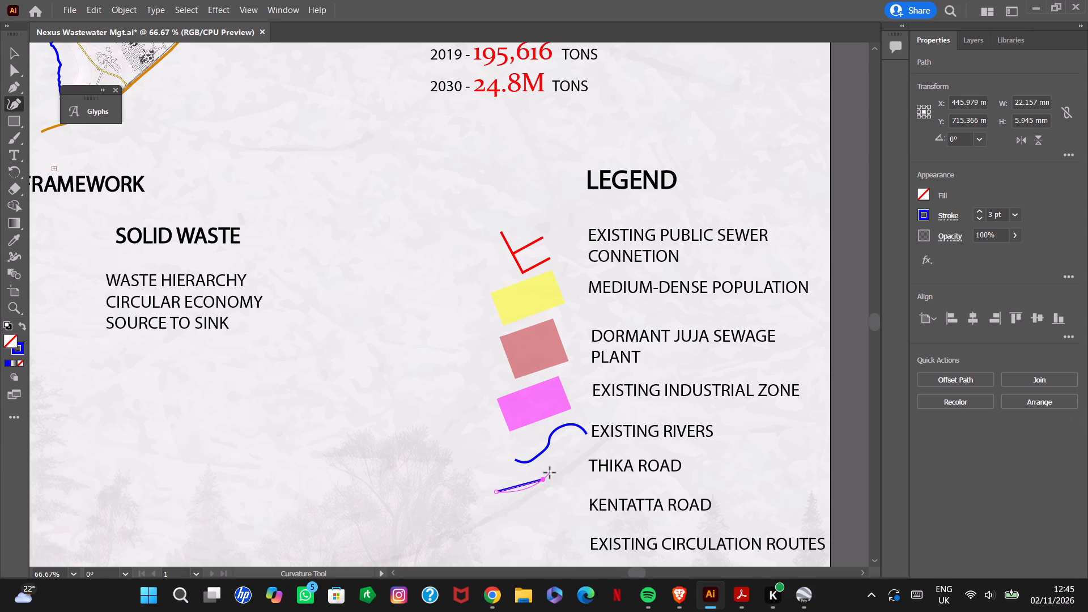
{"action": "left_click", "coordinate": [551, 473]}
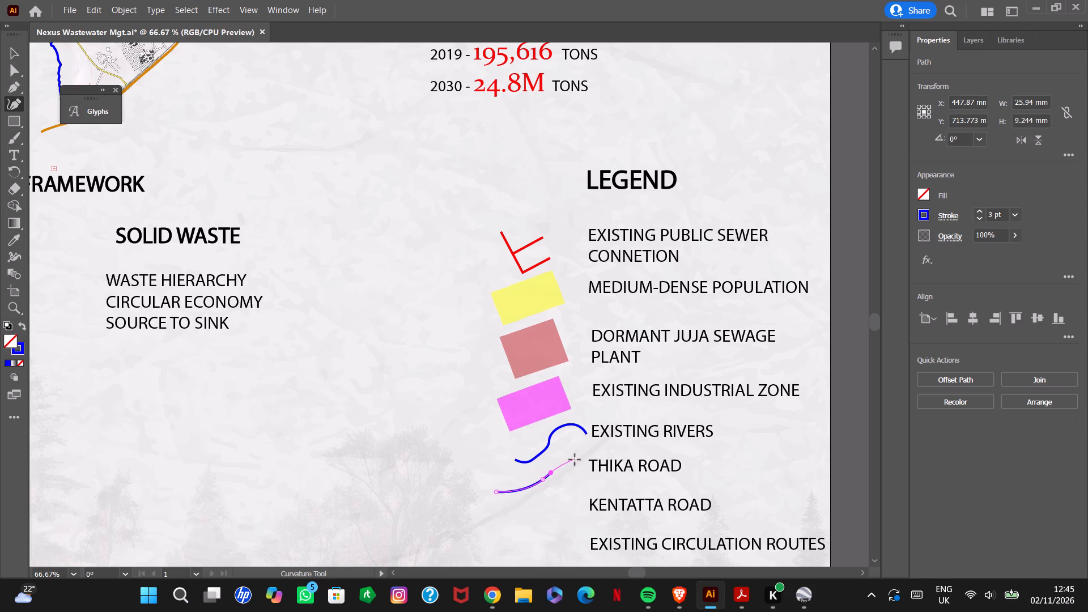
{"action": "left_click", "coordinate": [588, 450]}
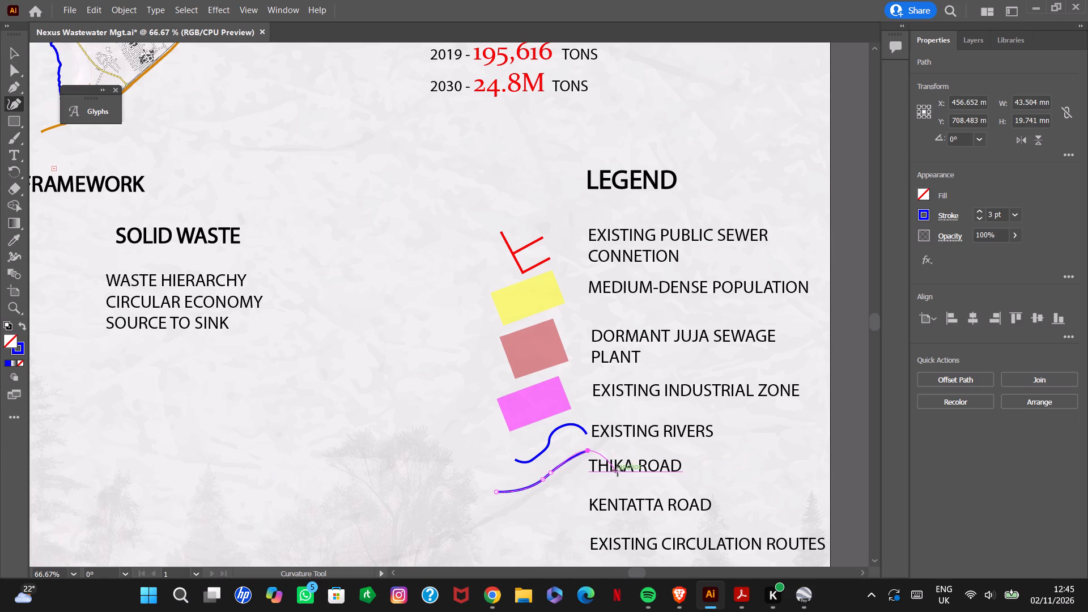
{"action": "key", "text": "Escape"}
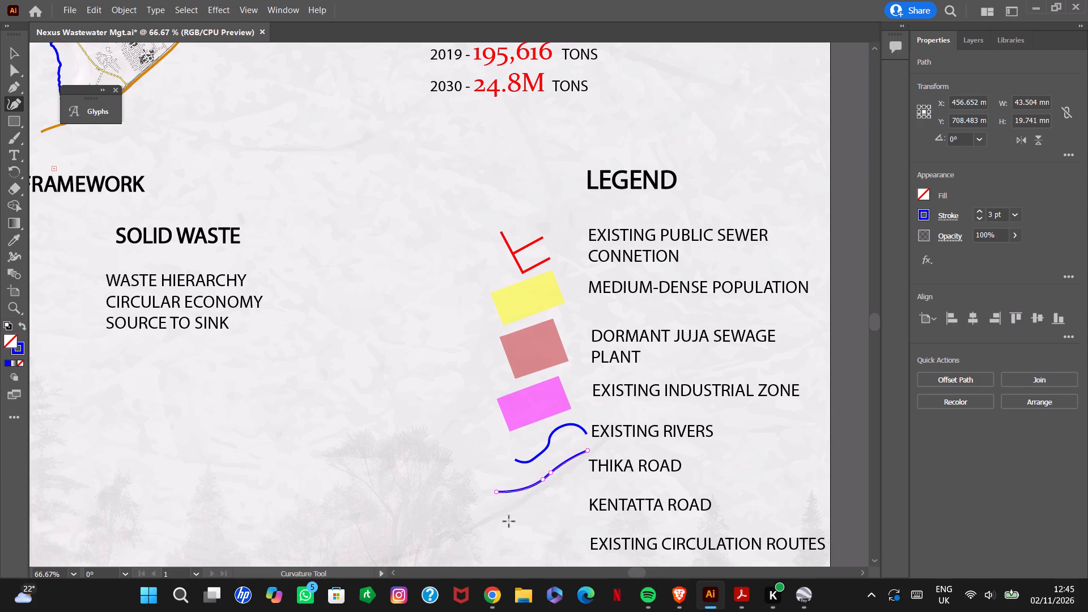
Draw a shallow open curve about 34 mm wide and 9 mm high beside the KENTATTA ROAD entry.
{"action": "left_click", "coordinate": [505, 520]}
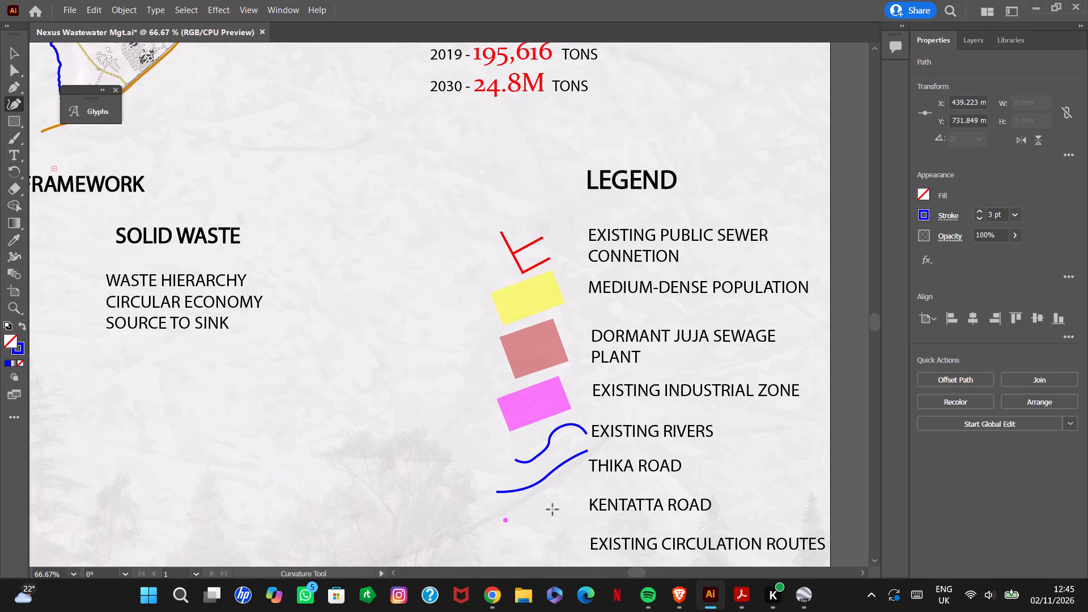
{"action": "left_click", "coordinate": [552, 509]}
{"action": "left_click", "coordinate": [576, 501]}
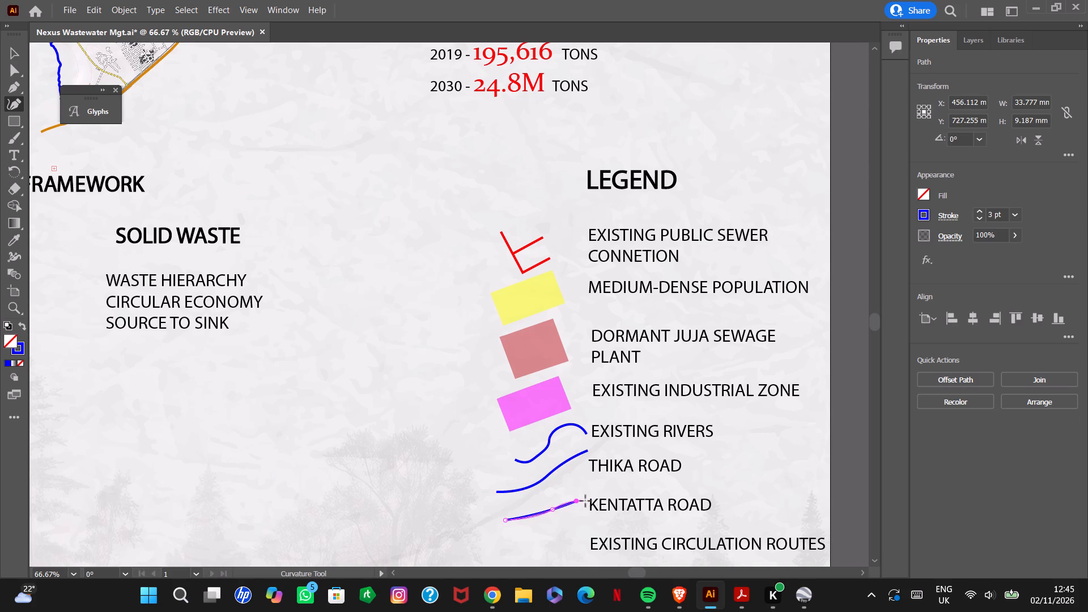
{"action": "key", "text": "Escape"}
Draw a nearly horizontal line segment about 173 mm long across the legend, between the public sewer and MEDIUM-DENSE POPULATION entries.
{"action": "left_click_drag", "start_coordinate": [876, 318], "coordinate": [879, 324]}
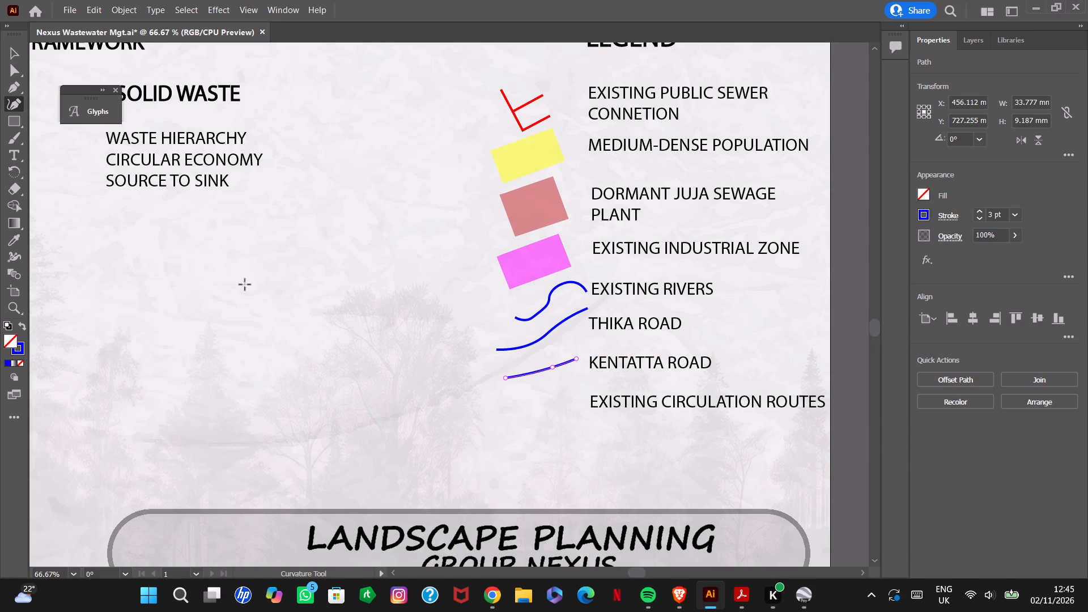
{"action": "left_click", "coordinate": [17, 126]}
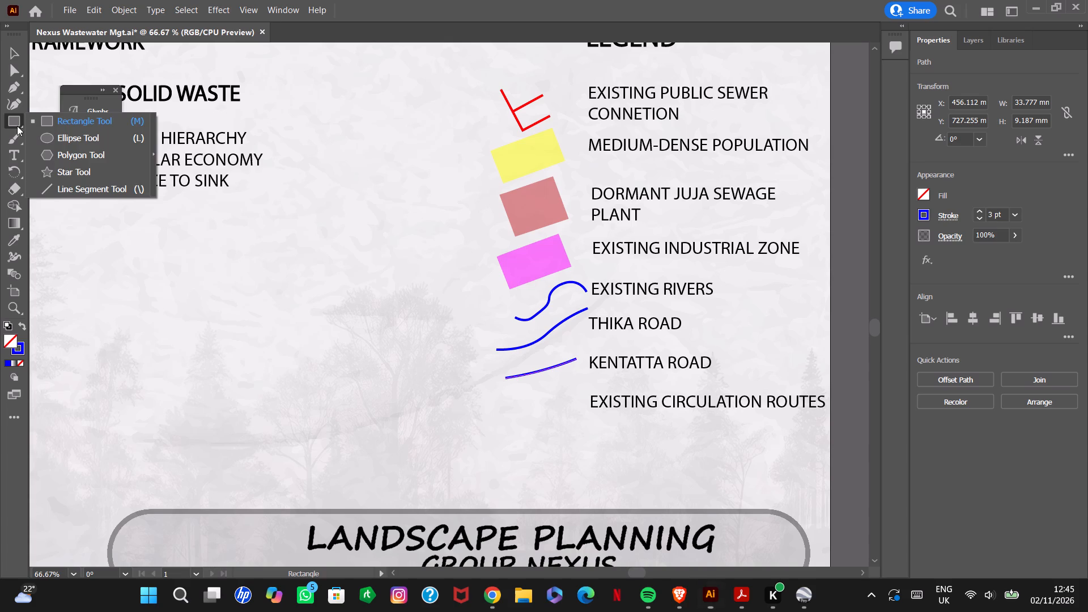
{"action": "left_click", "coordinate": [86, 191]}
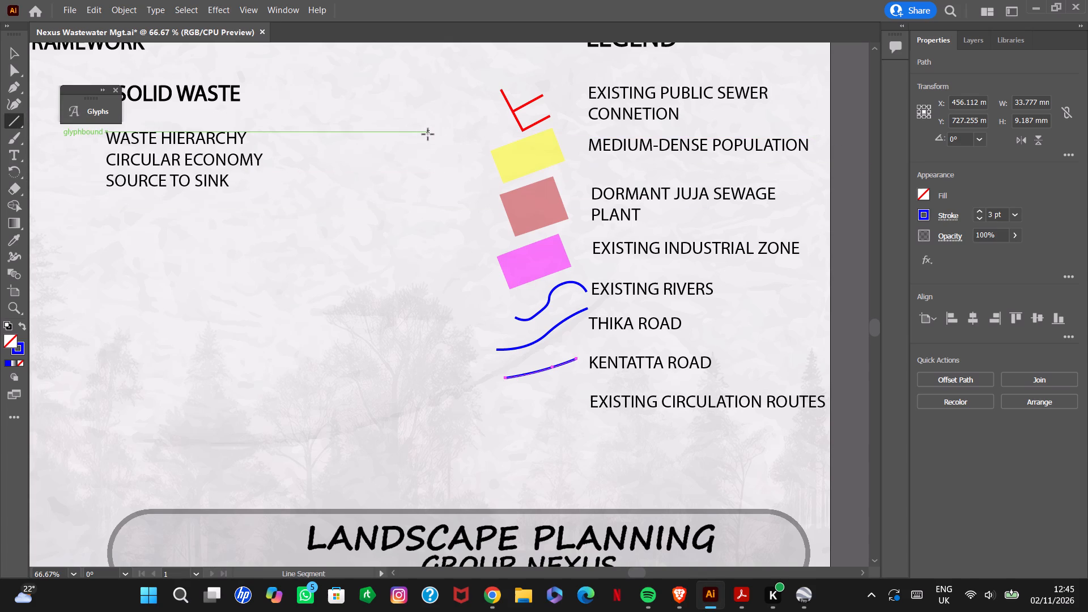
{"action": "left_click_drag", "start_coordinate": [436, 135], "coordinate": [768, 129]}
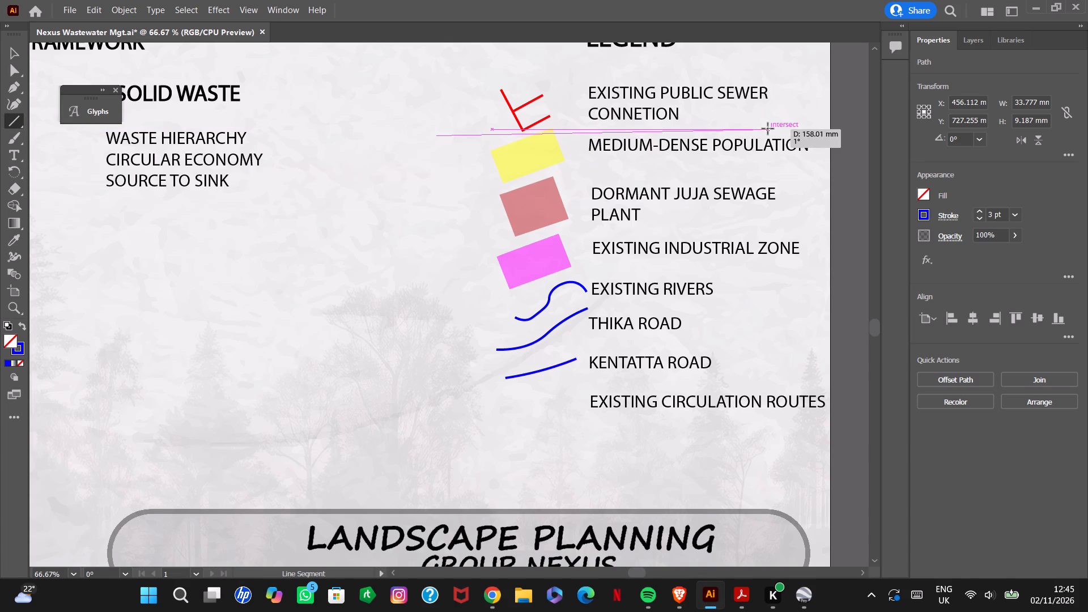
{"action": "left_click_drag", "start_coordinate": [768, 129], "coordinate": [798, 133]}
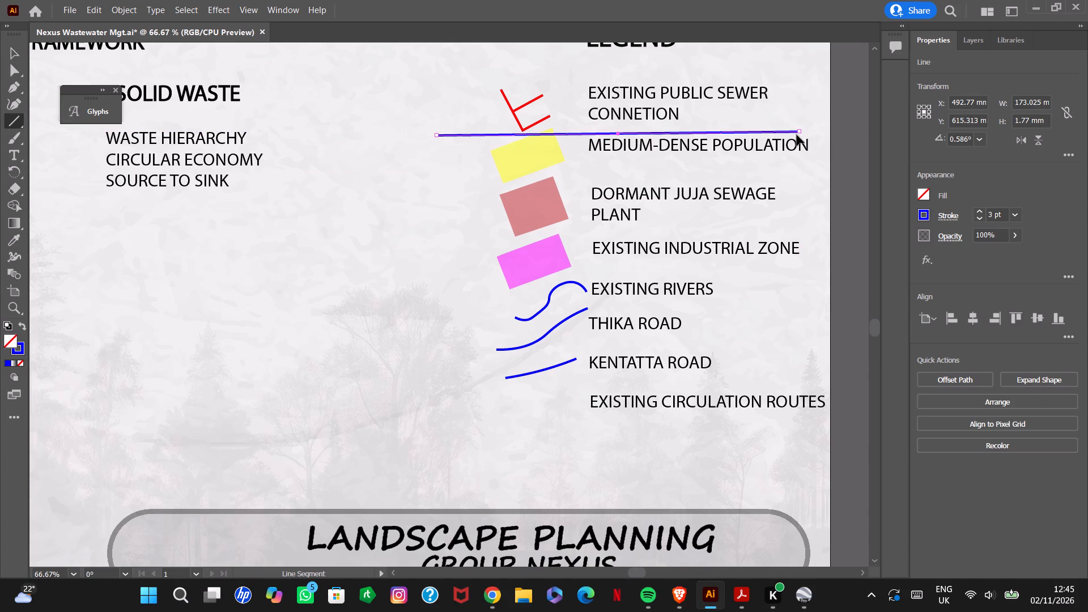
Set the new legend divider line's stroke weight to 1 pt.
{"action": "left_click", "coordinate": [981, 208]}
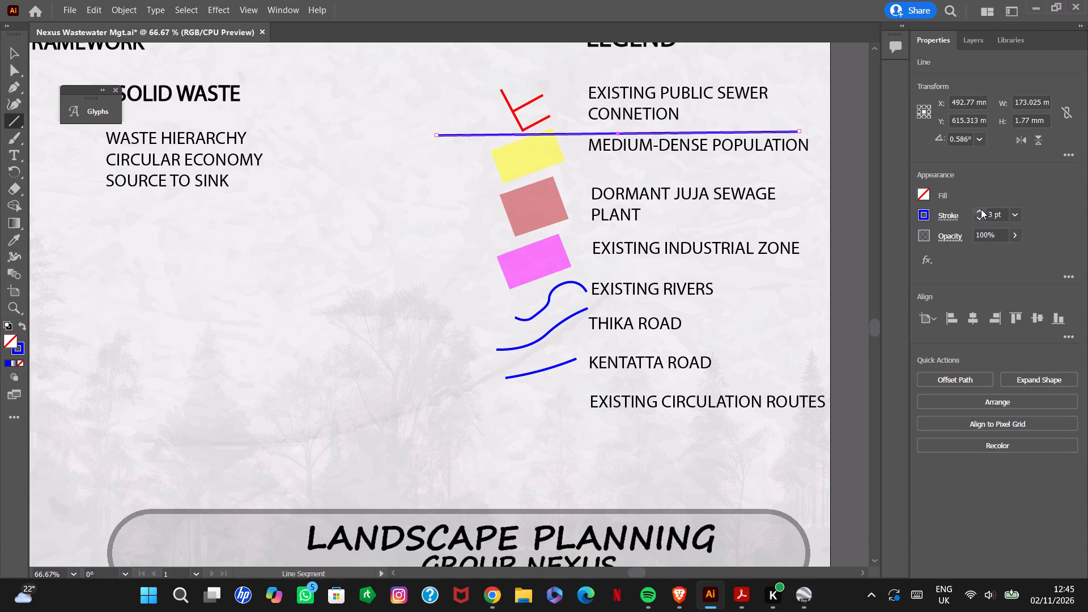
{"action": "left_click", "coordinate": [981, 210]}
{"action": "double_click", "coordinate": [975, 218]}
{"action": "left_click", "coordinate": [975, 216]}
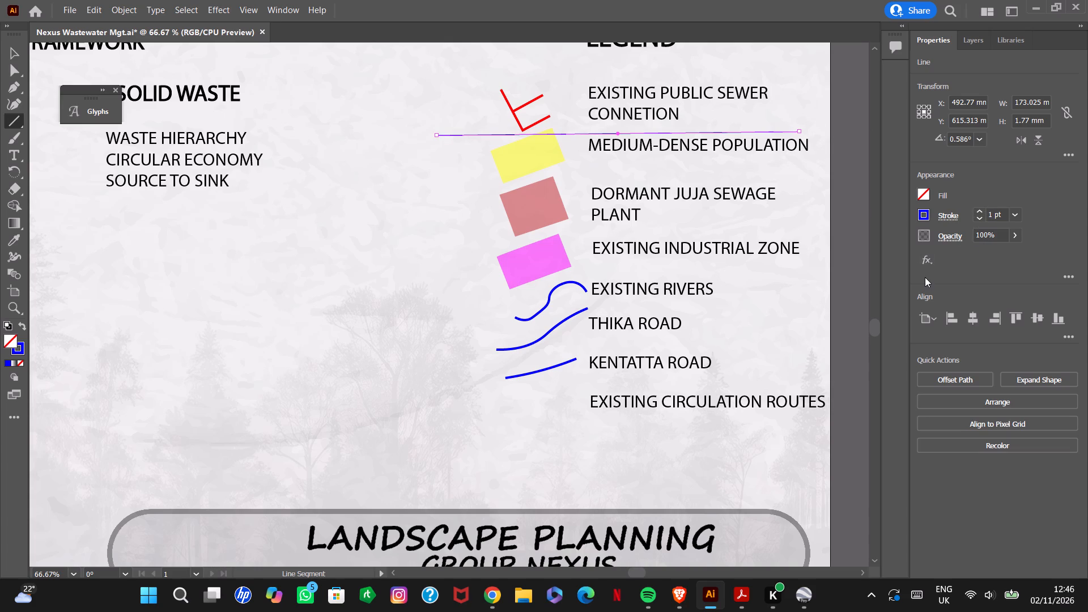
Change the new legend divider line's stroke colour to black.
{"action": "left_click", "coordinate": [928, 218]}
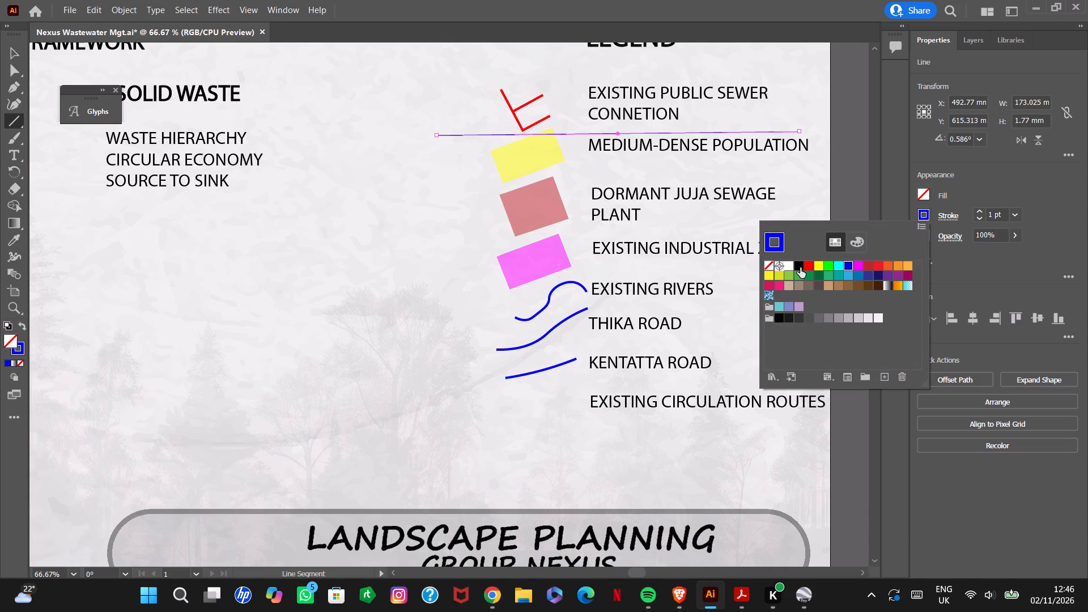
{"action": "left_click", "coordinate": [800, 266]}
{"action": "left_click", "coordinate": [1032, 258]}
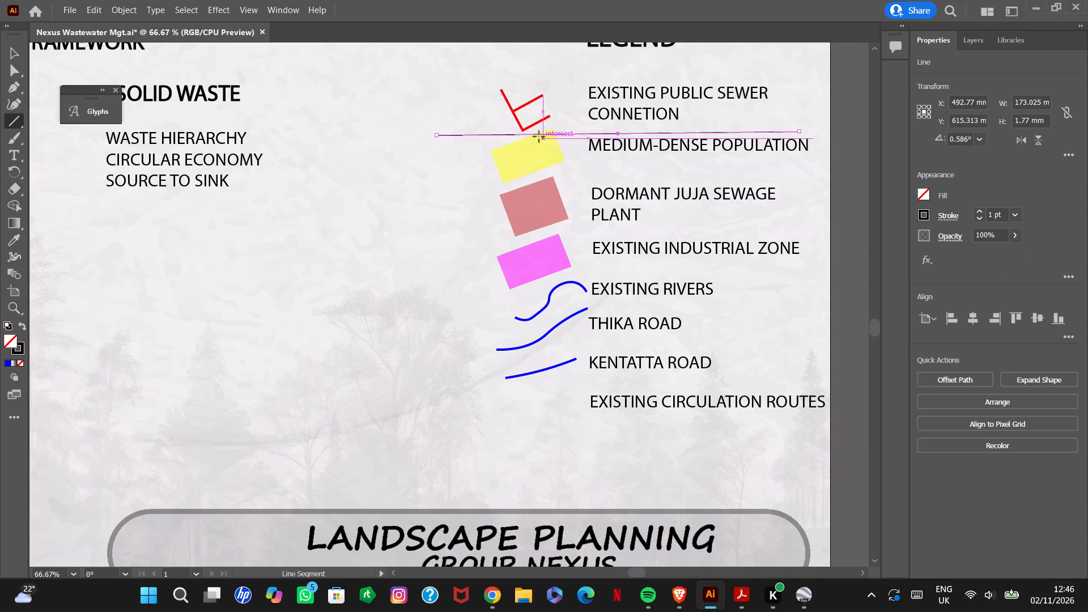
Duplicate the divider line below the MEDIUM-DENSE POPULATION, DORMANT JUJA SEWAGE PLANT, EXISTING INDUSTRIAL ZONE and EXISTING RIVERS entries.
{"action": "left_click", "coordinate": [19, 58]}
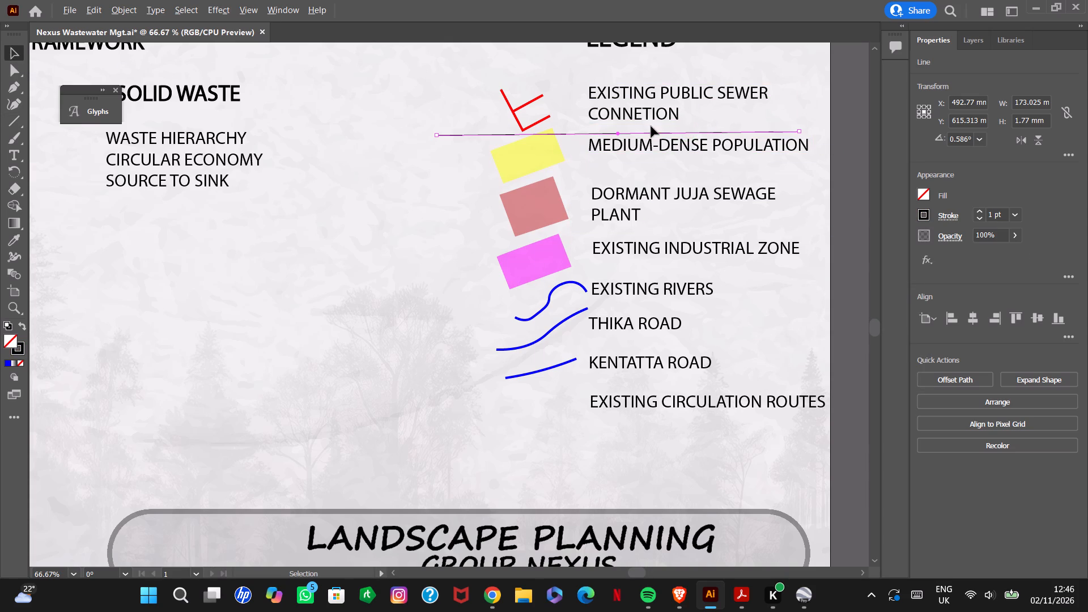
{"action": "left_click_drag", "start_coordinate": [654, 134], "coordinate": [651, 178], "text": "alt"}
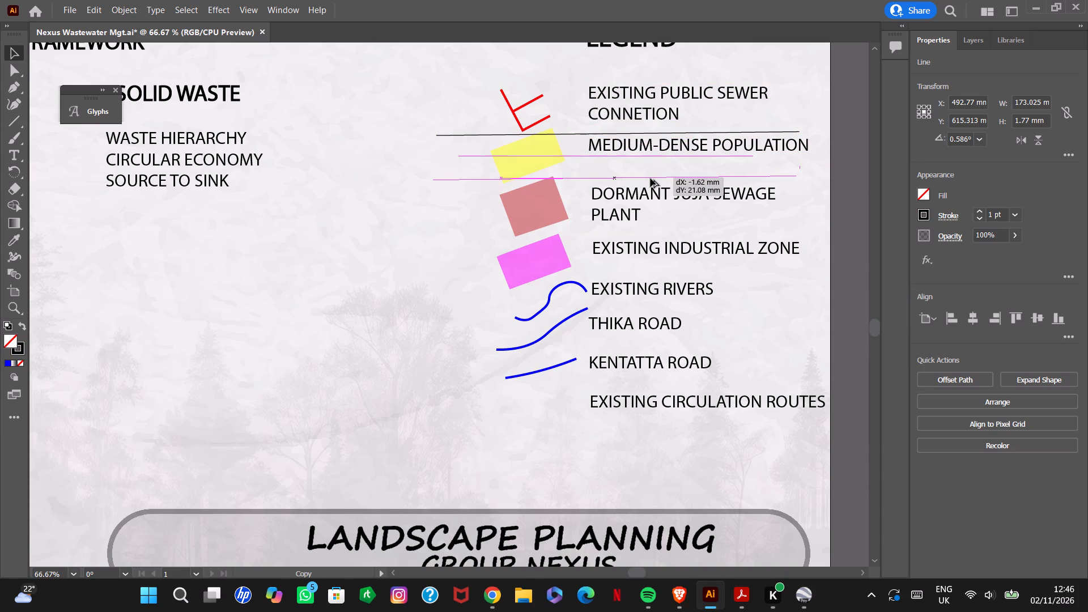
{"action": "left_click_drag", "start_coordinate": [651, 178], "coordinate": [651, 178], "text": "alt"}
{"action": "left_click_drag", "start_coordinate": [648, 177], "coordinate": [649, 231], "text": "alt"}
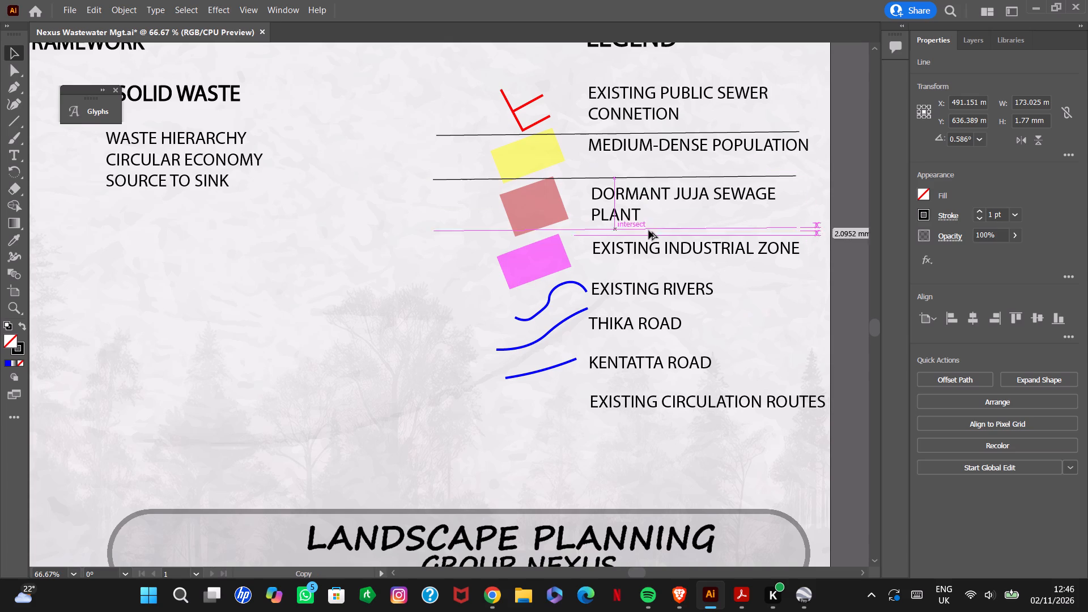
{"action": "left_click_drag", "start_coordinate": [649, 231], "coordinate": [649, 231], "text": "alt"}
{"action": "left_click_drag", "start_coordinate": [649, 231], "coordinate": [649, 274], "text": "alt"}
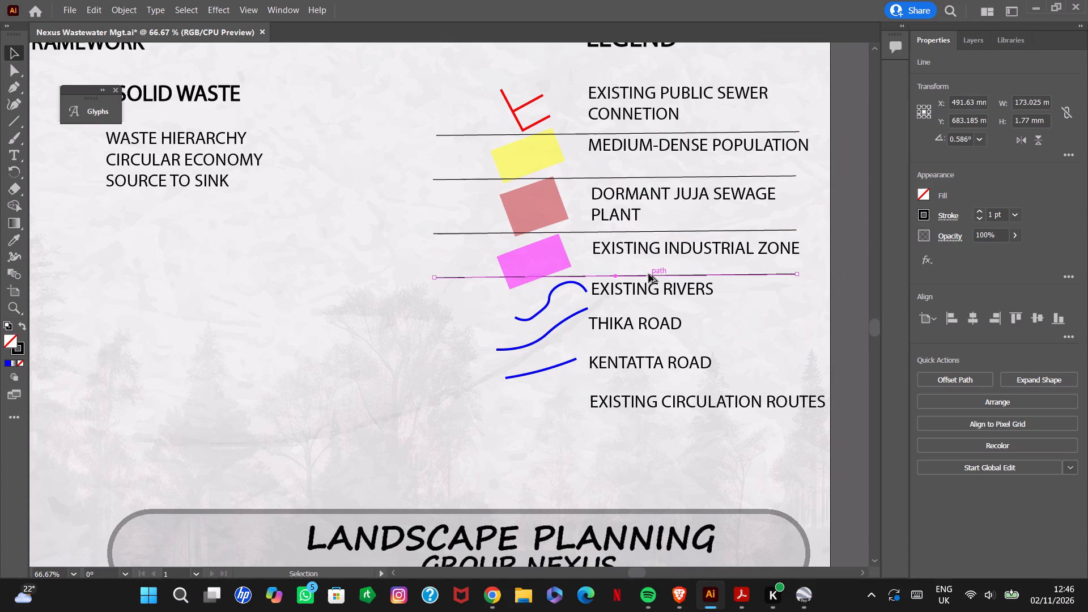
{"action": "left_click_drag", "start_coordinate": [649, 274], "coordinate": [646, 319], "text": "alt"}
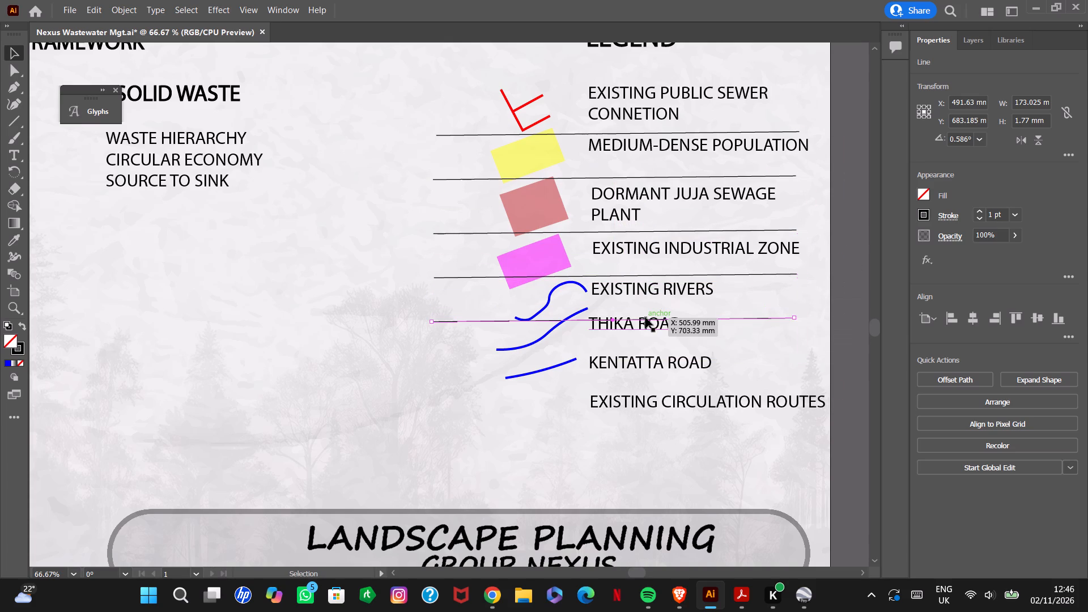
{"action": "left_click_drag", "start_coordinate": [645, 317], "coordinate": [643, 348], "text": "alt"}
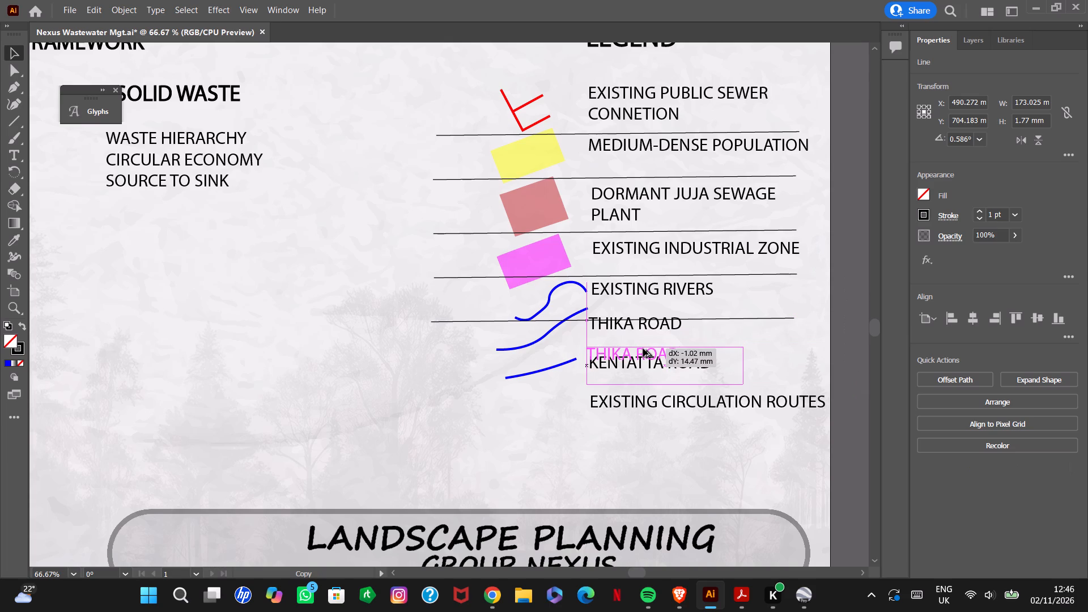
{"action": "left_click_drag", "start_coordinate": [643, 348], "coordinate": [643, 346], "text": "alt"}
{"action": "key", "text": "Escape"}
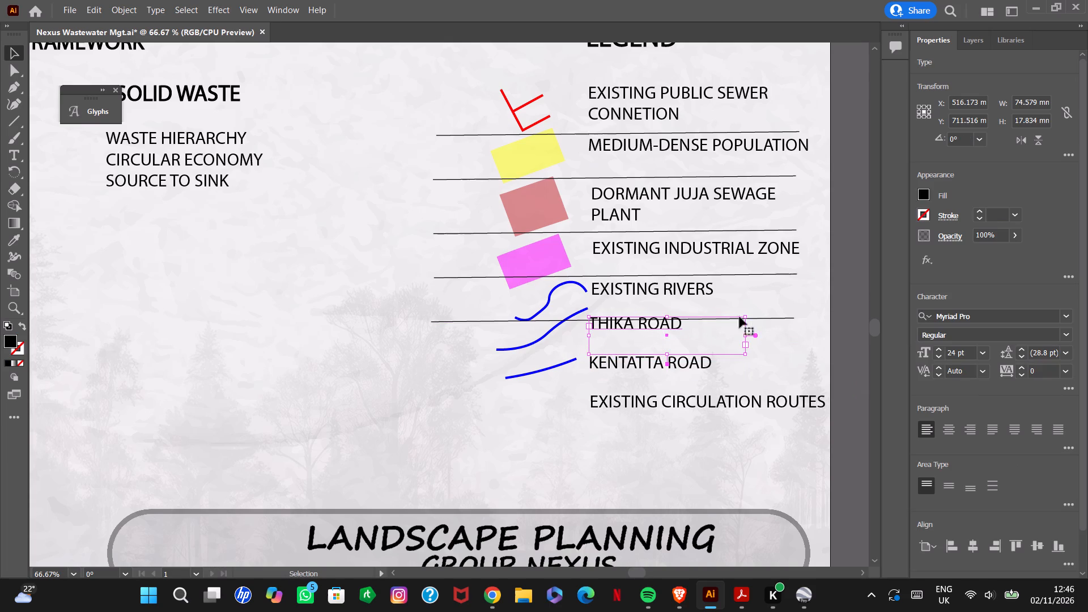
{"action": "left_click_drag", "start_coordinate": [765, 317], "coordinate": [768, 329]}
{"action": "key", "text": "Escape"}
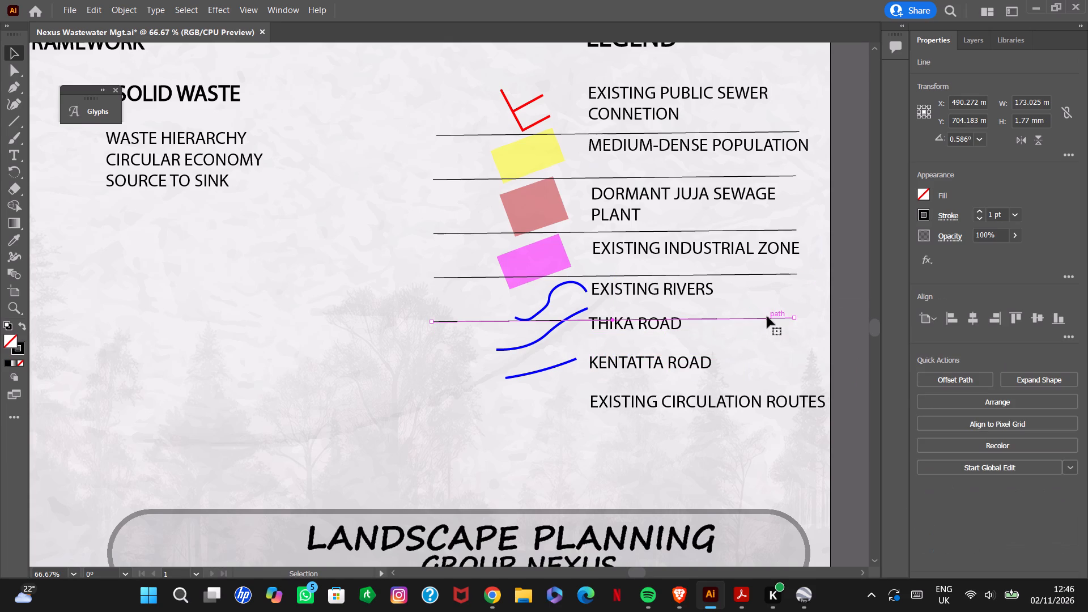
Duplicate the divider line below the THIKA ROAD, KENTATTA ROAD and EXISTING CIRCULATION ROUTES entries.
{"action": "left_click_drag", "start_coordinate": [767, 317], "coordinate": [770, 355], "text": "alt"}
{"action": "left_click_drag", "start_coordinate": [770, 355], "coordinate": [770, 397], "text": "alt"}
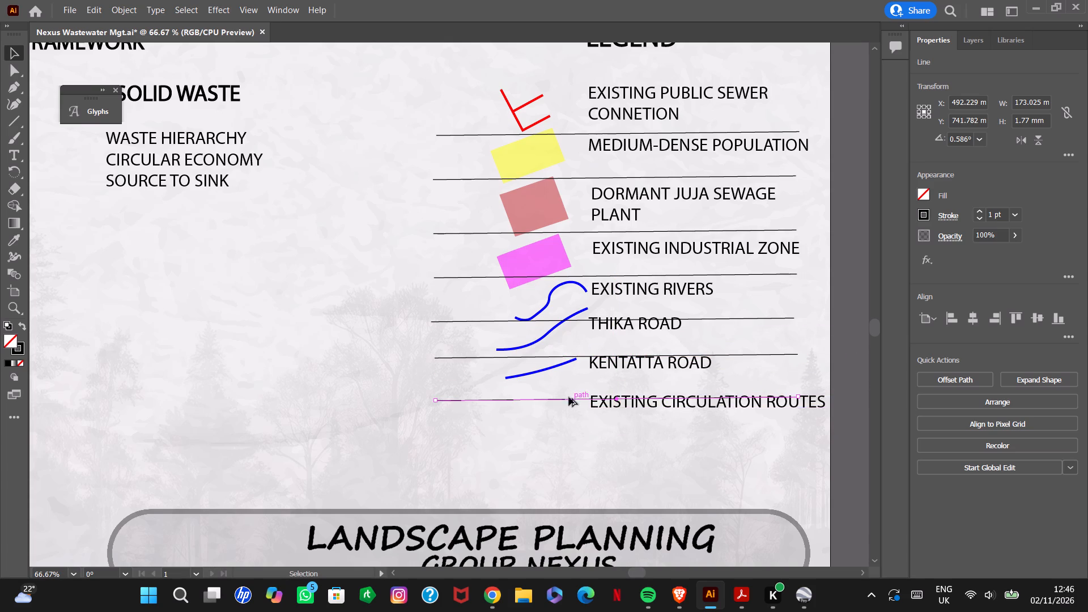
{"action": "left_click_drag", "start_coordinate": [566, 398], "coordinate": [561, 452], "text": "alt"}
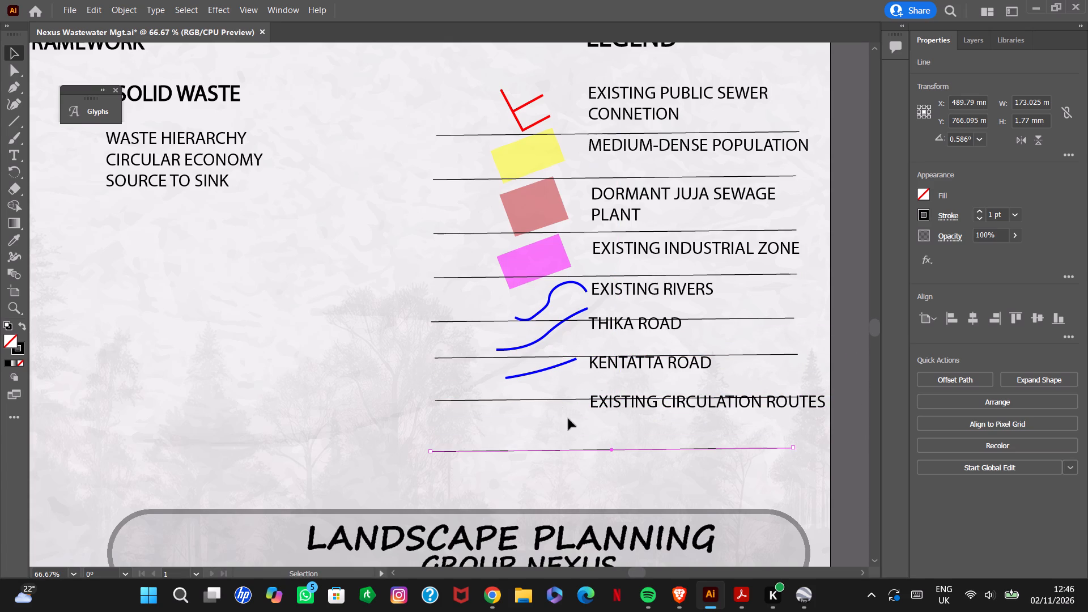
{"action": "left_click", "coordinate": [851, 237]}
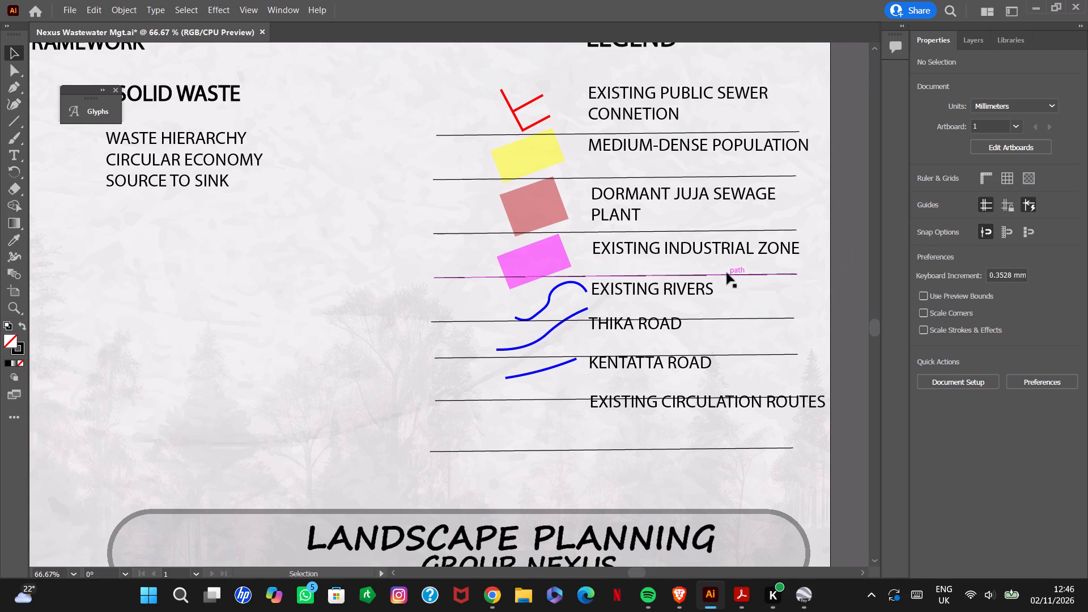
Duplicate the first divider line upwards, between the LEGEND heading and the public sewer entry.
{"action": "scroll", "coordinate": [724, 273], "scroll_direction": "down", "scroll_amount": 6, "text": "alt"}
{"action": "left_click", "coordinate": [824, 301]}
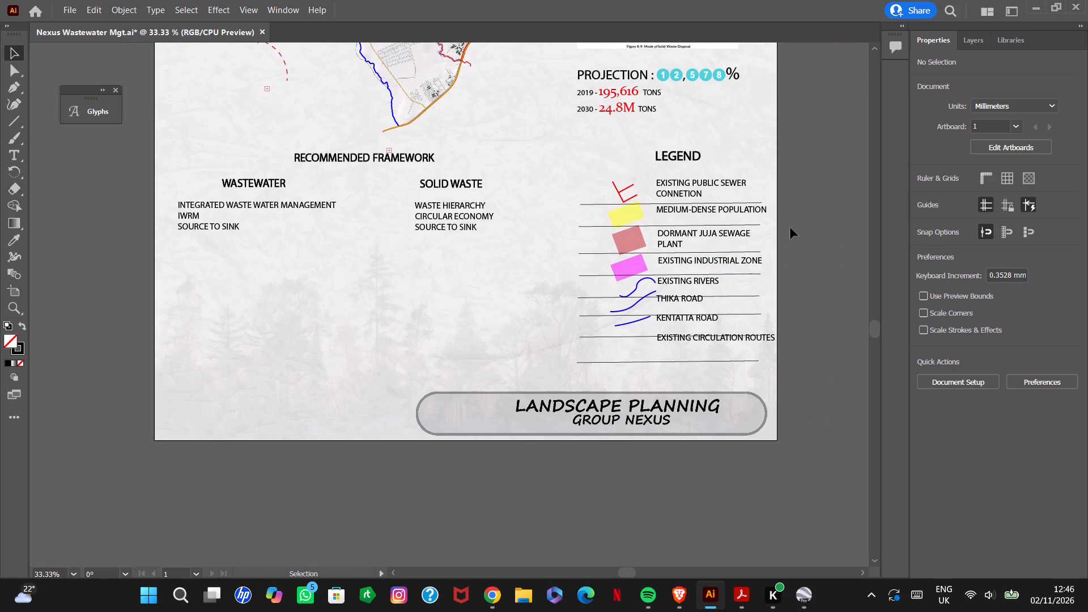
{"action": "left_click", "coordinate": [649, 201]}
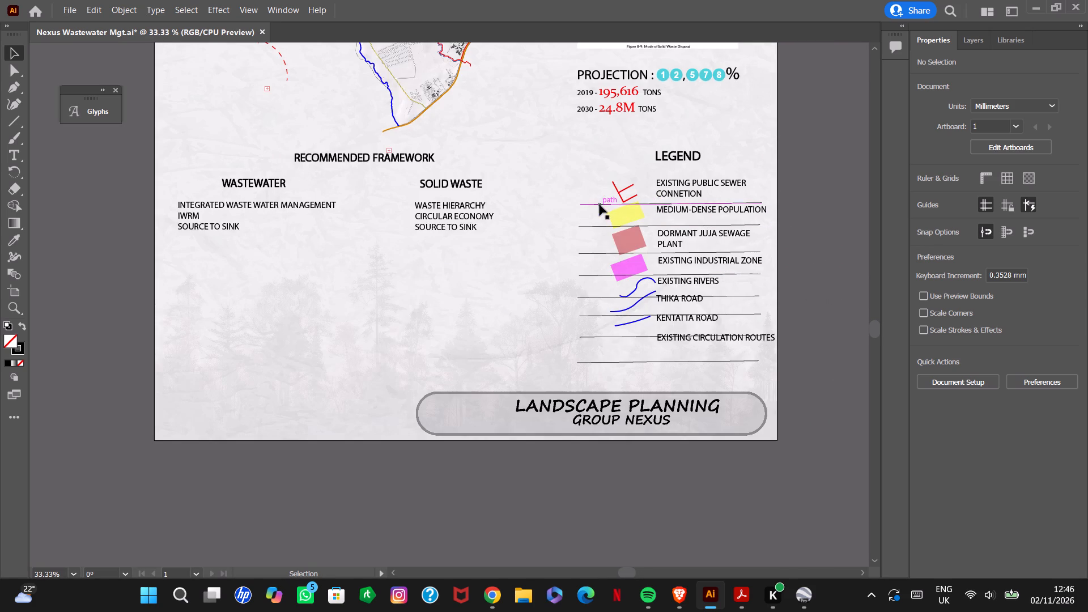
{"action": "left_click", "coordinate": [600, 203]}
{"action": "left_click_drag", "start_coordinate": [600, 203], "coordinate": [600, 203], "text": "alt"}
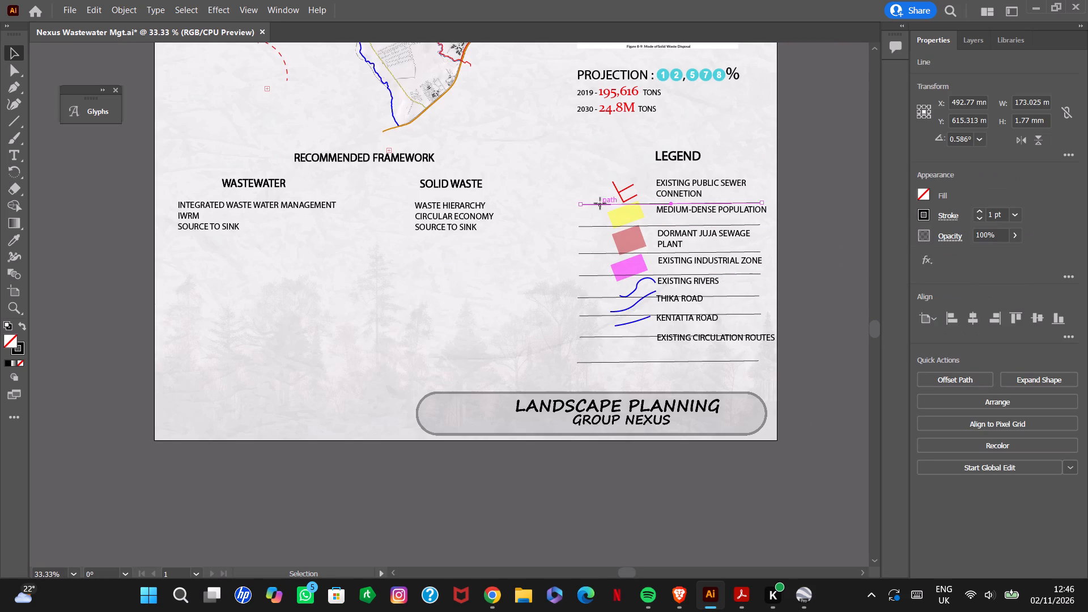
{"action": "left_click_drag", "start_coordinate": [600, 203], "coordinate": [600, 175], "text": "alt"}
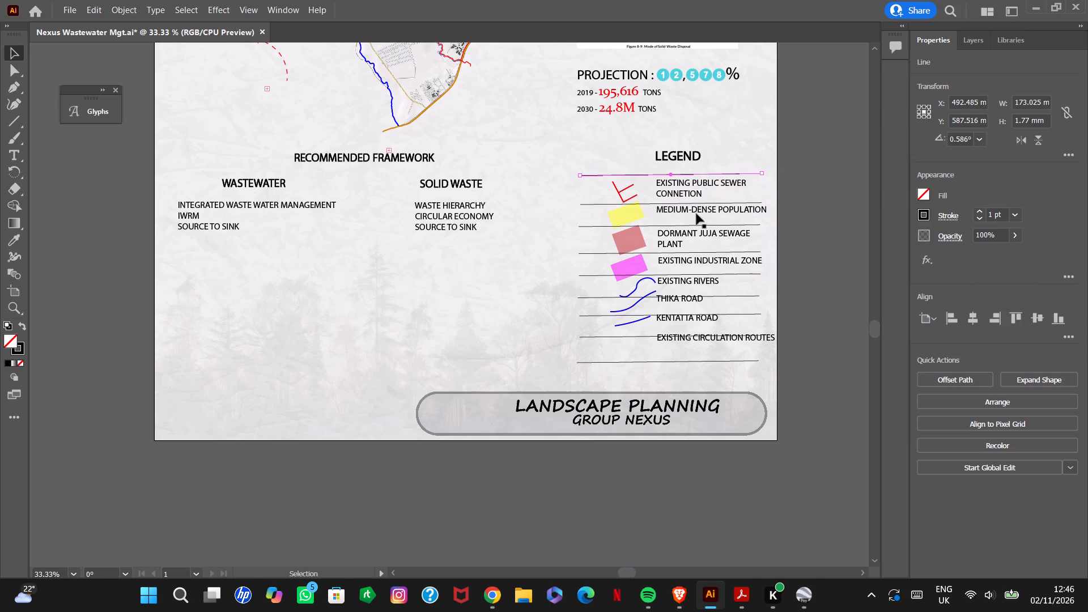
{"action": "left_click", "coordinate": [836, 222]}
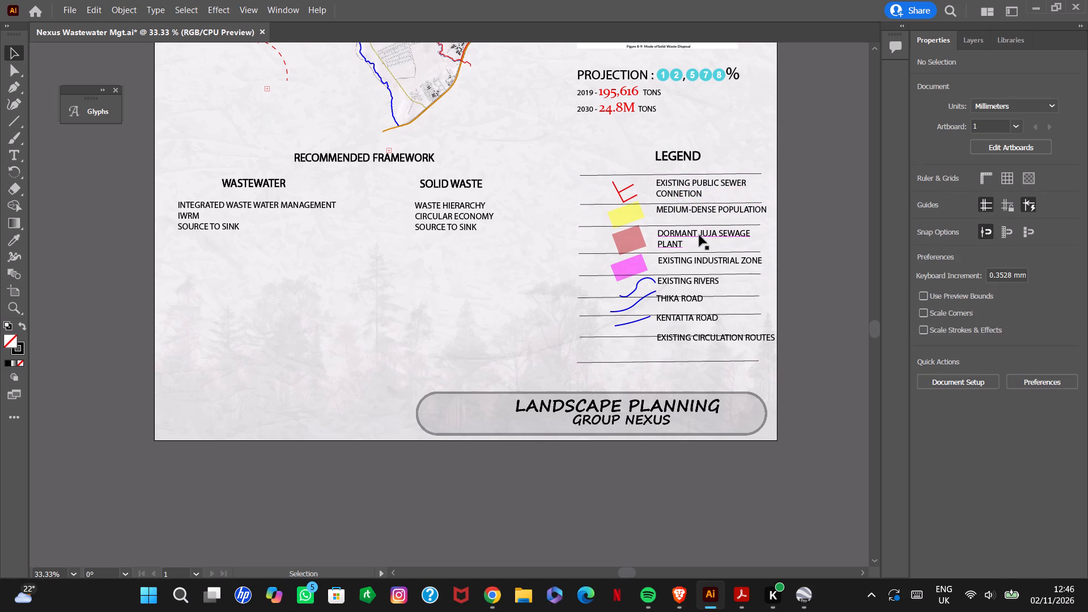
Move the red sewer symbol up so it sits between the top two divider lines.
{"action": "left_click", "coordinate": [623, 190]}
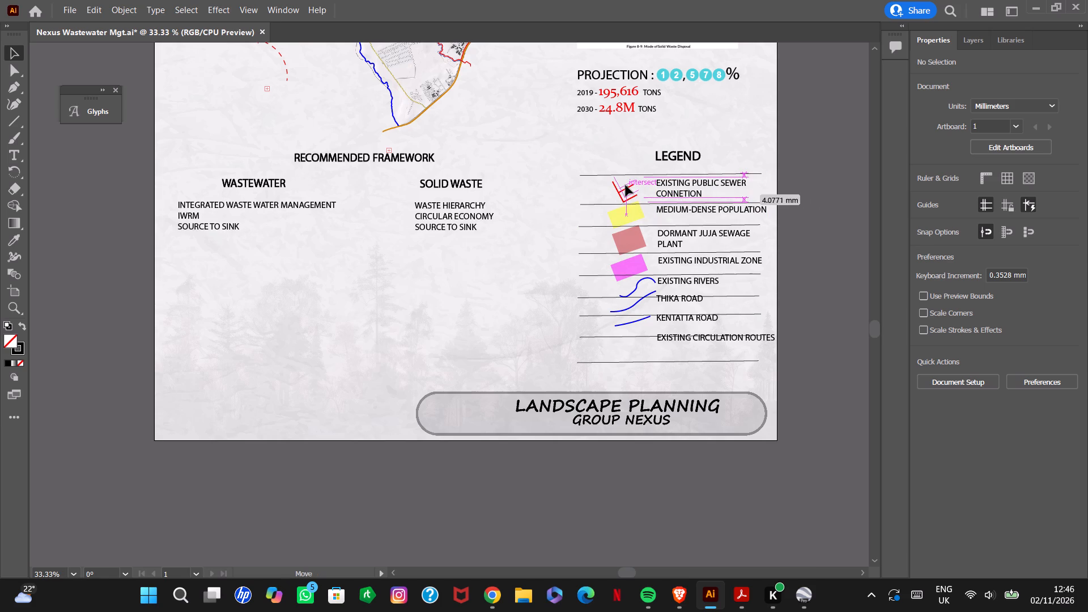
{"action": "left_click", "coordinate": [882, 172]}
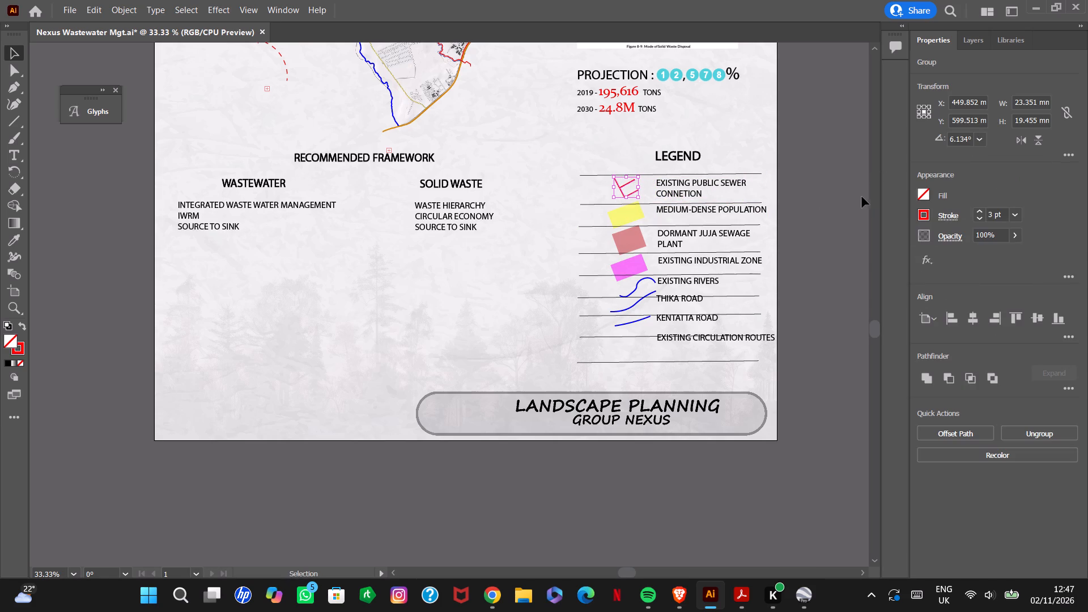
{"action": "left_click", "coordinate": [838, 215]}
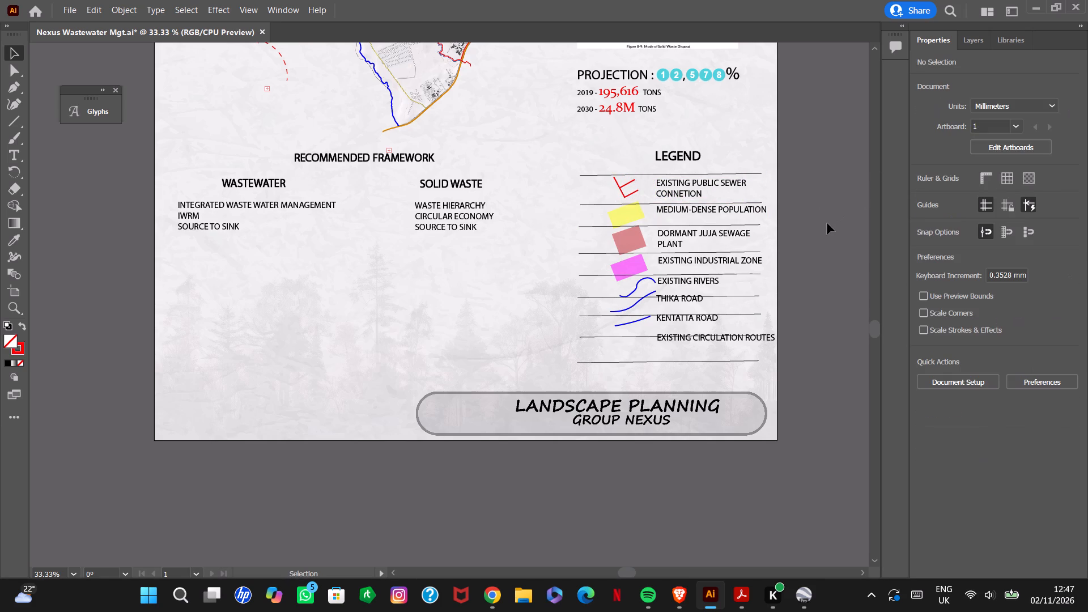
Ungroup the red sewer symbol beside the public sewer entry.
{"action": "left_click_drag", "start_coordinate": [876, 325], "coordinate": [877, 318]}
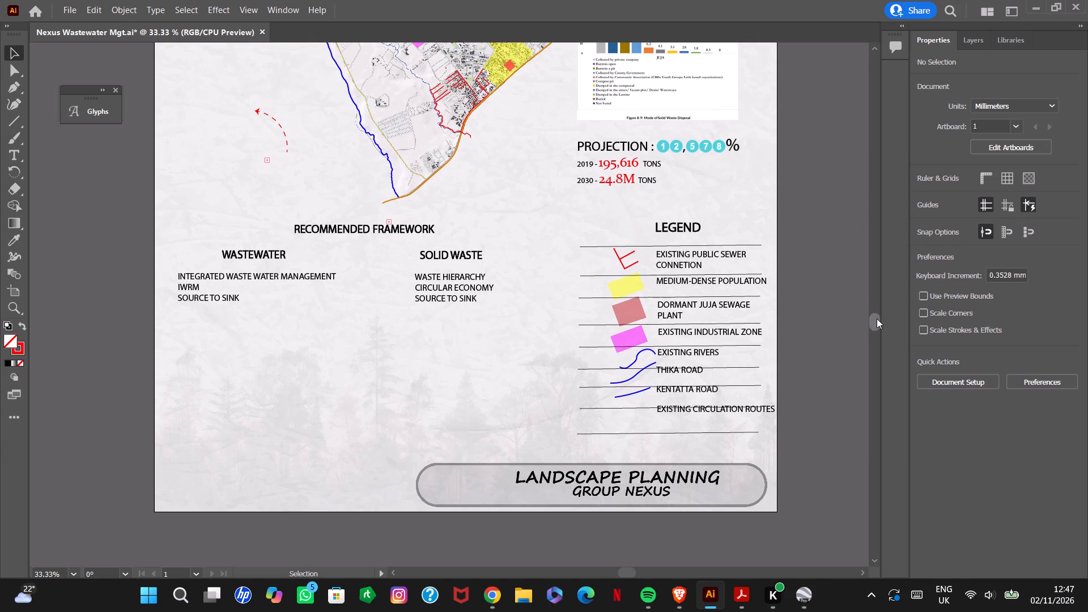
{"action": "left_click_drag", "start_coordinate": [877, 318], "coordinate": [877, 319]}
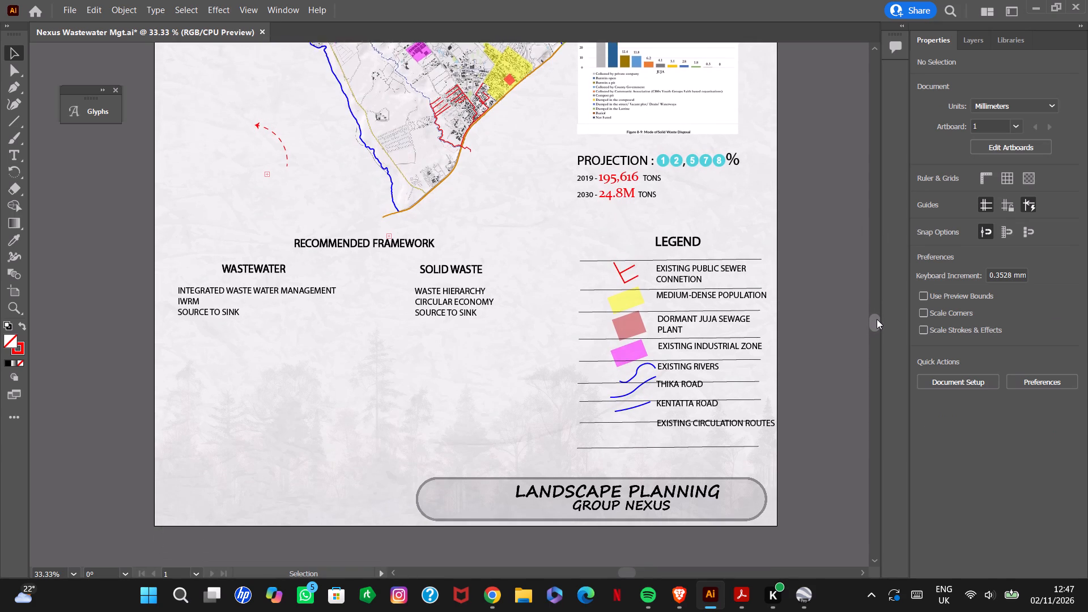
{"action": "left_click_drag", "start_coordinate": [877, 319], "coordinate": [877, 320]}
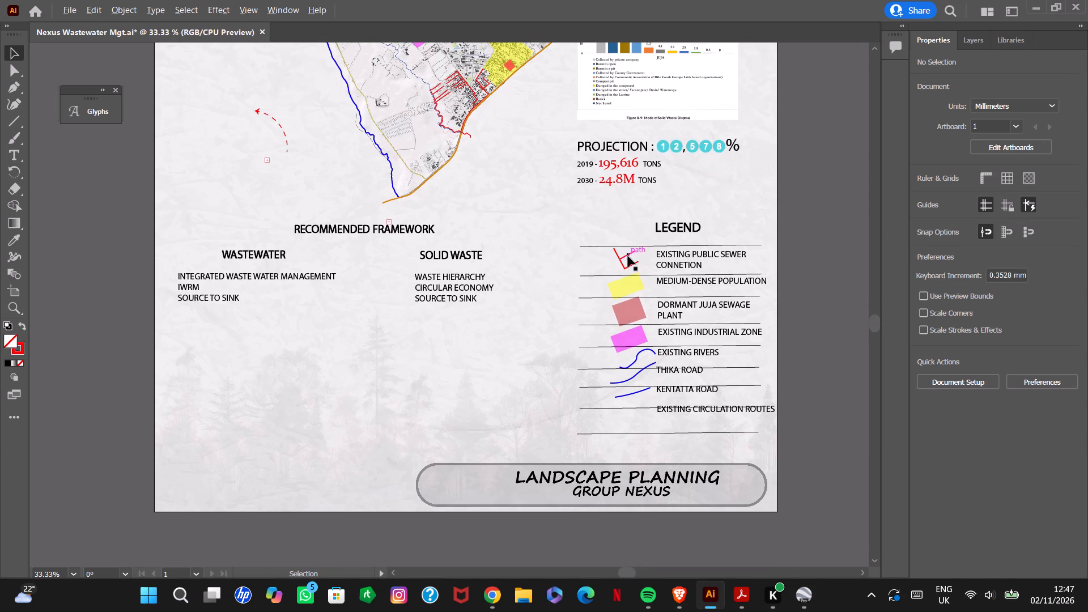
{"action": "scroll", "coordinate": [628, 257], "scroll_direction": "up", "scroll_amount": 11, "text": "alt"}
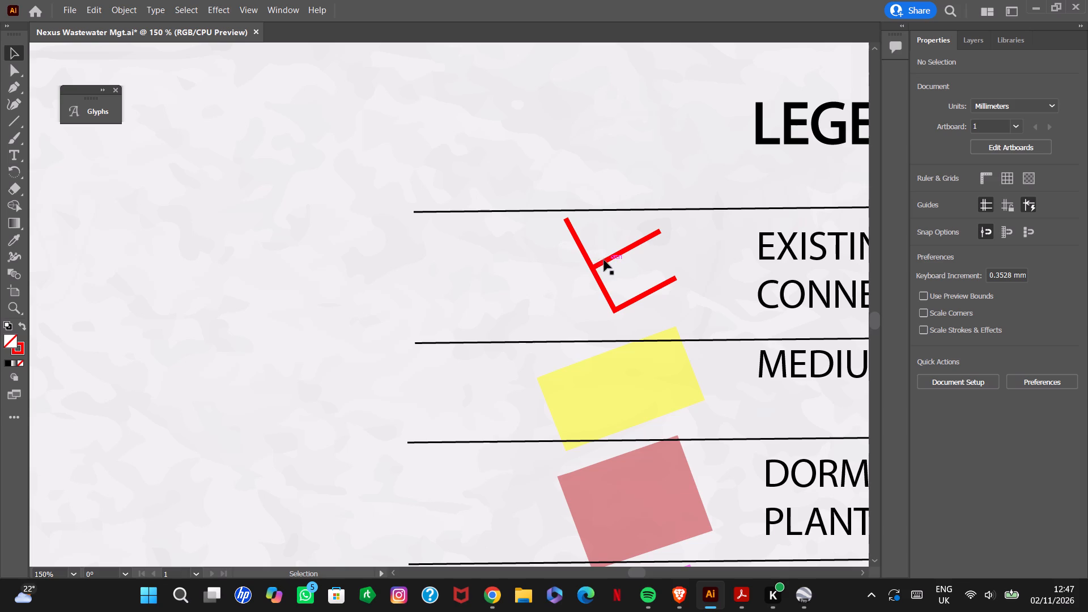
{"action": "left_click", "coordinate": [604, 260]}
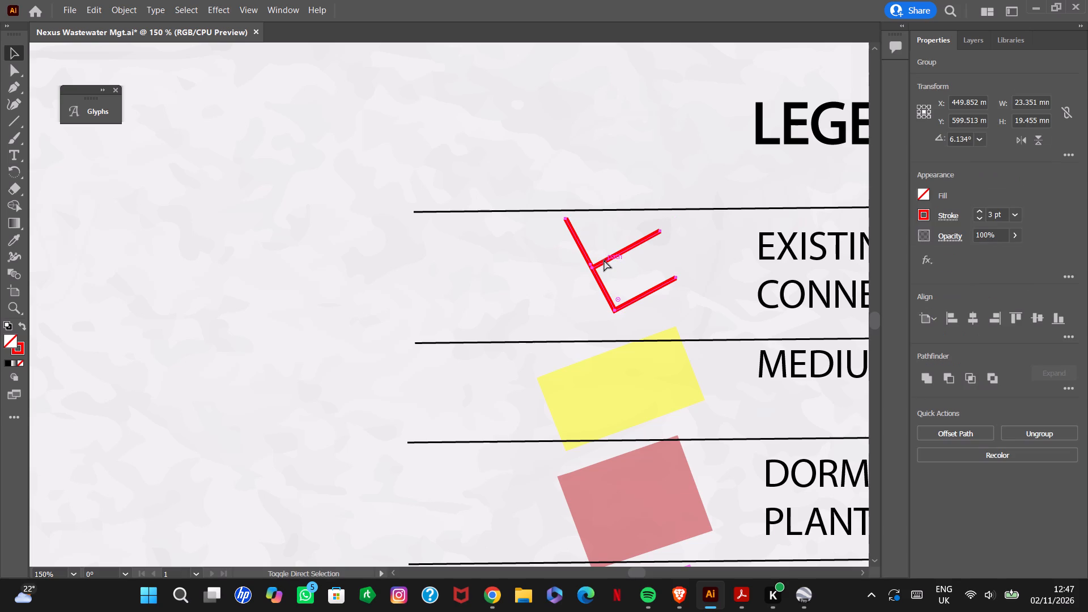
{"action": "key", "text": "ctrl+shift+g"}
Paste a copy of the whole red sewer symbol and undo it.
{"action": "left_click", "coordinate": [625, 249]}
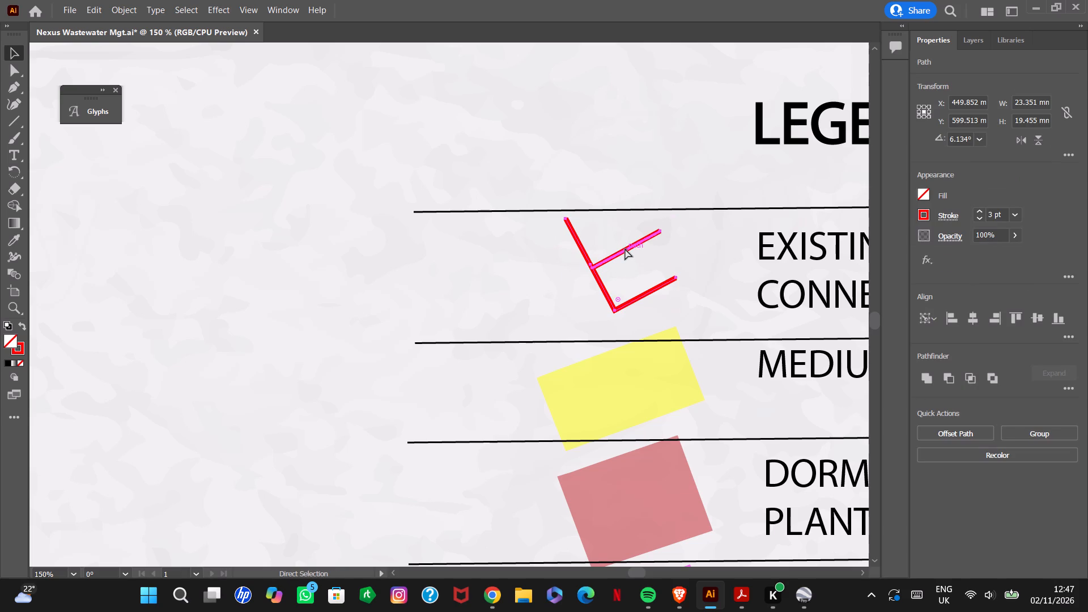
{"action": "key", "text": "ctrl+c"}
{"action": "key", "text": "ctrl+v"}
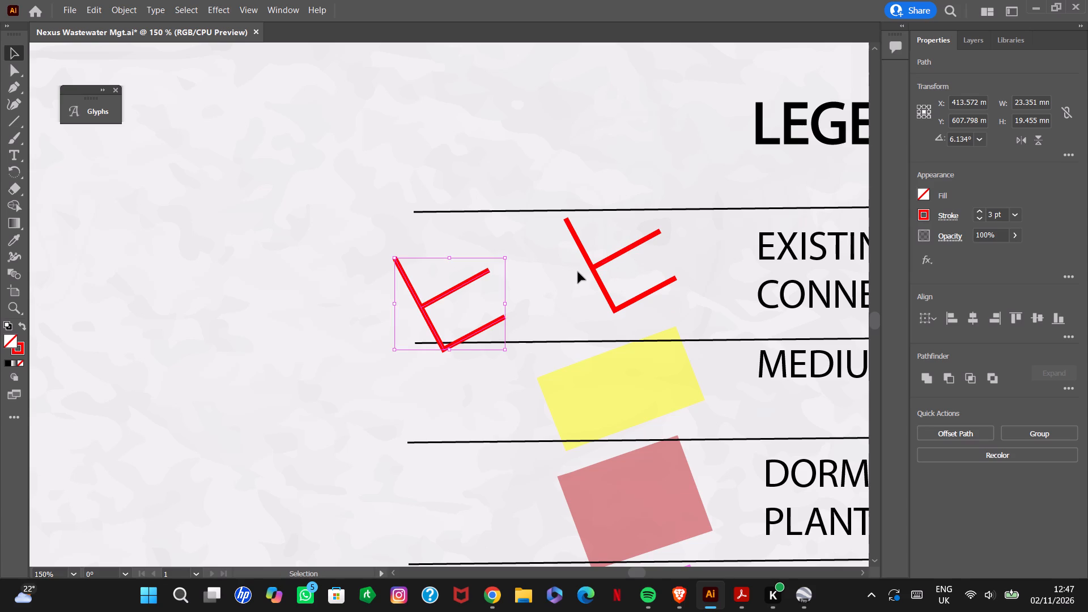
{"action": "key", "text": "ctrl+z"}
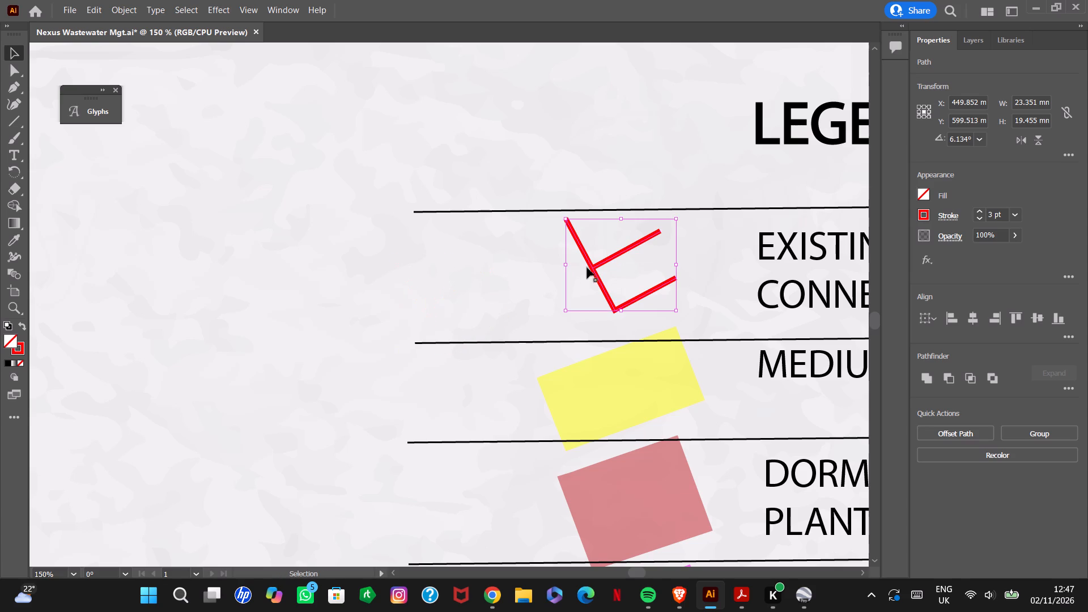
Duplicate the upper short branch of the red sewer symbol and attach the copy near the top of its long line.
{"action": "left_click", "coordinate": [529, 252]}
{"action": "left_click", "coordinate": [610, 256]}
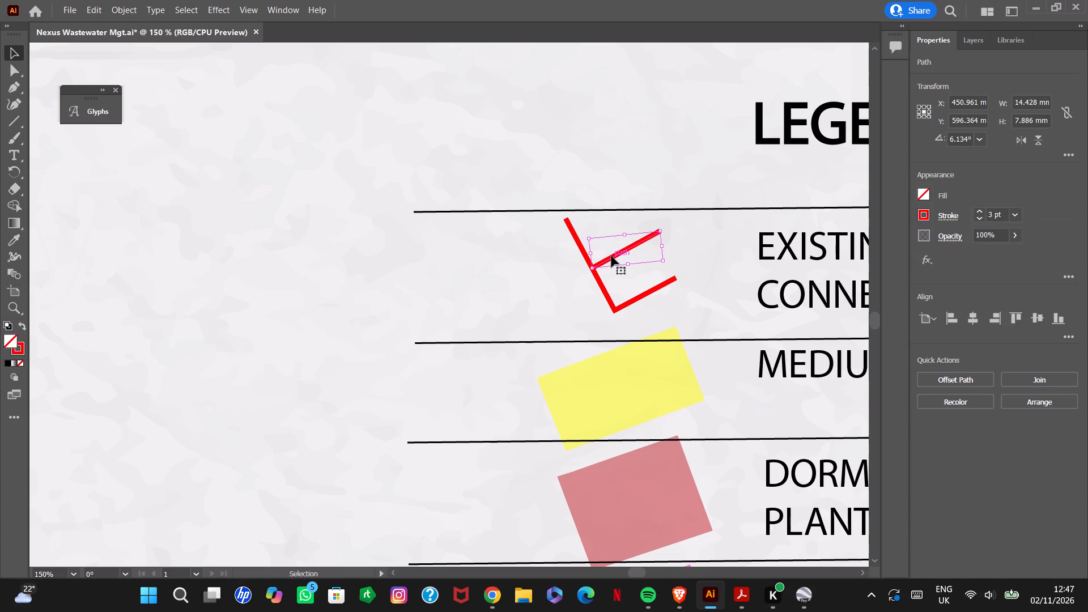
{"action": "key", "text": "ctrl+c"}
{"action": "key", "text": "ctrl+v"}
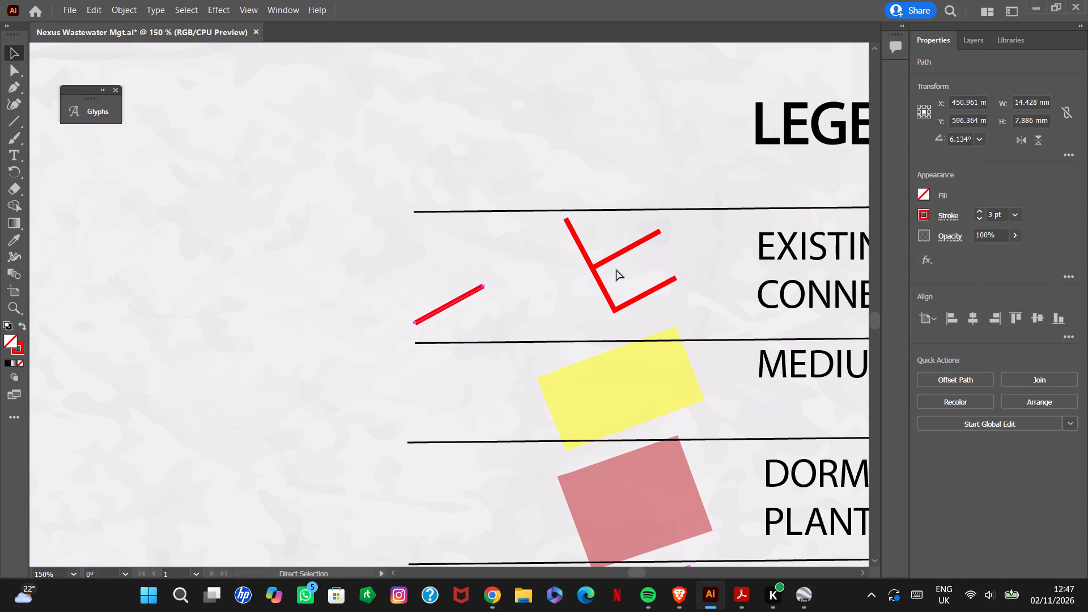
{"action": "left_click_drag", "start_coordinate": [458, 303], "coordinate": [576, 268]}
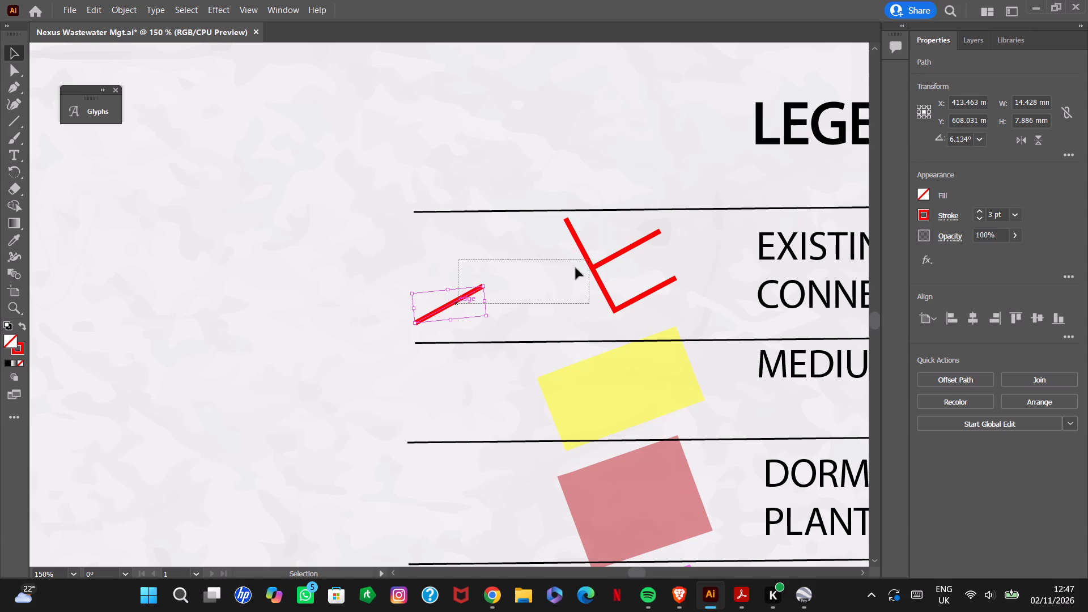
{"action": "left_click_drag", "start_coordinate": [576, 268], "coordinate": [515, 294]}
{"action": "left_click_drag", "start_coordinate": [453, 300], "coordinate": [522, 256]}
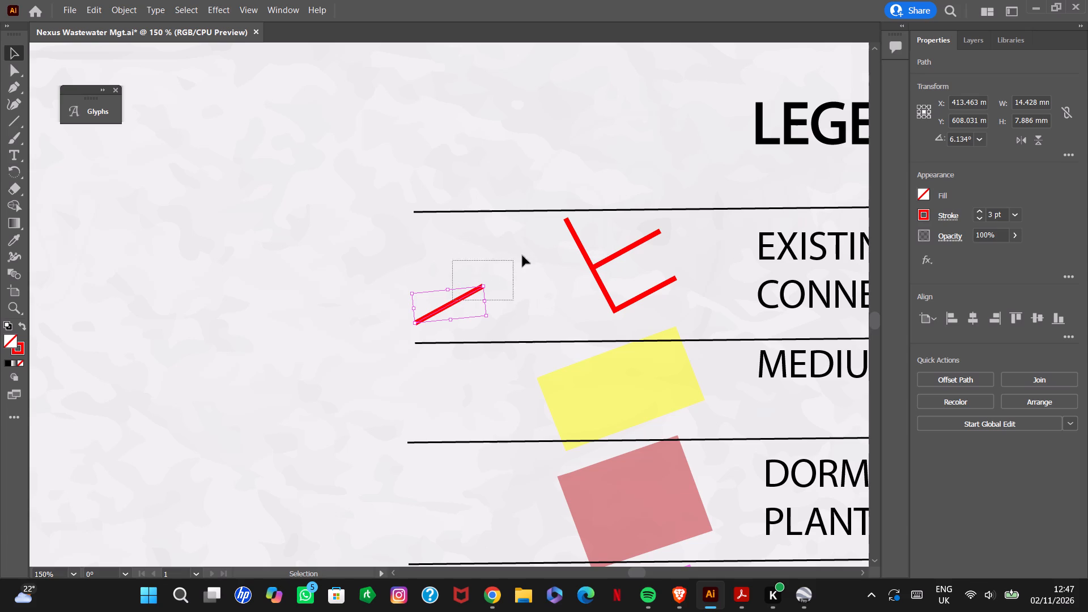
{"action": "left_click_drag", "start_coordinate": [522, 256], "coordinate": [513, 284]}
{"action": "left_click", "coordinate": [452, 305]}
{"action": "left_click_drag", "start_coordinate": [447, 307], "coordinate": [454, 303]}
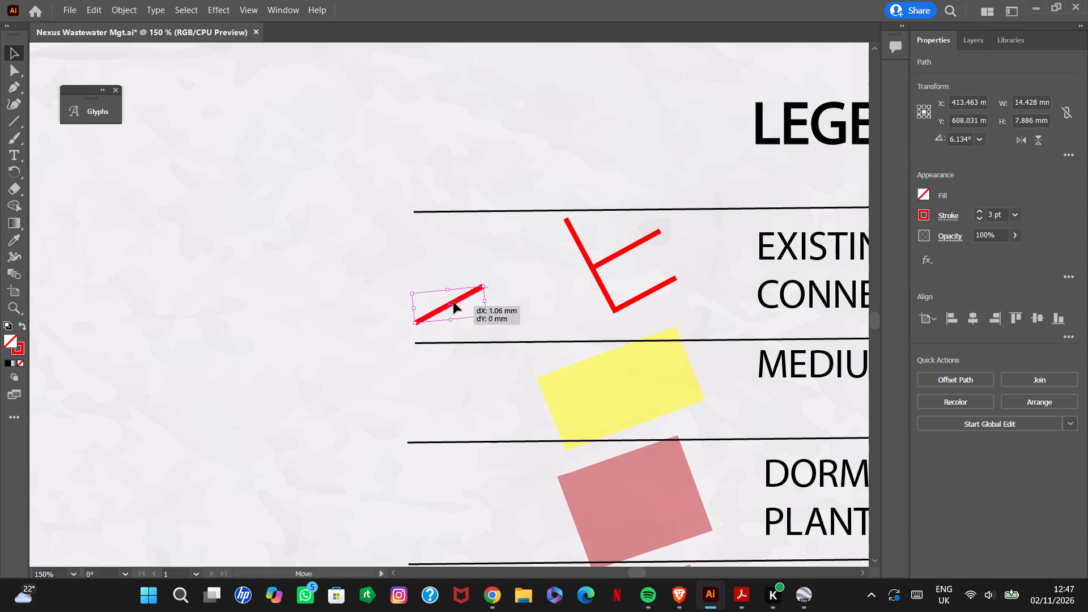
{"action": "left_click_drag", "start_coordinate": [454, 303], "coordinate": [607, 225]}
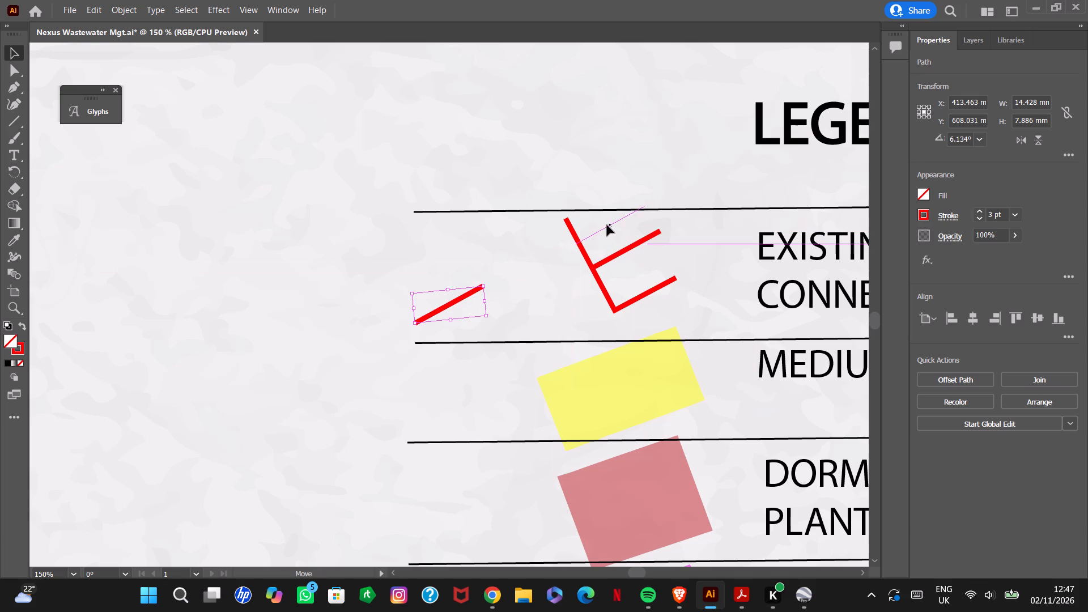
{"action": "left_click_drag", "start_coordinate": [607, 225], "coordinate": [607, 224]}
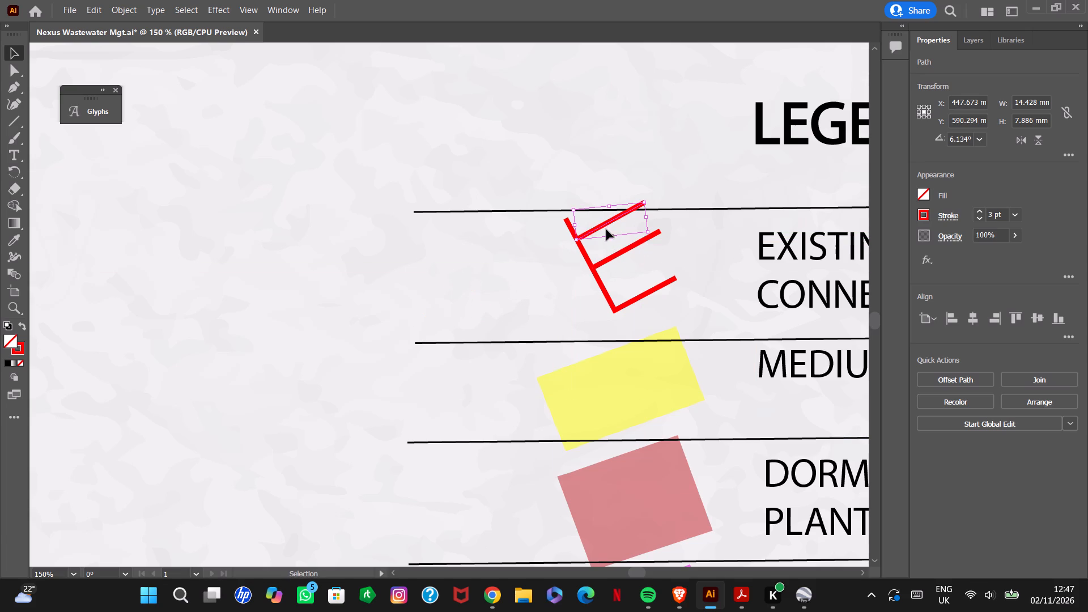
{"action": "left_click", "coordinate": [541, 262]}
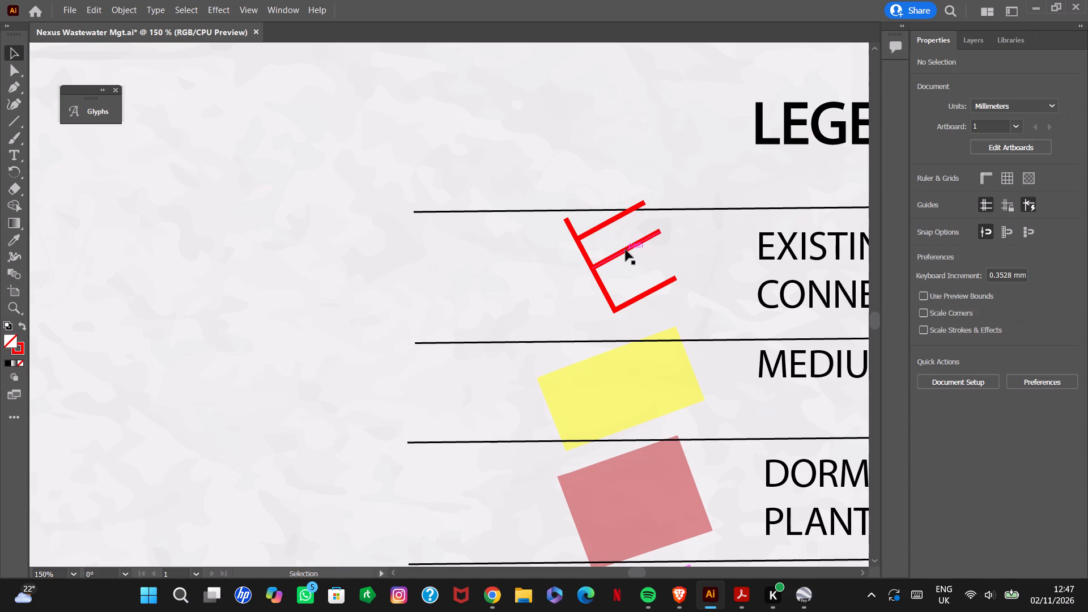
Nudge the middle branch of the red sewer symbol slightly up along the long line.
{"action": "left_click_drag", "start_coordinate": [626, 250], "coordinate": [620, 241]}
{"action": "left_click", "coordinate": [622, 240]}
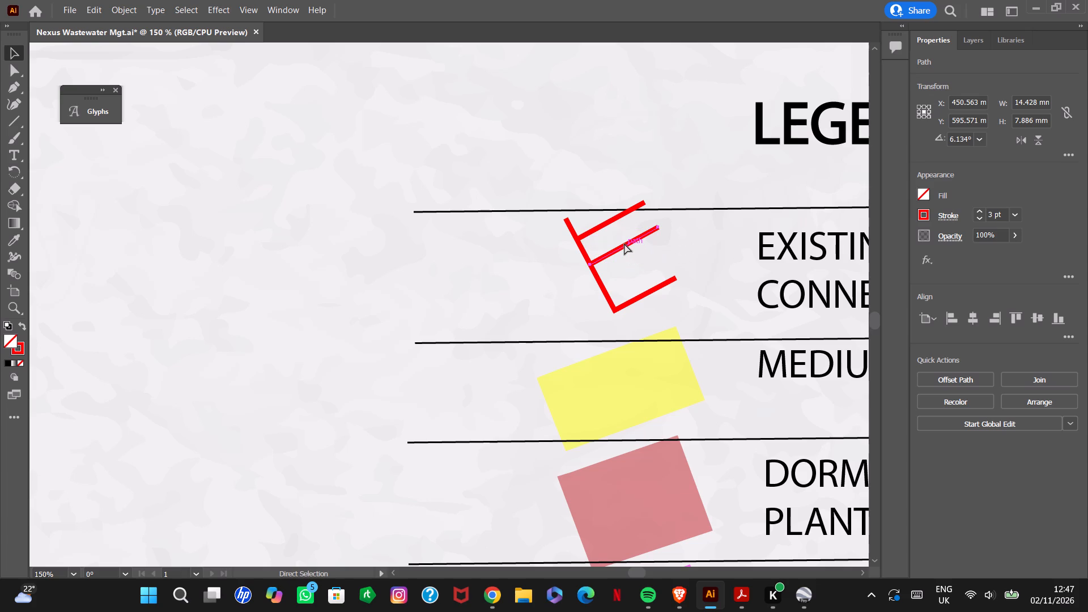
Paste another short branch and attach it to the long line between the middle and bottom branches.
{"action": "key", "text": "ctrl+v"}
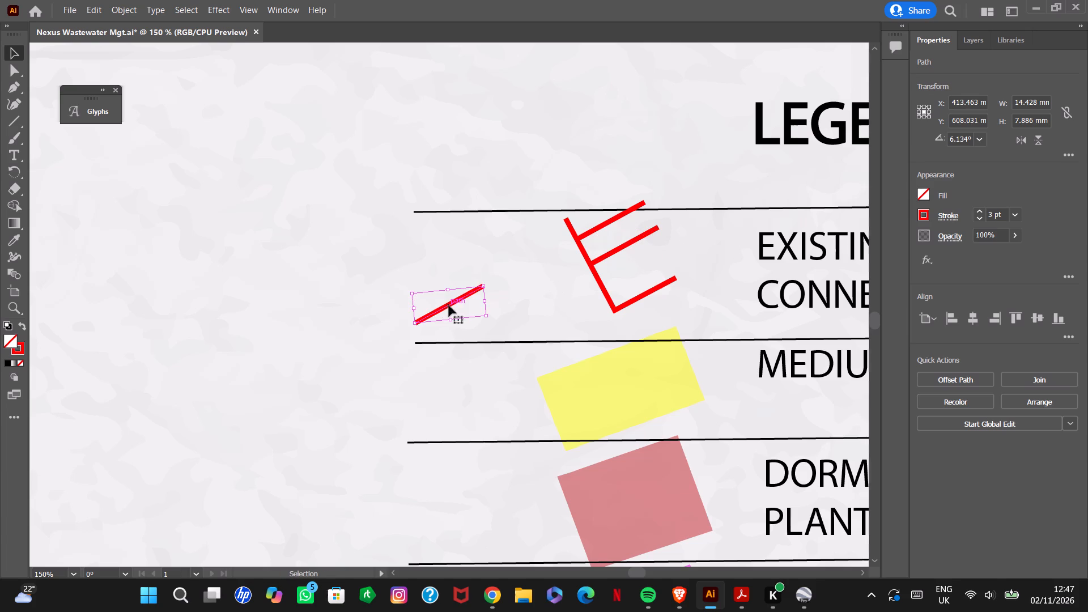
{"action": "left_click_drag", "start_coordinate": [449, 304], "coordinate": [635, 270]}
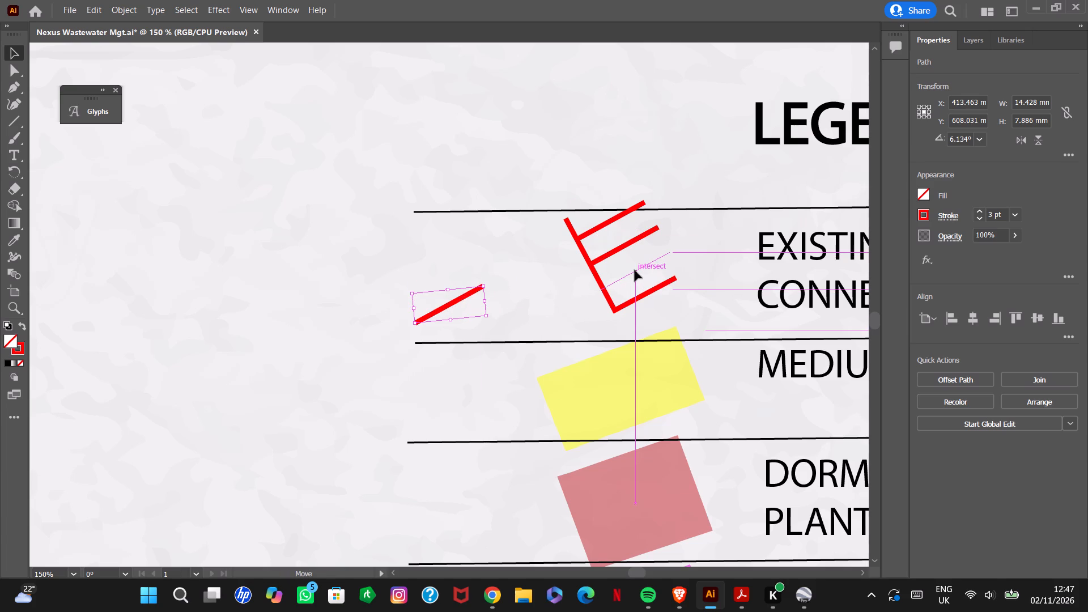
{"action": "left_click_drag", "start_coordinate": [635, 270], "coordinate": [637, 269]}
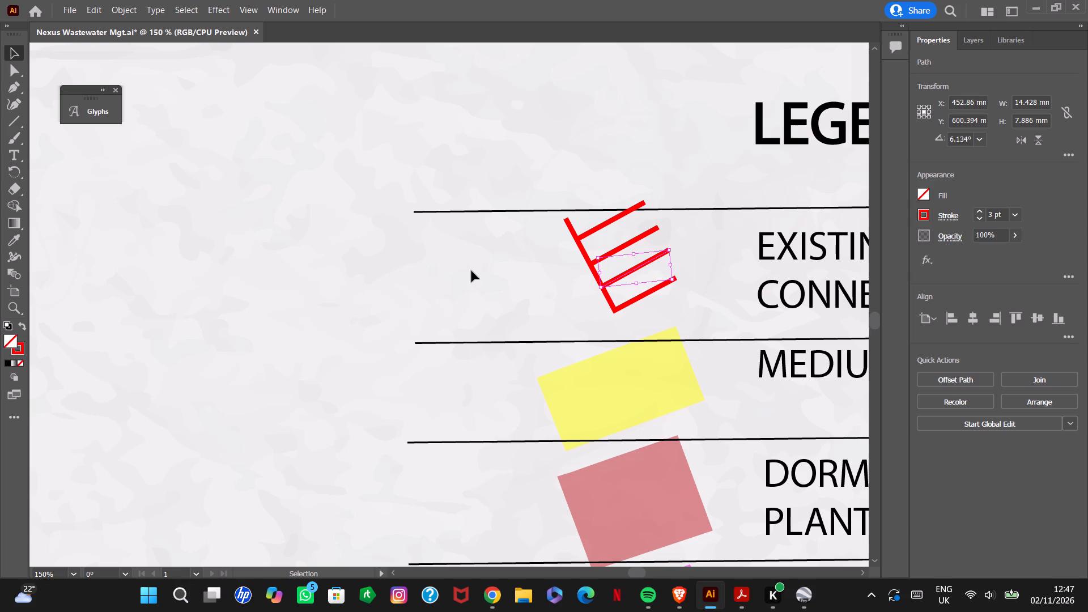
{"action": "left_click", "coordinate": [471, 271]}
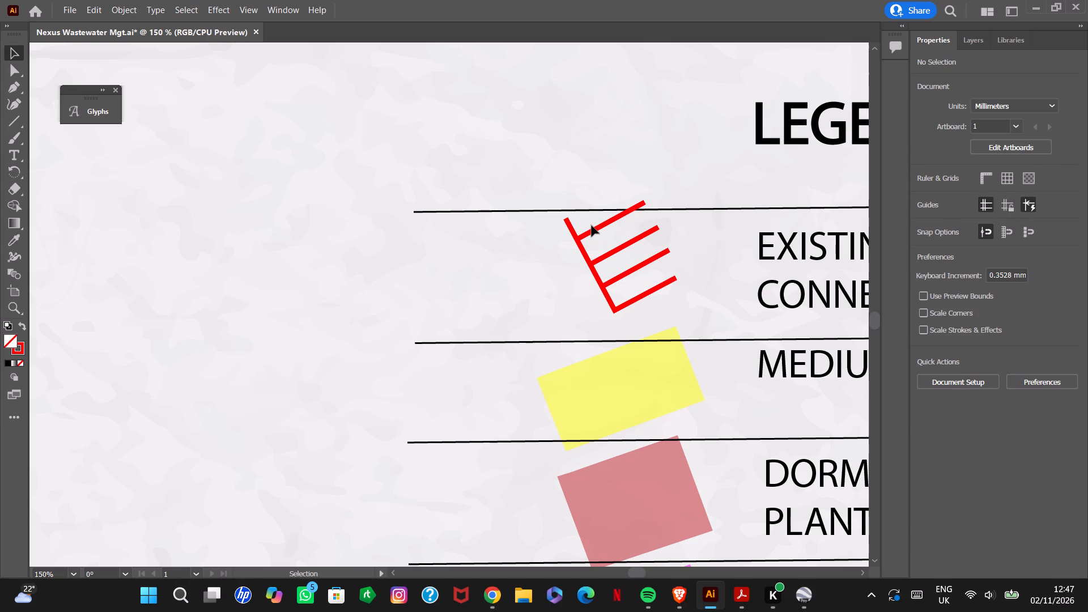
Slide the sewer symbol's top branch down-left so that it crosses the long line.
{"action": "left_click_drag", "start_coordinate": [596, 227], "coordinate": [592, 232]}
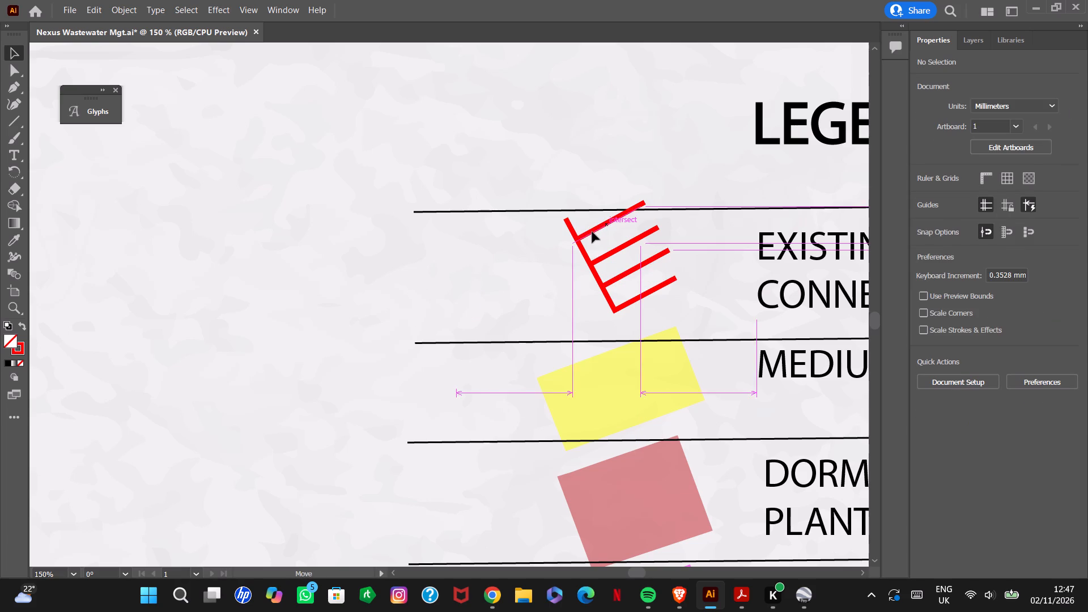
{"action": "left_click_drag", "start_coordinate": [592, 232], "coordinate": [561, 249]}
{"action": "left_click", "coordinate": [490, 303]}
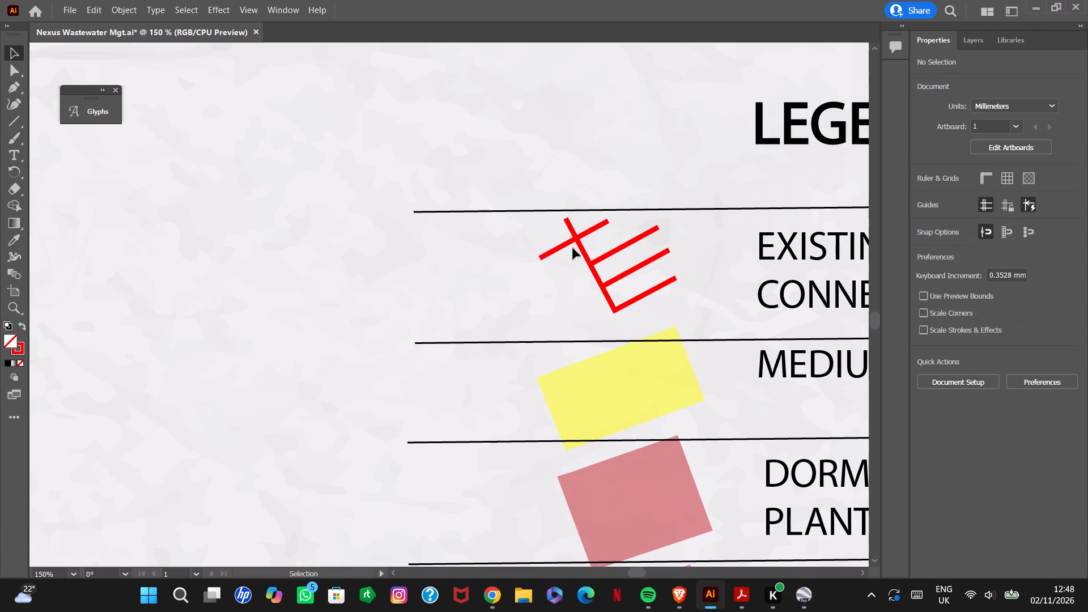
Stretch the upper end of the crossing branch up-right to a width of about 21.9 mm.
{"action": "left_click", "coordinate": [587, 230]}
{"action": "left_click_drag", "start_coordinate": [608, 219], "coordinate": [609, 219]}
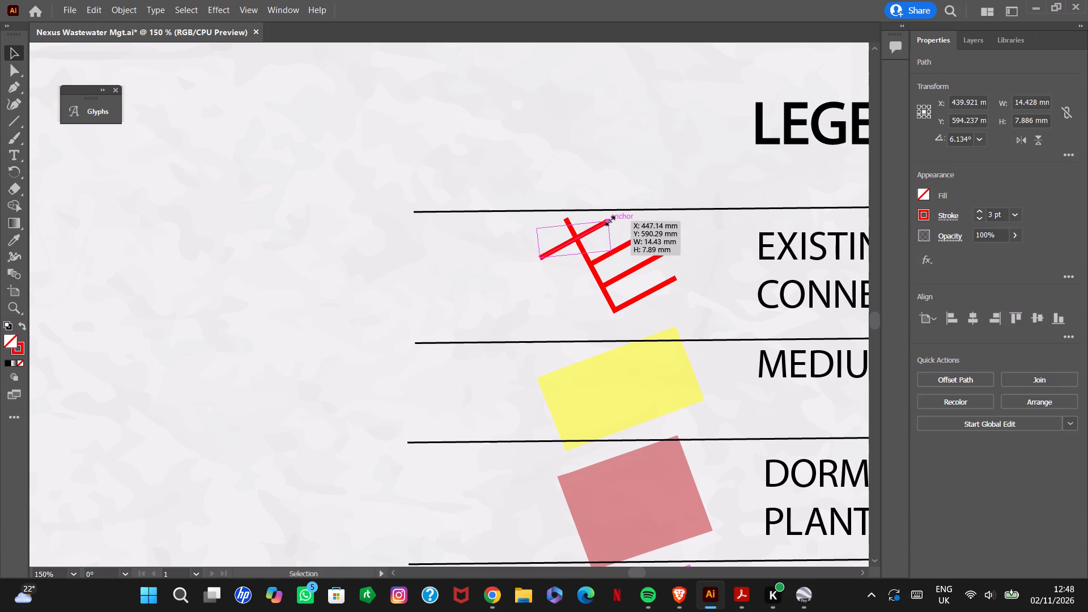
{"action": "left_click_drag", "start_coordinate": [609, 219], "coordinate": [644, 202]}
Delete the stray empty object left of the red sewer symbol.
{"action": "left_click", "coordinate": [457, 317]}
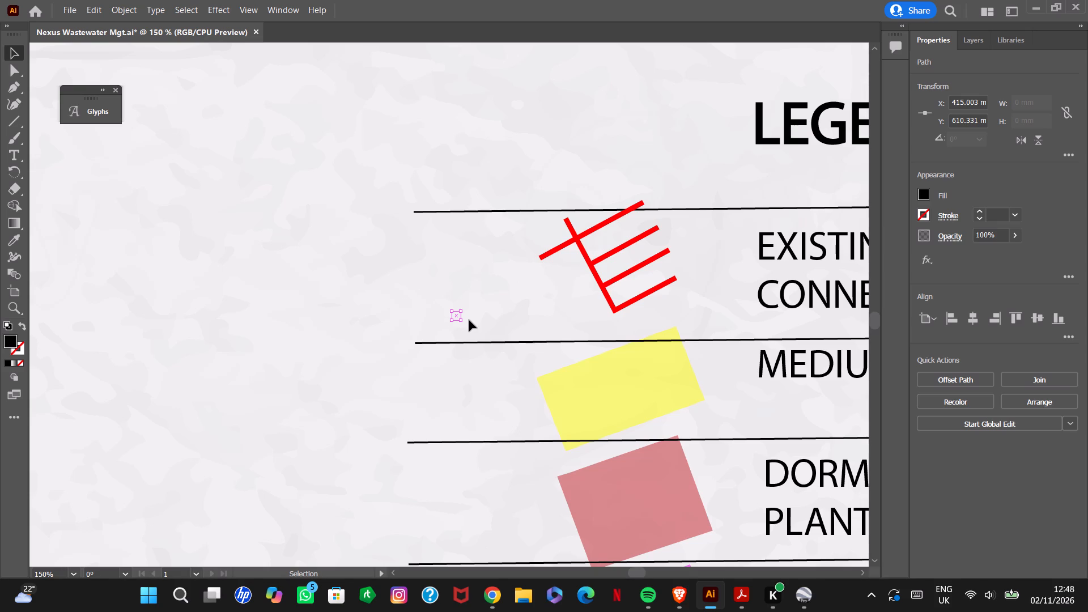
{"action": "key", "text": "Delete"}
Resize the crossing branch to about 12.3 by 7 mm, running only from the long line outwards to its left.
{"action": "scroll", "coordinate": [445, 326], "scroll_direction": "up", "scroll_amount": 2, "text": "alt"}
{"action": "scroll", "coordinate": [445, 325], "scroll_direction": "down", "scroll_amount": 9, "text": "alt"}
{"action": "scroll", "coordinate": [445, 325], "scroll_direction": "up", "scroll_amount": 6, "text": "alt"}
{"action": "scroll", "coordinate": [445, 325], "scroll_direction": "down", "scroll_amount": 6, "text": "alt"}
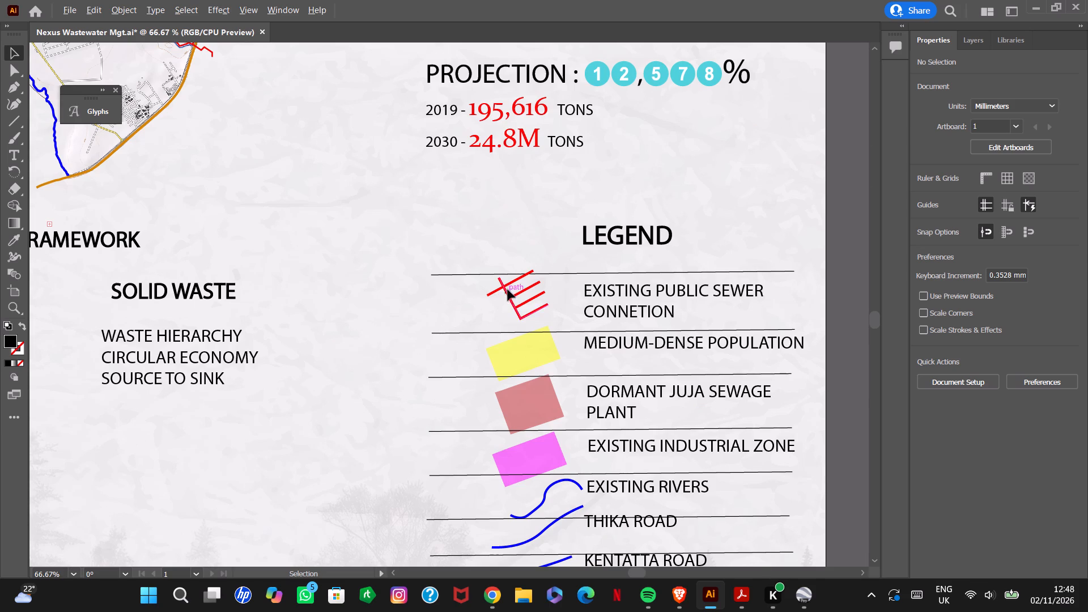
{"action": "scroll", "coordinate": [509, 287], "scroll_direction": "up", "scroll_amount": 8, "text": "alt"}
{"action": "left_click", "coordinate": [532, 260]}
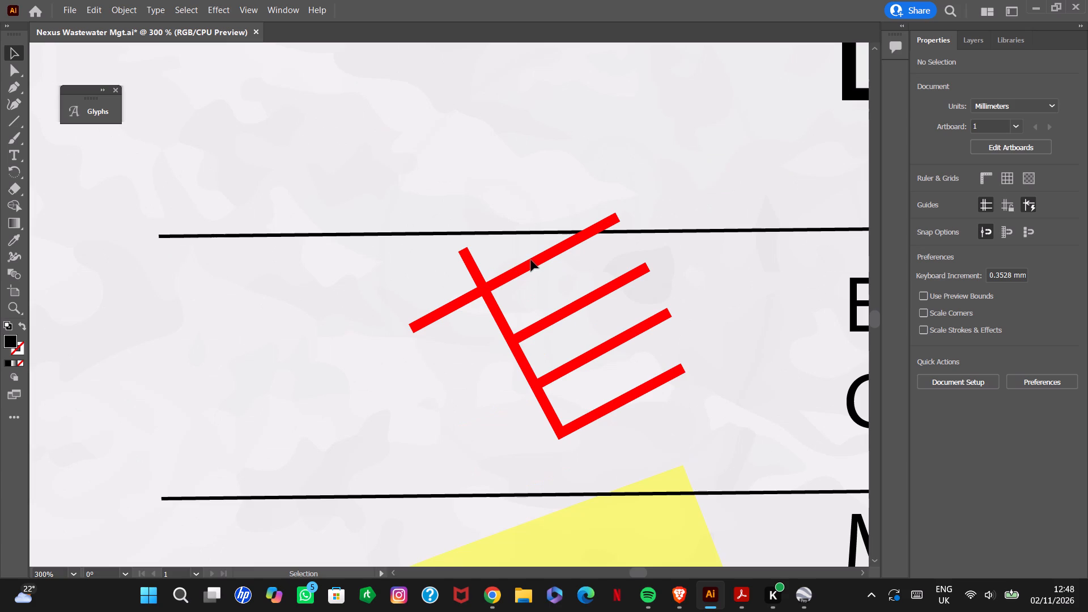
{"action": "left_click", "coordinate": [533, 260]}
{"action": "left_click", "coordinate": [508, 275]}
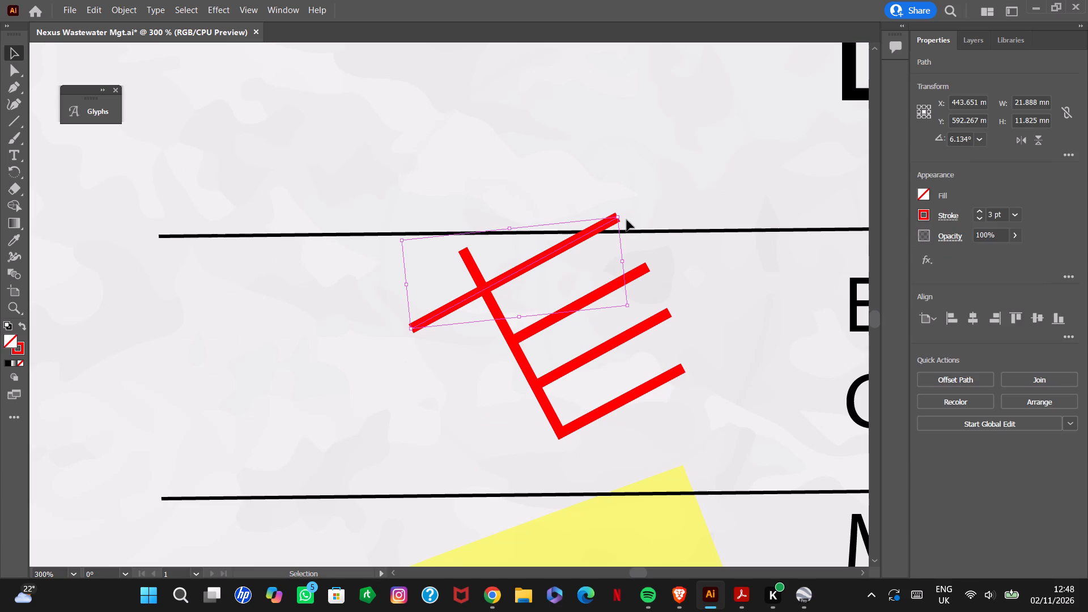
{"action": "left_click_drag", "start_coordinate": [615, 218], "coordinate": [483, 281]}
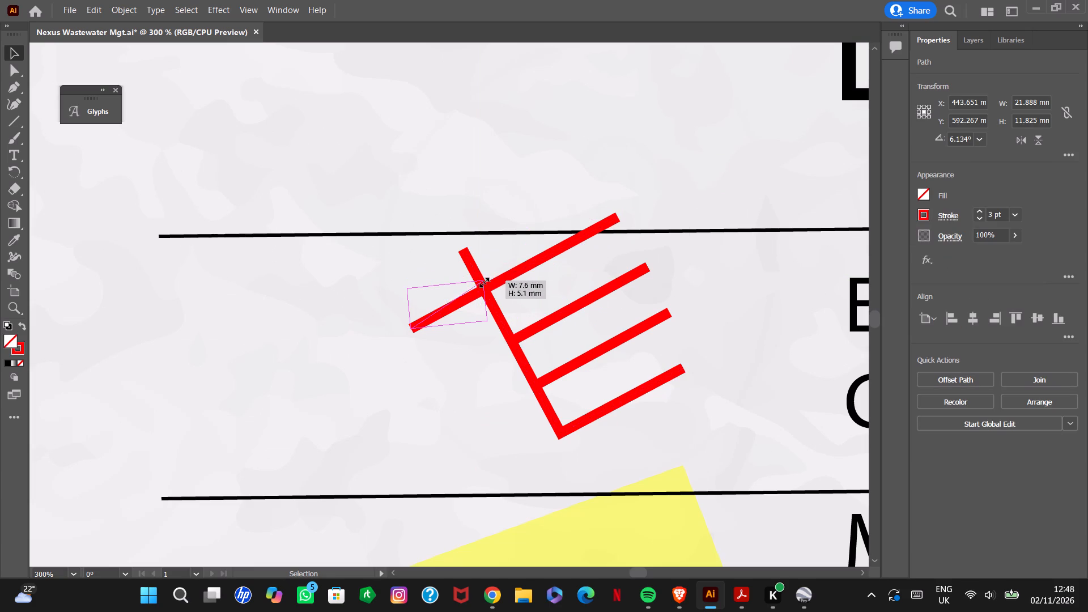
{"action": "left_click_drag", "start_coordinate": [483, 281], "coordinate": [491, 287]}
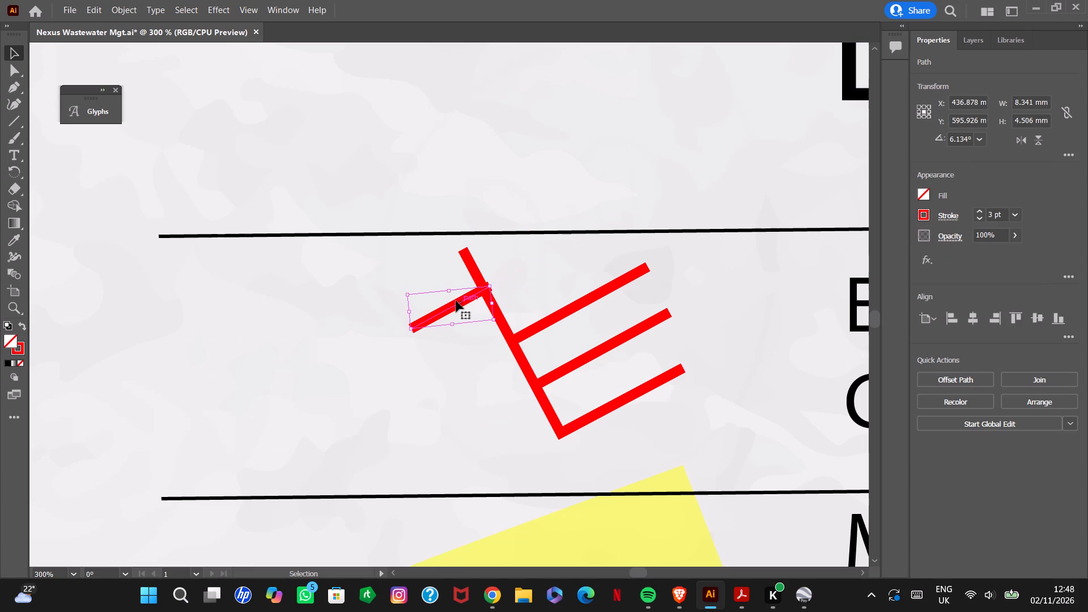
{"action": "left_click_drag", "start_coordinate": [410, 325], "coordinate": [374, 352]}
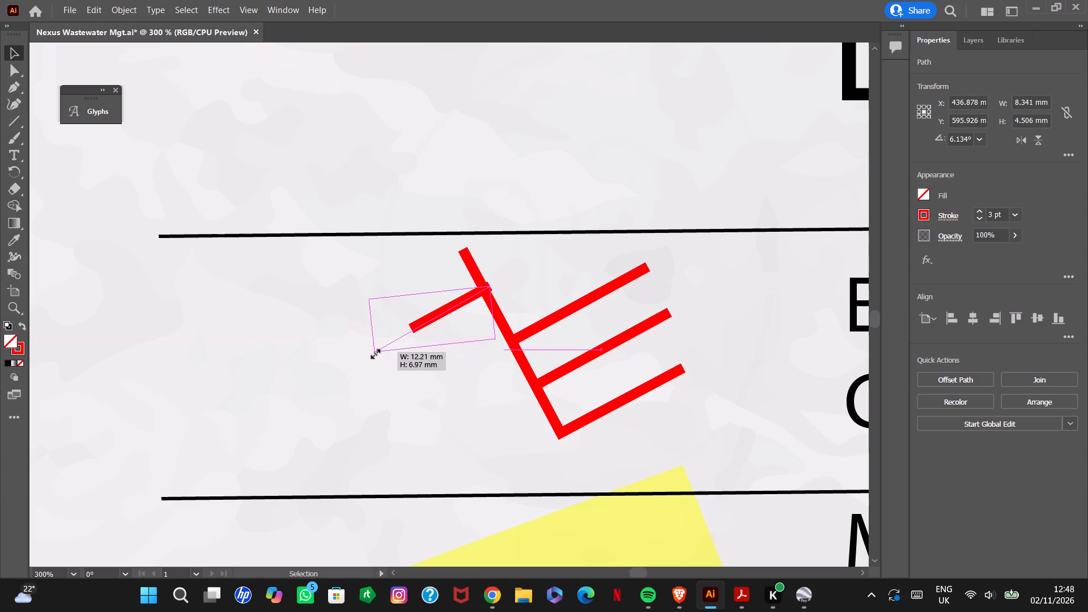
{"action": "left_click_drag", "start_coordinate": [374, 352], "coordinate": [374, 353]}
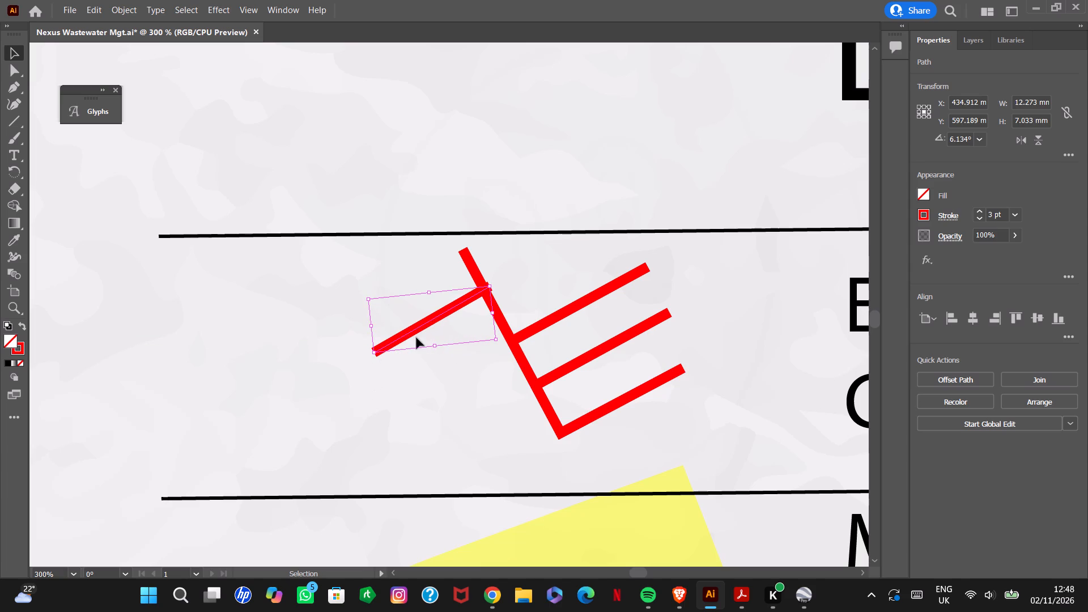
{"action": "left_click_drag", "start_coordinate": [431, 320], "coordinate": [426, 325]}
{"action": "left_click", "coordinate": [436, 399]}
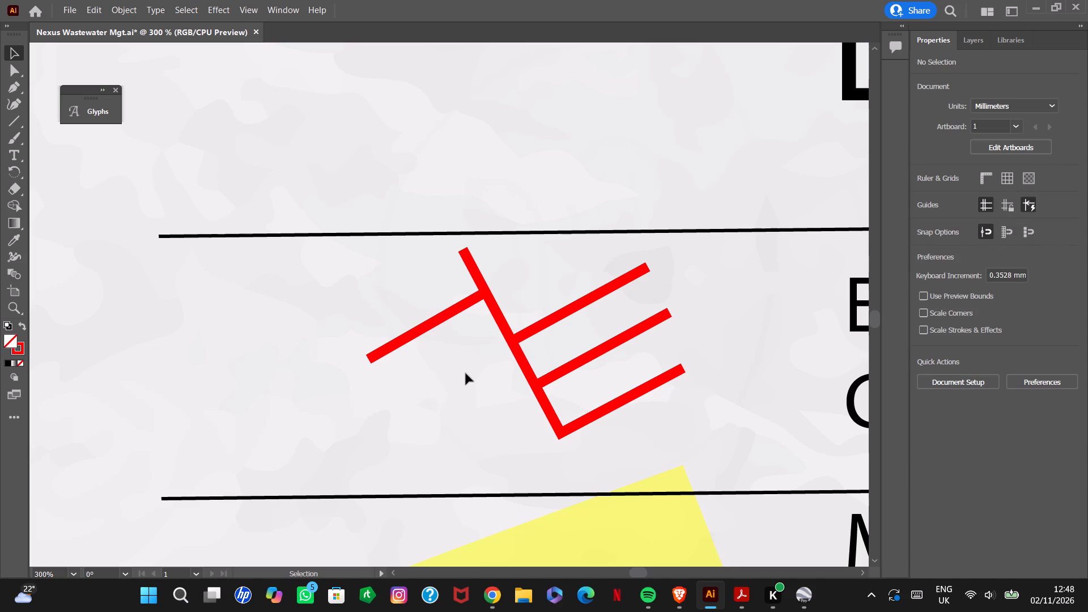
Paste one more short branch and attach it to the long line's left side, below the existing left branch.
{"action": "left_click", "coordinate": [427, 324]}
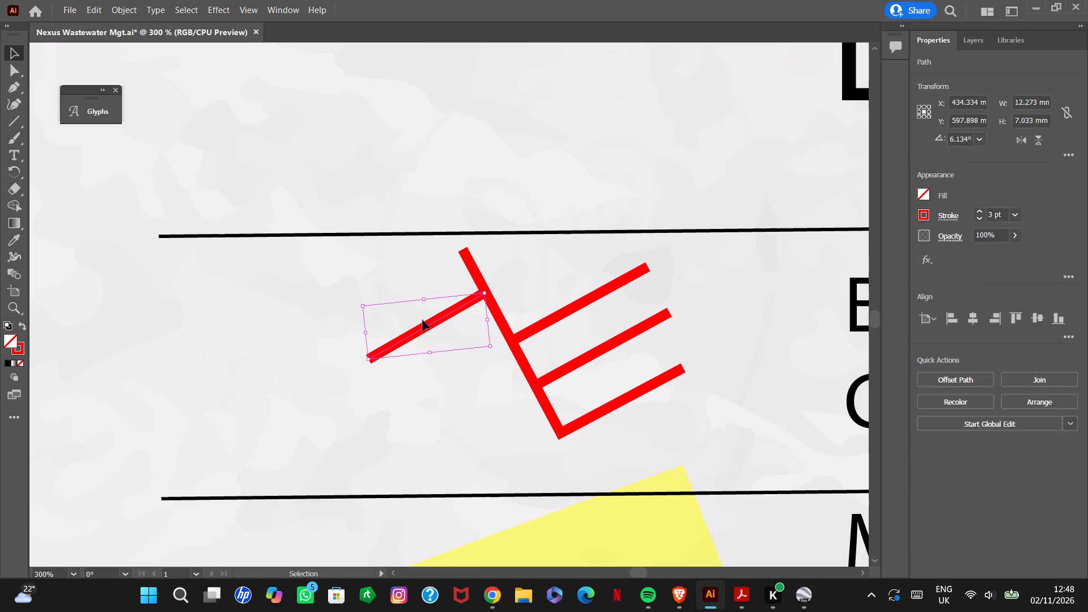
{"action": "key", "text": "ctrl+v"}
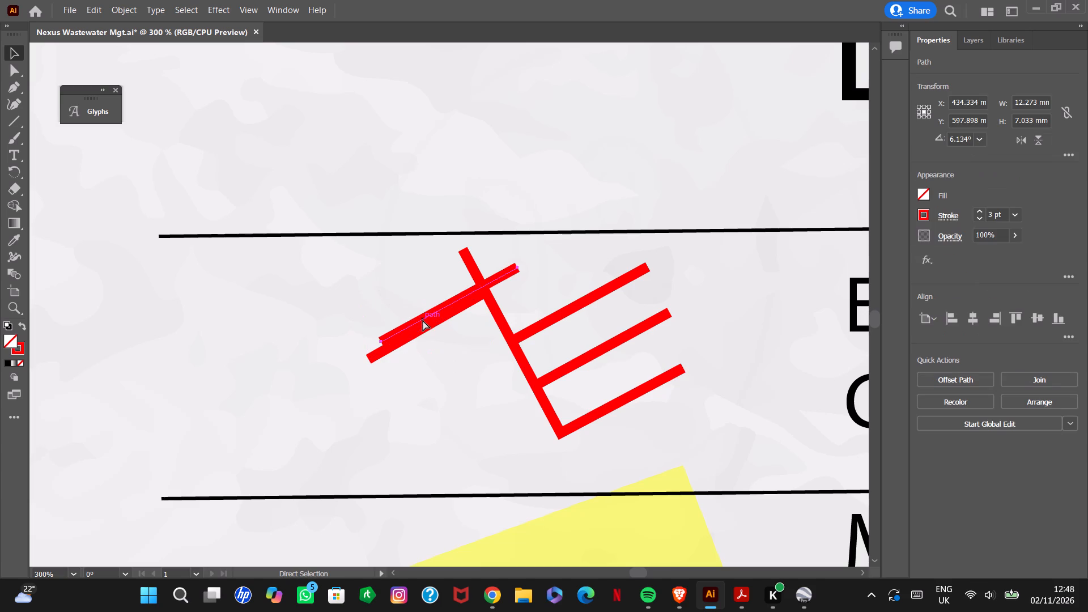
{"action": "left_click_drag", "start_coordinate": [424, 313], "coordinate": [433, 342]}
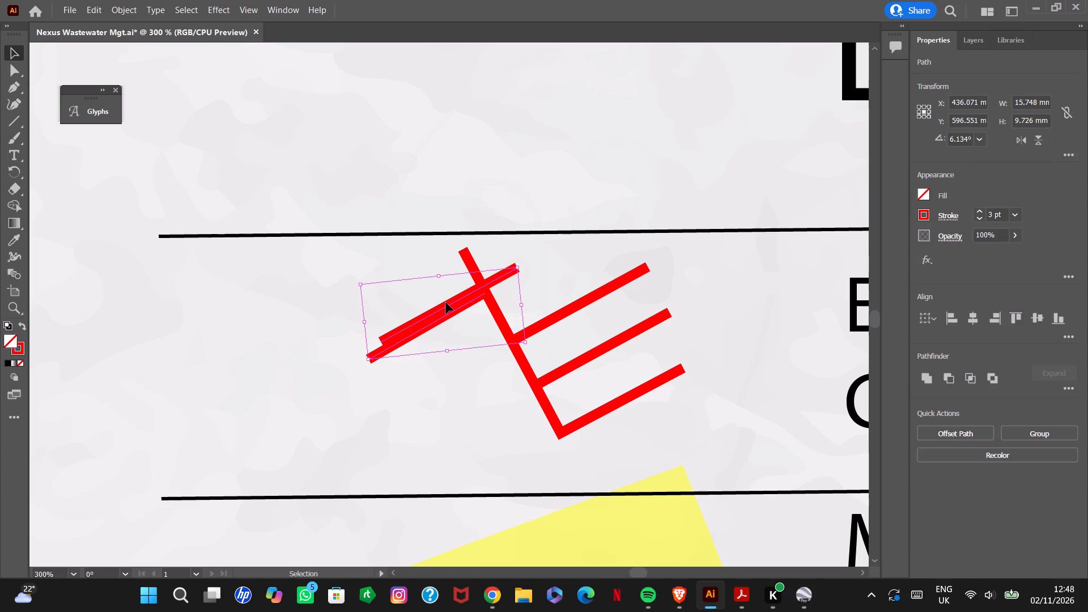
{"action": "left_click_drag", "start_coordinate": [447, 301], "coordinate": [457, 321]}
{"action": "key", "text": "Escape"}
{"action": "key", "text": "Escape"}
{"action": "left_click", "coordinate": [422, 384]}
{"action": "left_click", "coordinate": [449, 300]}
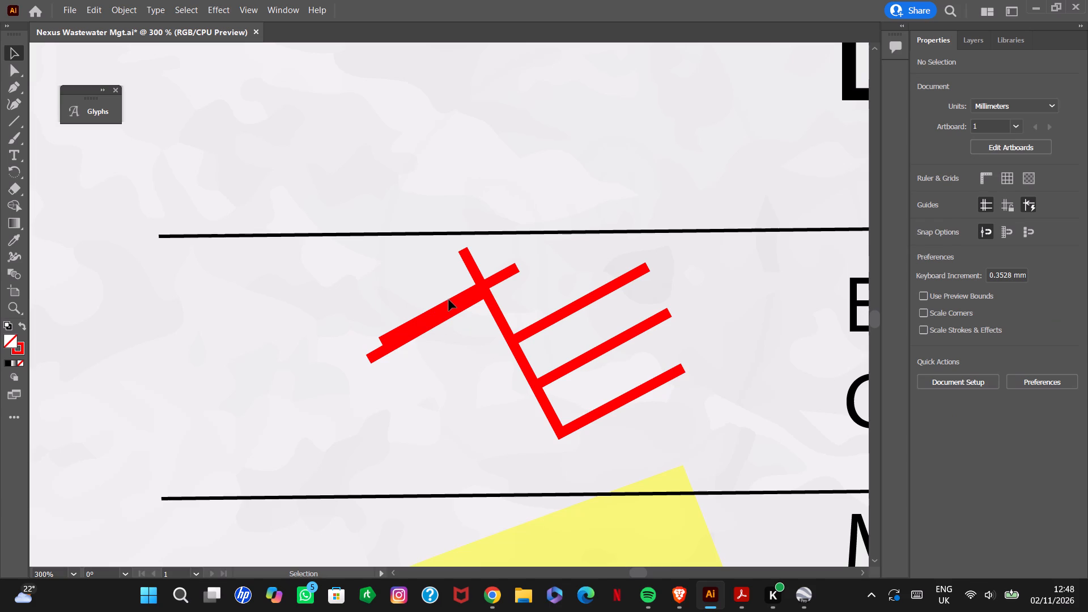
{"action": "left_click", "coordinate": [504, 277]}
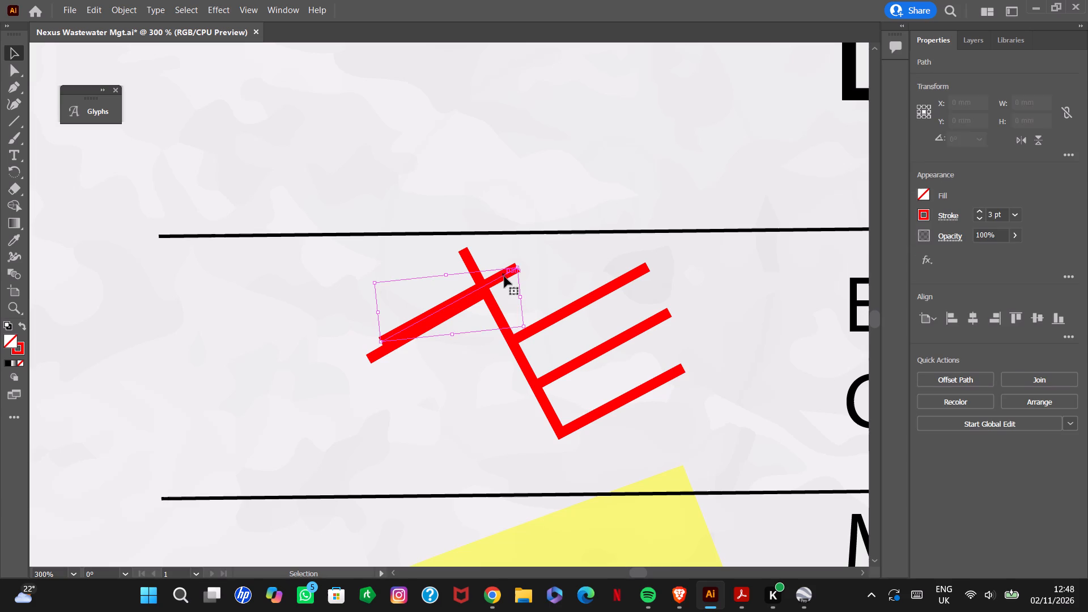
{"action": "left_click_drag", "start_coordinate": [504, 277], "coordinate": [502, 366]}
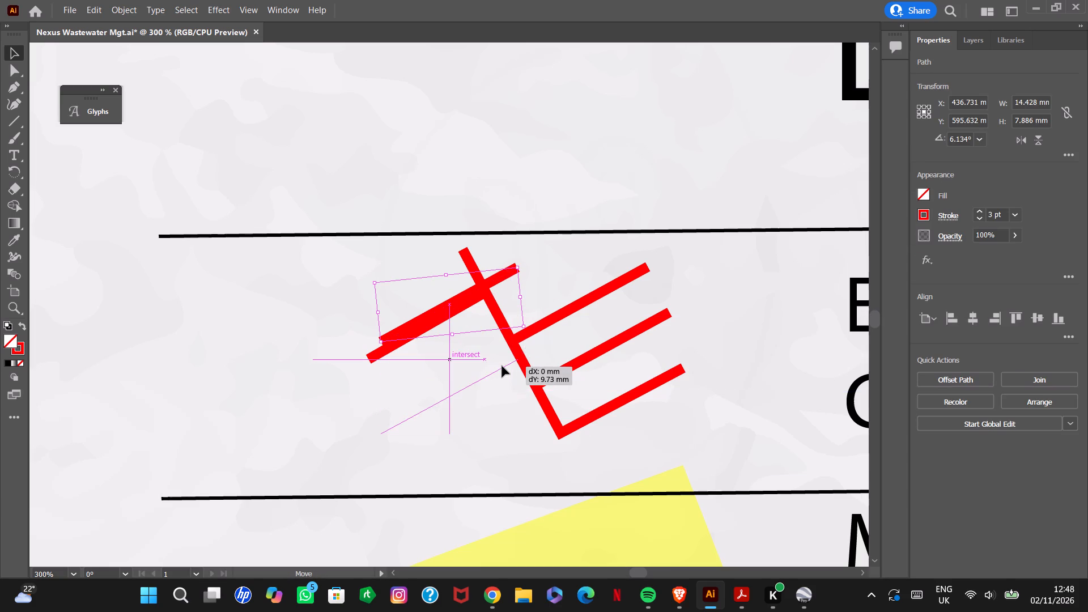
{"action": "left_click_drag", "start_coordinate": [502, 366], "coordinate": [507, 368]}
{"action": "left_click", "coordinate": [543, 259]}
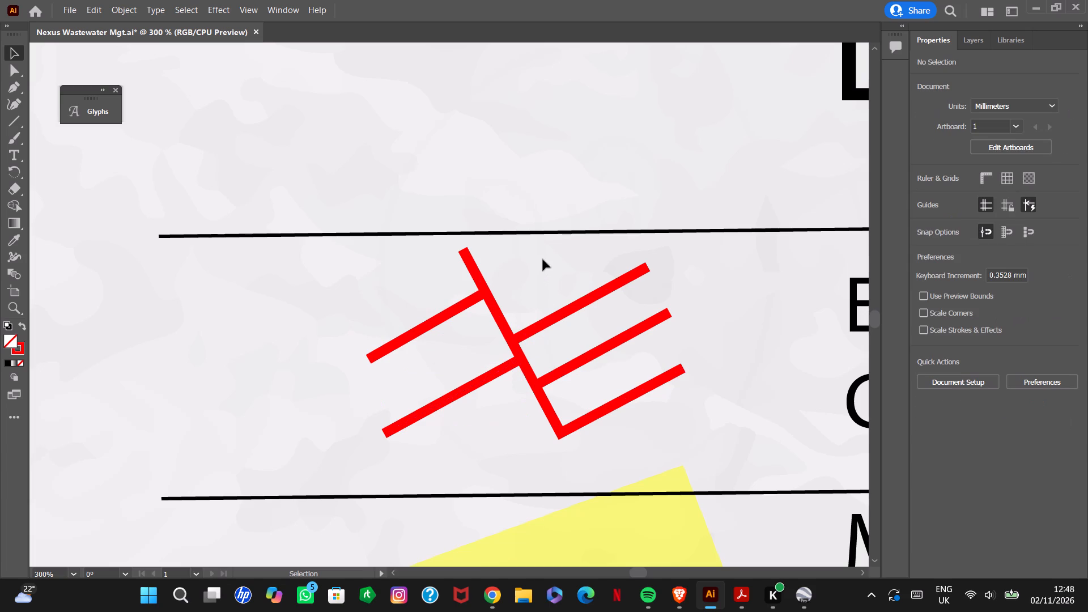
{"action": "left_click", "coordinate": [513, 173]}
{"action": "scroll", "coordinate": [357, 236], "scroll_direction": "down", "scroll_amount": 17, "text": "alt"}
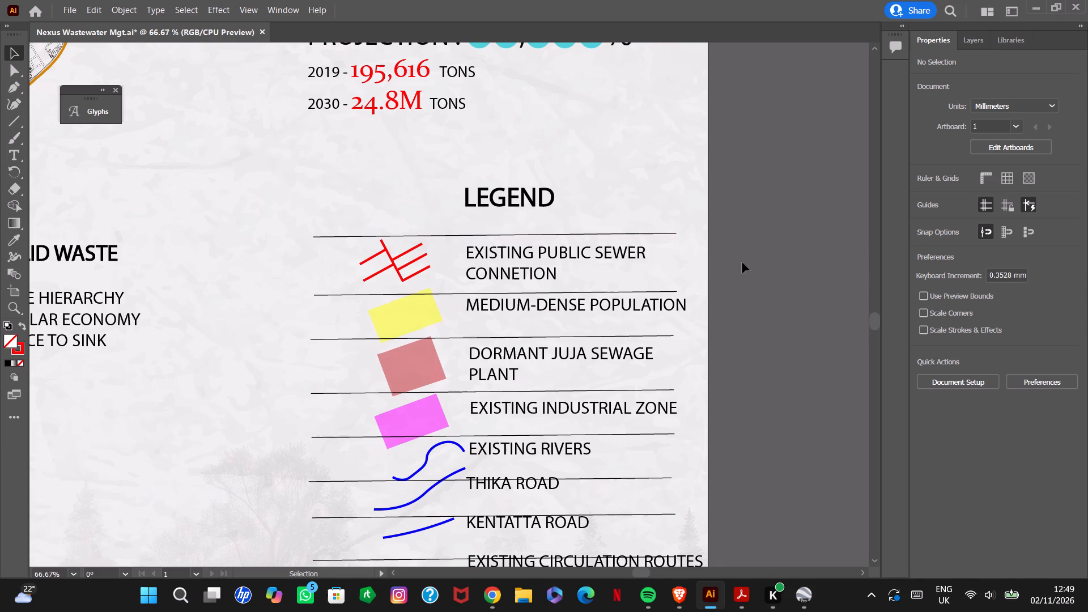
Shrink the yellow population swatch to about 21 mm high, narrow it slightly, and shift it left beneath the red sewer symbol.
{"action": "left_click", "coordinate": [785, 260]}
{"action": "left_click", "coordinate": [395, 318]}
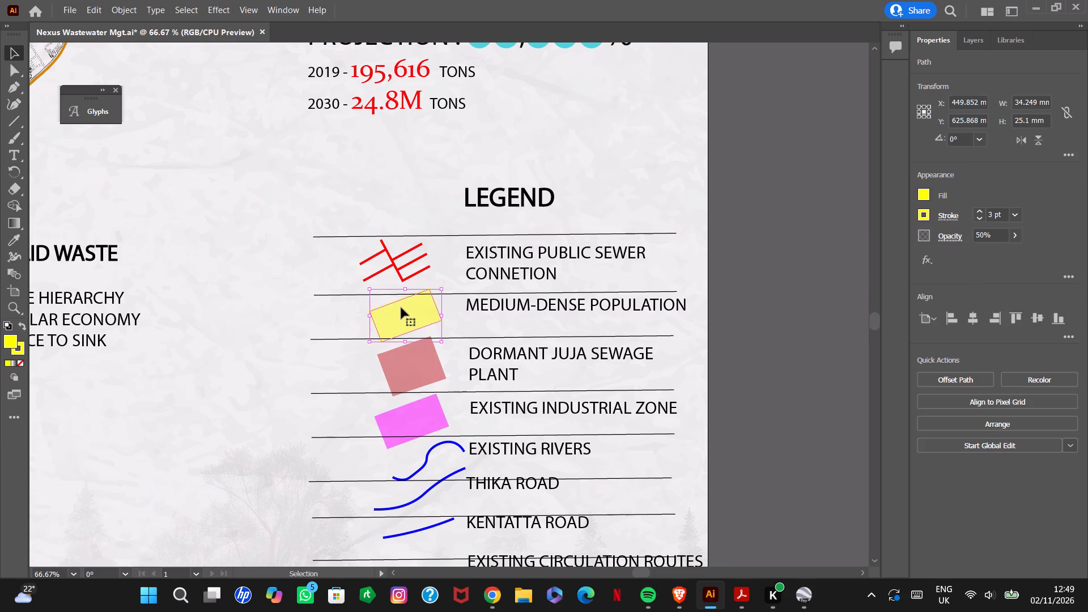
{"action": "left_click_drag", "start_coordinate": [405, 288], "coordinate": [407, 298]}
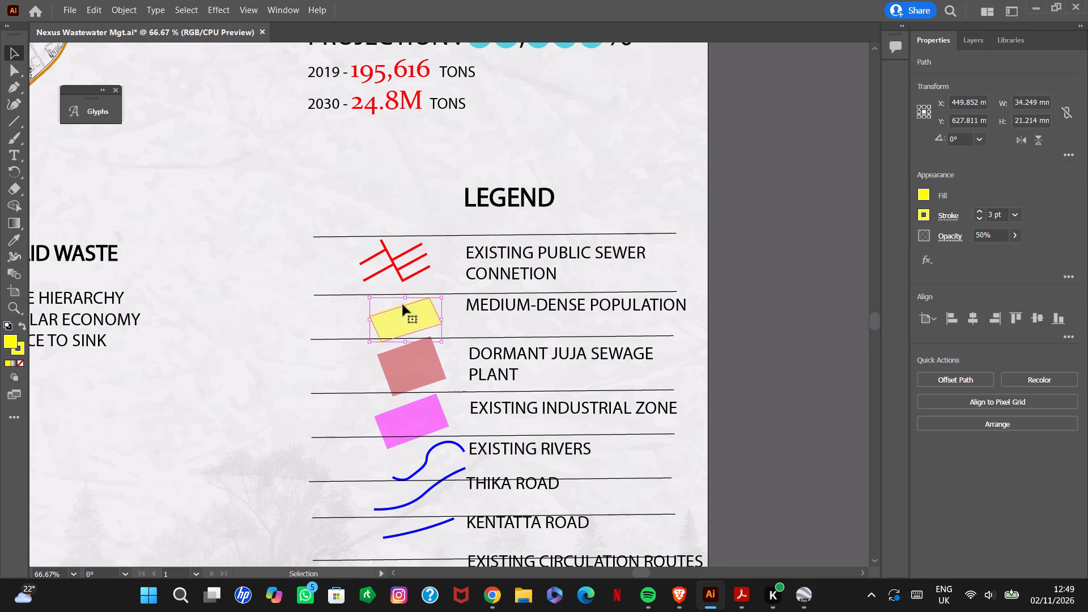
{"action": "left_click_drag", "start_coordinate": [367, 318], "coordinate": [377, 318]}
{"action": "left_click", "coordinate": [768, 309]}
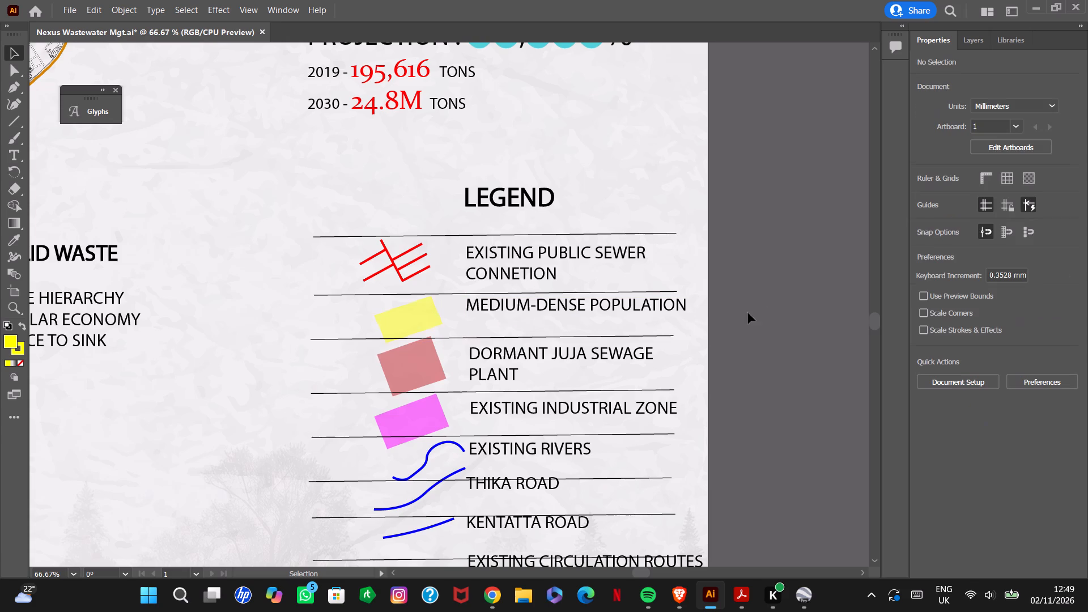
{"action": "left_click_drag", "start_coordinate": [407, 317], "coordinate": [390, 315]}
{"action": "left_click", "coordinate": [808, 324]}
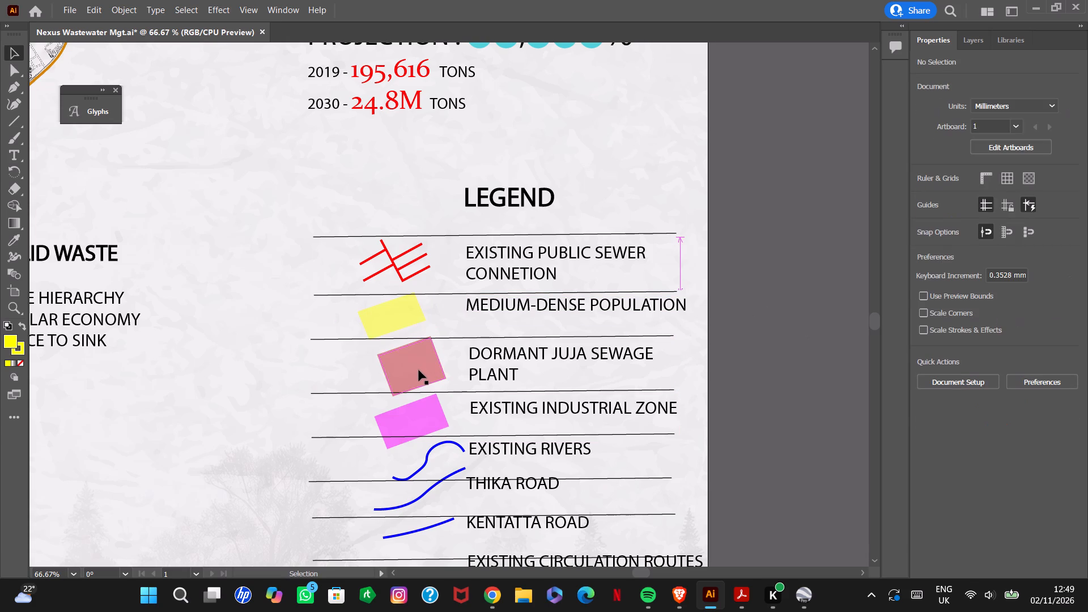
Resize the red sewage plant swatch to about 32.9 by 22.2 mm and shift it left, between its divider lines.
{"action": "left_click", "coordinate": [418, 369]}
{"action": "left_click_drag", "start_coordinate": [410, 394], "coordinate": [413, 389]}
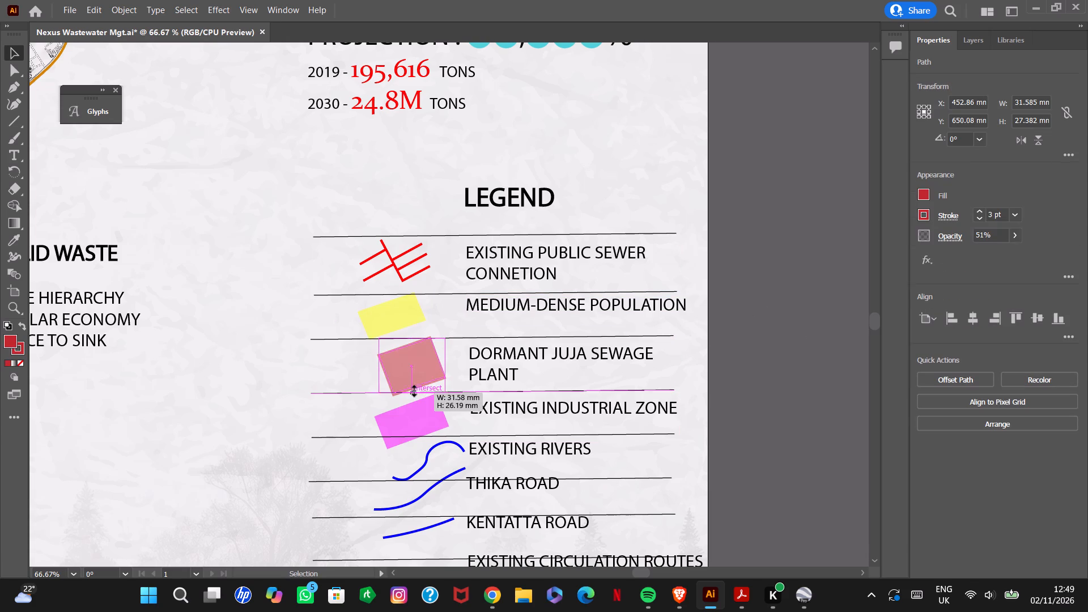
{"action": "left_click_drag", "start_coordinate": [413, 389], "coordinate": [413, 389]}
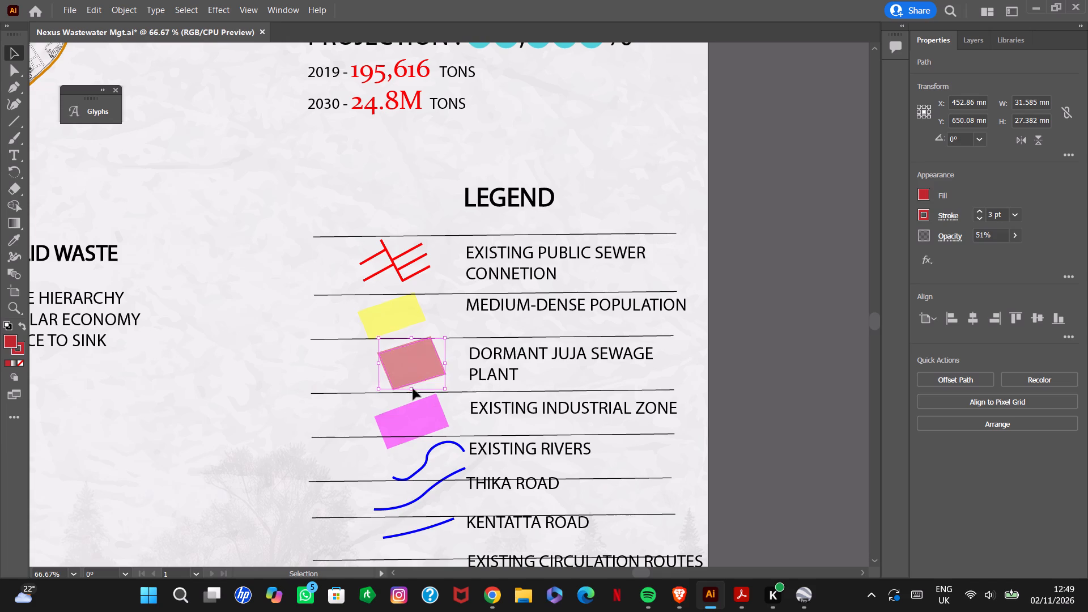
{"action": "left_click_drag", "start_coordinate": [444, 390], "coordinate": [439, 386]}
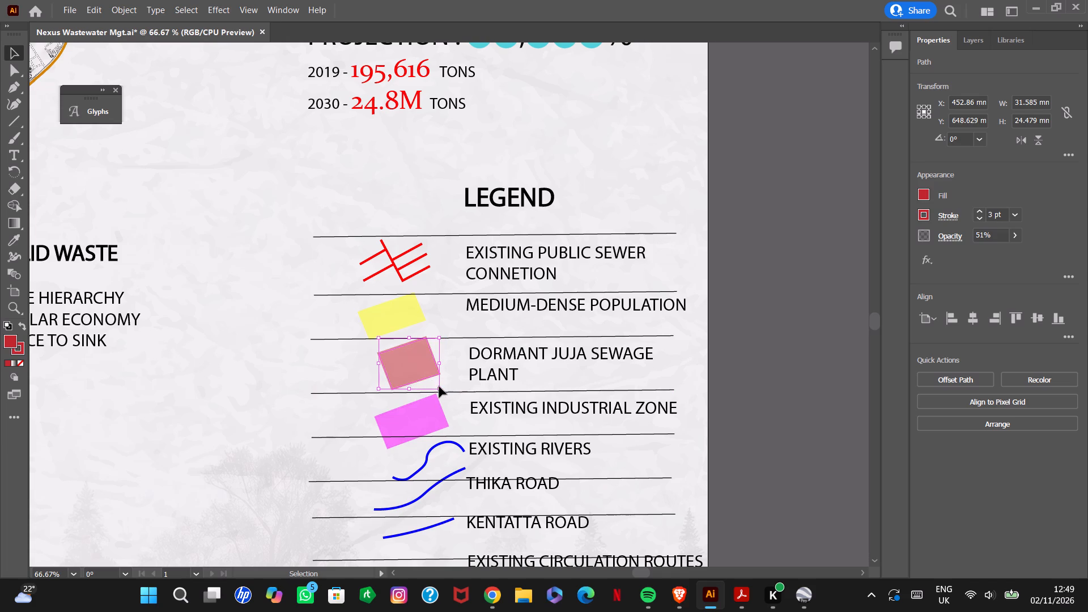
{"action": "left_click_drag", "start_coordinate": [377, 335], "coordinate": [380, 342]}
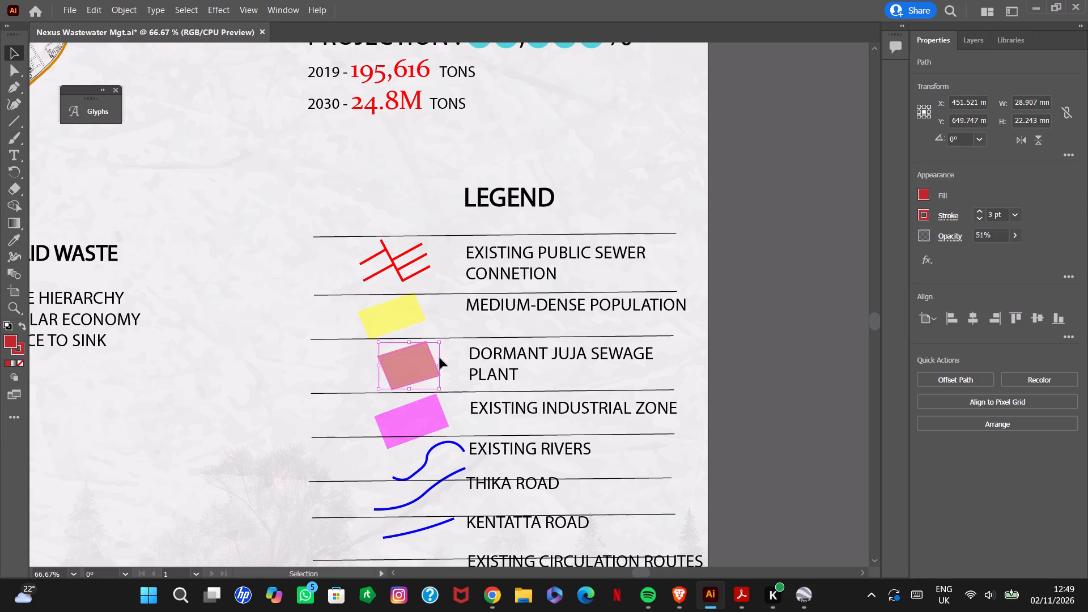
{"action": "left_click_drag", "start_coordinate": [440, 364], "coordinate": [448, 364]}
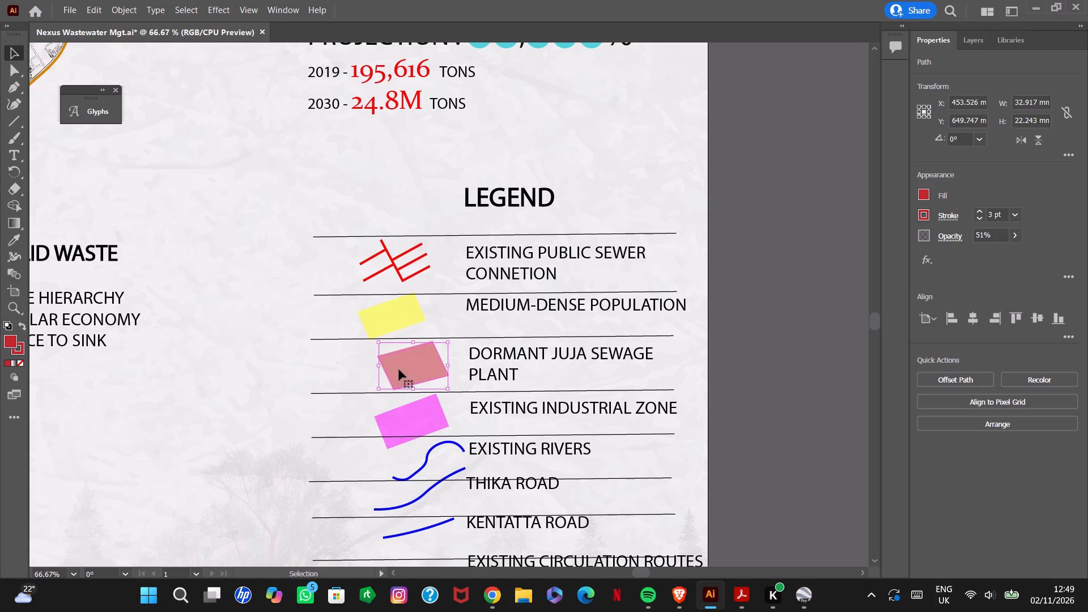
{"action": "left_click_drag", "start_coordinate": [407, 366], "coordinate": [393, 369]}
{"action": "left_click", "coordinate": [788, 349]}
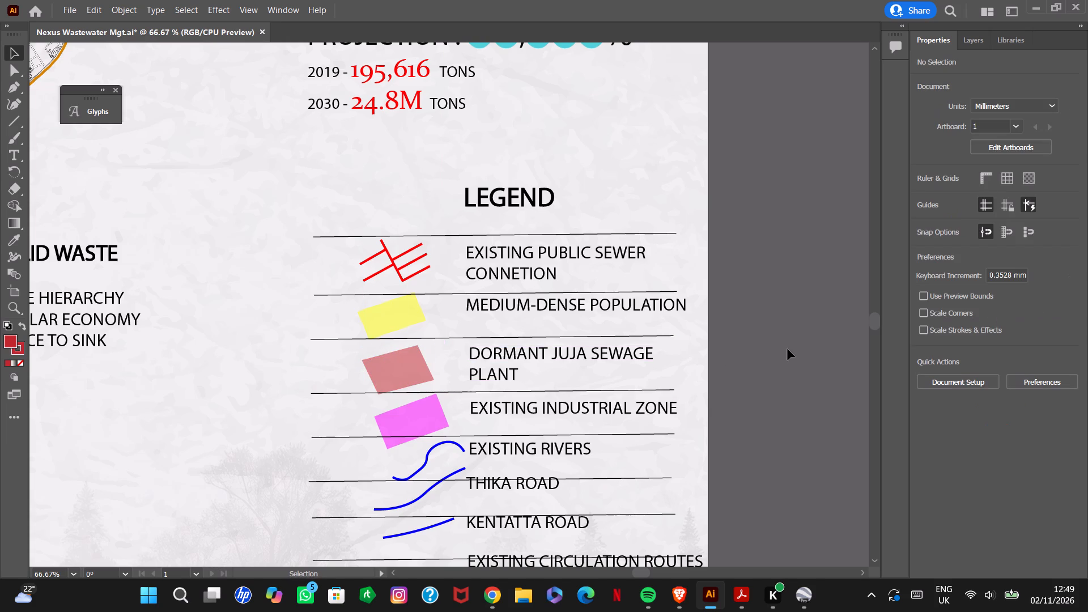
Move the magenta industrial zone swatch about 9 mm left, beneath the red swatch.
{"action": "left_click", "coordinate": [407, 416]}
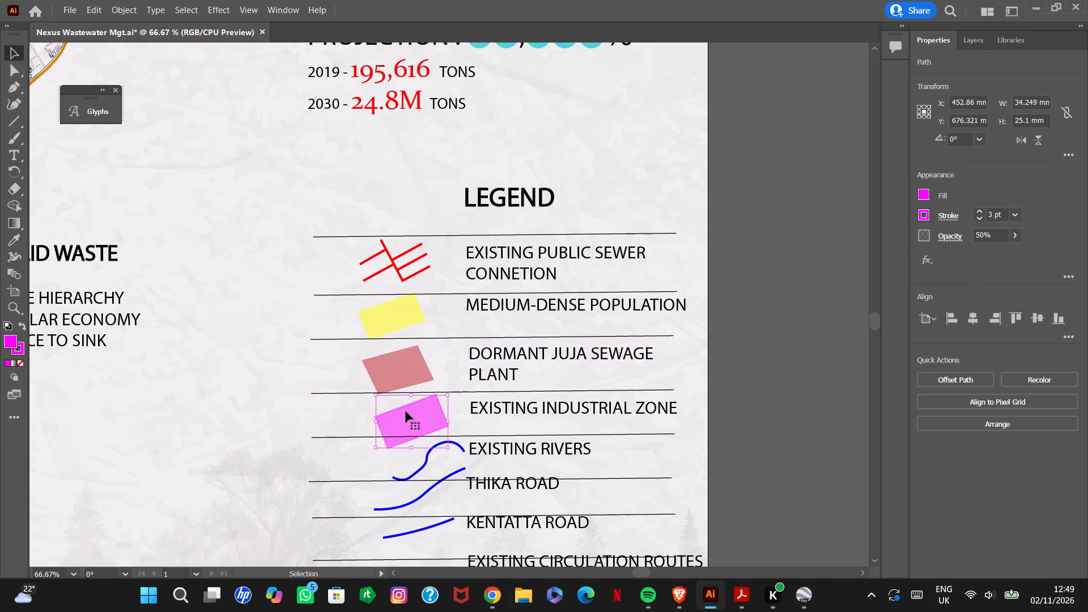
{"action": "left_click_drag", "start_coordinate": [406, 412], "coordinate": [387, 412]}
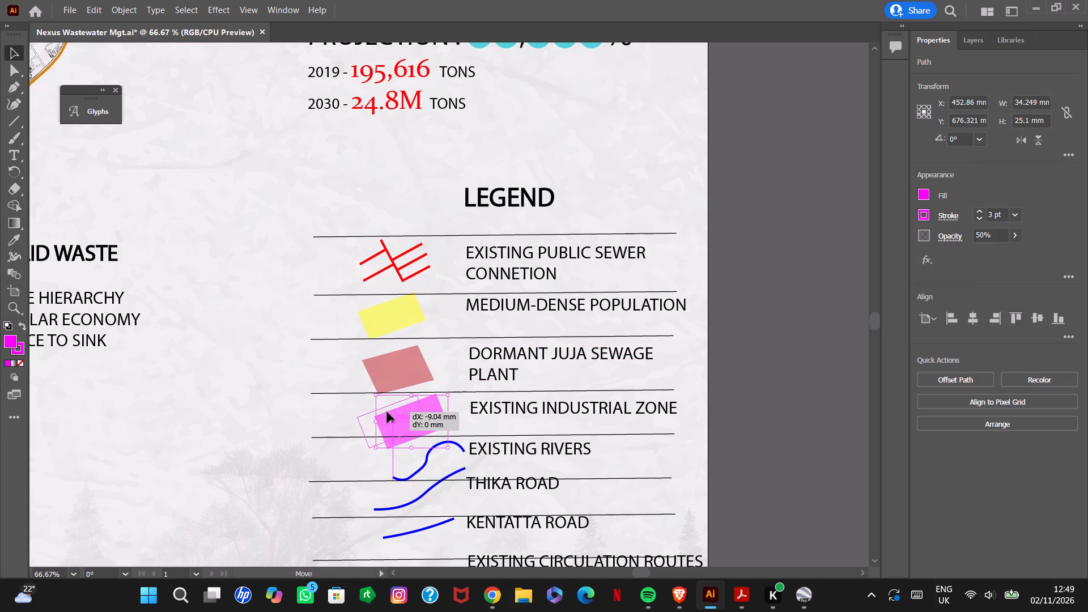
{"action": "left_click_drag", "start_coordinate": [387, 412], "coordinate": [386, 412]}
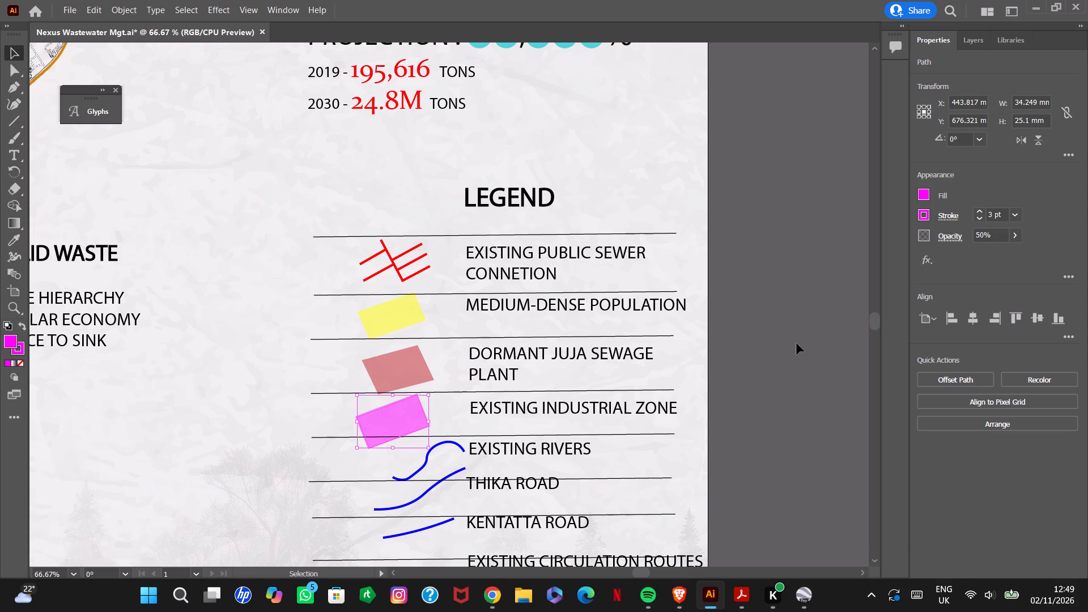
{"action": "left_click", "coordinate": [797, 343]}
Rescale the red sewage plant swatch to about 30.4 by 22.4 mm and centre it above the magenta swatch.
{"action": "left_click", "coordinate": [875, 316]}
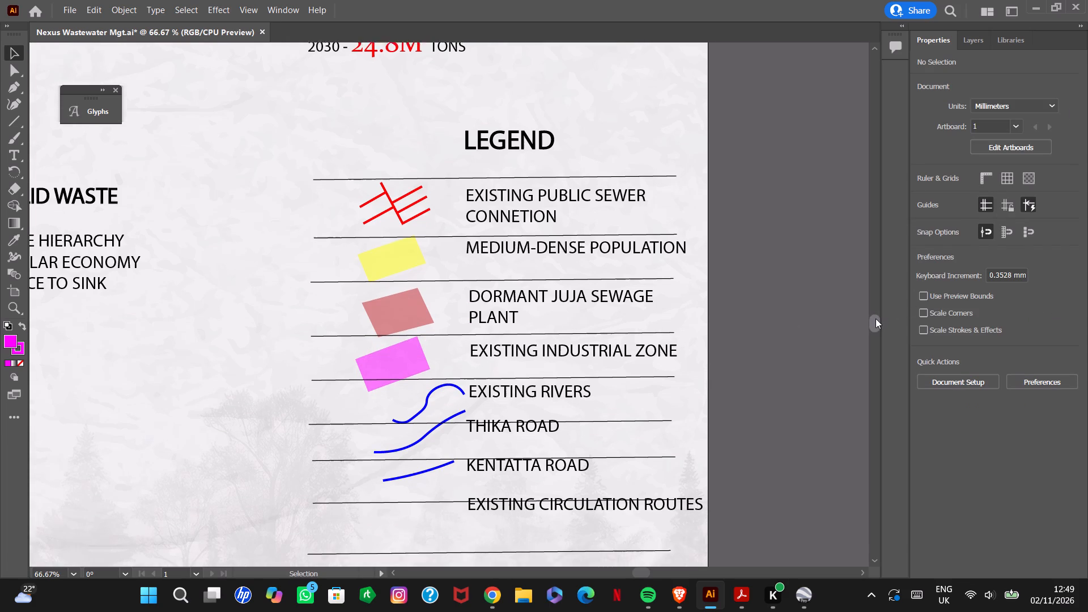
{"action": "left_click_drag", "start_coordinate": [388, 296], "coordinate": [386, 288]}
{"action": "left_click", "coordinate": [386, 290]}
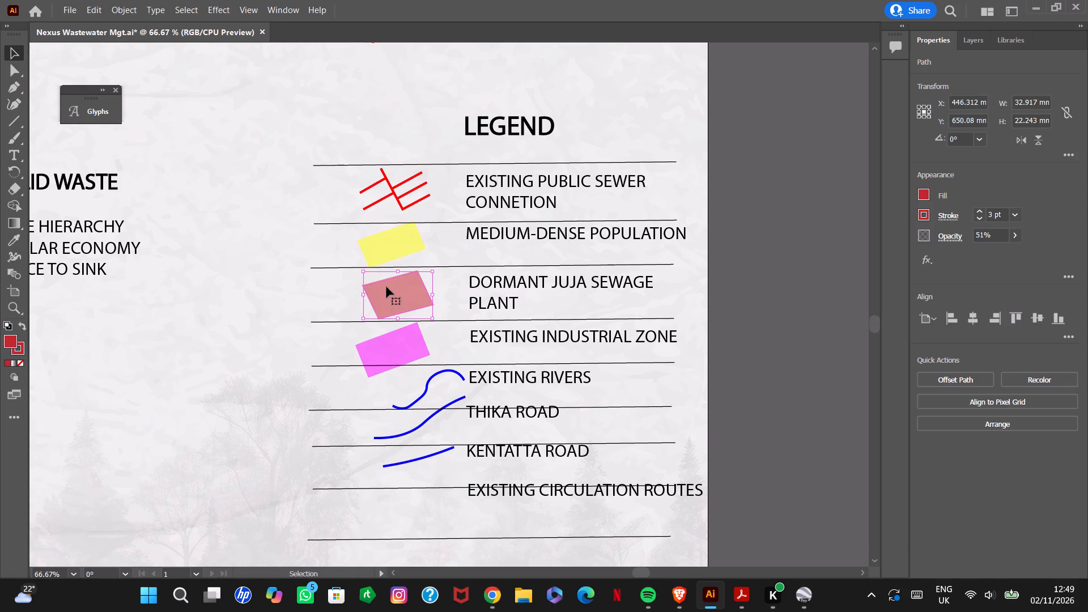
{"action": "left_click_drag", "start_coordinate": [362, 269], "coordinate": [364, 268]}
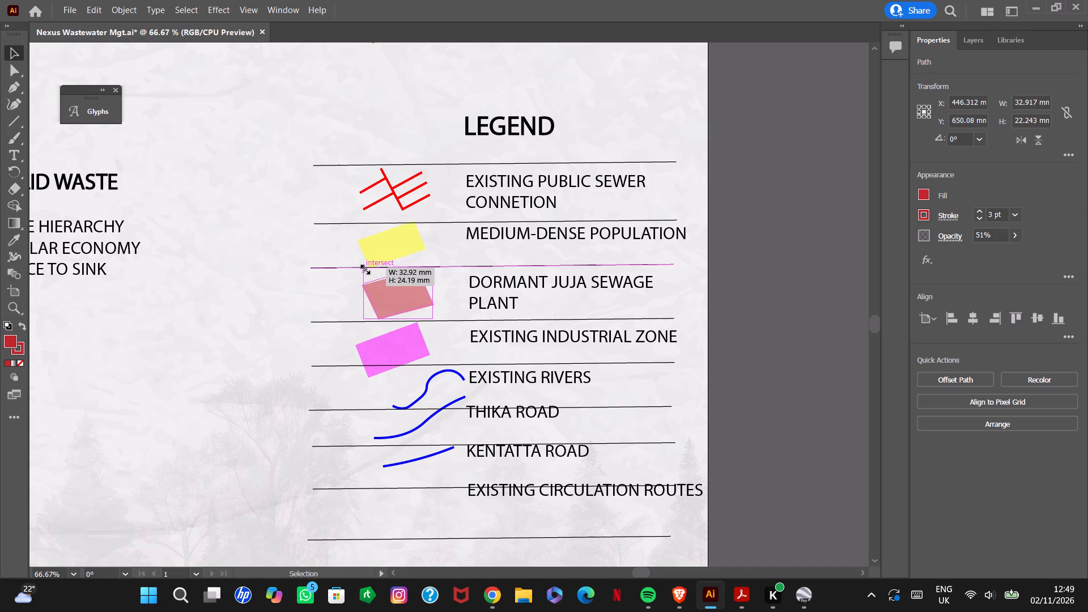
{"action": "left_click_drag", "start_coordinate": [364, 268], "coordinate": [369, 269]}
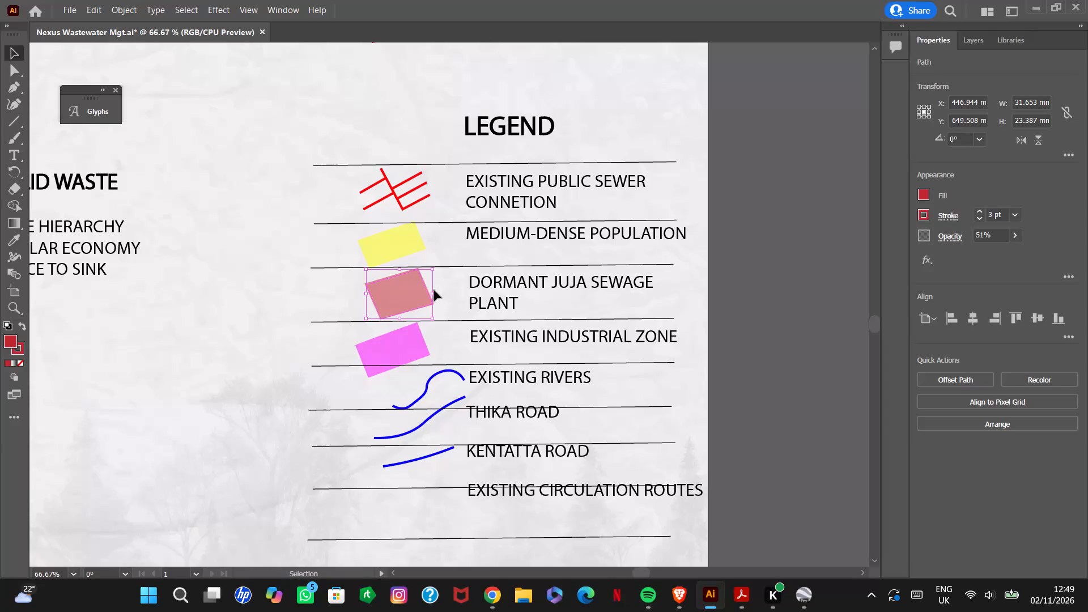
{"action": "left_click_drag", "start_coordinate": [433, 268], "coordinate": [436, 260]}
{"action": "left_click_drag", "start_coordinate": [436, 288], "coordinate": [440, 285]}
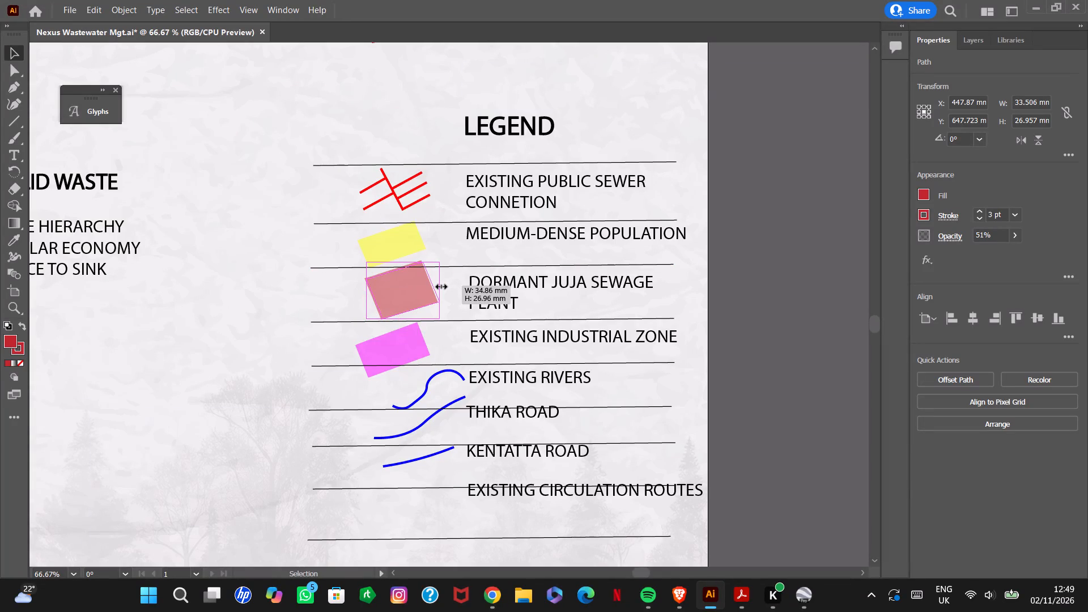
{"action": "left_click_drag", "start_coordinate": [440, 285], "coordinate": [444, 279]}
{"action": "left_click_drag", "start_coordinate": [443, 260], "coordinate": [443, 260]}
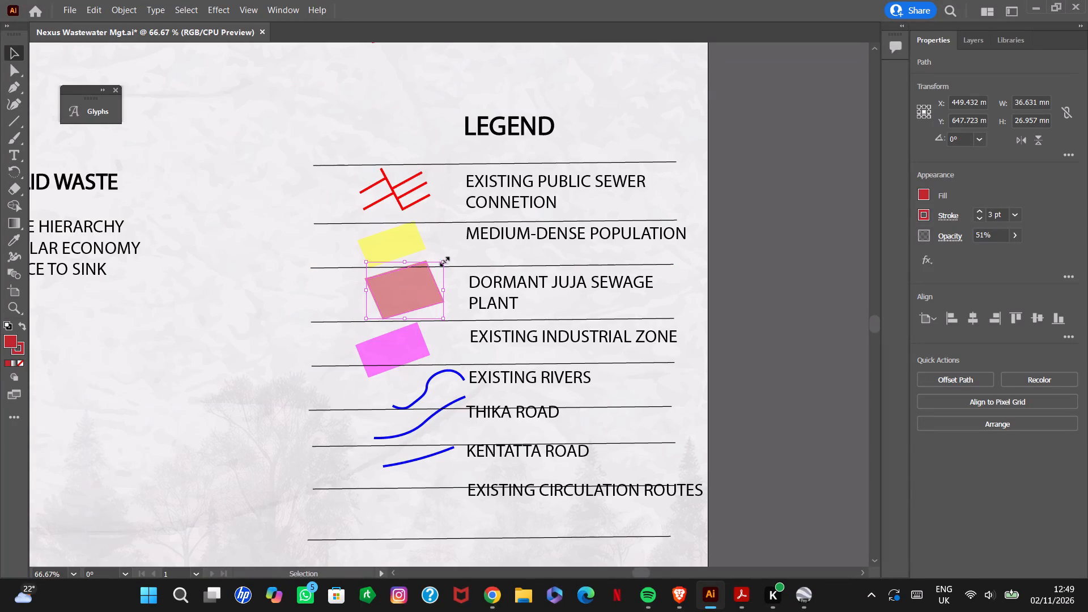
{"action": "left_click_drag", "start_coordinate": [443, 260], "coordinate": [429, 272]}
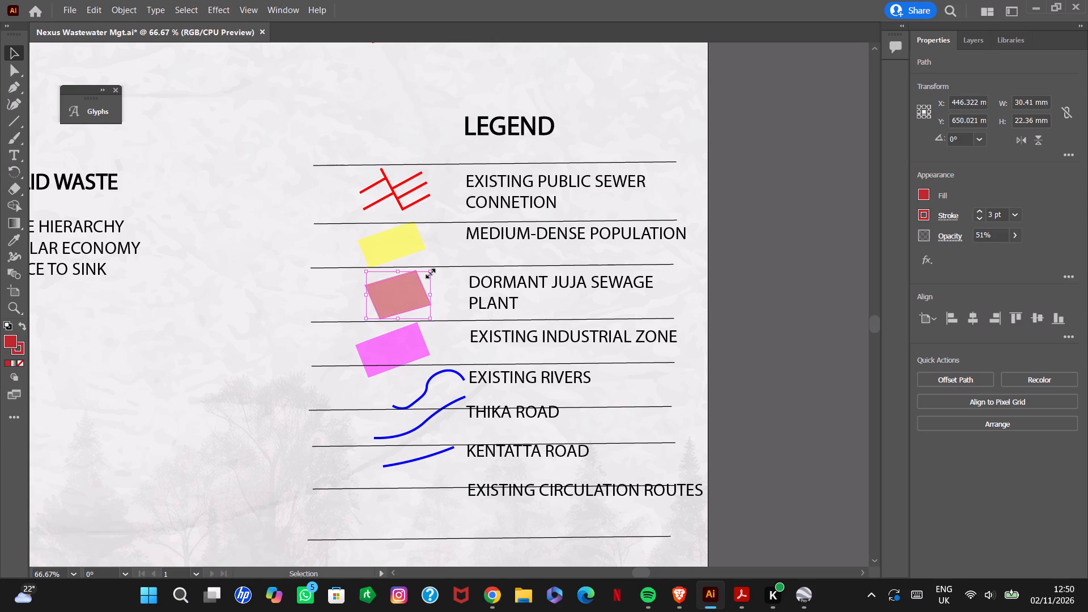
{"action": "left_click_drag", "start_coordinate": [398, 297], "coordinate": [394, 298]}
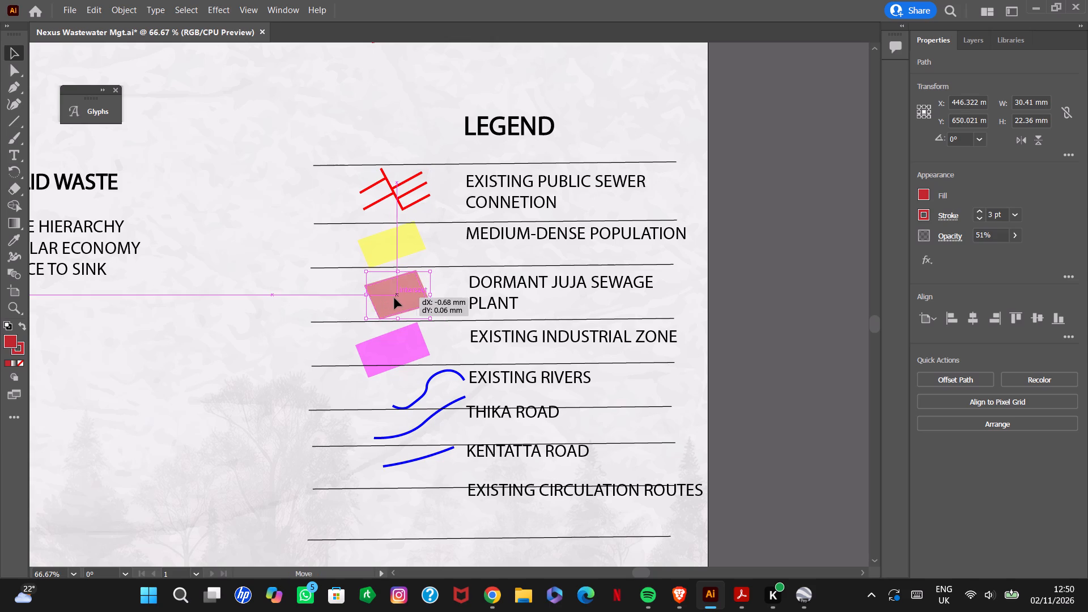
{"action": "left_click_drag", "start_coordinate": [394, 298], "coordinate": [393, 298]}
{"action": "left_click", "coordinate": [746, 289]}
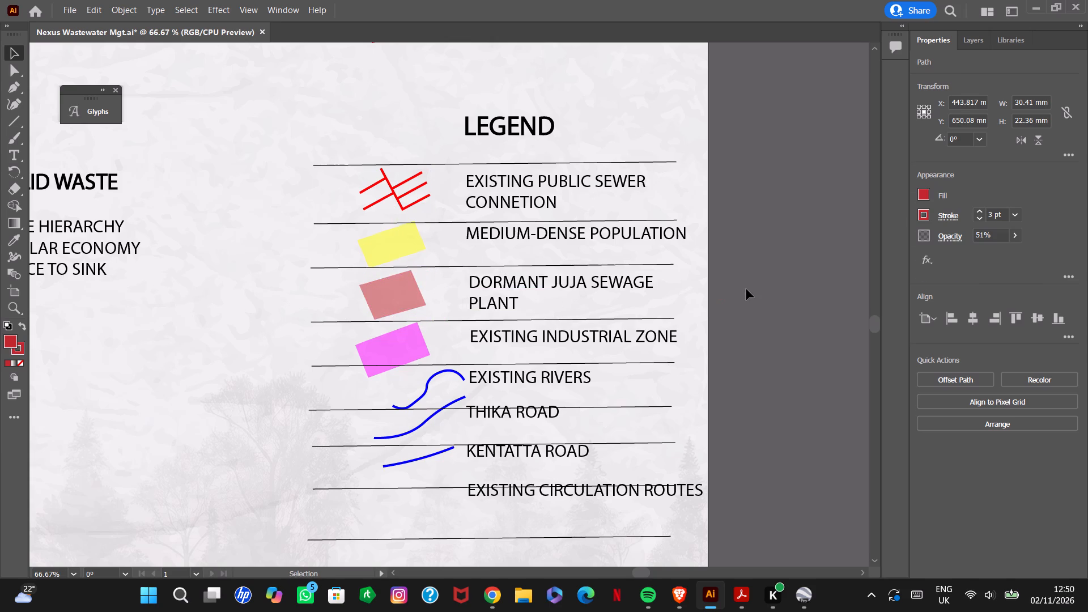
Shrink the magenta industrial zone swatch to about 30.5 by 20 mm and fit it between its divider lines.
{"action": "left_click", "coordinate": [392, 345]}
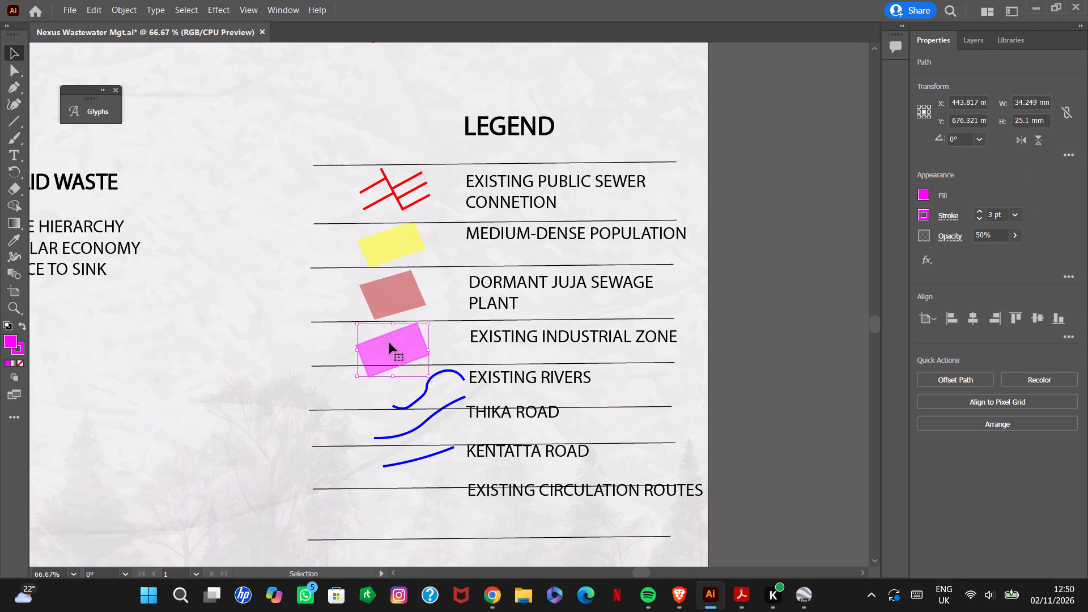
{"action": "left_click_drag", "start_coordinate": [355, 375], "coordinate": [363, 368]}
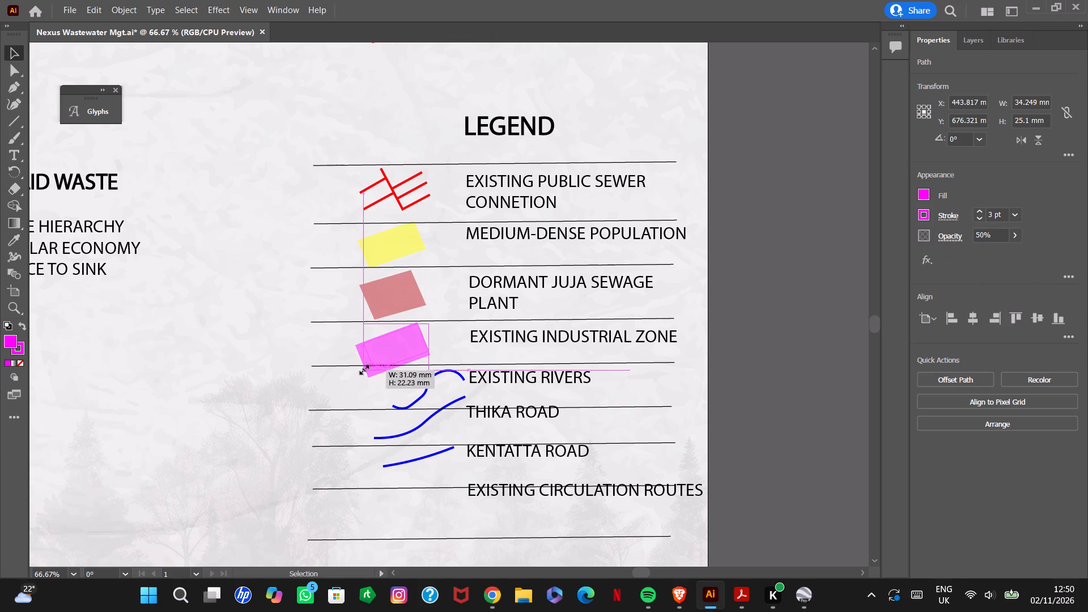
{"action": "left_click_drag", "start_coordinate": [363, 368], "coordinate": [364, 367]}
{"action": "left_click", "coordinate": [402, 346]}
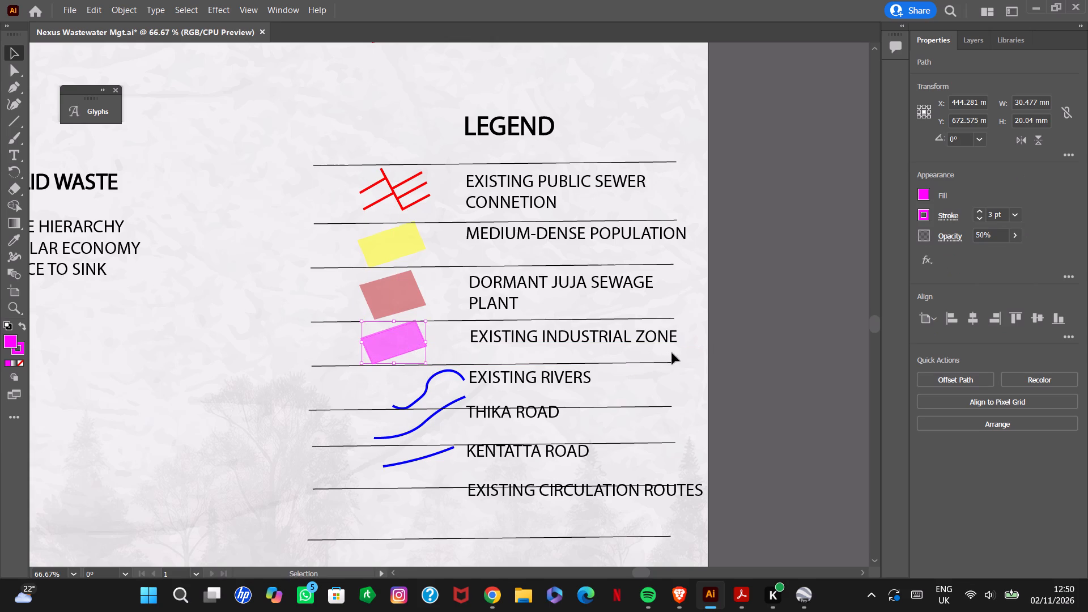
{"action": "left_click", "coordinate": [747, 341]}
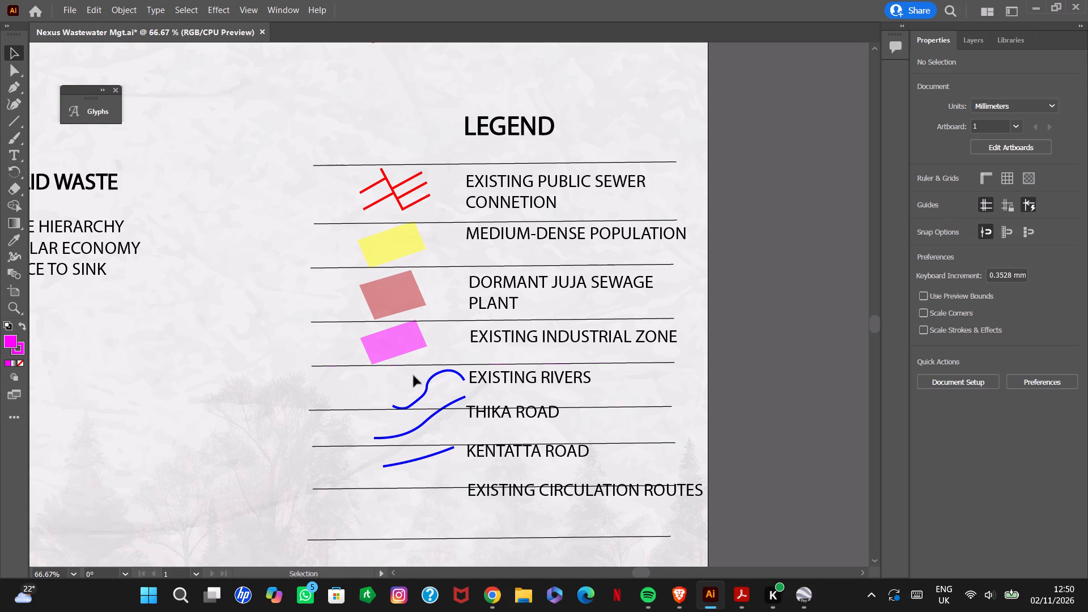
Move the blue river curve left beneath the magenta swatch, between the divider lines of the EXISTING RIVERS row.
{"action": "left_click_drag", "start_coordinate": [425, 386], "coordinate": [393, 385]}
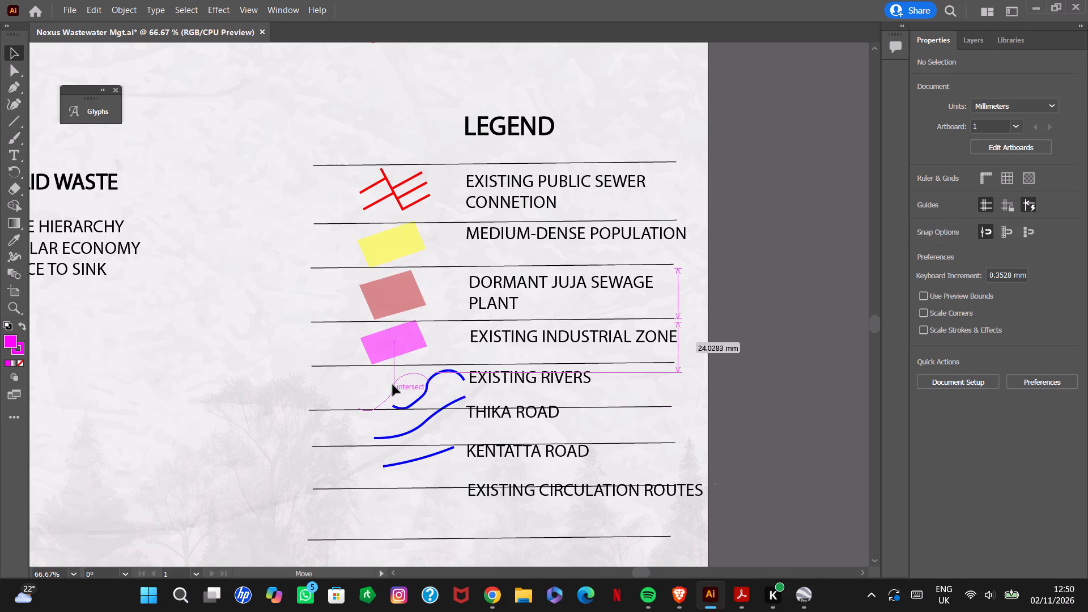
{"action": "left_click_drag", "start_coordinate": [393, 385], "coordinate": [394, 384]}
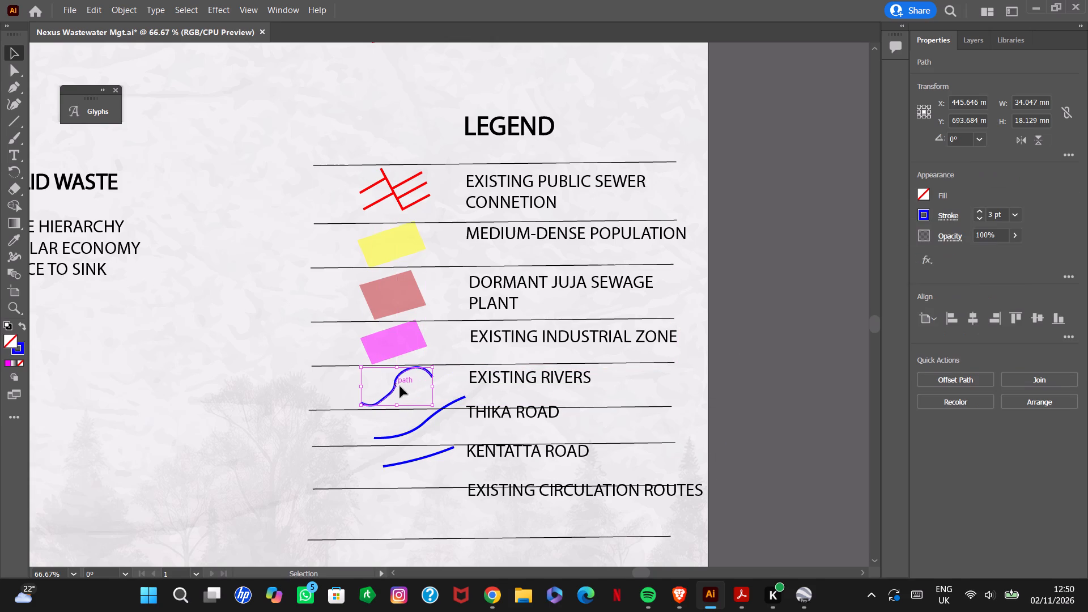
Change the stroke of the curve beside THIKA ROAD to the red-orange swatch.
{"action": "left_click", "coordinate": [421, 425]}
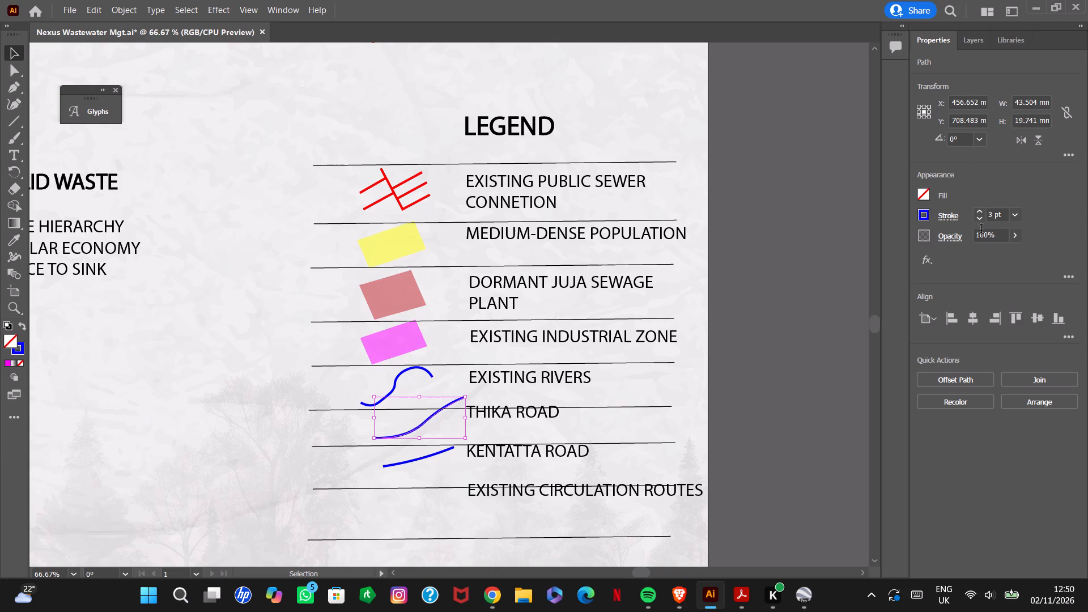
{"action": "left_click", "coordinate": [926, 215]}
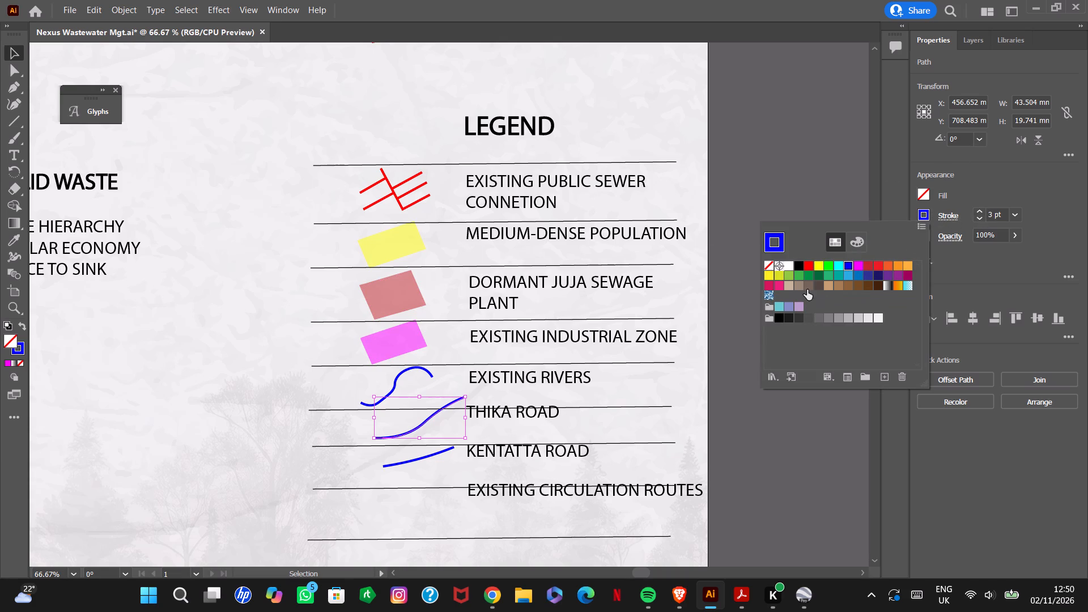
{"action": "left_click", "coordinate": [889, 266]}
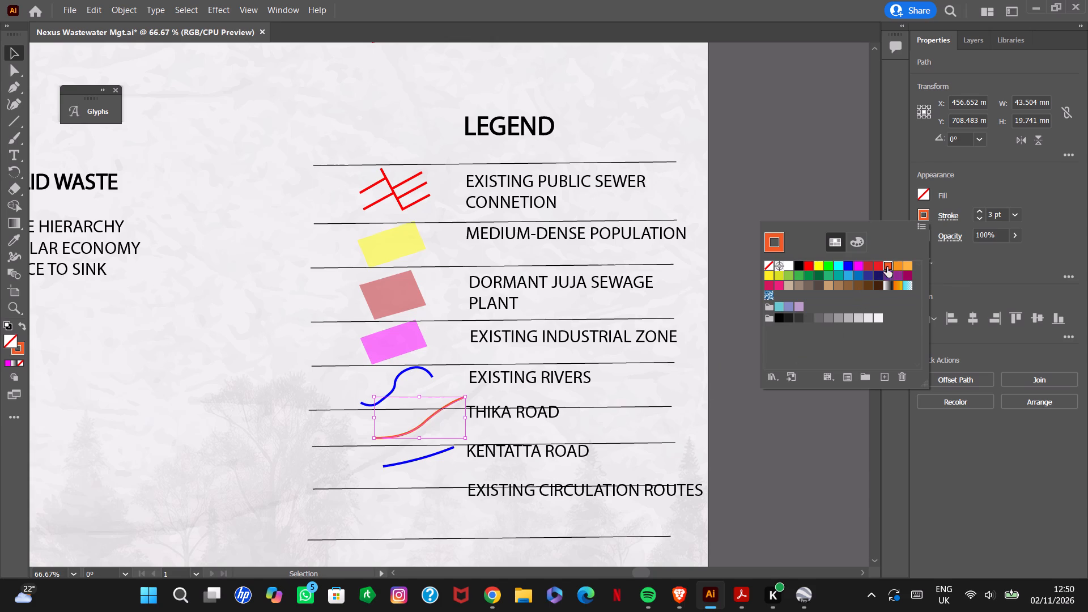
{"action": "left_click", "coordinate": [734, 406]}
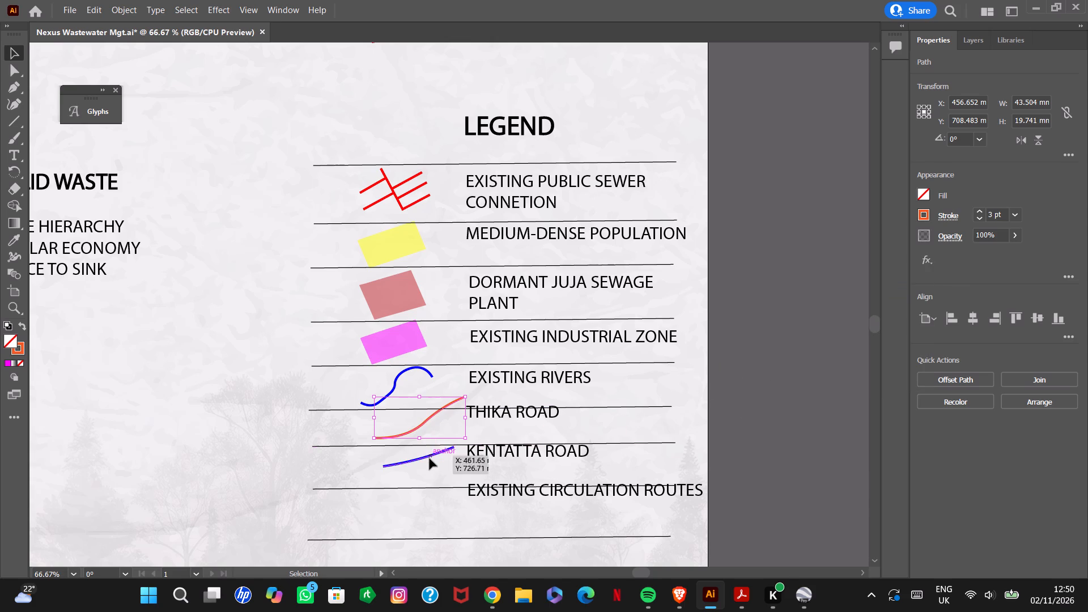
Change the stroke of the short line beside KENTATTA ROAD to the lighter orange swatch, next to the red-orange one.
{"action": "left_click", "coordinate": [430, 457]}
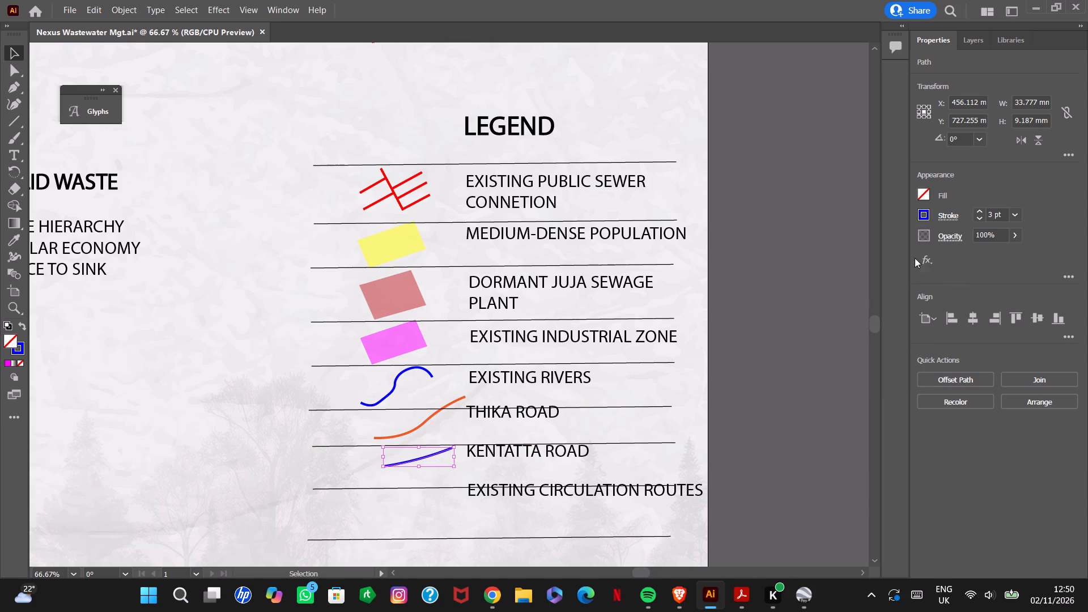
{"action": "left_click", "coordinate": [928, 217]}
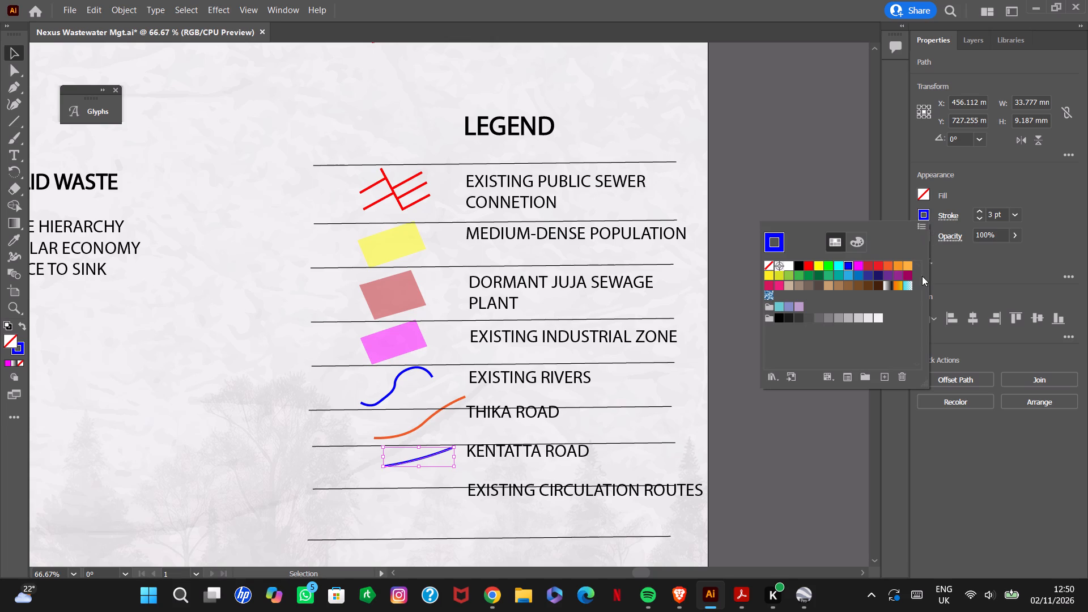
{"action": "left_click", "coordinate": [898, 265]}
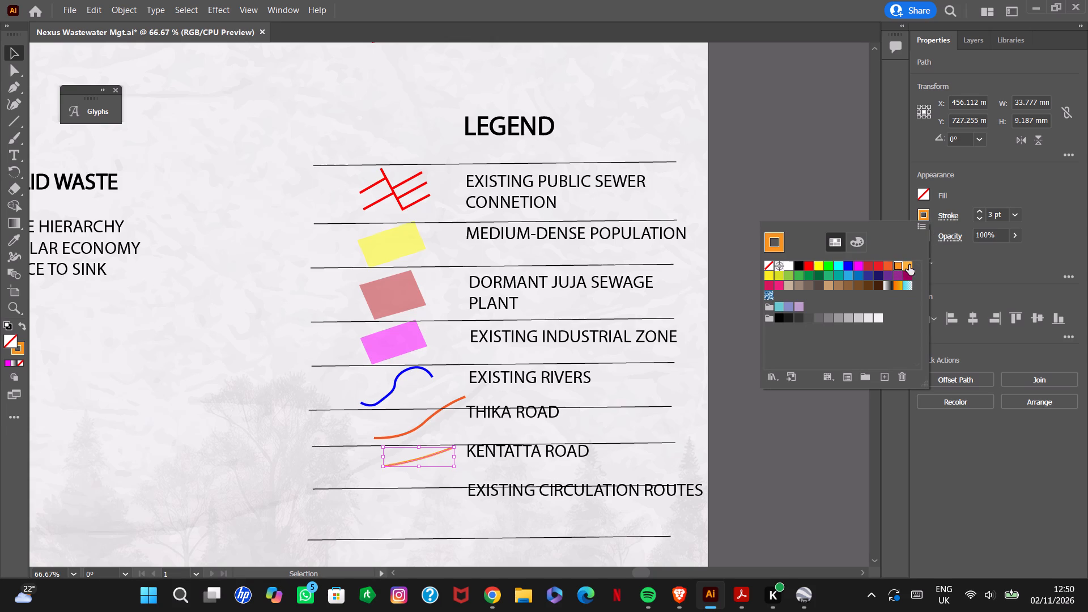
Change the stroke of the short line beside KENTATTA ROAD to the yellow-orange swatch.
{"action": "left_click", "coordinate": [909, 265]}
{"action": "left_click", "coordinate": [803, 437]}
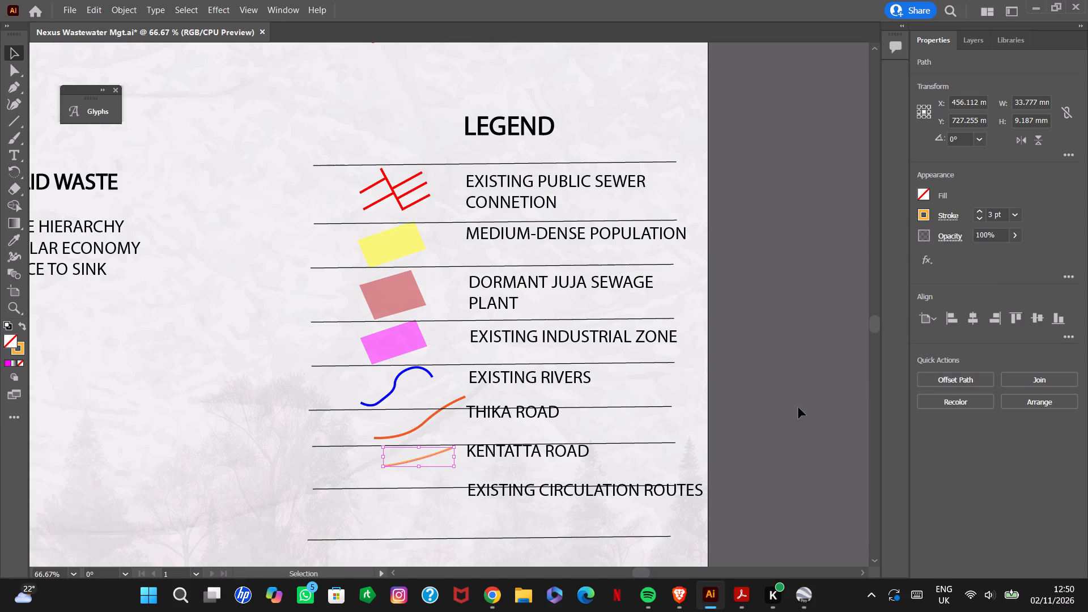
{"action": "left_click", "coordinate": [972, 462]}
{"action": "left_click", "coordinate": [729, 464]}
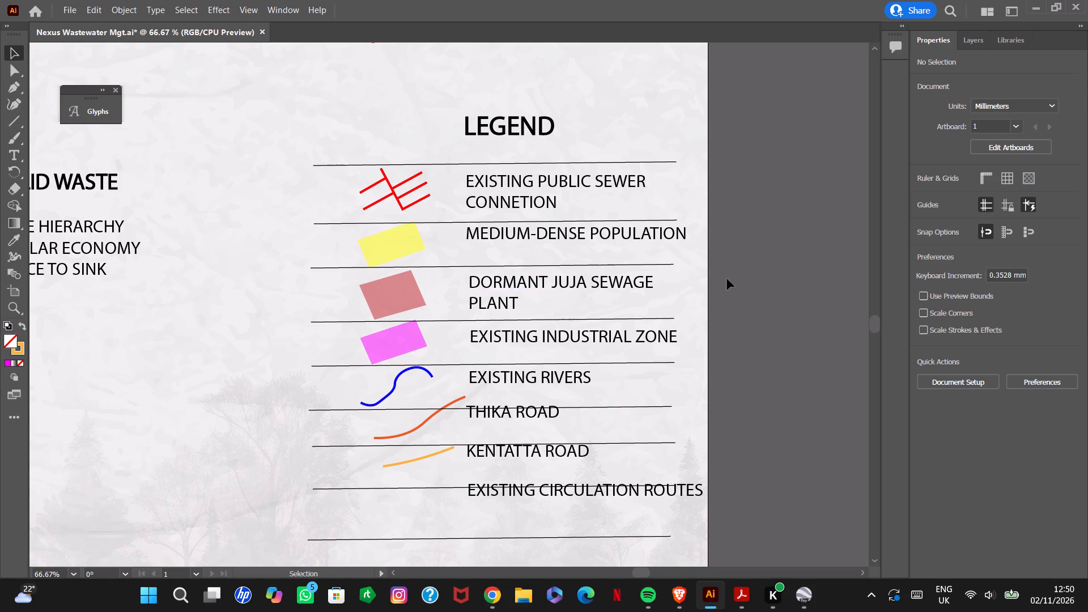
Rotate the slanted divider line beneath the LEGEND title to 0° so it lies horizontal.
{"action": "left_click", "coordinate": [476, 164]}
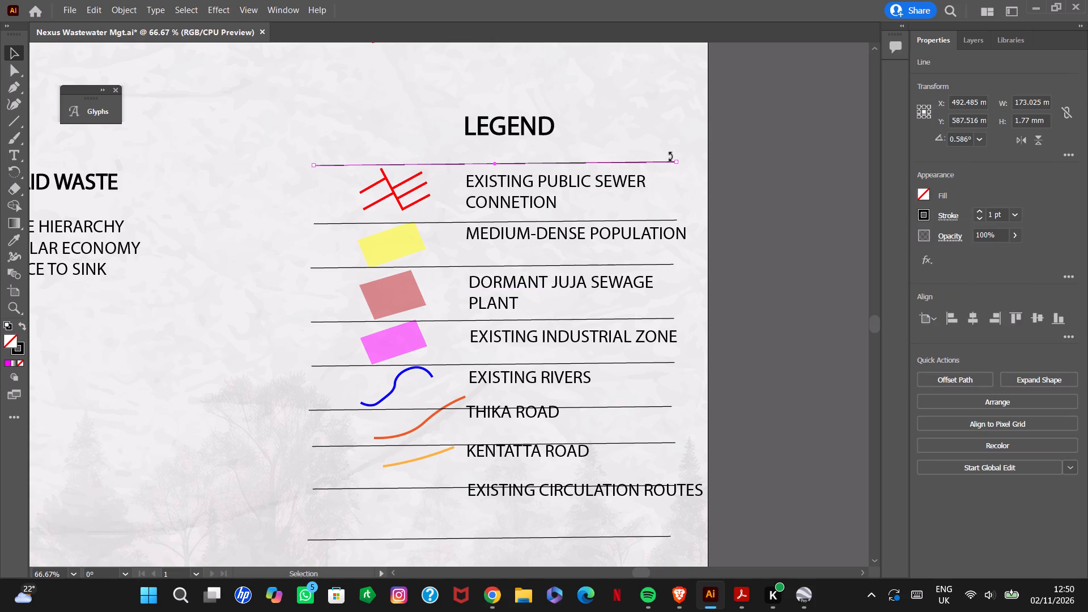
{"action": "left_click_drag", "start_coordinate": [679, 157], "coordinate": [679, 160]}
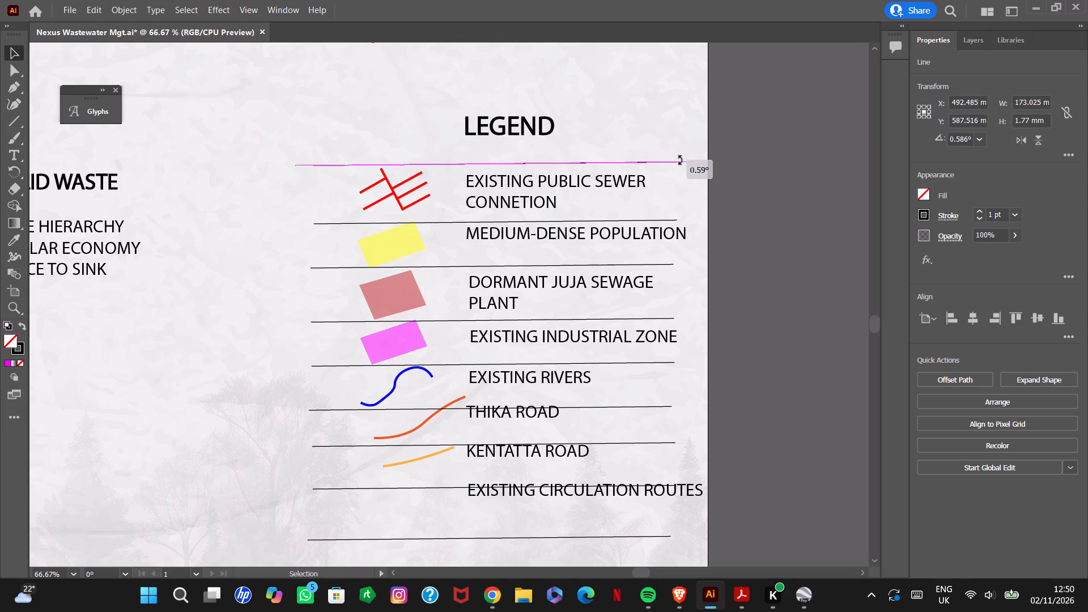
{"action": "left_click_drag", "start_coordinate": [679, 160], "coordinate": [682, 163]}
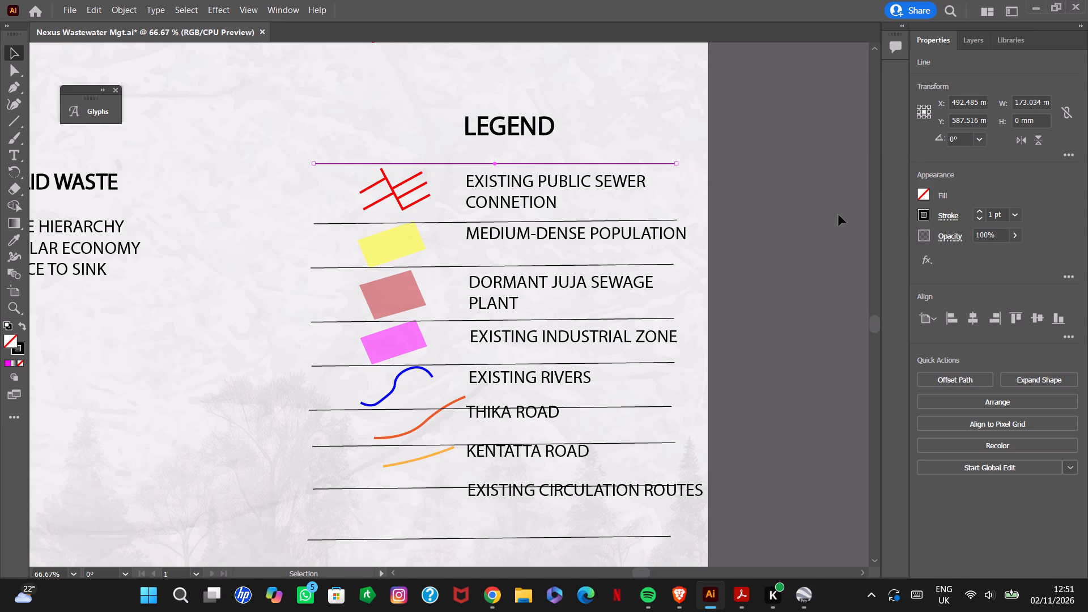
{"action": "left_click", "coordinate": [807, 215]}
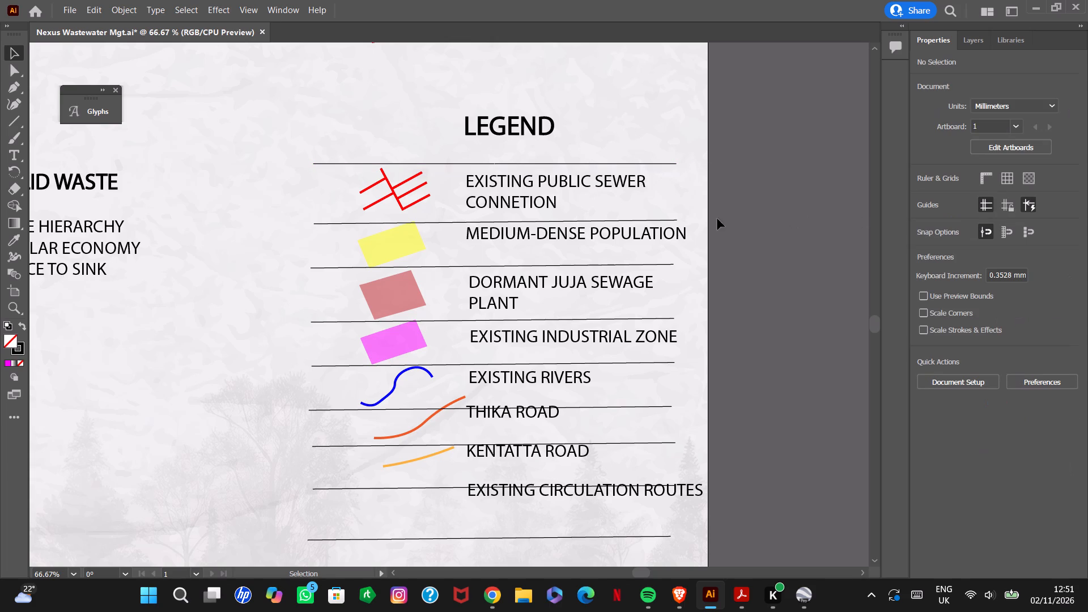
Delete the three slanted divider lines beneath the public sewer, MEDIUM-DENSE POPULATION and DORMANT JUJA SEWAGE PLANT rows.
{"action": "left_click", "coordinate": [576, 222]}
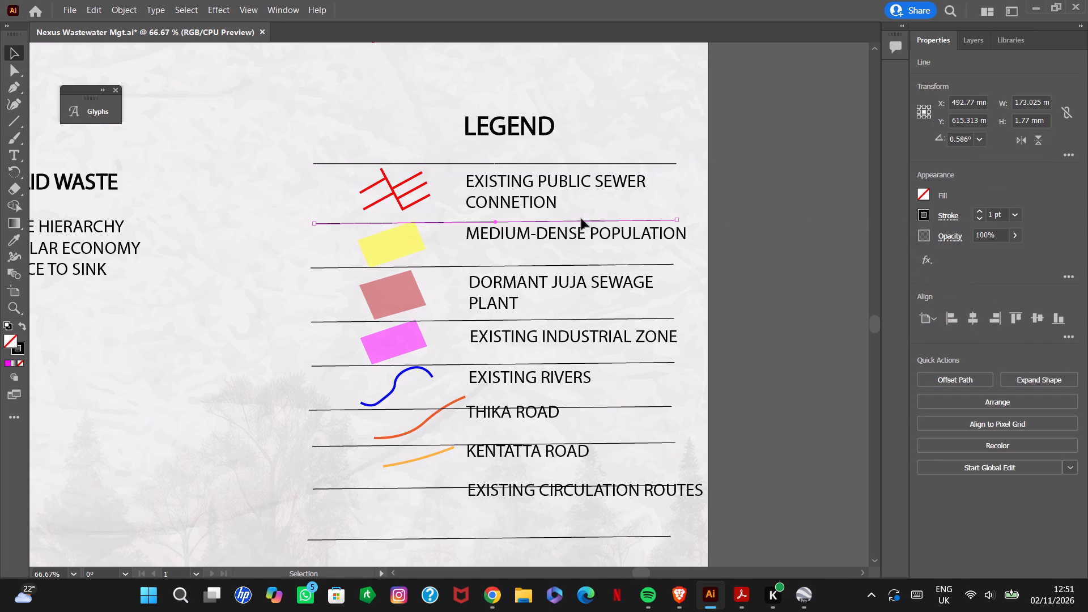
{"action": "key", "text": "Delete"}
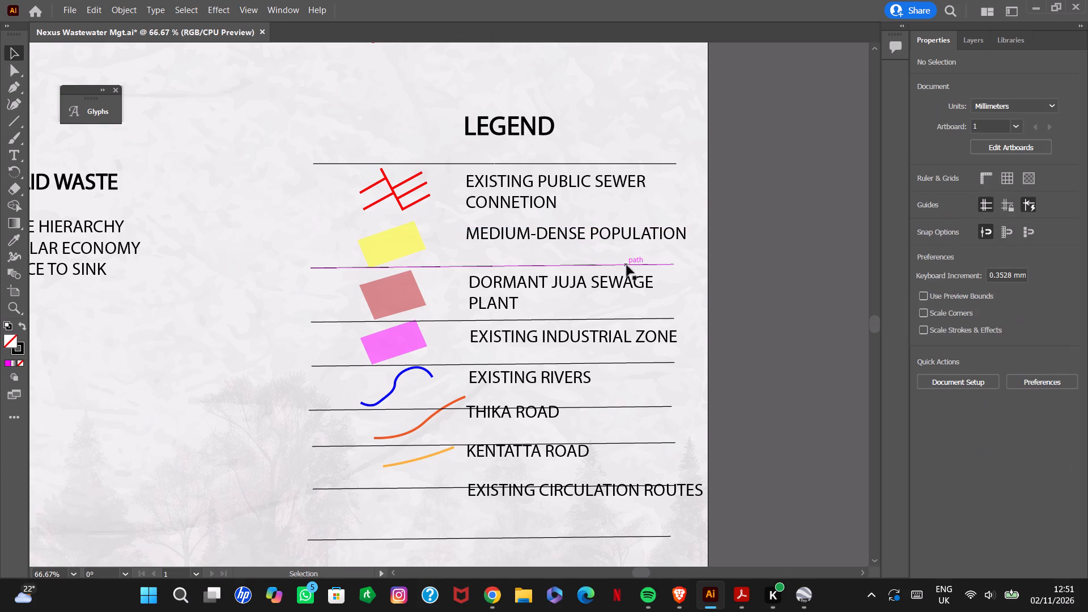
{"action": "left_click", "coordinate": [628, 264]}
{"action": "key", "text": "Delete"}
{"action": "left_click", "coordinate": [653, 318]}
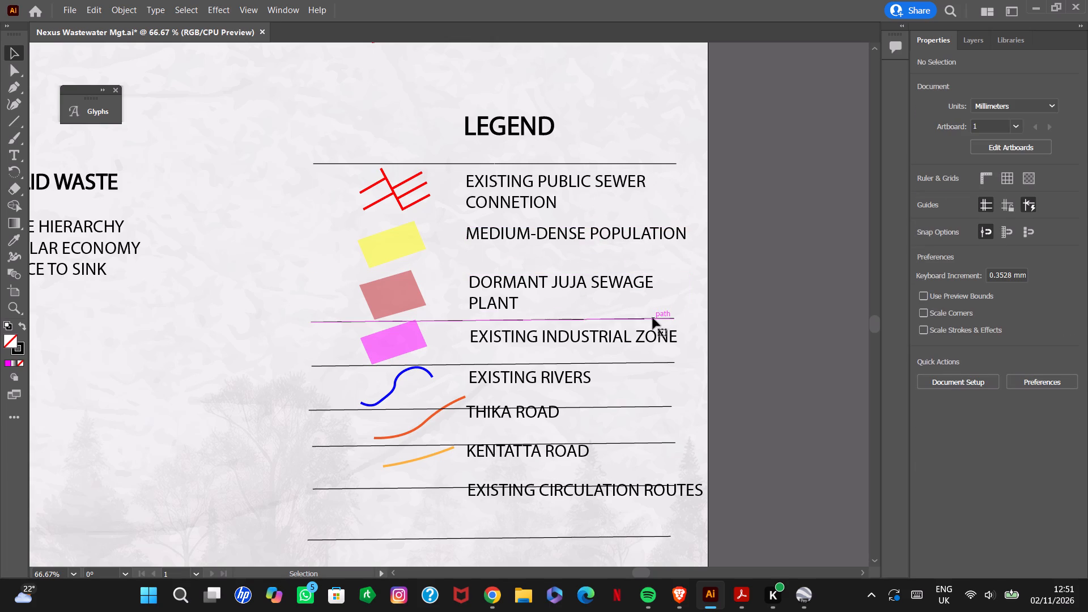
{"action": "key", "text": "Delete"}
{"action": "left_click", "coordinate": [645, 360]}
{"action": "key", "text": "Delete"}
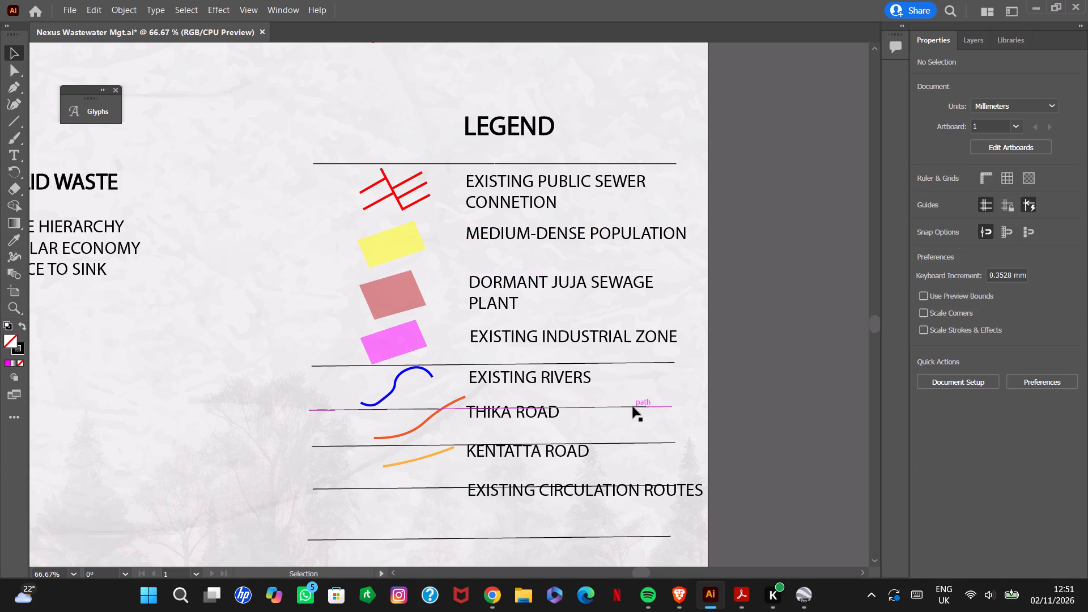
Delete the remaining five slanted divider lines, from beneath EXISTING INDUSTRIAL ZONE down to the bottom of the legend.
{"action": "left_click", "coordinate": [633, 407]}
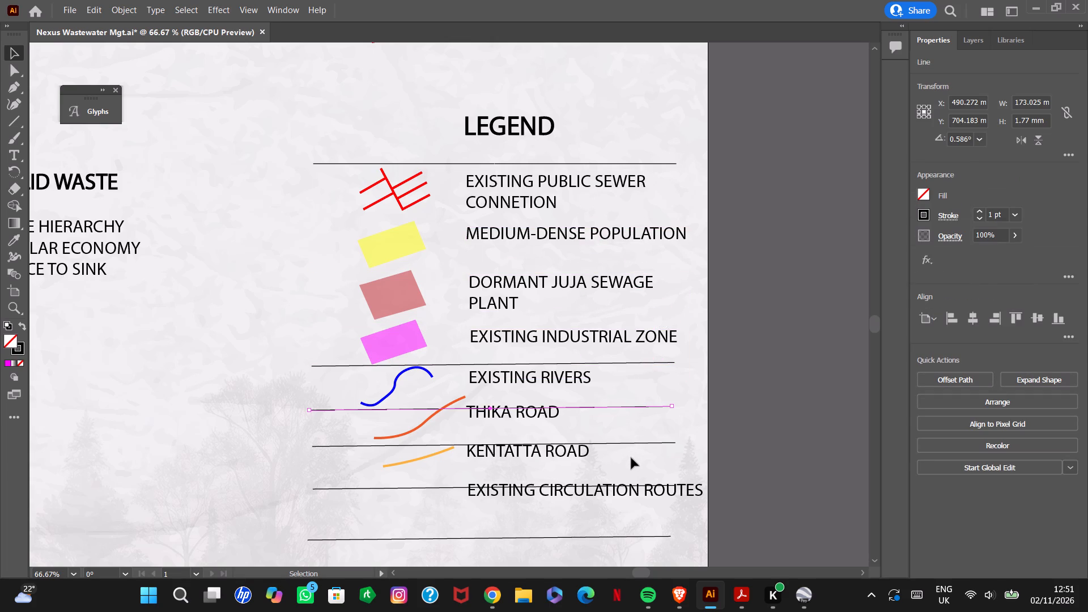
{"action": "key", "text": "Delete"}
{"action": "left_click", "coordinate": [643, 444]}
{"action": "key", "text": "Delete"}
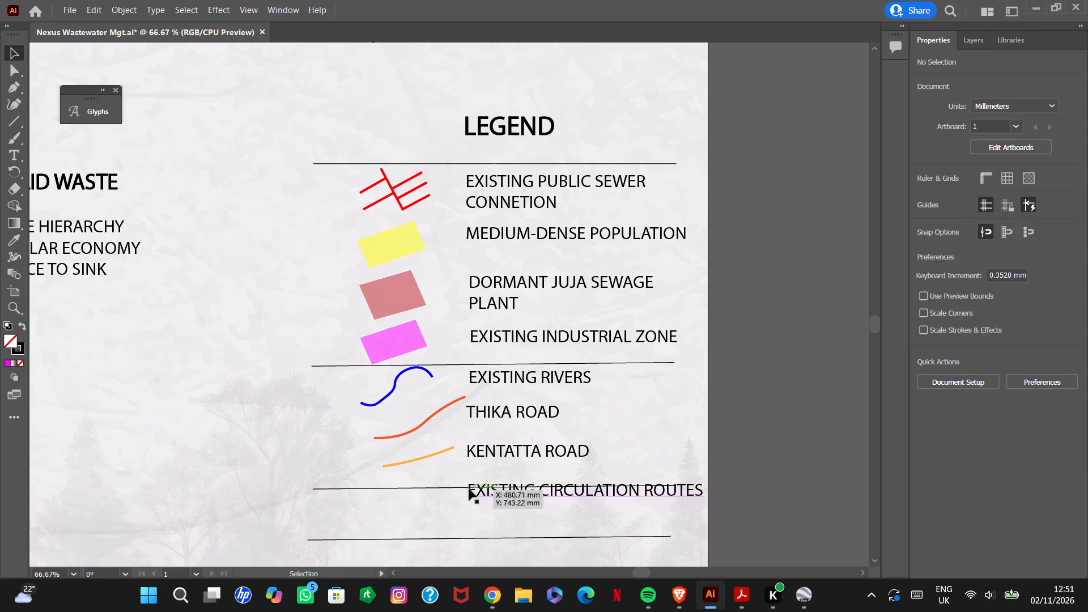
{"action": "left_click", "coordinate": [456, 487]}
{"action": "key", "text": "Delete"}
{"action": "left_click", "coordinate": [475, 541]}
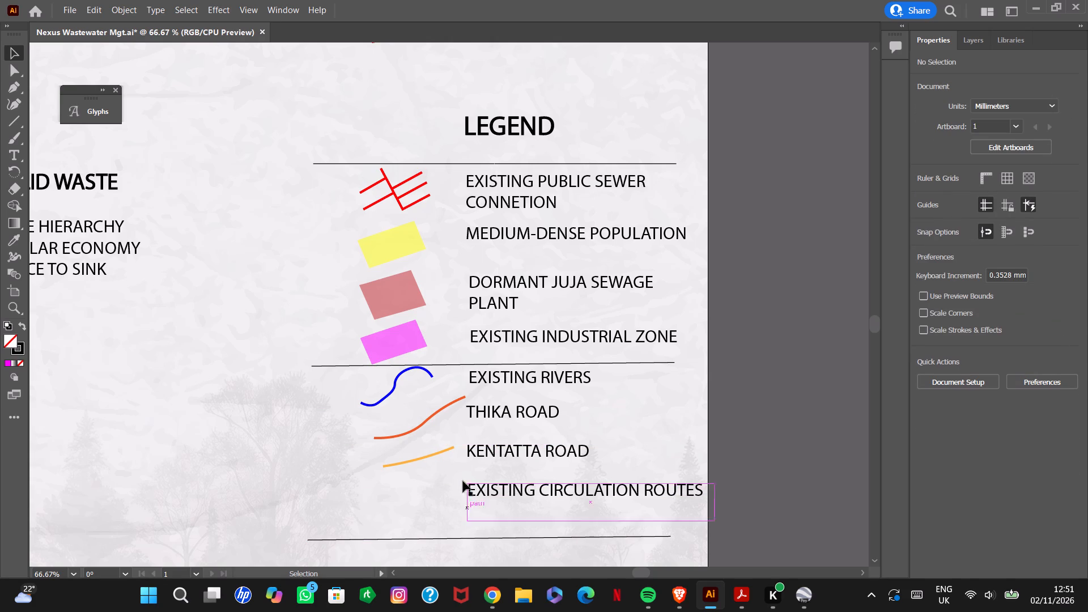
{"action": "key", "text": "Delete"}
{"action": "left_click", "coordinate": [617, 362]}
{"action": "key", "text": "Delete"}
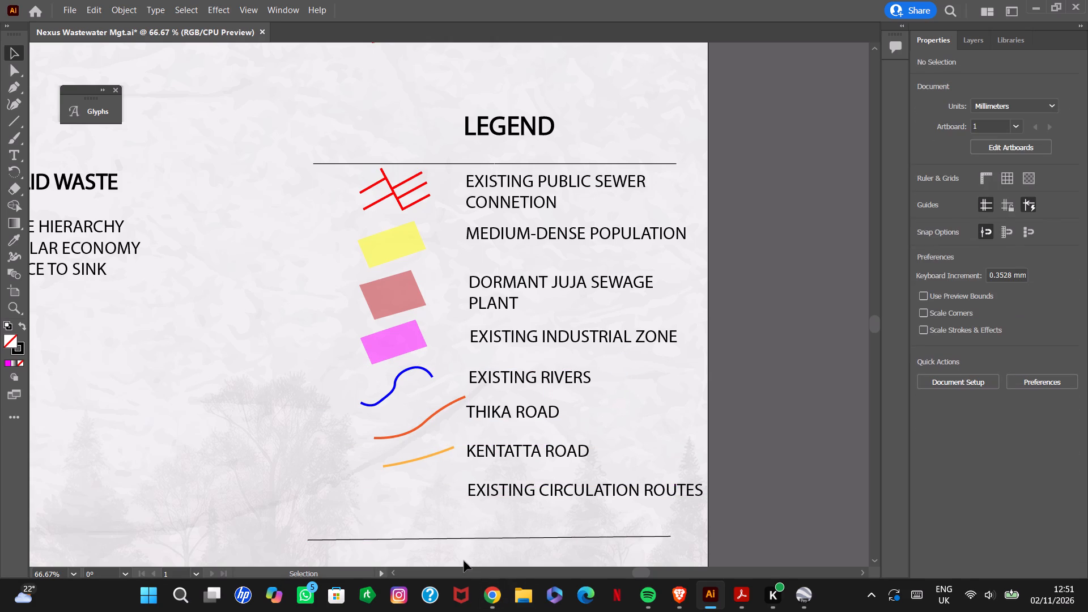
{"action": "left_click", "coordinate": [461, 537]}
{"action": "key", "text": "Delete"}
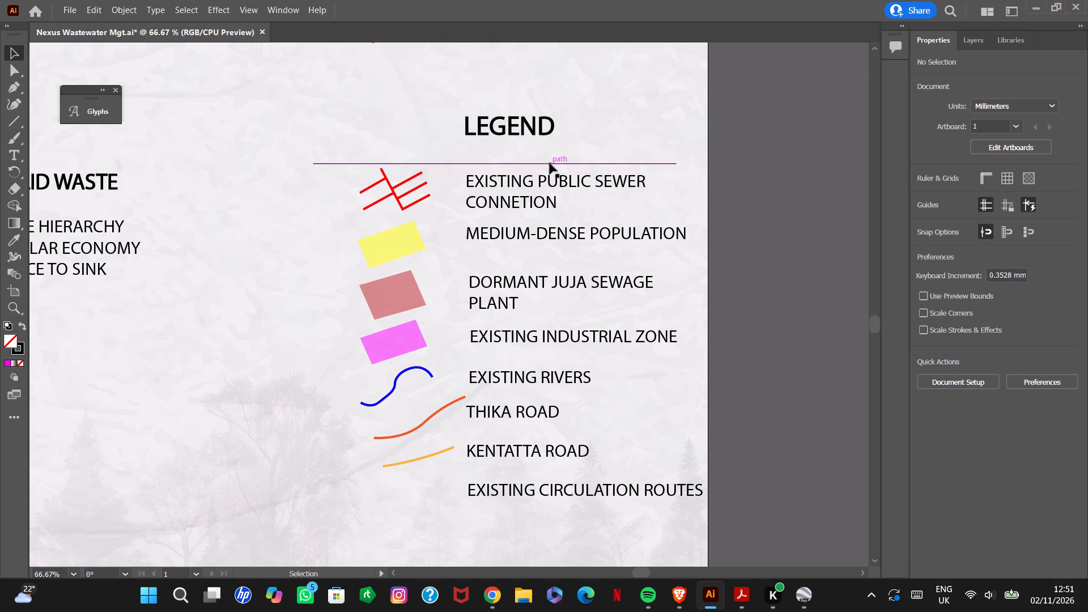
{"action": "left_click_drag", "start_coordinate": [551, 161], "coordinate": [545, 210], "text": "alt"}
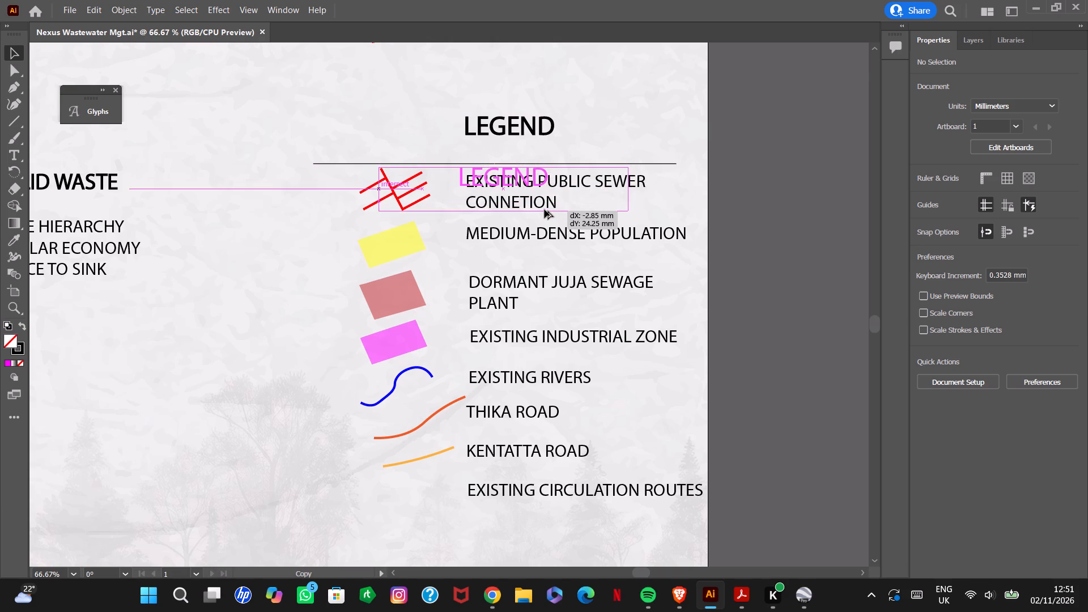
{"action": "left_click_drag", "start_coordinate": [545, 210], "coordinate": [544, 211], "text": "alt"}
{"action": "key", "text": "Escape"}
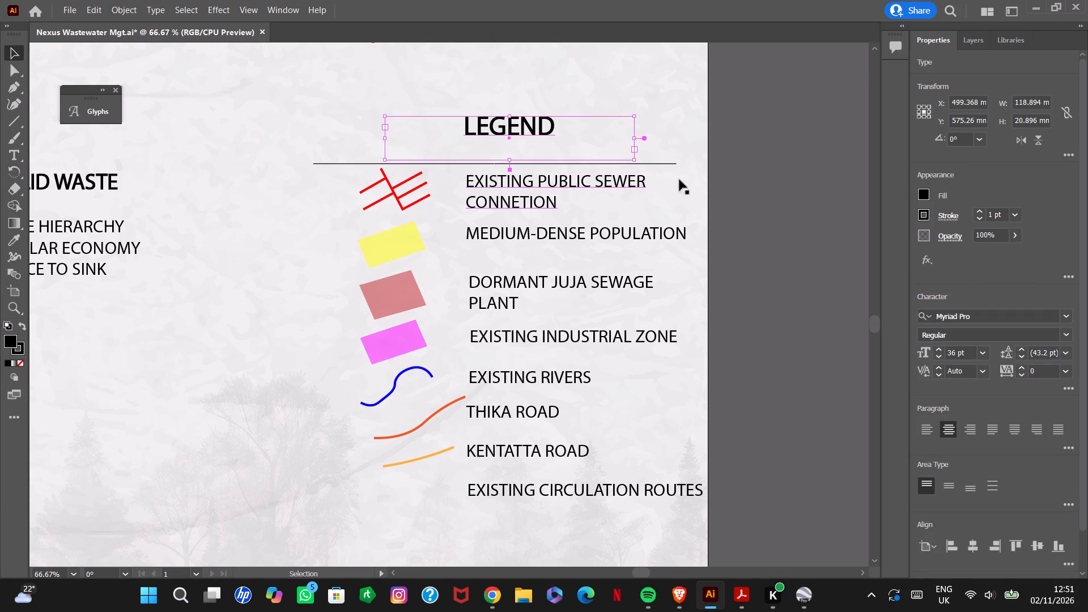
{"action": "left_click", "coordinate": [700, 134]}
Copy the horizontal divider successively beneath the sewer, population, sewage plant and industrial zone rows, at about Y 613, 637, 660 and 684 mm.
{"action": "left_click", "coordinate": [670, 165]}
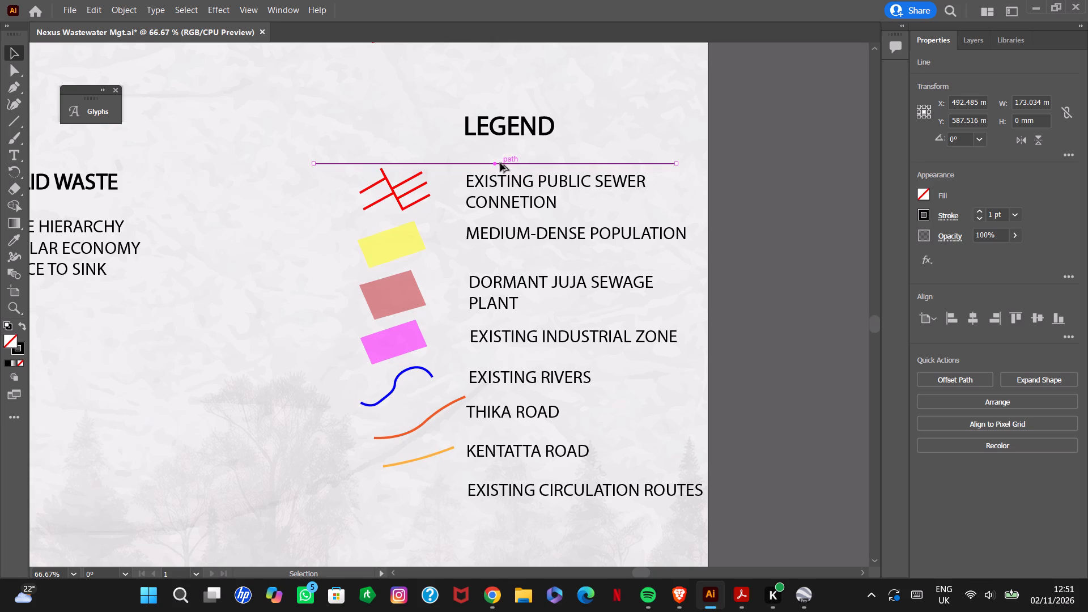
{"action": "left_click_drag", "start_coordinate": [500, 163], "coordinate": [495, 216], "text": "alt"}
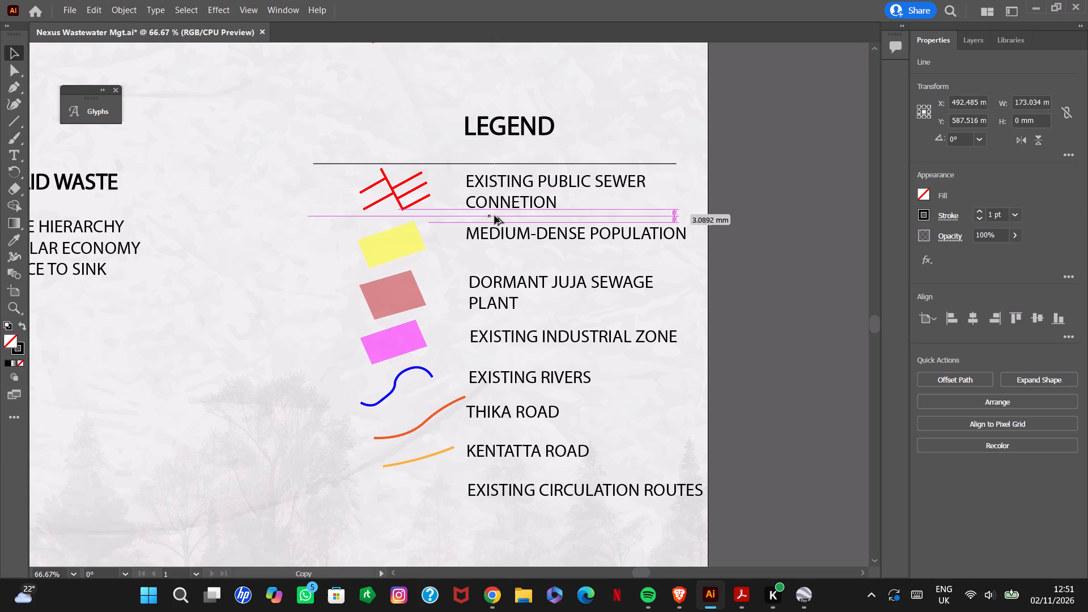
{"action": "left_click_drag", "start_coordinate": [495, 216], "coordinate": [492, 217], "text": "alt"}
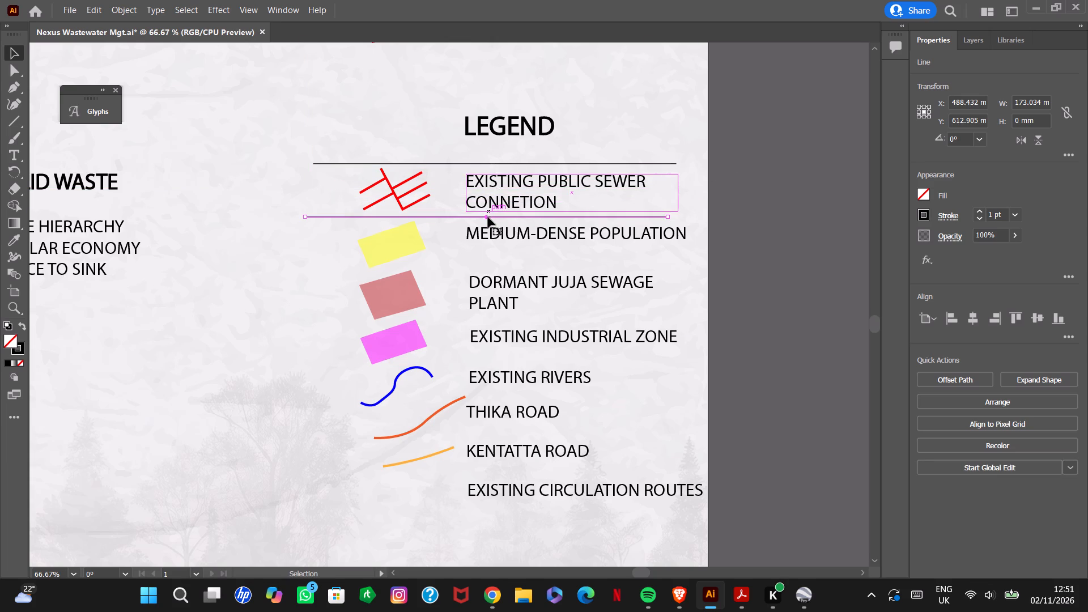
{"action": "left_click_drag", "start_coordinate": [488, 217], "coordinate": [478, 267], "text": "alt"}
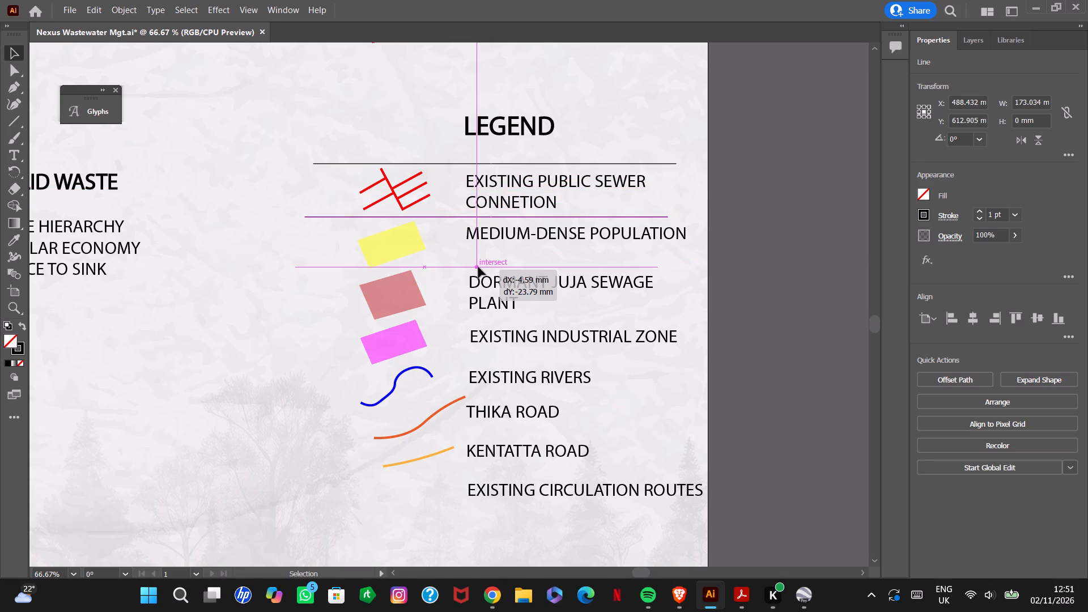
{"action": "left_click_drag", "start_coordinate": [478, 267], "coordinate": [478, 266], "text": "alt"}
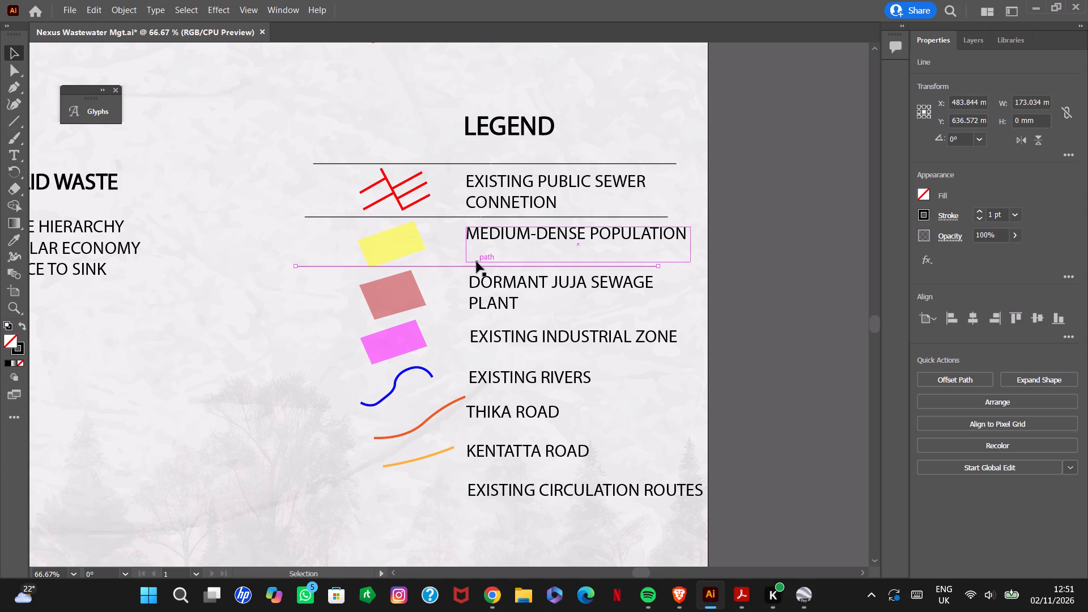
{"action": "left_click_drag", "start_coordinate": [477, 265], "coordinate": [471, 316], "text": "alt"}
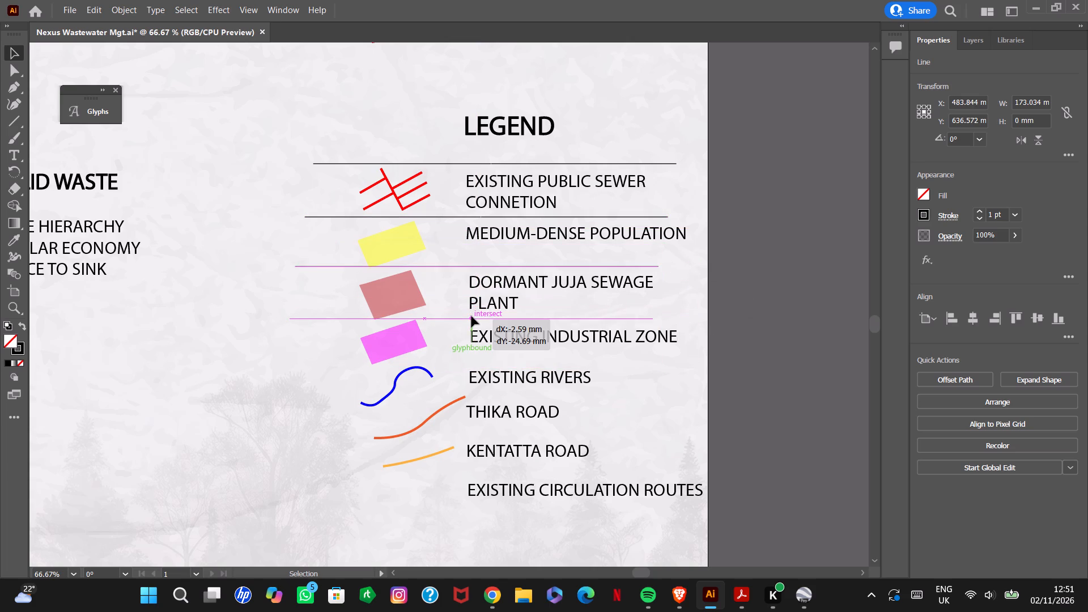
{"action": "left_click_drag", "start_coordinate": [471, 316], "coordinate": [471, 315], "text": "alt"}
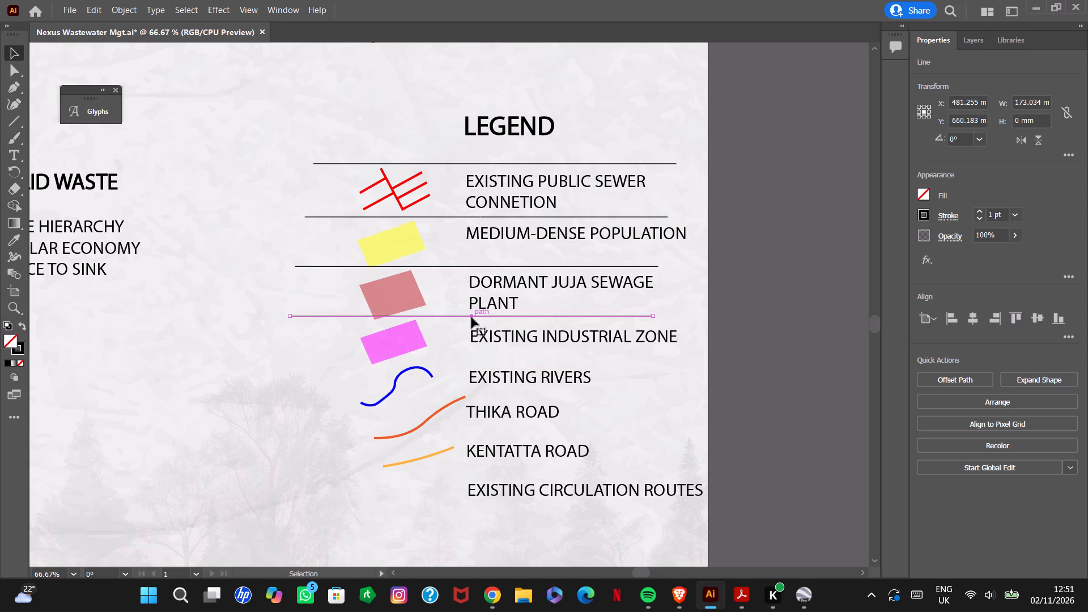
{"action": "left_click_drag", "start_coordinate": [471, 316], "coordinate": [470, 365], "text": "alt"}
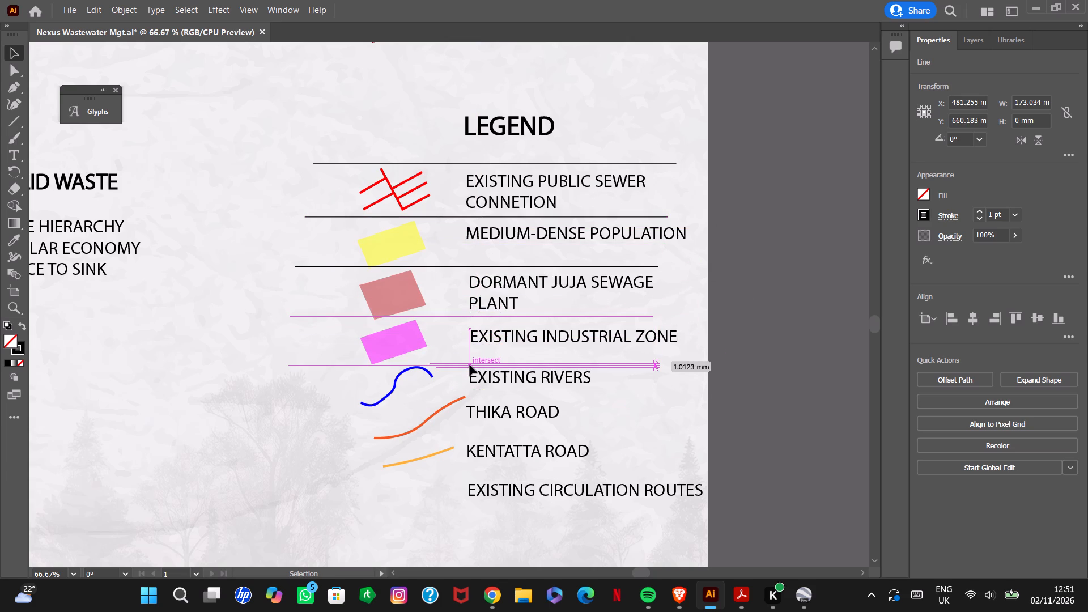
{"action": "left_click_drag", "start_coordinate": [470, 365], "coordinate": [470, 366], "text": "alt"}
Copy the divider further down to about Y 706, 726 and 749 mm, at THIKA ROAD, KENTATTA ROAD and beneath EXISTING CIRCULATION ROUTES.
{"action": "left_click_drag", "start_coordinate": [470, 366], "coordinate": [466, 412], "text": "alt"}
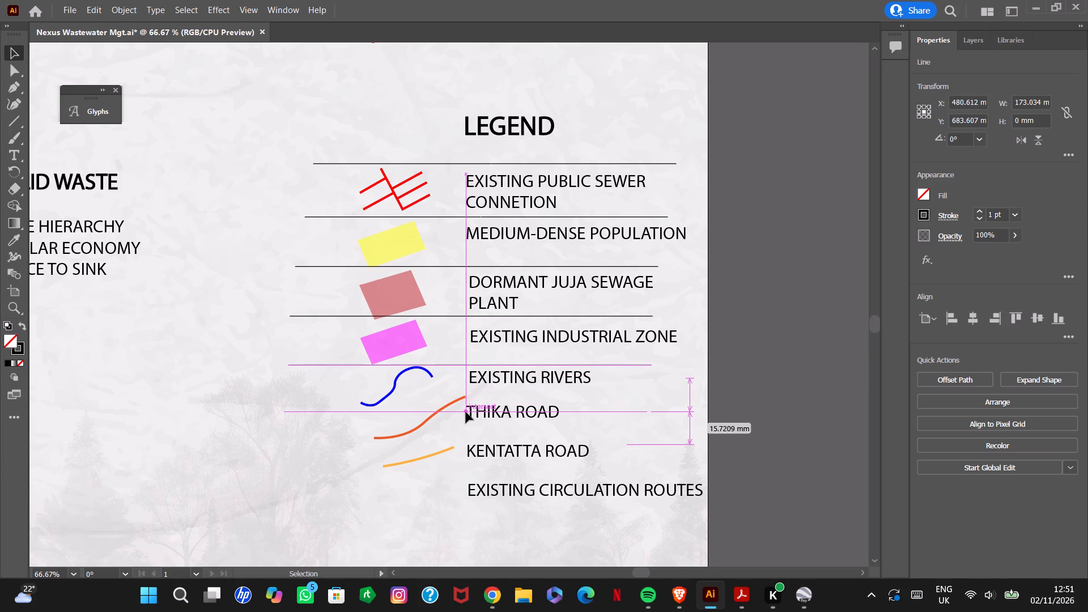
{"action": "left_click_drag", "start_coordinate": [466, 412], "coordinate": [466, 415], "text": "alt"}
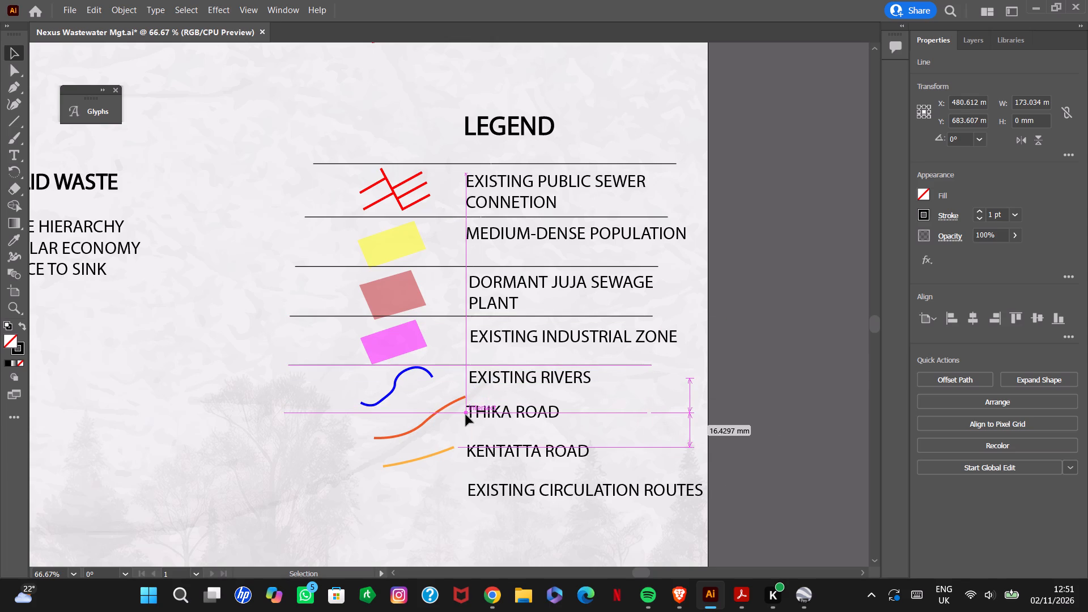
{"action": "left_click_drag", "start_coordinate": [466, 415], "coordinate": [469, 414], "text": "alt"}
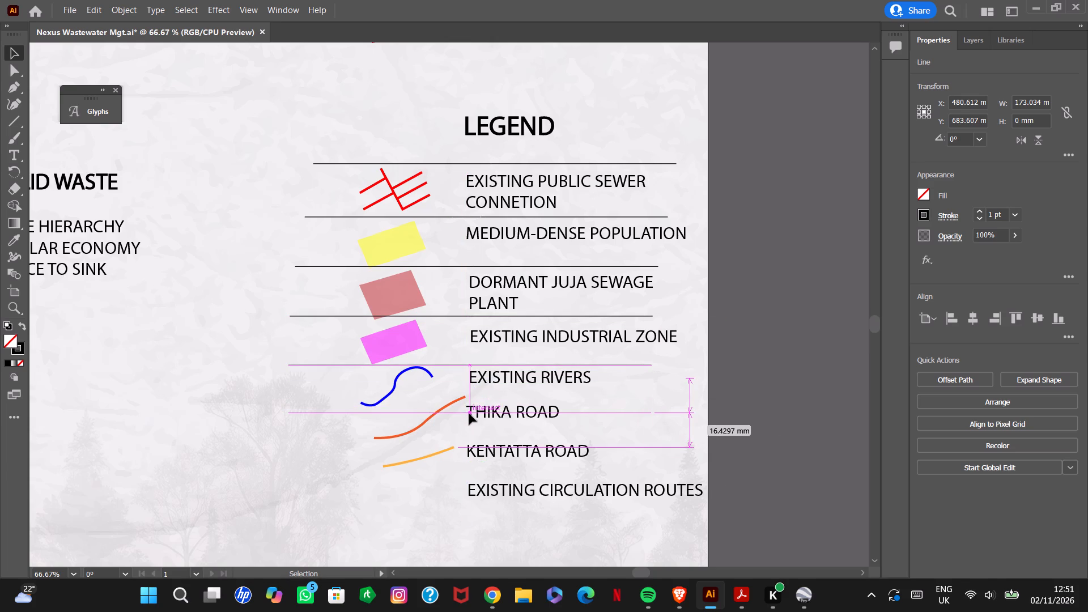
{"action": "left_click_drag", "start_coordinate": [469, 414], "coordinate": [469, 410], "text": "alt"}
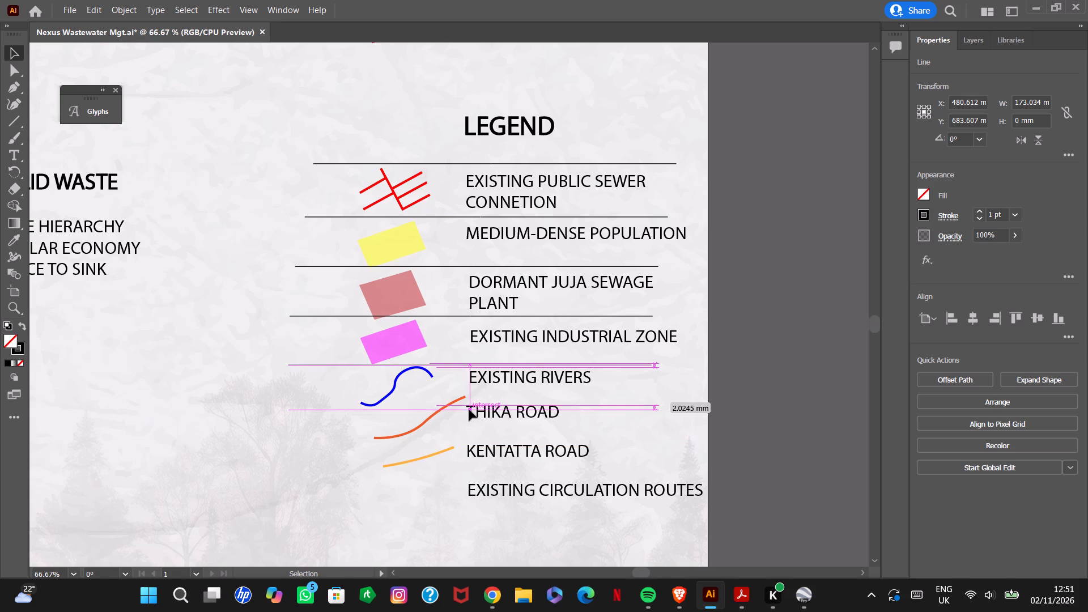
{"action": "left_click_drag", "start_coordinate": [469, 410], "coordinate": [469, 411], "text": "alt"}
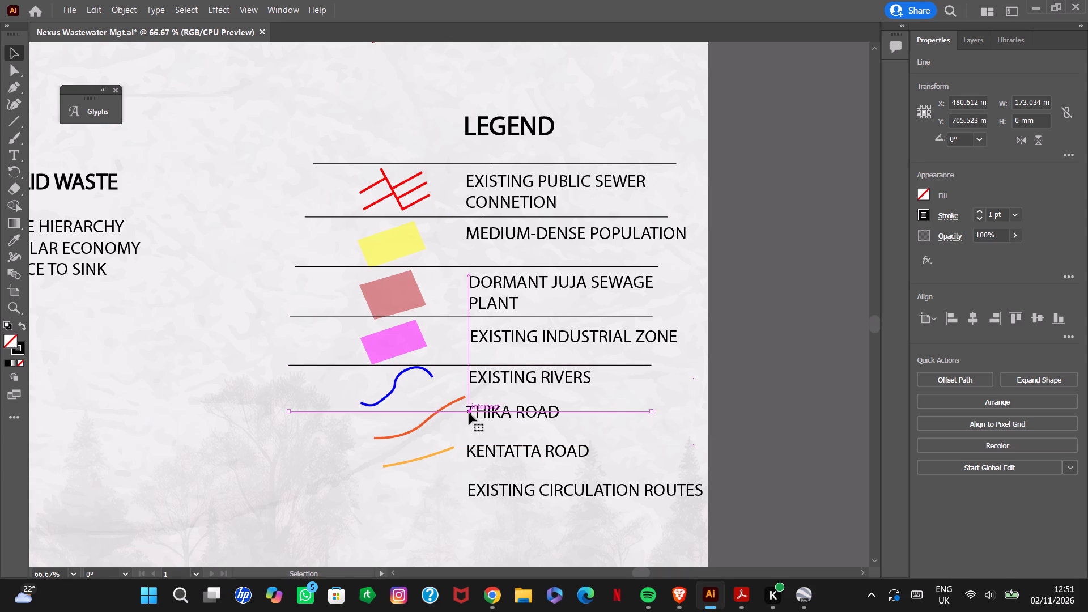
{"action": "left_click_drag", "start_coordinate": [469, 413], "coordinate": [466, 452], "text": "alt"}
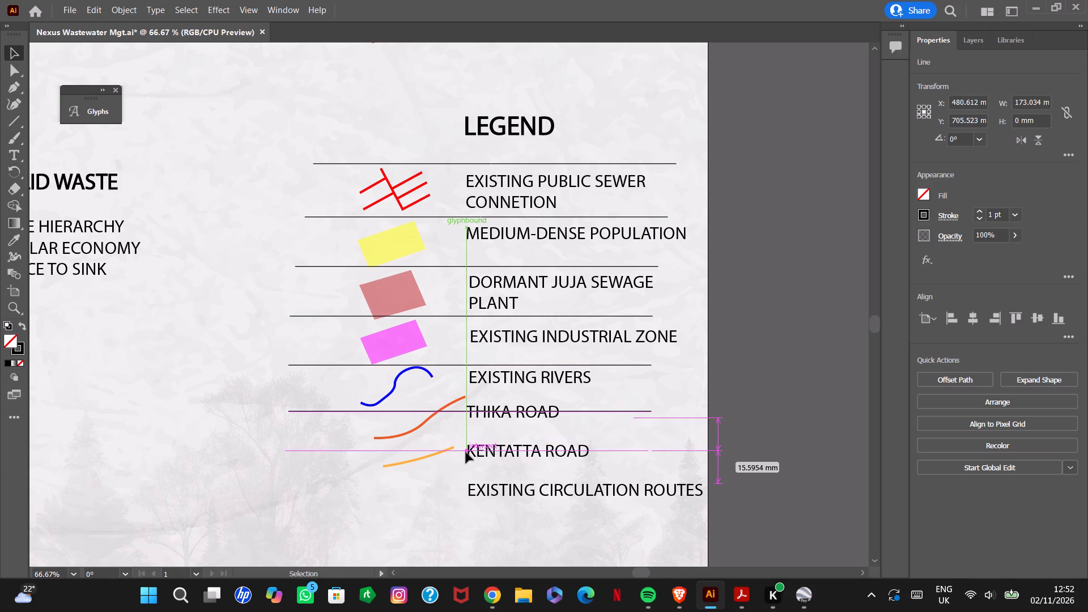
{"action": "left_click_drag", "start_coordinate": [466, 452], "coordinate": [466, 457], "text": "alt"}
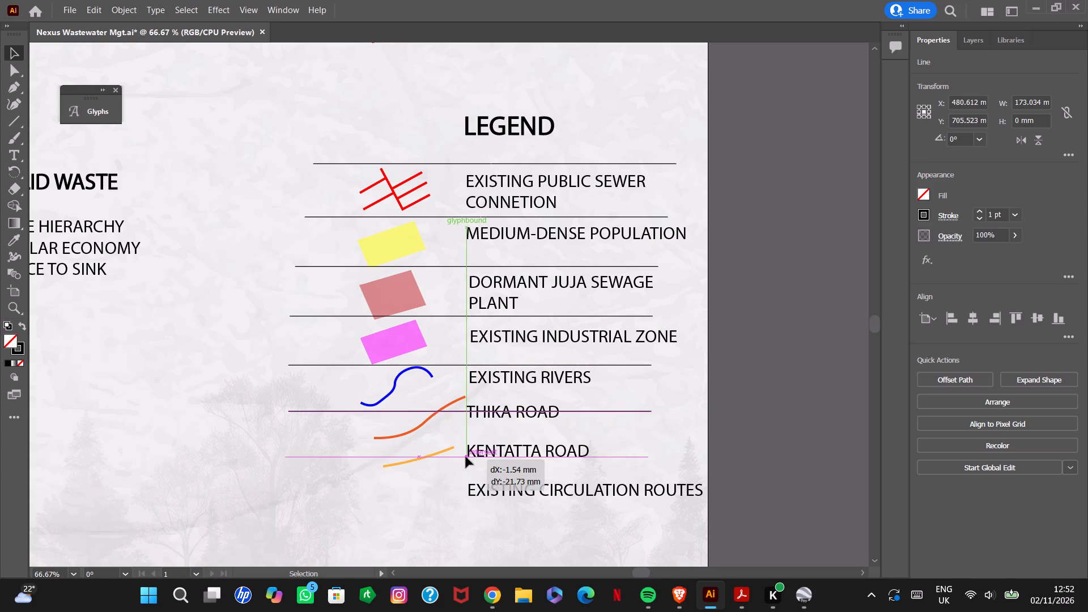
{"action": "left_click_drag", "start_coordinate": [466, 457], "coordinate": [467, 455], "text": "alt"}
{"action": "left_click_drag", "start_coordinate": [467, 454], "coordinate": [466, 499], "text": "alt"}
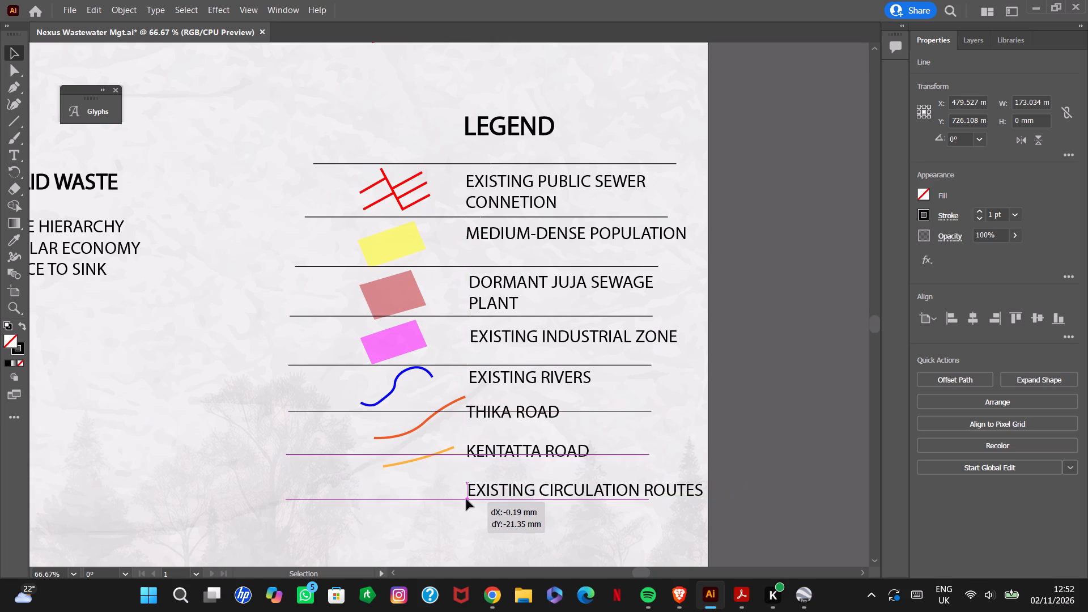
{"action": "left_click_drag", "start_coordinate": [466, 499], "coordinate": [469, 501], "text": "alt"}
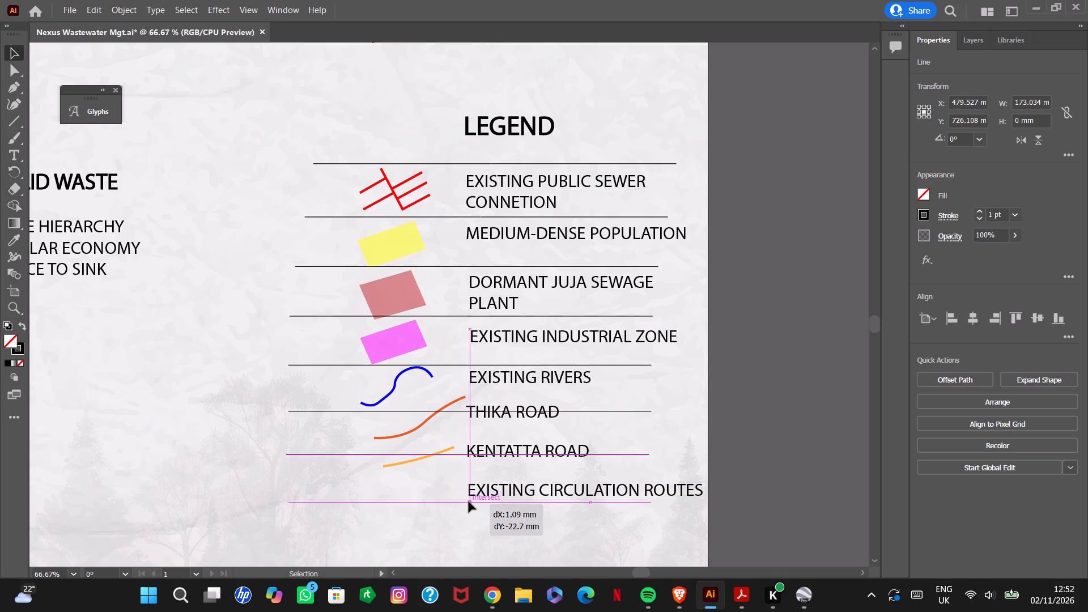
{"action": "left_click_drag", "start_coordinate": [469, 501], "coordinate": [469, 503], "text": "alt"}
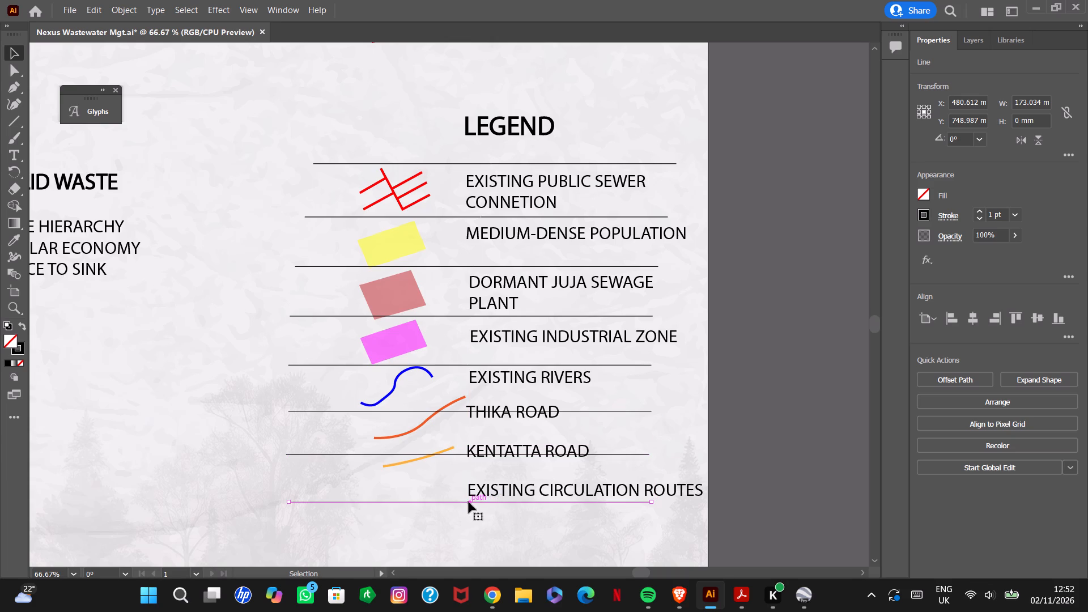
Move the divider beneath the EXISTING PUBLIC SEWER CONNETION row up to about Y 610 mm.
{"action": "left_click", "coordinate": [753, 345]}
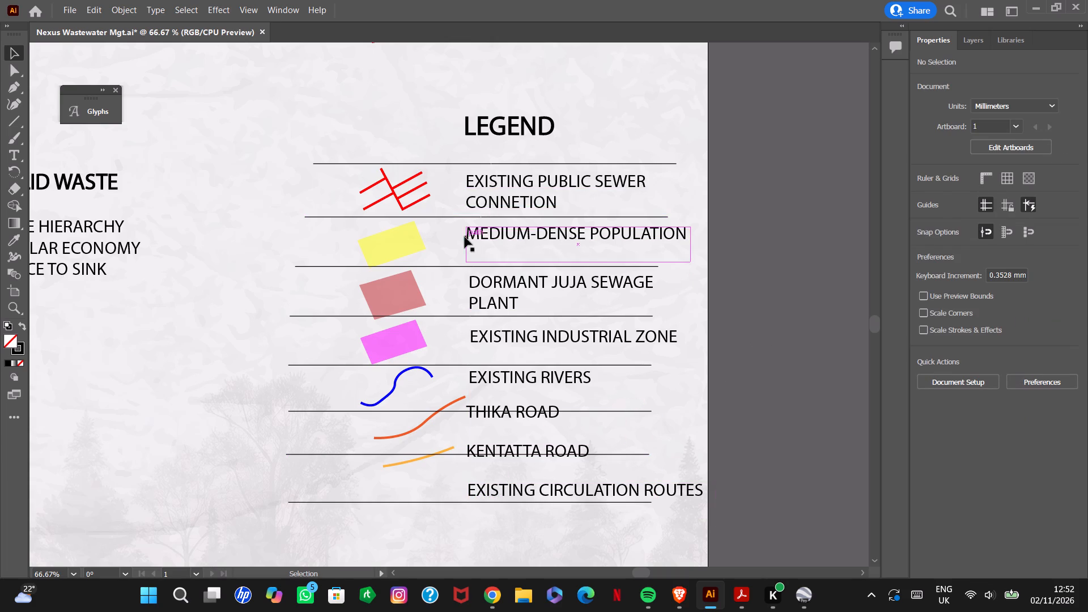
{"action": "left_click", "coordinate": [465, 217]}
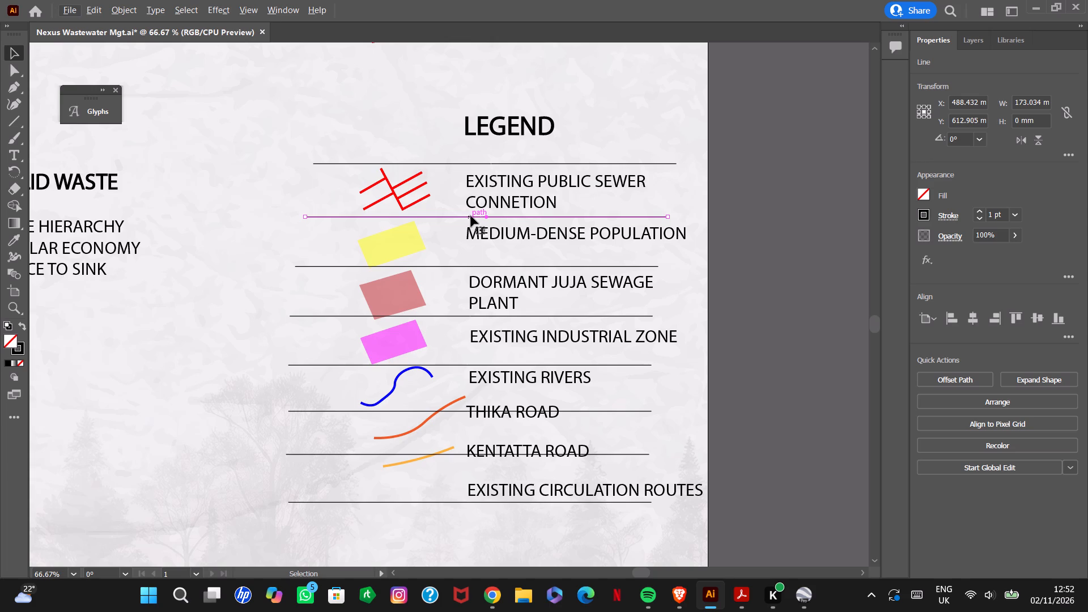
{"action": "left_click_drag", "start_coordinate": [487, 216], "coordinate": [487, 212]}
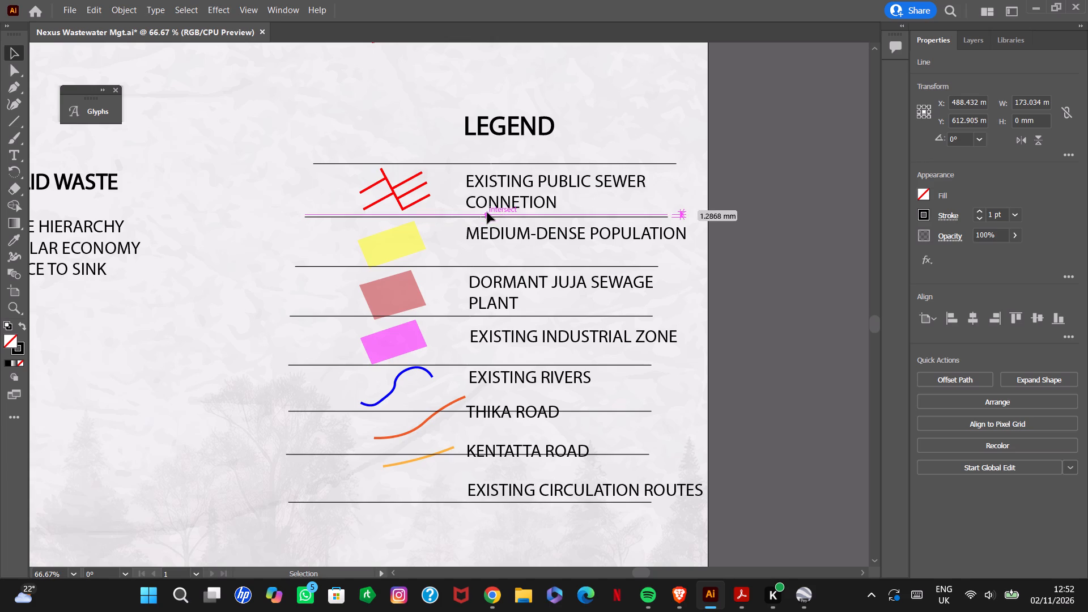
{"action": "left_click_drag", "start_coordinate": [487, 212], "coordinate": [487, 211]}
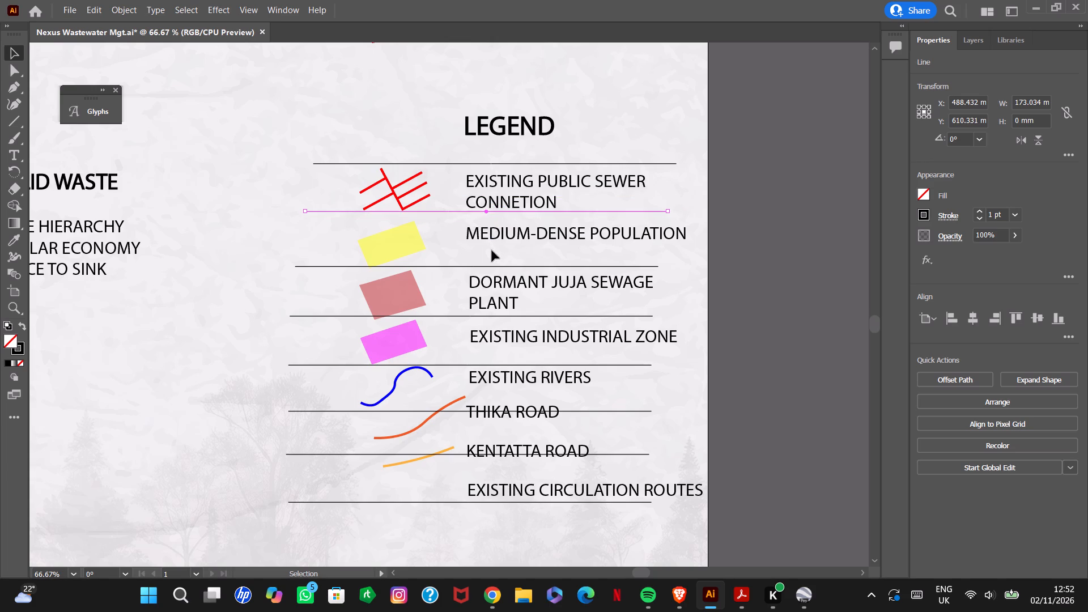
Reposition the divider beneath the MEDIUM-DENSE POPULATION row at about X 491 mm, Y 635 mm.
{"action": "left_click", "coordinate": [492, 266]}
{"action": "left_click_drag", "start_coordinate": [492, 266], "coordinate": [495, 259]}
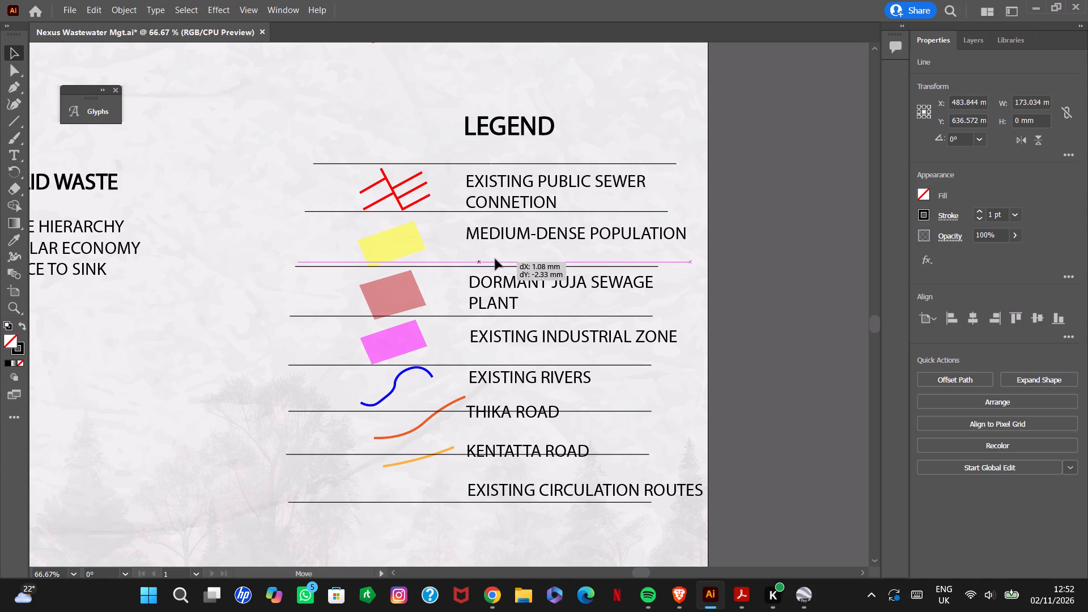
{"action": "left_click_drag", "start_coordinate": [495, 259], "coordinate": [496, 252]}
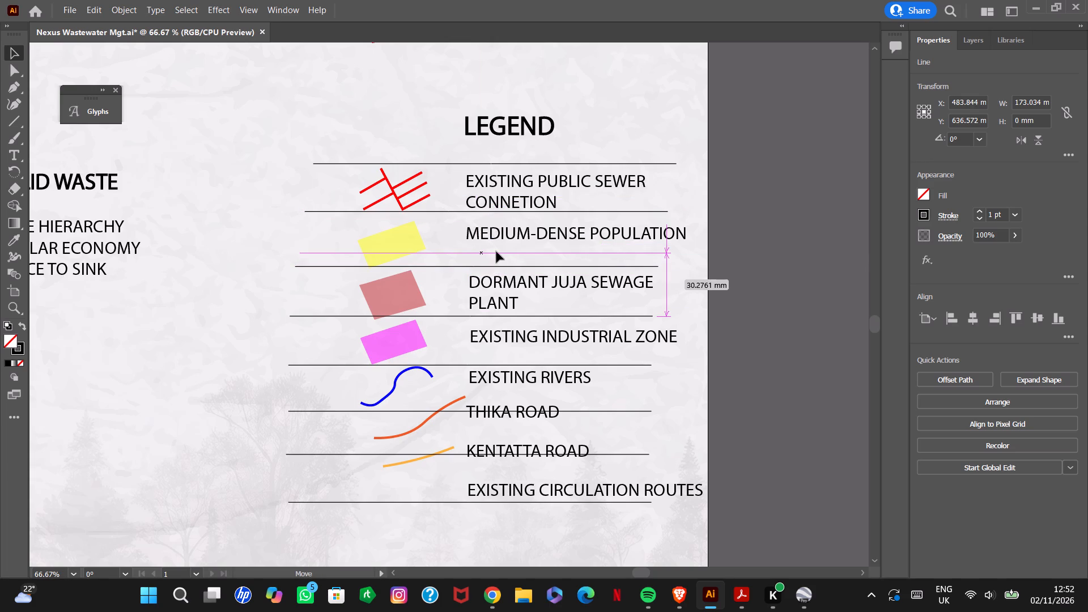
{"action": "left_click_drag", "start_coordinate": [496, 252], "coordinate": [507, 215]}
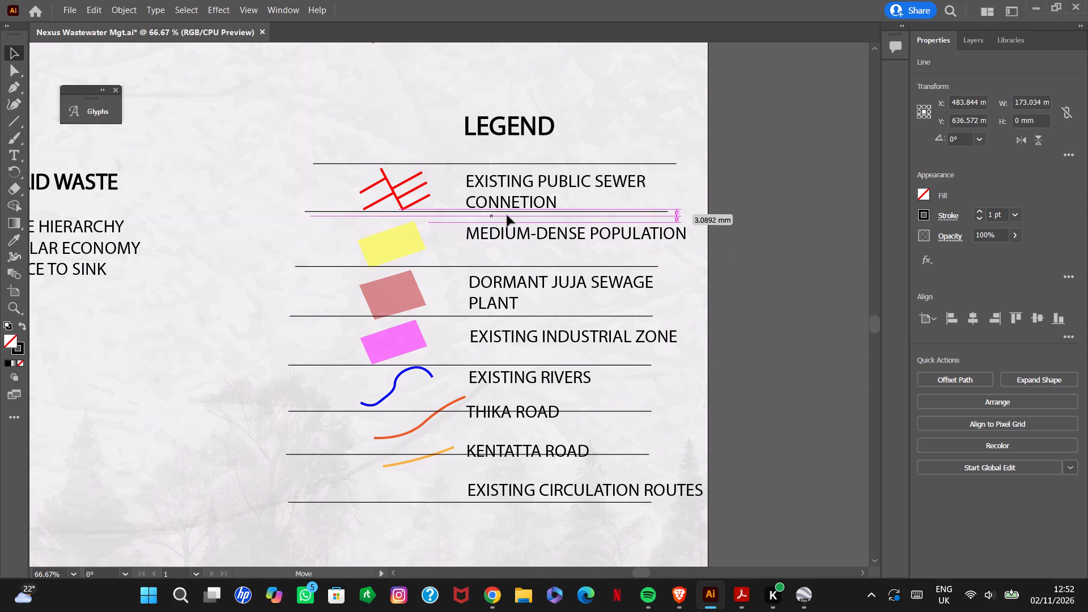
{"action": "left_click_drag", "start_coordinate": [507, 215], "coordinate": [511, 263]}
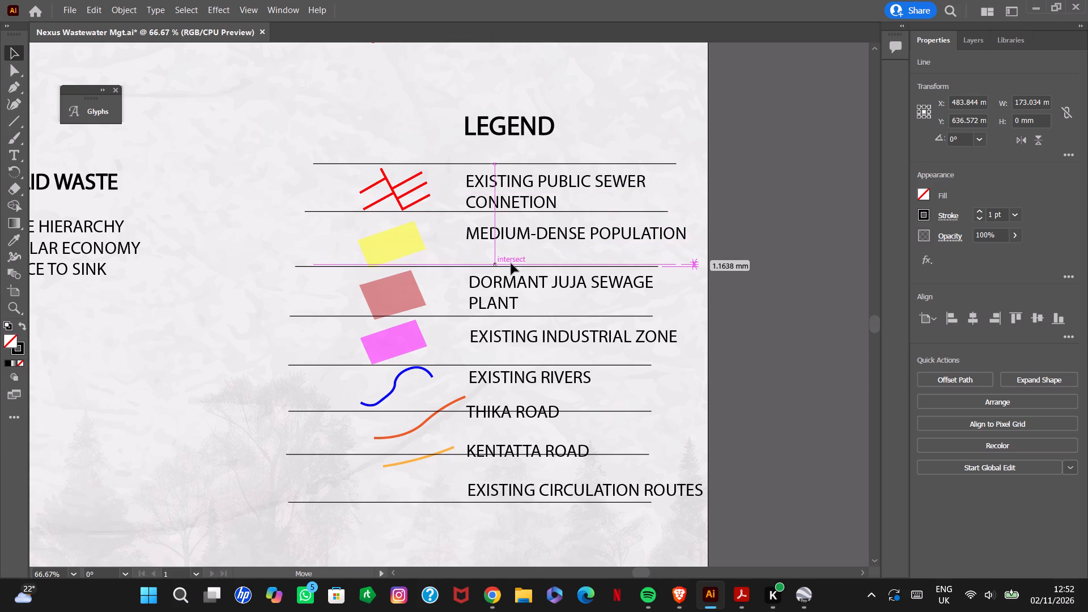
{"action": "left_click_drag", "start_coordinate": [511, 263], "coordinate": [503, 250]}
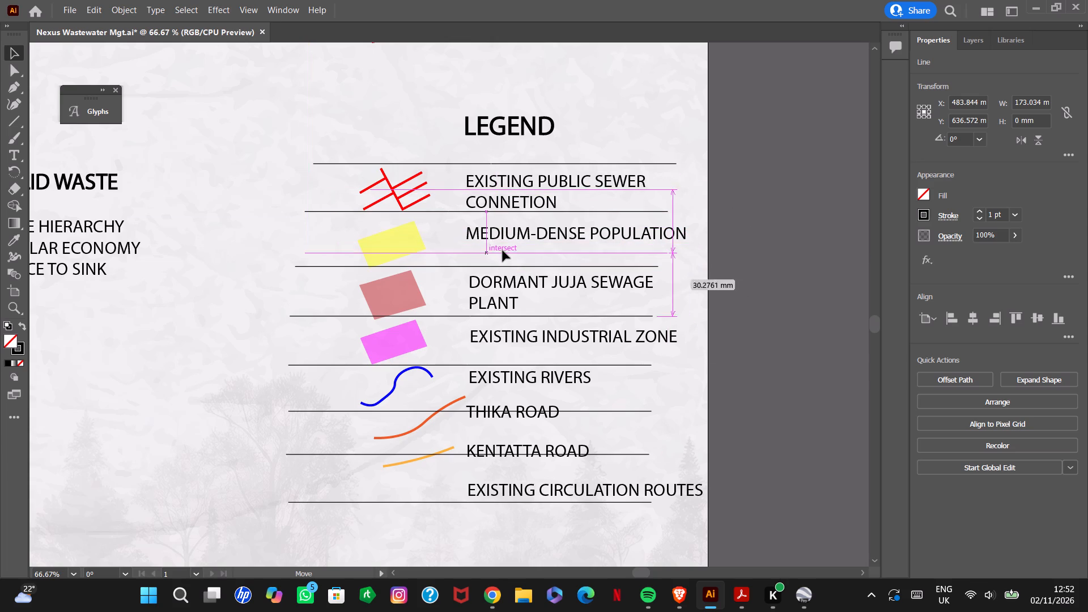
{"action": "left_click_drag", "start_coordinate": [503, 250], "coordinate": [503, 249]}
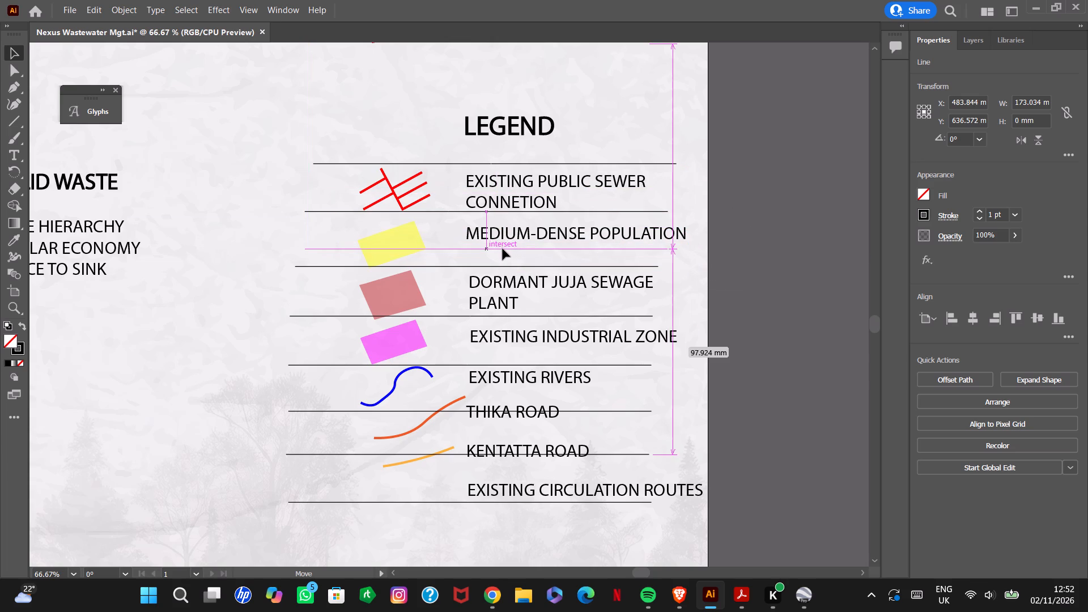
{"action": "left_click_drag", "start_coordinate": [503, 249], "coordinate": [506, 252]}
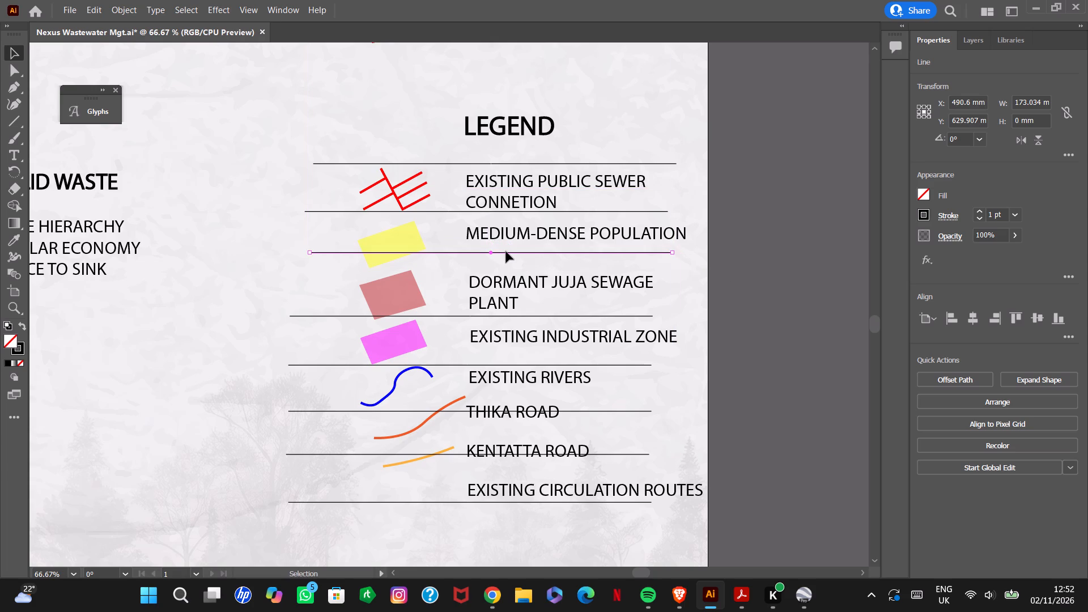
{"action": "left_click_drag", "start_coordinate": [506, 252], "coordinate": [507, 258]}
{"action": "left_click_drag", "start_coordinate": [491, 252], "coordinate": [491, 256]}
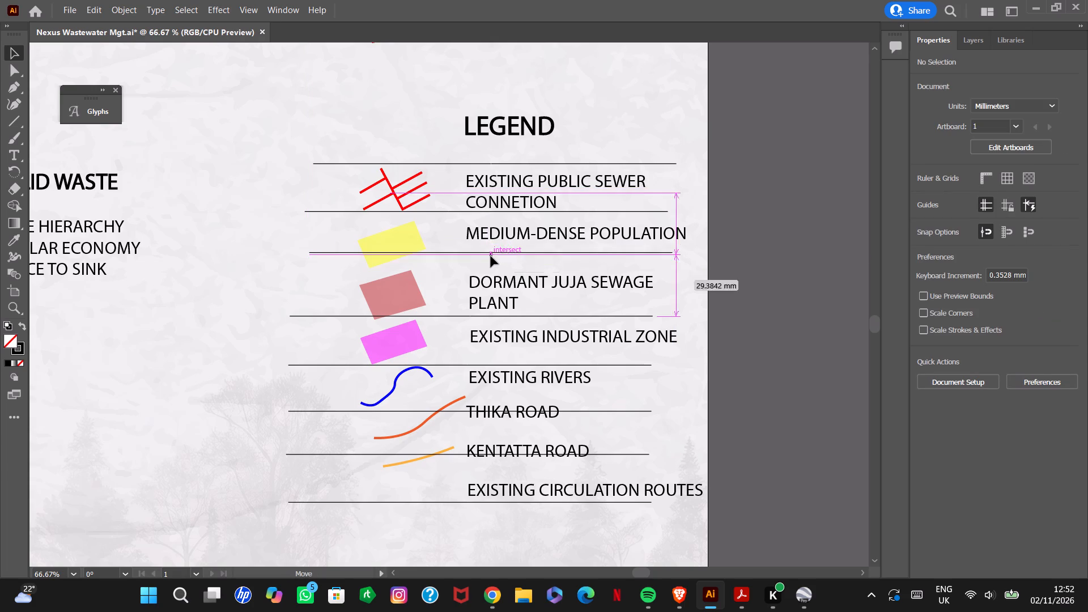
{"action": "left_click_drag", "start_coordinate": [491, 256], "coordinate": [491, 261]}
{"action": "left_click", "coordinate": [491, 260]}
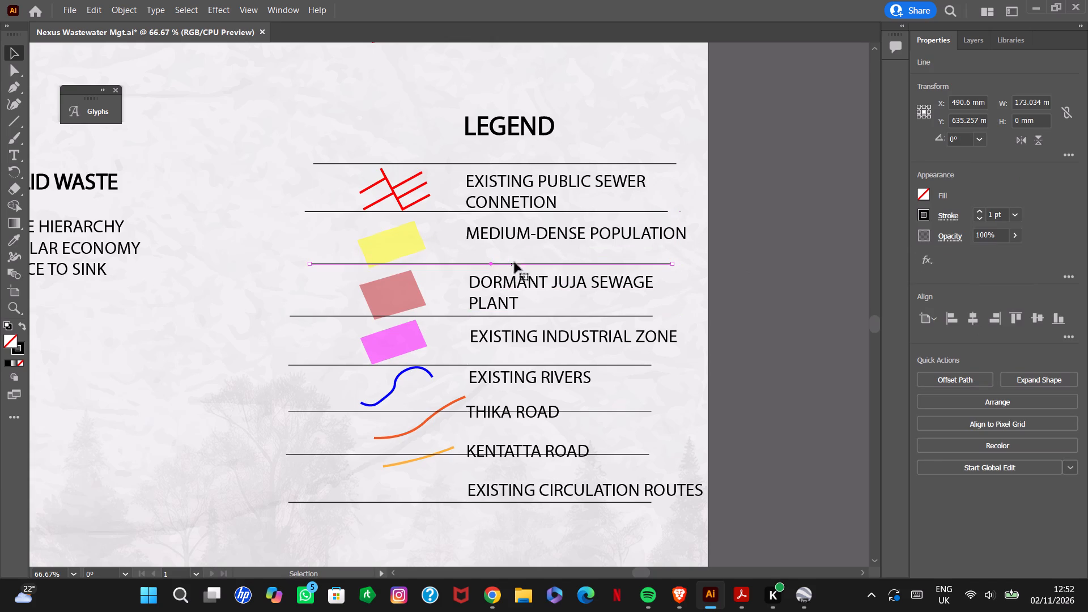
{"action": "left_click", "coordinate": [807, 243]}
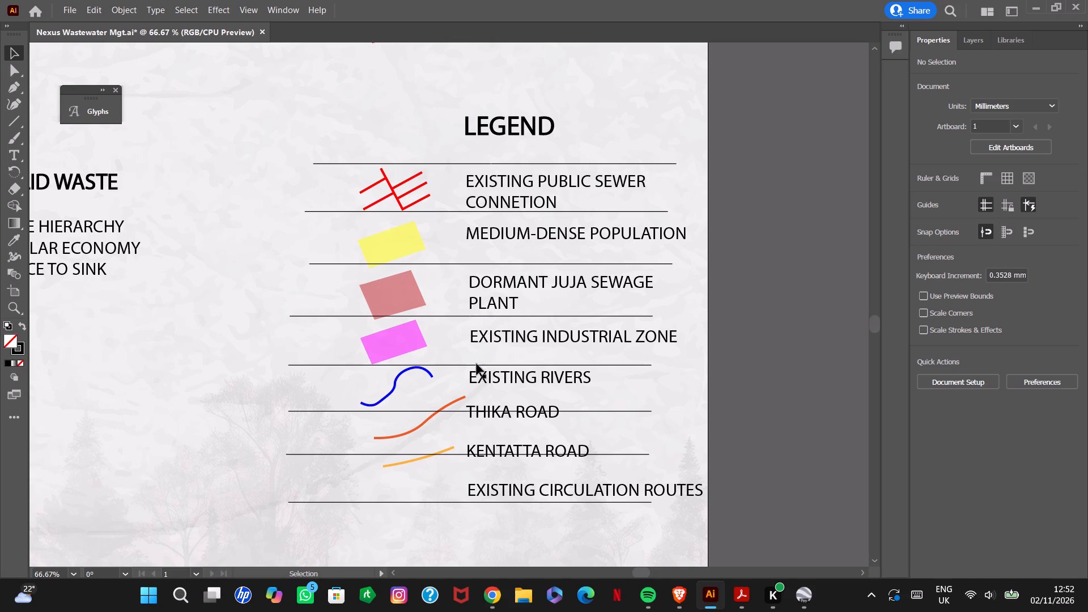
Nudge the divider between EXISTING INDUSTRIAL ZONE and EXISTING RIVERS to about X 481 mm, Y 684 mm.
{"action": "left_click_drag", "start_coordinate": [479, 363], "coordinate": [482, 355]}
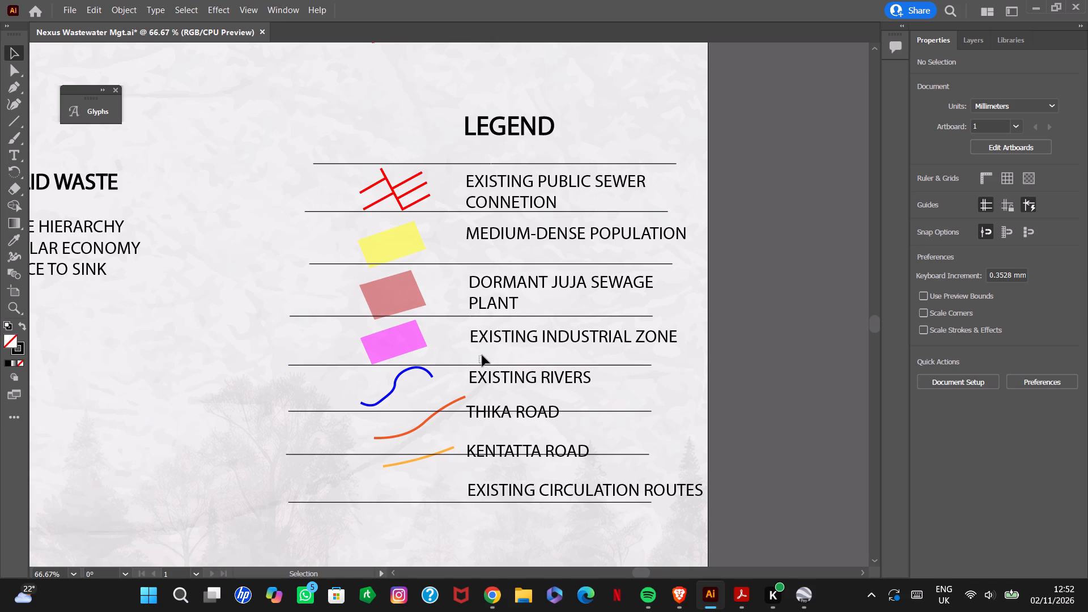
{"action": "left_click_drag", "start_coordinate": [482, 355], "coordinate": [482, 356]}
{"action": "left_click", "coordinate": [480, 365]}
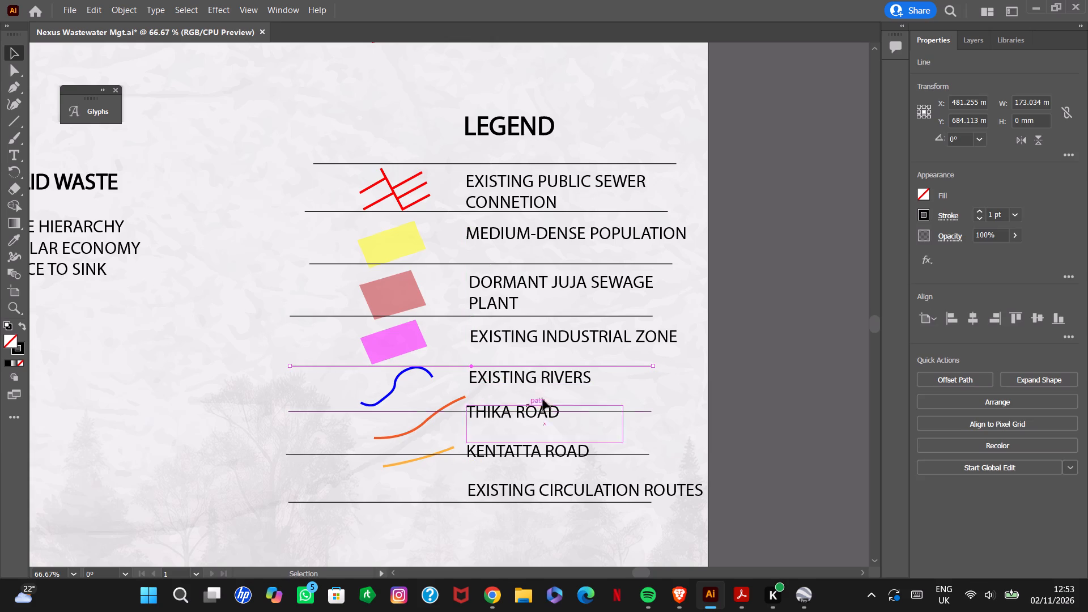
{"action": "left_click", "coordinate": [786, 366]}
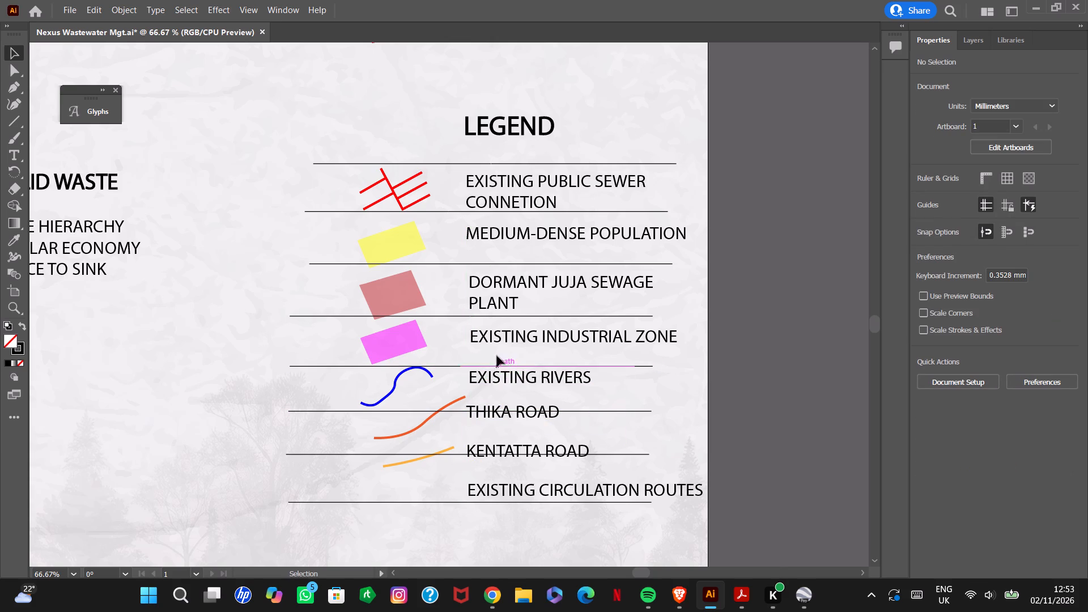
Delete the four horizontal dividers beneath the public sewer, population, sewage plant and industrial zone rows of the legend.
{"action": "scroll", "coordinate": [497, 351], "scroll_direction": "down", "scroll_amount": 9, "text": "alt"}
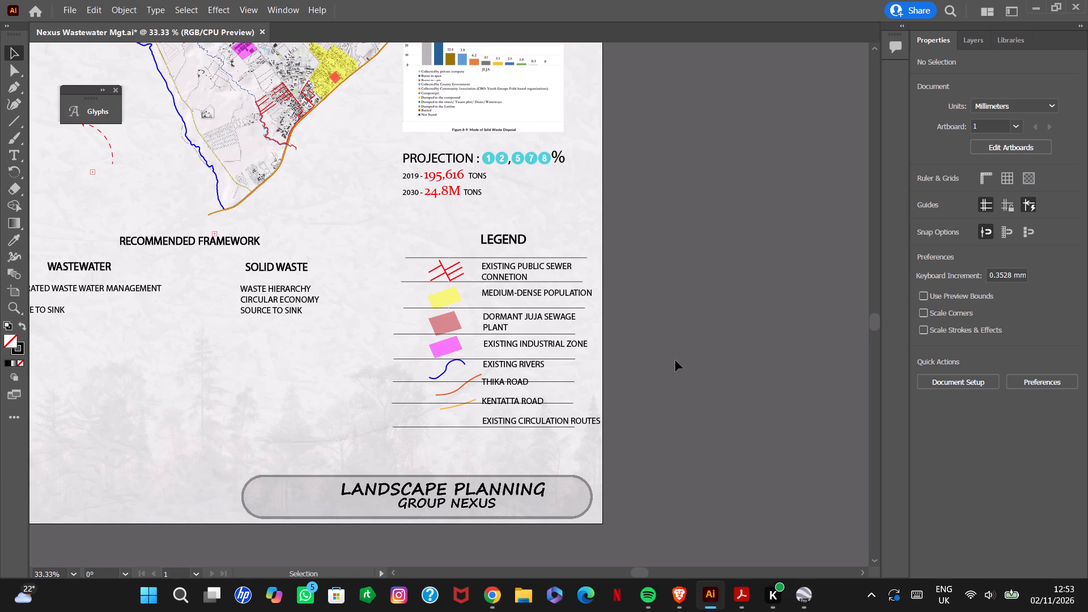
{"action": "left_click", "coordinate": [677, 360]}
{"action": "left_click", "coordinate": [469, 282]}
{"action": "key", "text": "Delete"}
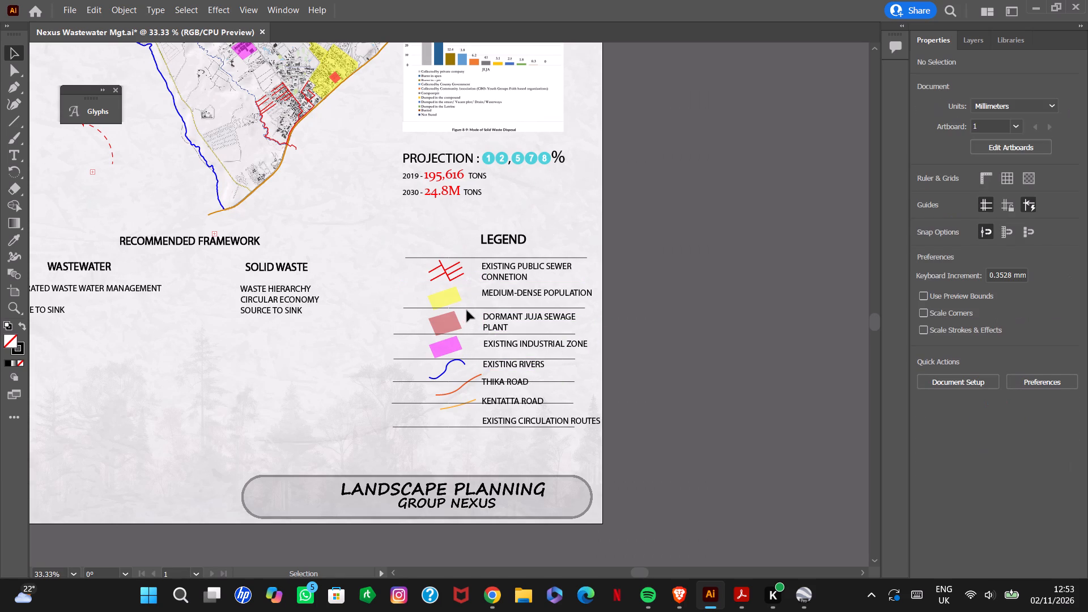
{"action": "left_click", "coordinate": [468, 309]}
{"action": "key", "text": "Delete"}
{"action": "left_click", "coordinate": [470, 335]}
{"action": "key", "text": "Delete"}
{"action": "left_click", "coordinate": [475, 360]}
{"action": "key", "text": "Delete"}
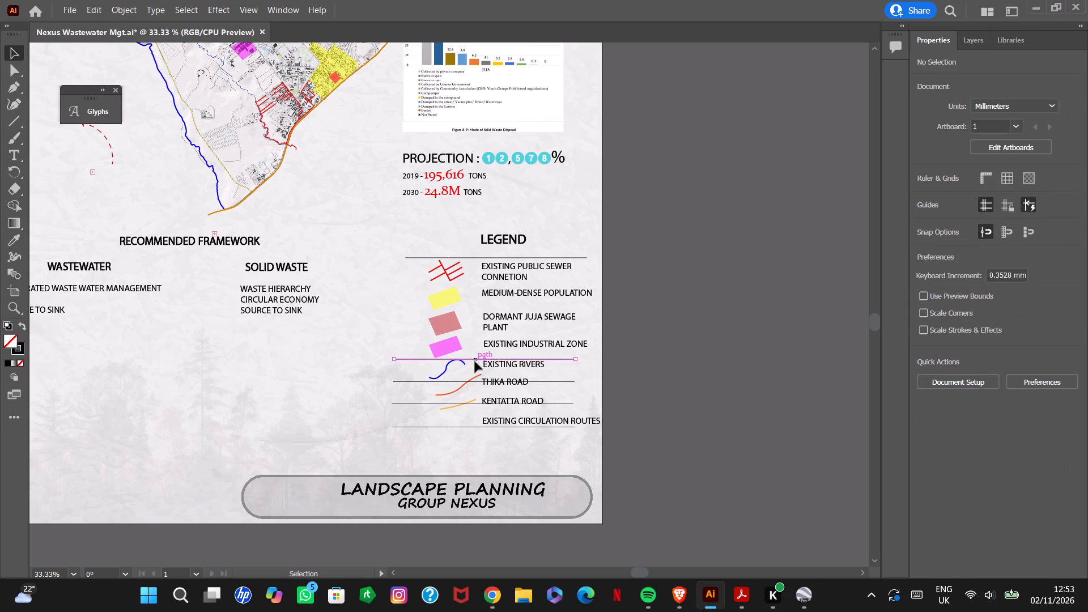
Delete the remaining three dividers at THIKA ROAD, KENTATTA ROAD and beneath EXISTING CIRCULATION ROUTES, keeping only the one under the LEGEND title.
{"action": "left_click", "coordinate": [456, 383]}
{"action": "key", "text": "Delete"}
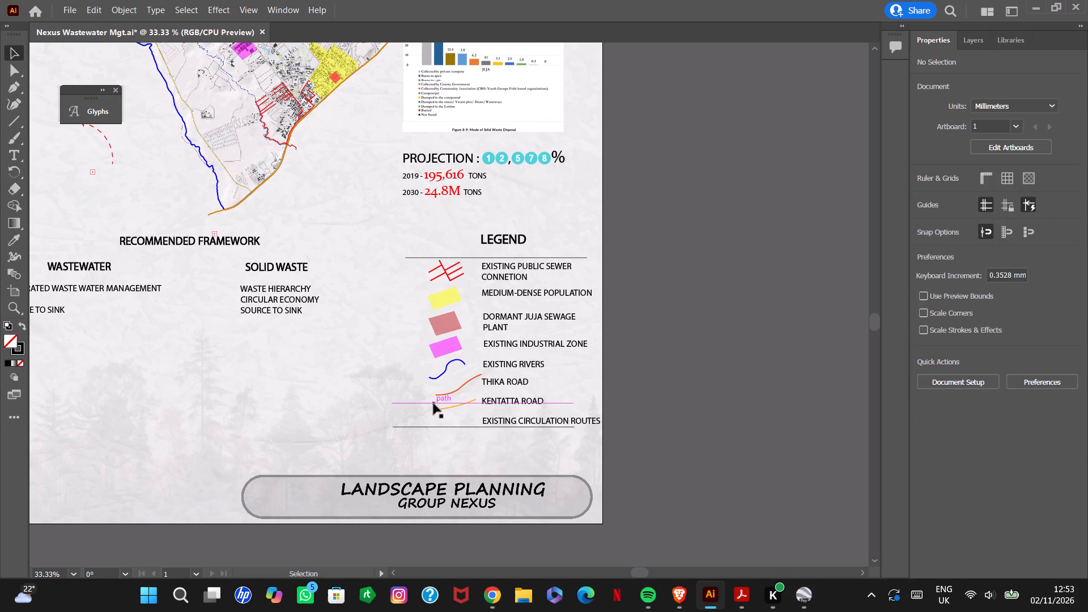
{"action": "left_click", "coordinate": [433, 405]}
{"action": "key", "text": "Delete"}
{"action": "left_click", "coordinate": [435, 430]}
{"action": "double_click", "coordinate": [437, 426]}
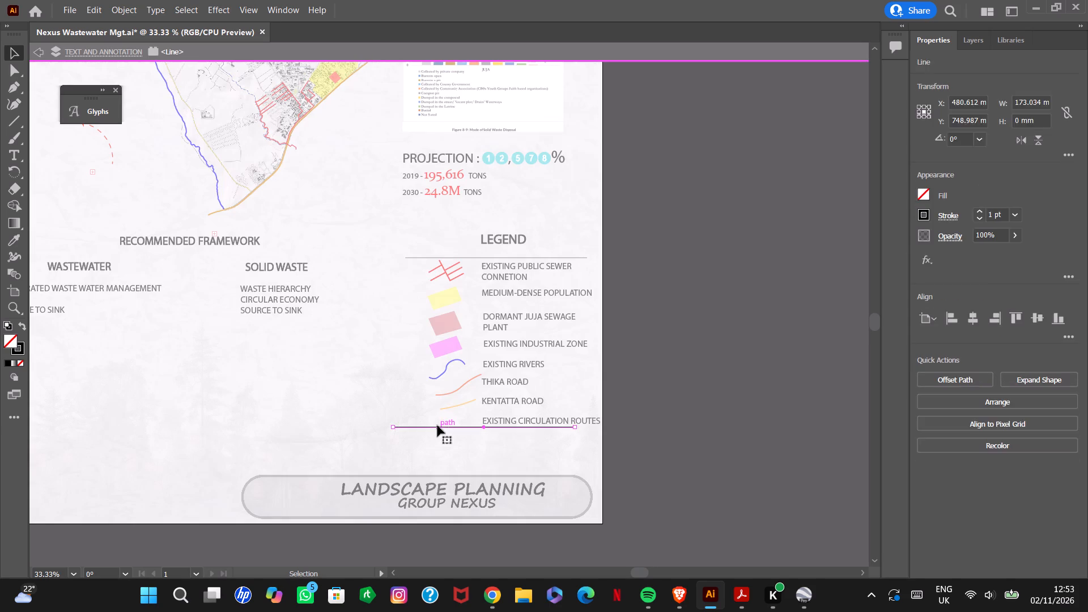
{"action": "key", "text": "Delete"}
{"action": "double_click", "coordinate": [708, 299]}
{"action": "left_click", "coordinate": [708, 299]}
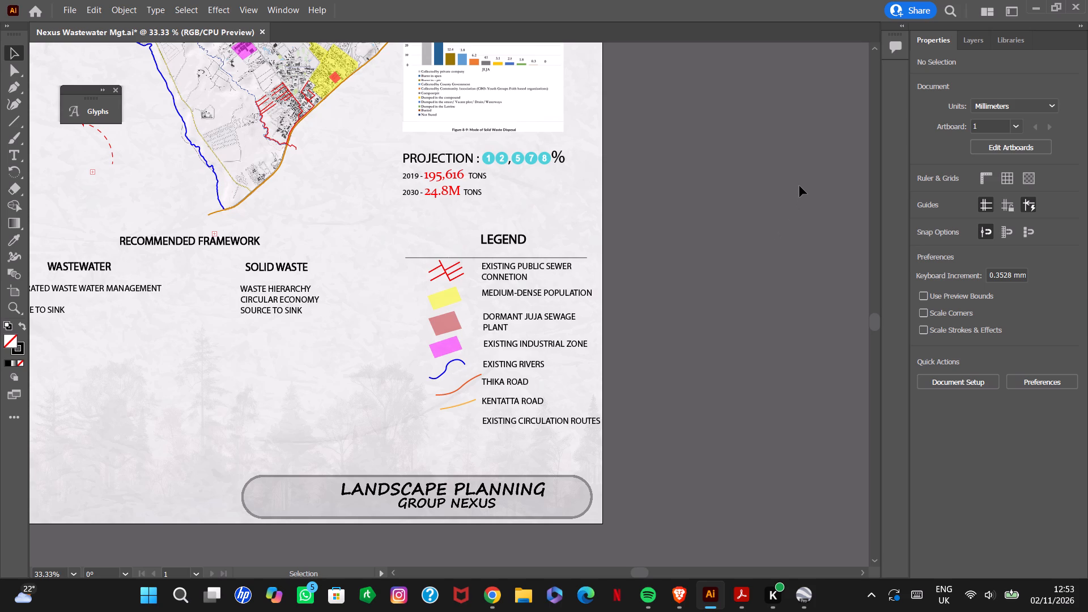
Move the MEDIUM-DENSE POPULATION label down to about Y 631 mm, level with its yellow swatch.
{"action": "left_click", "coordinate": [518, 296]}
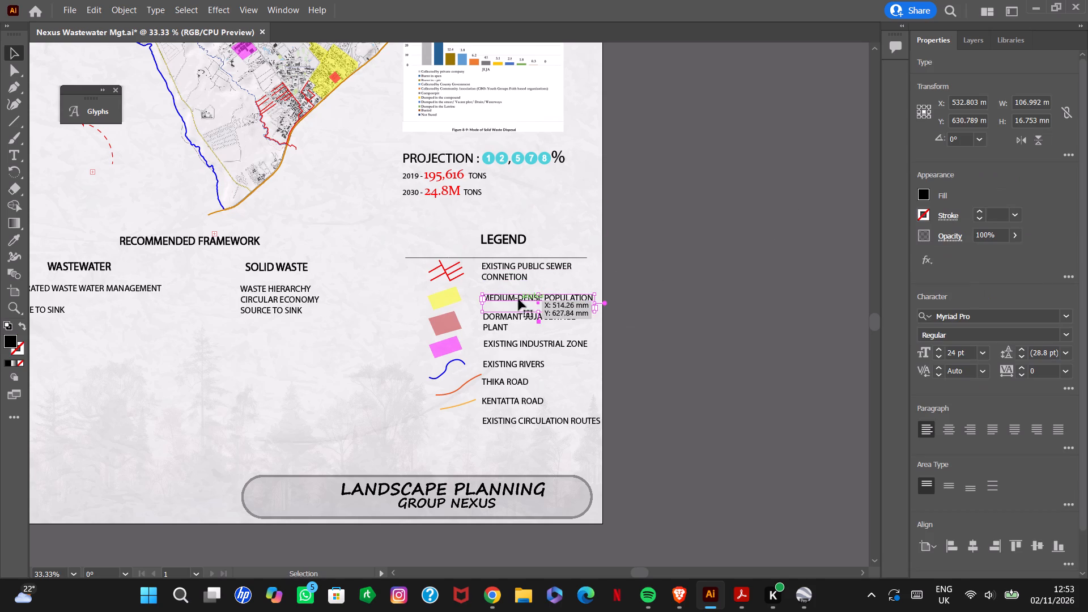
{"action": "left_click", "coordinate": [664, 299]}
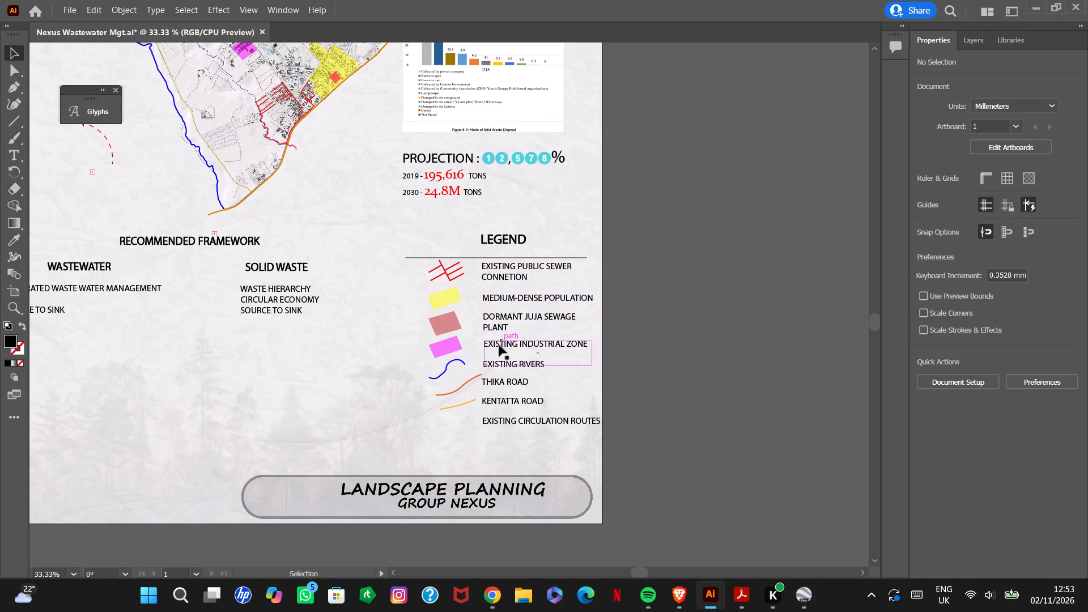
Move the magenta swatch down to about Y 676 mm and lower the EXISTING INDUSTRIAL ZONE label level with it.
{"action": "left_click", "coordinate": [452, 346]}
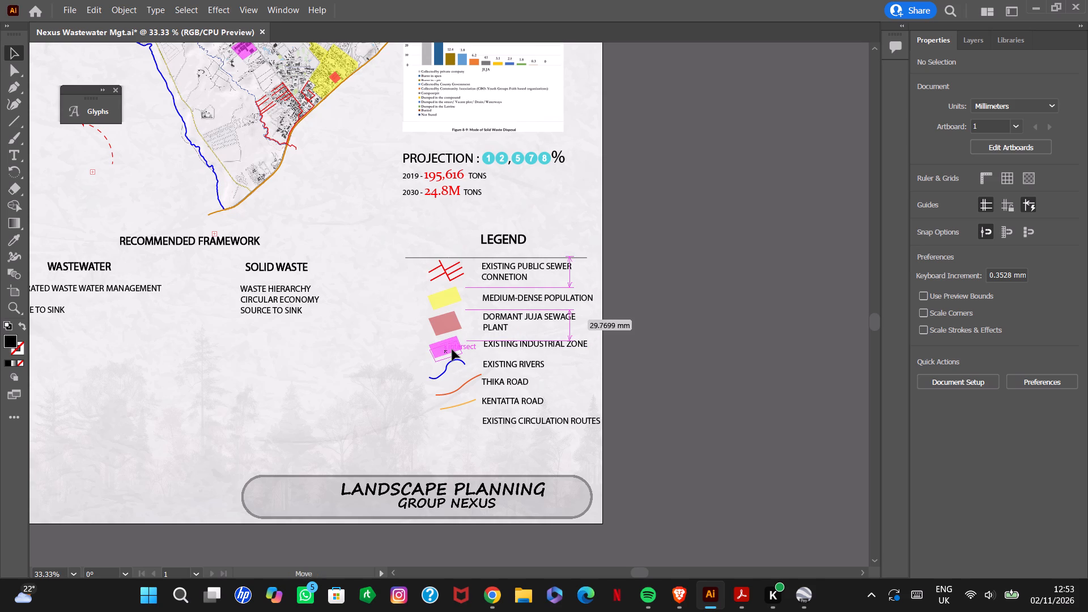
{"action": "left_click", "coordinate": [509, 345]}
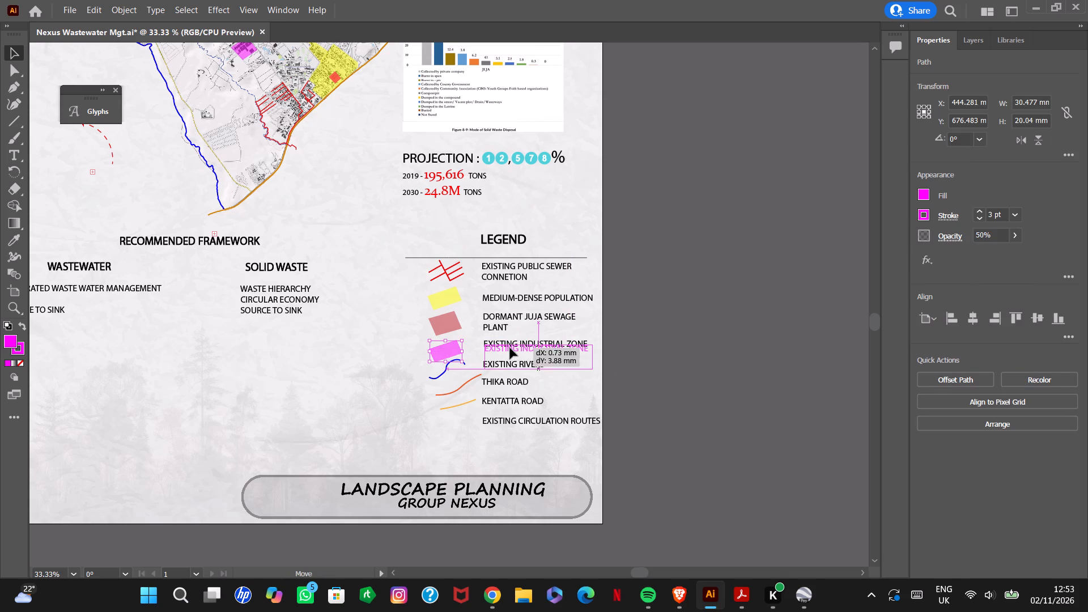
{"action": "left_click", "coordinate": [749, 341]}
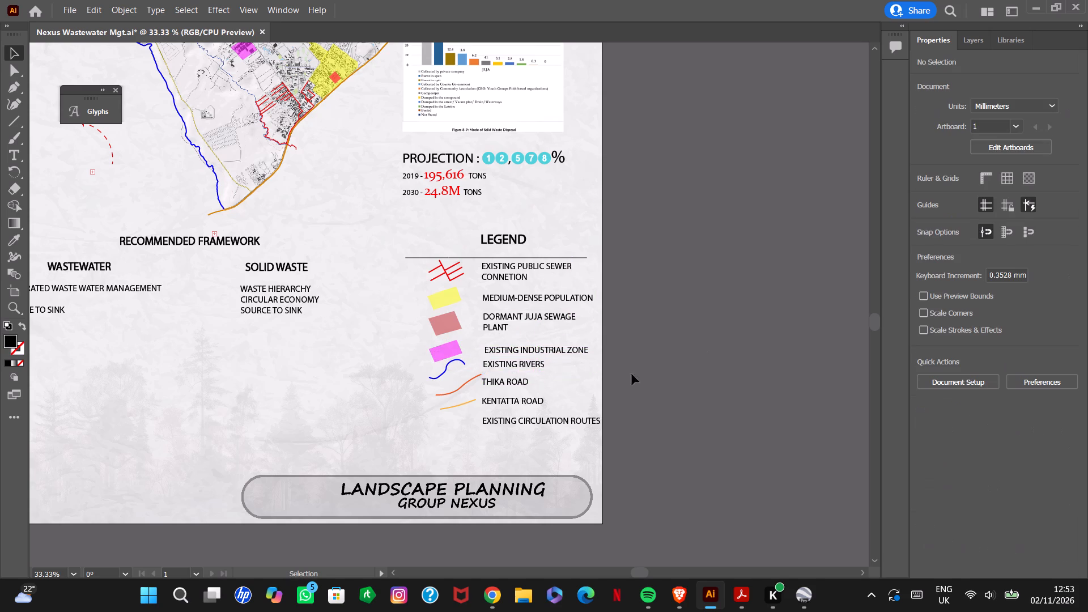
{"action": "left_click", "coordinate": [498, 352]}
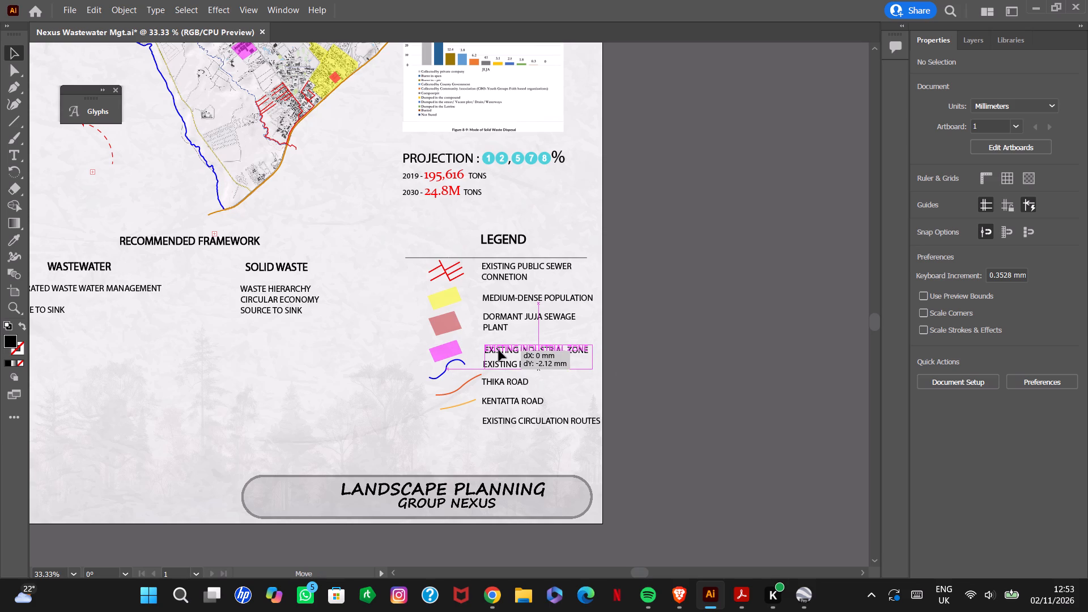
{"action": "left_click", "coordinate": [658, 386]}
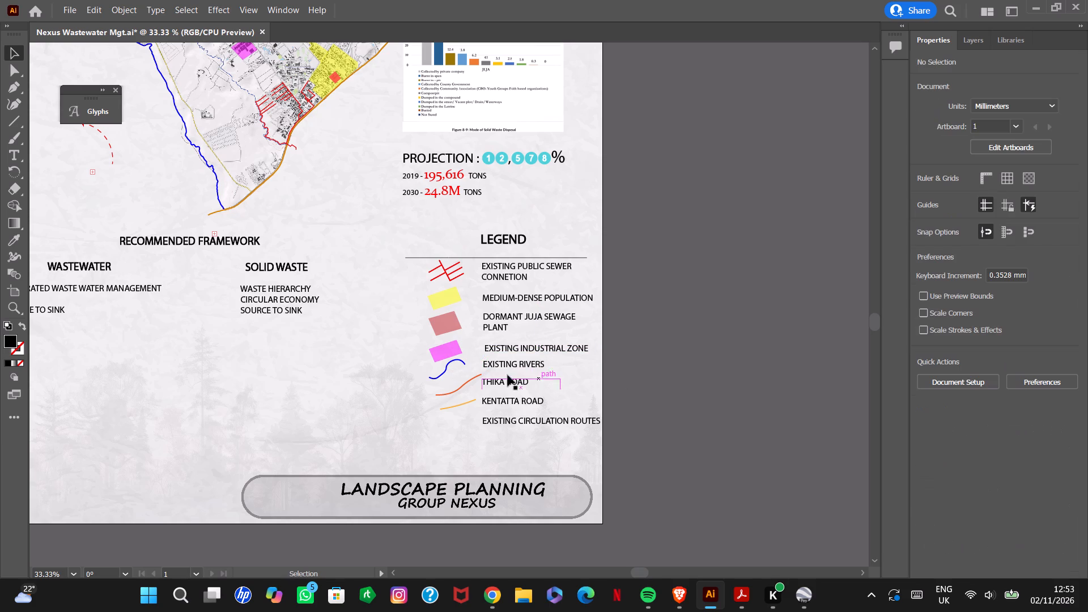
Move the blue river curve to about X 443 mm, Y 697 mm, and lower the EXISTING RIVERS label about 5 mm beside it.
{"action": "left_click_drag", "start_coordinate": [443, 375], "coordinate": [443, 380]}
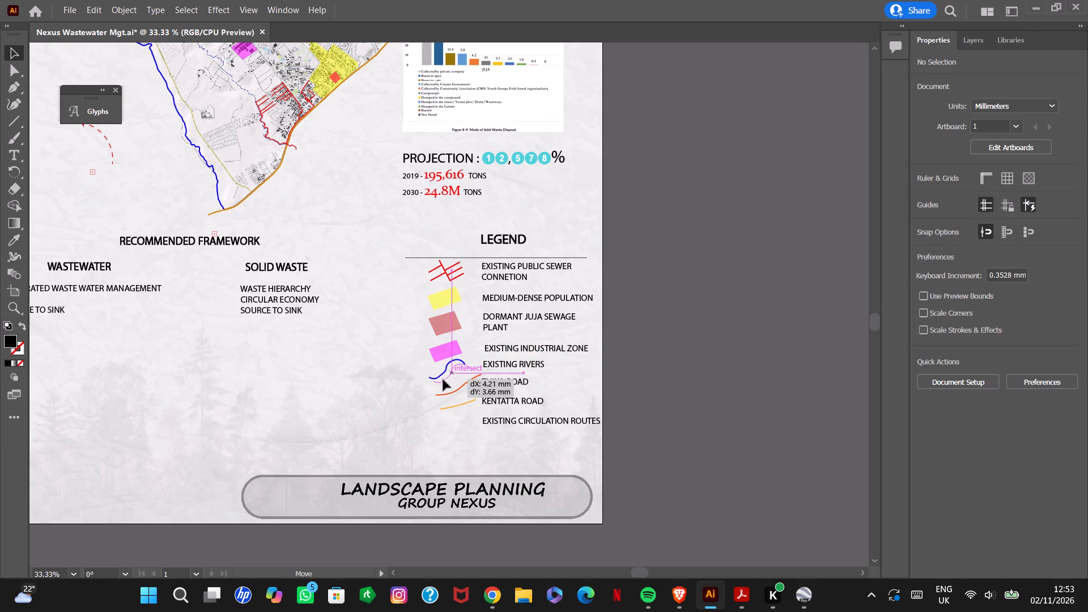
{"action": "left_click_drag", "start_coordinate": [443, 380], "coordinate": [437, 380]}
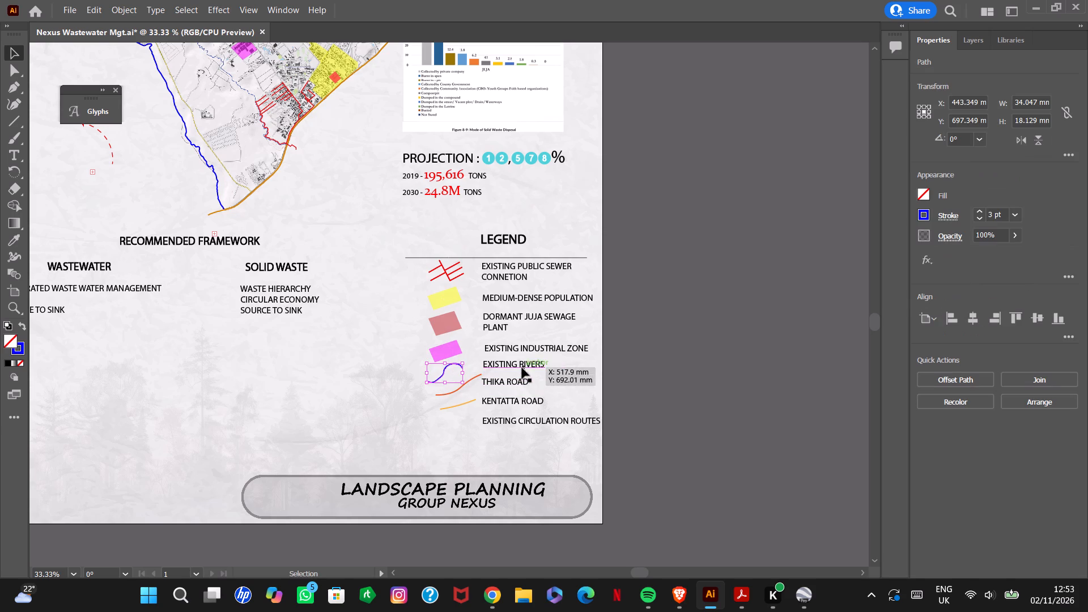
{"action": "left_click", "coordinate": [520, 365]}
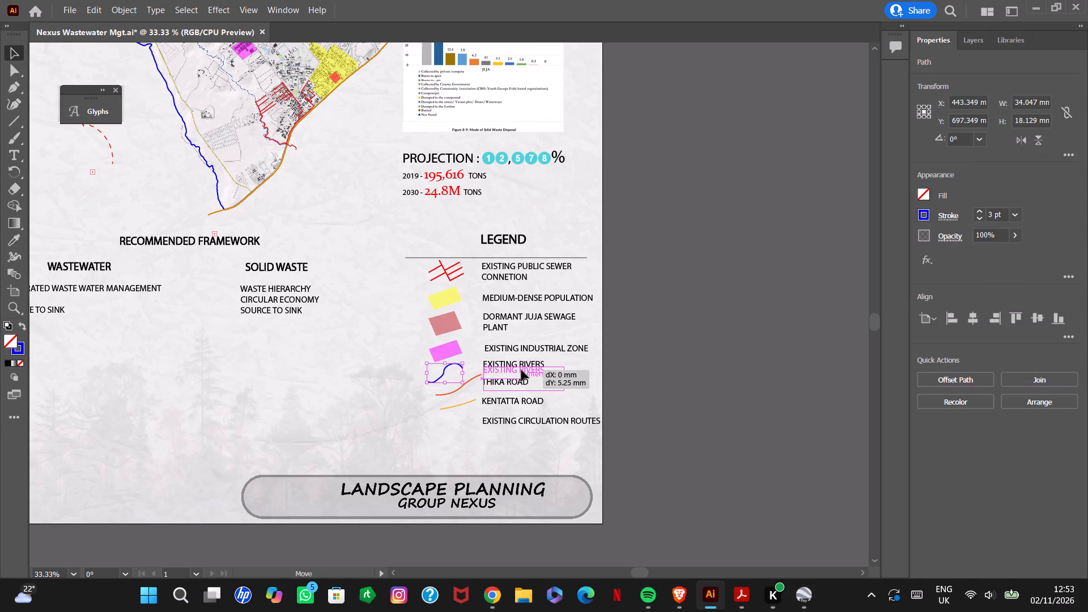
{"action": "left_click", "coordinate": [700, 375]}
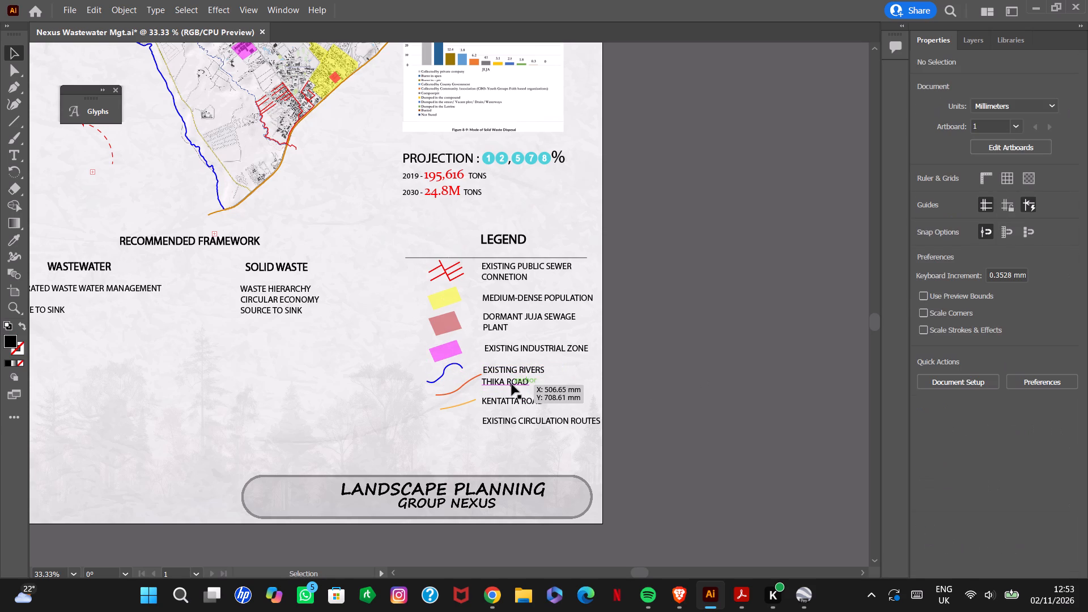
Move the orange-red road curve to about X 446 mm, Y 718 mm, and lower the THIKA ROAD label to about Y 722 mm.
{"action": "left_click_drag", "start_coordinate": [461, 386], "coordinate": [453, 398]}
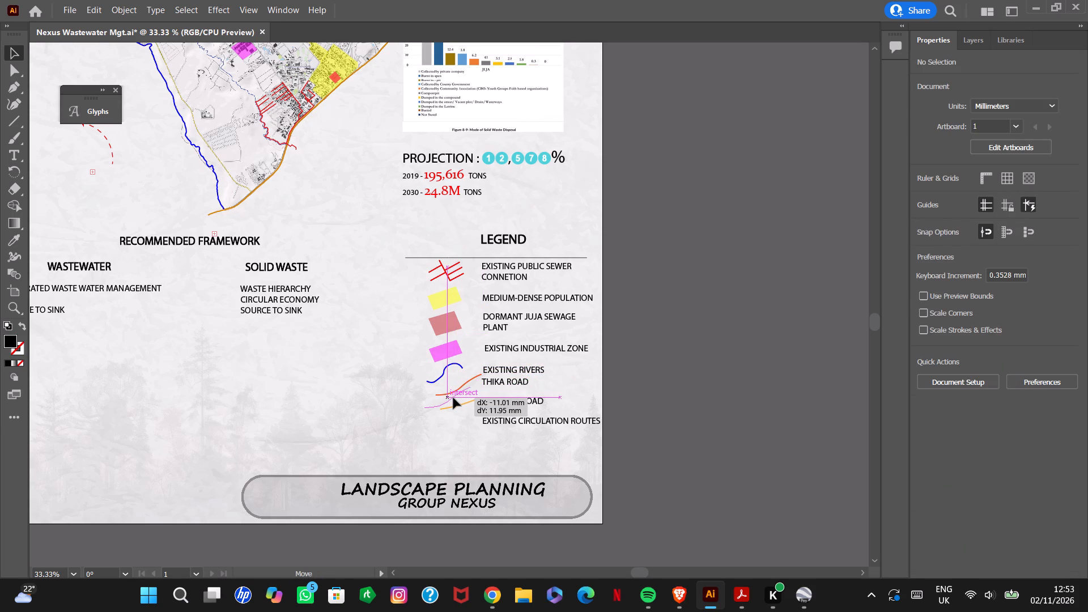
{"action": "left_click_drag", "start_coordinate": [453, 398], "coordinate": [453, 397]}
{"action": "left_click_drag", "start_coordinate": [511, 386], "coordinate": [512, 386]}
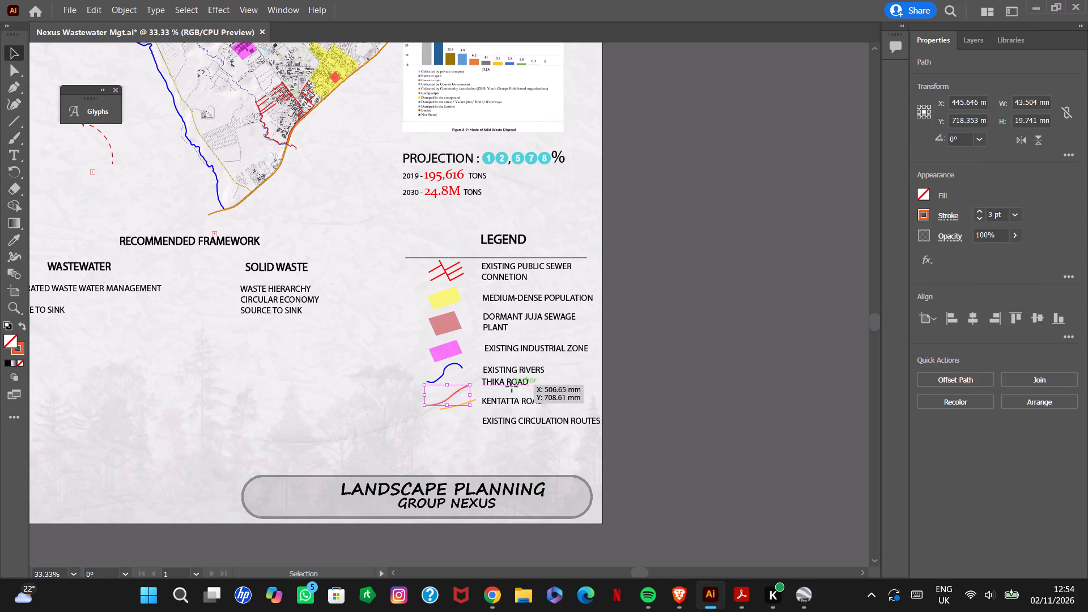
{"action": "left_click_drag", "start_coordinate": [512, 386], "coordinate": [510, 396]}
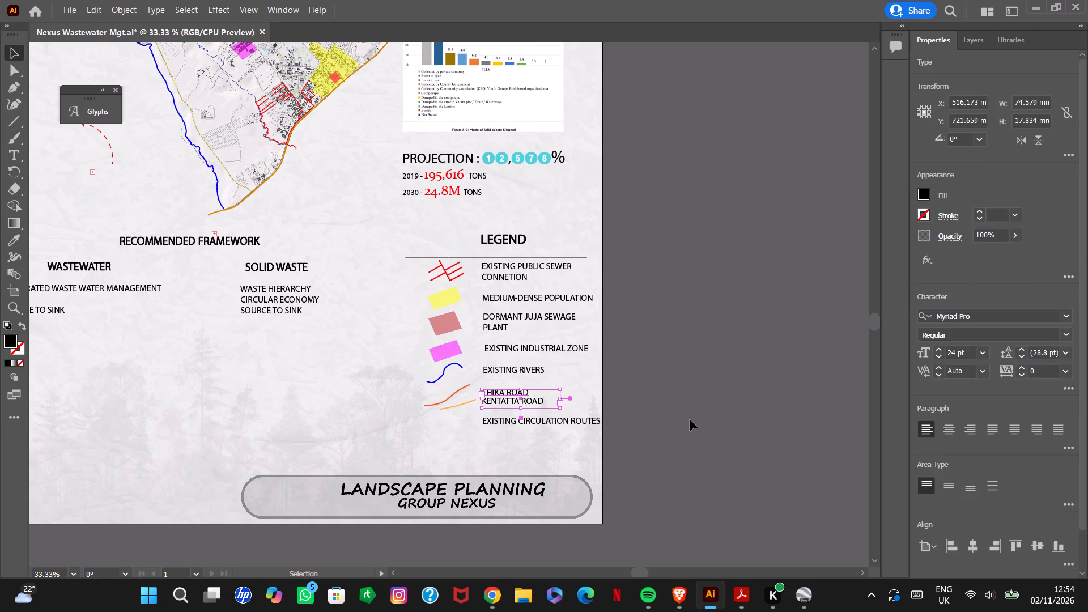
{"action": "left_click", "coordinate": [699, 420]}
Move the light-orange road curve to about X 438 mm, Y 746 mm, and lower the KENTATTA ROAD label to about Y 749 mm.
{"action": "left_click_drag", "start_coordinate": [457, 407], "coordinate": [456, 410]}
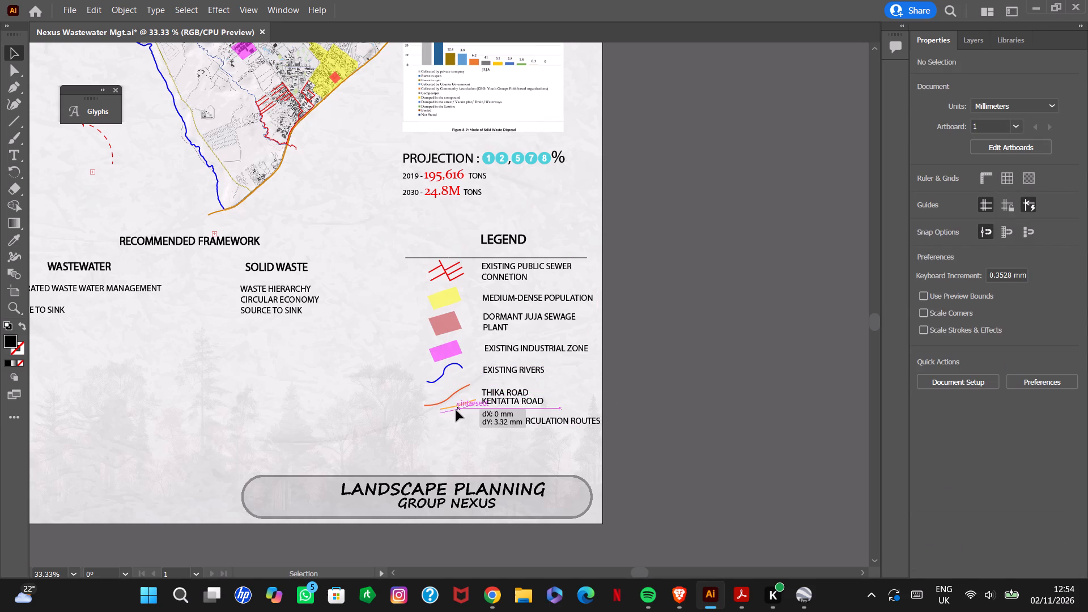
{"action": "left_click_drag", "start_coordinate": [456, 410], "coordinate": [438, 425]}
{"action": "left_click_drag", "start_coordinate": [516, 403], "coordinate": [515, 419]}
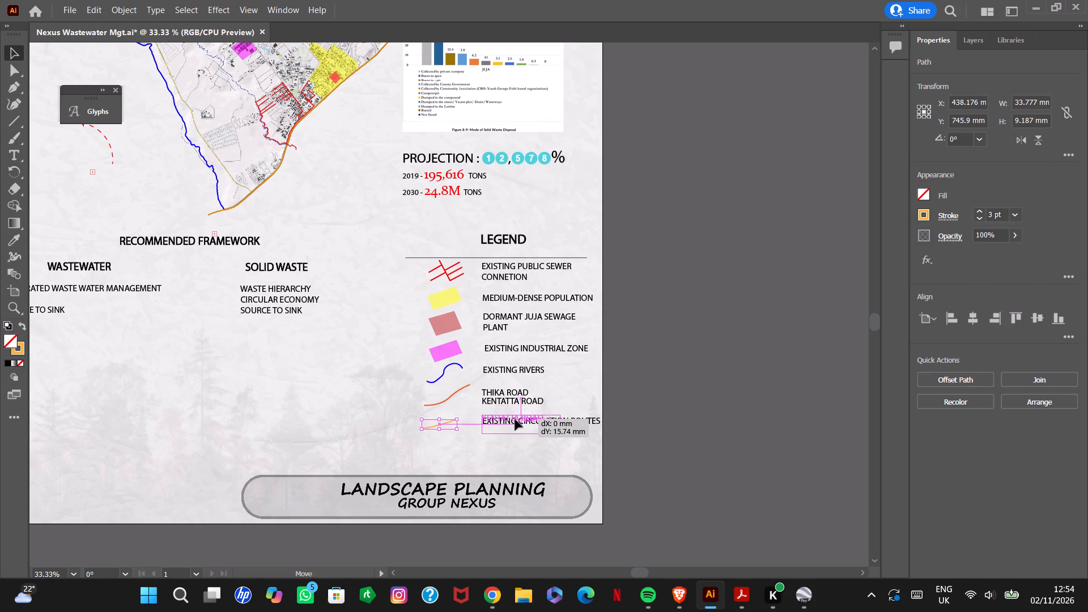
{"action": "left_click_drag", "start_coordinate": [515, 419], "coordinate": [515, 421]}
Move the EXISTING CIRCULATION ROUTES label down about 30 mm, clear of the KENTATTA ROAD label.
{"action": "left_click_drag", "start_coordinate": [588, 421], "coordinate": [577, 455]}
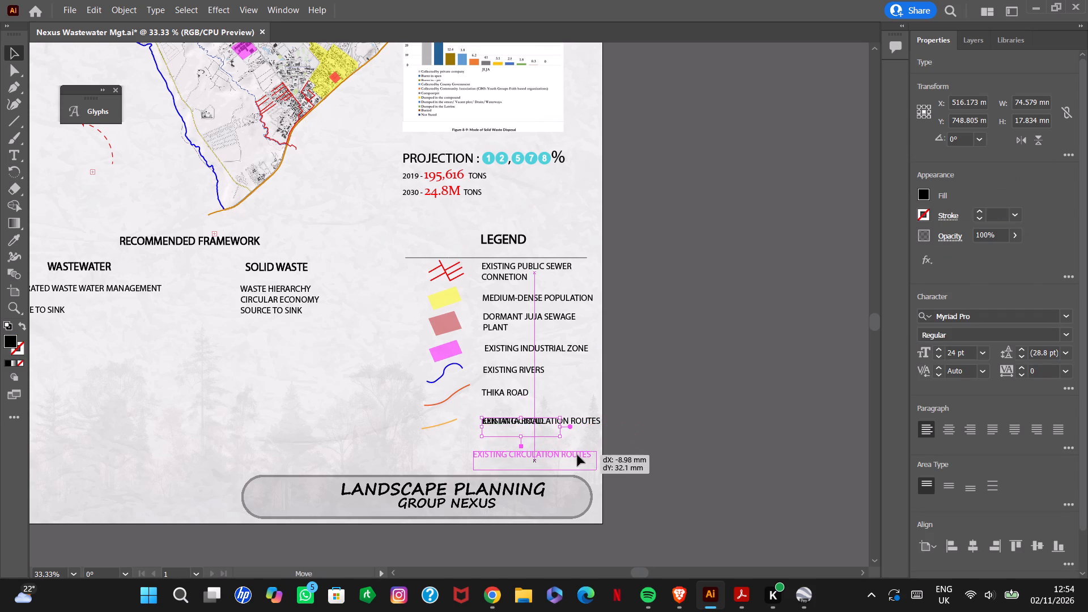
{"action": "left_click_drag", "start_coordinate": [577, 455], "coordinate": [579, 453]}
{"action": "left_click", "coordinate": [729, 448]}
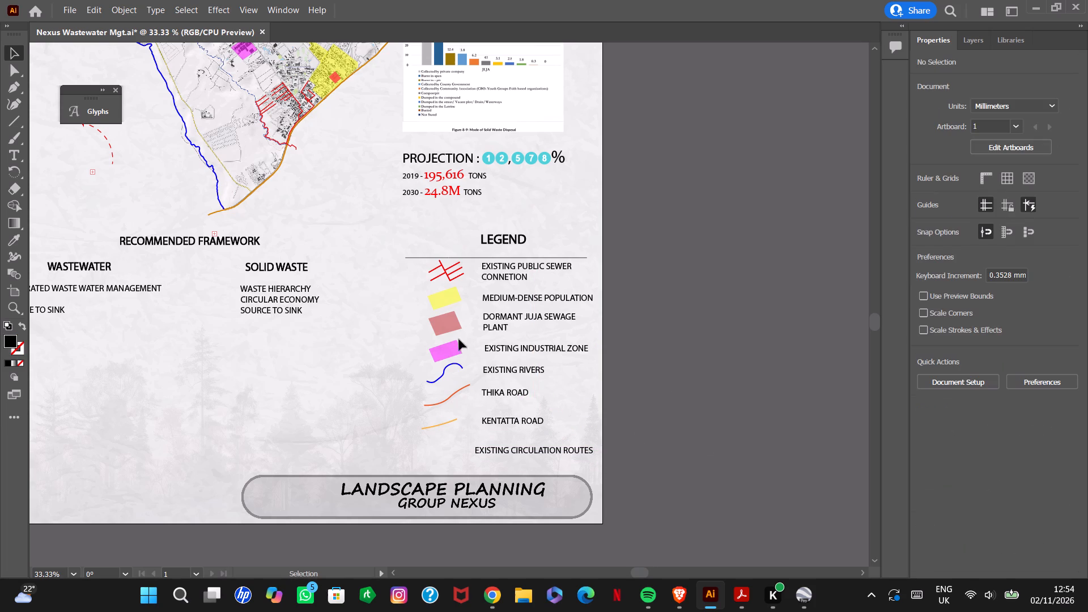
Delete the horizontal divider line beneath the LEGEND title.
{"action": "left_click", "coordinate": [474, 258]}
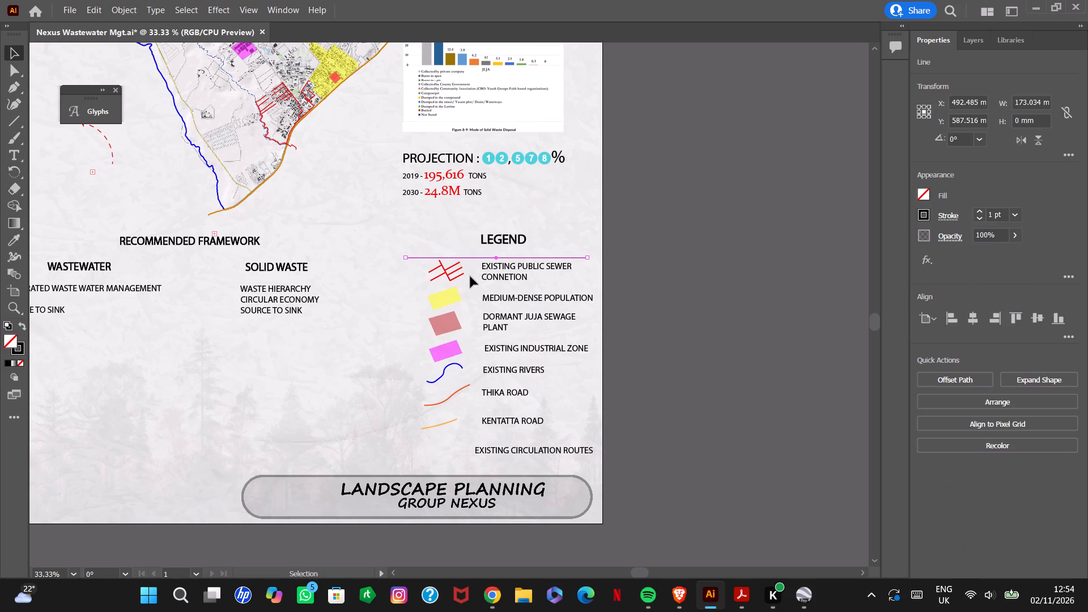
{"action": "key", "text": "Delete"}
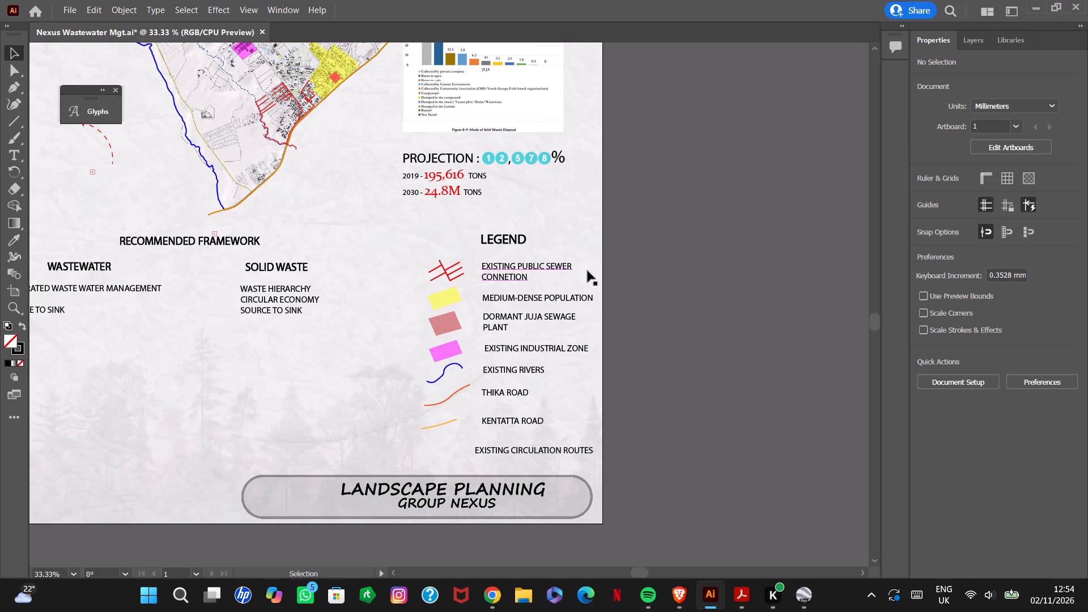
{"action": "left_click", "coordinate": [707, 279]}
{"action": "left_click", "coordinate": [475, 270]}
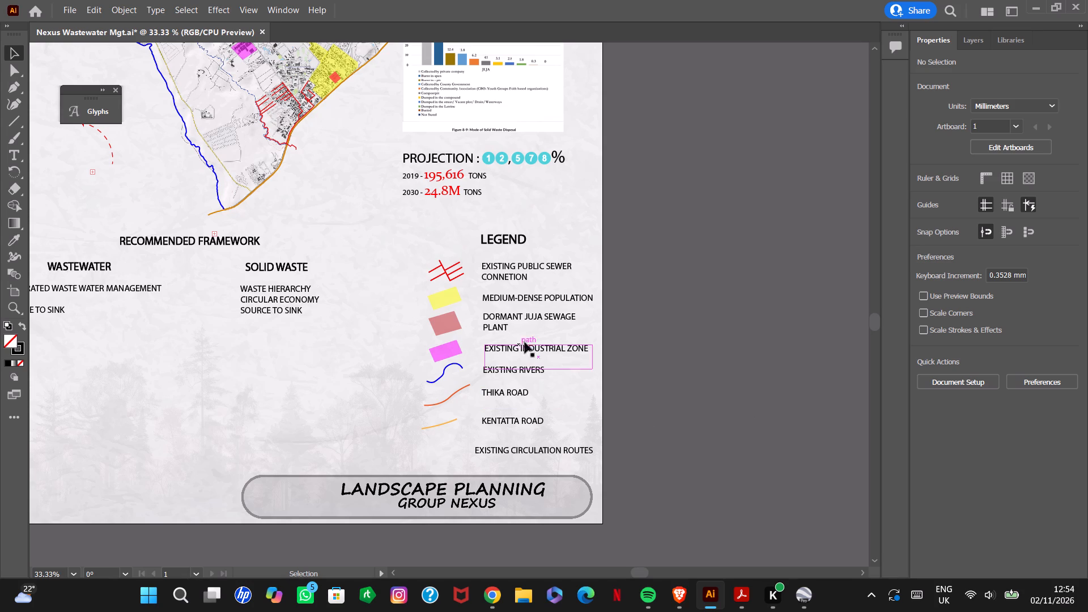
{"action": "left_click", "coordinate": [758, 397]}
Add a hyphen as separate text between the red sewer symbol and the EXISTING PUBLIC SEWER CONNETION label.
{"action": "left_click", "coordinate": [11, 160]}
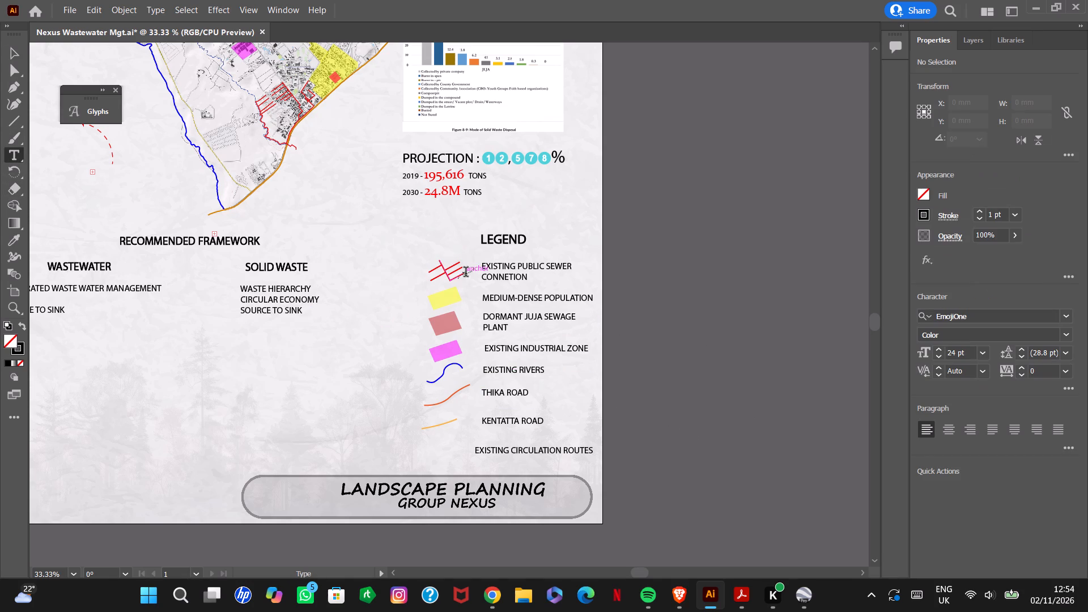
{"action": "left_click", "coordinate": [472, 267]}
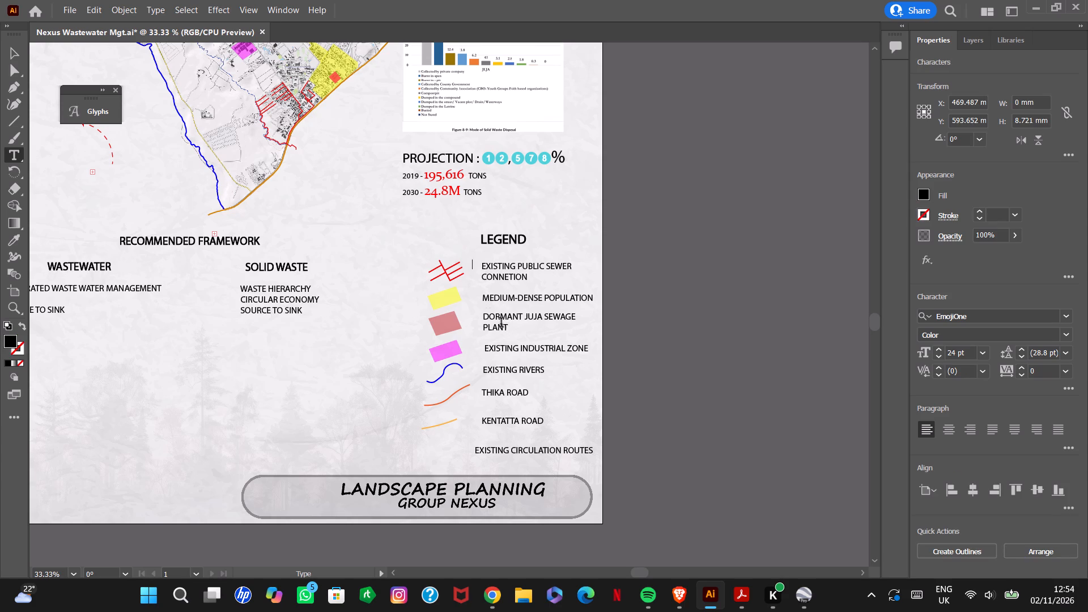
{"action": "key", "text": "minus"}
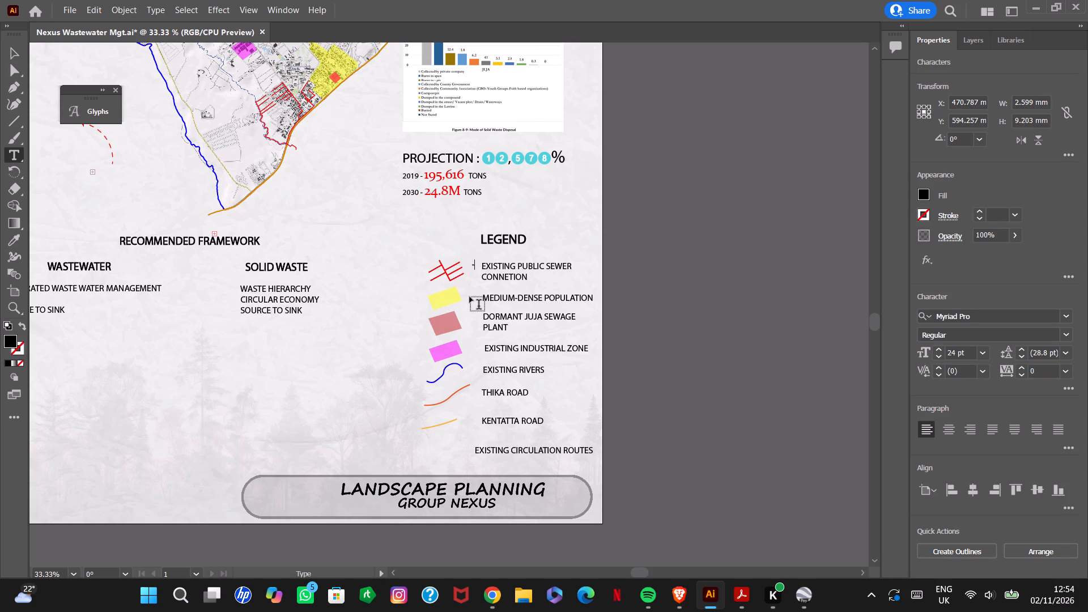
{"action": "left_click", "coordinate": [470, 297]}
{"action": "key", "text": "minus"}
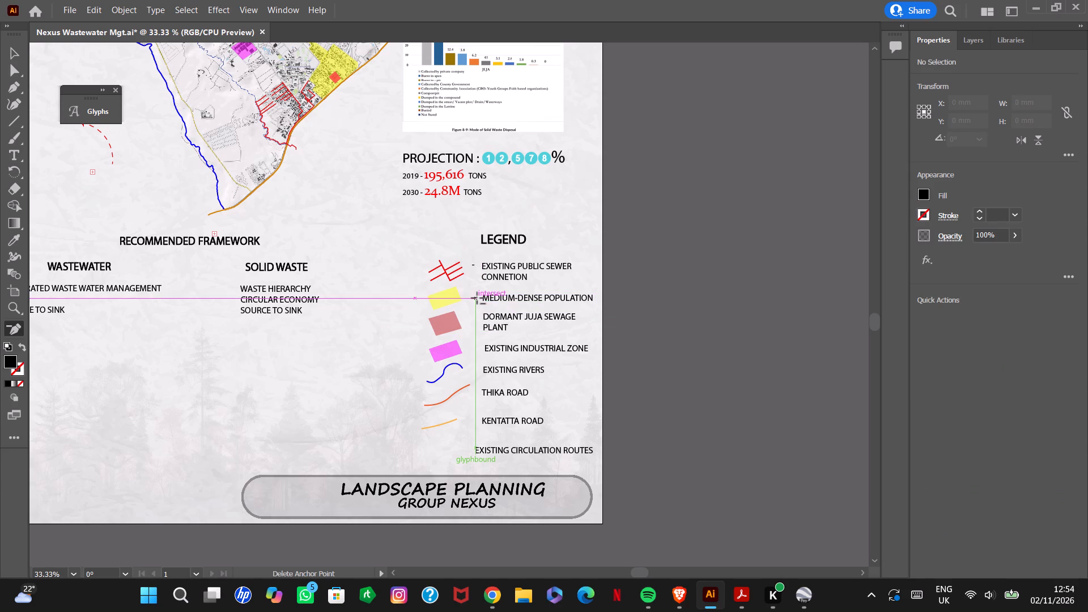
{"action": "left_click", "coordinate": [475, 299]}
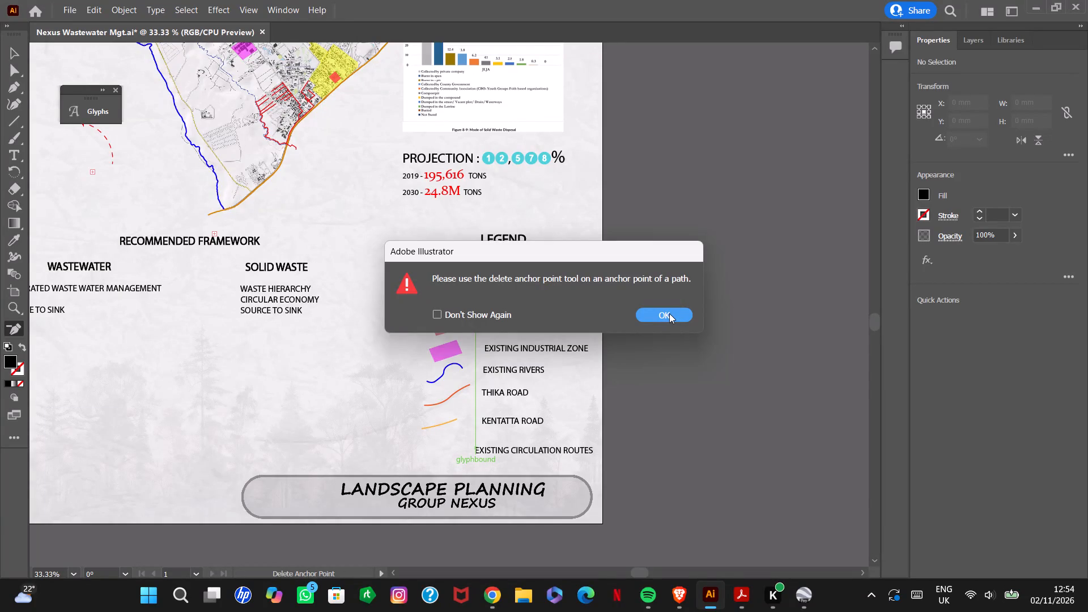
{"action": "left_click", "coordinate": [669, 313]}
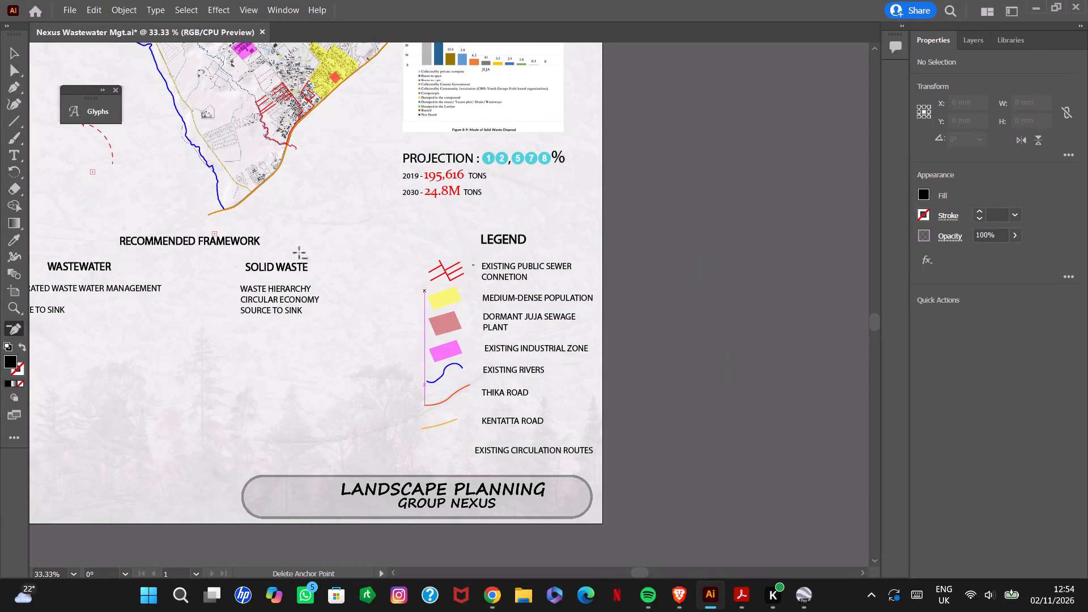
Add separate hyphens between symbols and labels for MEDIUM-DENSE POPULATION, DORMANT JUJA SEWAGE PLANT, EXISTING INDUSTRIAL ZONE and EXISTING RIVERS.
{"action": "left_click", "coordinate": [10, 155]}
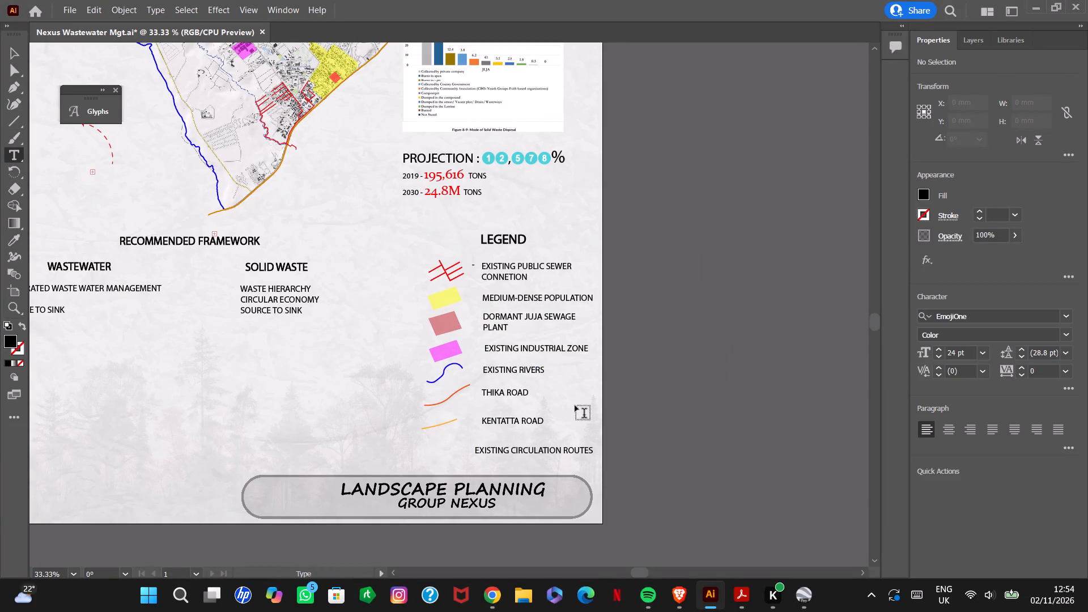
{"action": "left_click", "coordinate": [467, 291]}
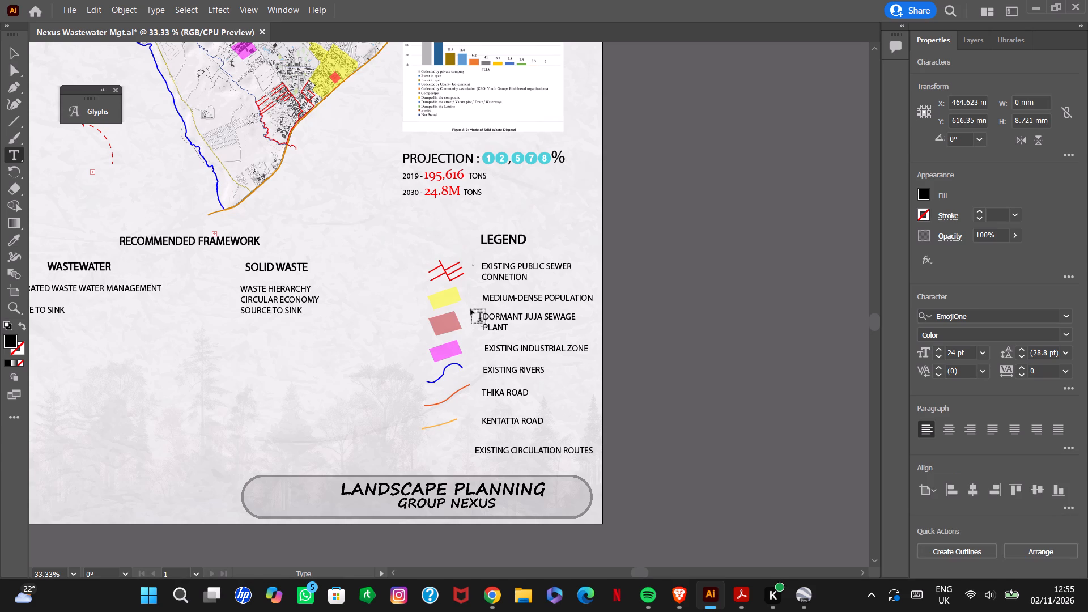
{"action": "key", "text": "minus"}
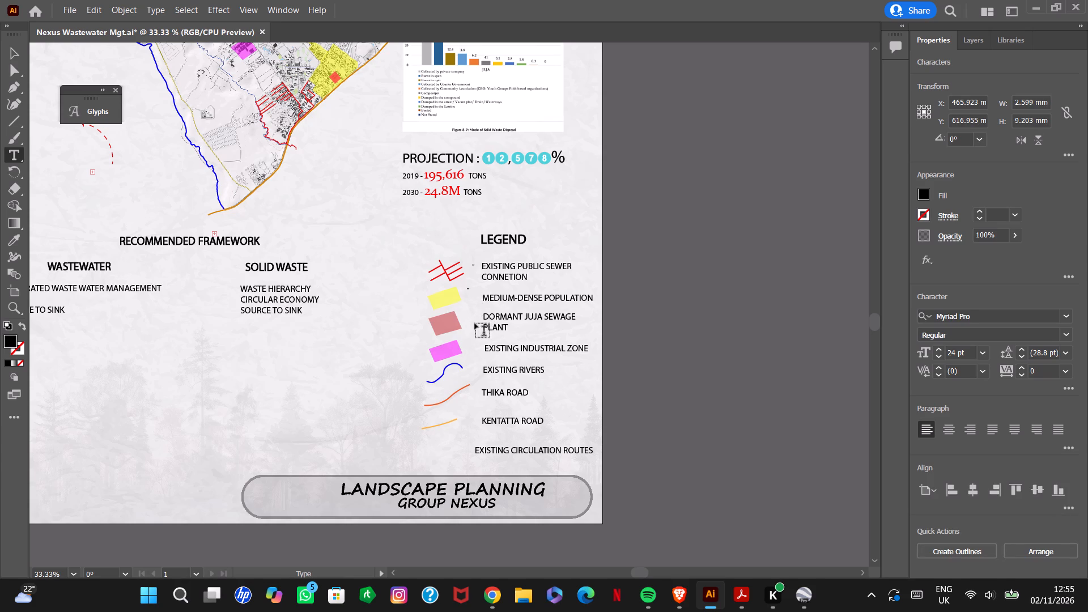
{"action": "left_click", "coordinate": [470, 314]}
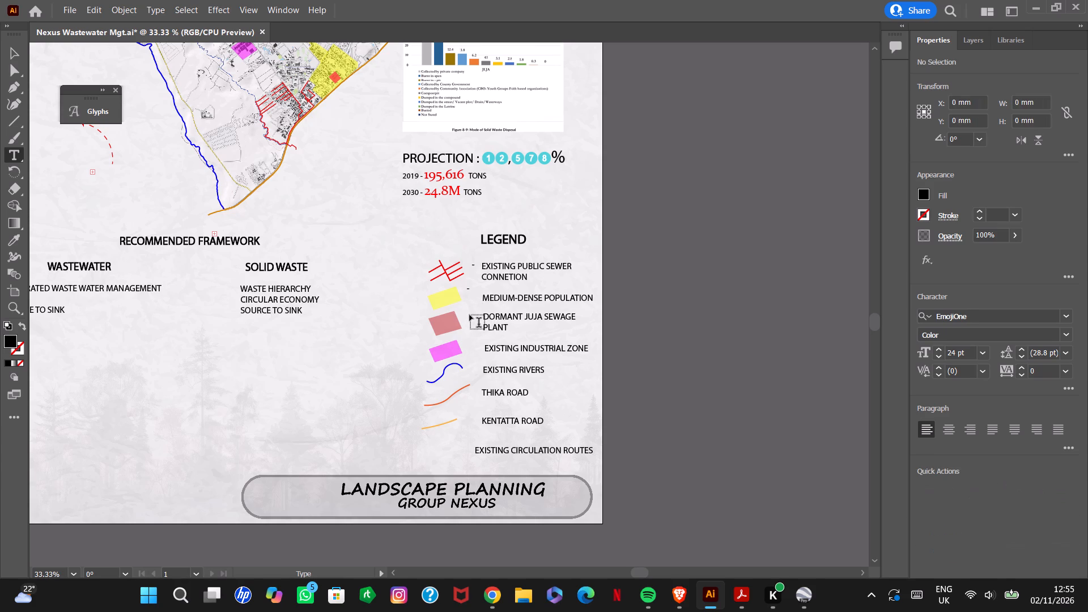
{"action": "left_click", "coordinate": [471, 317]}
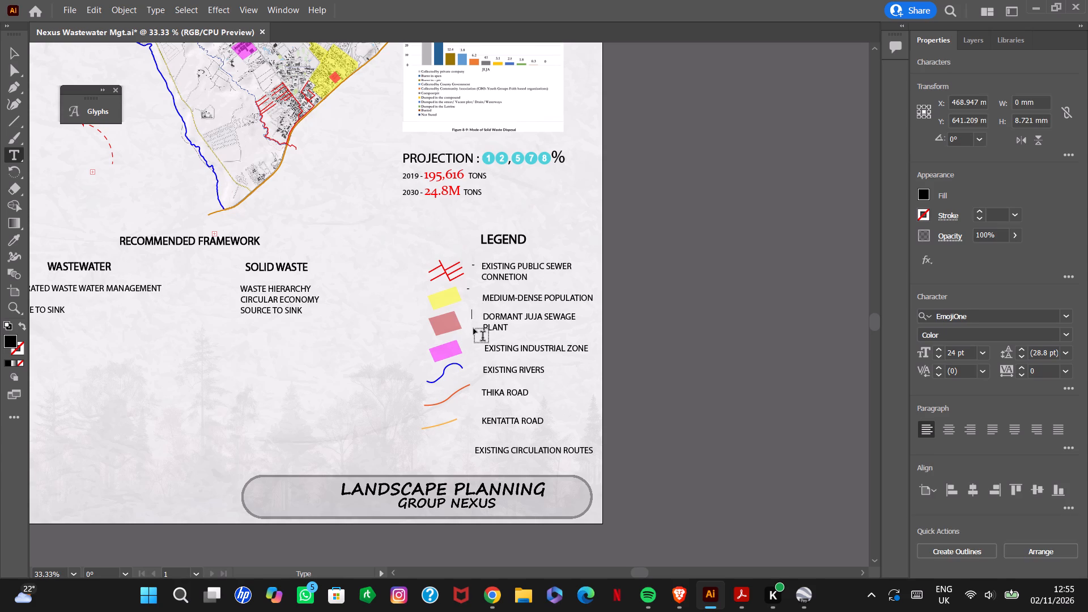
{"action": "key", "text": "minus"}
{"action": "left_click", "coordinate": [473, 343]}
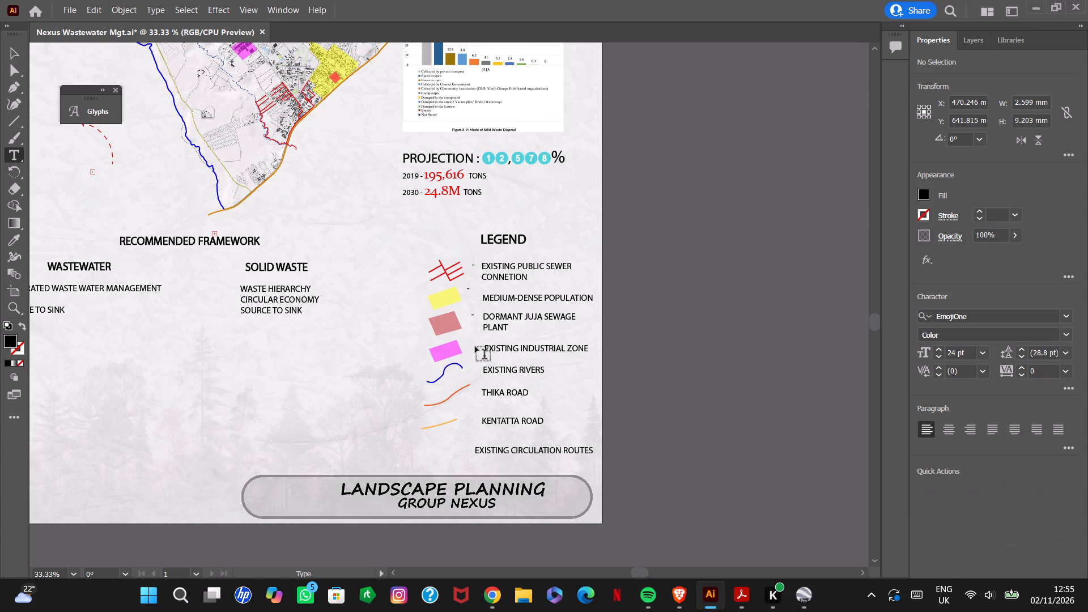
{"action": "left_click", "coordinate": [471, 343]}
{"action": "key", "text": "minus"}
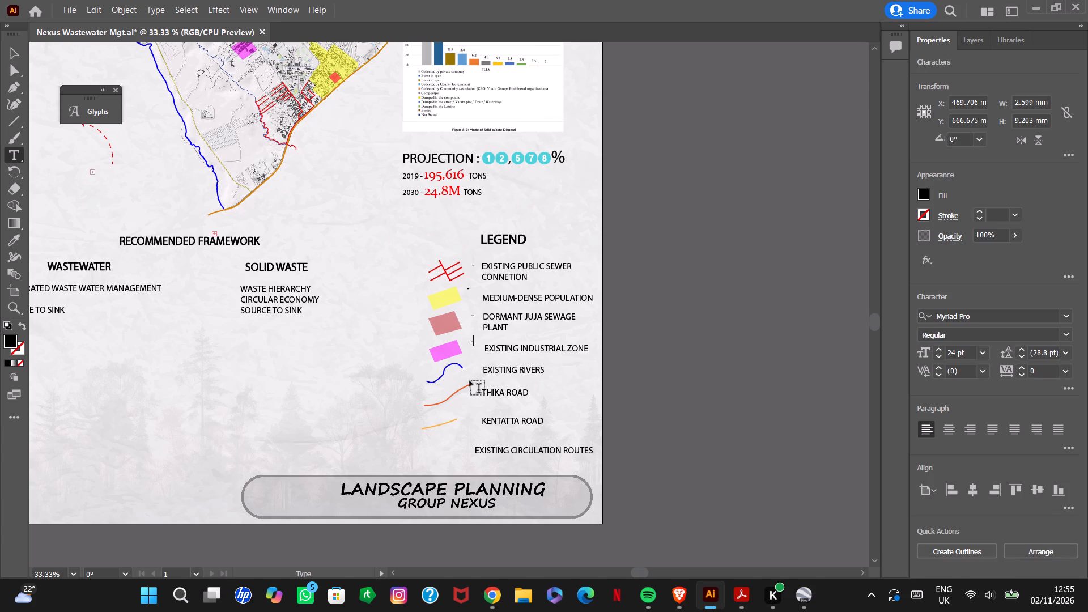
{"action": "left_click", "coordinate": [470, 367]}
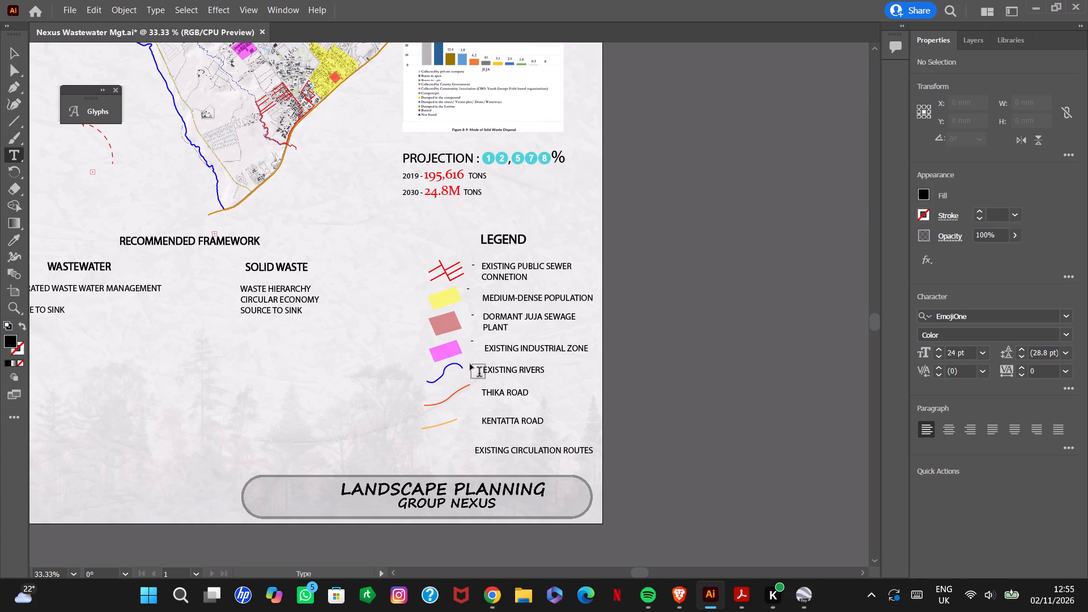
{"action": "left_click", "coordinate": [469, 364]}
{"action": "key", "text": "minus"}
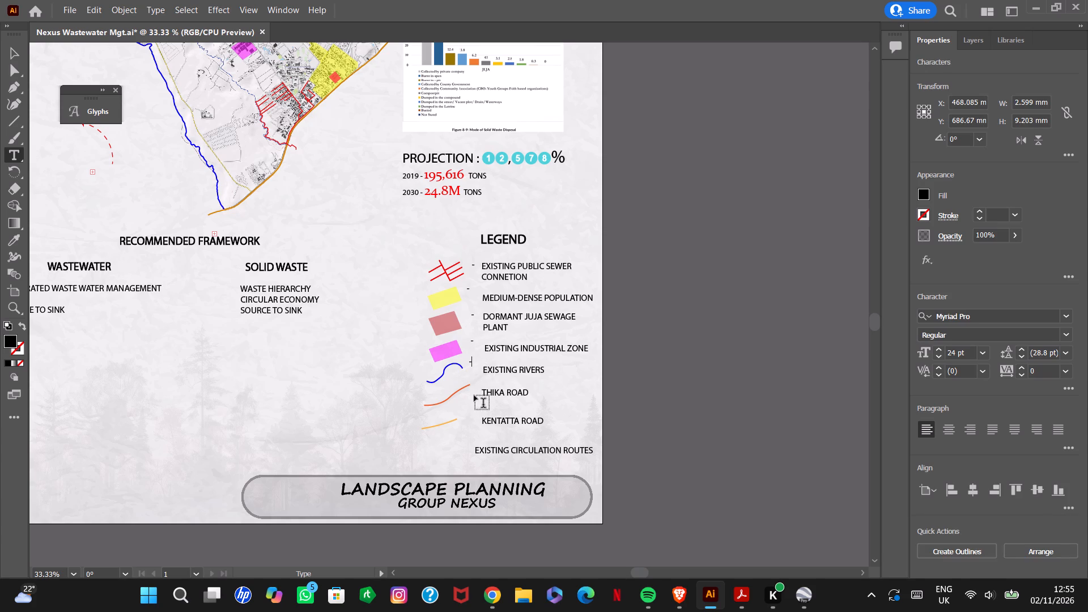
Add separate hyphens just before the THIKA ROAD, KENTATTA ROAD and EXISTING CIRCULATION ROUTES labels.
{"action": "left_click", "coordinate": [470, 390]}
{"action": "left_click", "coordinate": [472, 391]}
{"action": "key", "text": "minus"}
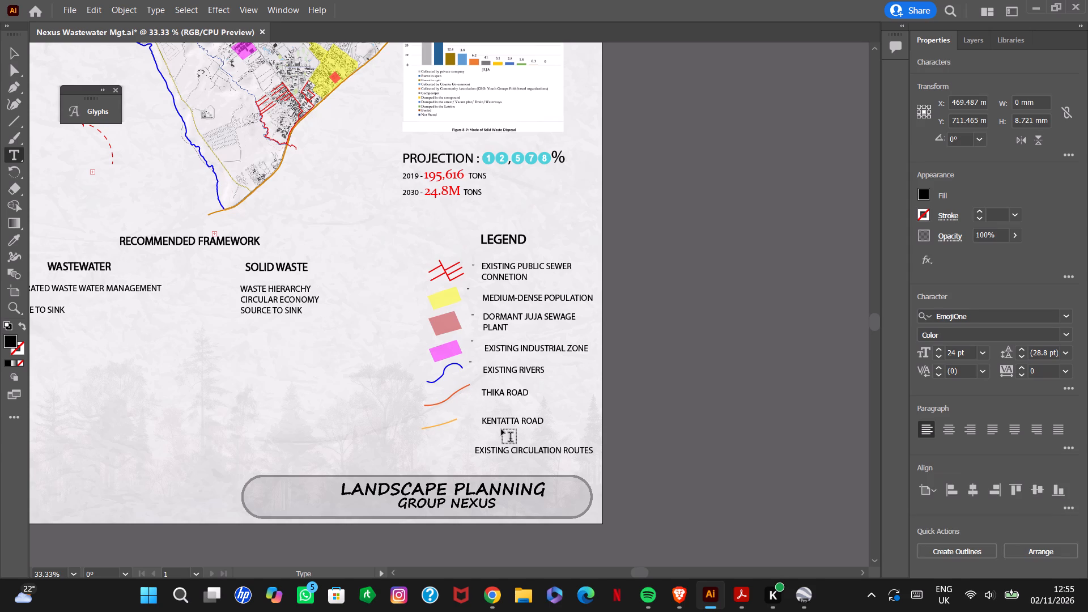
{"action": "left_click", "coordinate": [471, 416]}
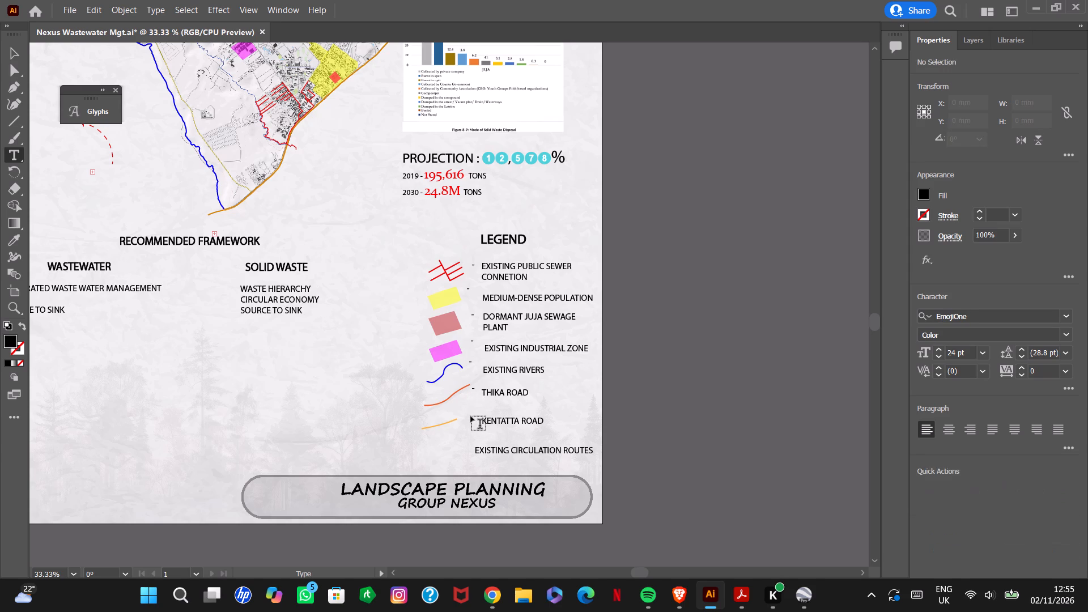
{"action": "left_click", "coordinate": [471, 418]}
{"action": "key", "text": "minus"}
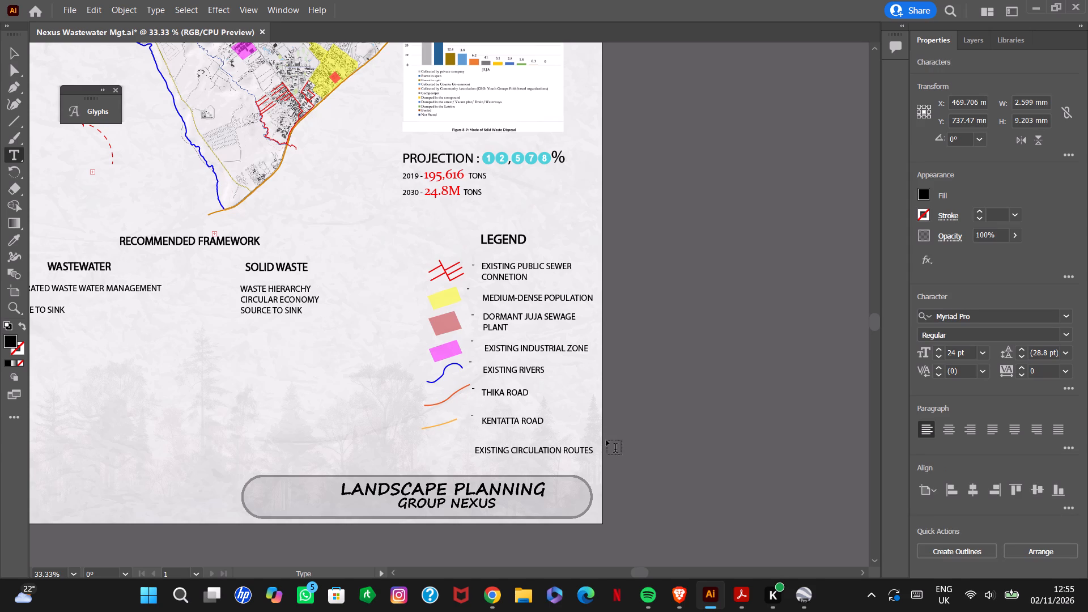
{"action": "left_click", "coordinate": [465, 444]}
{"action": "left_click", "coordinate": [465, 445]}
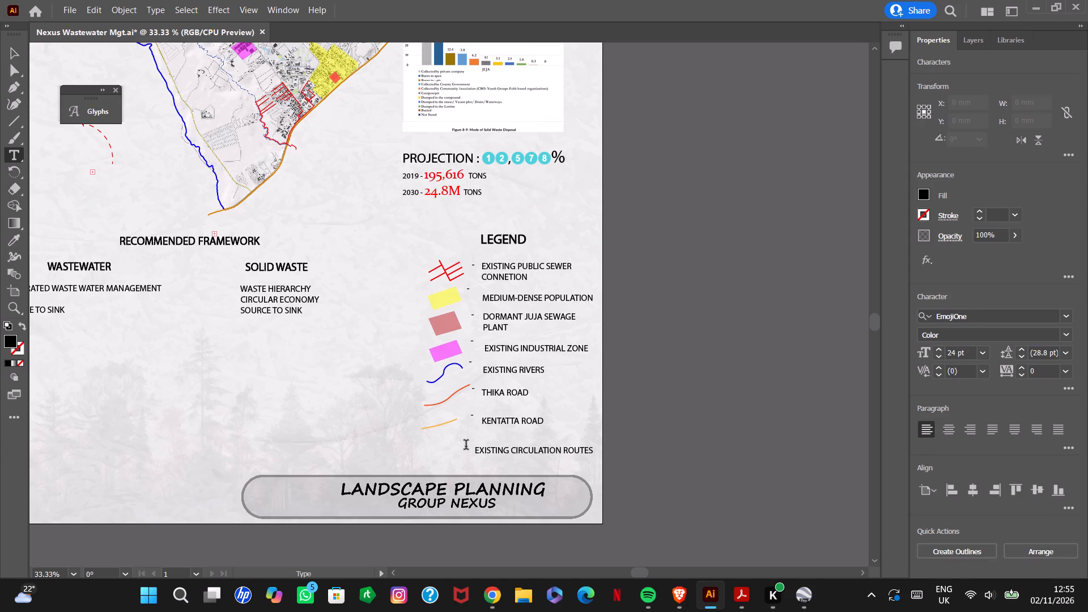
{"action": "left_click", "coordinate": [468, 448]}
{"action": "left_click", "coordinate": [463, 443]}
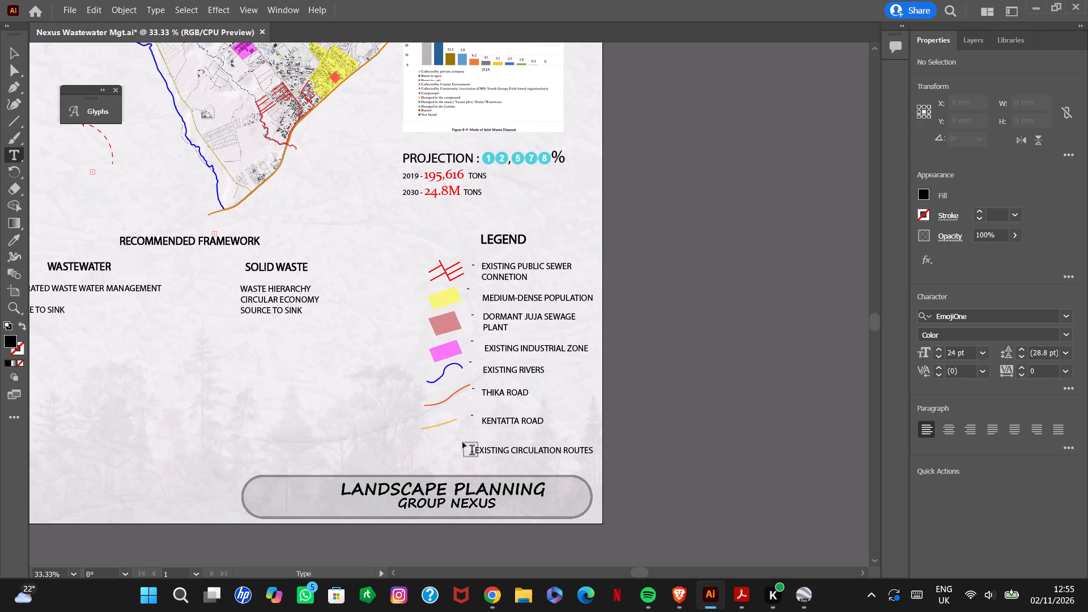
{"action": "key", "text": "minus"}
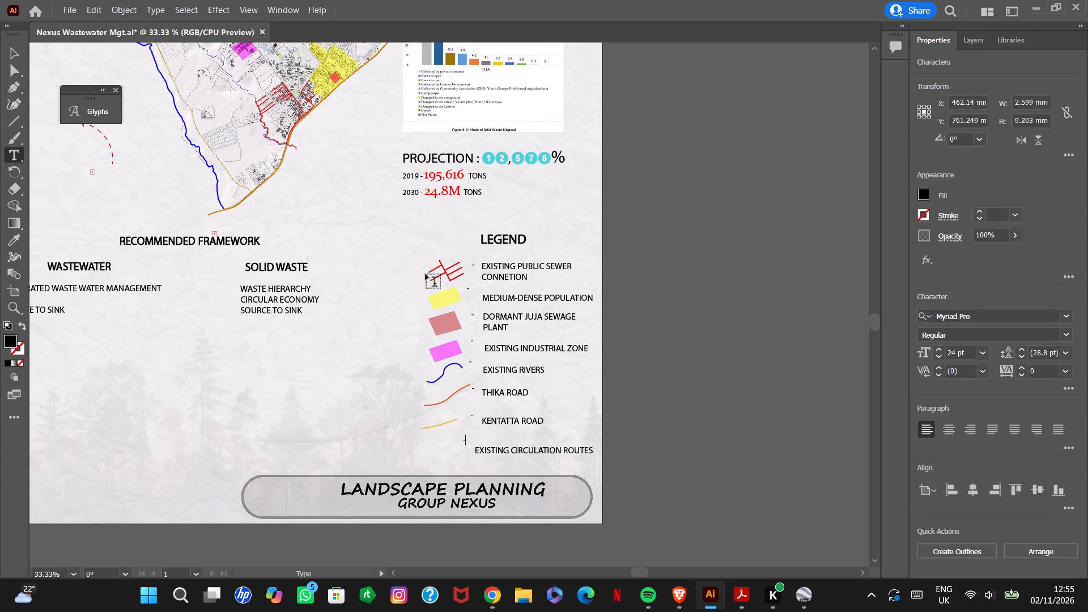
Draw a vertical line about 189 mm long at X 473 mm, from below the LEGEND title to the EXISTING CIRCULATION ROUTES label.
{"action": "left_click", "coordinate": [11, 124]}
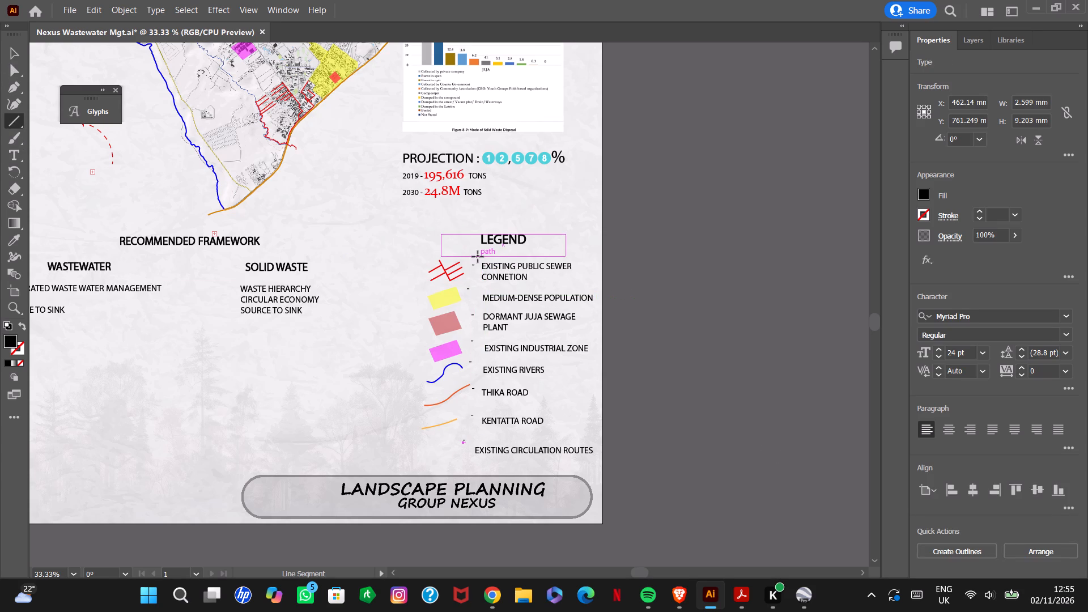
{"action": "left_click_drag", "start_coordinate": [477, 256], "coordinate": [476, 455]}
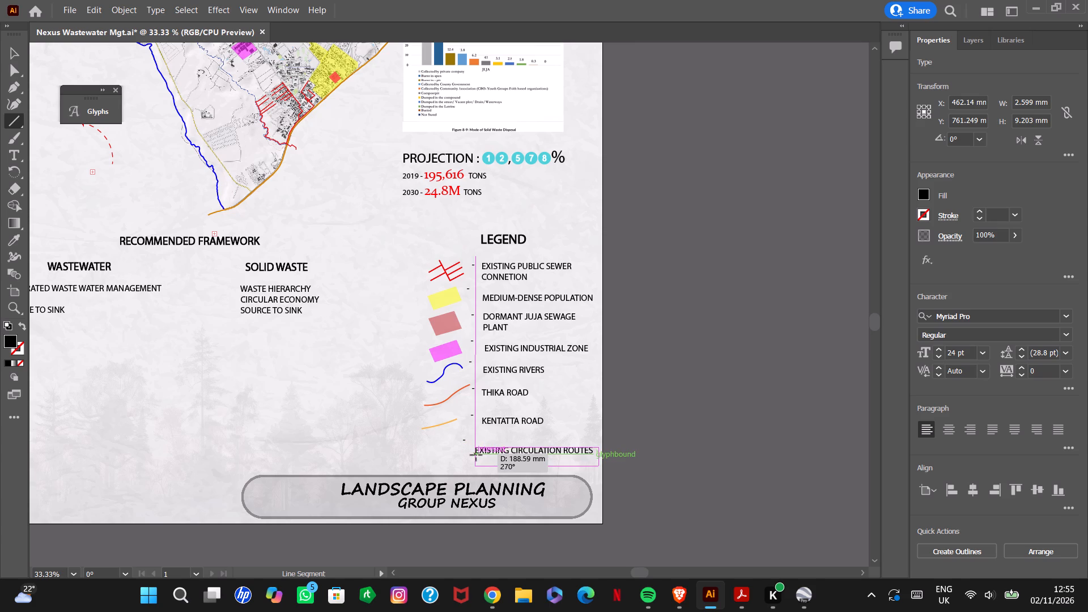
{"action": "left_click_drag", "start_coordinate": [476, 455], "coordinate": [477, 455]}
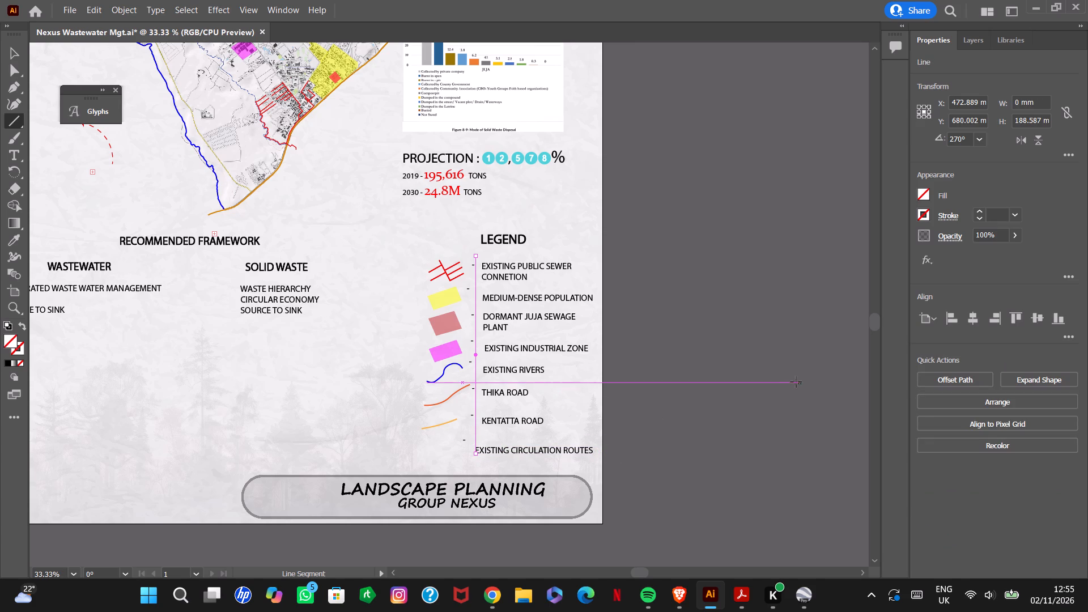
Draw a black vertical line about 187 mm long at about X 472 mm, between the legend's symbols and labels, down to EXISTING CIRCULATION ROUTES.
{"action": "left_click", "coordinate": [15, 59]}
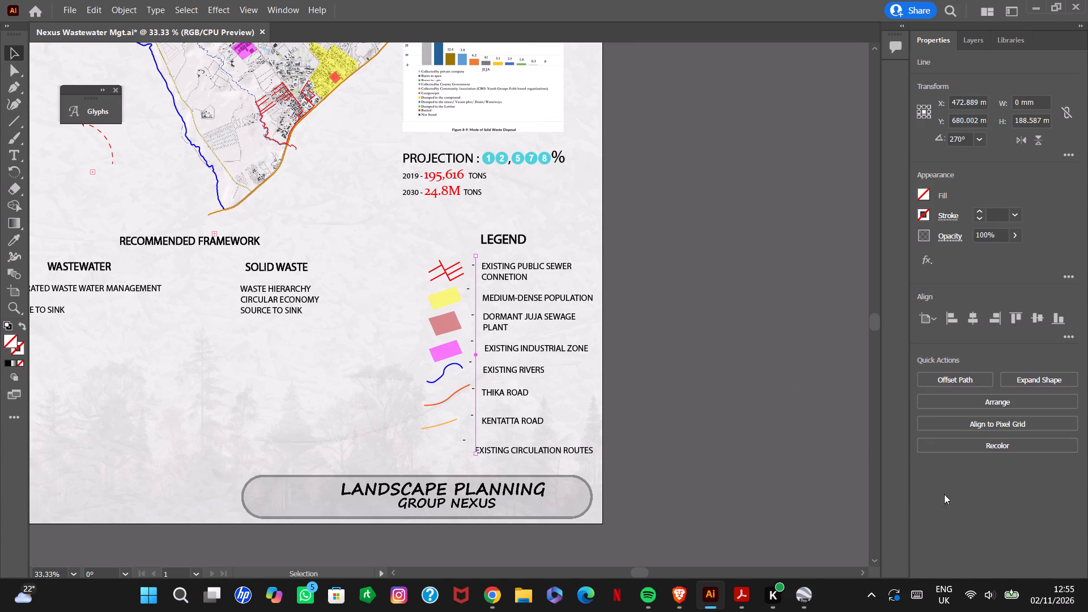
{"action": "left_click", "coordinate": [745, 382]}
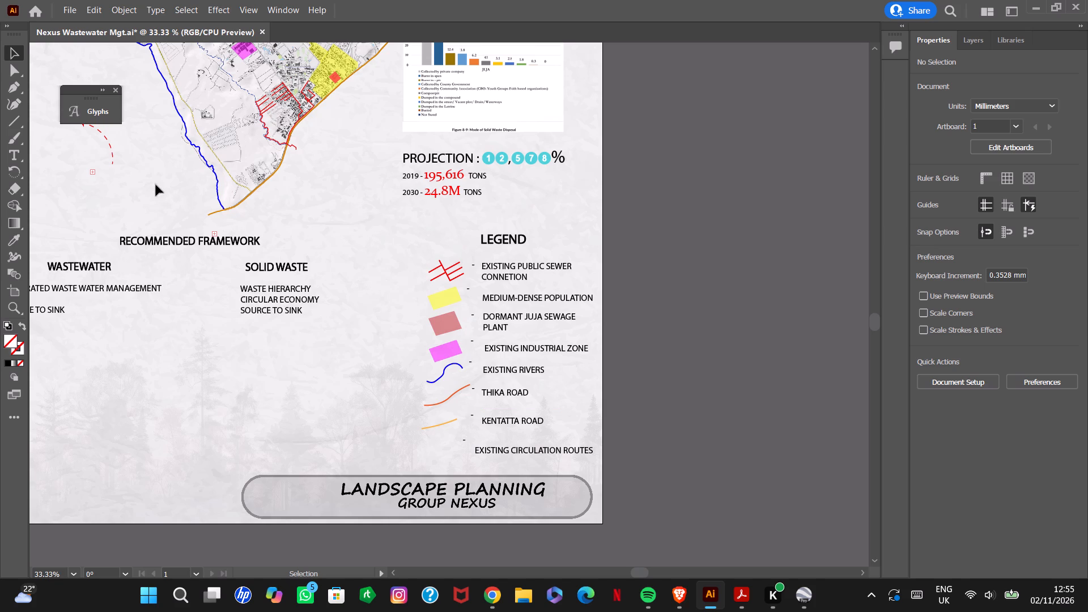
{"action": "left_click", "coordinate": [16, 122]}
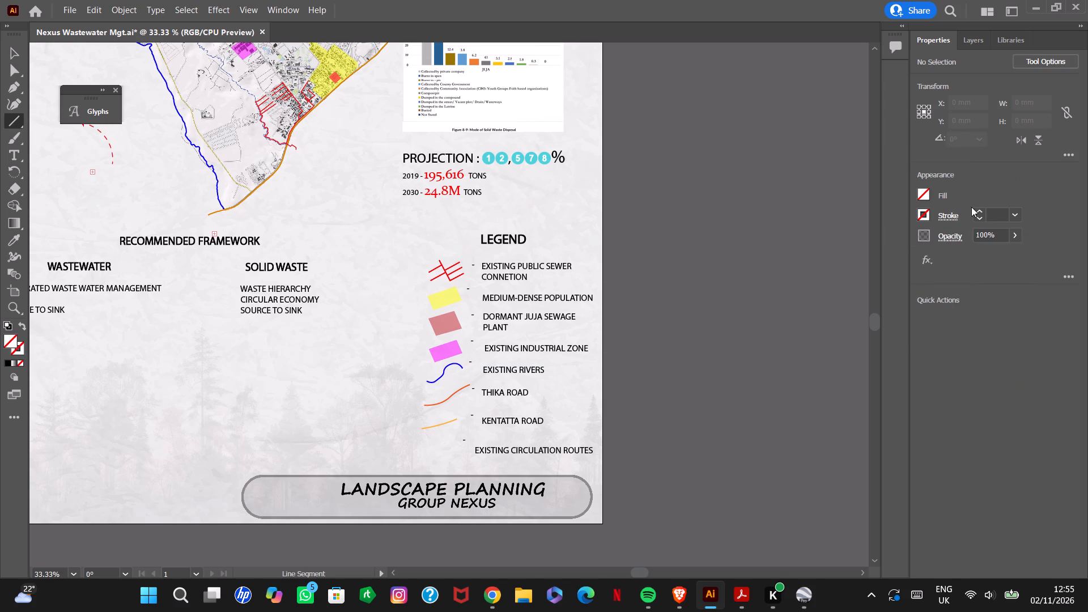
{"action": "left_click", "coordinate": [927, 211]}
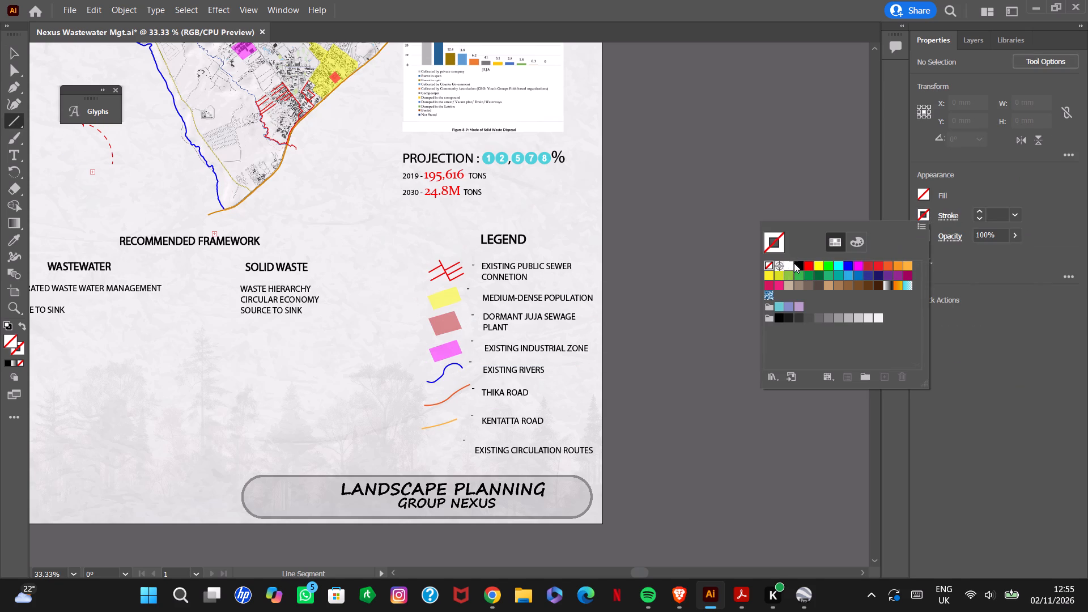
{"action": "left_click", "coordinate": [798, 263]}
{"action": "left_click", "coordinate": [1025, 356]}
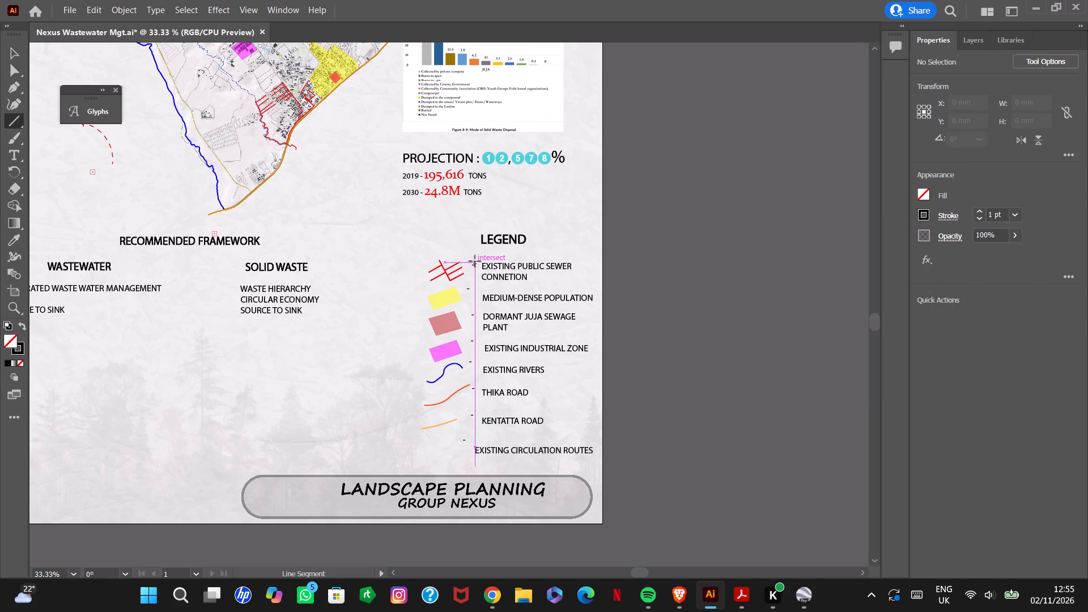
{"action": "left_click_drag", "start_coordinate": [475, 260], "coordinate": [479, 449]}
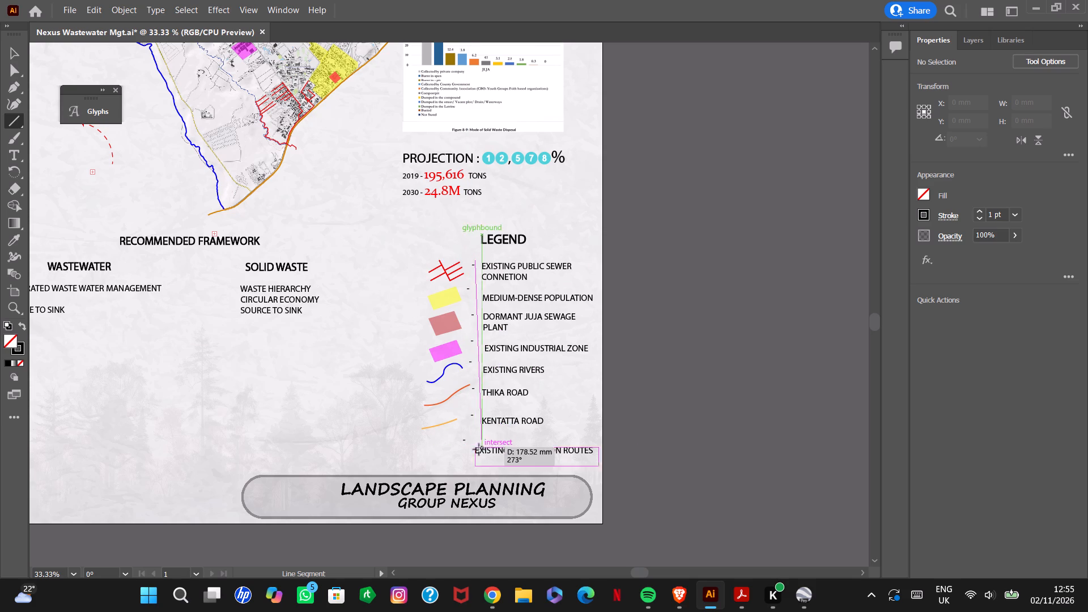
{"action": "left_click_drag", "start_coordinate": [479, 449], "coordinate": [476, 457]}
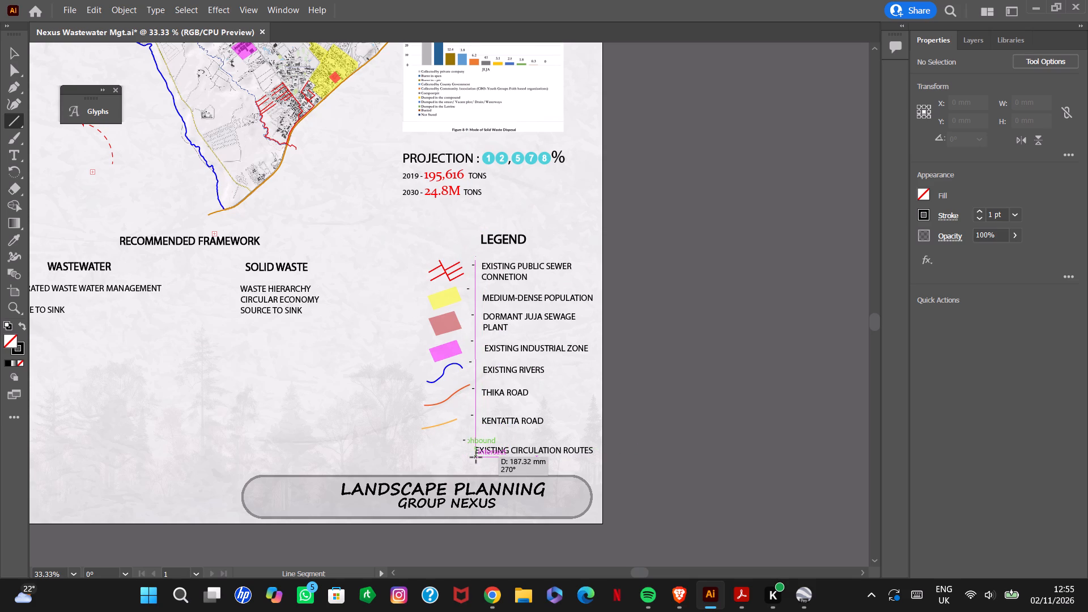
{"action": "left_click_drag", "start_coordinate": [476, 457], "coordinate": [475, 458]}
{"action": "left_click_drag", "start_coordinate": [475, 458], "coordinate": [474, 458]}
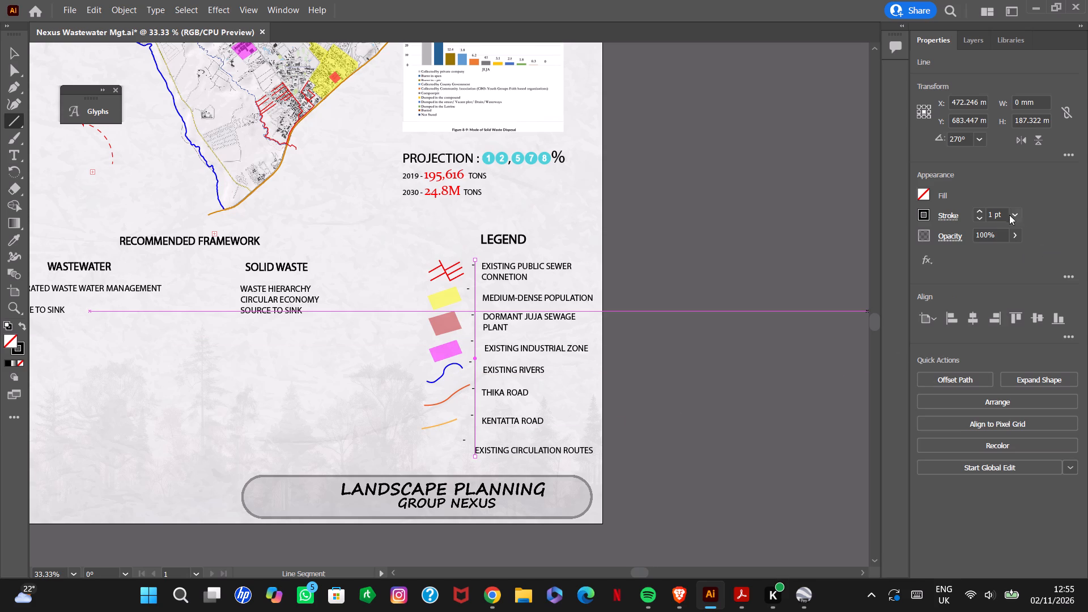
Set the vertical legend line's stroke weight to 2 pt.
{"action": "left_click", "coordinate": [982, 210]}
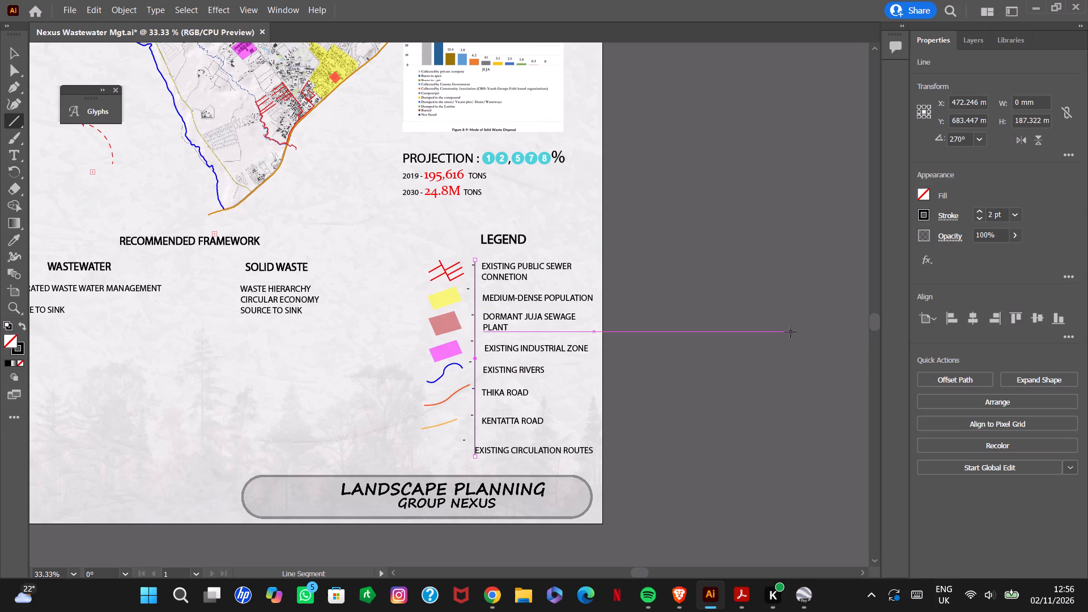
{"action": "left_click", "coordinate": [790, 333]}
{"action": "left_click", "coordinate": [604, 335]}
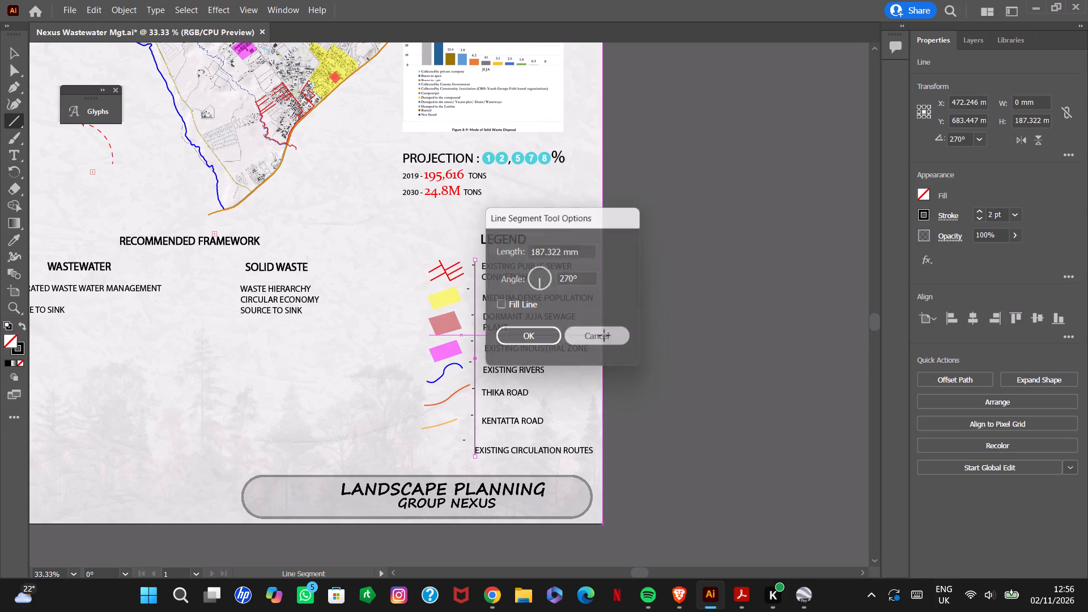
{"action": "left_click", "coordinate": [8, 55]}
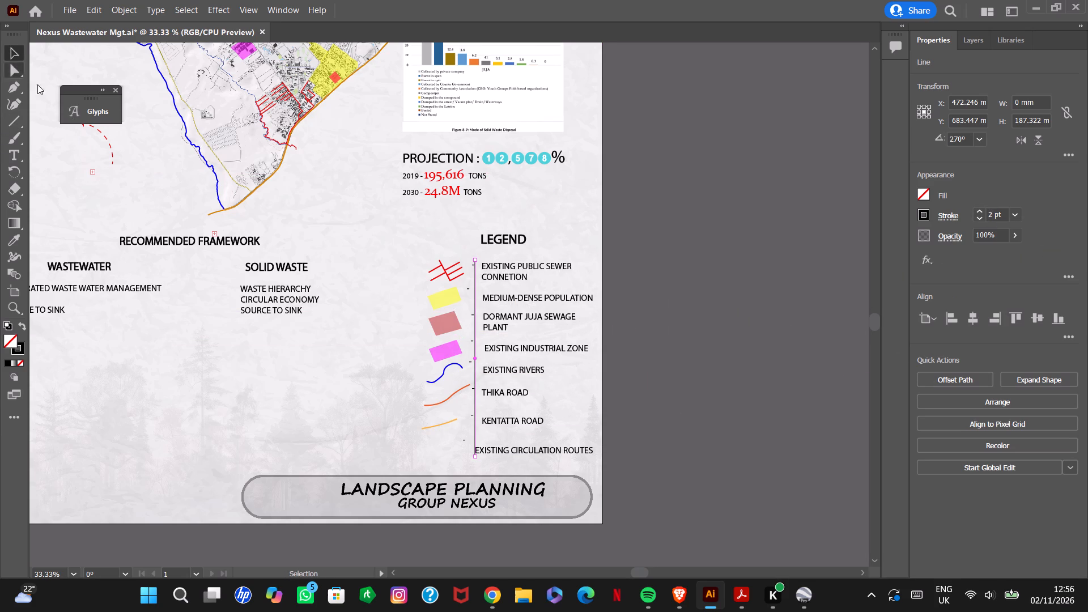
{"action": "left_click", "coordinate": [549, 420]}
{"action": "left_click", "coordinate": [610, 398]}
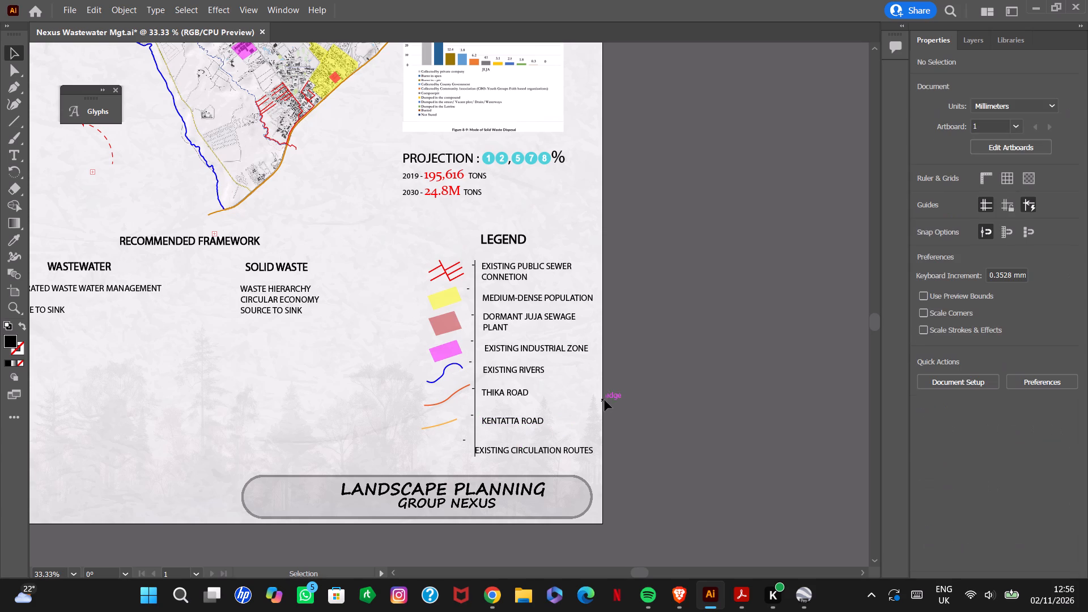
{"action": "left_click", "coordinate": [759, 371]}
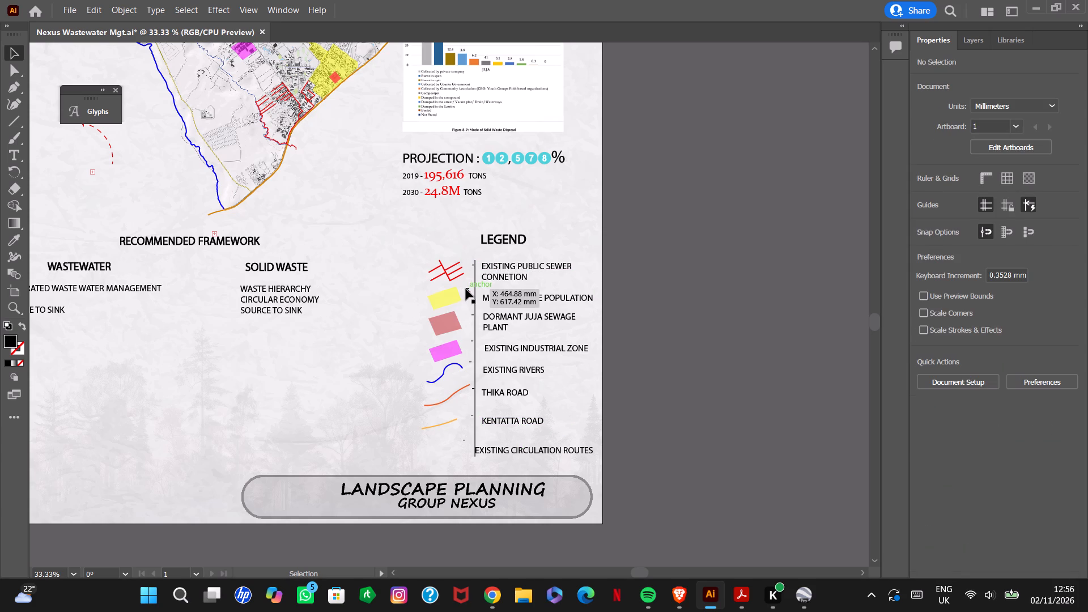
Move the hyphens for MEDIUM-DENSE POPULATION and DORMANT JUJA SEWAGE PLANT against the vertical line, level with their labels.
{"action": "left_click_drag", "start_coordinate": [466, 289], "coordinate": [473, 297]}
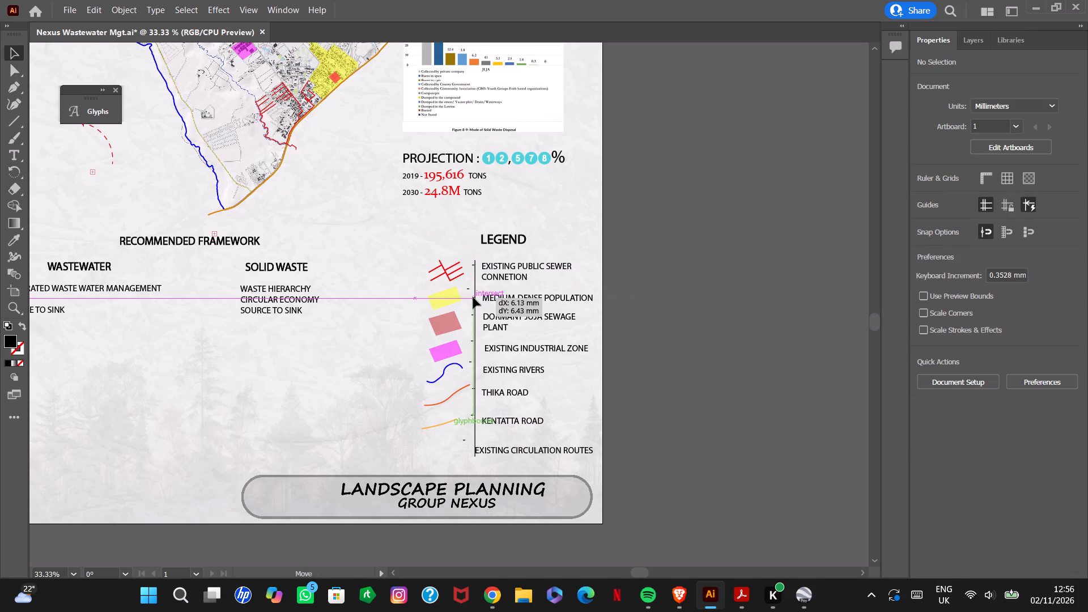
{"action": "left_click_drag", "start_coordinate": [473, 297], "coordinate": [474, 297]}
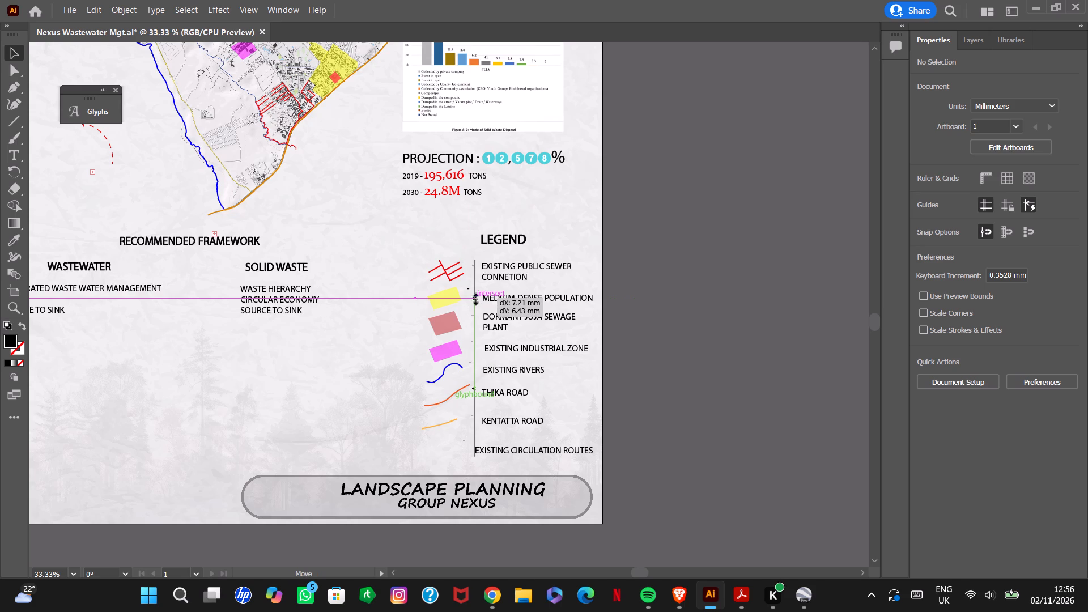
{"action": "left_click", "coordinate": [711, 334]}
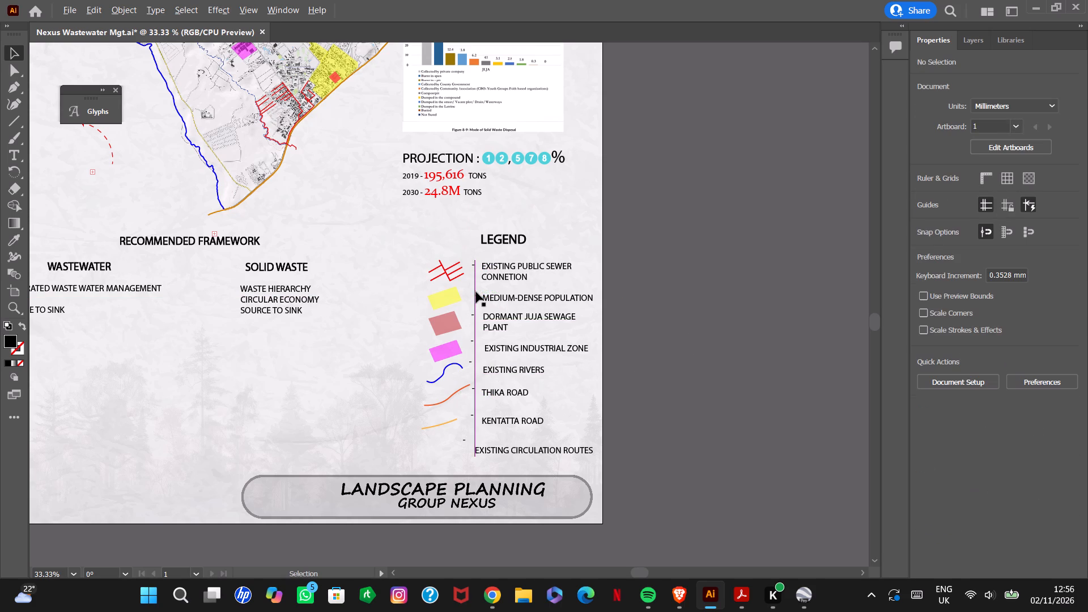
{"action": "scroll", "coordinate": [476, 291], "scroll_direction": "up", "scroll_amount": 6, "text": "alt"}
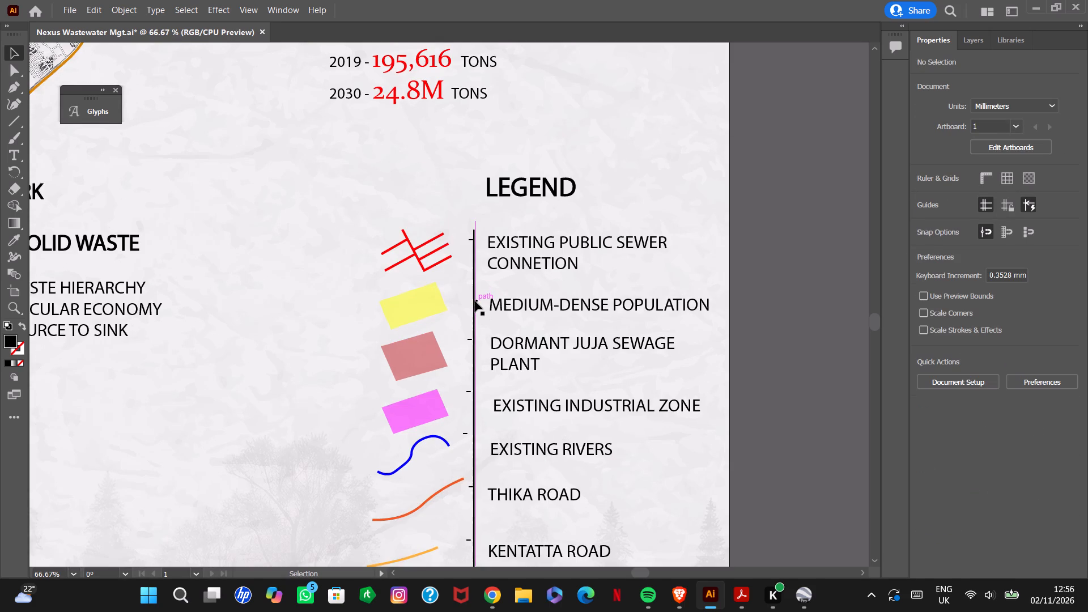
{"action": "left_click", "coordinate": [476, 302]}
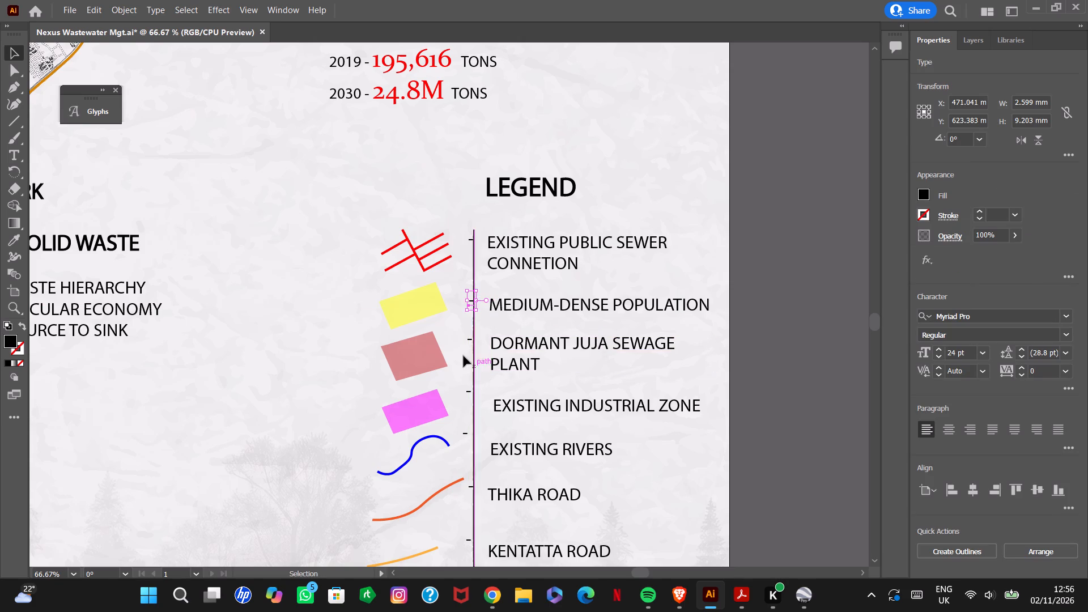
{"action": "left_click", "coordinate": [470, 339]}
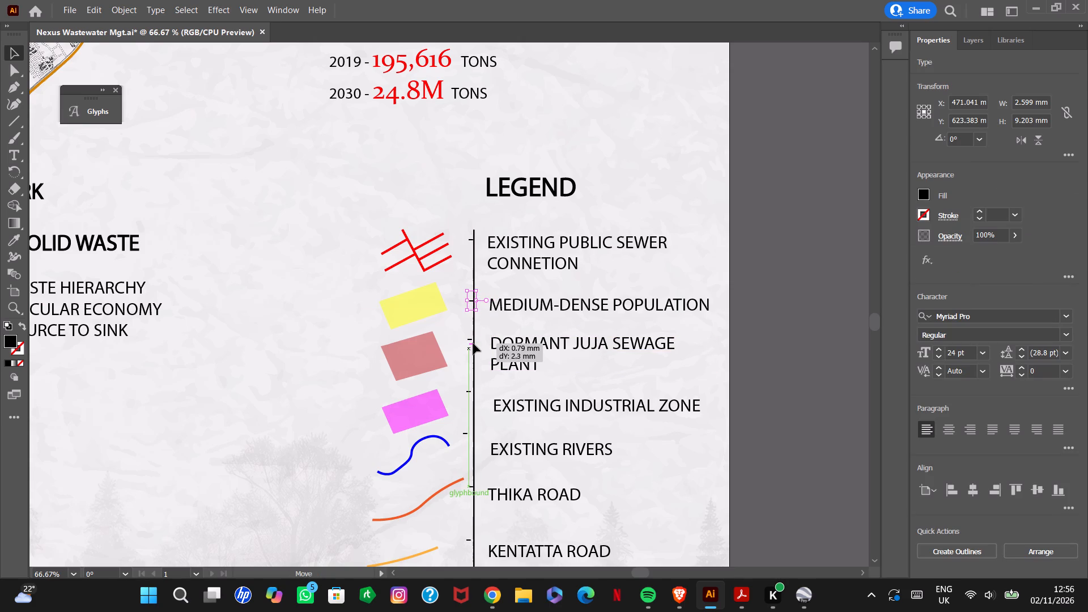
{"action": "left_click", "coordinate": [761, 356]}
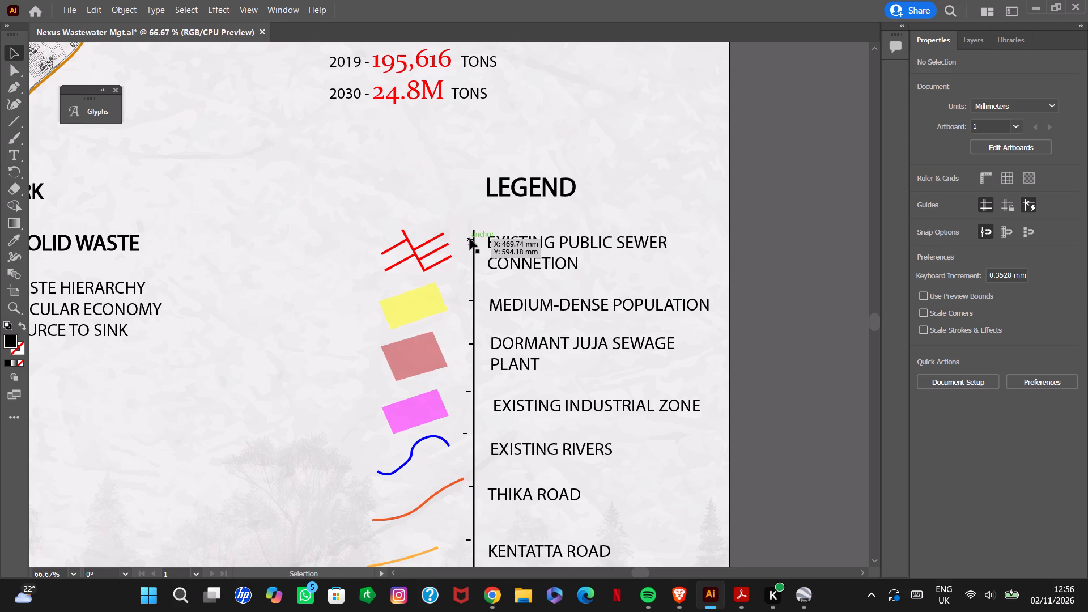
Move the sewer symbol's hyphen down against the vertical line, midway between the two lines of the EXISTING PUBLIC SEWER CONNETION label.
{"action": "left_click_drag", "start_coordinate": [470, 239], "coordinate": [470, 244]}
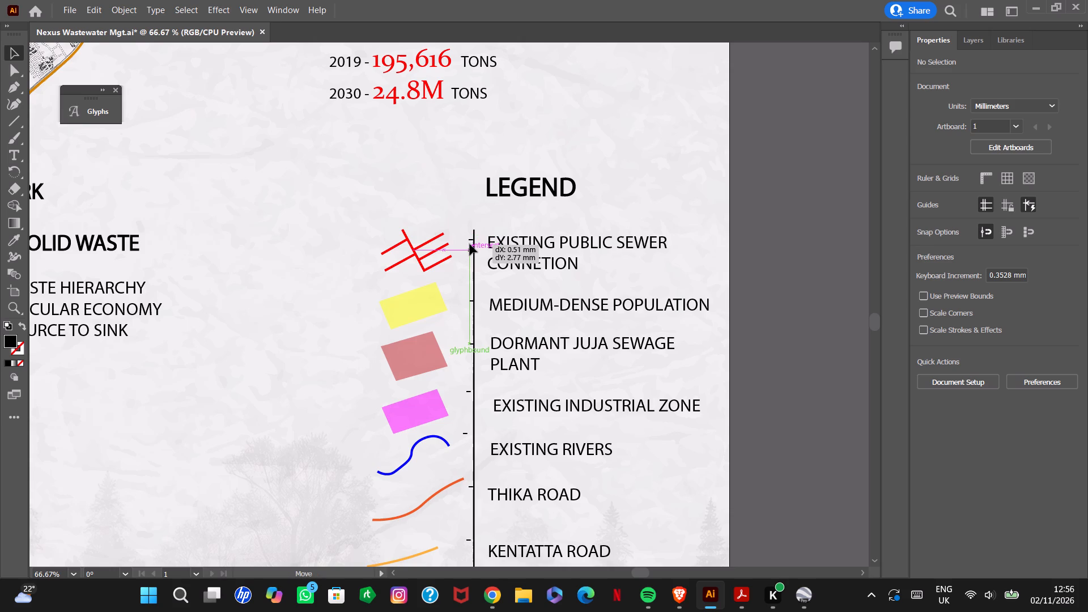
{"action": "left_click_drag", "start_coordinate": [470, 244], "coordinate": [470, 246]}
{"action": "left_click", "coordinate": [783, 296]}
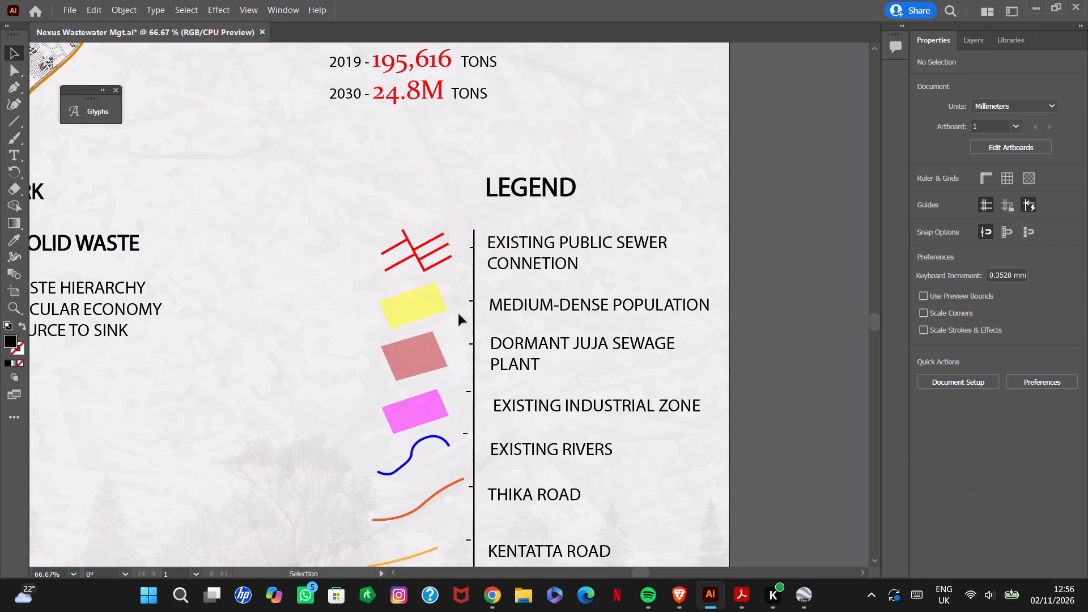
{"action": "left_click", "coordinate": [471, 249]}
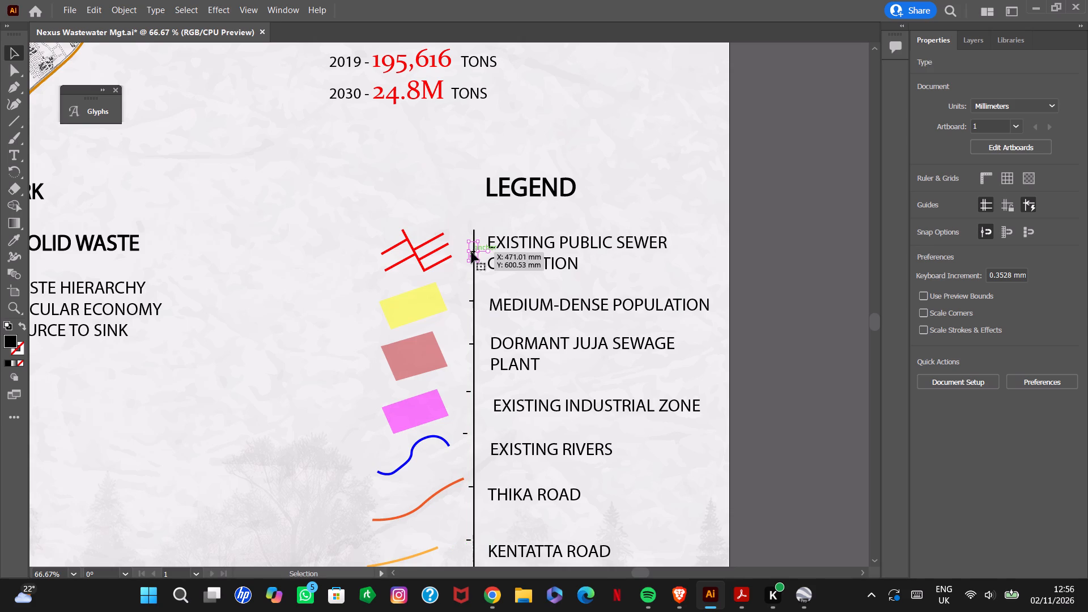
{"action": "left_click", "coordinate": [802, 319]}
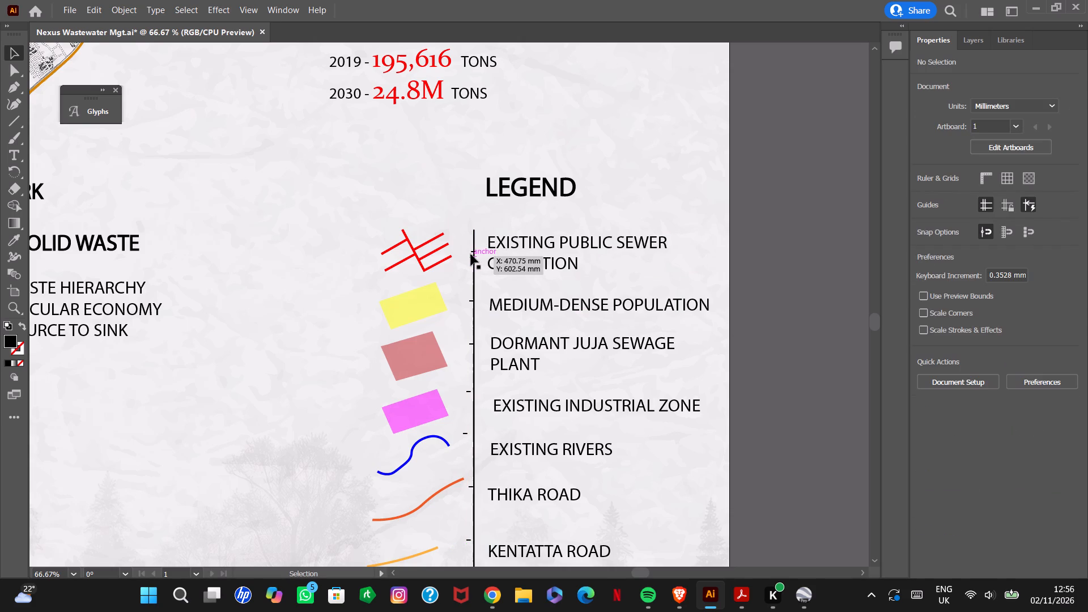
{"action": "left_click", "coordinate": [472, 251]}
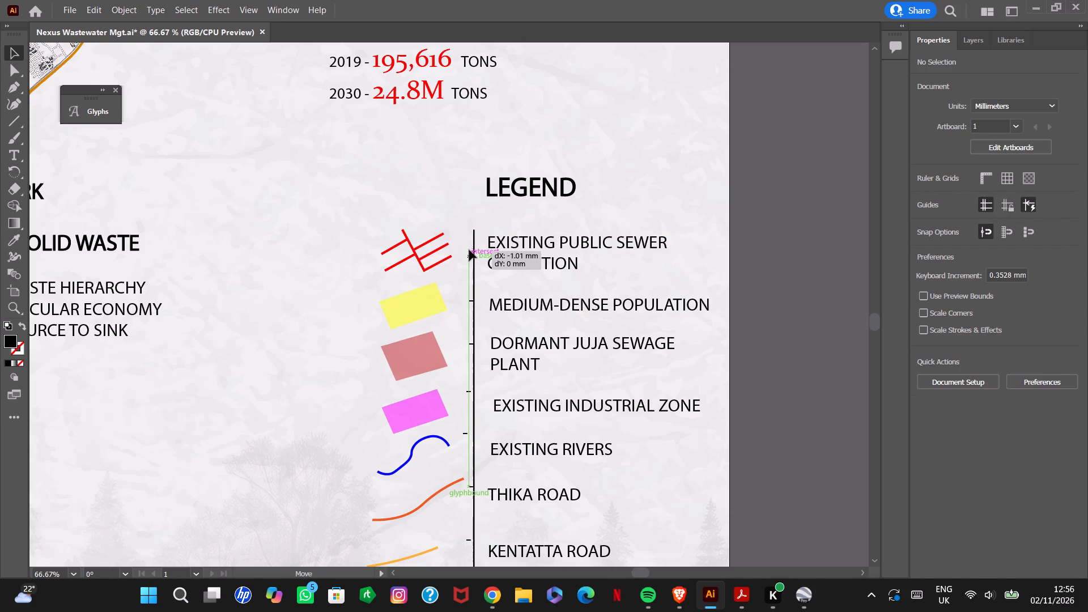
{"action": "left_click", "coordinate": [782, 305]}
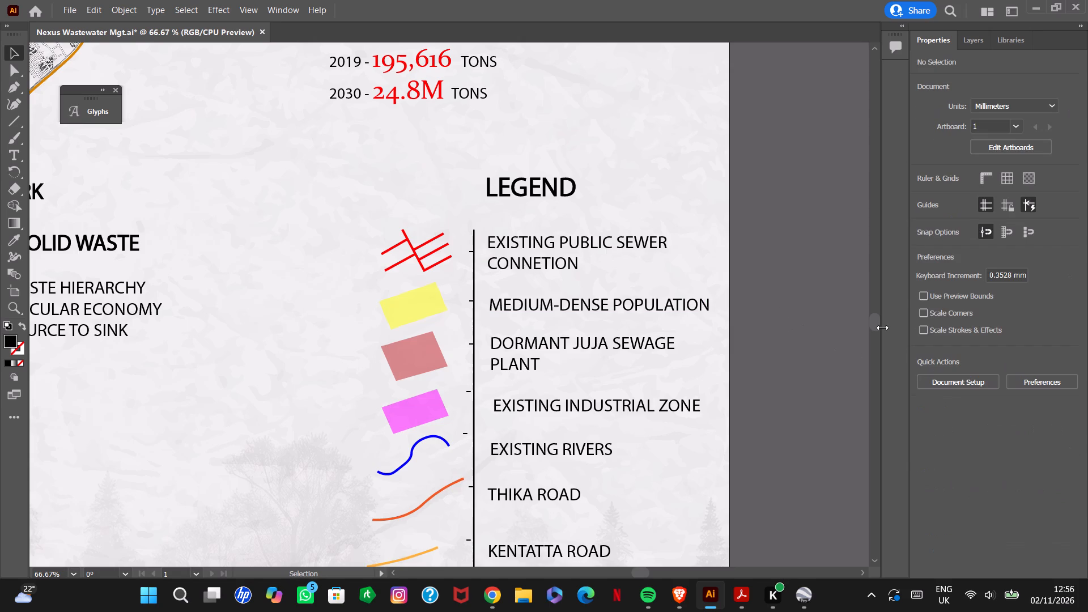
Move the hyphens for EXISTING INDUSTRIAL ZONE and EXISTING RIVERS down against the vertical line, level with their labels.
{"action": "left_click", "coordinate": [877, 323]}
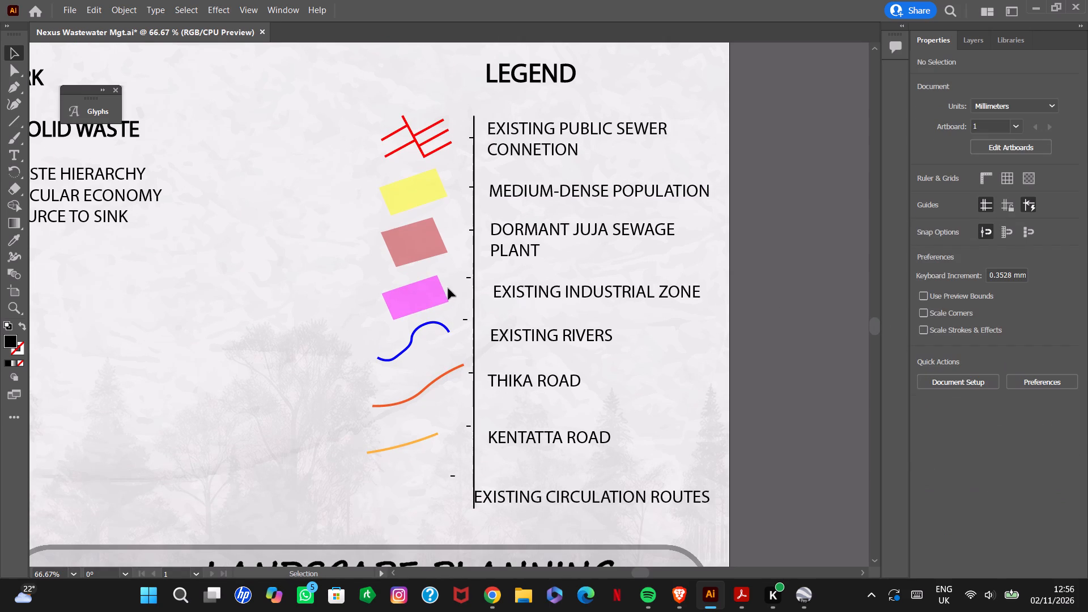
{"action": "left_click_drag", "start_coordinate": [469, 278], "coordinate": [469, 280]}
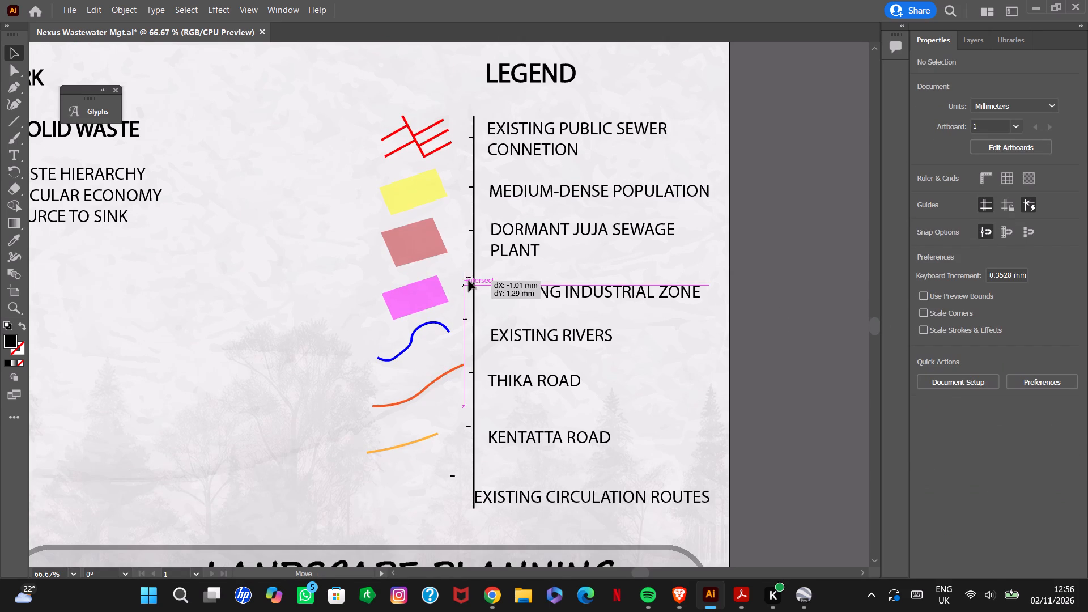
{"action": "left_click_drag", "start_coordinate": [469, 280], "coordinate": [471, 288]}
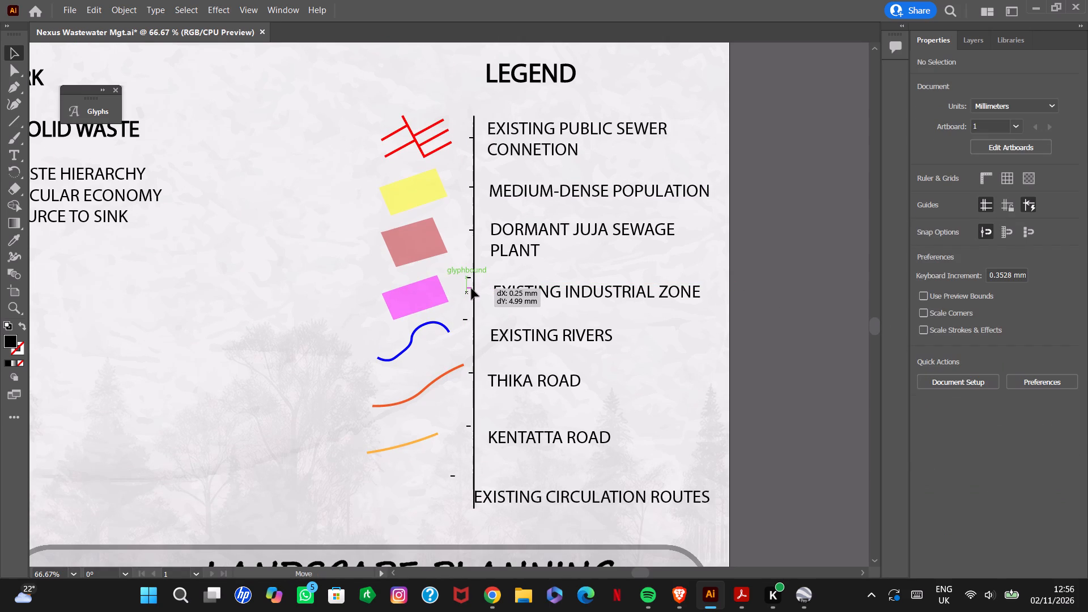
{"action": "left_click_drag", "start_coordinate": [471, 288], "coordinate": [473, 290]}
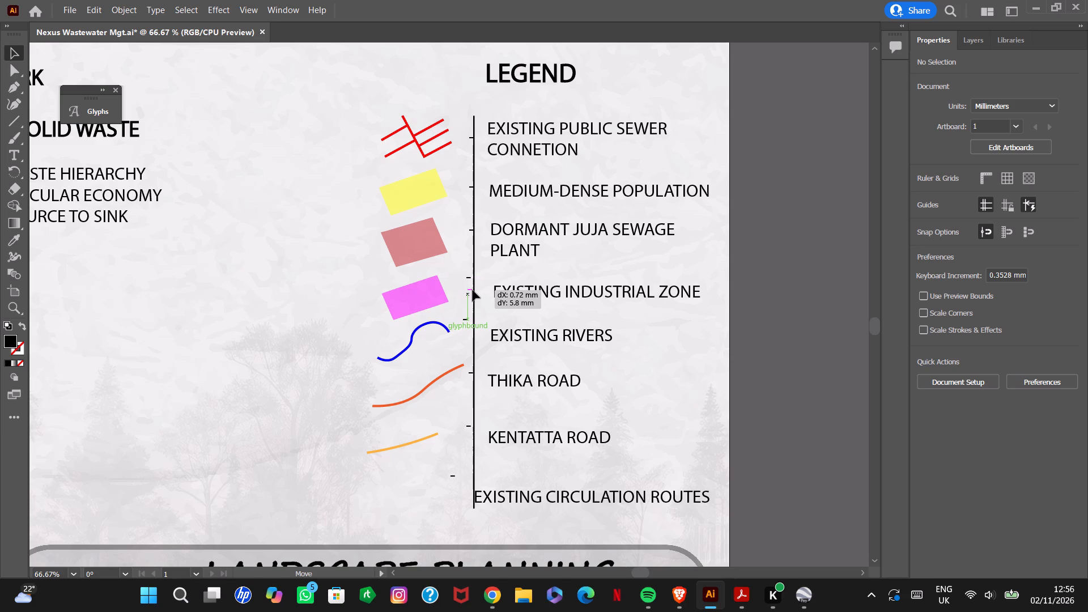
{"action": "left_click_drag", "start_coordinate": [473, 290], "coordinate": [473, 289]}
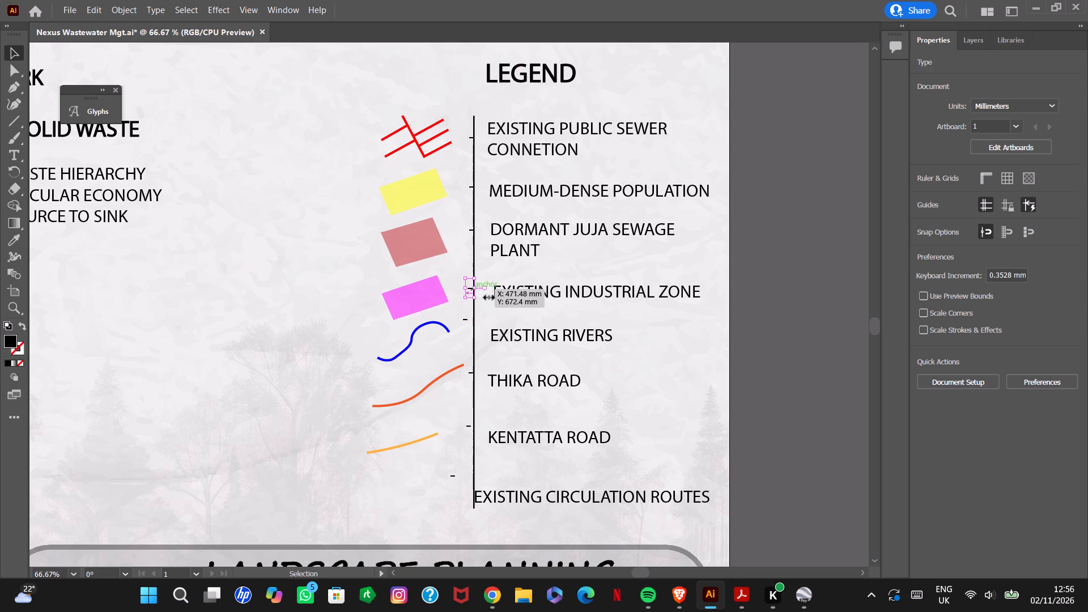
{"action": "left_click", "coordinate": [798, 320]}
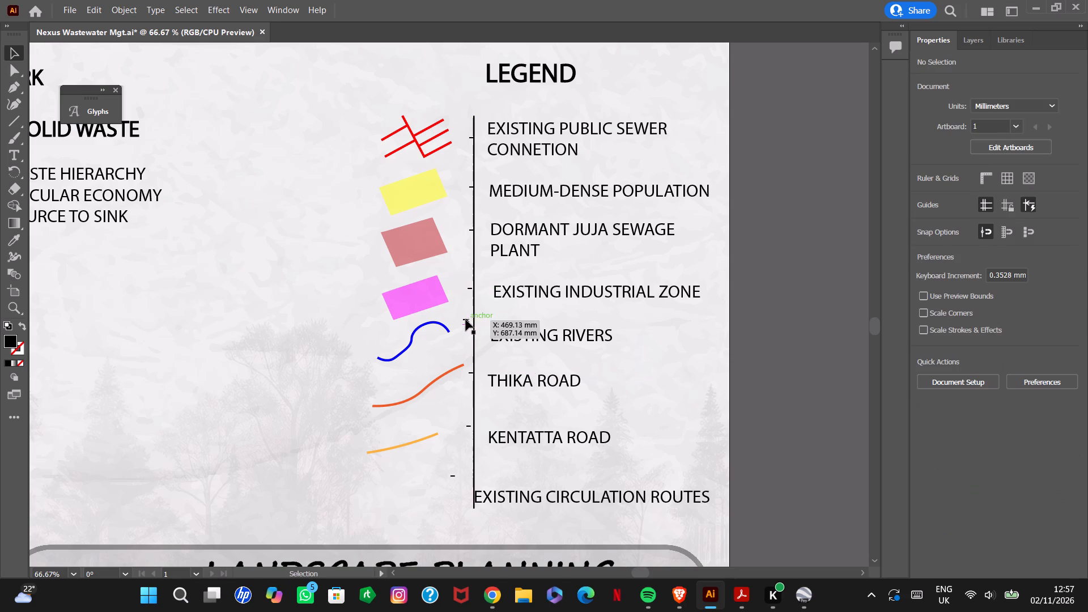
{"action": "left_click_drag", "start_coordinate": [466, 320], "coordinate": [473, 335]}
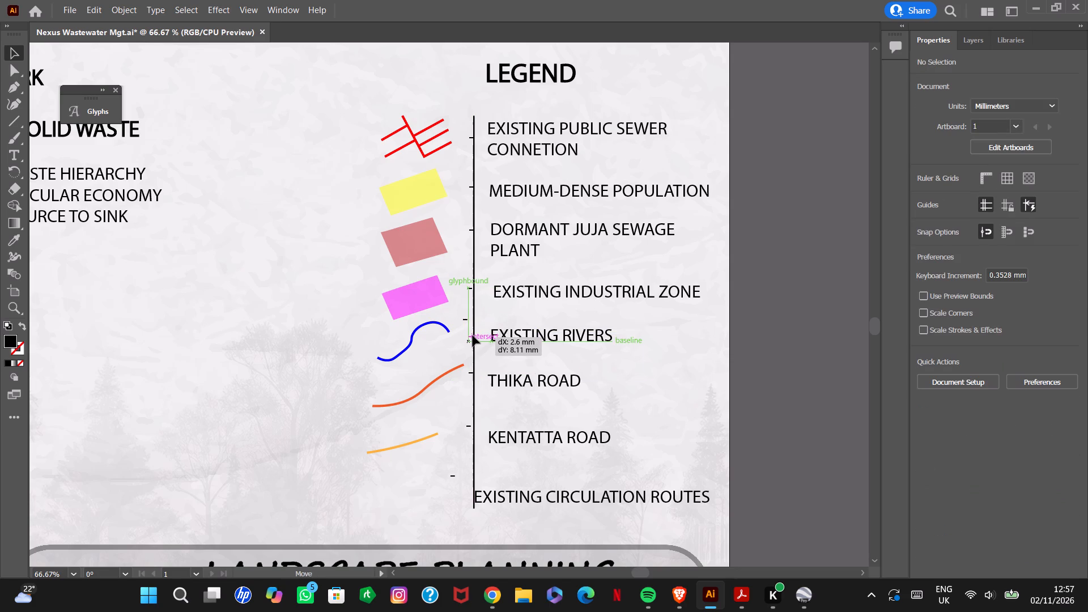
{"action": "left_click_drag", "start_coordinate": [473, 335], "coordinate": [473, 335]}
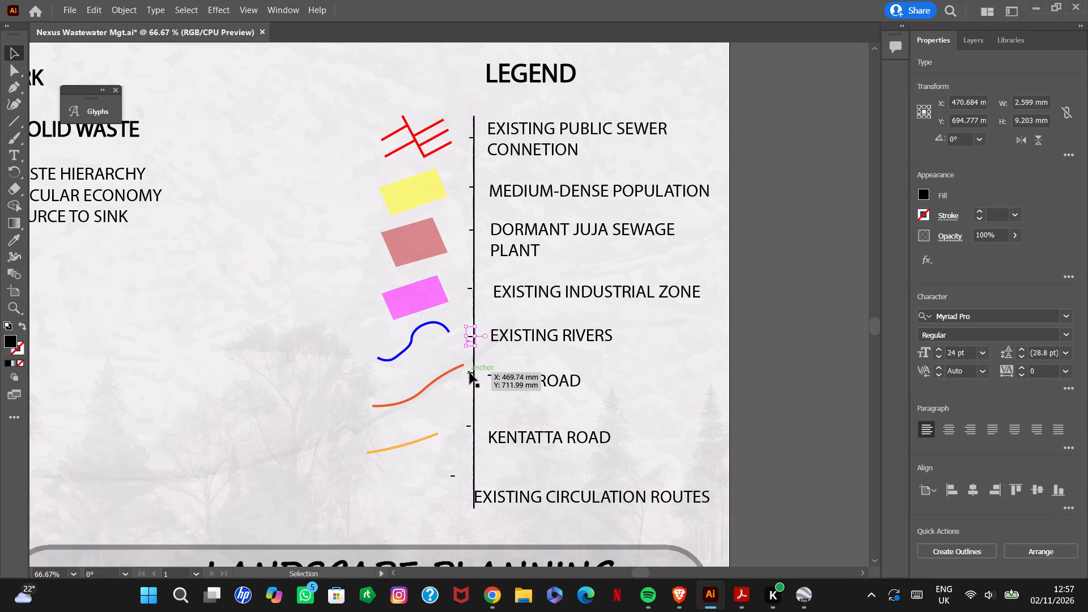
Move the hyphens for THIKA ROAD, KENTATTA ROAD and EXISTING CIRCULATION ROUTES against the vertical line, level with their labels.
{"action": "left_click_drag", "start_coordinate": [470, 374], "coordinate": [470, 381]}
{"action": "left_click", "coordinate": [810, 403]}
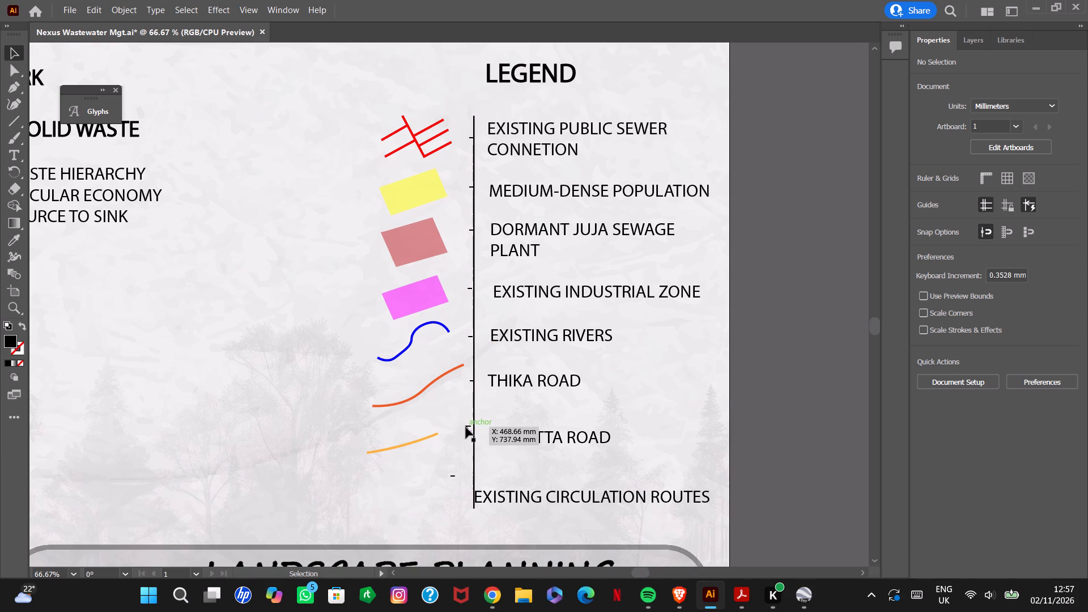
{"action": "left_click_drag", "start_coordinate": [466, 427], "coordinate": [469, 432]}
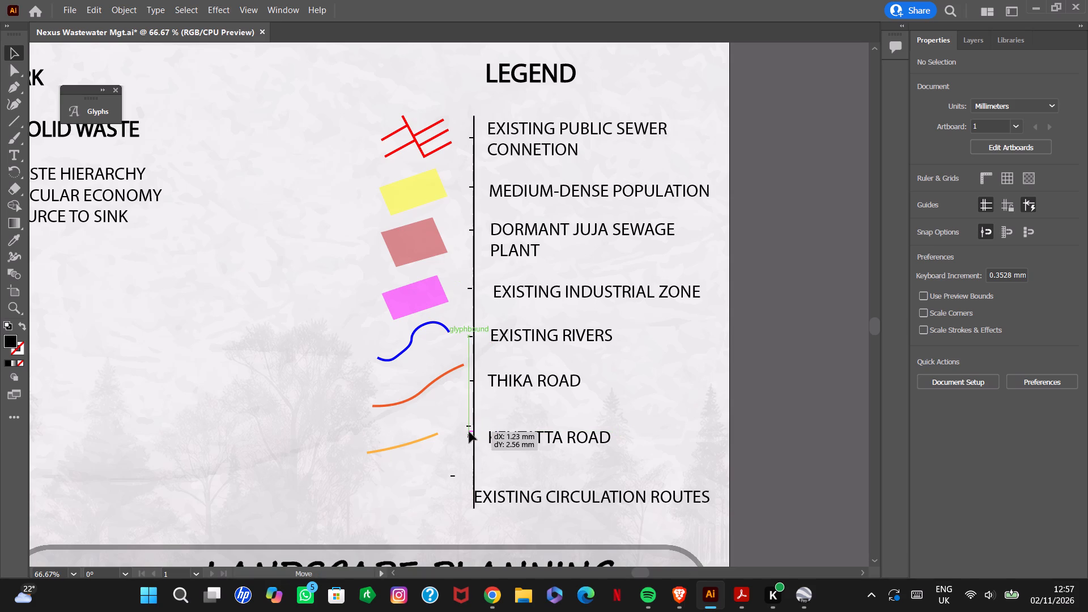
{"action": "left_click_drag", "start_coordinate": [469, 432], "coordinate": [469, 435]}
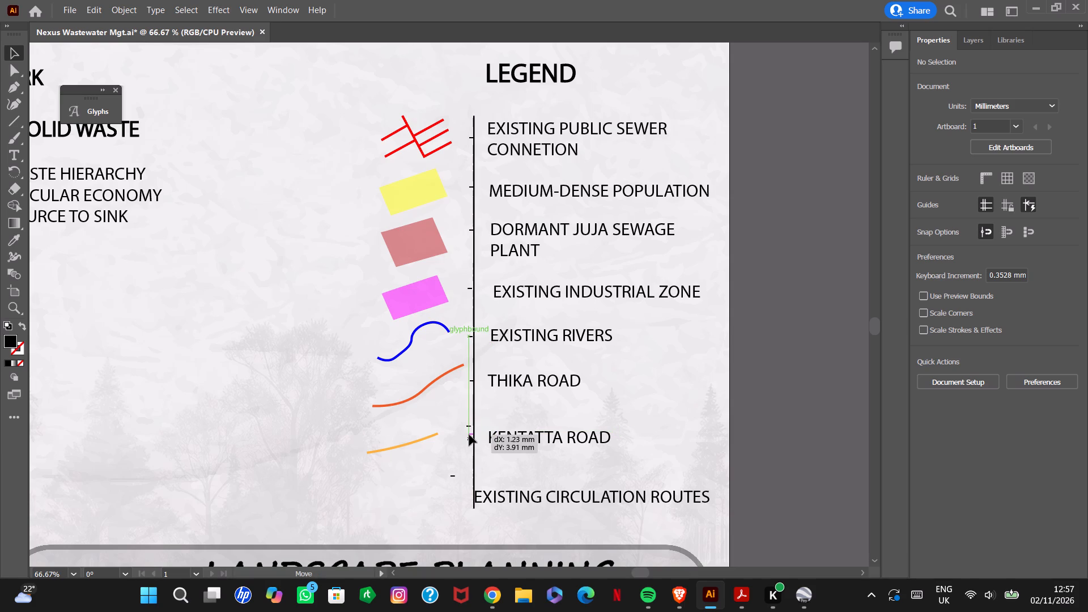
{"action": "left_click_drag", "start_coordinate": [469, 435], "coordinate": [469, 435]}
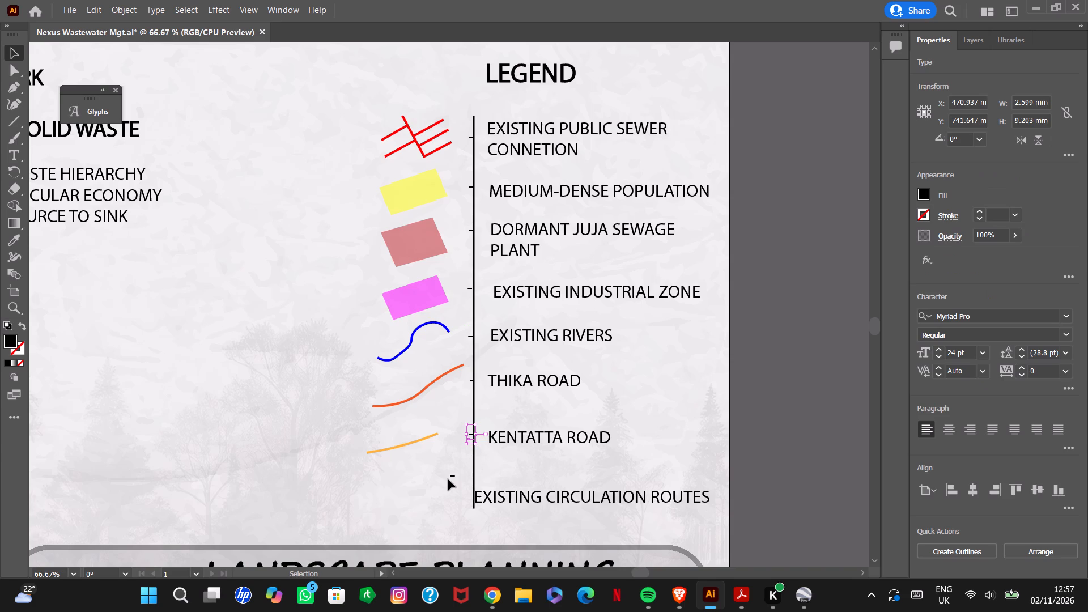
{"action": "left_click_drag", "start_coordinate": [451, 477], "coordinate": [464, 490]}
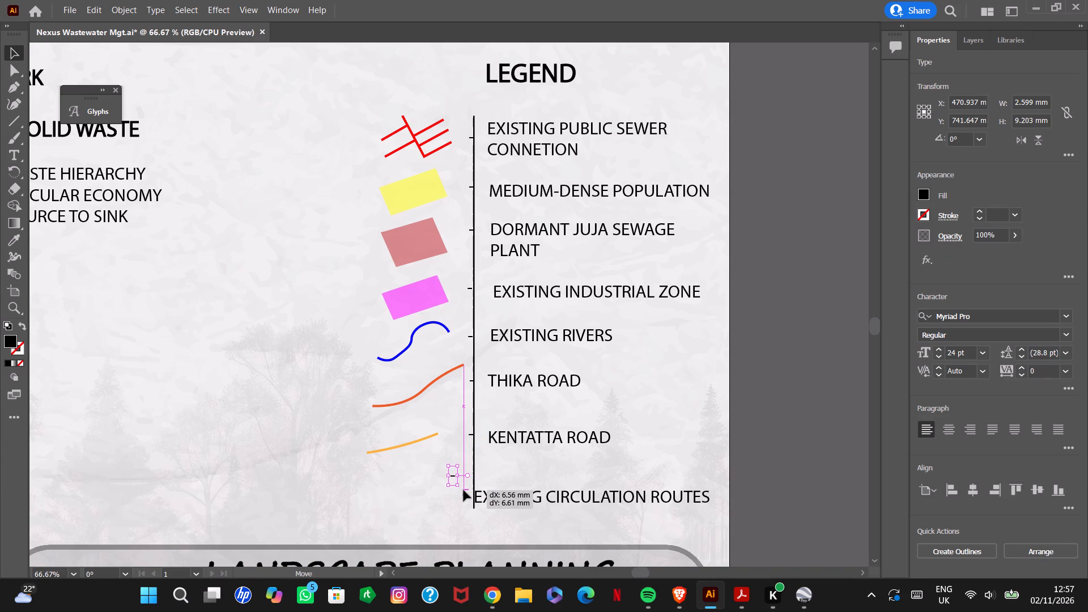
{"action": "left_click_drag", "start_coordinate": [464, 490], "coordinate": [467, 492]}
{"action": "left_click", "coordinate": [793, 410]}
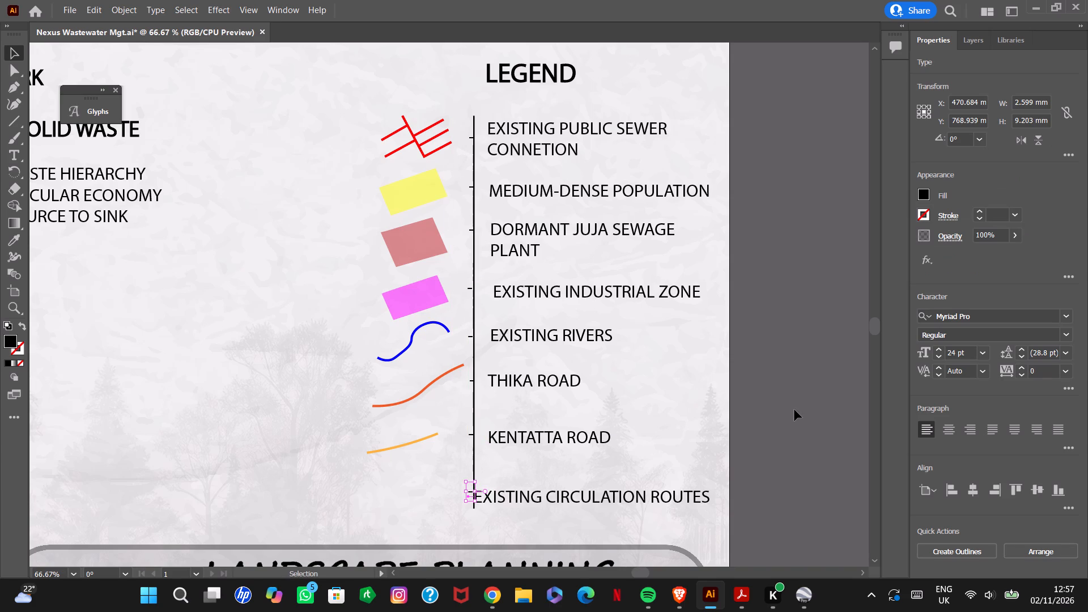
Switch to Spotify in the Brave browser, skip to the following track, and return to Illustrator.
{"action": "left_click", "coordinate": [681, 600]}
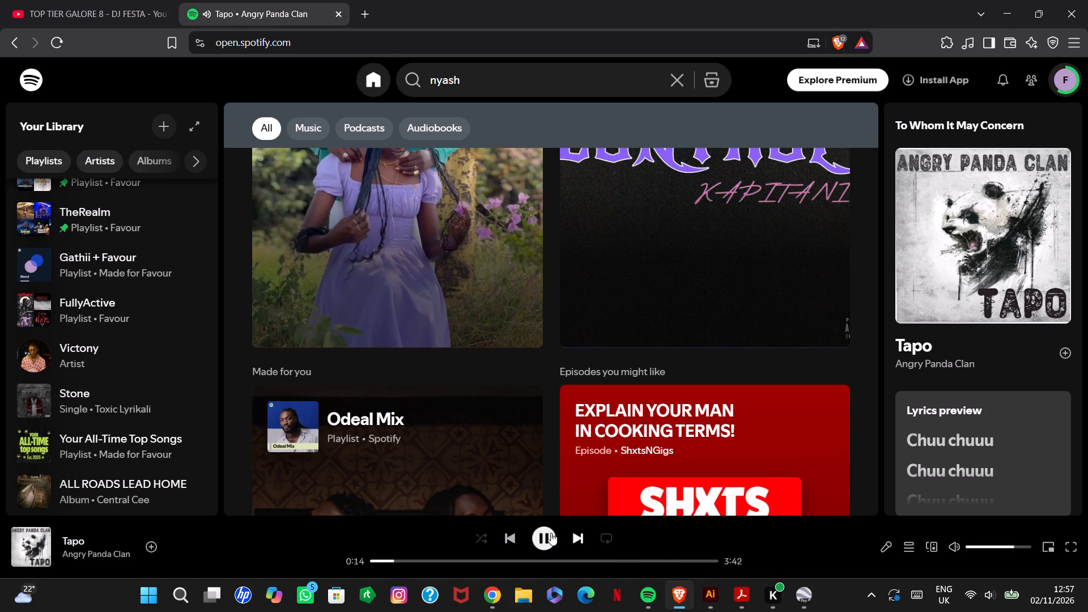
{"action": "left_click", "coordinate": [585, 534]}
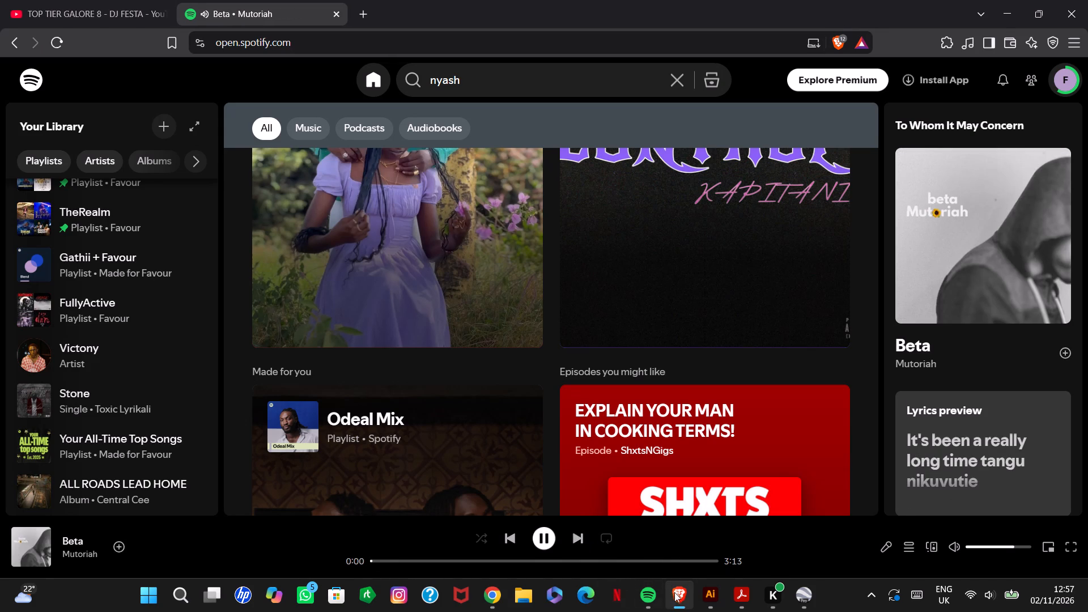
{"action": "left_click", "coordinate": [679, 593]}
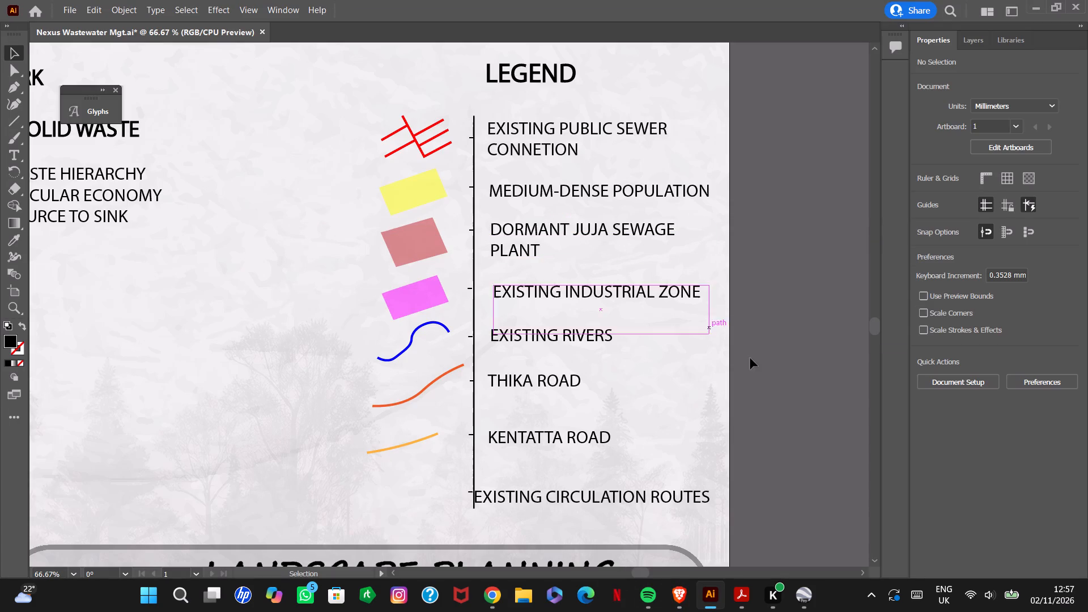
Delete the vertical line between the legend symbols and their labels.
{"action": "left_click", "coordinate": [687, 412]}
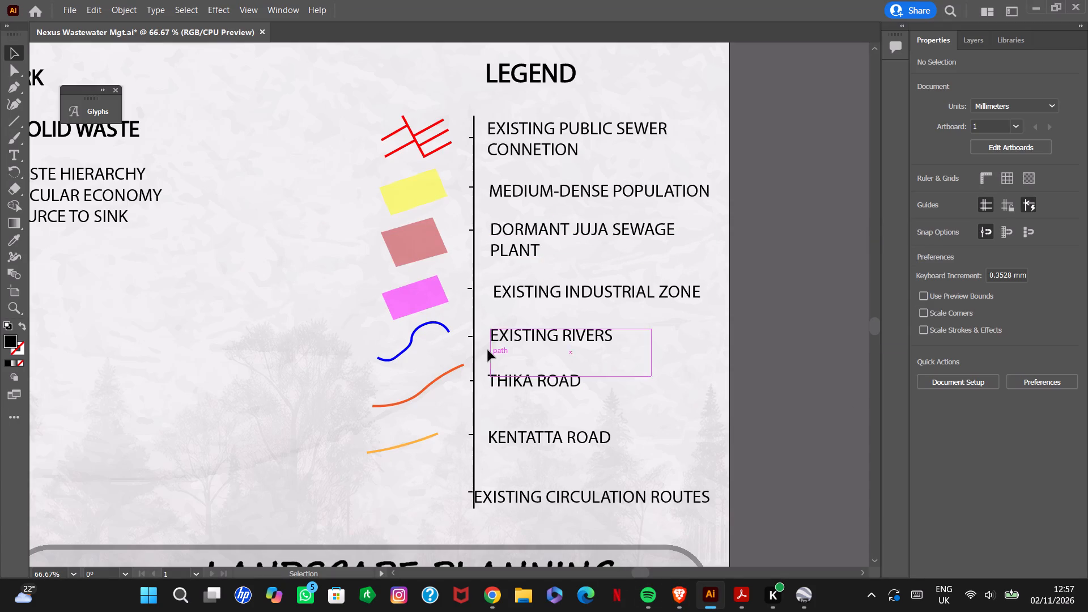
{"action": "scroll", "coordinate": [488, 348], "scroll_direction": "down", "scroll_amount": 6, "text": "alt"}
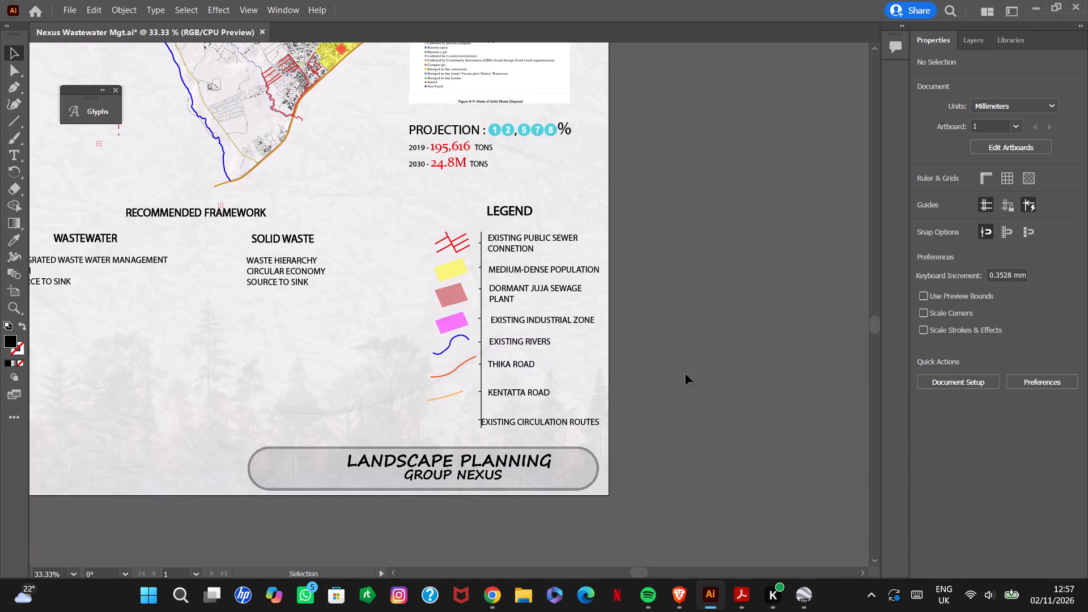
{"action": "left_click", "coordinate": [712, 368]}
{"action": "left_click", "coordinate": [481, 279]}
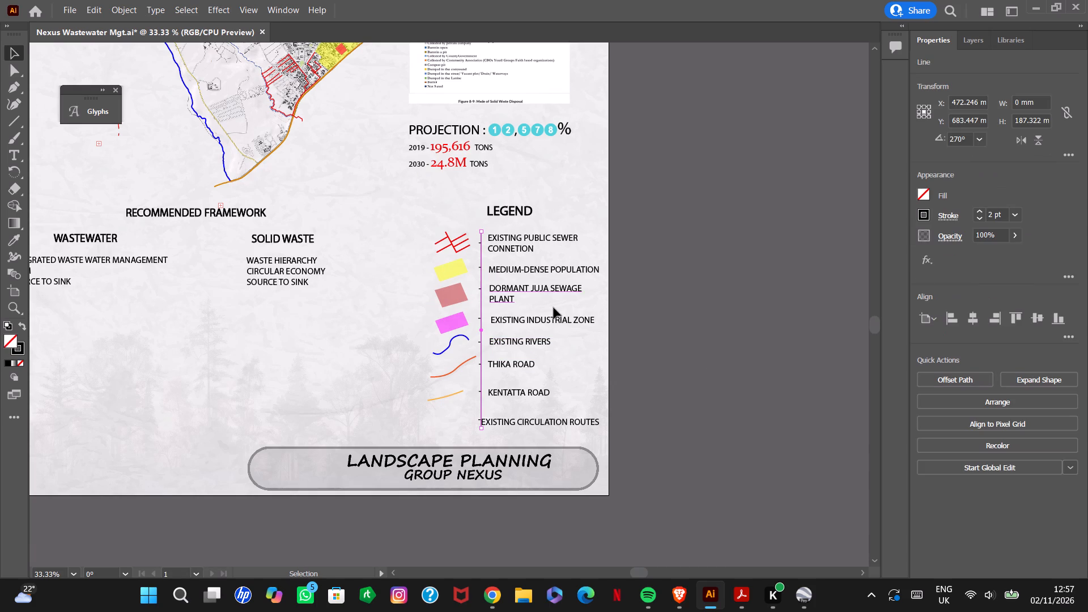
{"action": "key", "text": "Delete"}
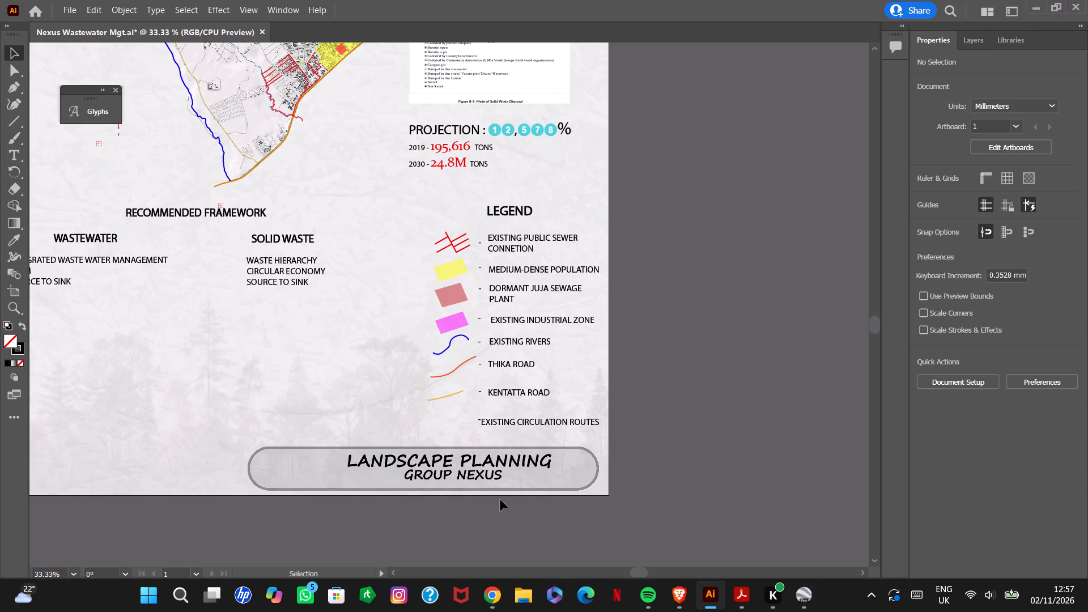
Shift the KENTATTA ROAD, THIKA ROAD and EXISTING RIVERS line symbols slightly so they line up under the coloured legend swatches.
{"action": "left_click_drag", "start_coordinate": [452, 394], "coordinate": [460, 395]}
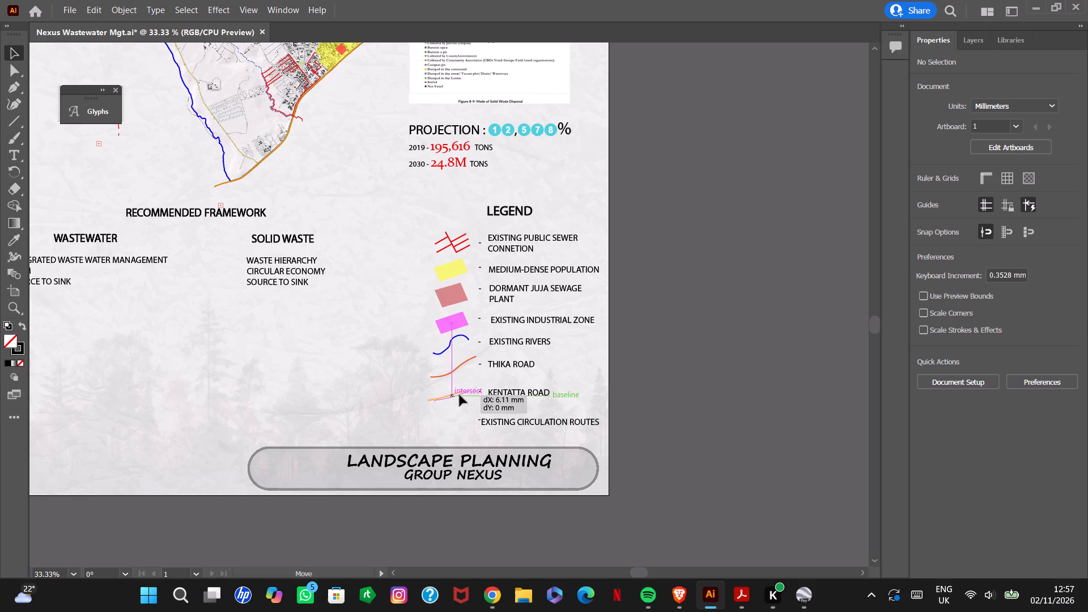
{"action": "left_click_drag", "start_coordinate": [460, 395], "coordinate": [461, 397]}
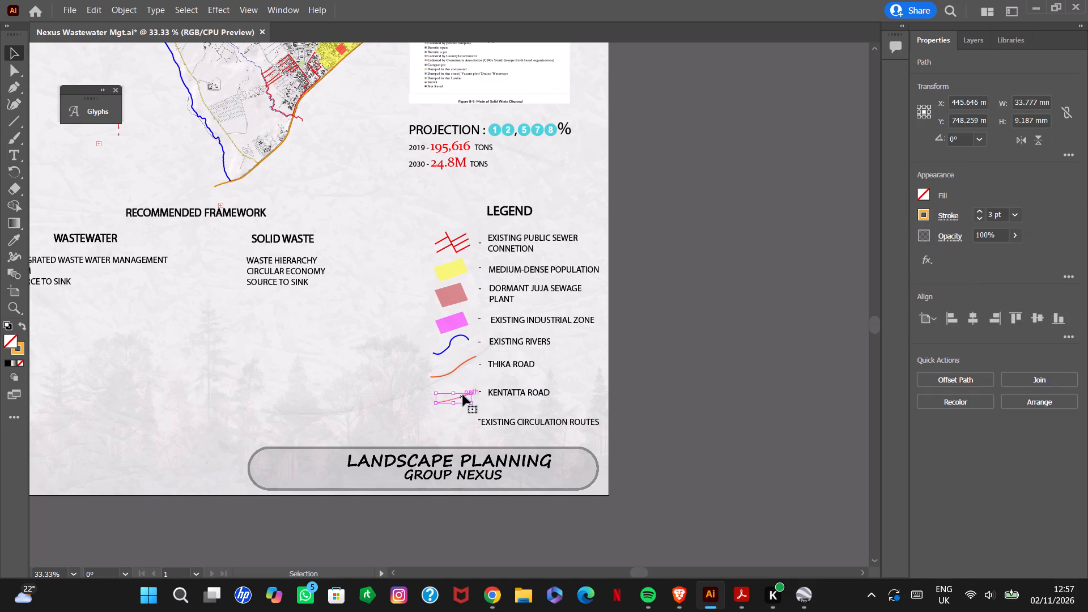
{"action": "left_click", "coordinate": [706, 386]}
{"action": "left_click", "coordinate": [455, 369]}
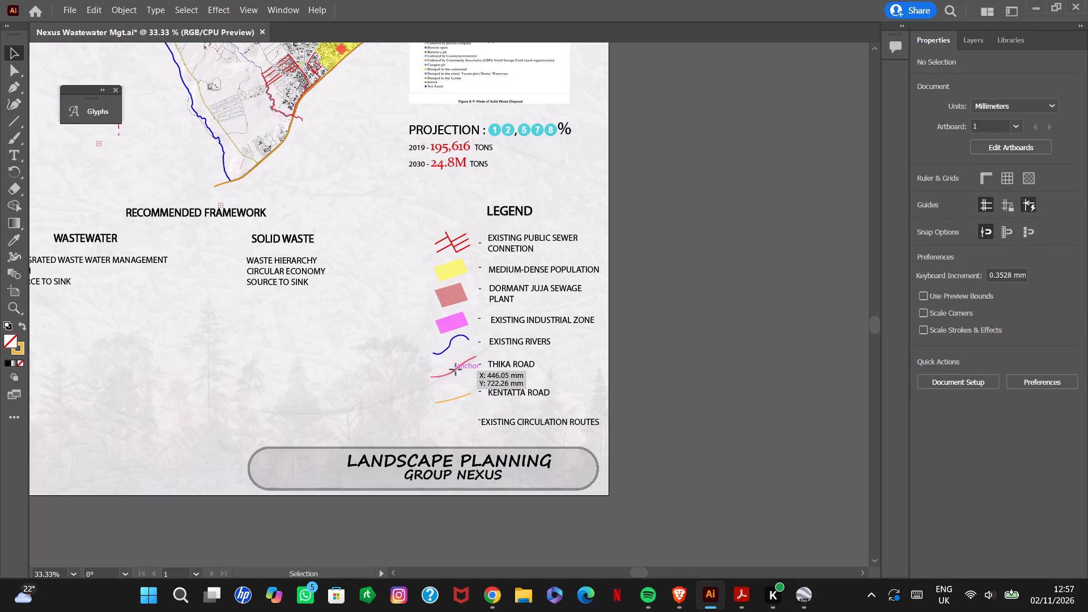
{"action": "left_click", "coordinate": [808, 393]}
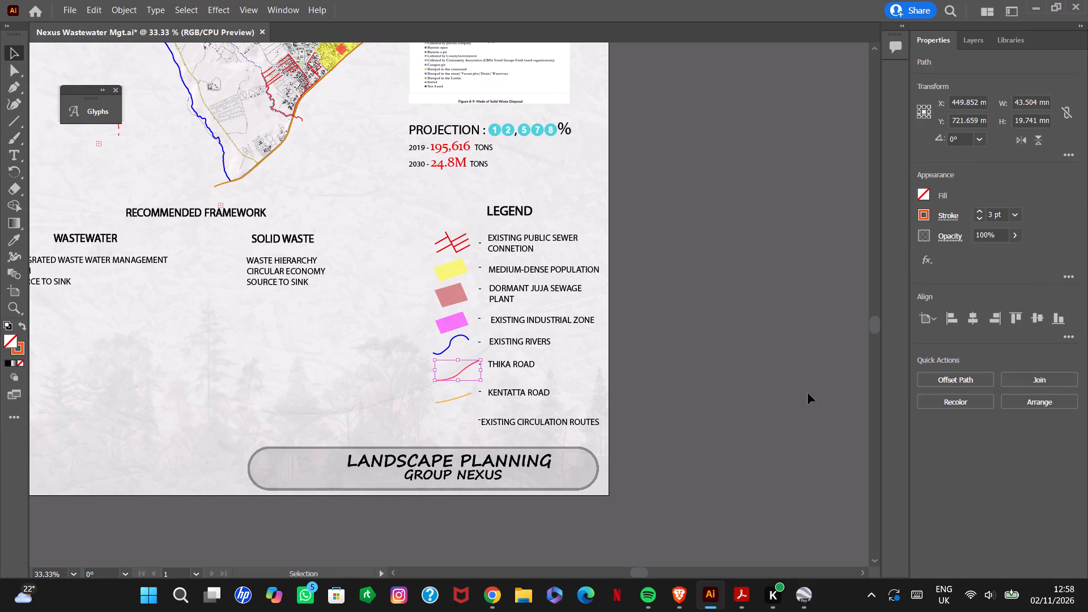
{"action": "left_click", "coordinate": [448, 349]}
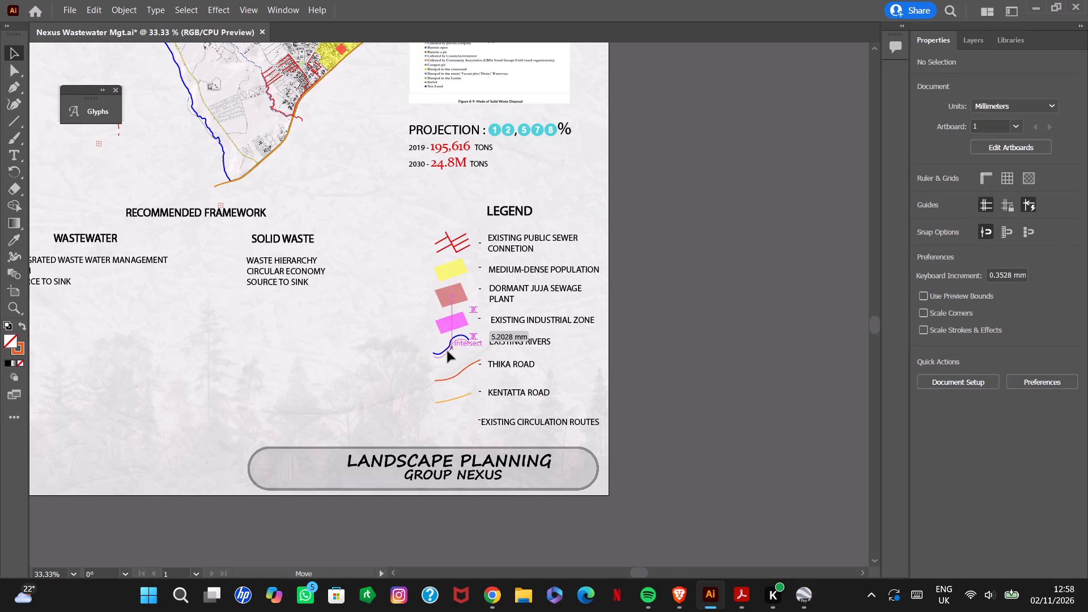
{"action": "left_click", "coordinate": [737, 344]}
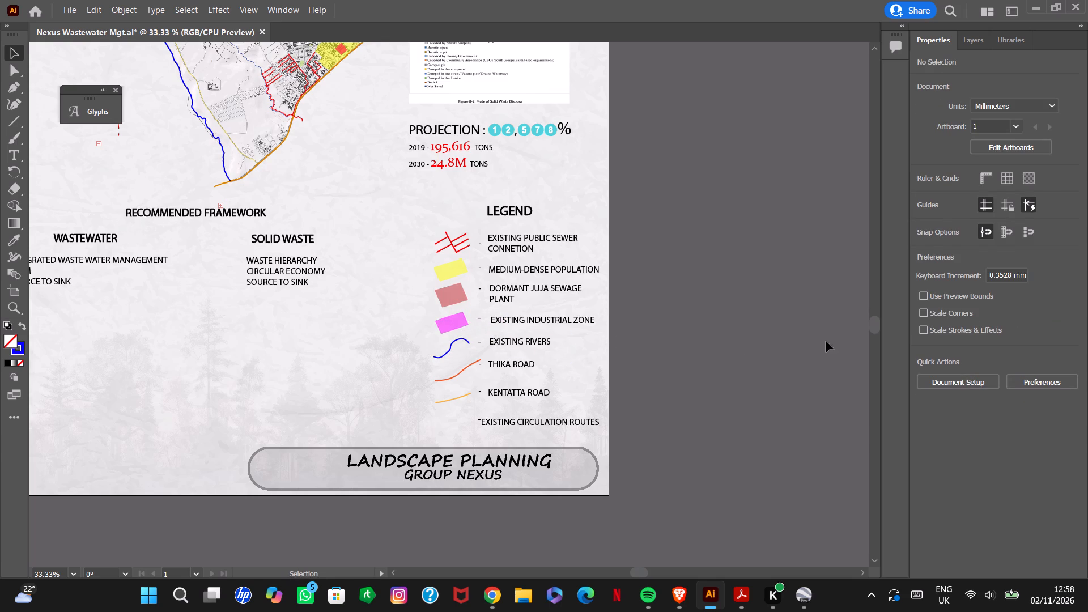
{"action": "left_click", "coordinate": [772, 362]}
Draw a rectangle about 182 mm wide and 200 mm high around all the legend entries, below the LEGEND heading.
{"action": "scroll", "coordinate": [412, 495], "scroll_direction": "down", "scroll_amount": 19, "text": "alt"}
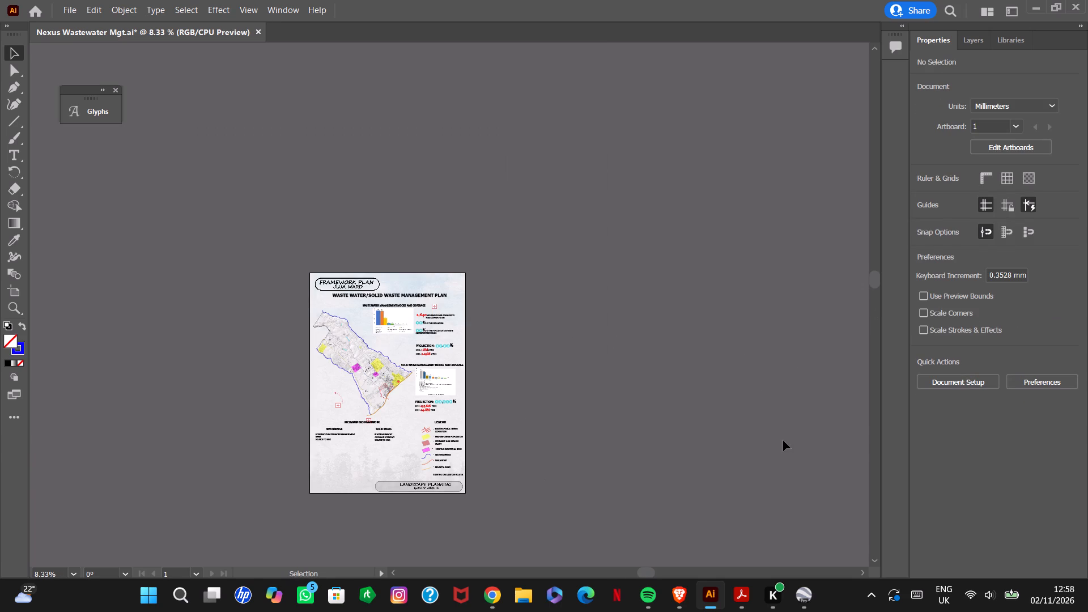
{"action": "scroll", "coordinate": [432, 478], "scroll_direction": "up", "scroll_amount": 3, "text": "alt"}
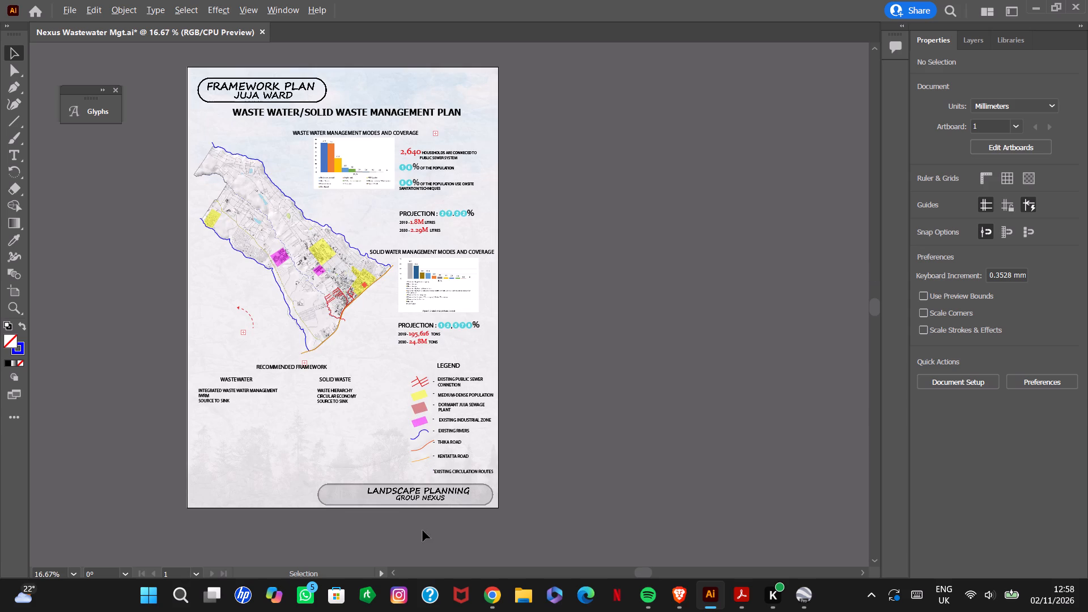
{"action": "scroll", "coordinate": [413, 503], "scroll_direction": "up", "scroll_amount": 1, "text": "alt"}
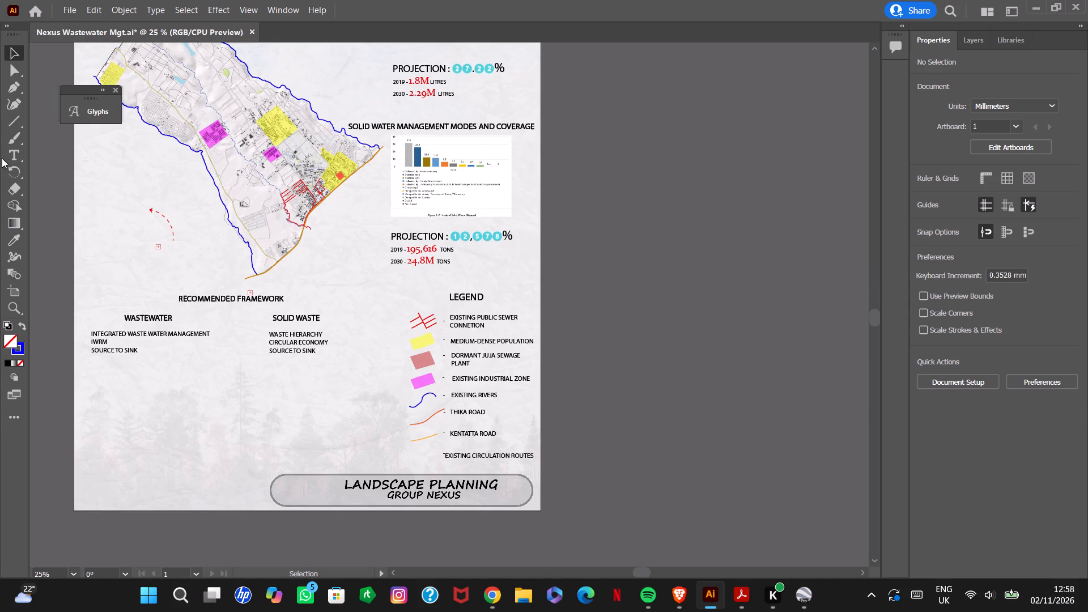
{"action": "left_click", "coordinate": [10, 121]}
{"action": "left_click", "coordinate": [65, 123]}
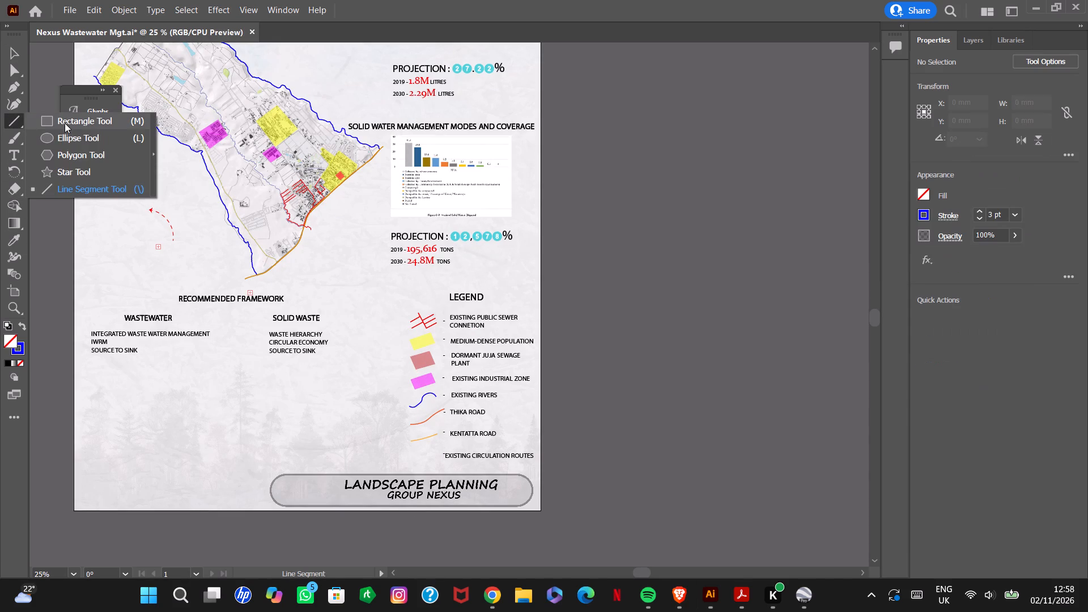
{"action": "left_click_drag", "start_coordinate": [389, 310], "coordinate": [522, 443]}
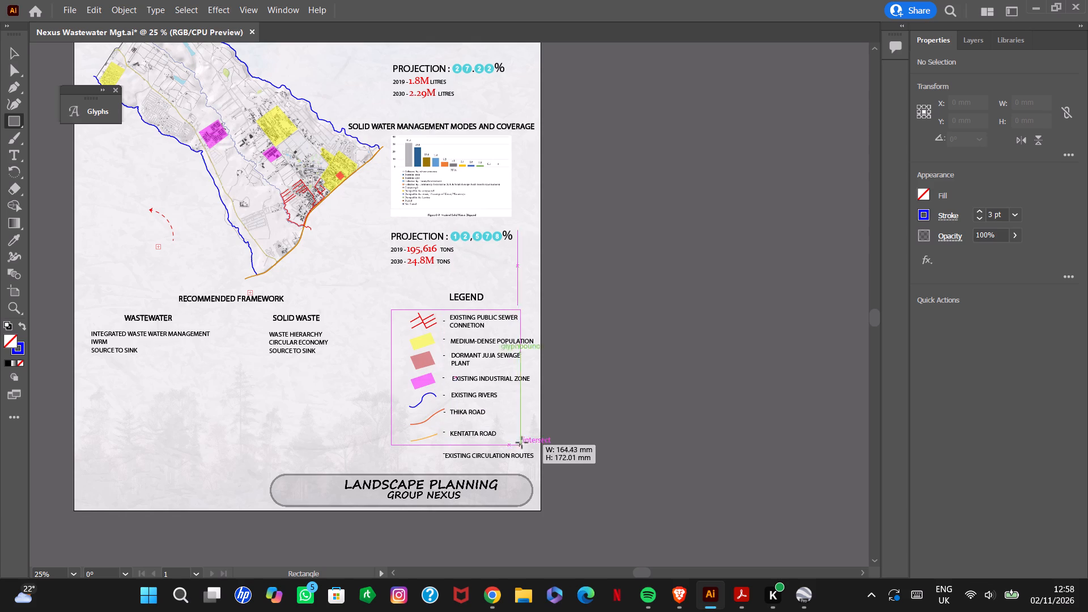
{"action": "left_click_drag", "start_coordinate": [522, 443], "coordinate": [534, 466]}
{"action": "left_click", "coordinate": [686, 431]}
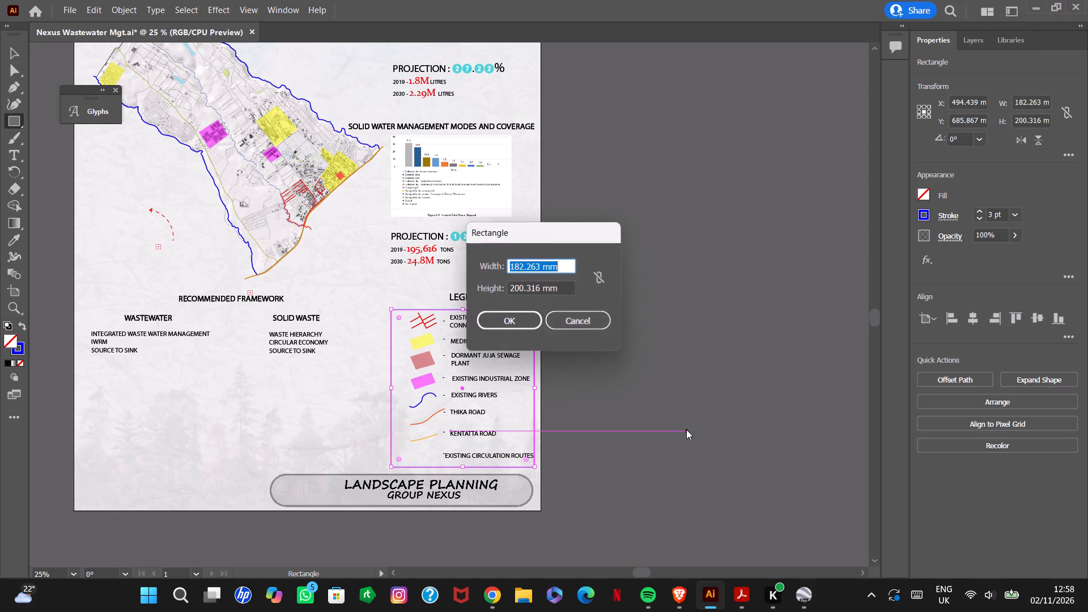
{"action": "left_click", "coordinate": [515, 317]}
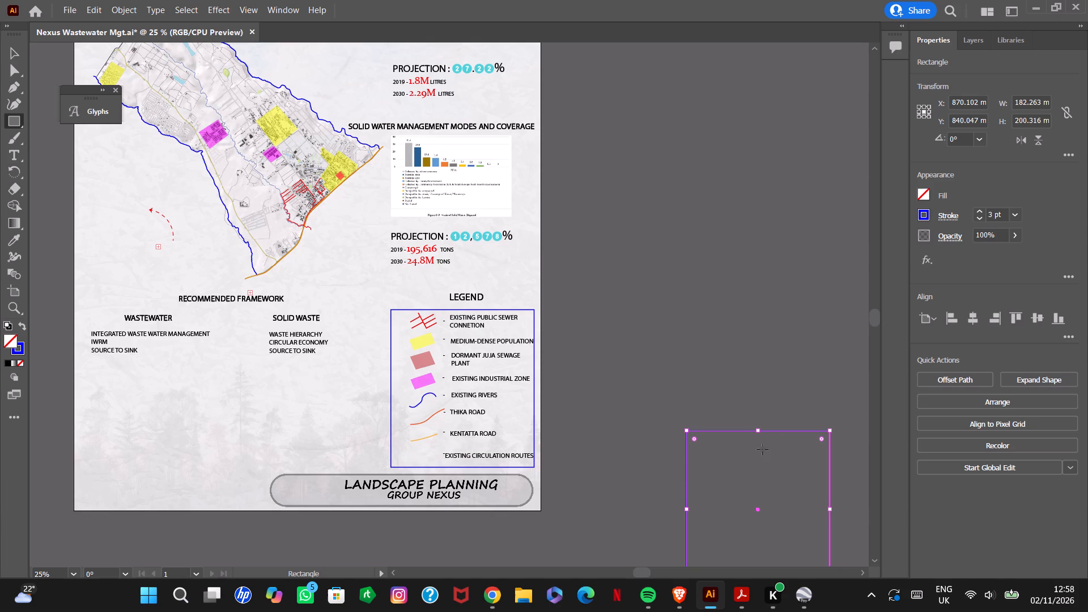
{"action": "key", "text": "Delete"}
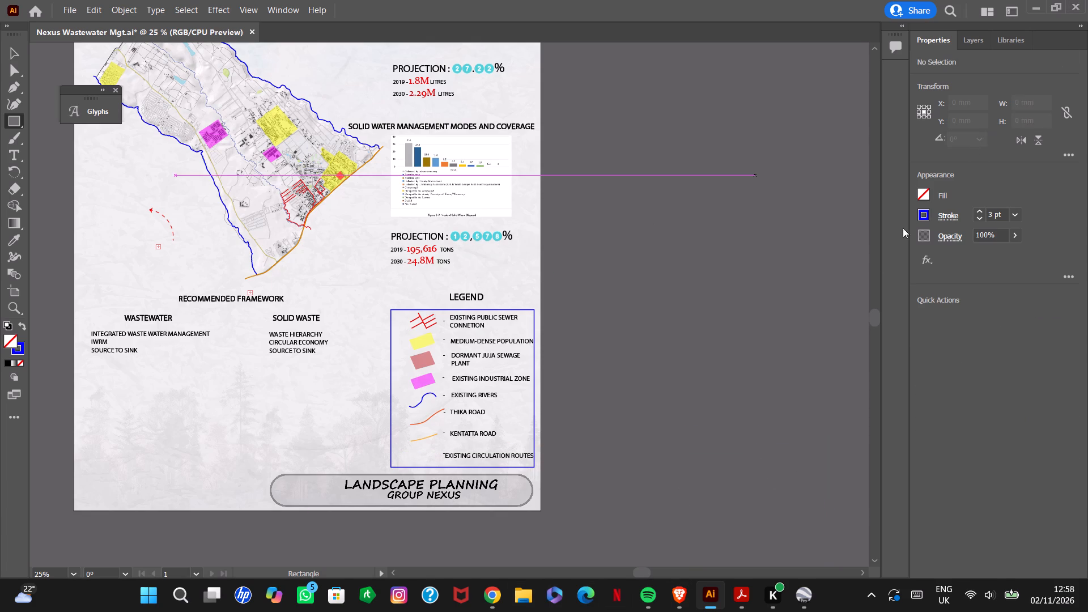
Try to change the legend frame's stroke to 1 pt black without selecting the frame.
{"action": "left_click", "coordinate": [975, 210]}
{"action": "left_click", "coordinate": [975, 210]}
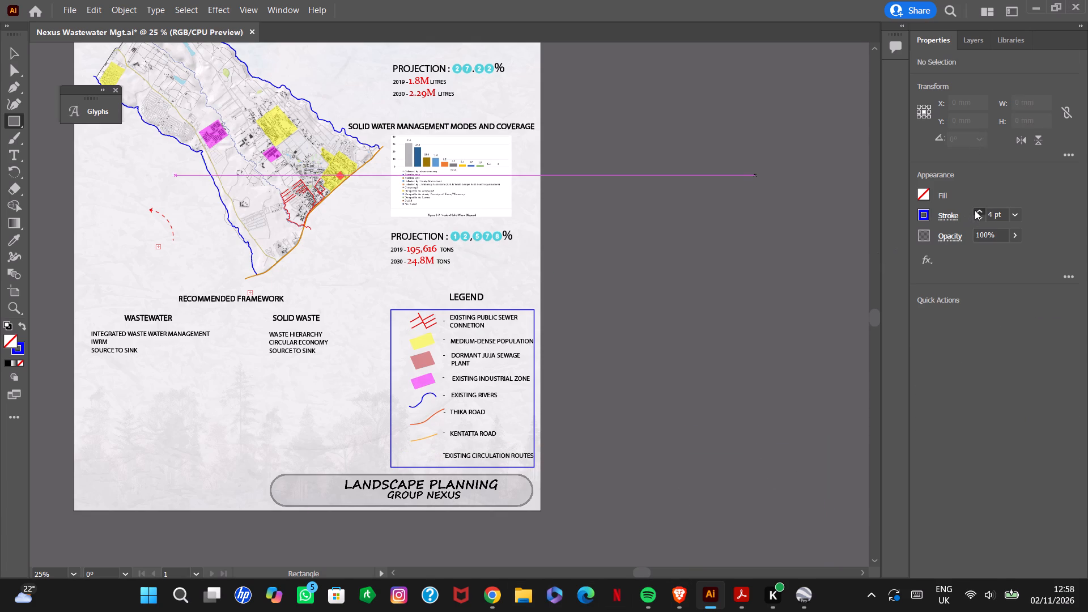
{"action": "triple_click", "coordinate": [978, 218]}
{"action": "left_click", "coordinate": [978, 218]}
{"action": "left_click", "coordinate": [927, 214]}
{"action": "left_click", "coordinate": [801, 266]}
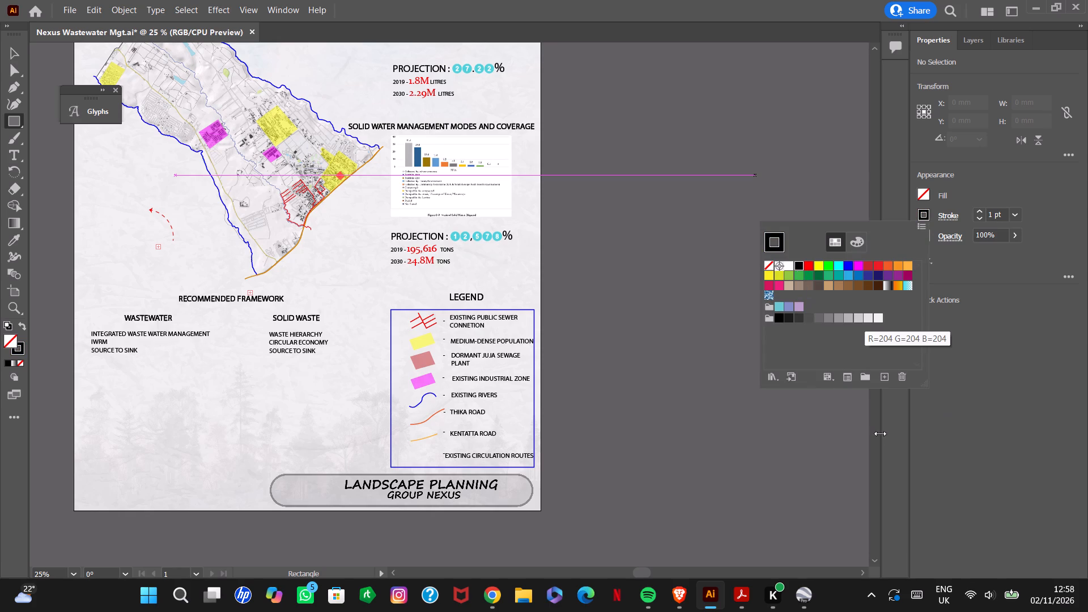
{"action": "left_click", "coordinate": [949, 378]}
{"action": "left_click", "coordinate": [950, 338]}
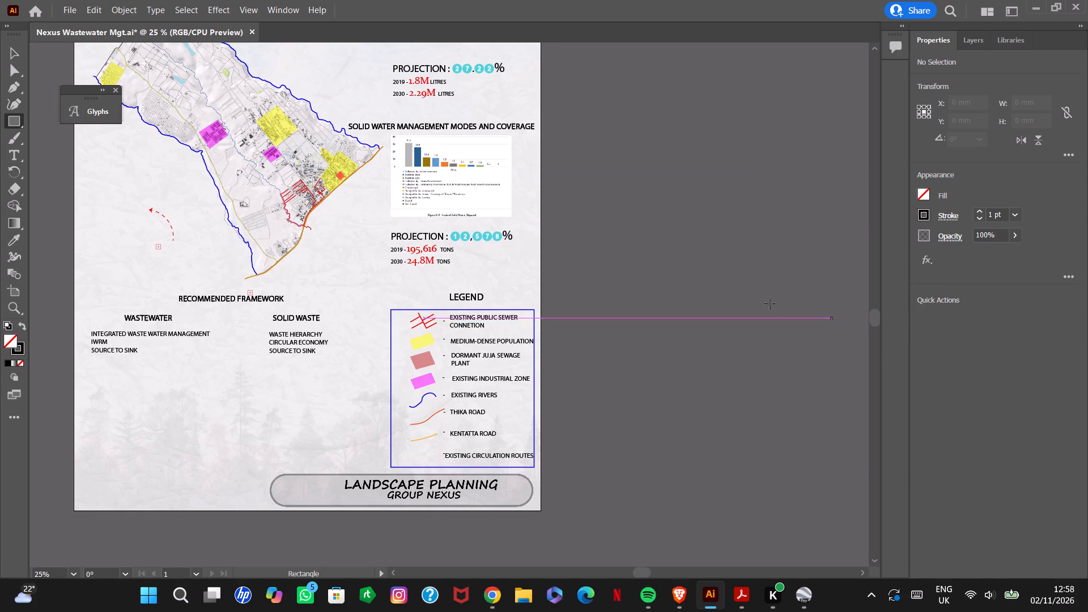
Set the legend frame's stroke to black at 1 pt.
{"action": "left_click", "coordinate": [20, 53]}
{"action": "left_click", "coordinate": [521, 308]}
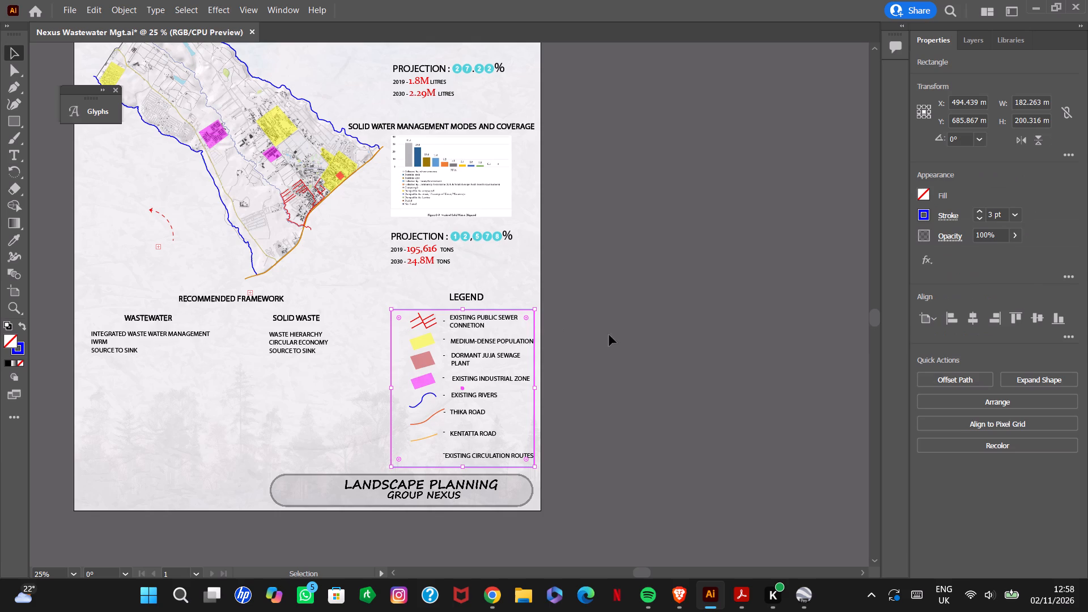
{"action": "left_click", "coordinate": [921, 214]}
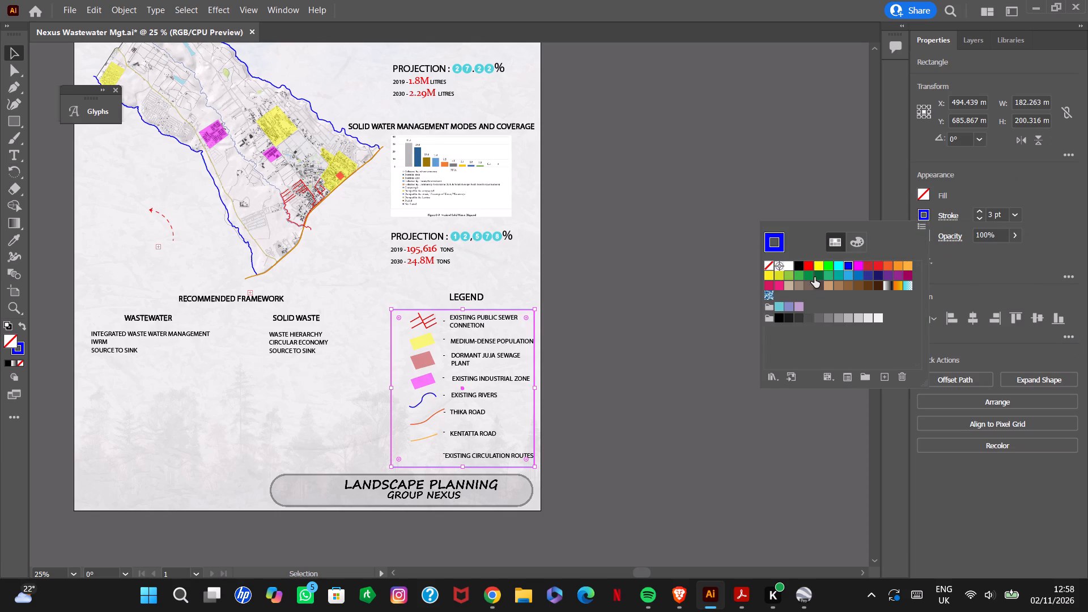
{"action": "left_click", "coordinate": [798, 266]}
{"action": "left_click", "coordinate": [975, 209]}
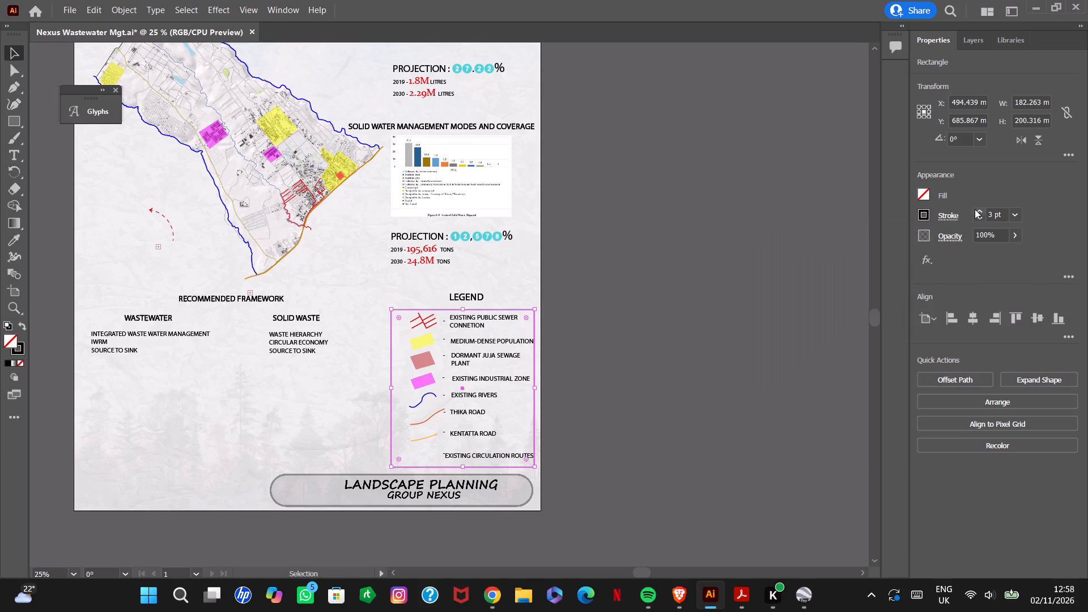
{"action": "double_click", "coordinate": [976, 219]}
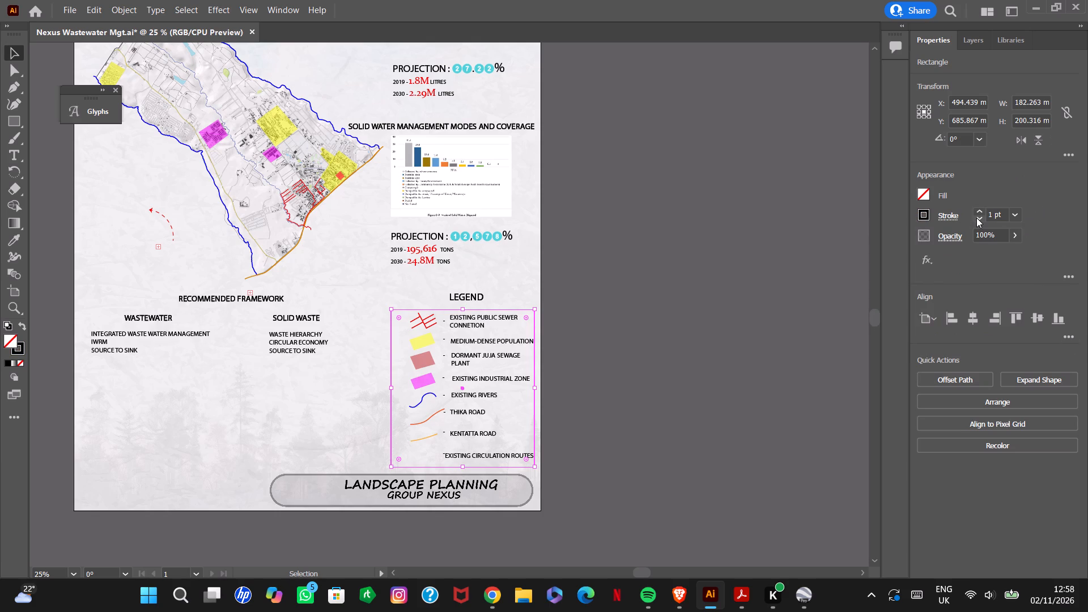
{"action": "left_click", "coordinate": [959, 279]}
{"action": "left_click", "coordinate": [805, 362]}
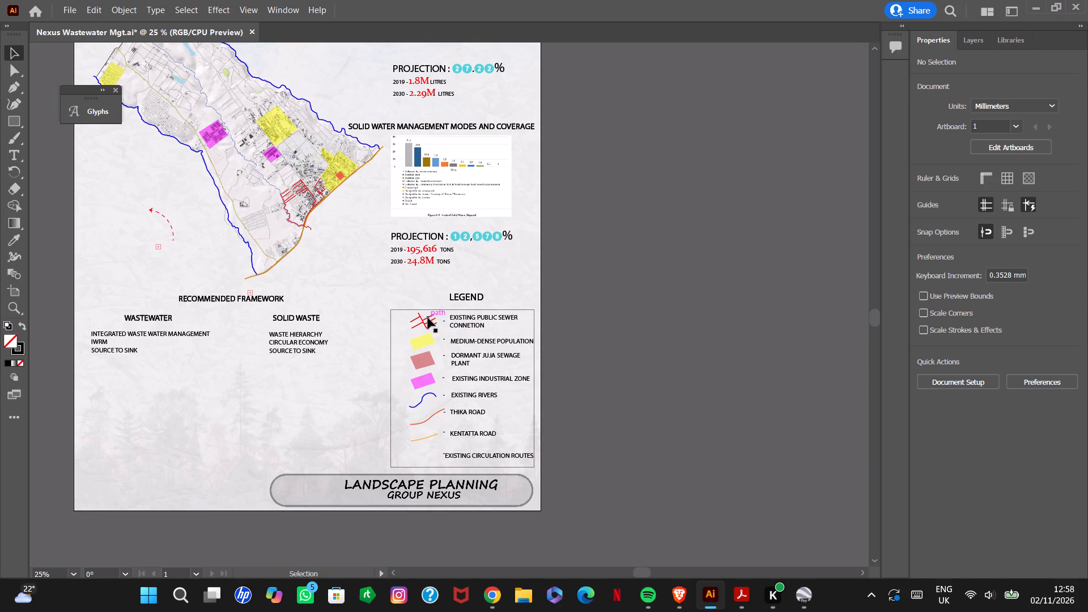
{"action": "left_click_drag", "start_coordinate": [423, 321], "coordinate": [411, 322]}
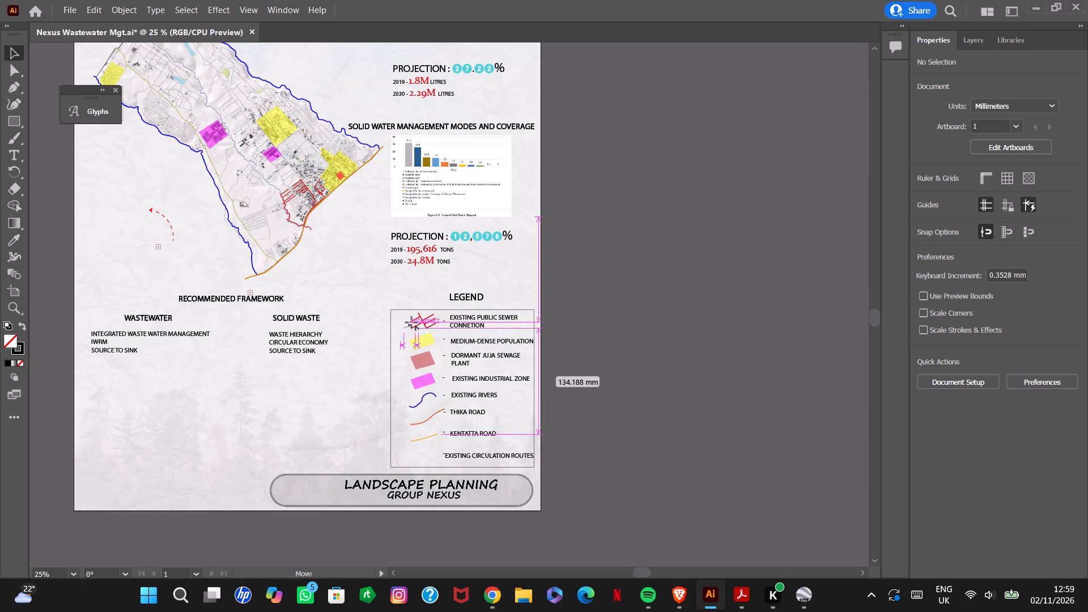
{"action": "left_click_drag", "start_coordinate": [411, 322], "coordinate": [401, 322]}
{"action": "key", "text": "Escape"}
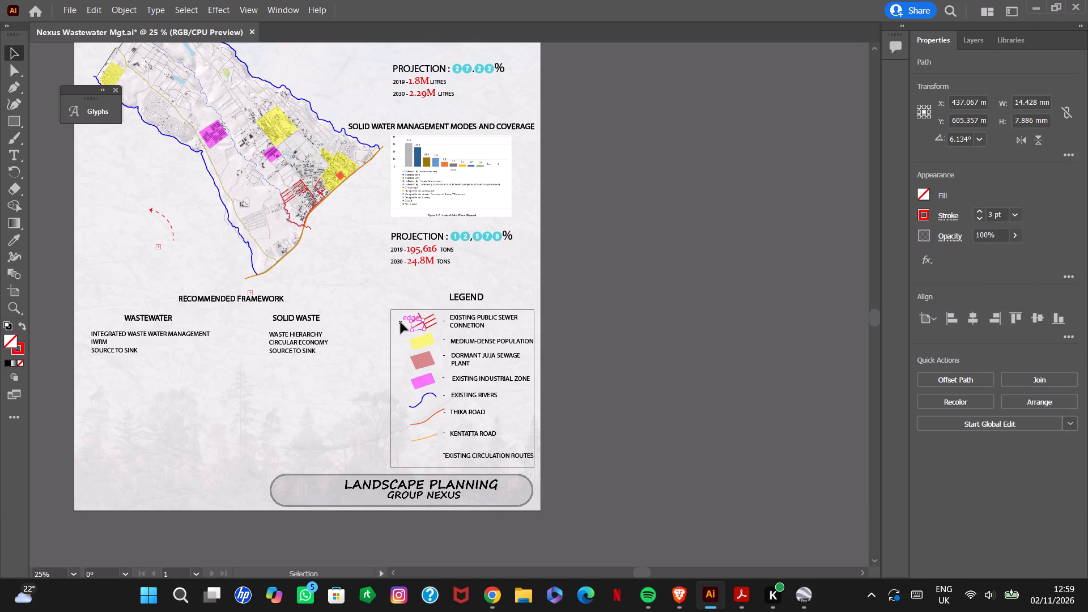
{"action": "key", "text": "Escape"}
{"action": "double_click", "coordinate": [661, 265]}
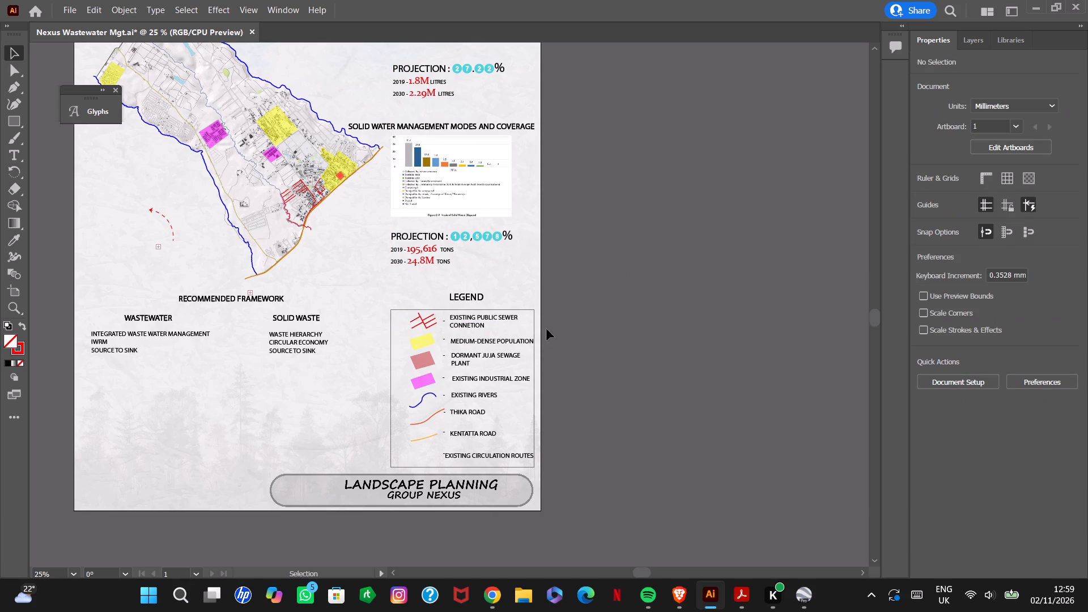
Group the red lines that make up the EXISTING PUBLIC SEWER CONNETION symbol in the legend.
{"action": "scroll", "coordinate": [419, 318], "scroll_direction": "up", "scroll_amount": 9, "text": "alt"}
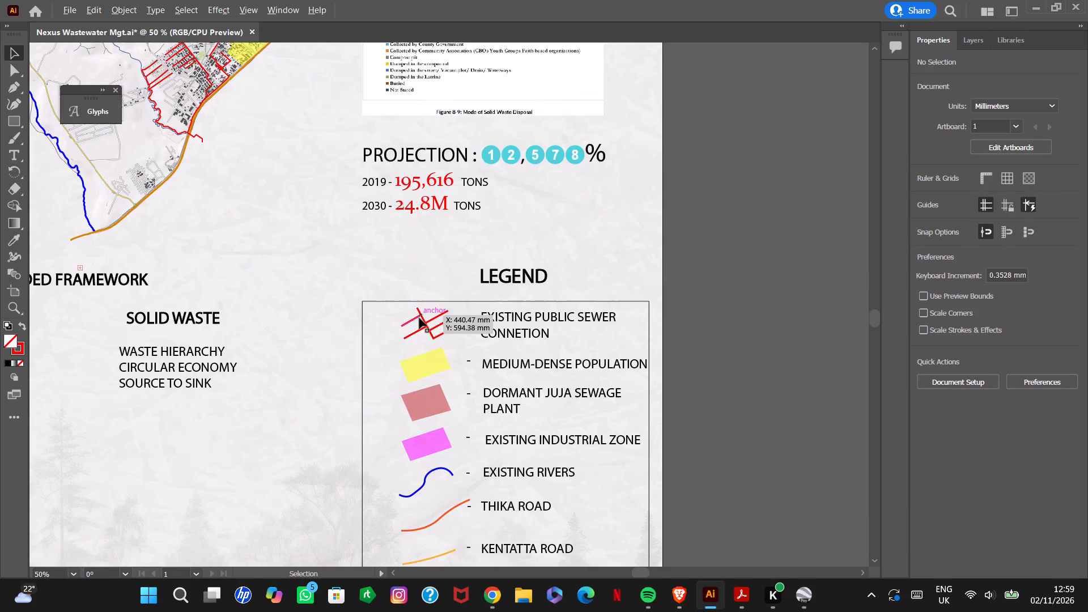
{"action": "scroll", "coordinate": [419, 318], "scroll_direction": "up", "scroll_amount": 12, "text": "alt"}
{"action": "left_click_drag", "start_coordinate": [362, 295], "coordinate": [540, 400]}
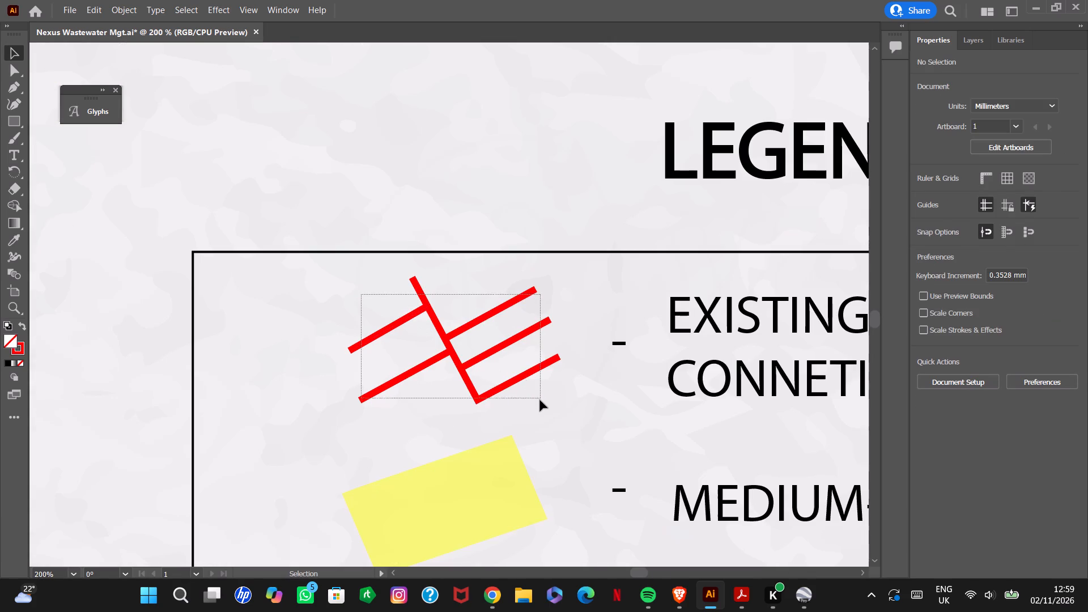
{"action": "left_click_drag", "start_coordinate": [540, 400], "coordinate": [542, 404]}
{"action": "key", "text": "ctrl+g"}
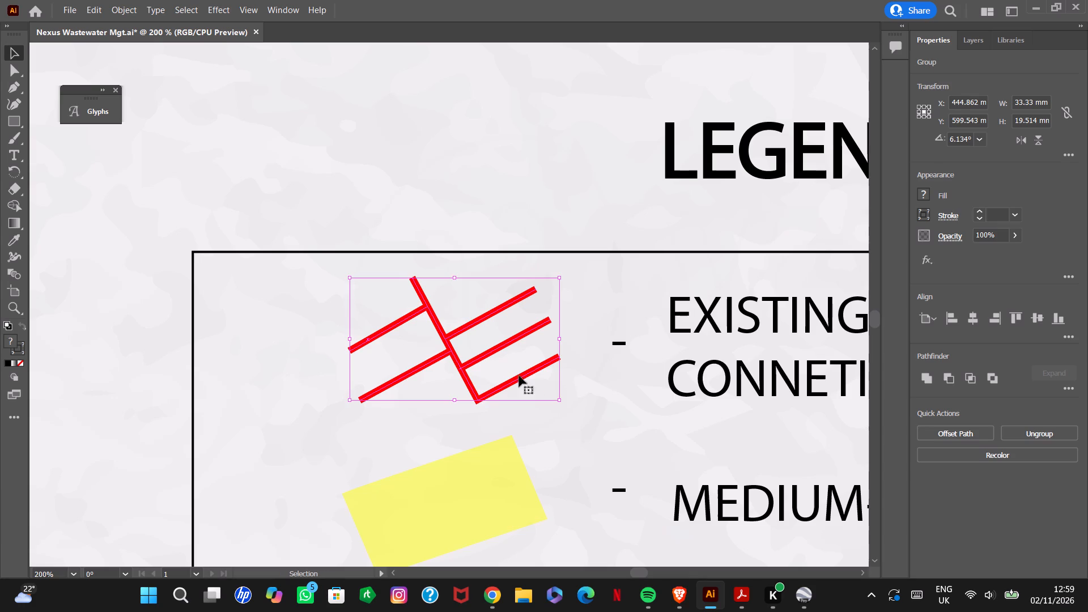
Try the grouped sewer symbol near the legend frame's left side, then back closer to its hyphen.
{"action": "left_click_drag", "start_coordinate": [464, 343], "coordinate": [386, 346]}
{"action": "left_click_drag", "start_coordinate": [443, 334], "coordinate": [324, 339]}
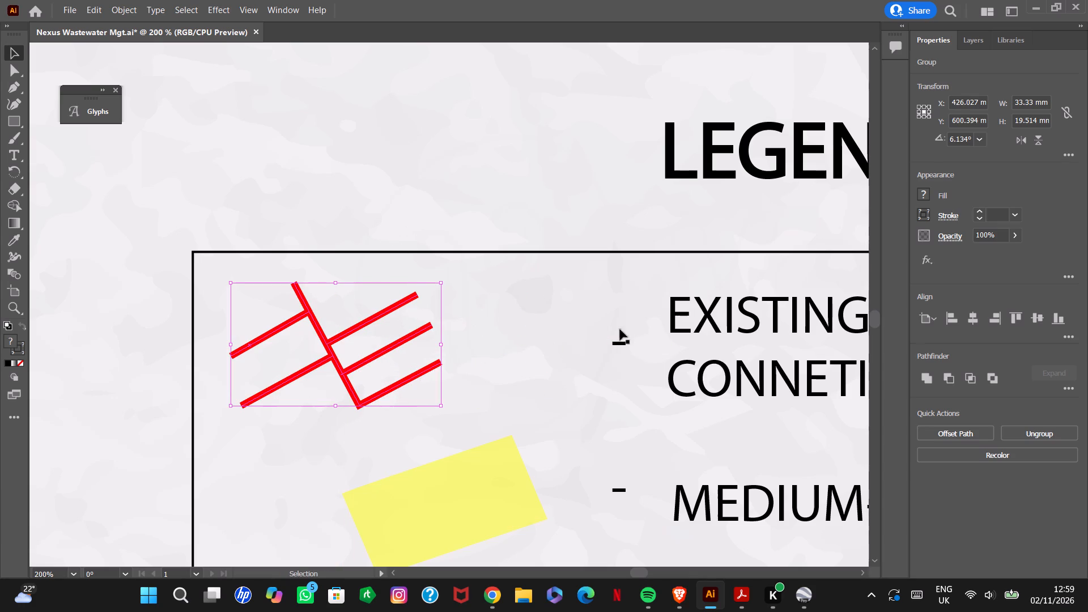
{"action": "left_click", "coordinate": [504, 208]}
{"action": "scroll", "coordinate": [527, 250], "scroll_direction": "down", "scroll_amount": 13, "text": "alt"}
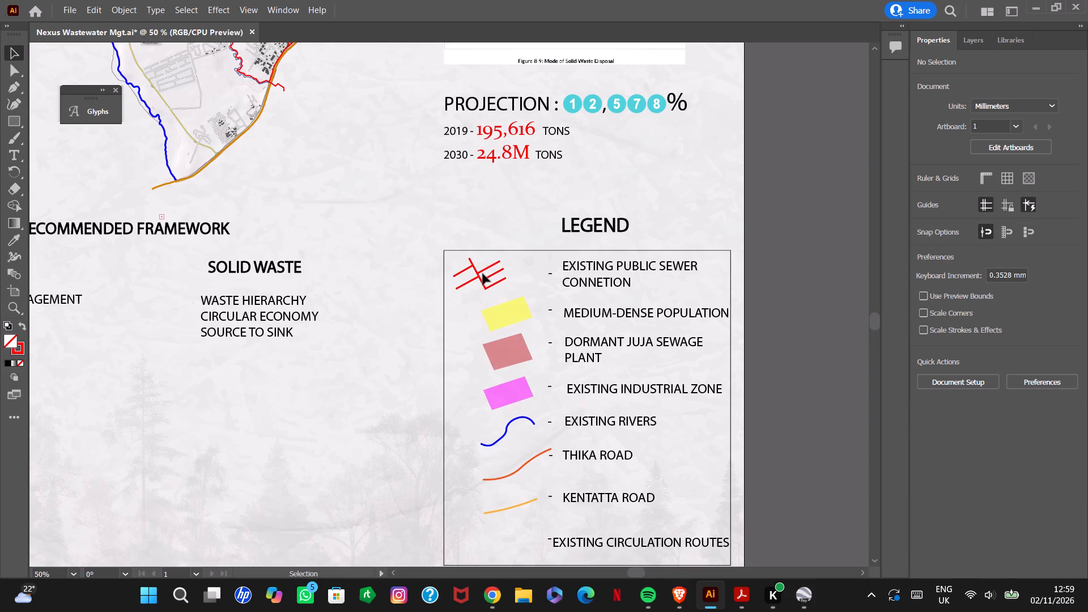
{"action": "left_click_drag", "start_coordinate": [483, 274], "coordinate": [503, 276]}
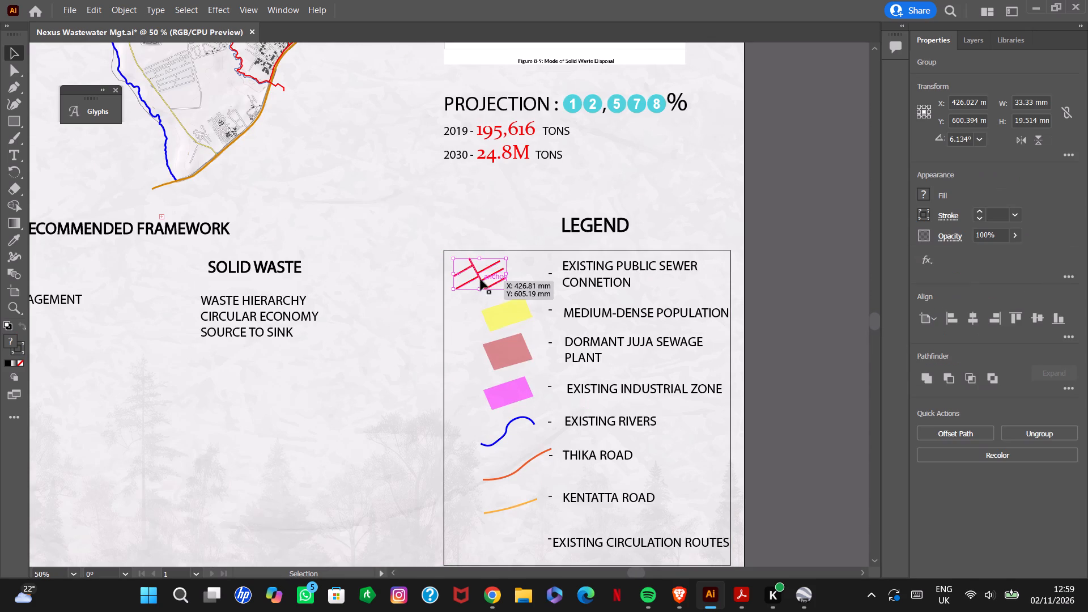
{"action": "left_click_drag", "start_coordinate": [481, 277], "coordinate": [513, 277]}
Narrow the legend frame from its left side to a width of about 168 mm.
{"action": "left_click", "coordinate": [444, 344]}
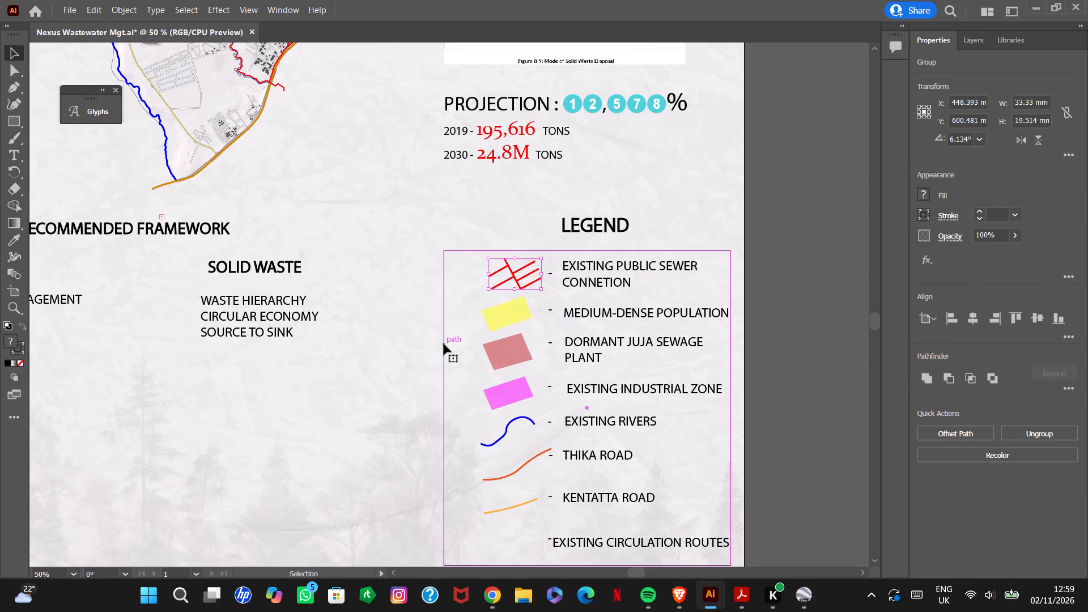
{"action": "left_click_drag", "start_coordinate": [445, 408], "coordinate": [469, 408]}
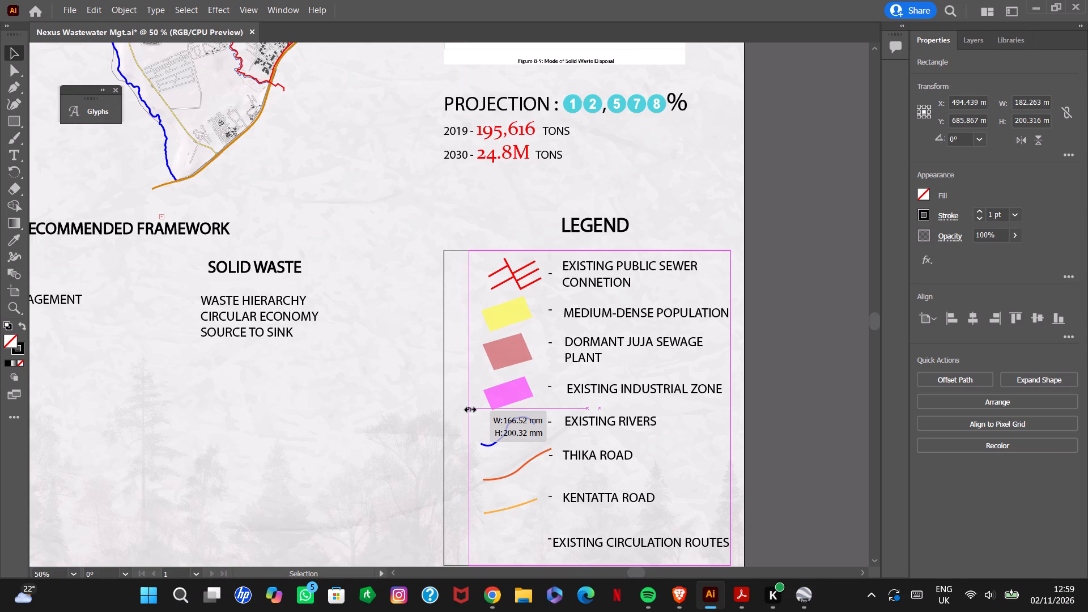
{"action": "left_click_drag", "start_coordinate": [469, 408], "coordinate": [464, 409]}
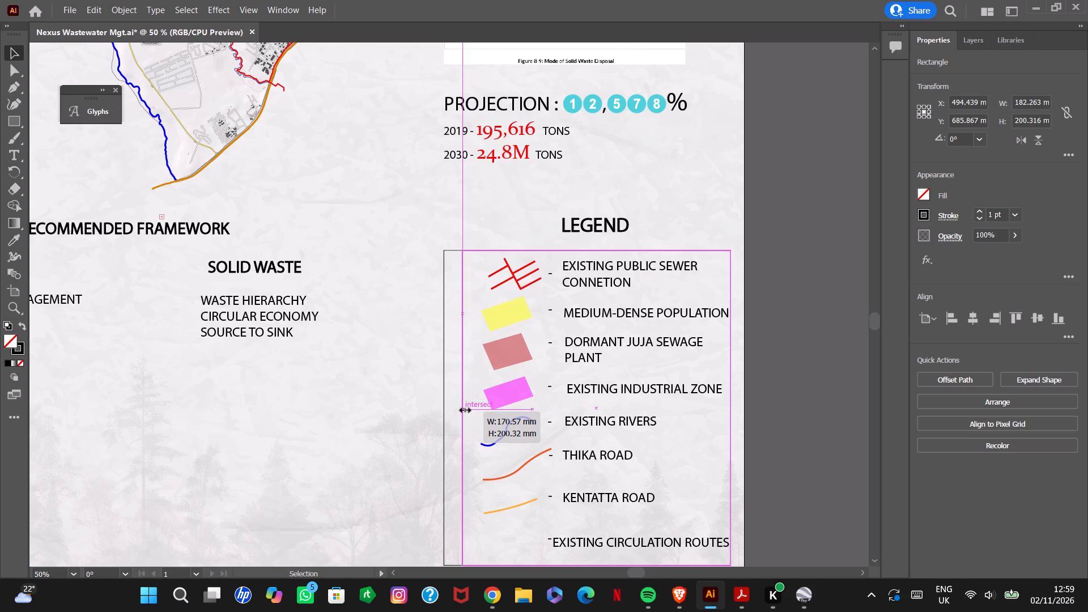
{"action": "left_click_drag", "start_coordinate": [464, 409], "coordinate": [466, 409]}
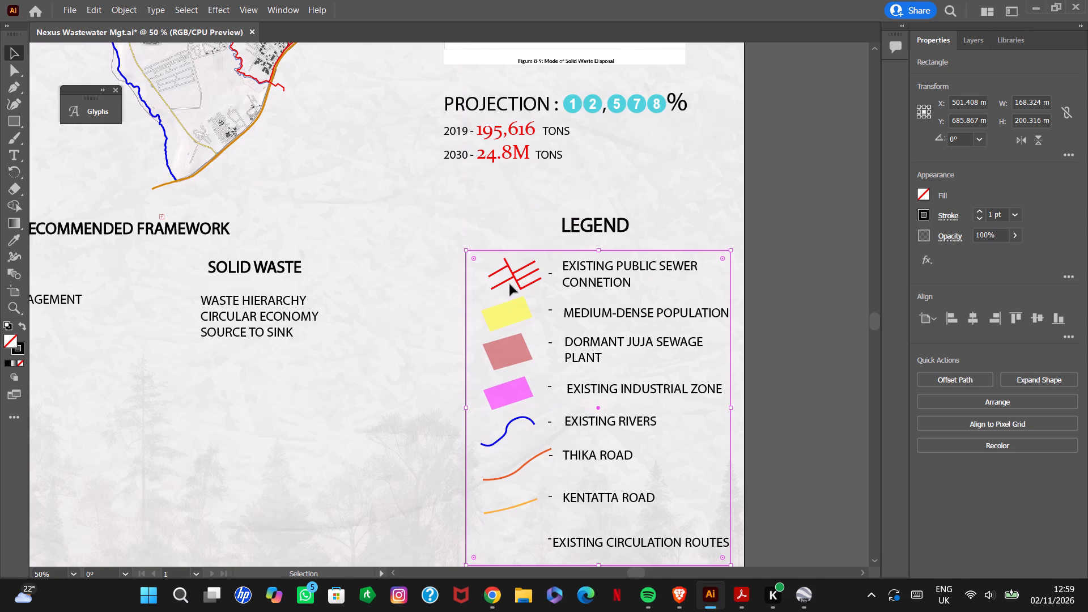
Shift the sewer symbol and the yellow, red and magenta swatches slightly left, clear of the hyphens and roughly in one column.
{"action": "left_click_drag", "start_coordinate": [513, 275], "coordinate": [498, 278]}
{"action": "left_click_drag", "start_coordinate": [505, 314], "coordinate": [498, 313]}
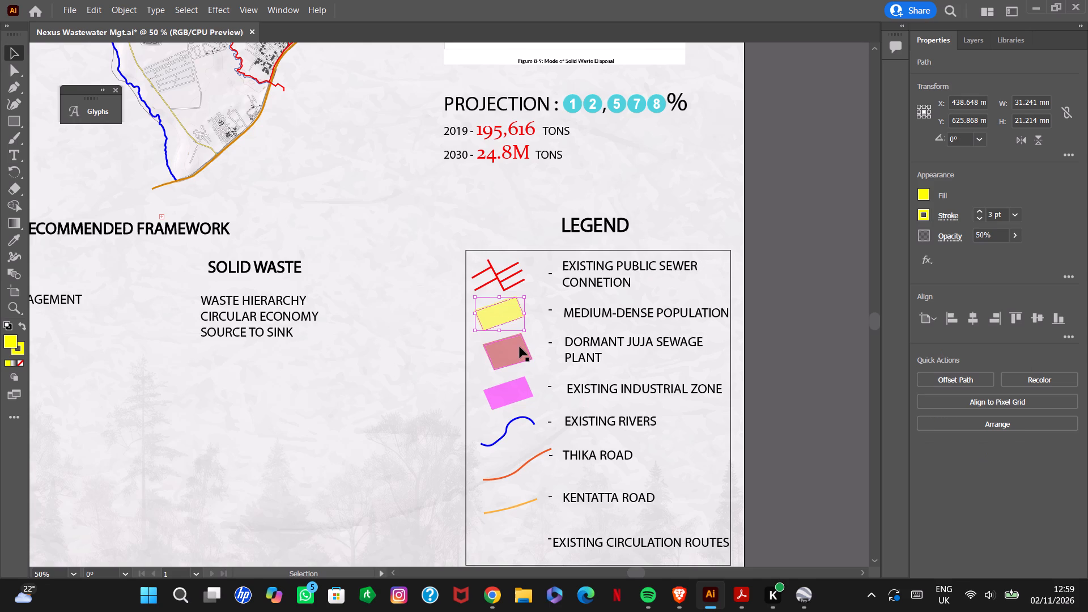
{"action": "left_click_drag", "start_coordinate": [516, 351], "coordinate": [505, 354]}
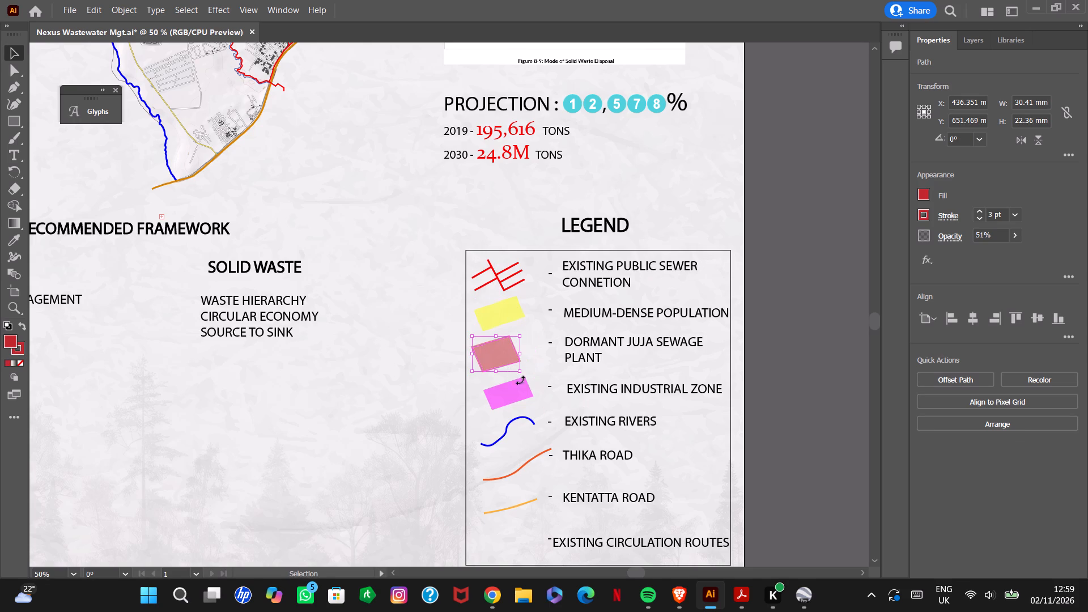
{"action": "left_click_drag", "start_coordinate": [516, 397], "coordinate": [508, 399]}
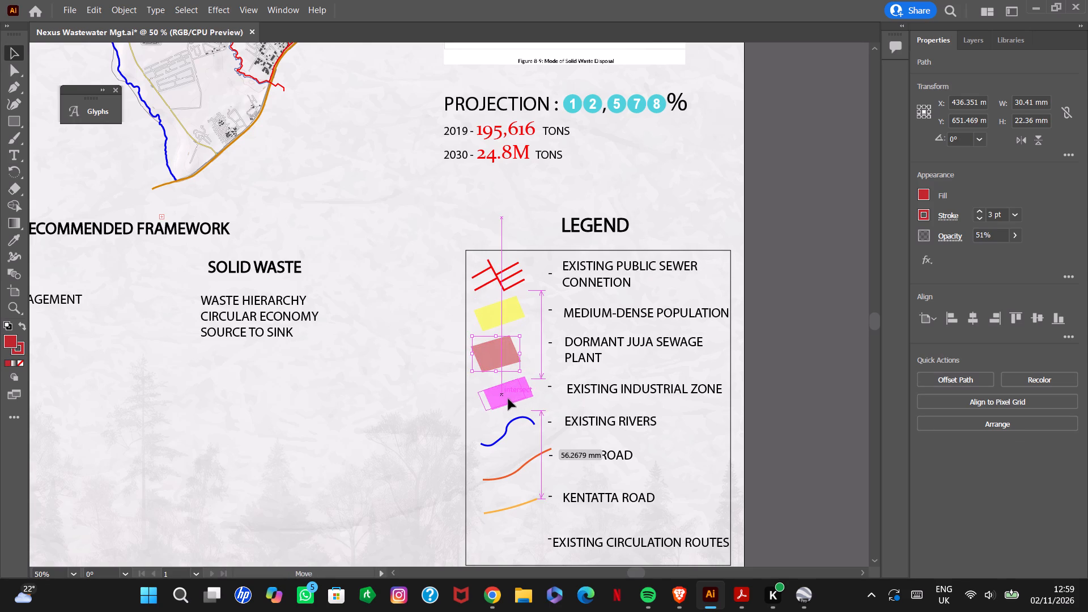
{"action": "left_click_drag", "start_coordinate": [508, 399], "coordinate": [506, 399]}
{"action": "left_click", "coordinate": [841, 373]}
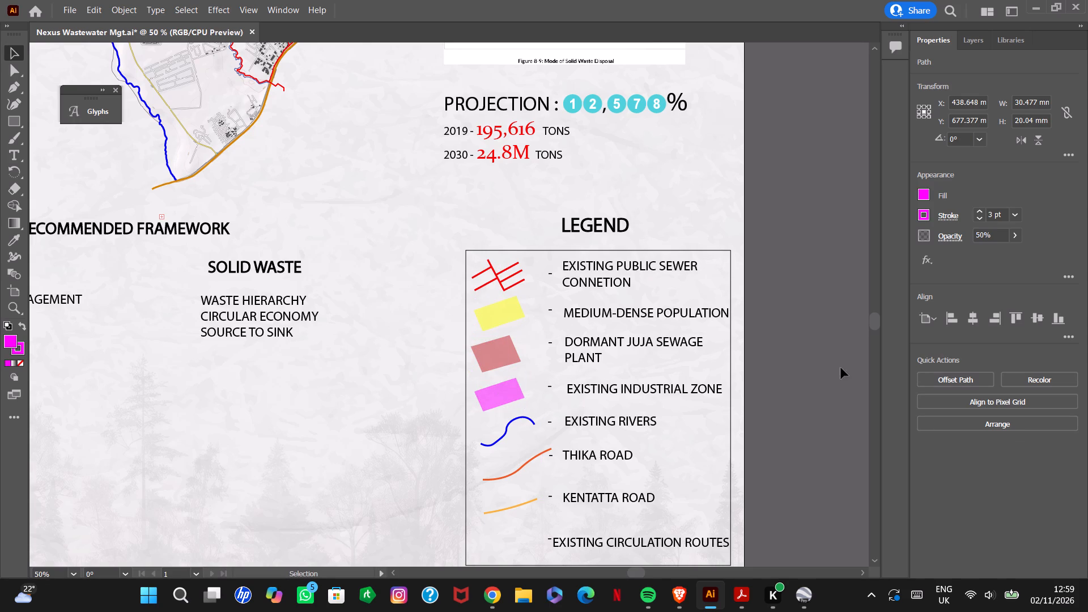
Draw a rectangle about 31 mm by 19 mm beside the legend, using the red fill and stroke of the sewage plant swatch.
{"action": "left_click_drag", "start_coordinate": [875, 324], "coordinate": [876, 329]}
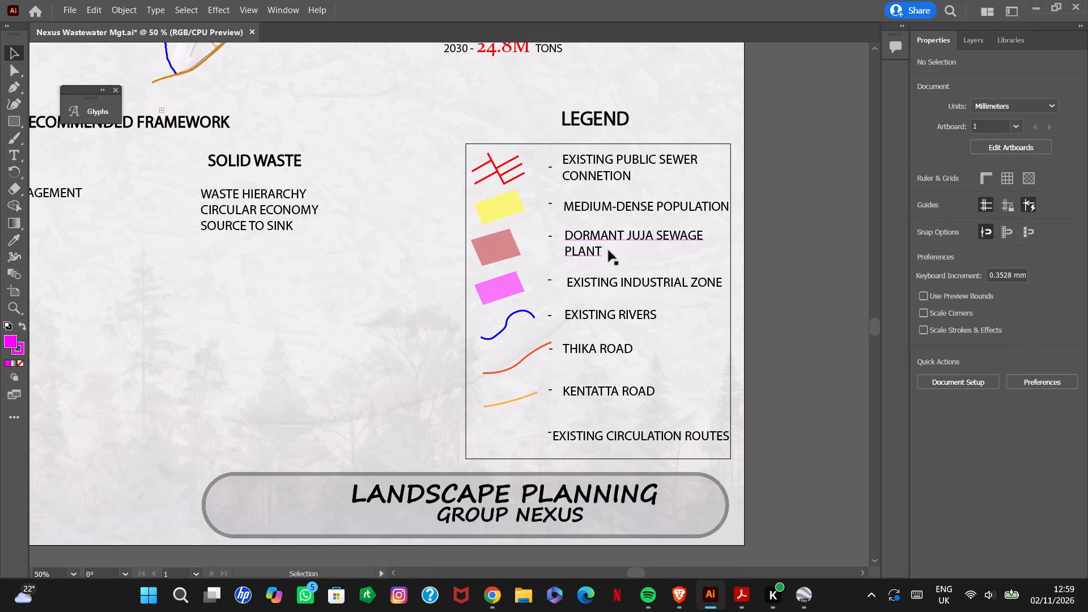
{"action": "left_click", "coordinate": [512, 243]}
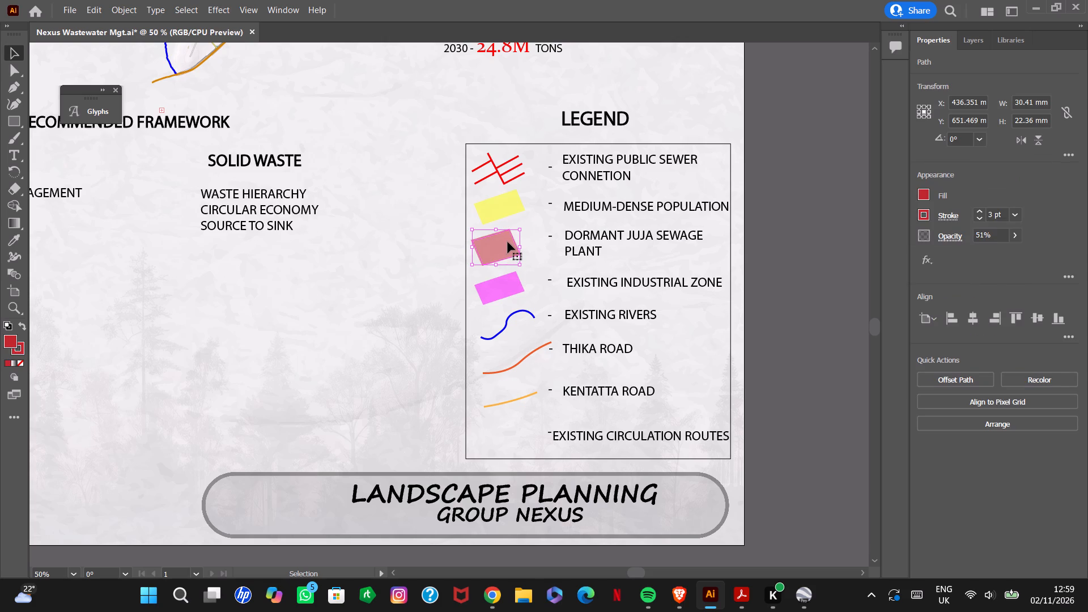
{"action": "left_click", "coordinate": [12, 124]}
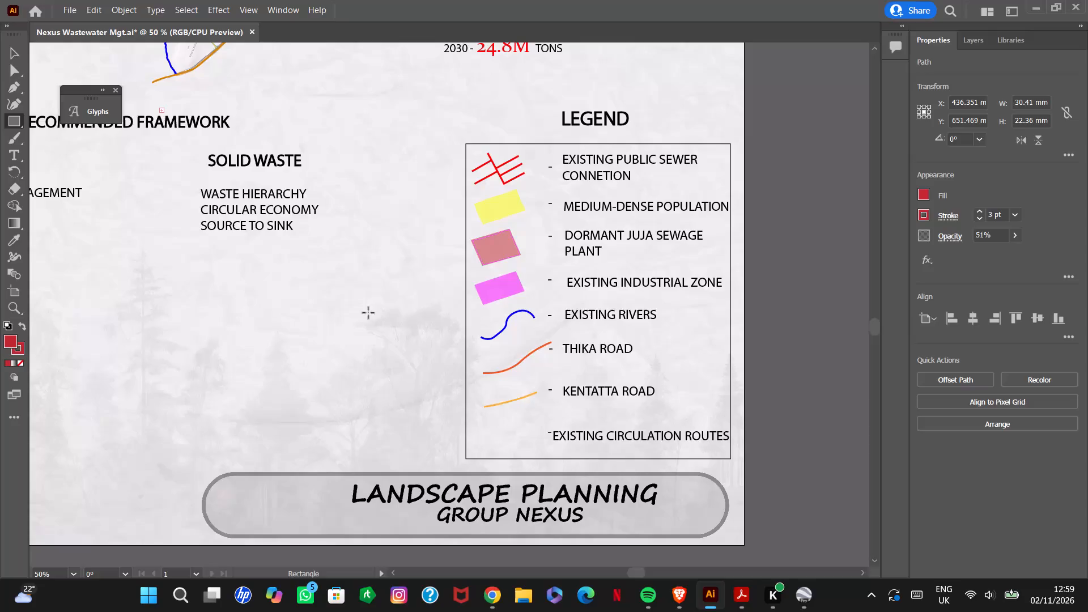
{"action": "left_click_drag", "start_coordinate": [356, 266], "coordinate": [404, 296]}
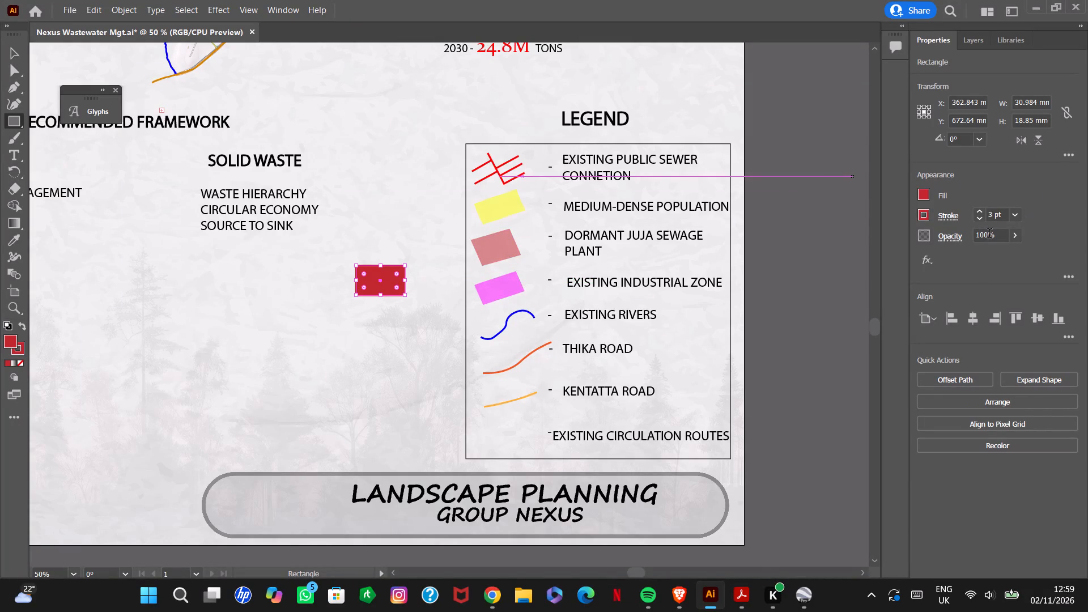
Set the new red rectangle's opacity to 49%.
{"action": "left_click", "coordinate": [1014, 237]}
{"action": "left_click_drag", "start_coordinate": [1010, 253], "coordinate": [1002, 257]}
{"action": "left_click_drag", "start_coordinate": [1002, 257], "coordinate": [985, 260]}
{"action": "left_click_drag", "start_coordinate": [985, 260], "coordinate": [984, 260]}
{"action": "left_click", "coordinate": [985, 285]}
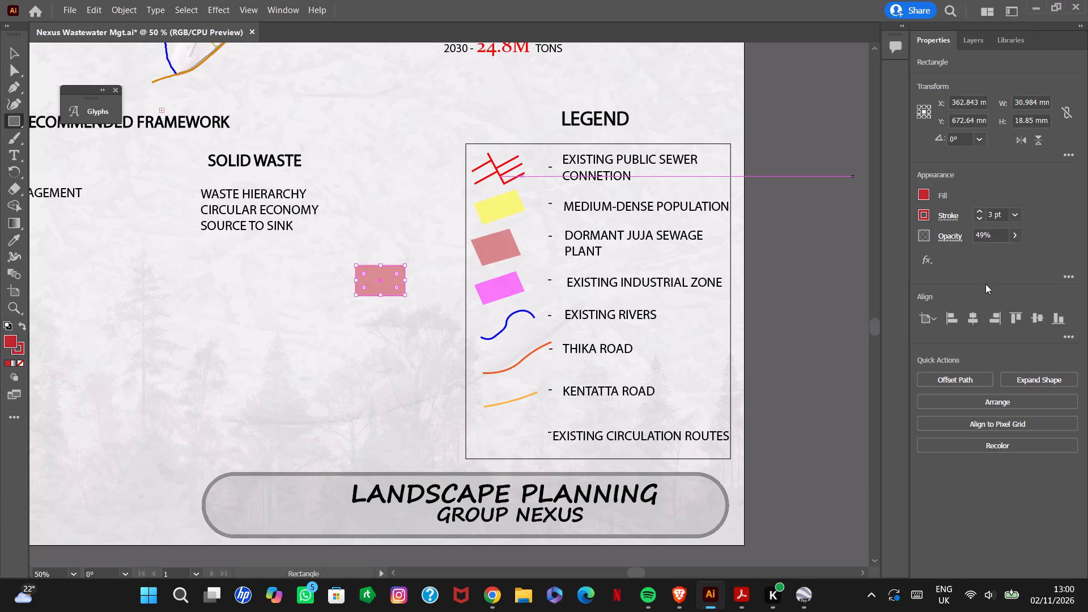
Delete the slanted red swatch beside the DORMANT JUJA SEWAGE PLANT label.
{"action": "left_click", "coordinate": [19, 51]}
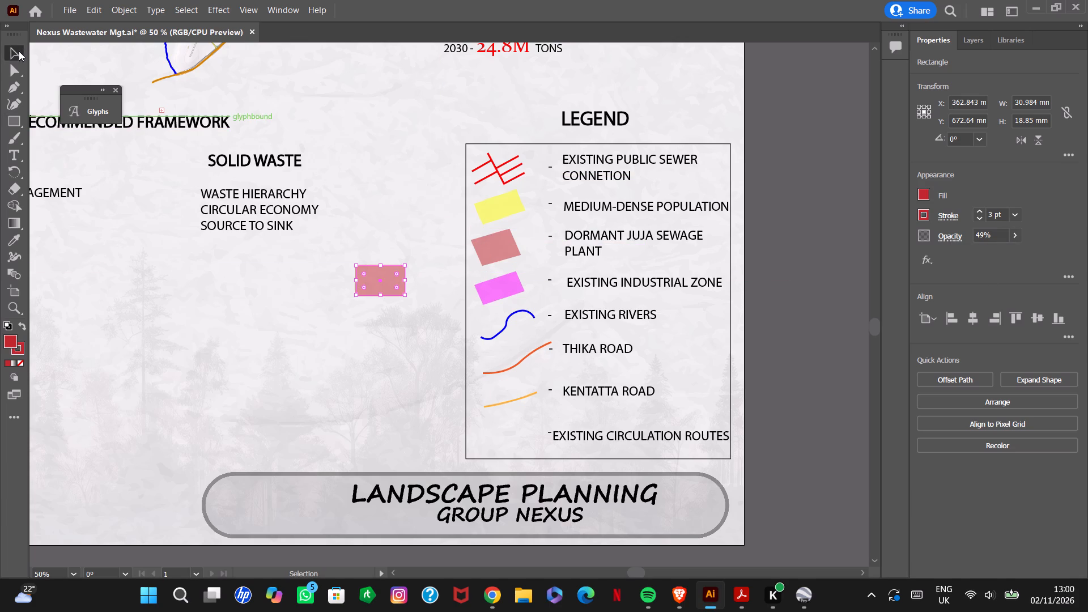
{"action": "left_click", "coordinate": [497, 256]}
{"action": "key", "text": "Delete"}
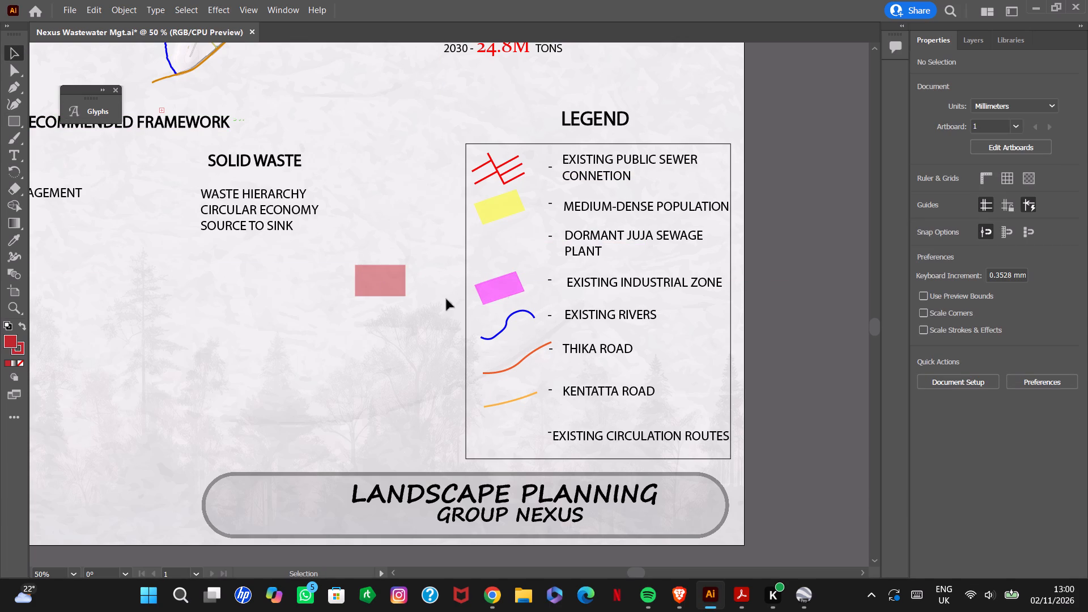
Move the new red rectangle into the legend as the swatch for DORMANT JUJA SEWAGE PLANT.
{"action": "left_click_drag", "start_coordinate": [381, 287], "coordinate": [497, 254]}
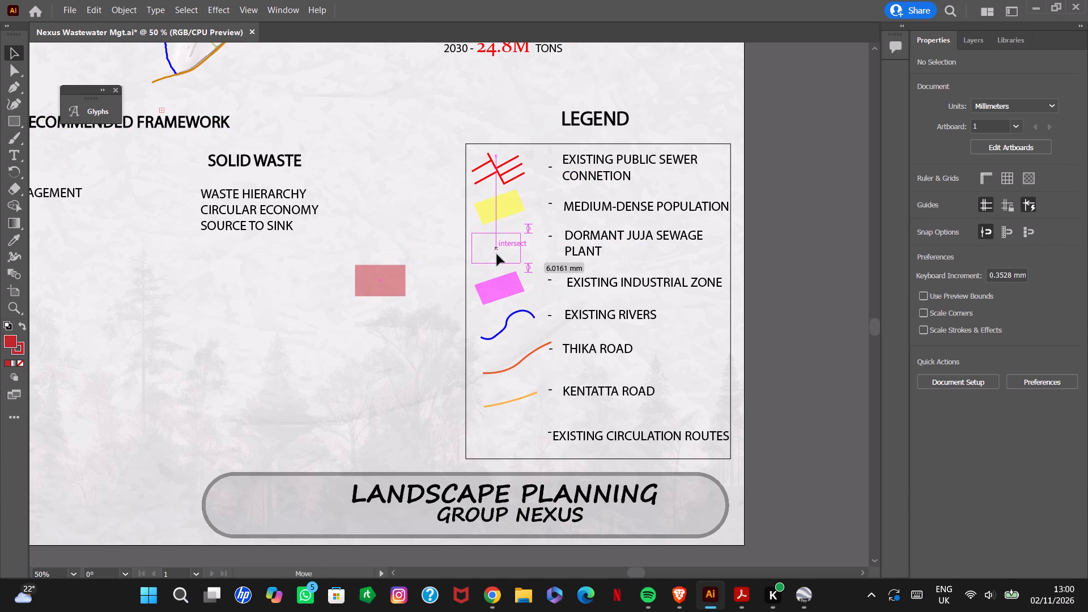
{"action": "left_click_drag", "start_coordinate": [497, 254], "coordinate": [505, 253]}
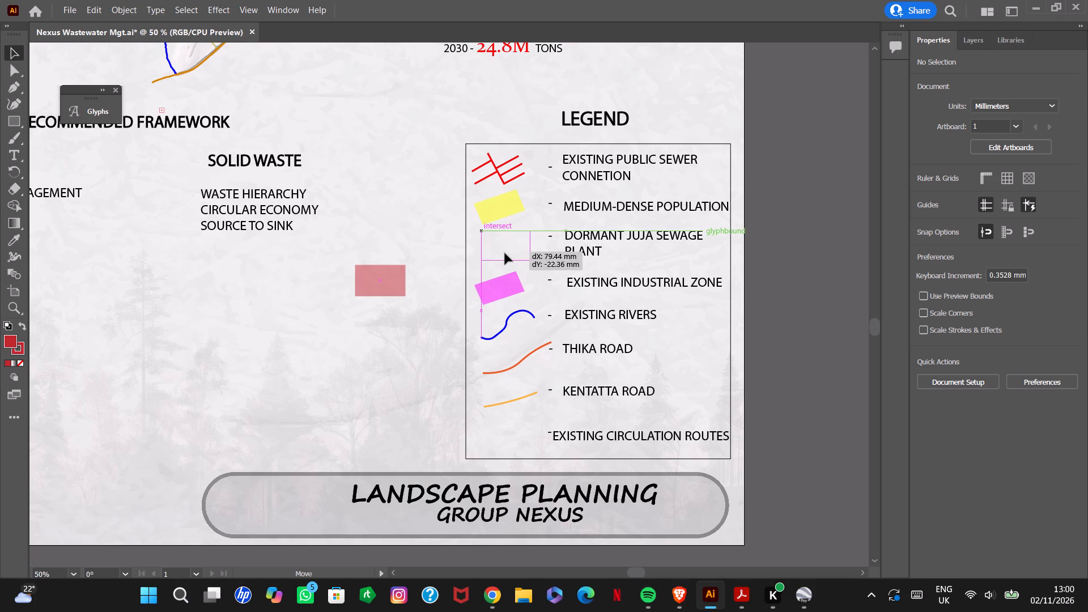
{"action": "left_click_drag", "start_coordinate": [505, 253], "coordinate": [505, 254]}
{"action": "left_click", "coordinate": [791, 259]}
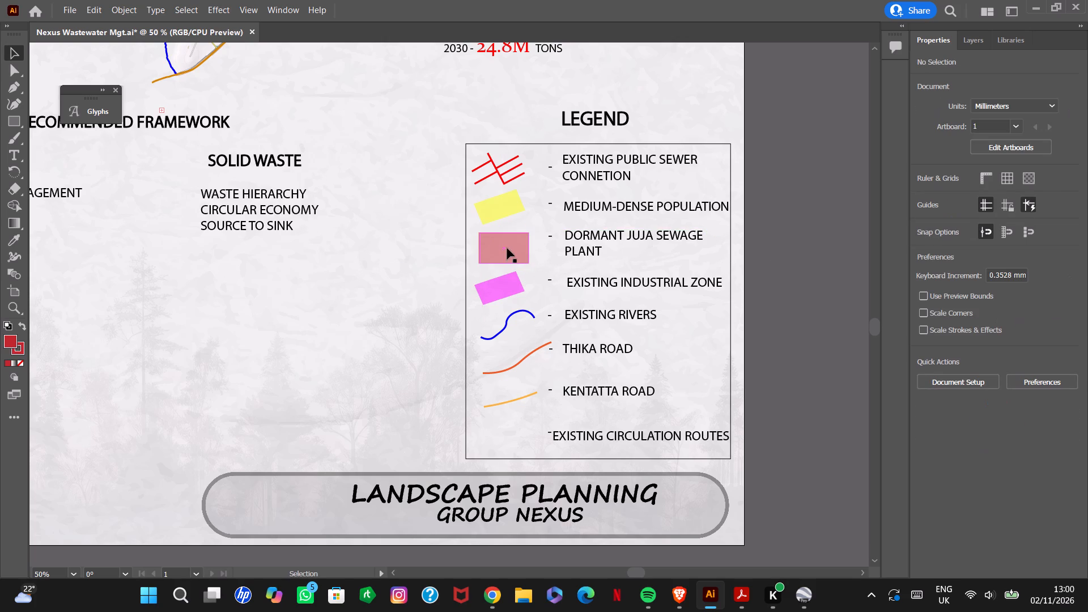
Duplicate the sewage plant's red rectangle swatch onto the MEDIUM-DENSE POPULATION and EXISTING INDUSTRIAL ZONE rows of the legend.
{"action": "left_click", "coordinate": [507, 248]}
{"action": "left_click_drag", "start_coordinate": [510, 246], "coordinate": [511, 206], "text": "alt"}
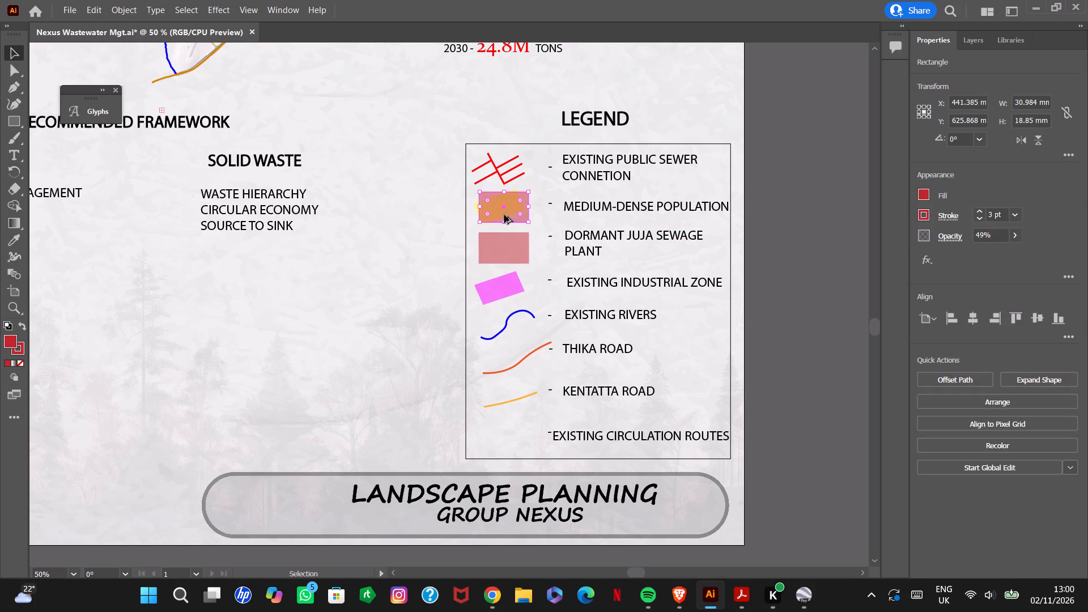
{"action": "left_click_drag", "start_coordinate": [504, 208], "coordinate": [504, 293], "text": "alt"}
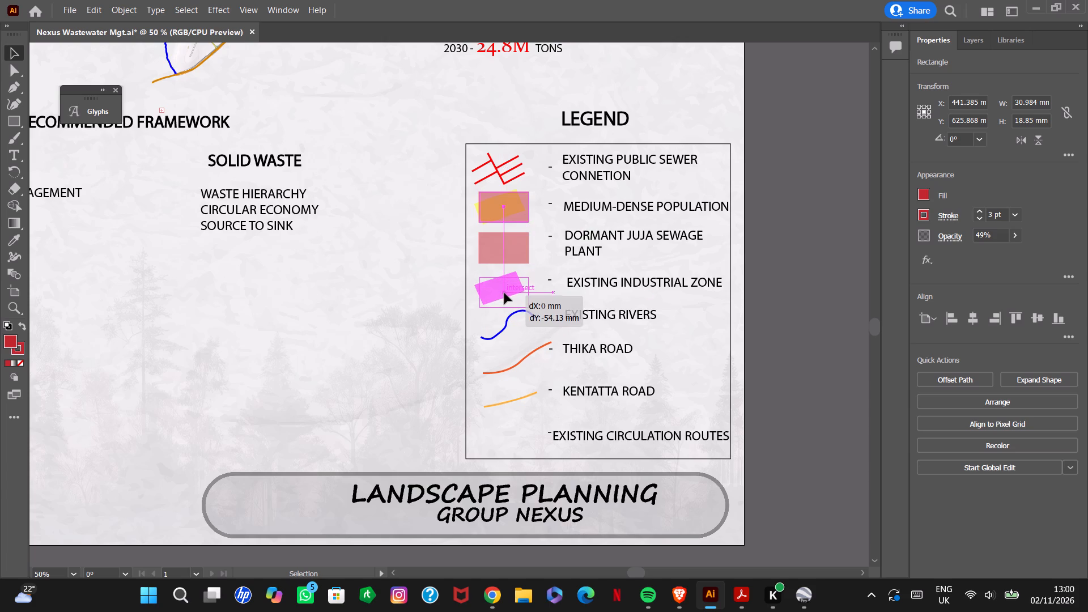
{"action": "left_click_drag", "start_coordinate": [504, 293], "coordinate": [504, 292], "text": "alt"}
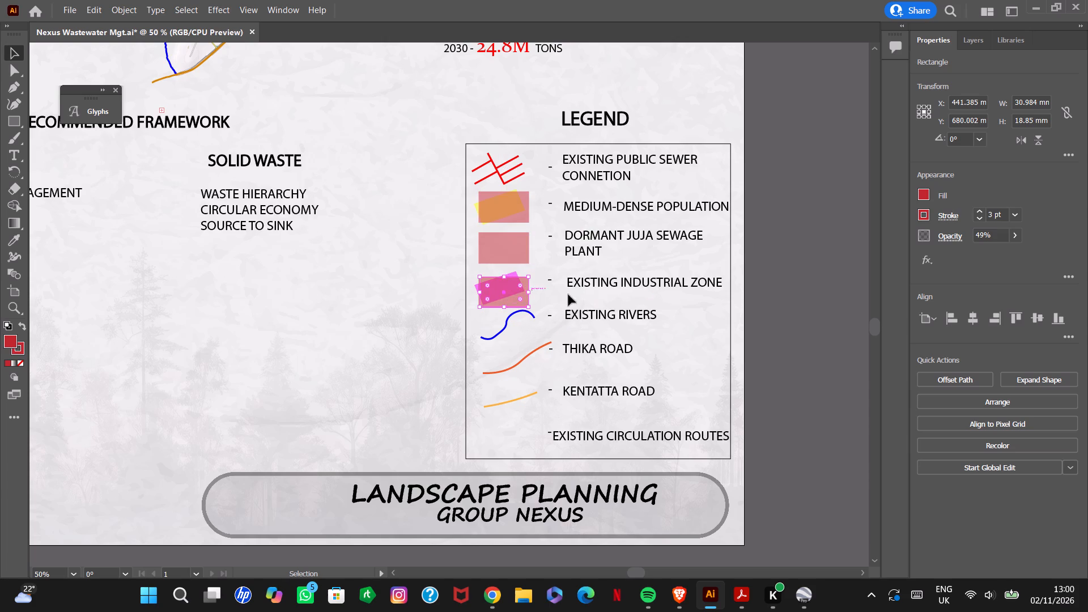
{"action": "left_click", "coordinate": [826, 294]}
Recolor the rectangle copy beside MEDIUM-DENSE POPULATION with a yellow fill and yellow stroke.
{"action": "left_click", "coordinate": [494, 209]}
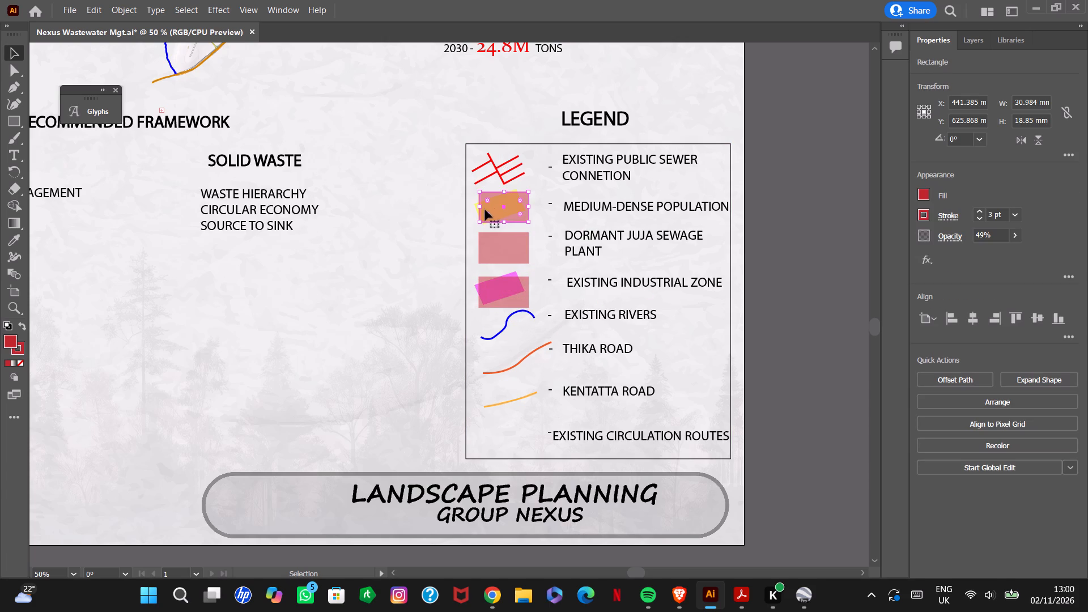
{"action": "left_click", "coordinate": [925, 195]}
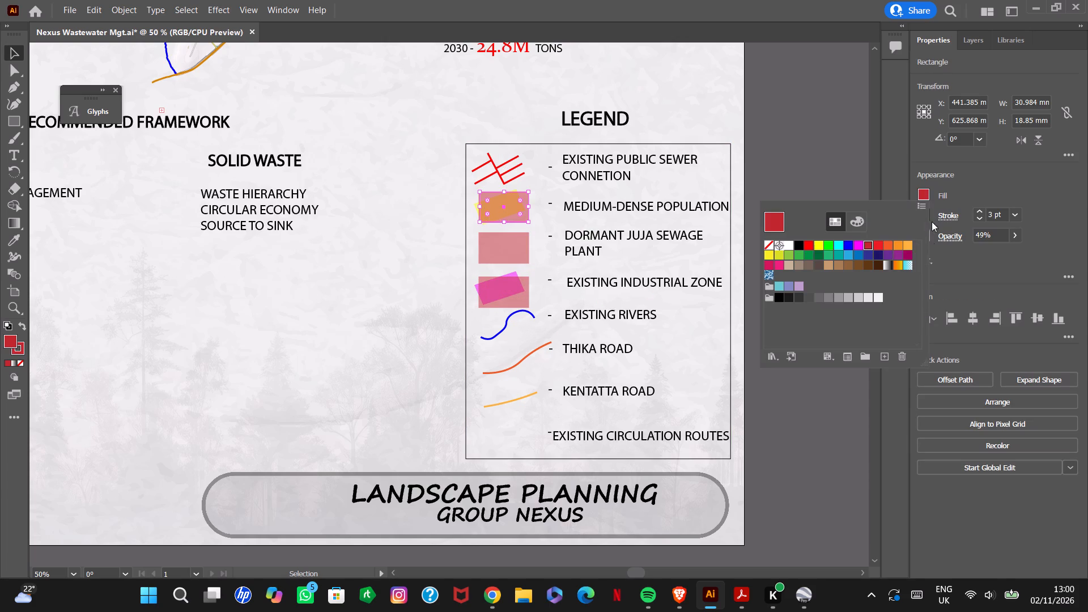
{"action": "left_click", "coordinate": [818, 248]}
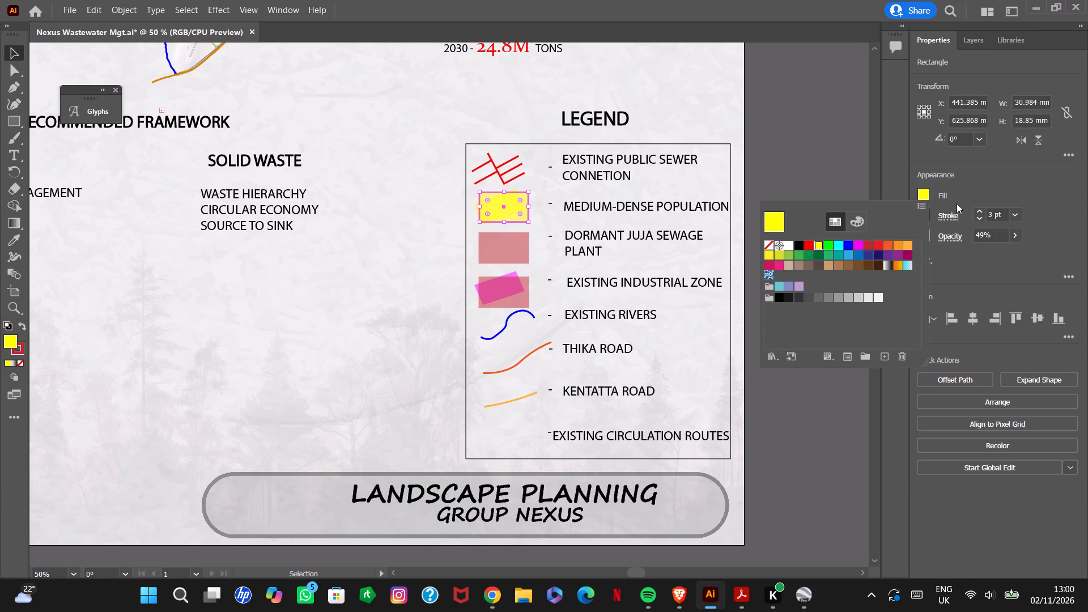
{"action": "left_click", "coordinate": [957, 203]}
{"action": "left_click", "coordinate": [926, 216]}
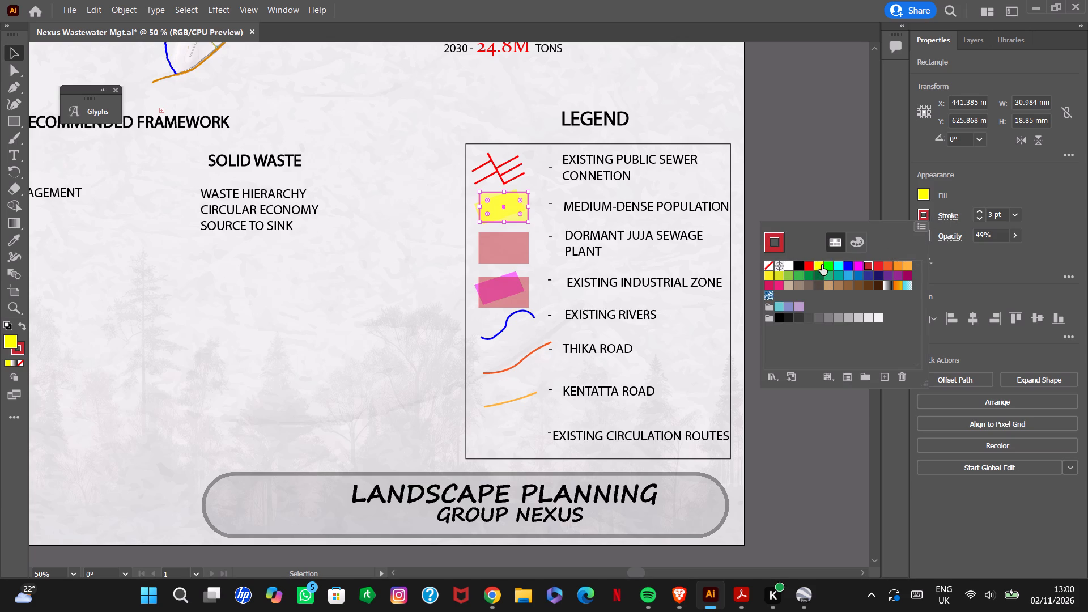
{"action": "left_click", "coordinate": [822, 267]}
{"action": "left_click", "coordinate": [970, 262]}
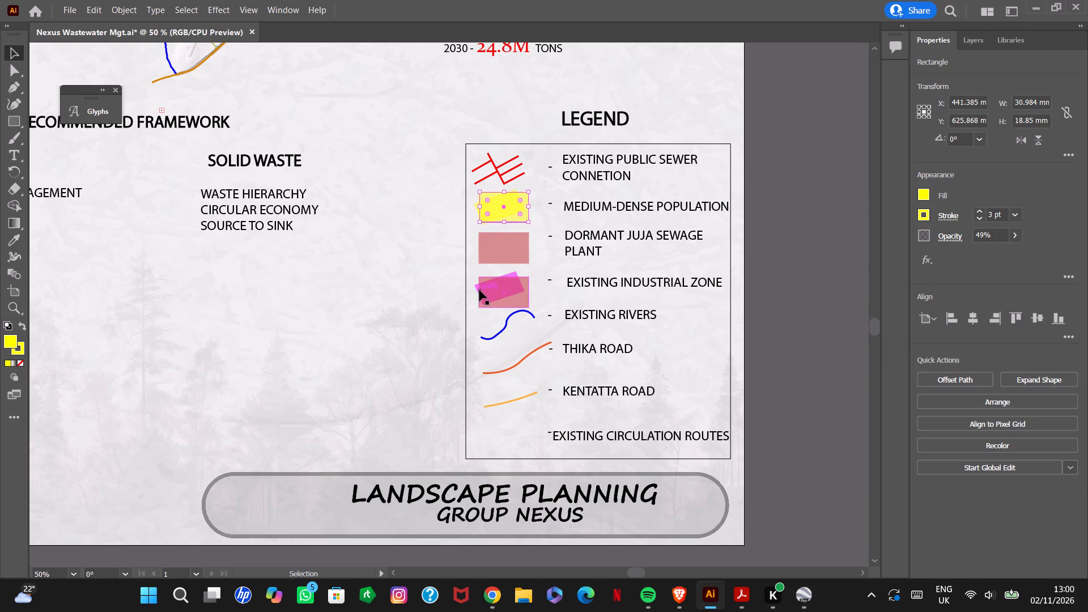
{"action": "left_click", "coordinate": [542, 217]}
Delete the slanted yellow swatch behind the new yellow rectangle in the legend.
{"action": "left_click", "coordinate": [477, 208]}
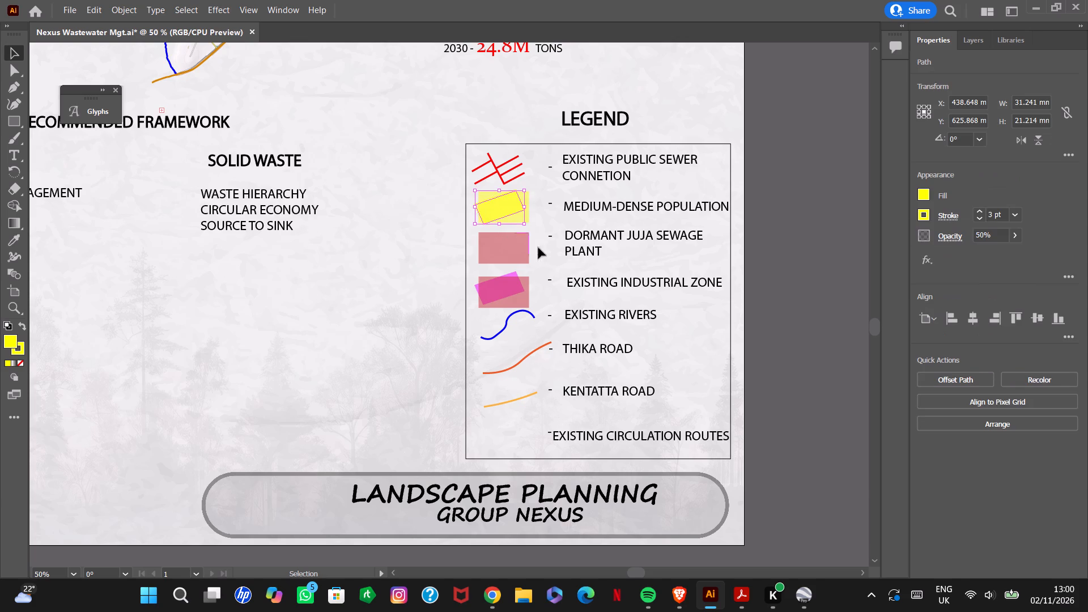
{"action": "key", "text": "Delete"}
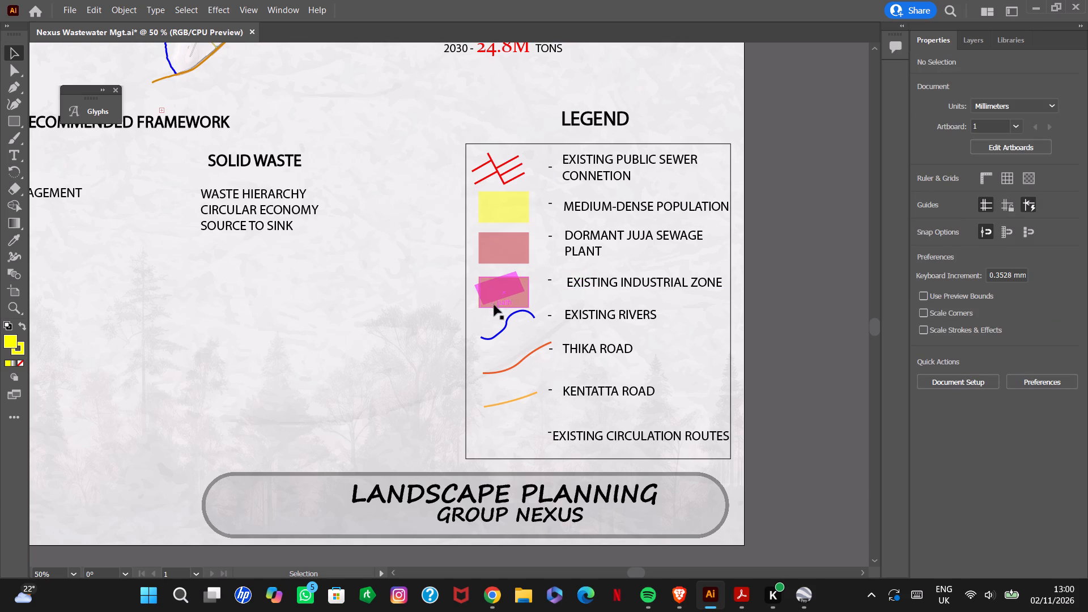
Delete the slanted magenta swatch beside the EXISTING INDUSTRIAL ZONE label.
{"action": "left_click", "coordinate": [477, 287]}
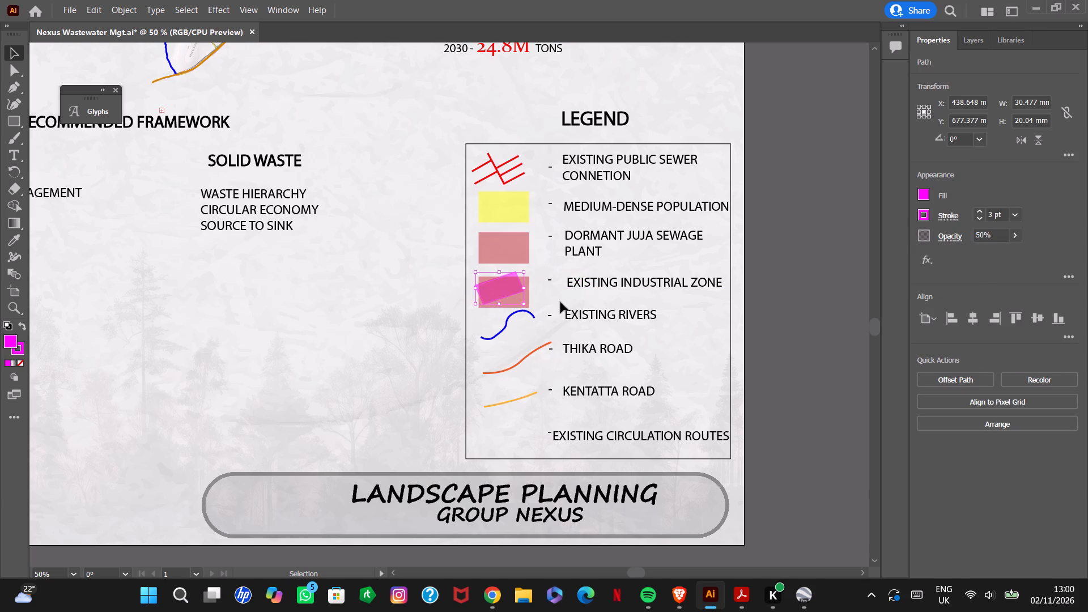
{"action": "key", "text": "Delete"}
Recolor the rectangle copy beside EXISTING INDUSTRIAL ZONE with a magenta fill and magenta stroke.
{"action": "left_click", "coordinate": [512, 287]}
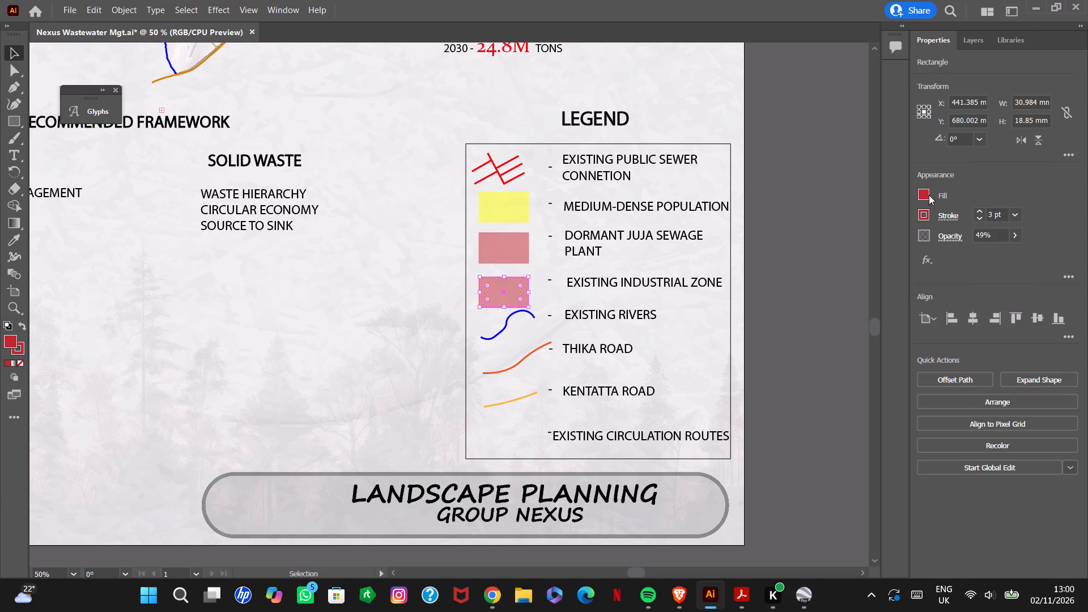
{"action": "left_click", "coordinate": [928, 194]}
{"action": "left_click", "coordinate": [859, 243]}
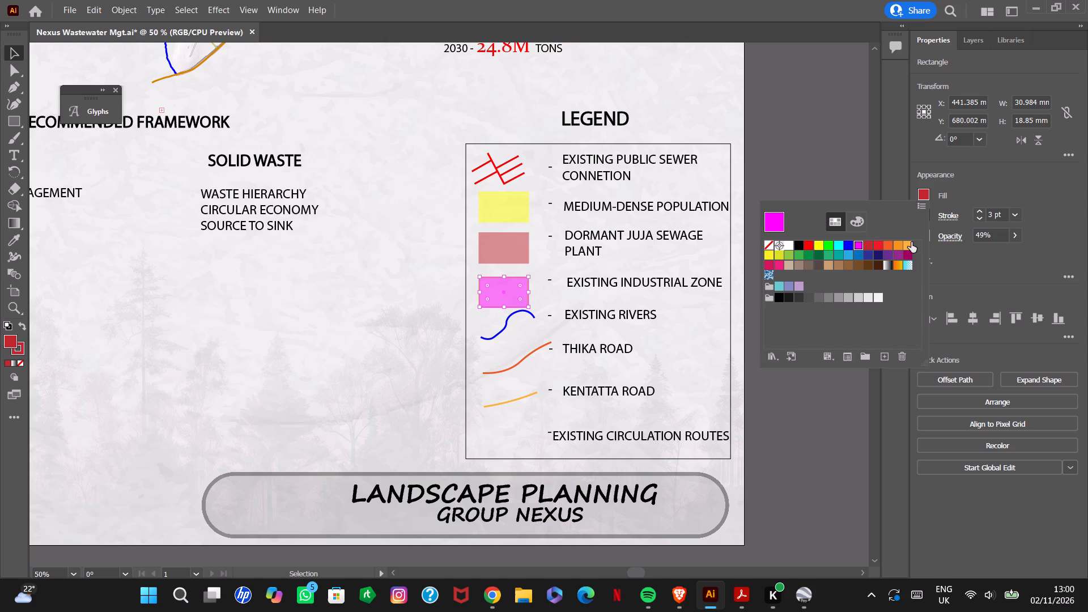
{"action": "left_click", "coordinate": [938, 252]}
{"action": "left_click", "coordinate": [924, 217]}
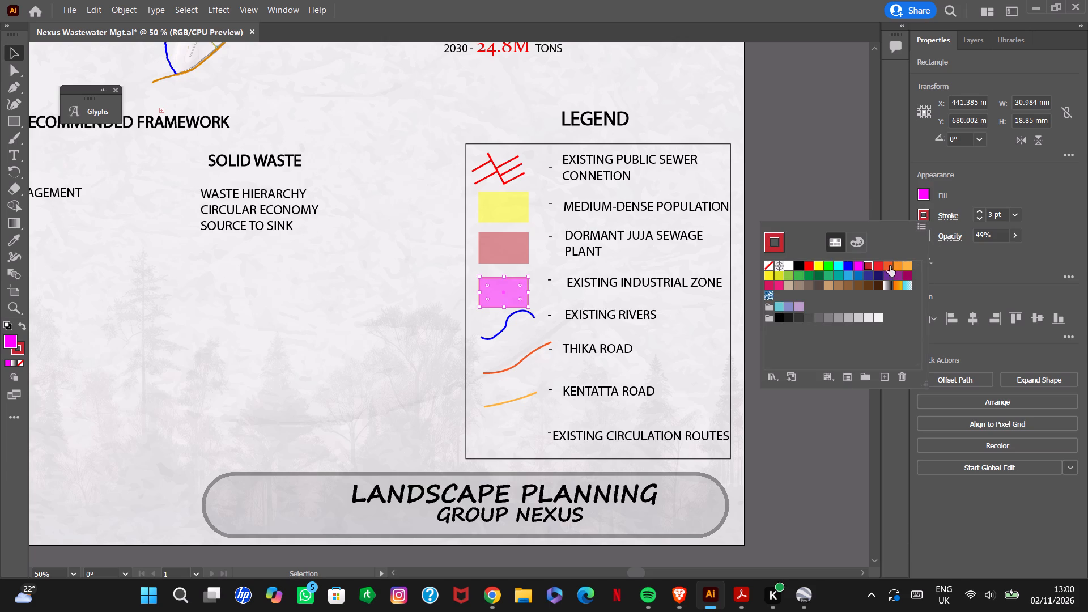
{"action": "left_click", "coordinate": [860, 267]}
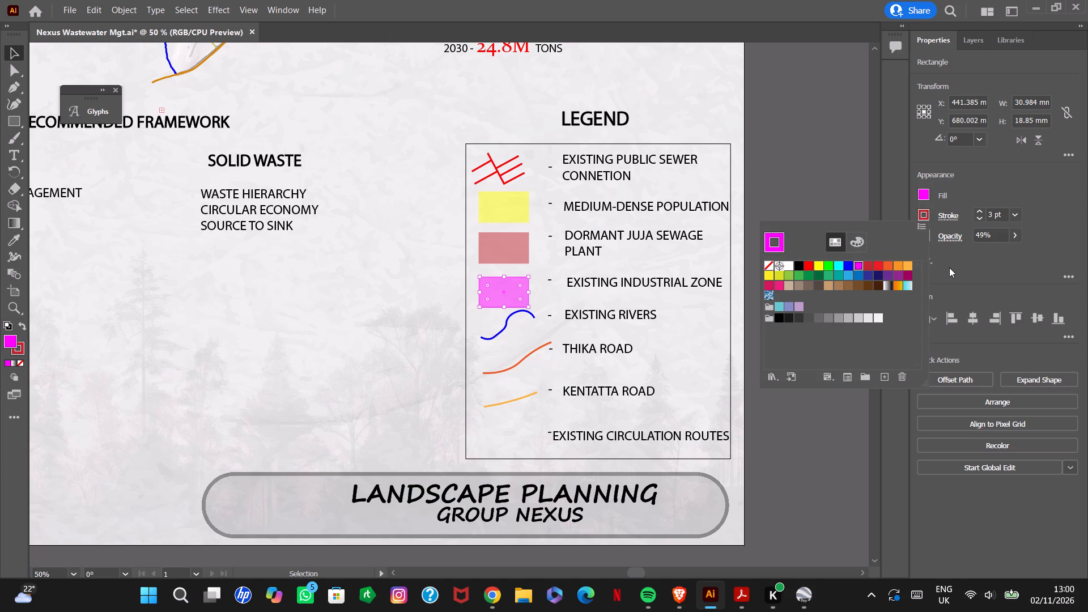
{"action": "left_click", "coordinate": [949, 267]}
Change the DORMANT JUJA SEWAGE PLANT swatch's fill and stroke to the brighter red.
{"action": "left_click", "coordinate": [511, 245]}
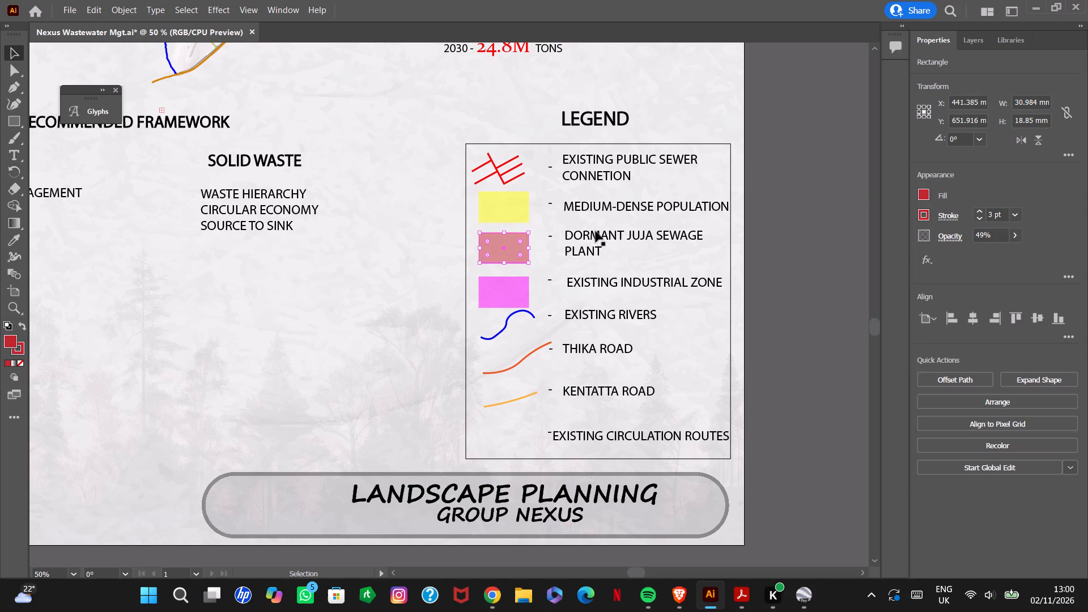
{"action": "left_click", "coordinate": [921, 188]}
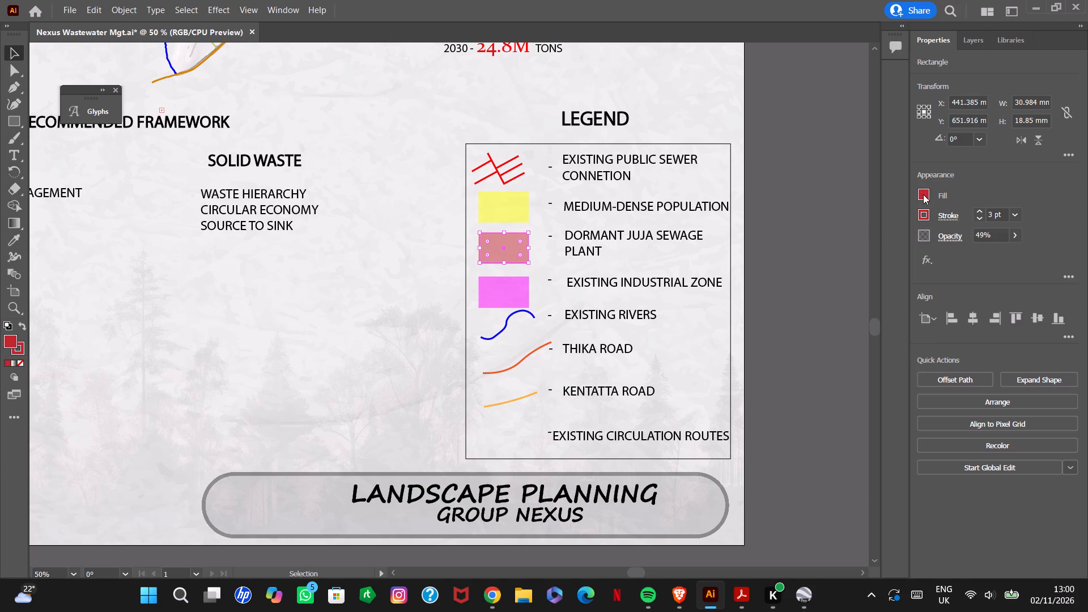
{"action": "left_click", "coordinate": [923, 194]}
{"action": "left_click", "coordinate": [878, 246]}
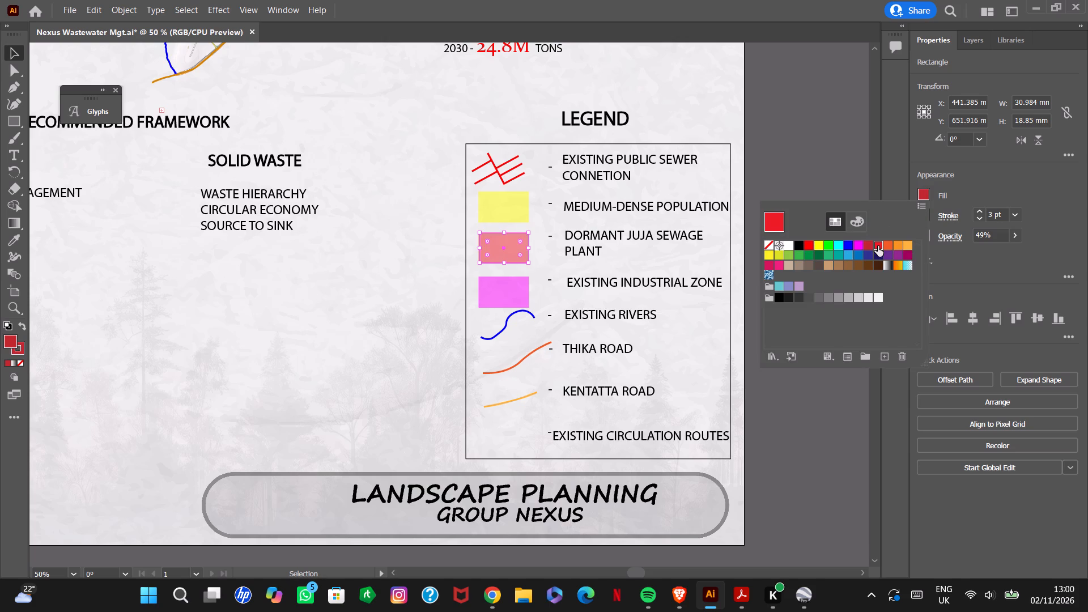
{"action": "left_click", "coordinate": [1003, 269]}
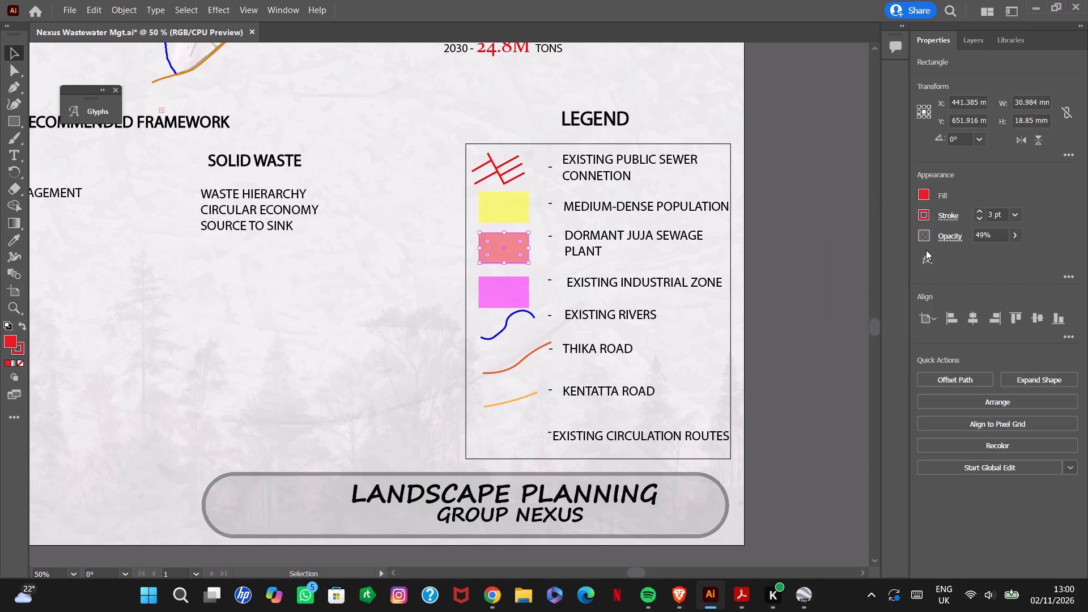
{"action": "left_click", "coordinate": [927, 215]}
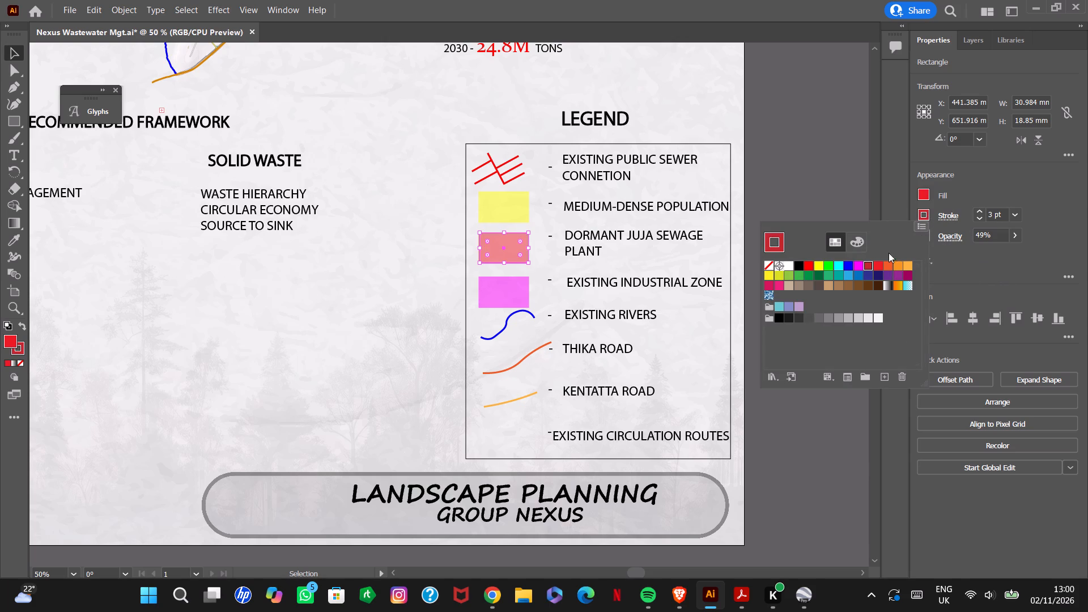
{"action": "left_click", "coordinate": [877, 265]}
{"action": "left_click", "coordinate": [985, 261]}
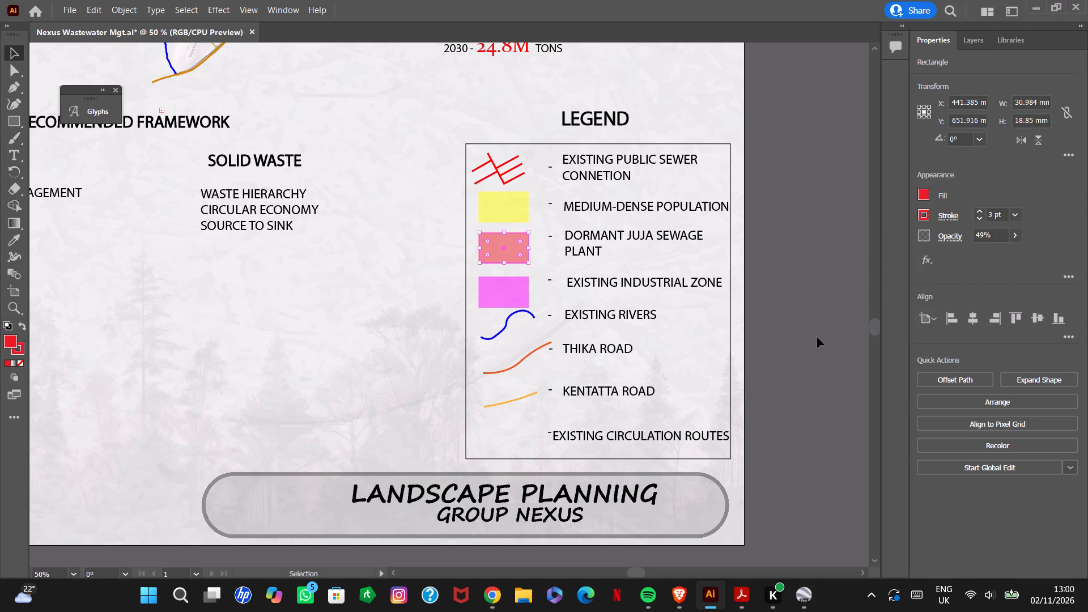
{"action": "left_click", "coordinate": [817, 337]}
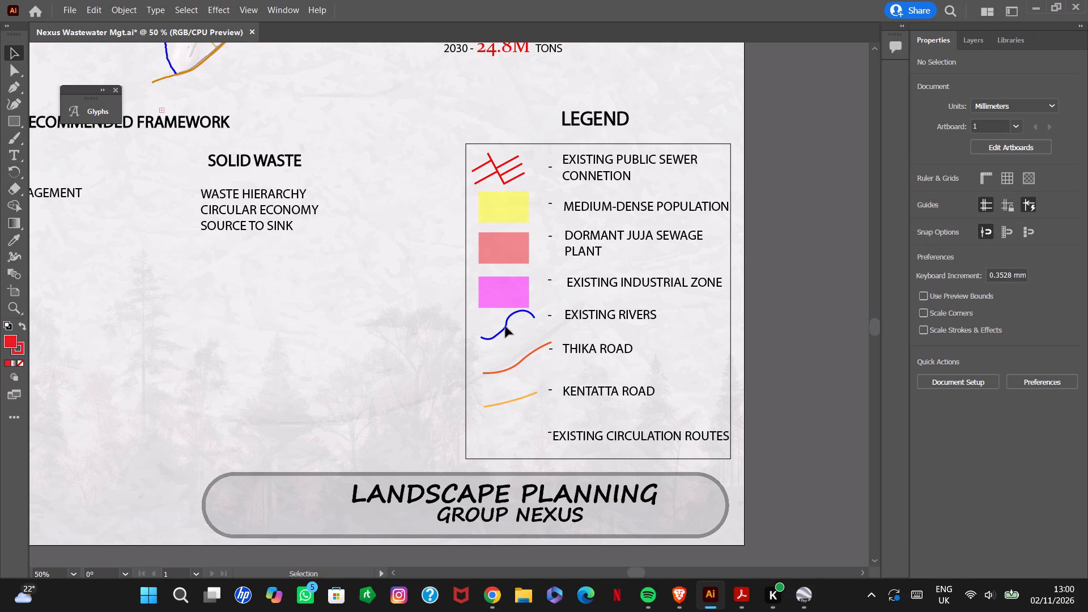
Draw a rectangle about 168 mm by 31 mm over the LEGEND title, resting on the top edge of the legend frame.
{"action": "scroll", "coordinate": [557, 347], "scroll_direction": "down", "scroll_amount": 17, "text": "alt"}
{"action": "scroll", "coordinate": [557, 347], "scroll_direction": "up", "scroll_amount": 6, "text": "alt"}
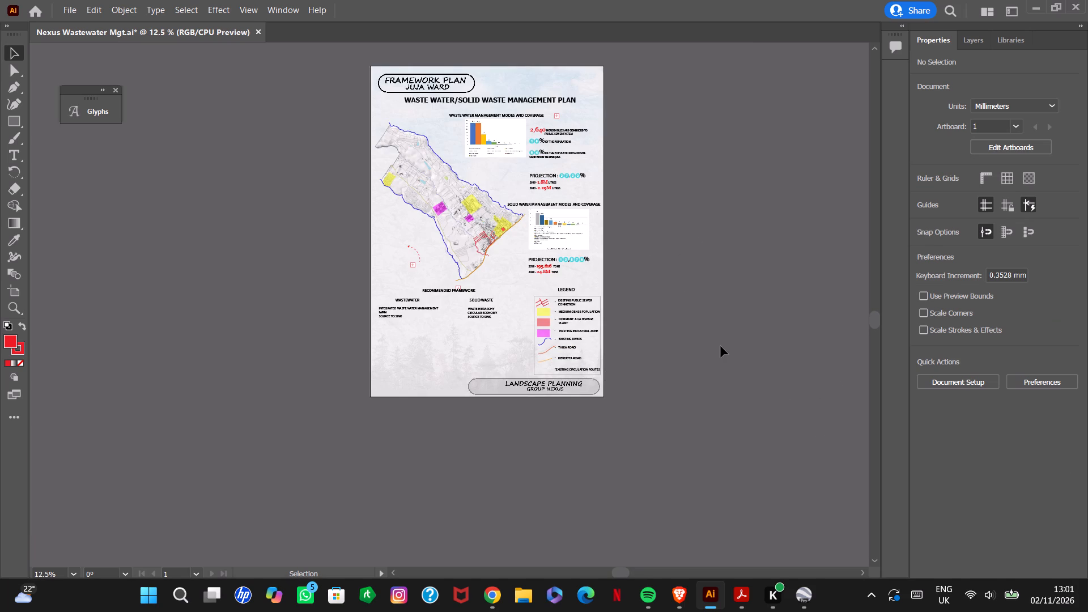
{"action": "left_click", "coordinate": [721, 346]}
{"action": "scroll", "coordinate": [558, 329], "scroll_direction": "up", "scroll_amount": 3, "text": "alt"}
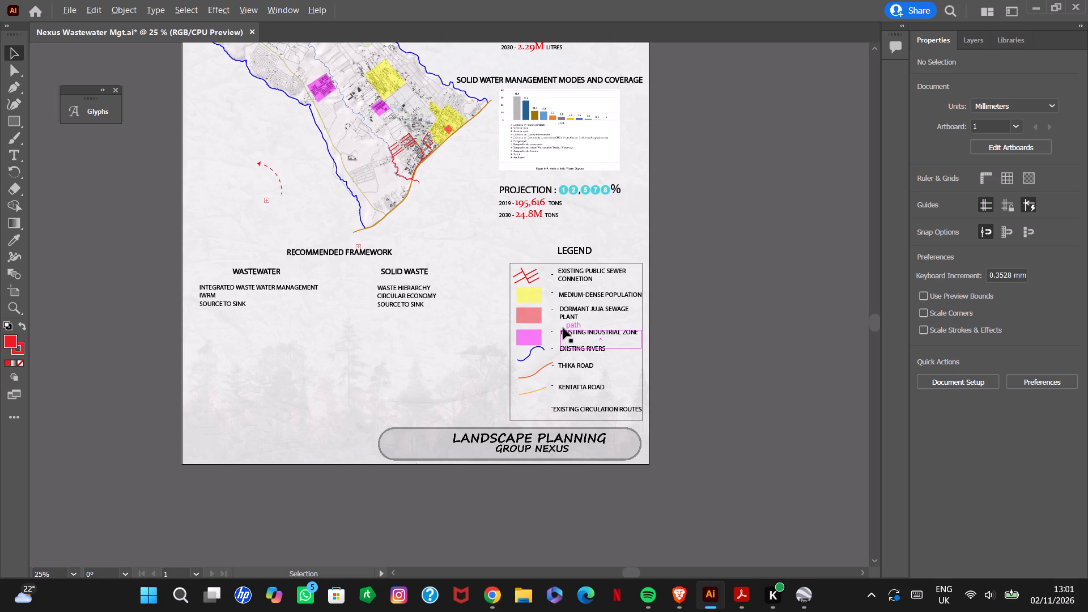
{"action": "left_click", "coordinate": [14, 119]}
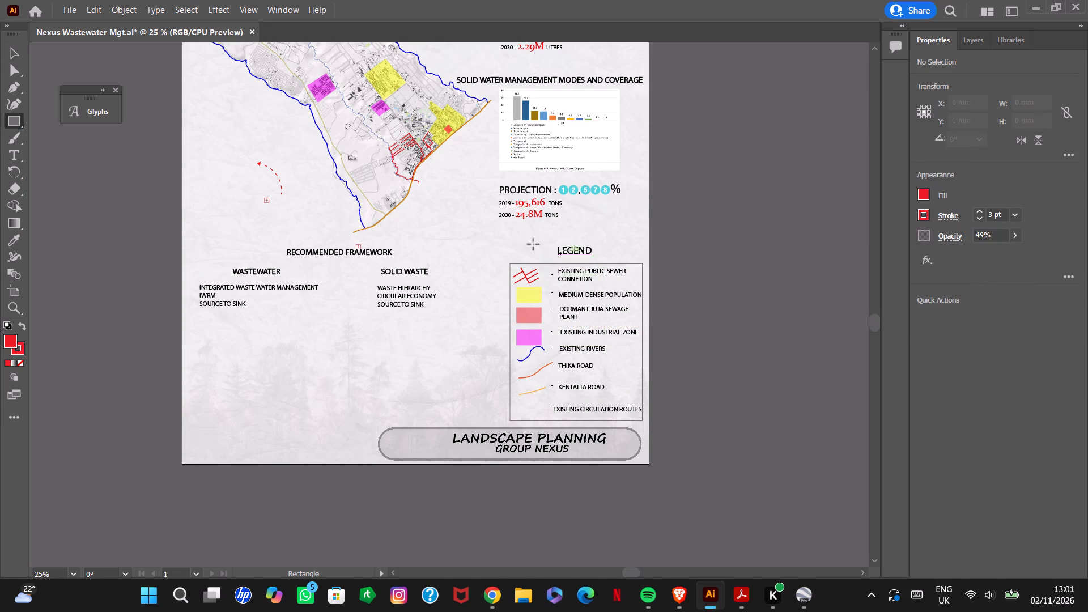
{"action": "left_click_drag", "start_coordinate": [510, 239], "coordinate": [521, 266]}
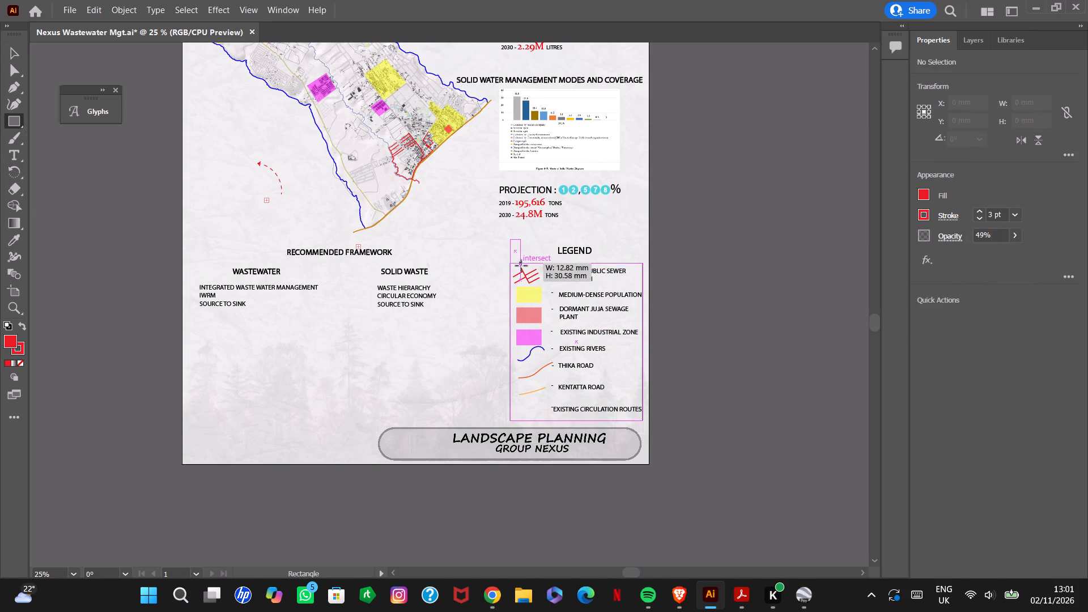
{"action": "left_click_drag", "start_coordinate": [521, 266], "coordinate": [641, 262]}
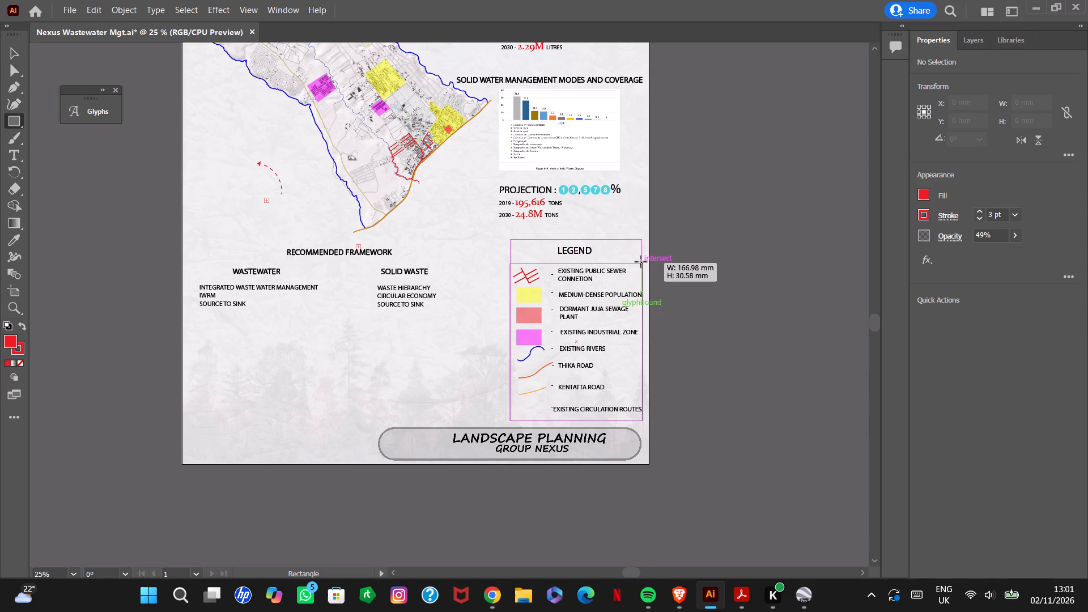
{"action": "left_click_drag", "start_coordinate": [641, 262], "coordinate": [642, 262]}
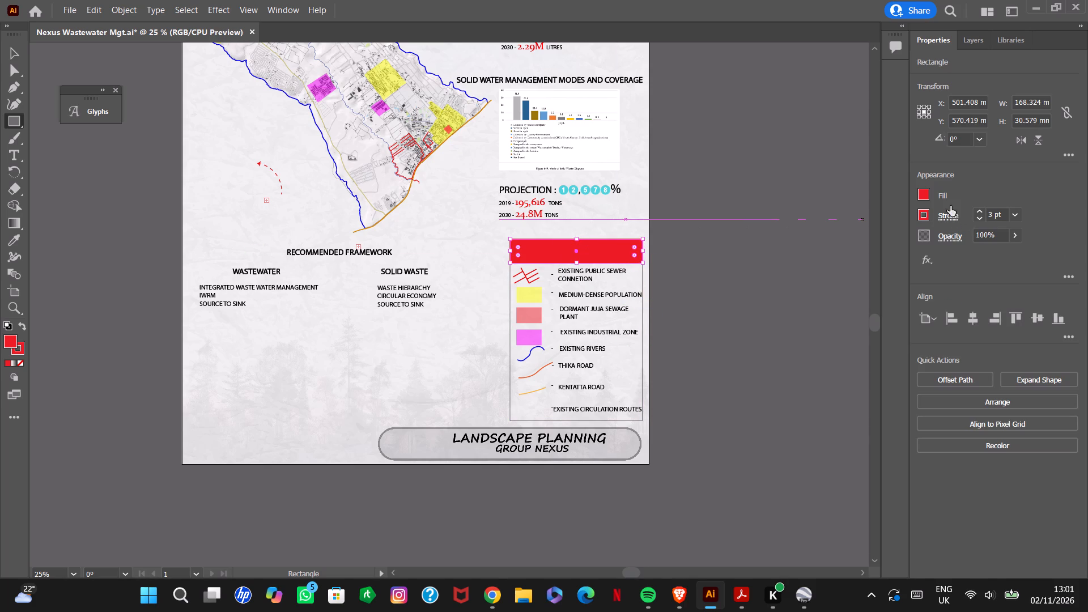
Give the title rectangle no fill and a black stroke.
{"action": "left_click", "coordinate": [921, 193]}
{"action": "left_click", "coordinate": [949, 209]}
{"action": "left_click", "coordinate": [944, 197]}
{"action": "left_click", "coordinate": [923, 199]}
{"action": "left_click", "coordinate": [770, 246]}
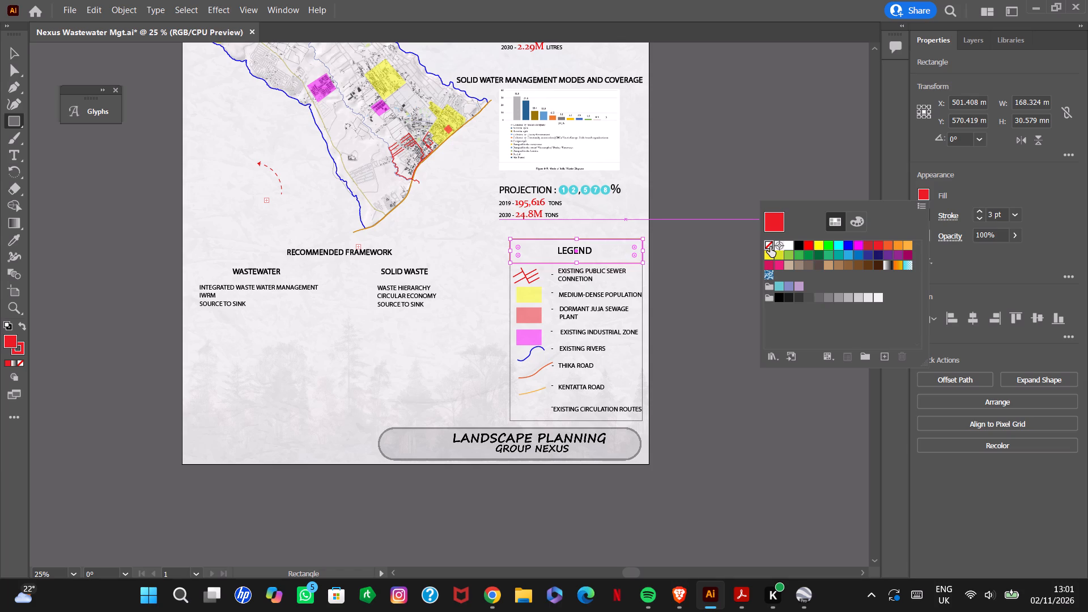
{"action": "left_click", "coordinate": [976, 277]}
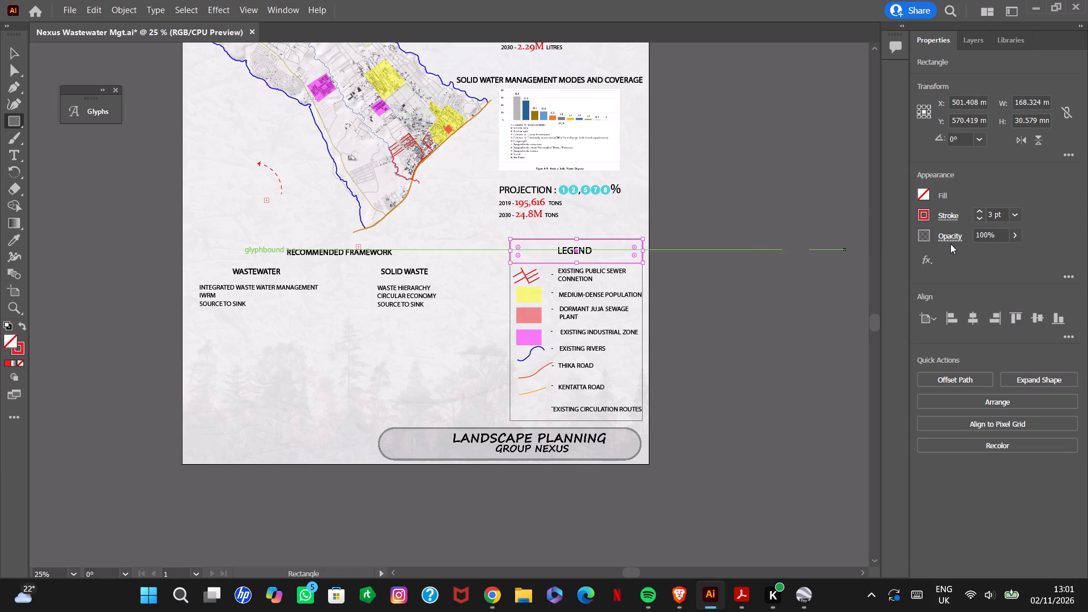
{"action": "left_click", "coordinate": [926, 220]}
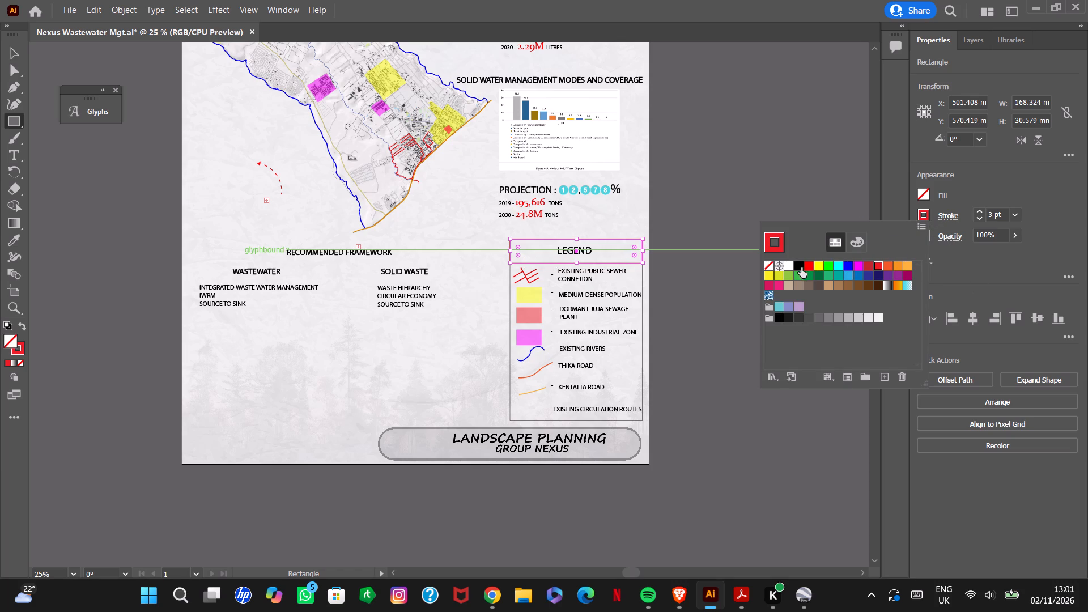
{"action": "left_click", "coordinate": [800, 268]}
{"action": "left_click", "coordinate": [984, 269]}
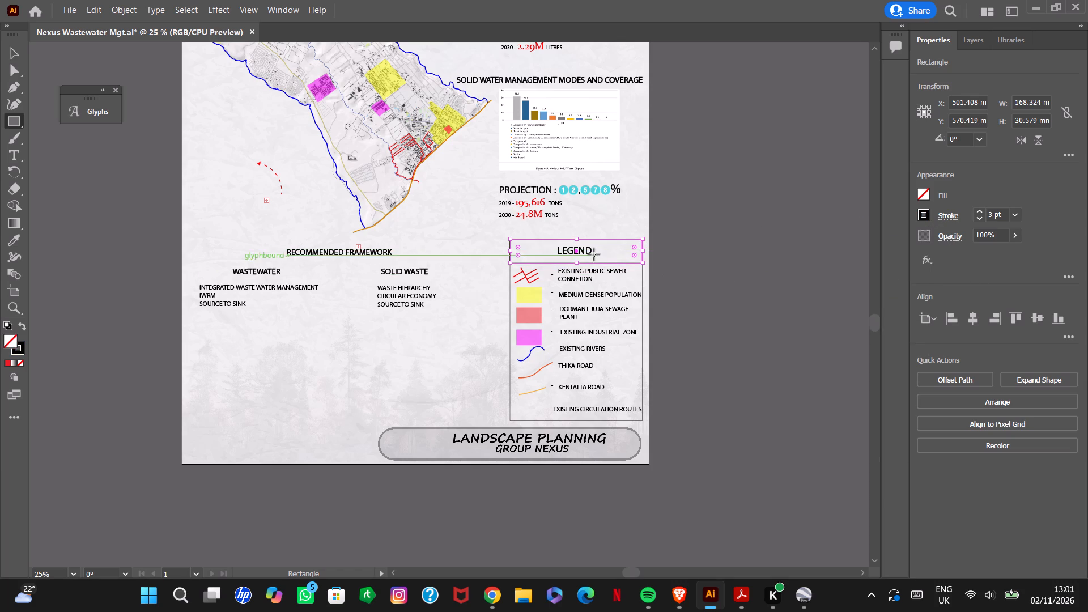
Lower the title rectangle's top edge so that its height is about 23 mm.
{"action": "left_click", "coordinate": [576, 238]}
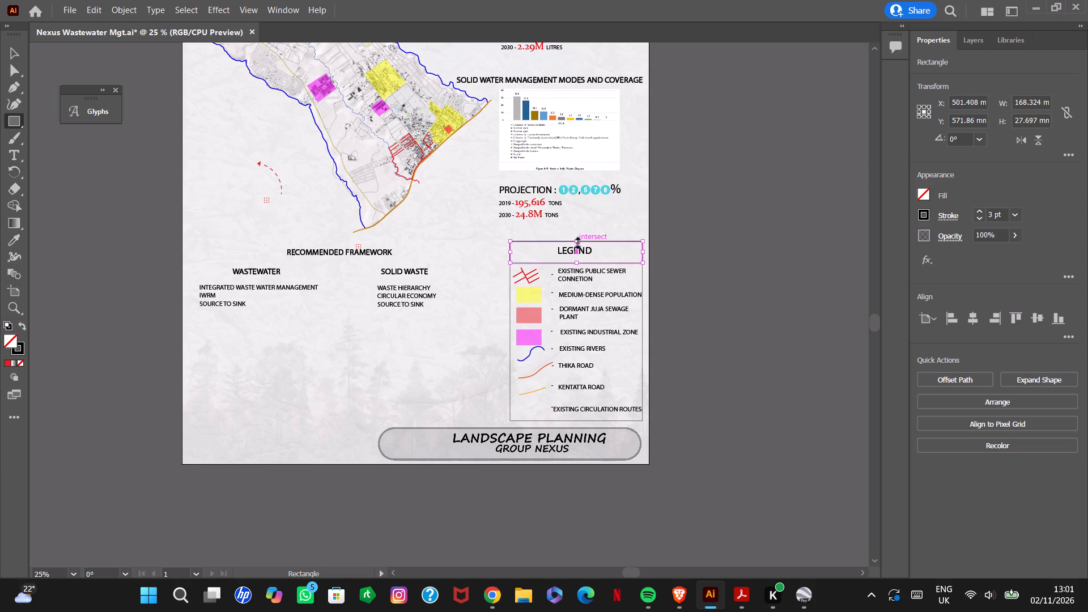
{"action": "left_click", "coordinate": [576, 241]}
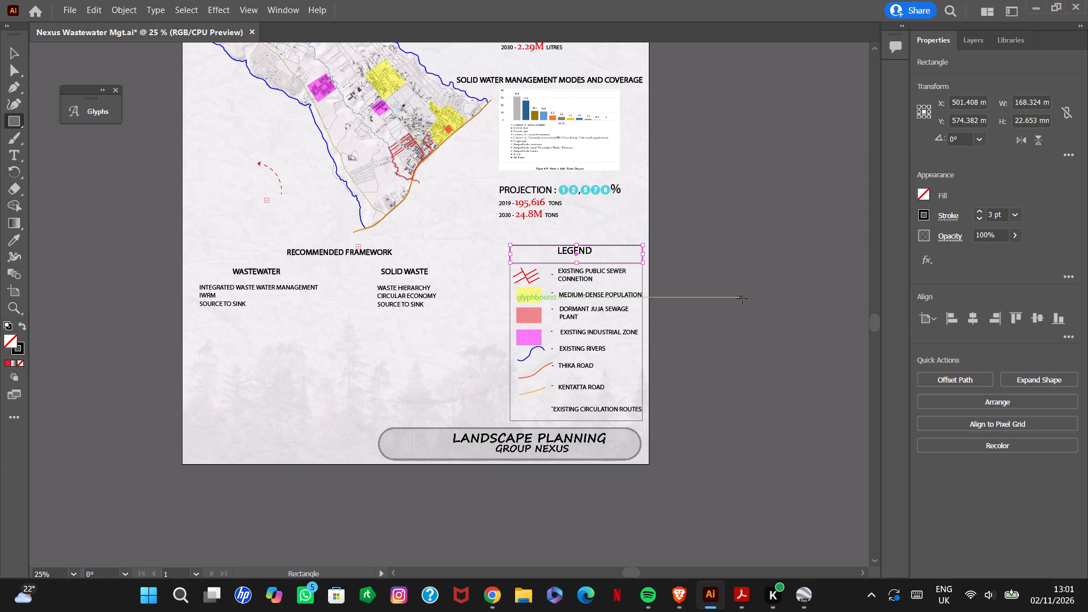
Move the LEGEND title down slightly so that it sits vertically centred inside its black-outlined rectangle.
{"action": "left_click", "coordinate": [749, 299]}
{"action": "left_click", "coordinate": [581, 316]}
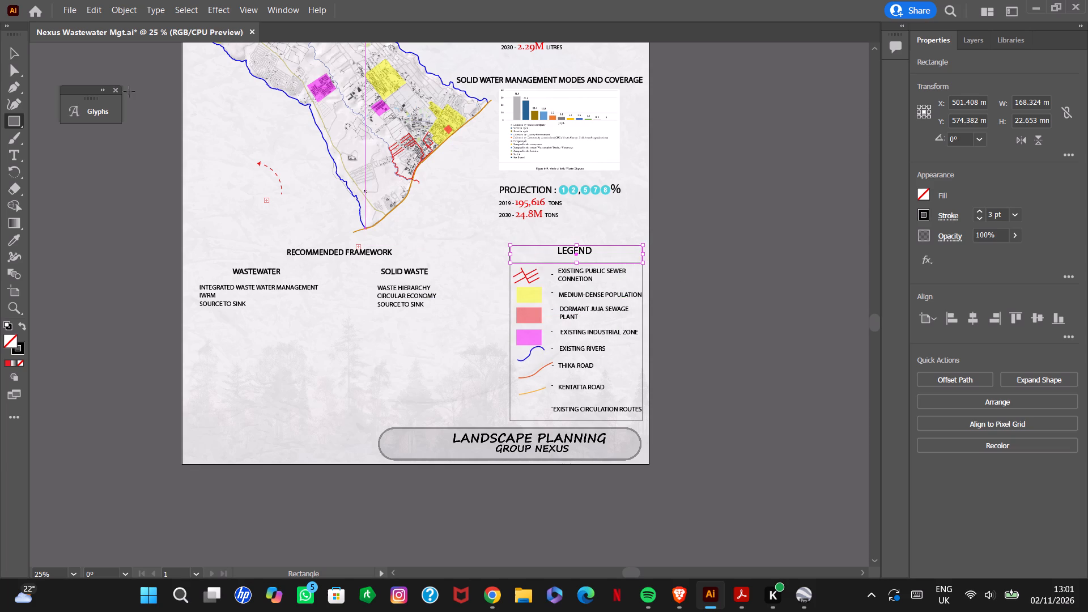
{"action": "left_click", "coordinate": [18, 52]}
{"action": "left_click", "coordinate": [813, 308]}
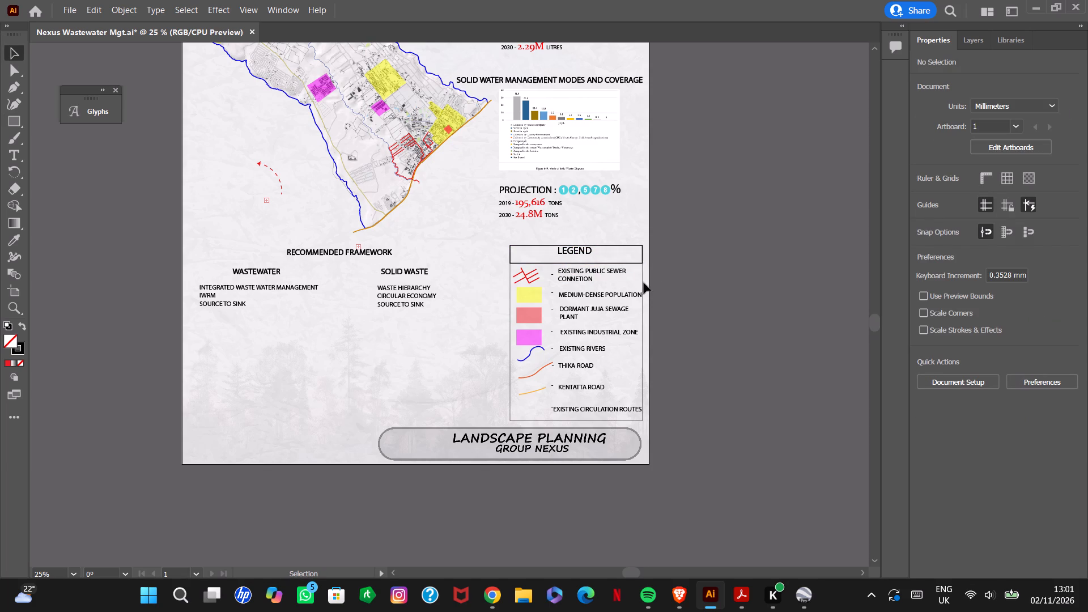
{"action": "left_click_drag", "start_coordinate": [569, 250], "coordinate": [566, 254]}
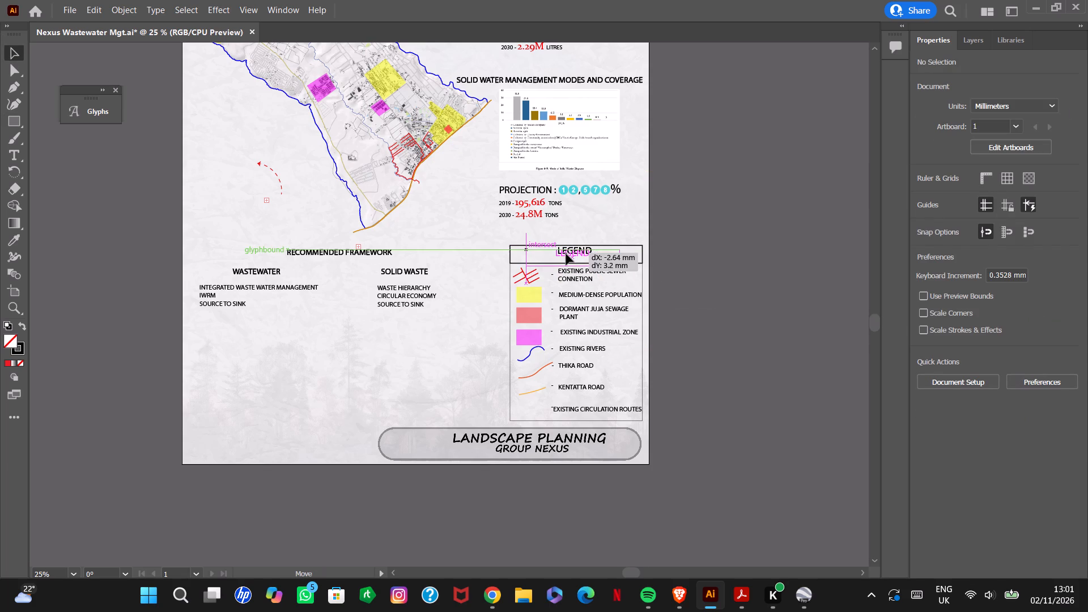
{"action": "left_click_drag", "start_coordinate": [566, 254], "coordinate": [568, 256]}
{"action": "left_click", "coordinate": [708, 285]}
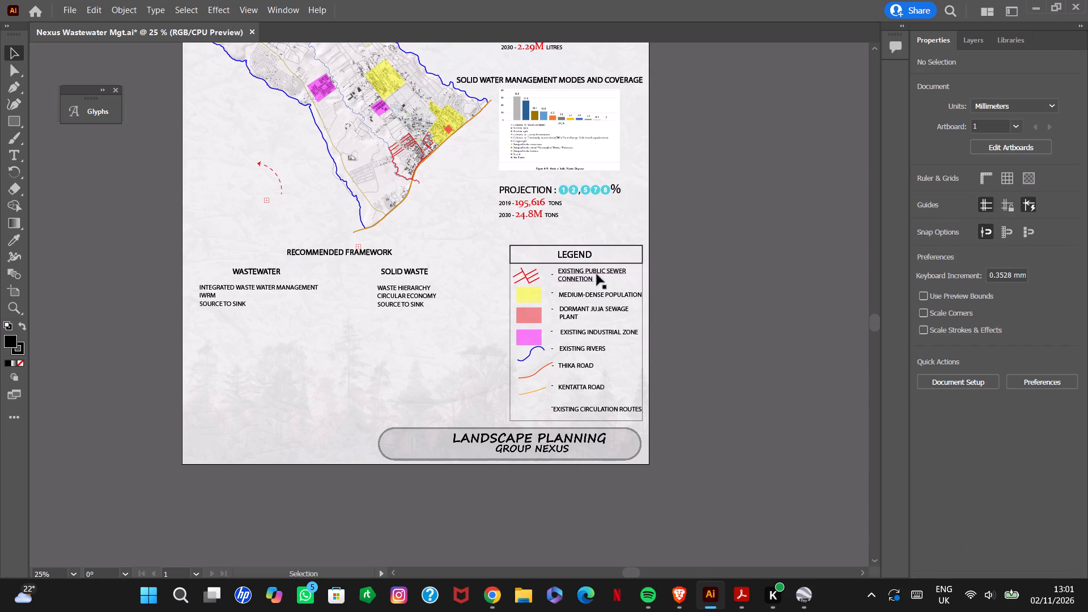
{"action": "left_click", "coordinate": [776, 314]}
Save the plan sheet under its existing file name, Nexus Wastewater Mgt.ai.
{"action": "scroll", "coordinate": [547, 384], "scroll_direction": "up", "scroll_amount": 6, "text": "alt"}
{"action": "scroll", "coordinate": [547, 384], "scroll_direction": "down", "scroll_amount": 6, "text": "alt"}
{"action": "scroll", "coordinate": [557, 390], "scroll_direction": "down", "scroll_amount": 20, "text": "alt"}
{"action": "scroll", "coordinate": [557, 390], "scroll_direction": "down", "scroll_amount": 3, "text": "alt"}
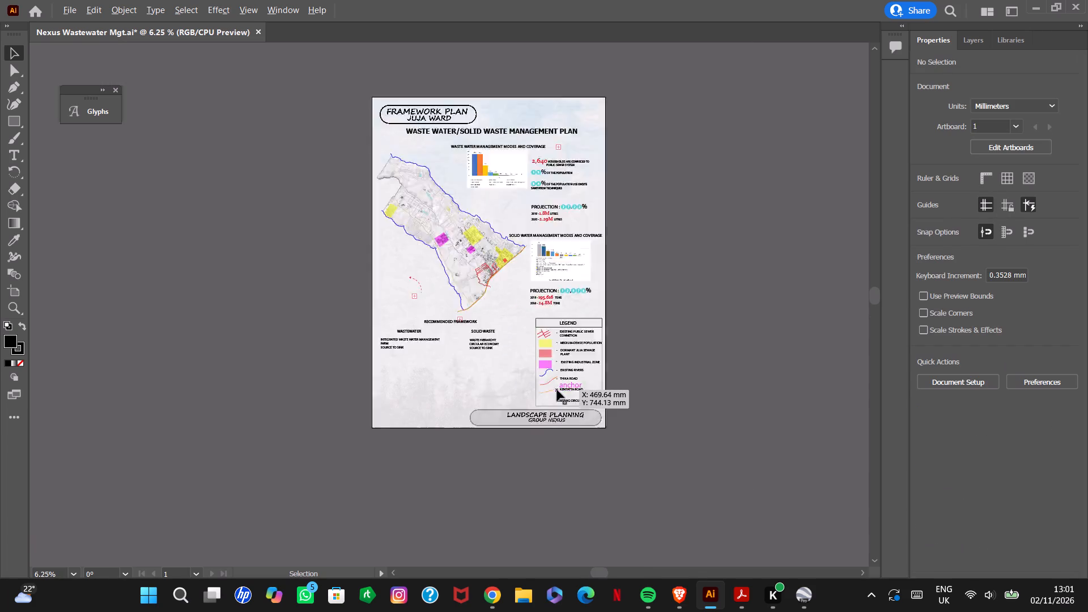
{"action": "scroll", "coordinate": [538, 360], "scroll_direction": "up", "scroll_amount": 3, "text": "alt"}
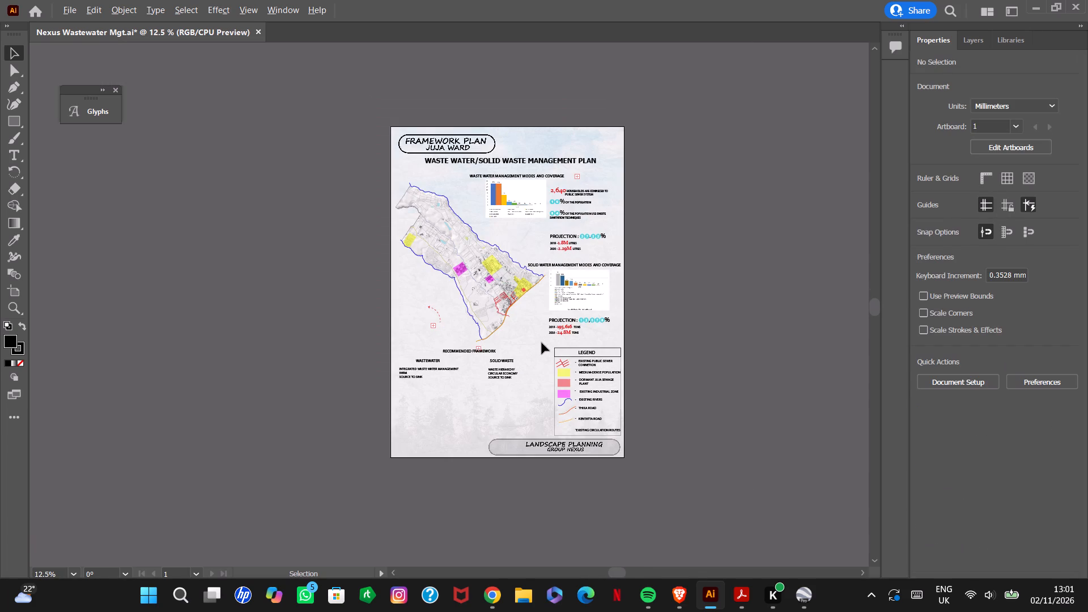
{"action": "left_click", "coordinate": [66, 7]}
{"action": "left_click", "coordinate": [112, 133]}
{"action": "left_click", "coordinate": [77, 9]}
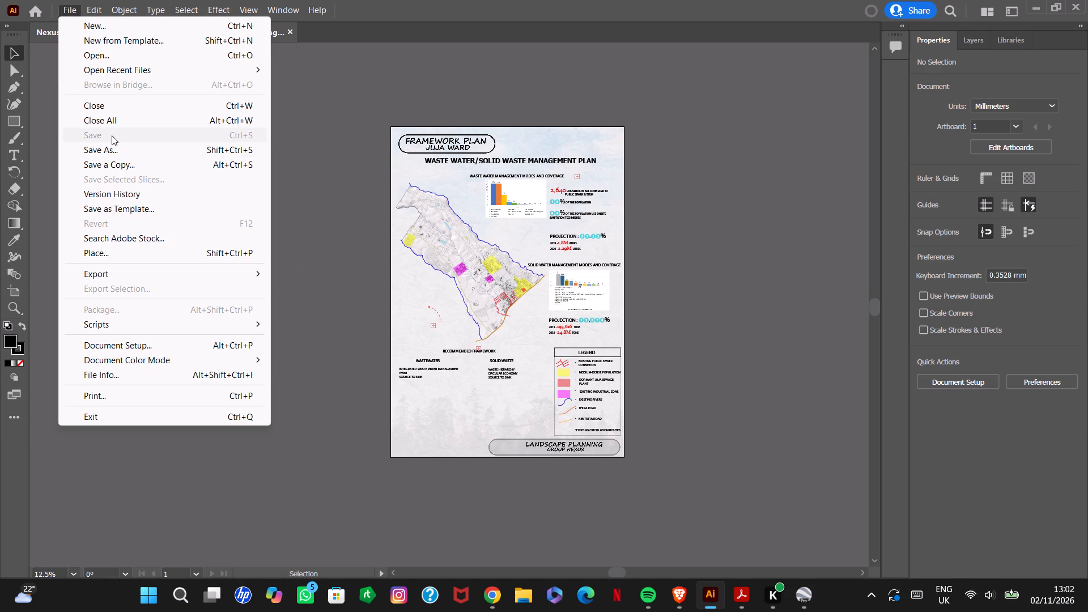
{"action": "left_click", "coordinate": [113, 135]}
{"action": "left_click", "coordinate": [347, 274]}
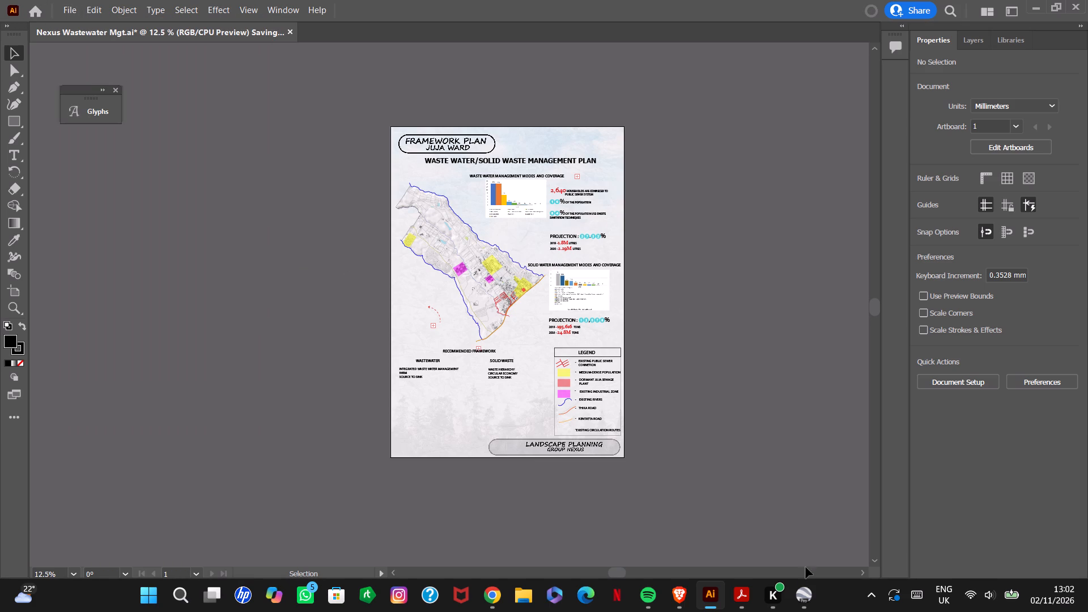